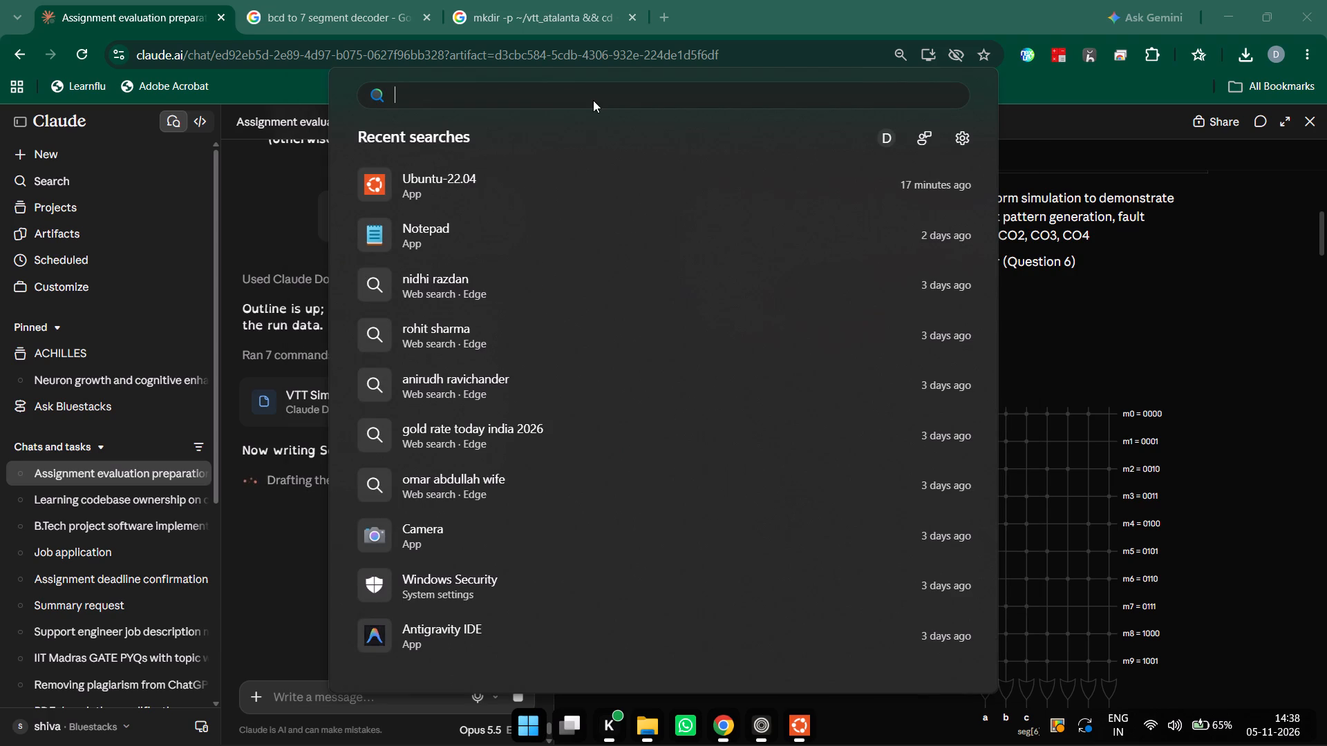
text(bra)
key(Return)
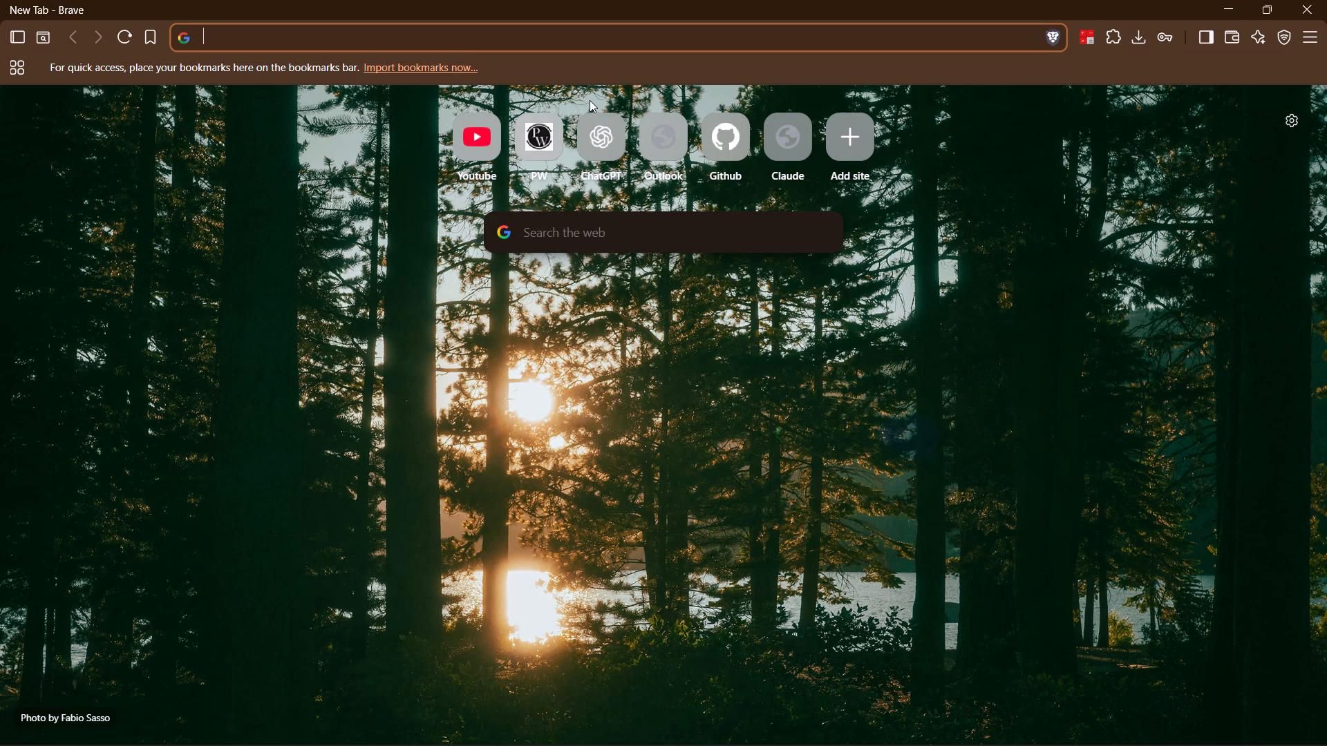
click(505, 135)
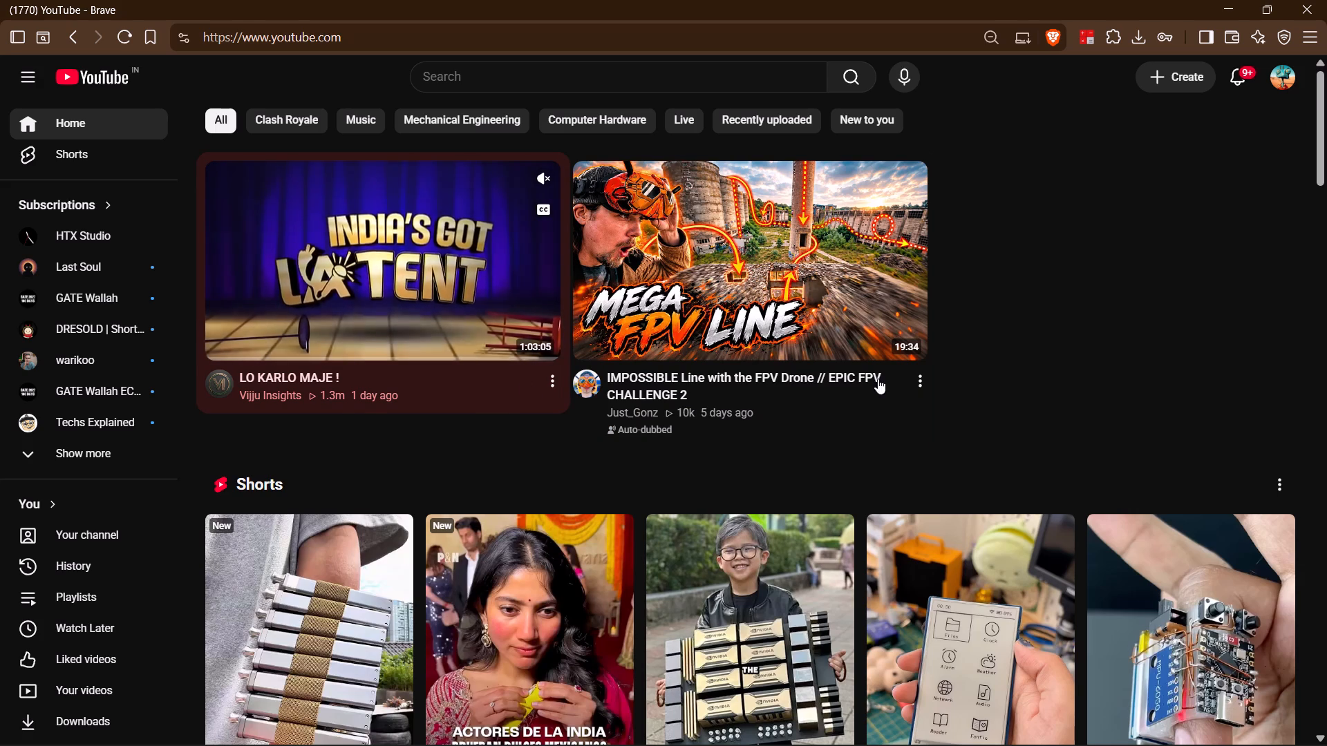
Open the YouTube Short "This Esp32 board has SO MUCH built in" from the home feed.
scroll(952, 390, down, 1)
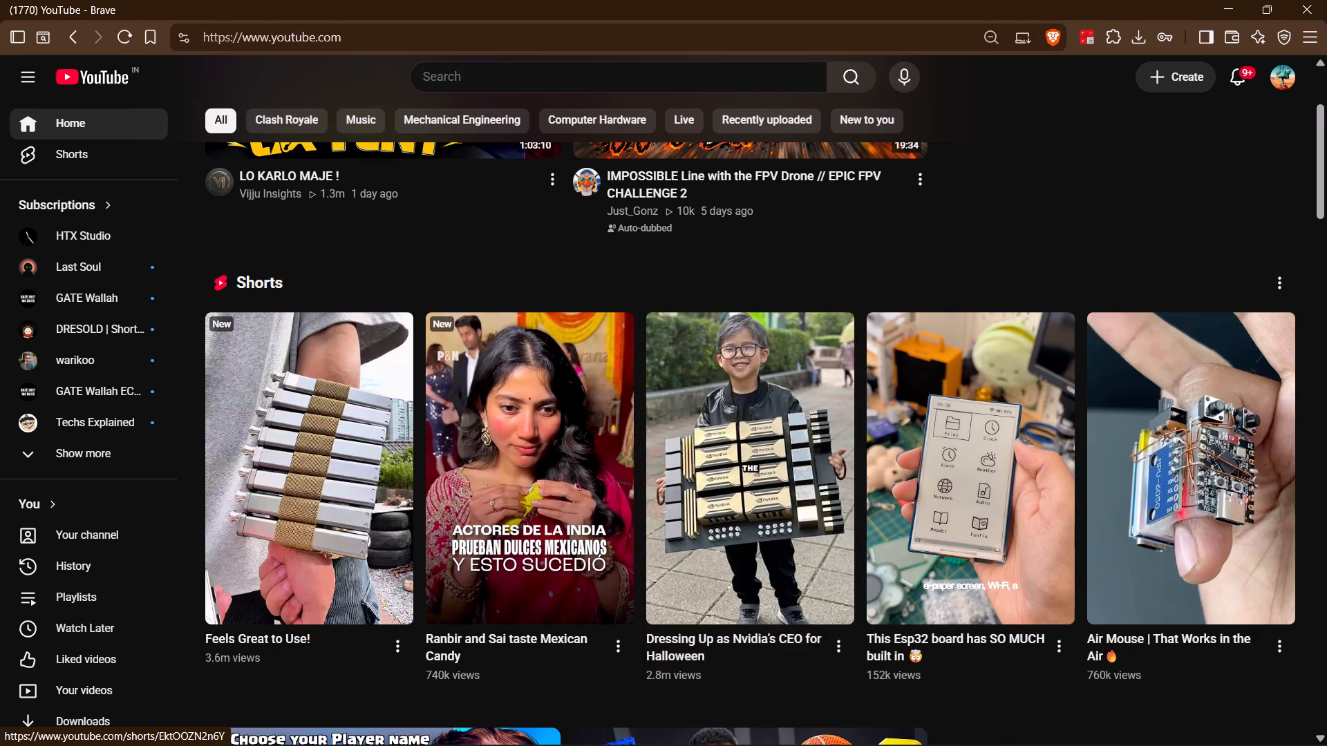
click(970, 553)
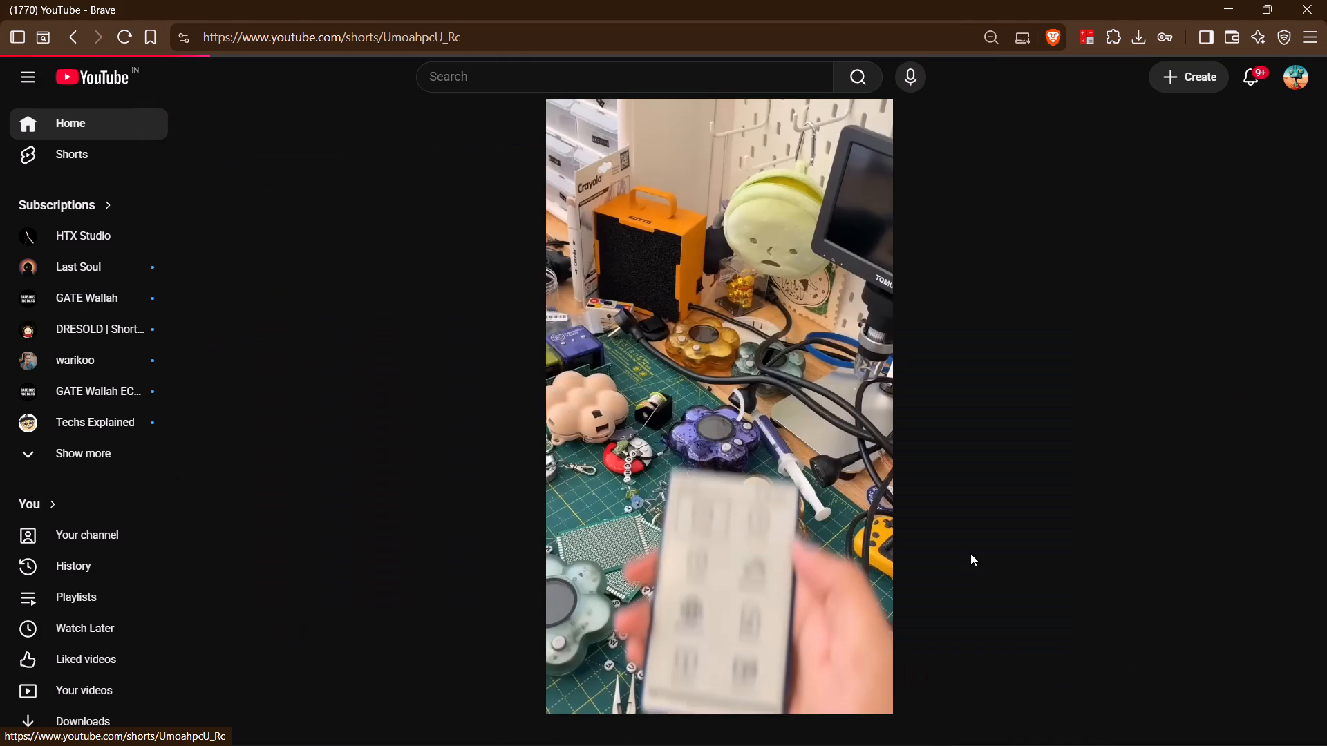
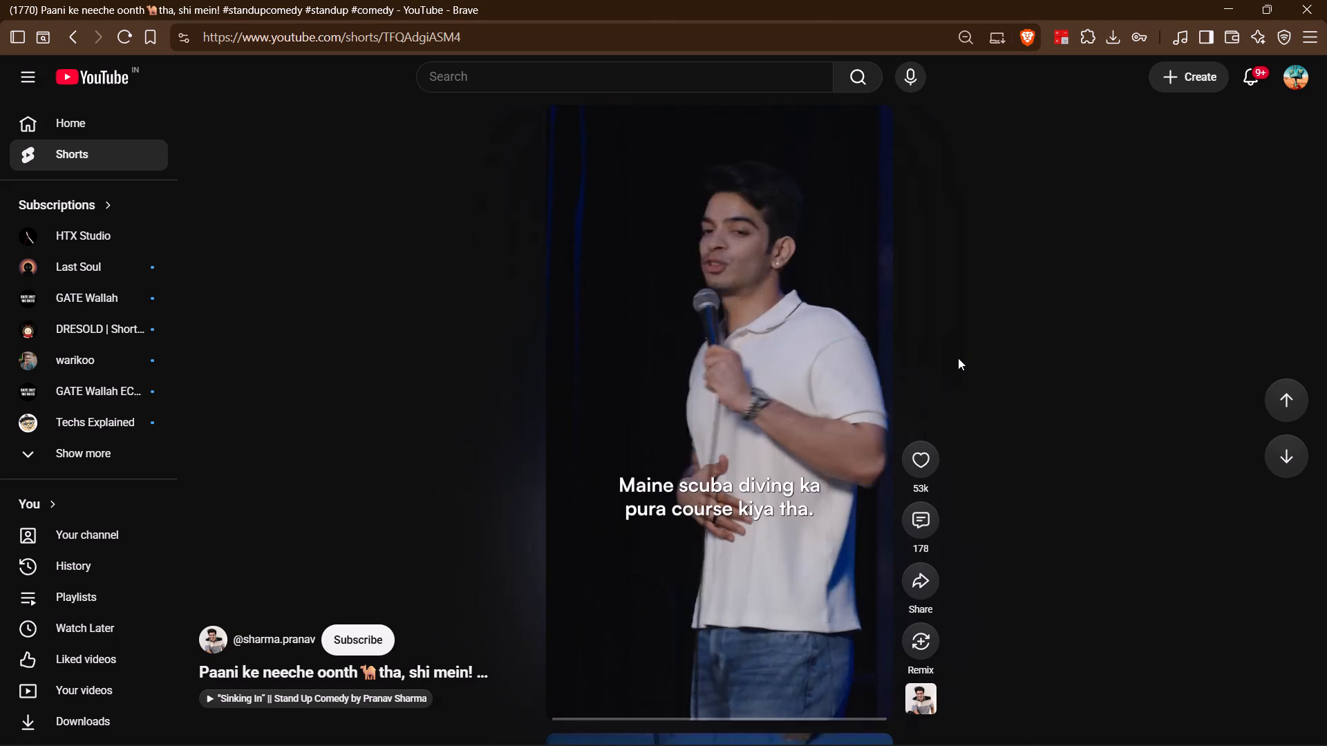
Move on to the next YouTube Short and return to the YouTube home feed.
scroll(924, 345, down, 1)
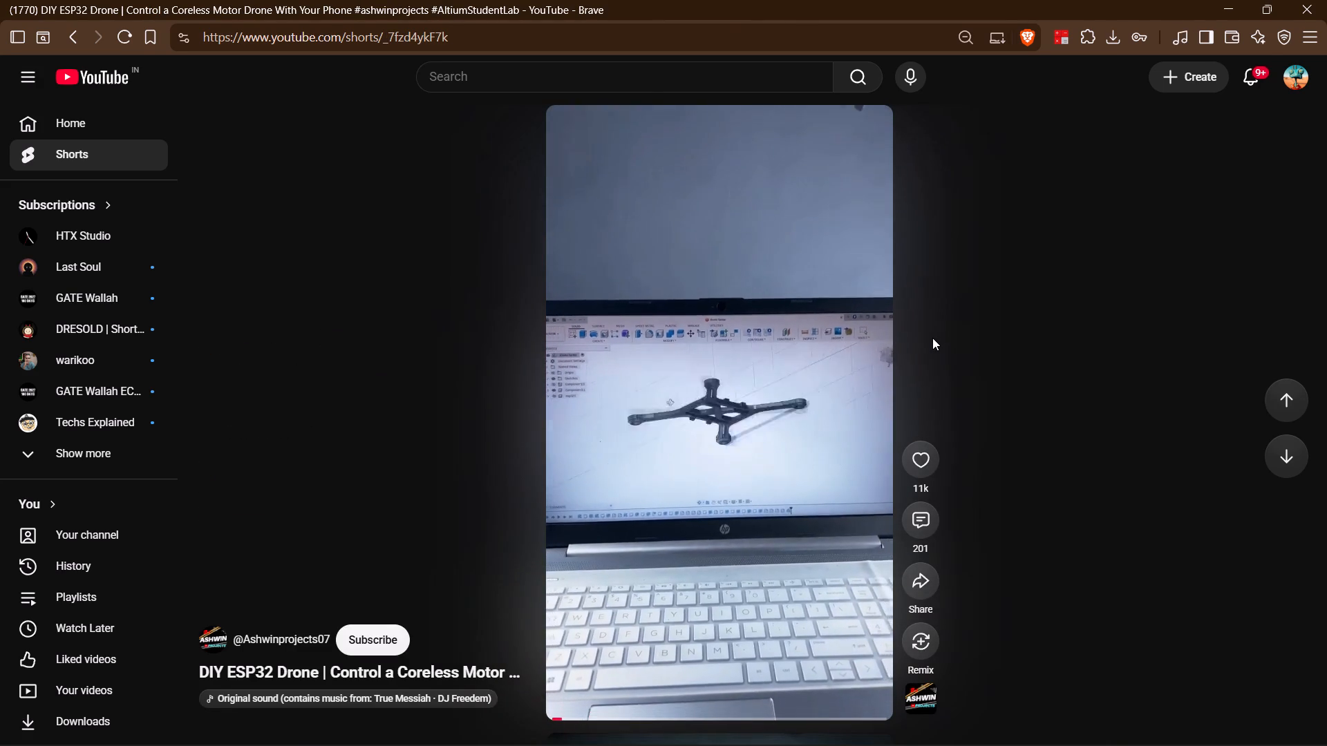
click(932, 338)
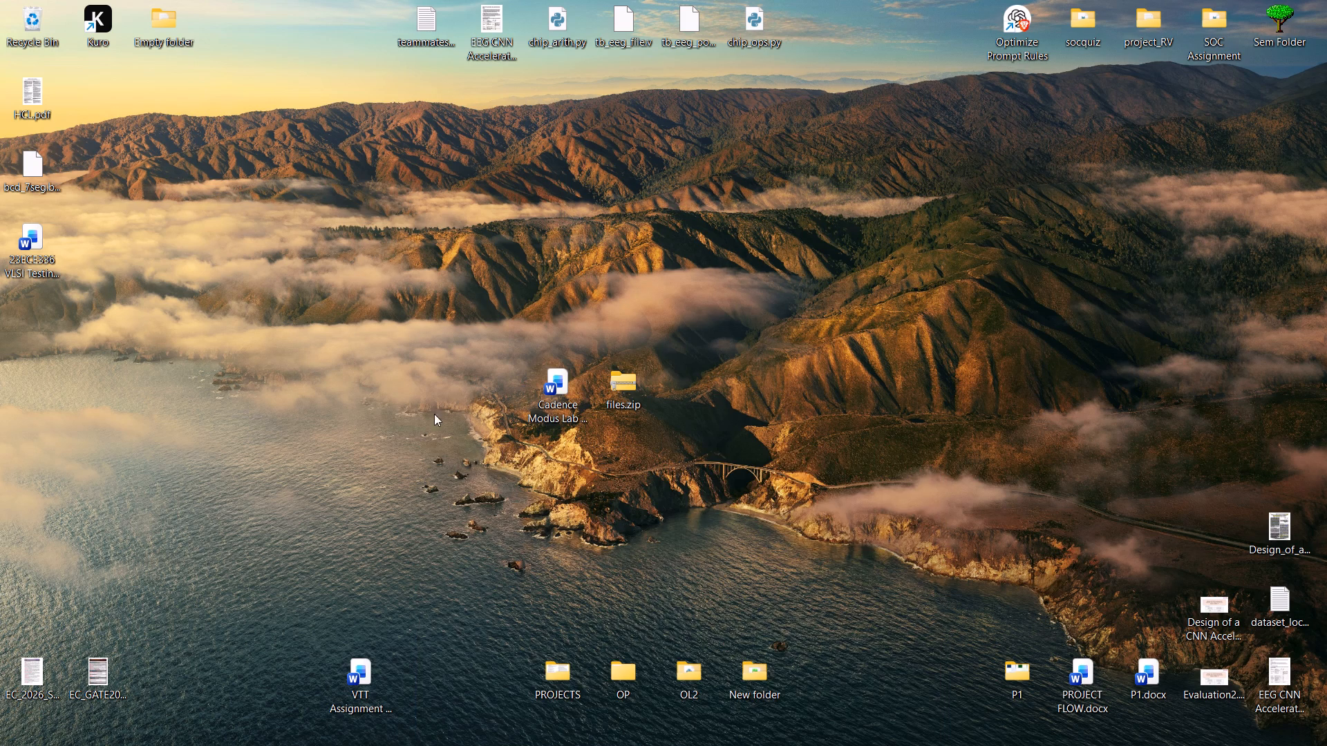
Delete the Cadence Modus Lab document and files.zip from the desktop.
drag(519, 296, 753, 504)
key(Delete)
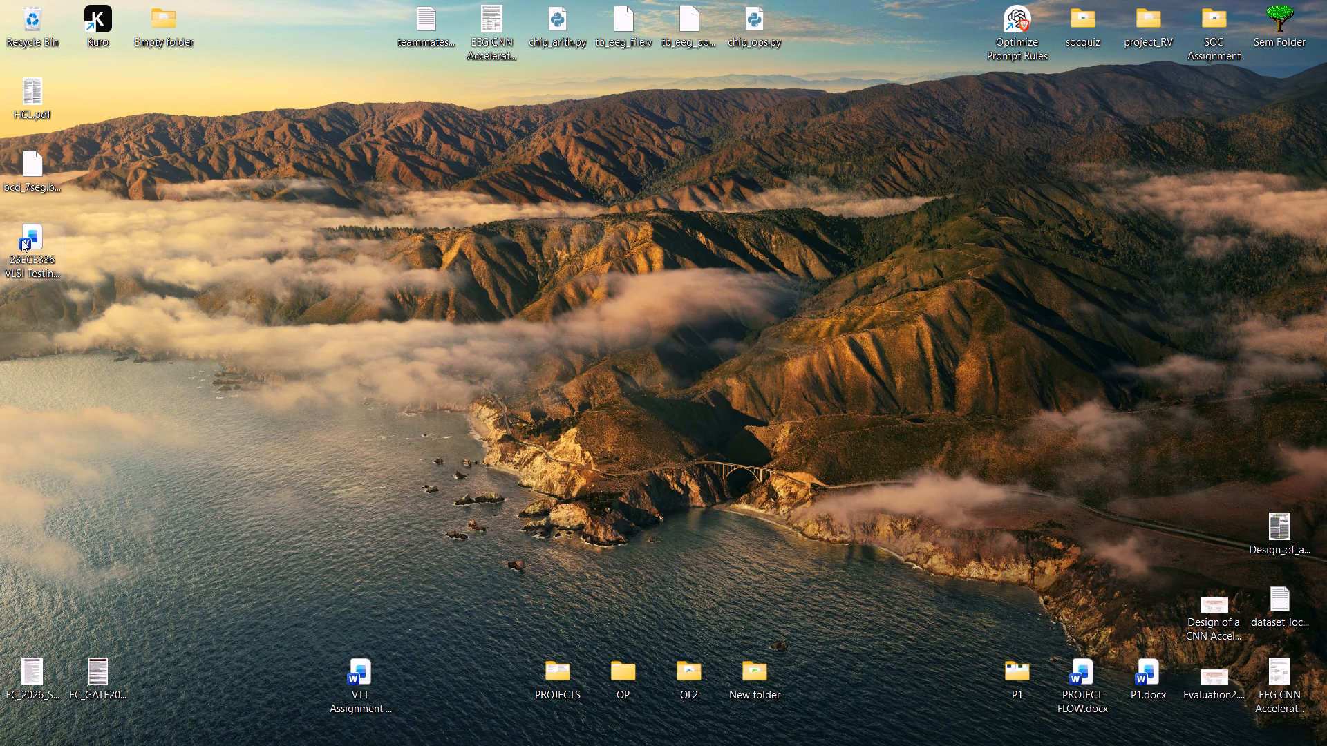
drag(21, 240, 751, 285)
Delete the bcd_7seg bench file from the desktop.
drag(149, 241, 0, 155)
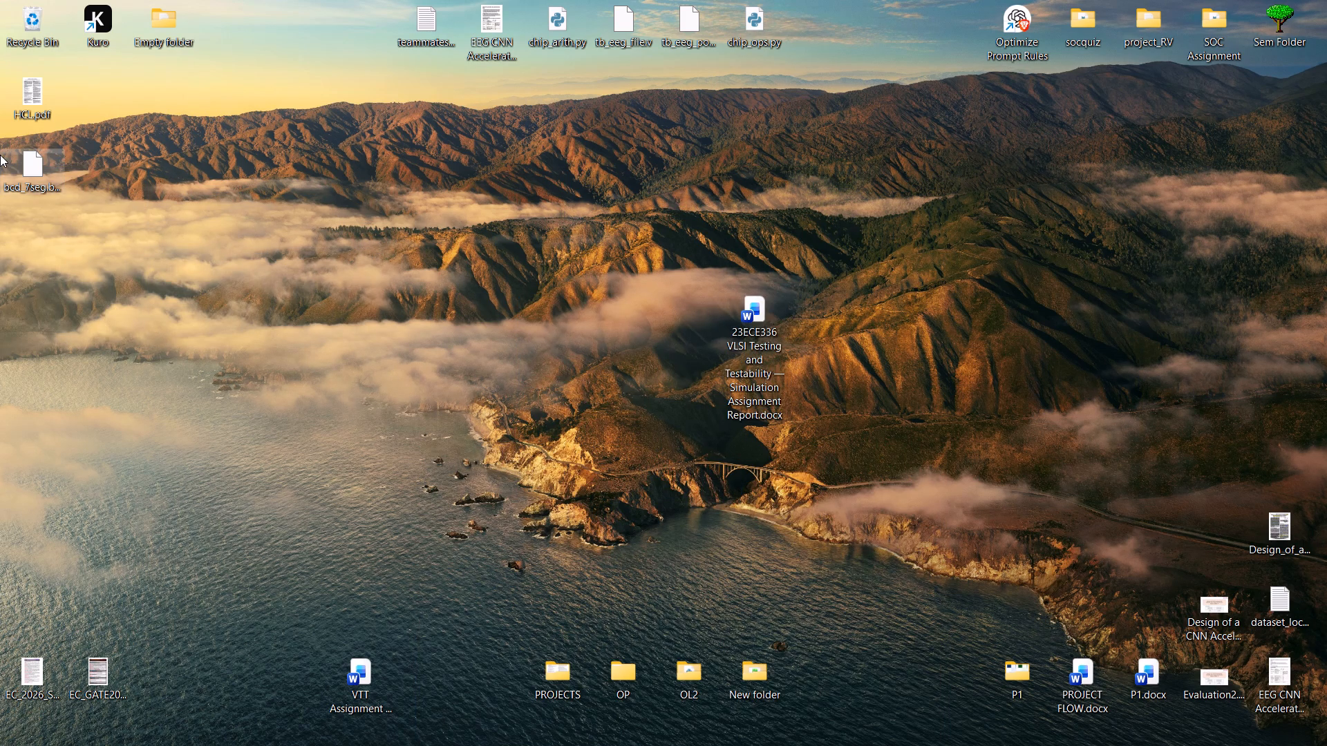
key(Delete)
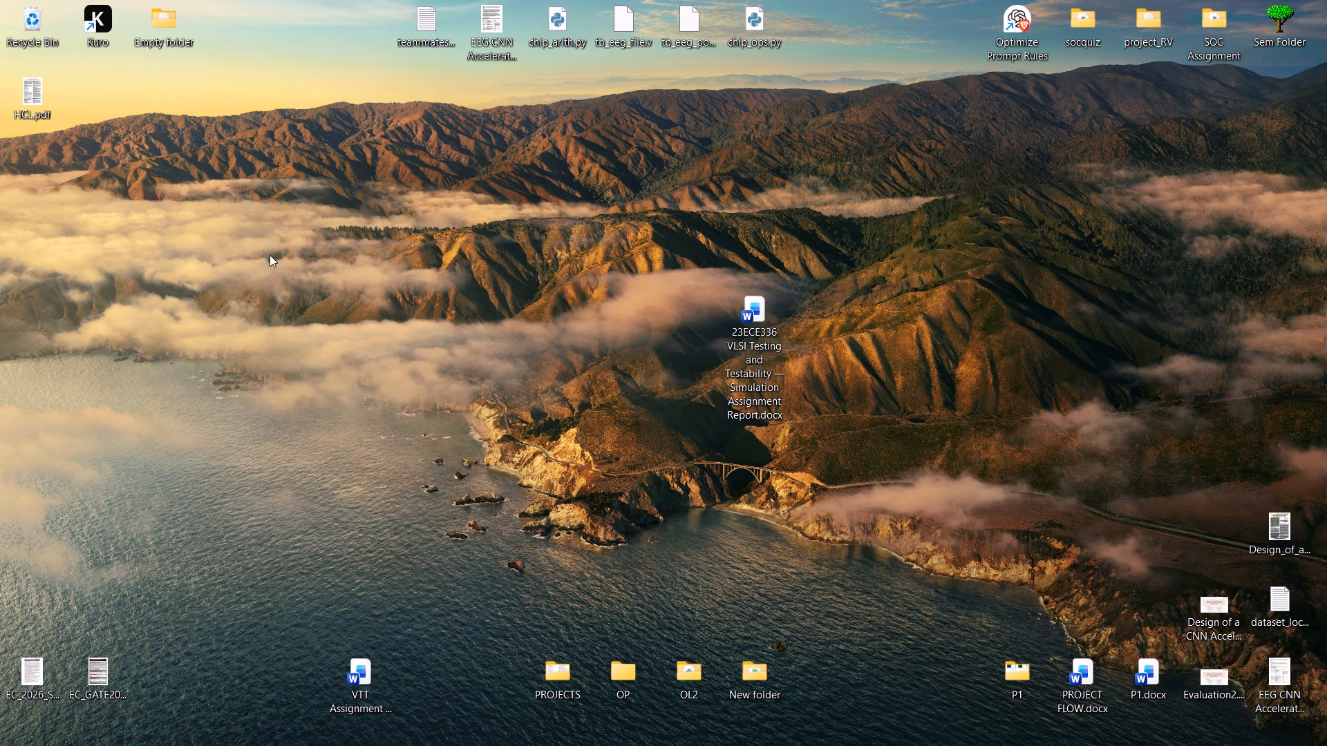
Open the exported 23ECE336 VLSI Testing and Testability report from the desktop in Word and enable editing.
double_click(762, 332)
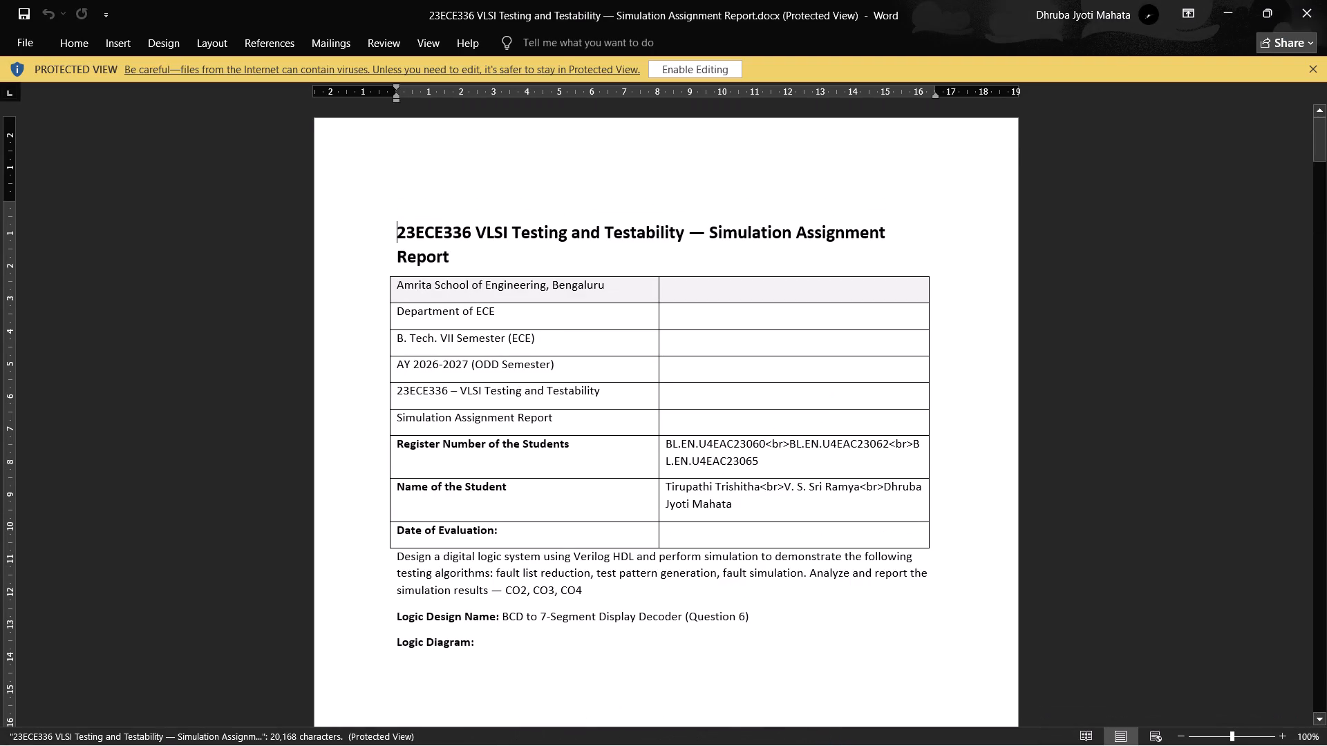
scroll(839, 421, down, 10)
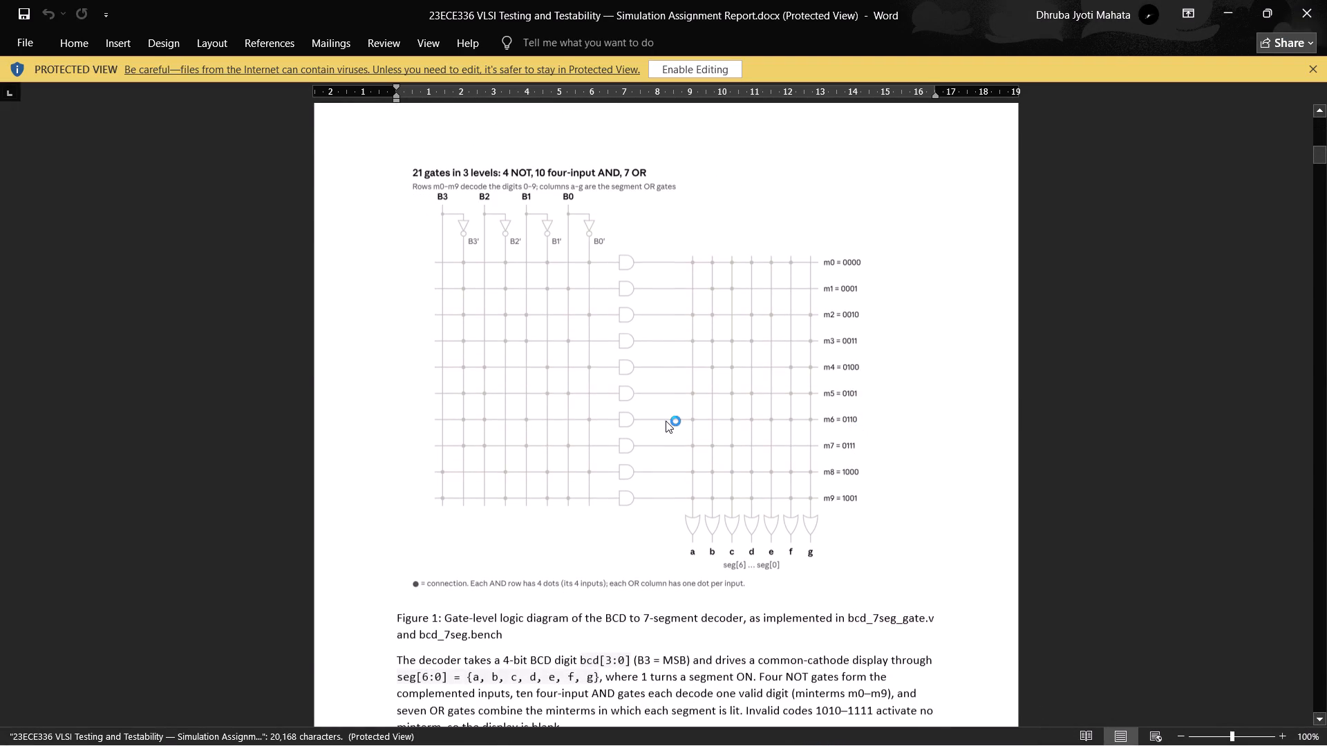
click(666, 421)
drag(667, 420, 717, 419)
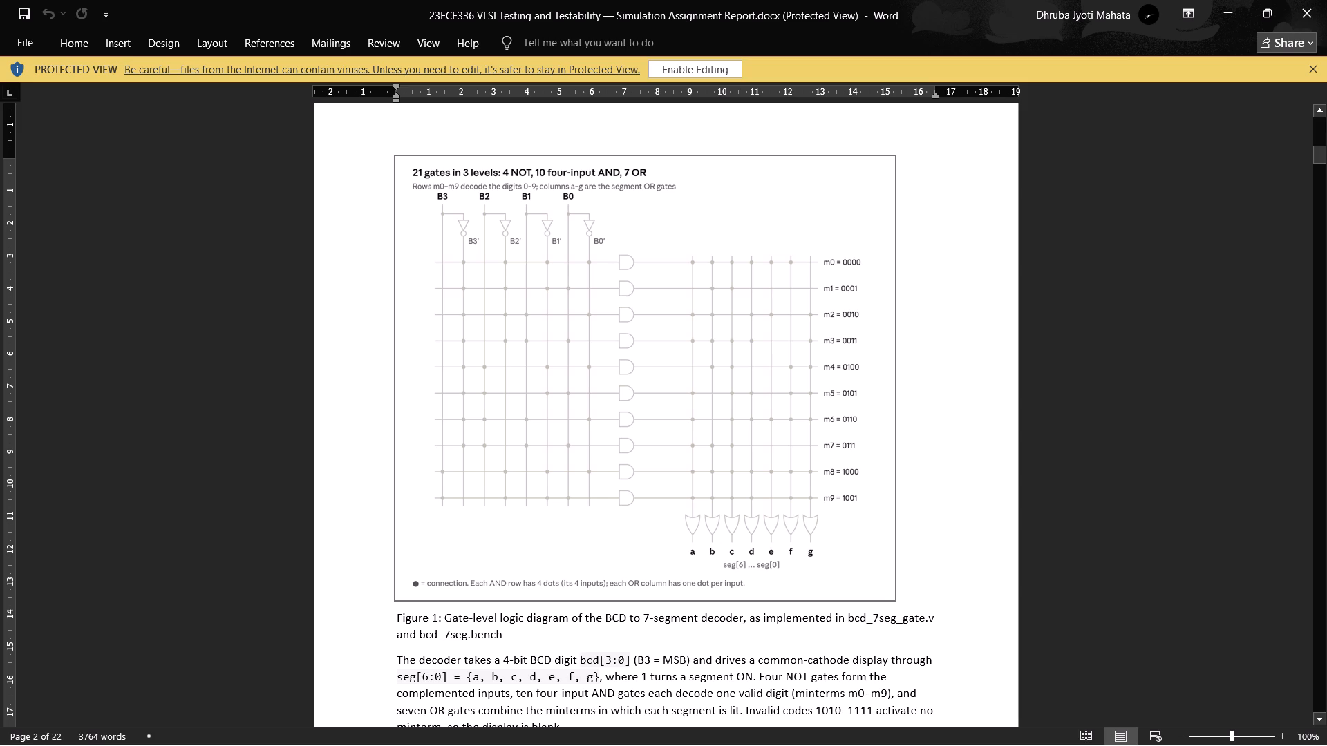
click(680, 65)
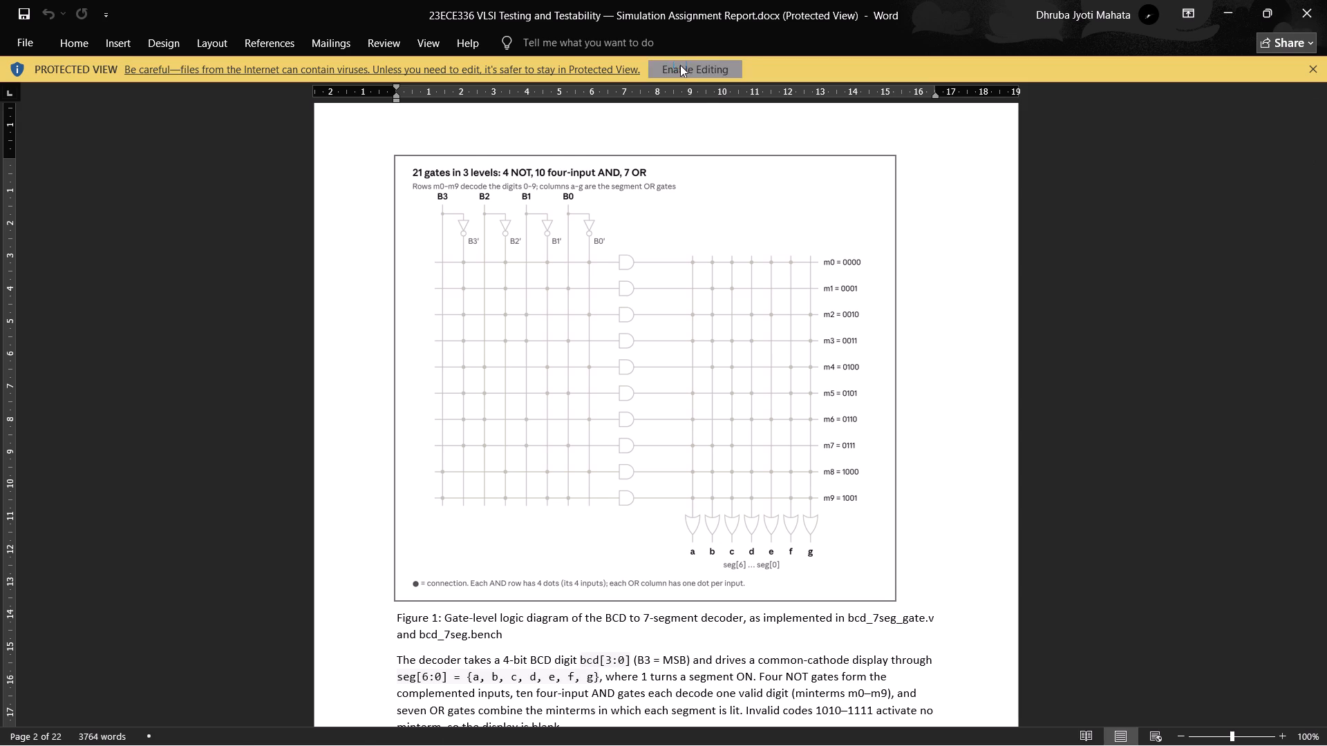
Check the exported report's logic diagram, decoder description and truth table, down to the start of the fault list reduction section.
scroll(727, 294, down, 5)
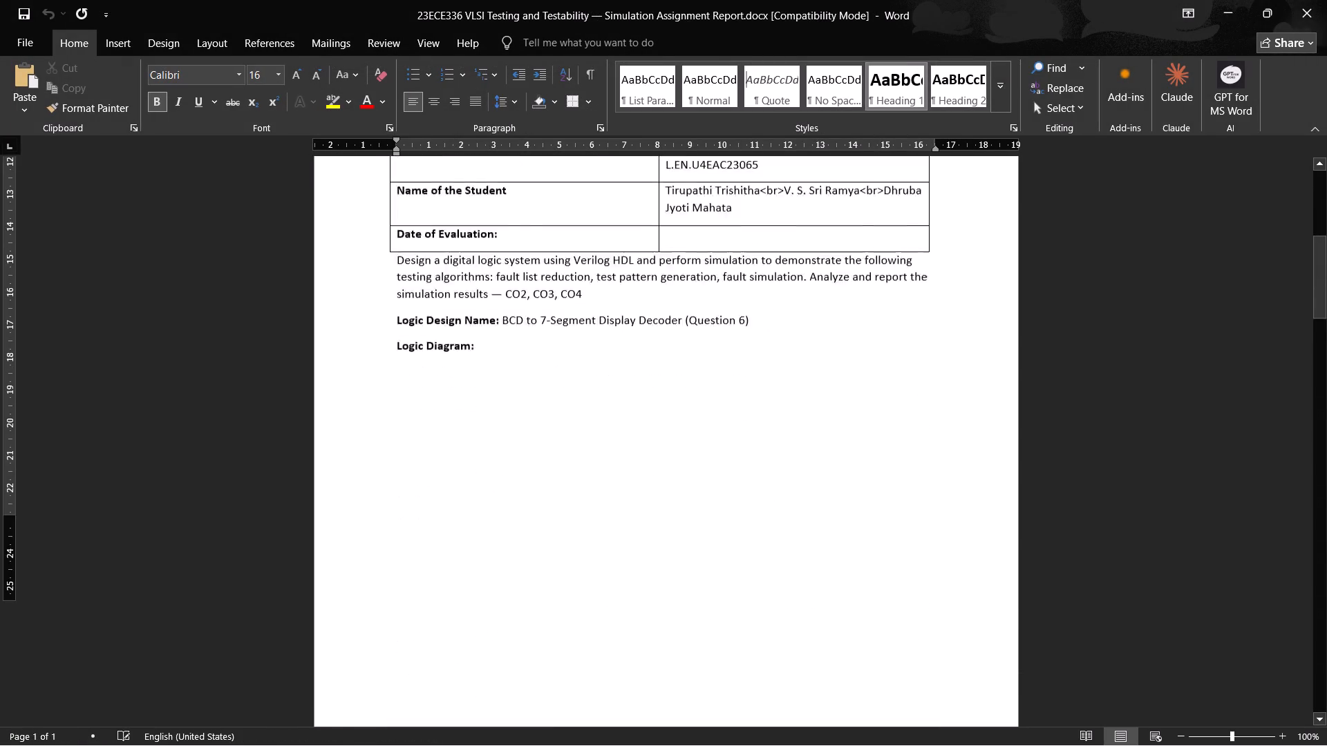
scroll(730, 303, down, 5)
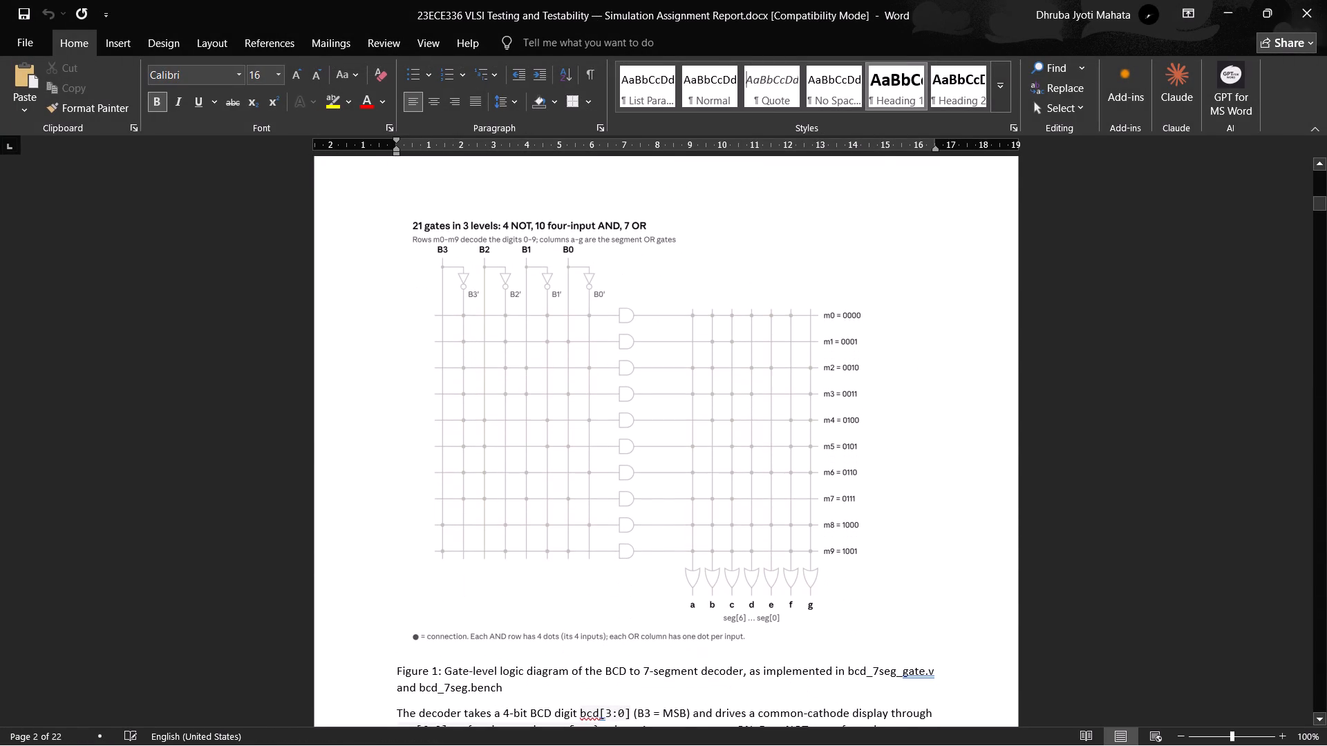
scroll(726, 312, down, 5)
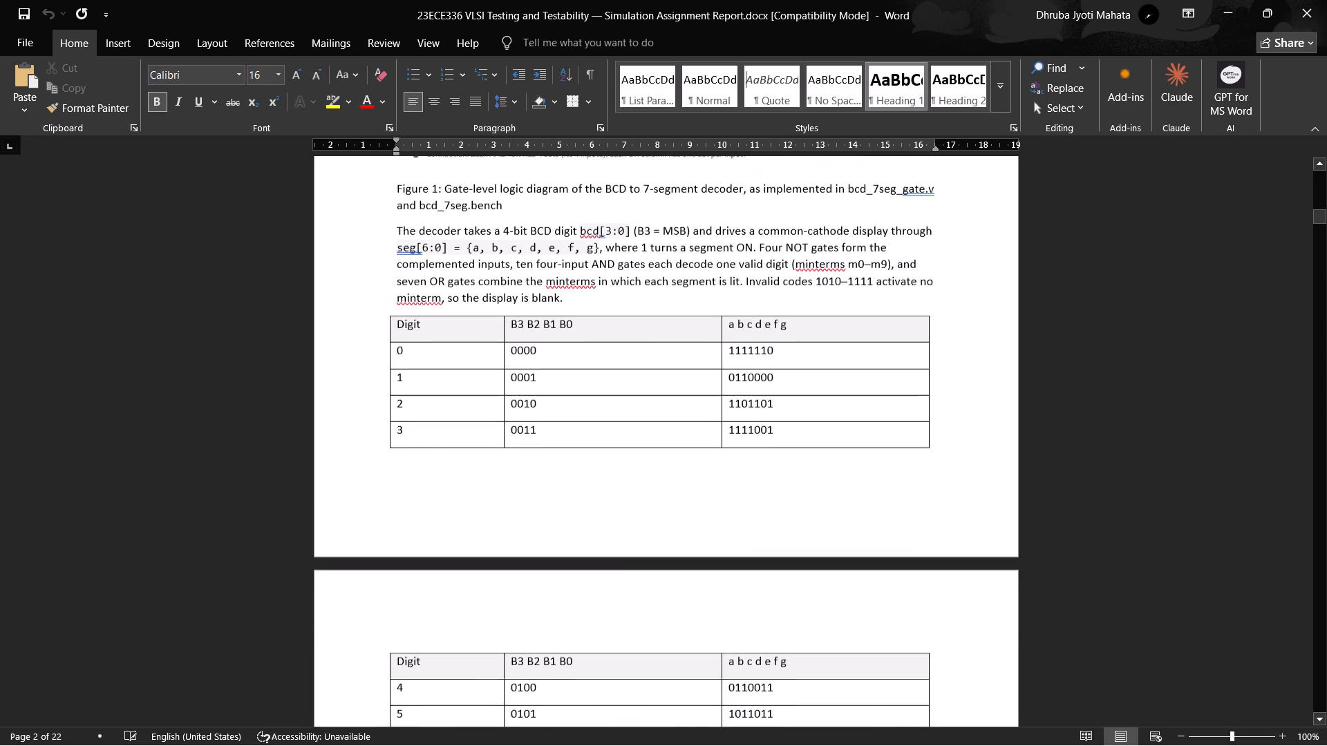
scroll(726, 314, up, 2)
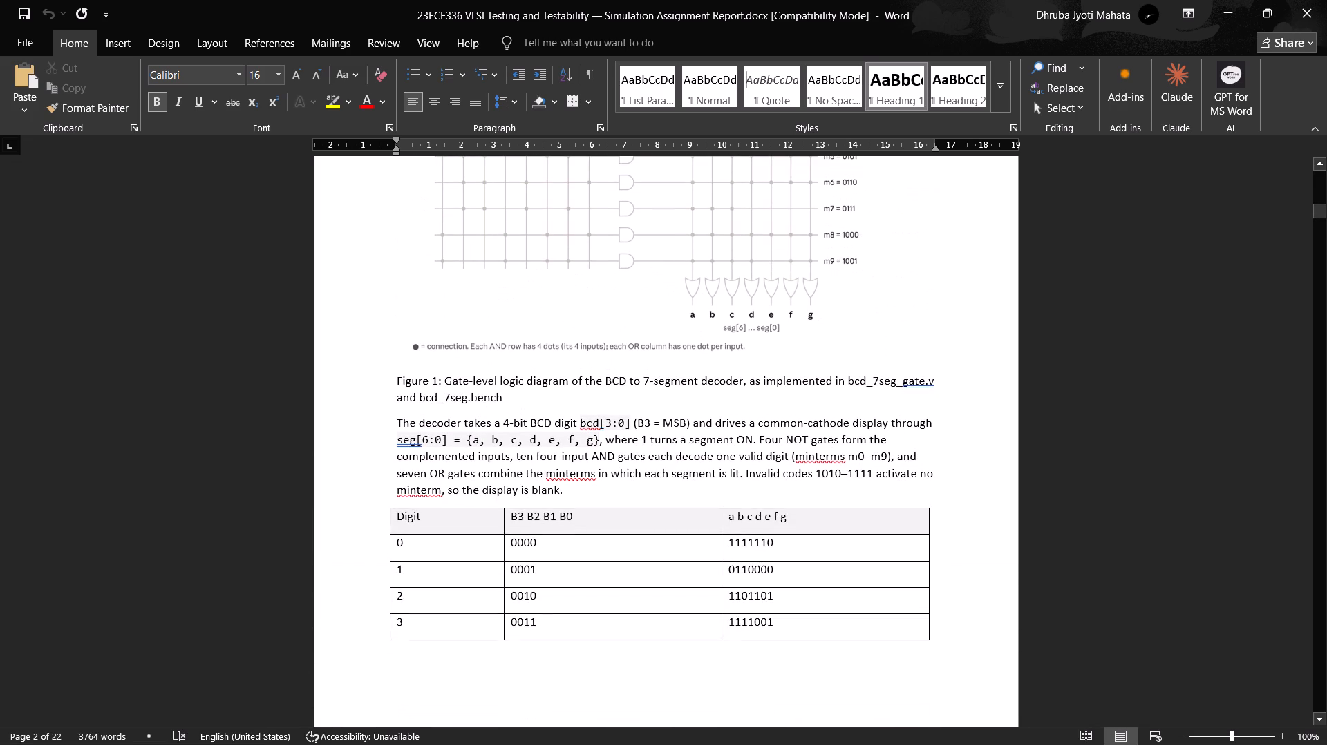
scroll(728, 314, down, 8)
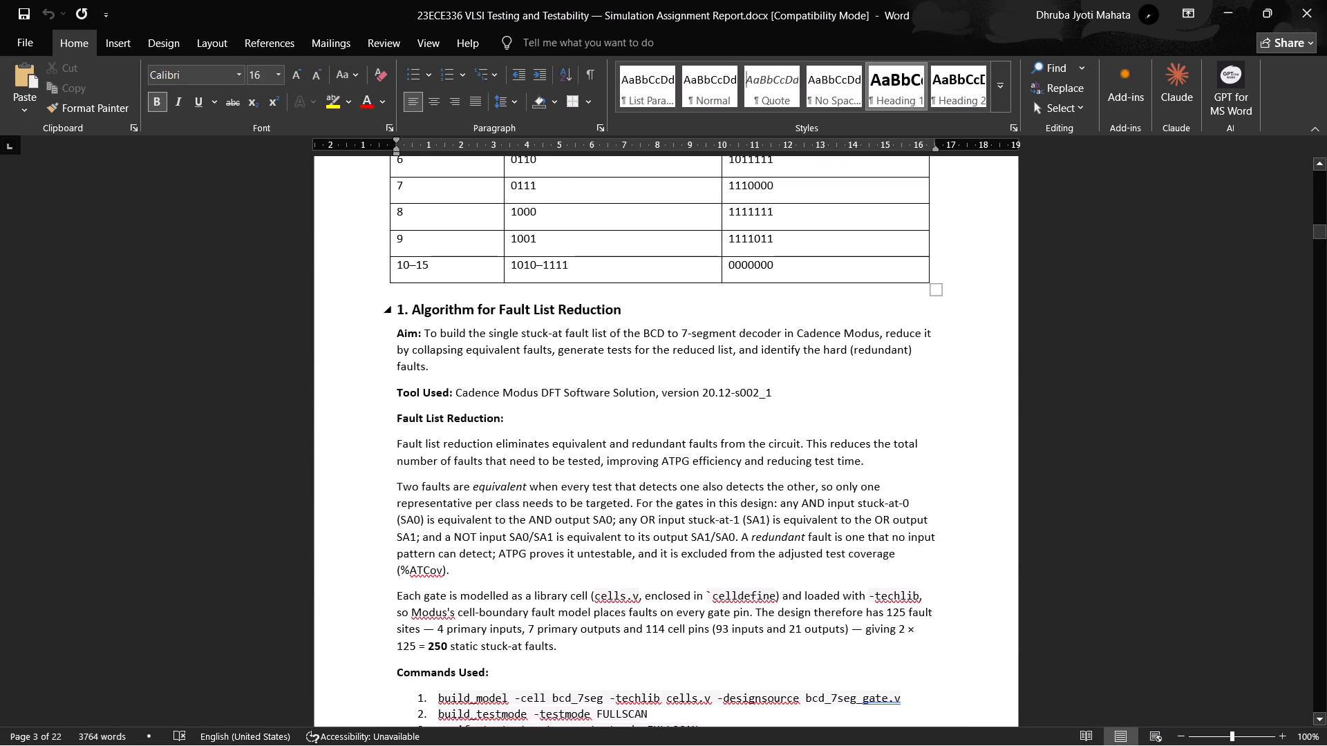
Review the numbered Modus commands and the cells.v gate library listing in the fault list reduction section.
scroll(728, 314, down, 6)
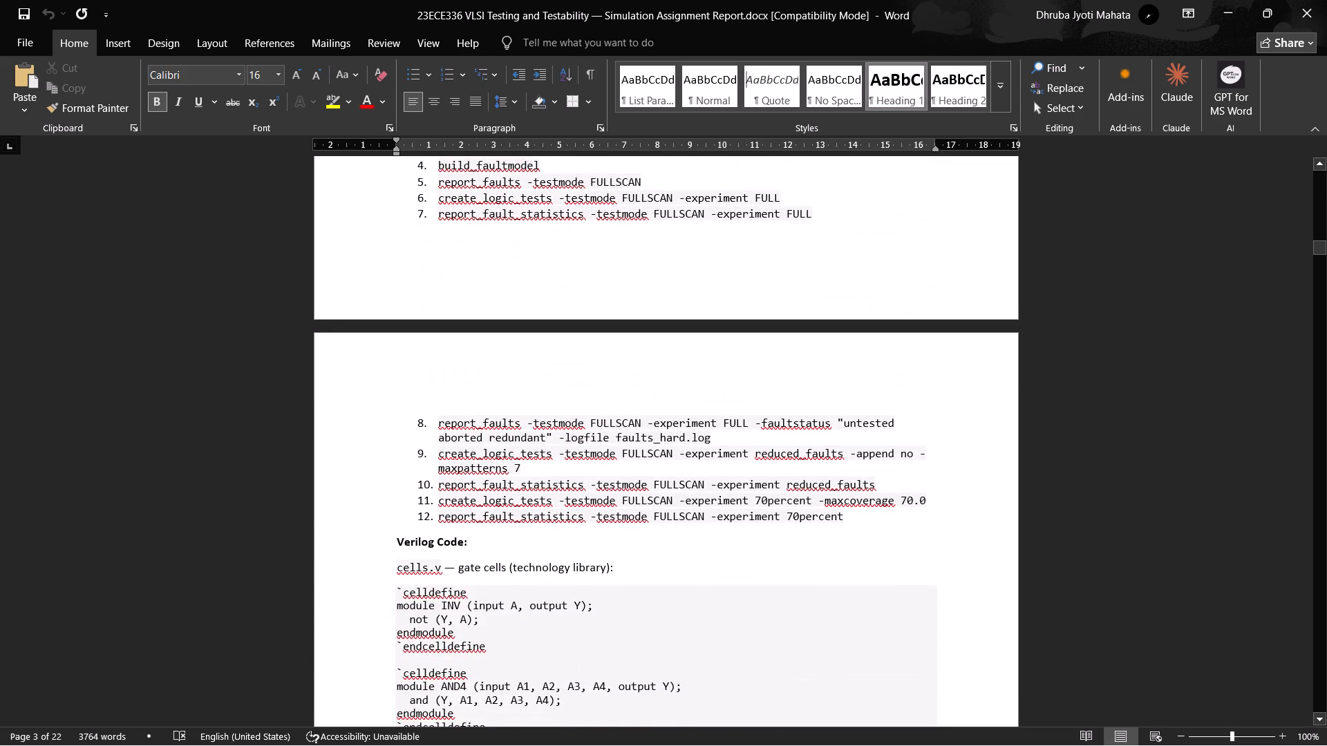
scroll(728, 314, up, 2)
scroll(728, 314, down, 5)
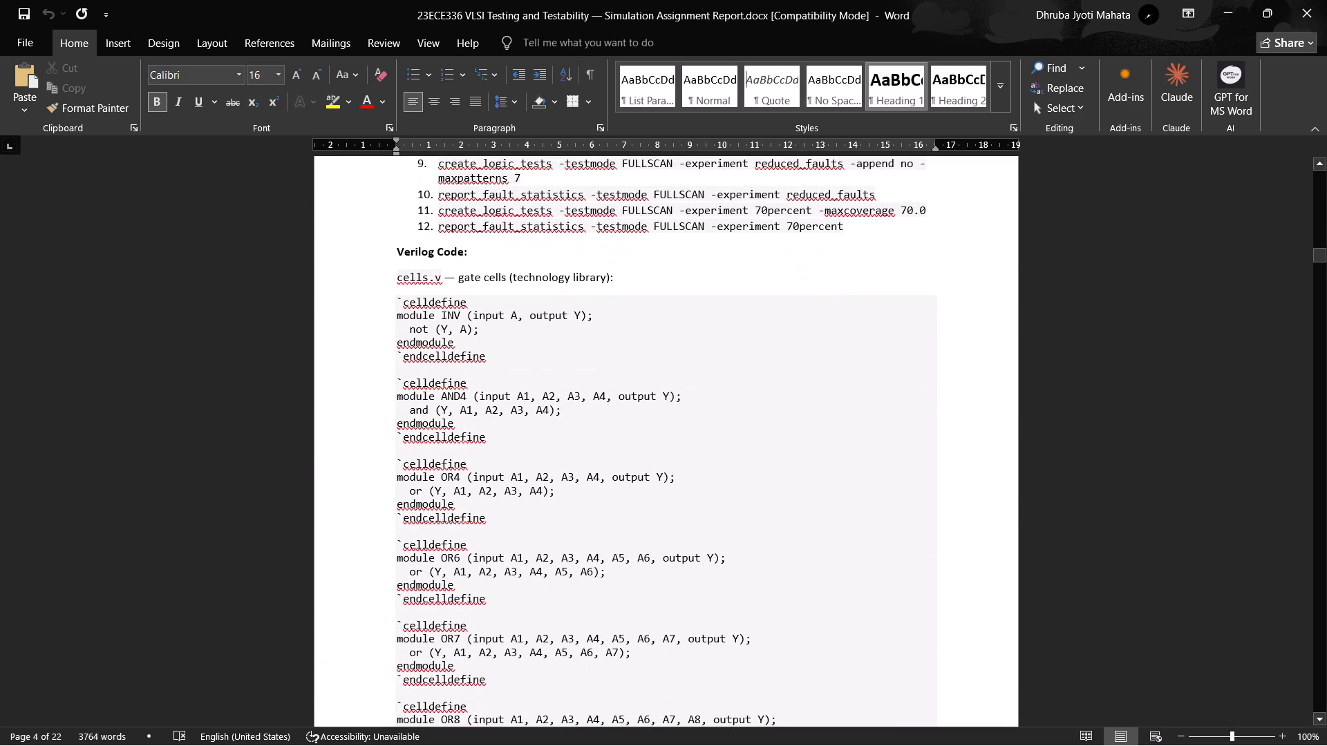
scroll(728, 314, up, 7)
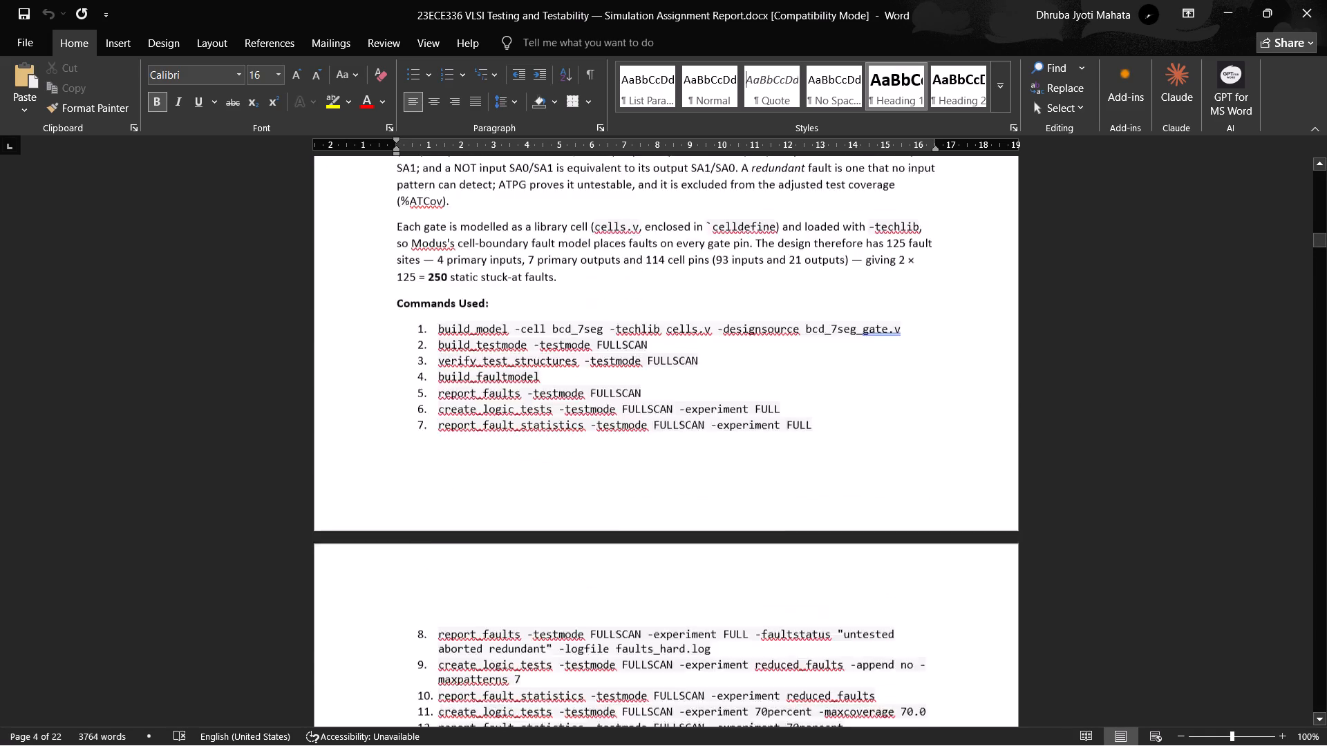
scroll(728, 314, up, 2)
scroll(728, 314, down, 6)
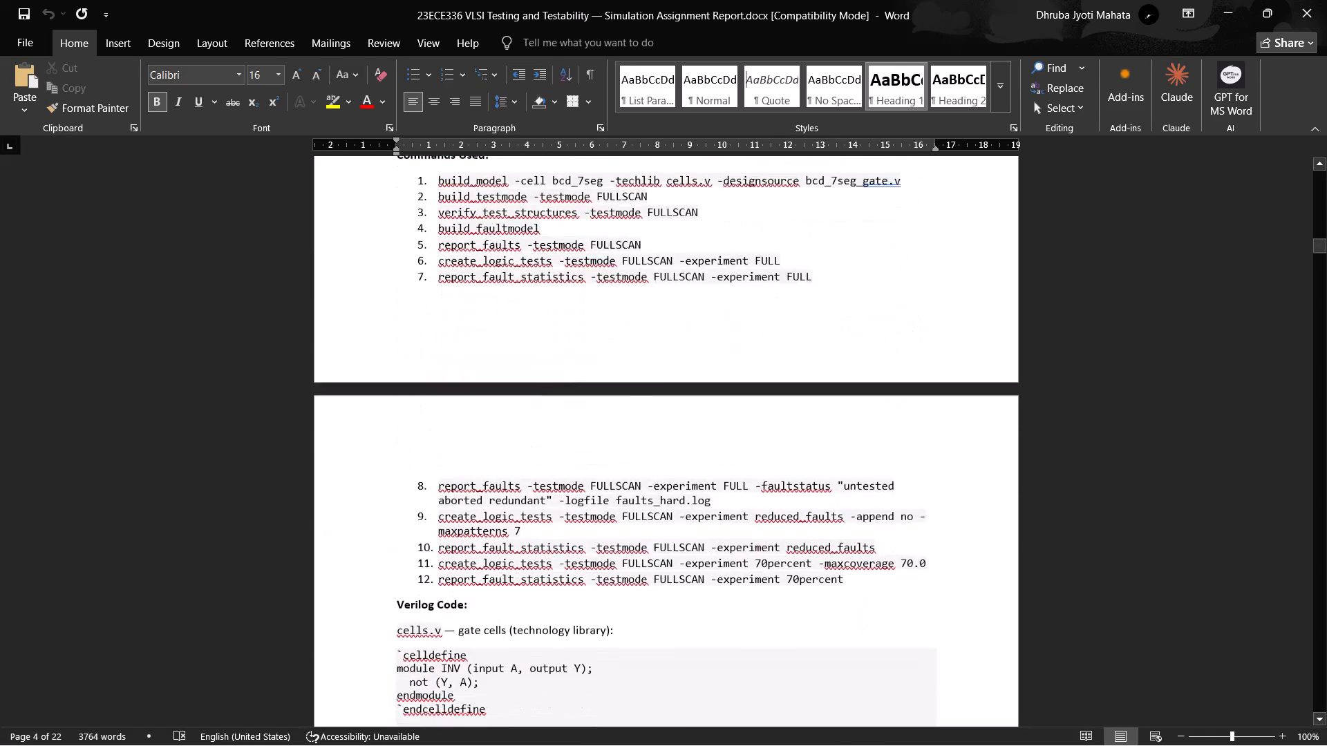
scroll(728, 314, down, 3)
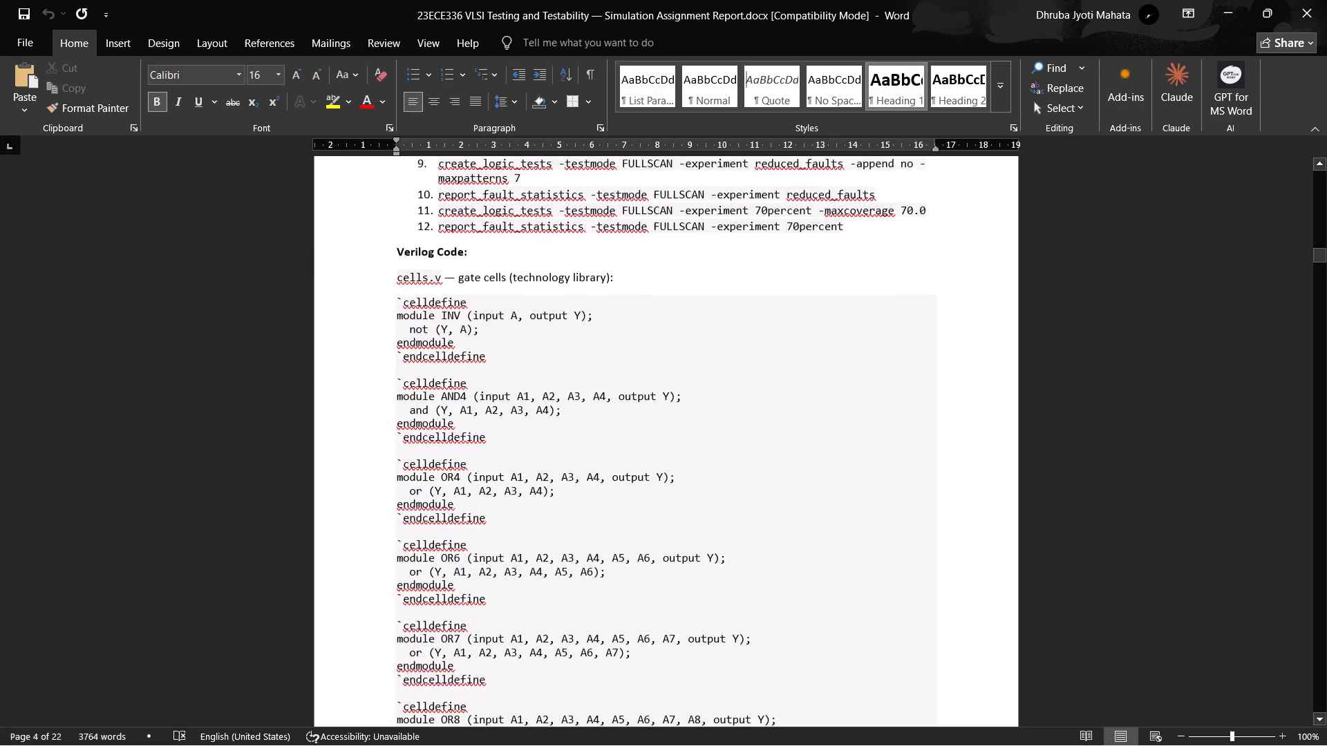
scroll(728, 314, down, 2)
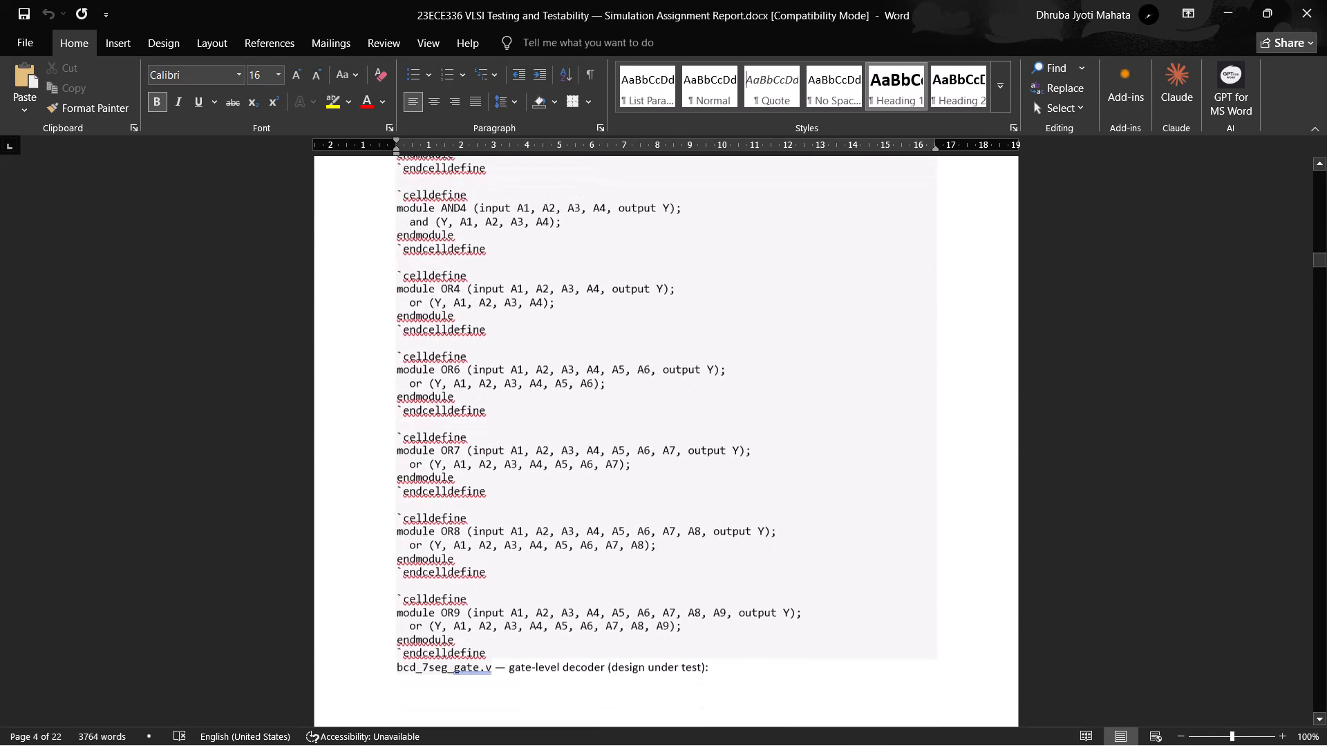
Review the bcd_7seg_gate.v gate-level decoder code and the .BENCH code listing for Atalanta.
scroll(728, 314, down, 5)
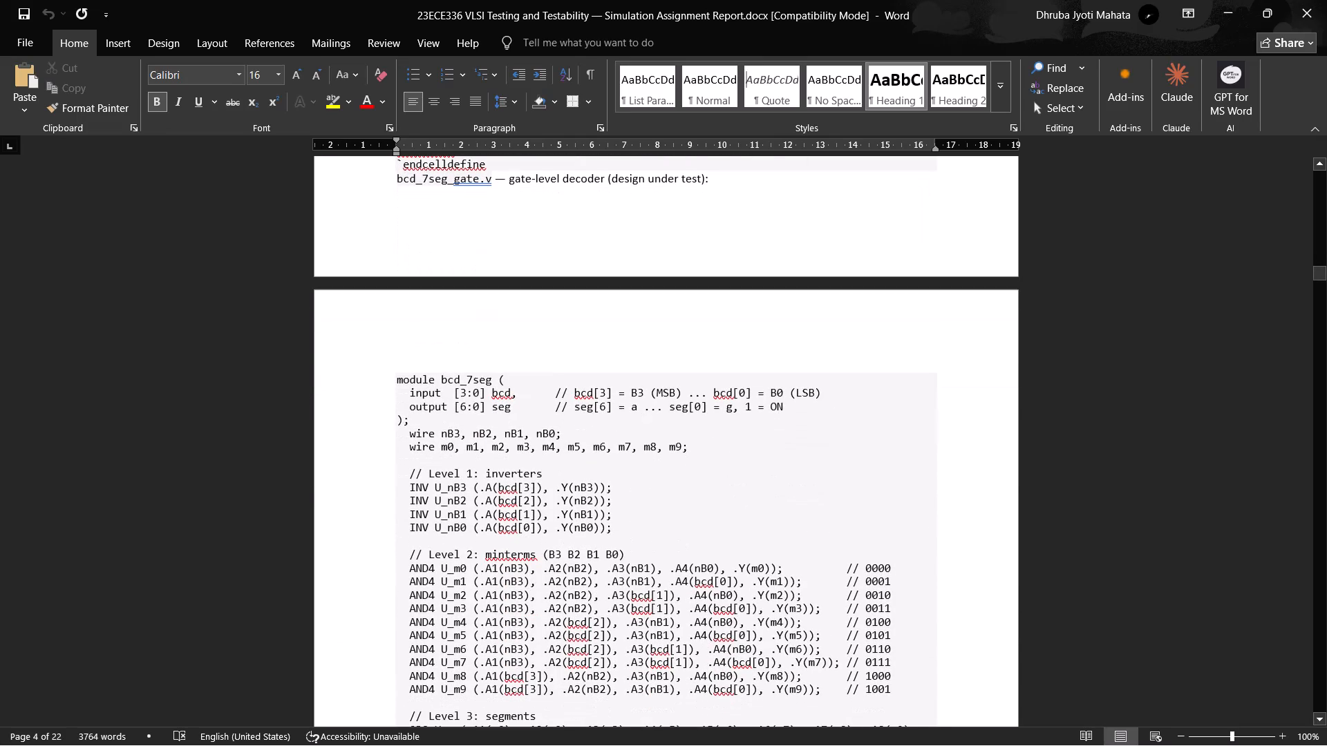
scroll(728, 314, up, 5)
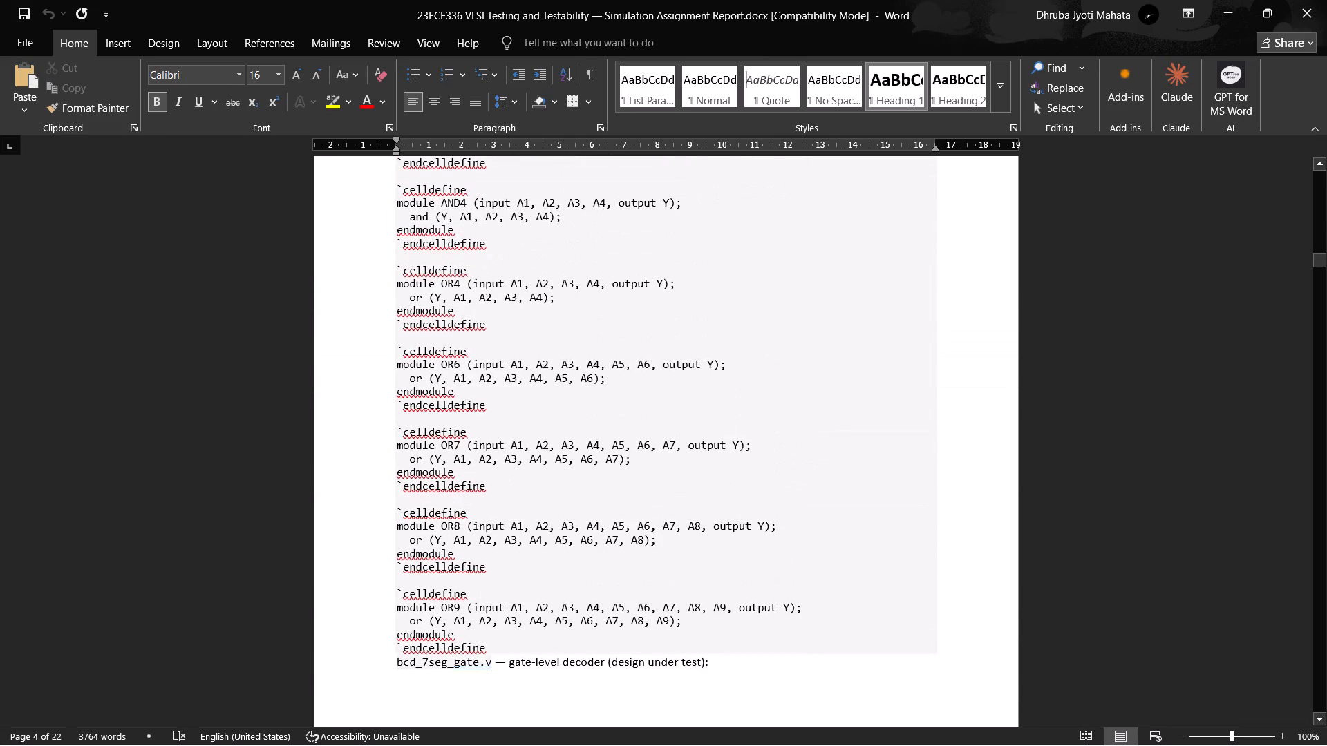
scroll(728, 314, down, 10)
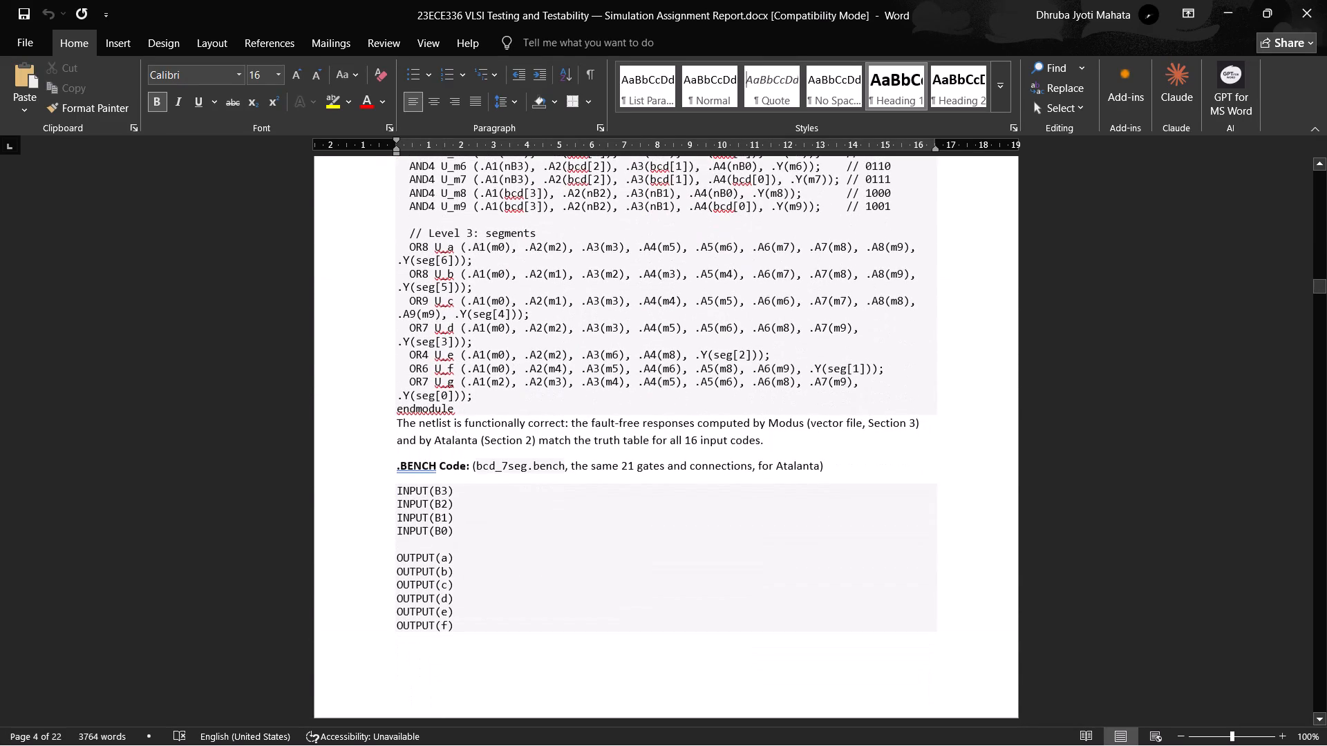
scroll(728, 314, down, 5)
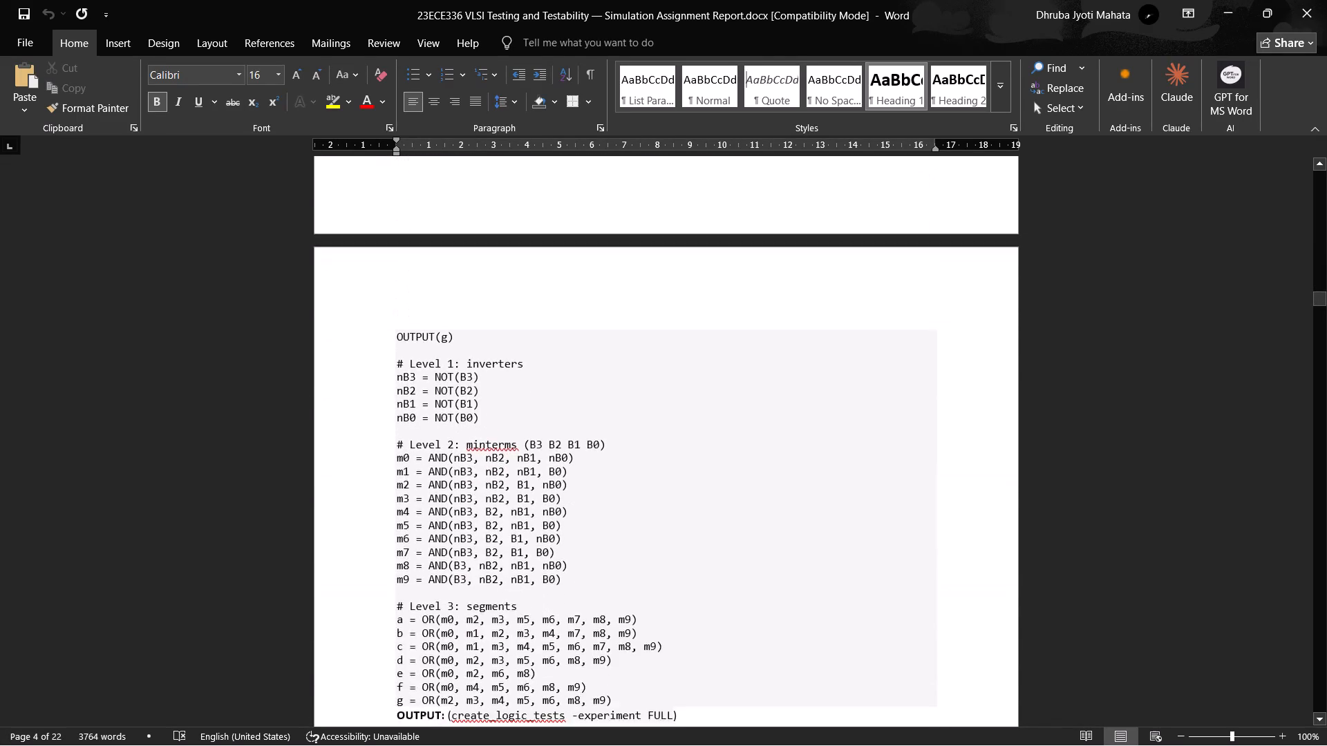
Examine the FULL experiment output, the results before and after fault reduction, the hard faults table and the first Modus screenshots.
scroll(728, 314, down, 4)
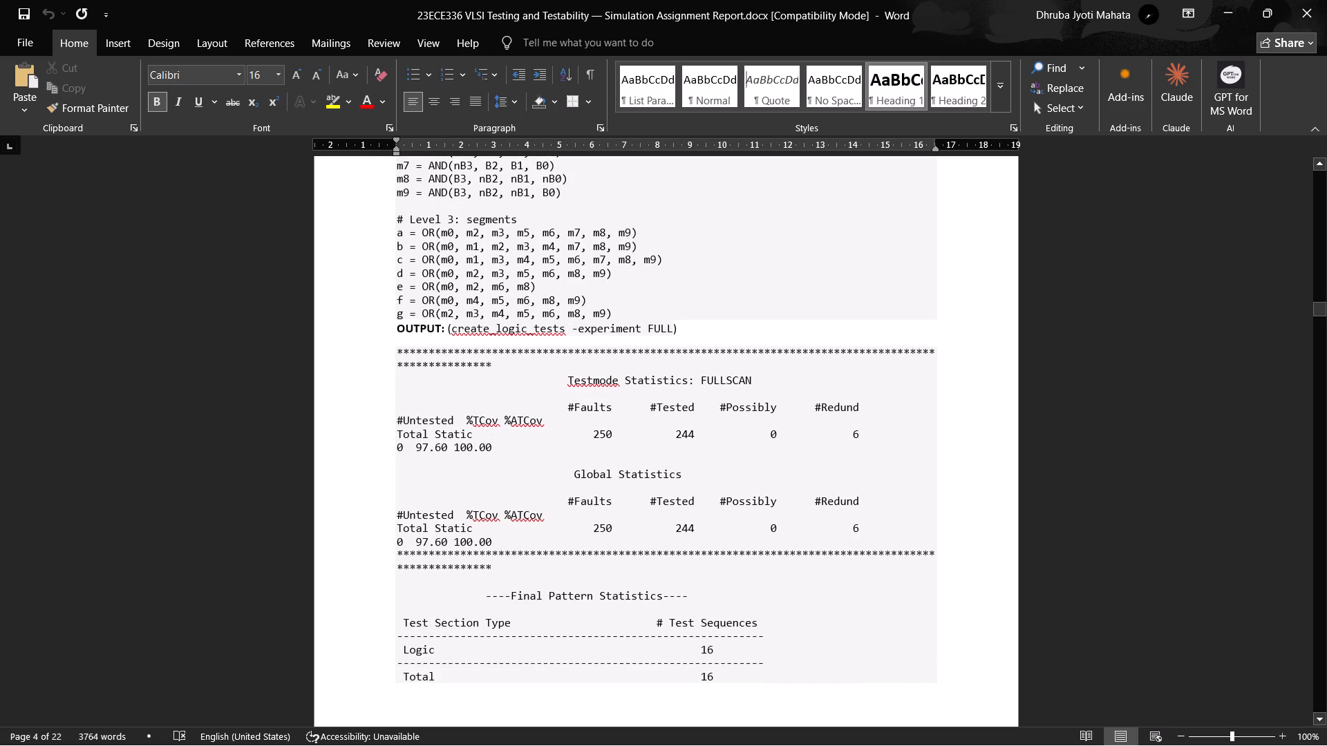
scroll(728, 314, down, 4)
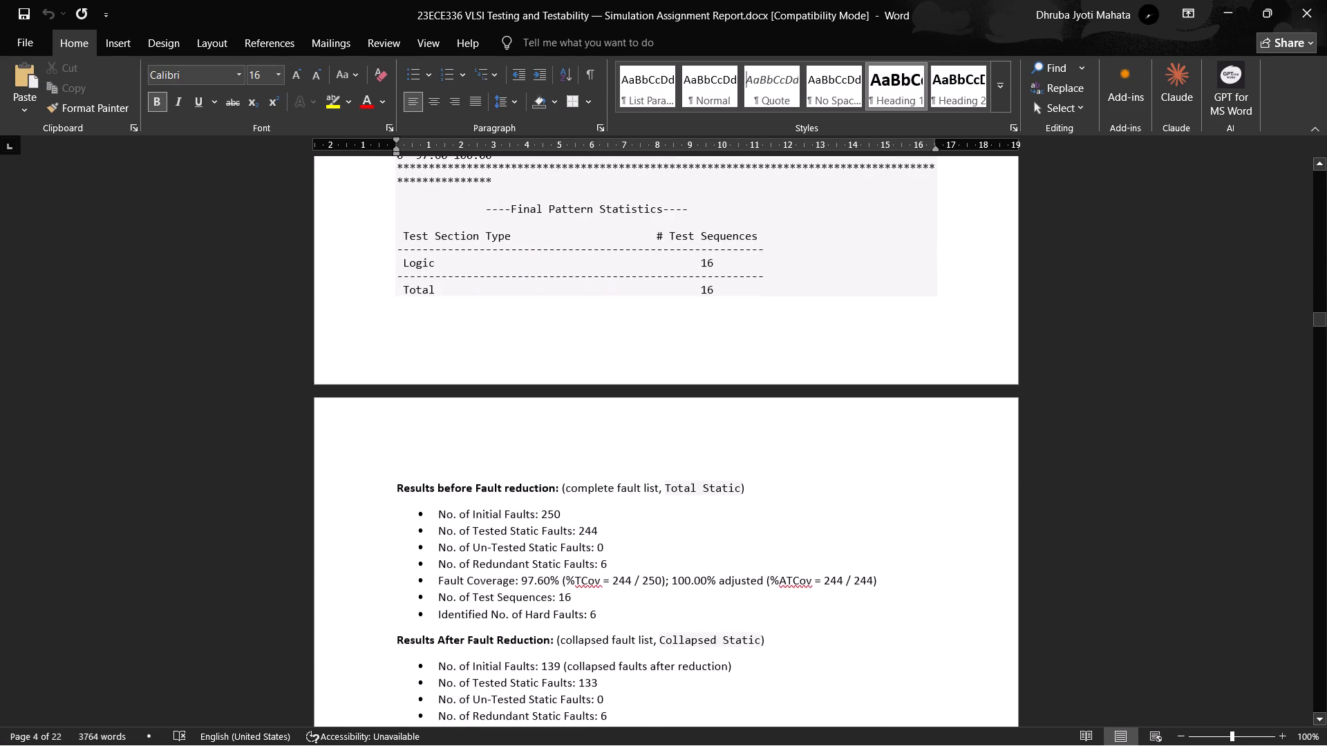
scroll(728, 314, down, 1)
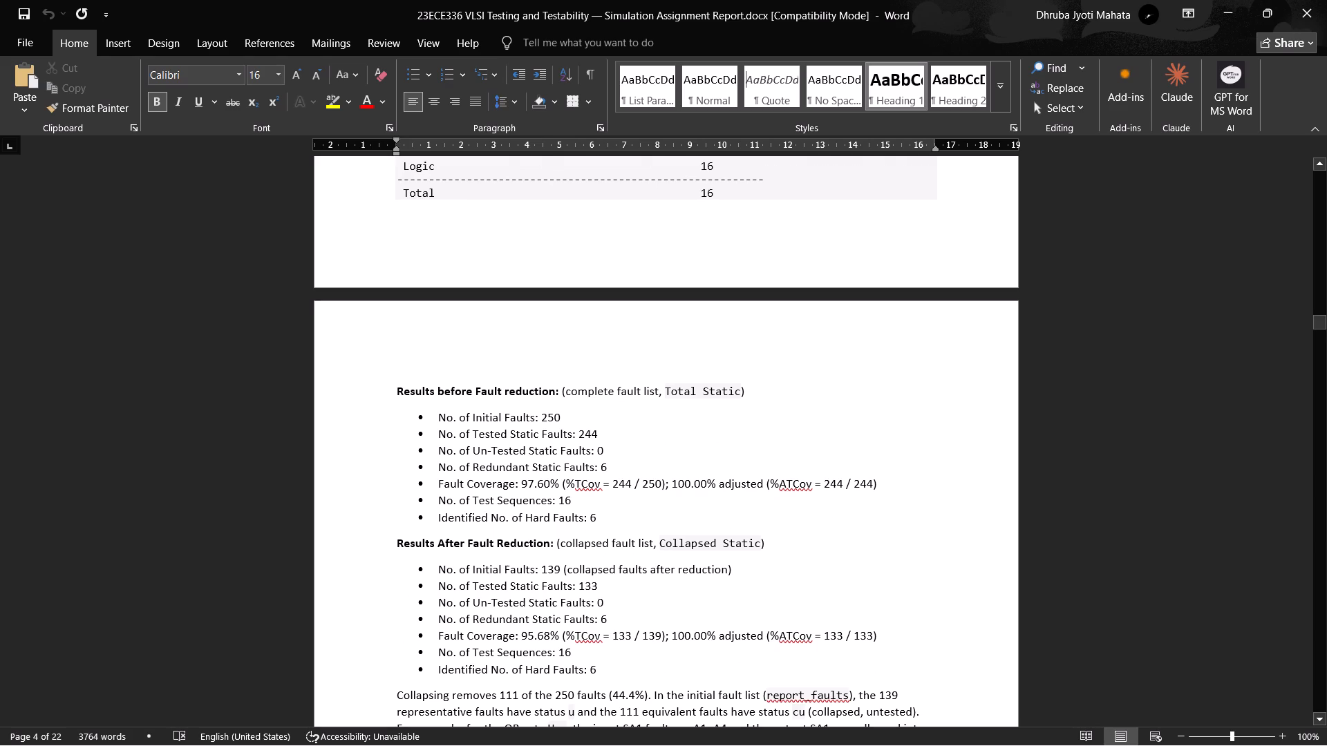
scroll(636, 316, down, 1)
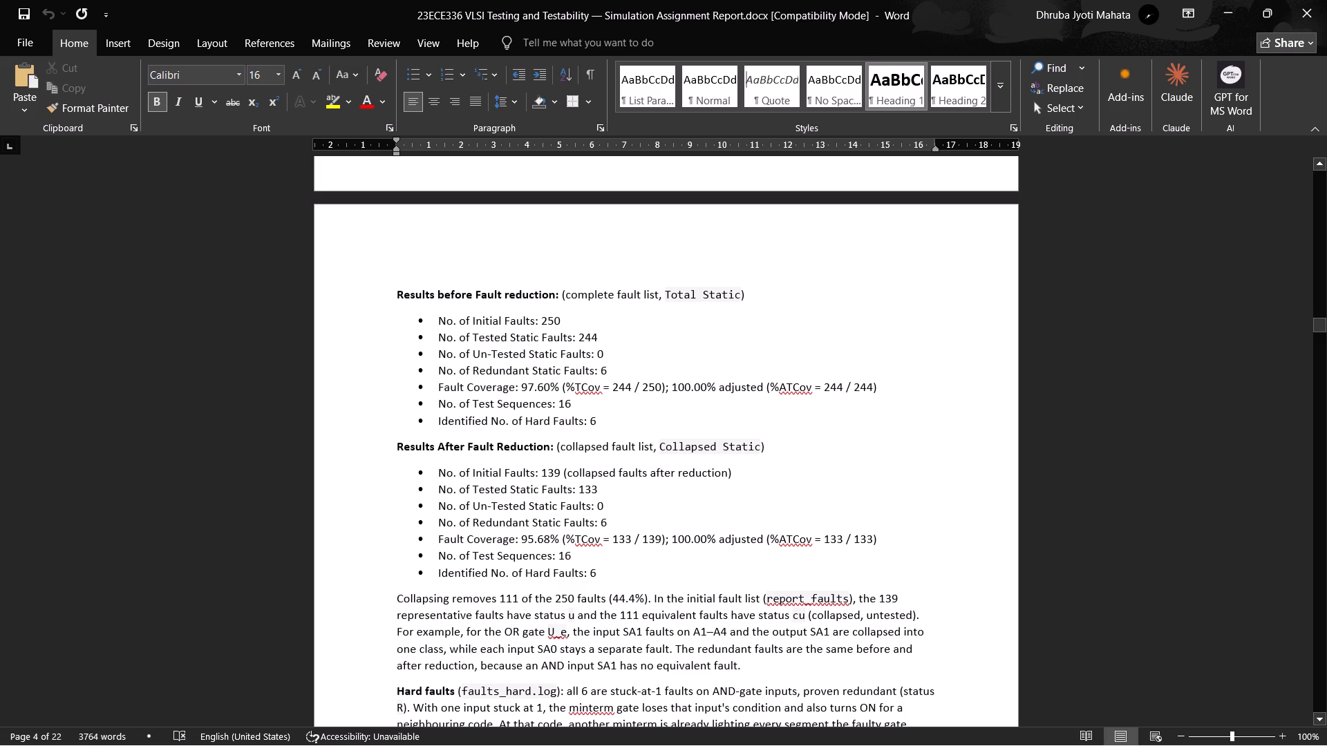
scroll(648, 410, down, 4)
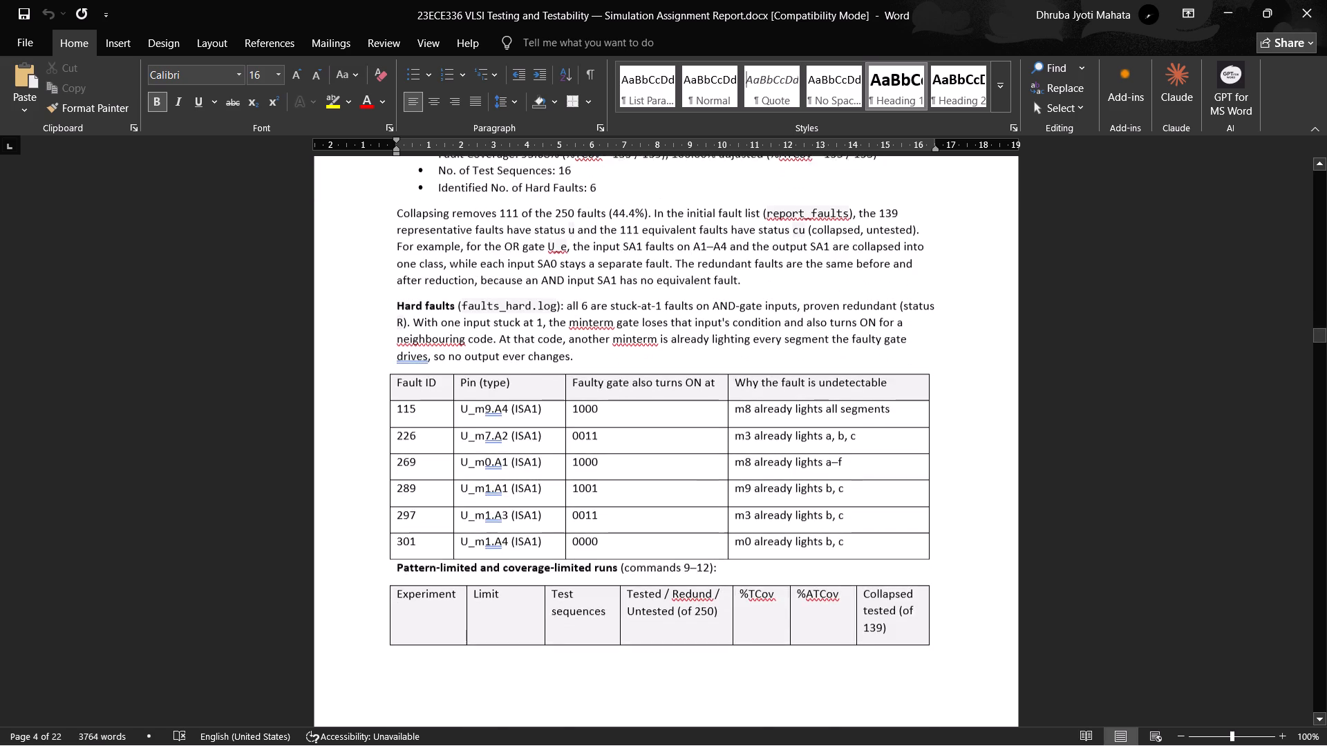
scroll(645, 415, down, 8)
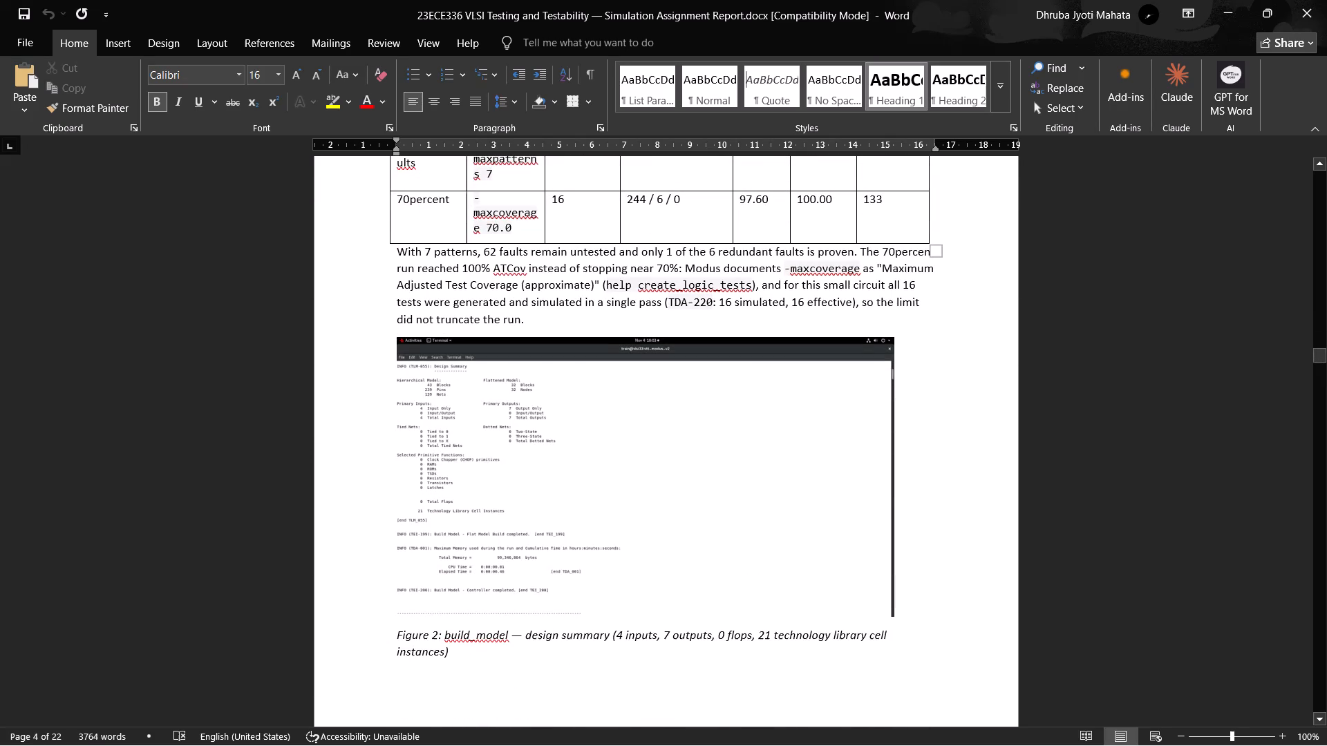
scroll(645, 415, down, 7)
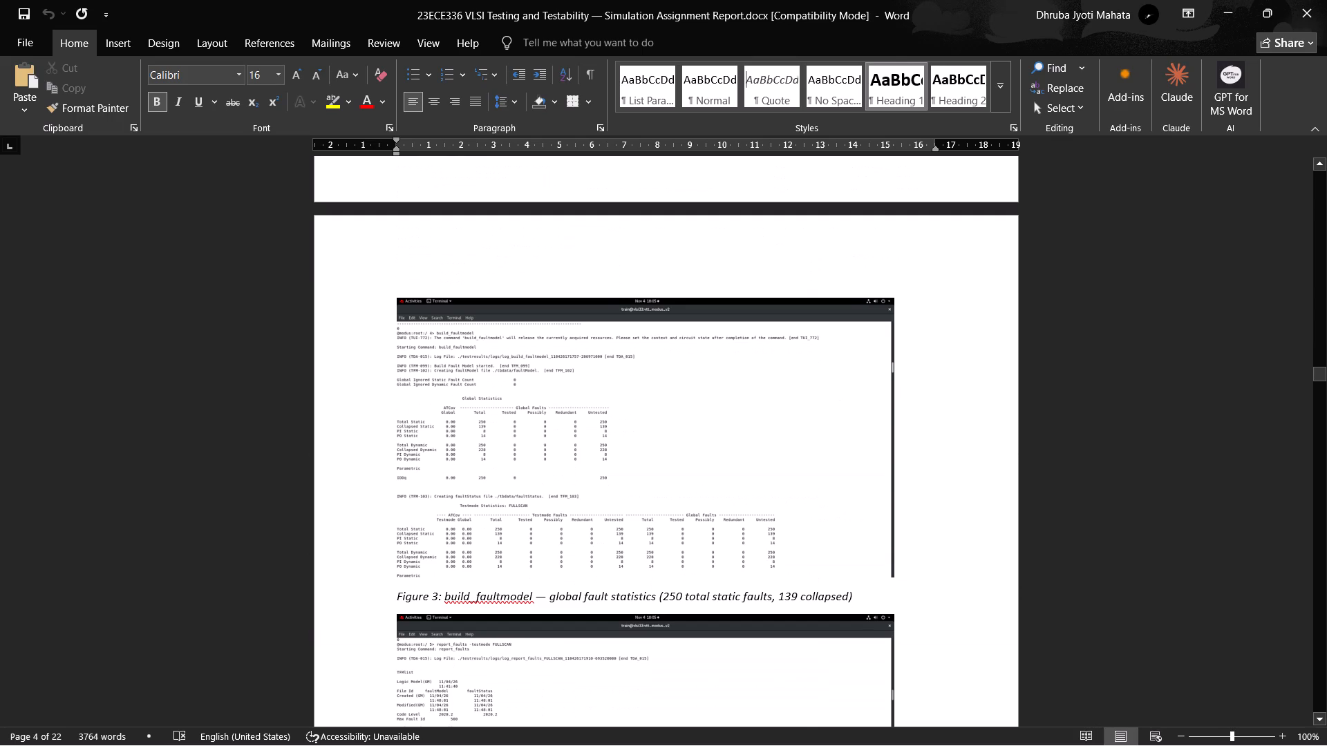
Recheck the results before and after fault reduction, the hard faults table, the limited-run tables and the Modus screenshots.
scroll(645, 415, up, 15)
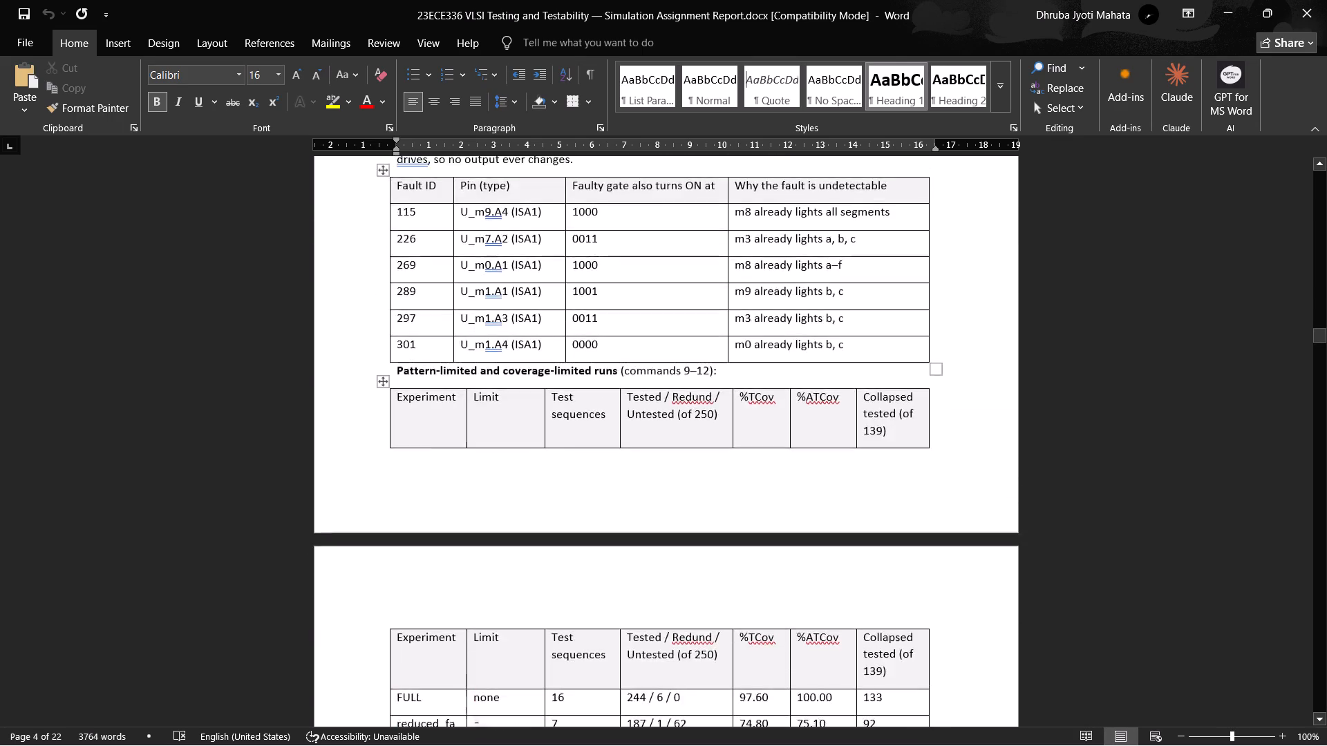
scroll(645, 415, up, 6)
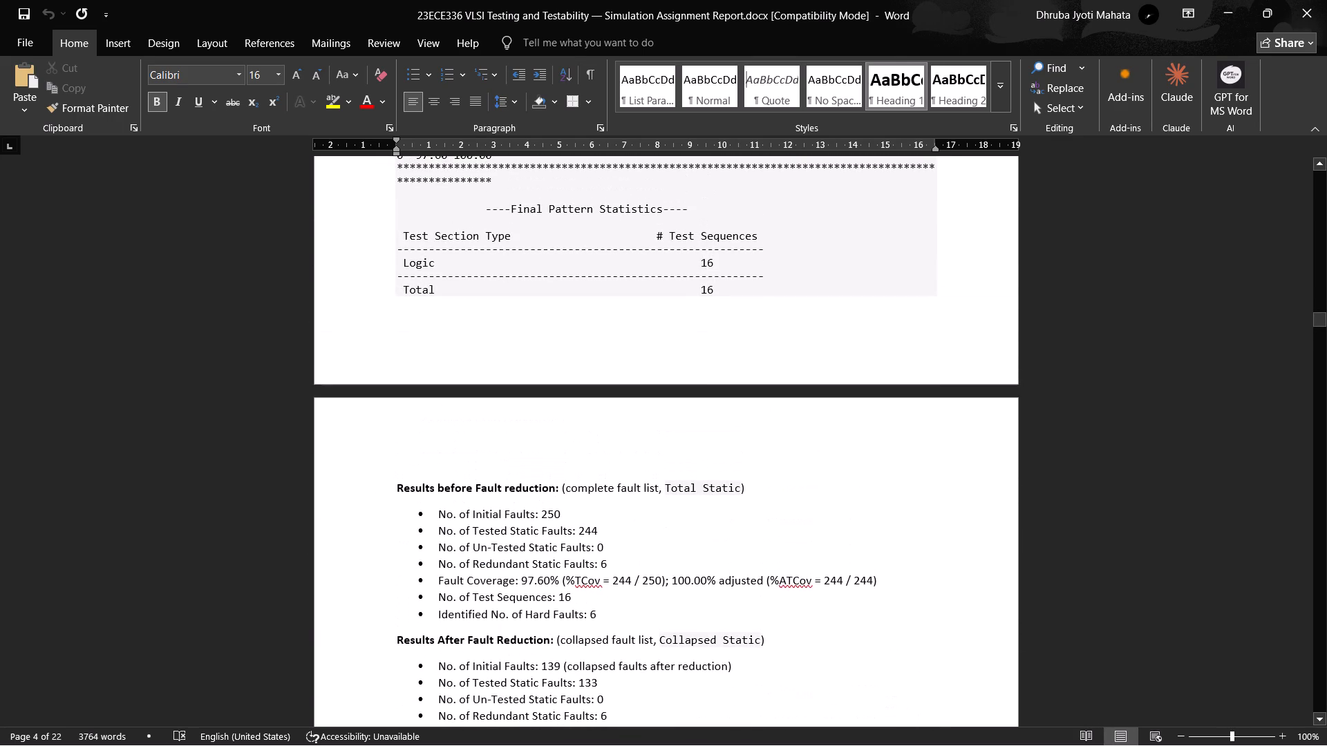
scroll(635, 420, down, 1)
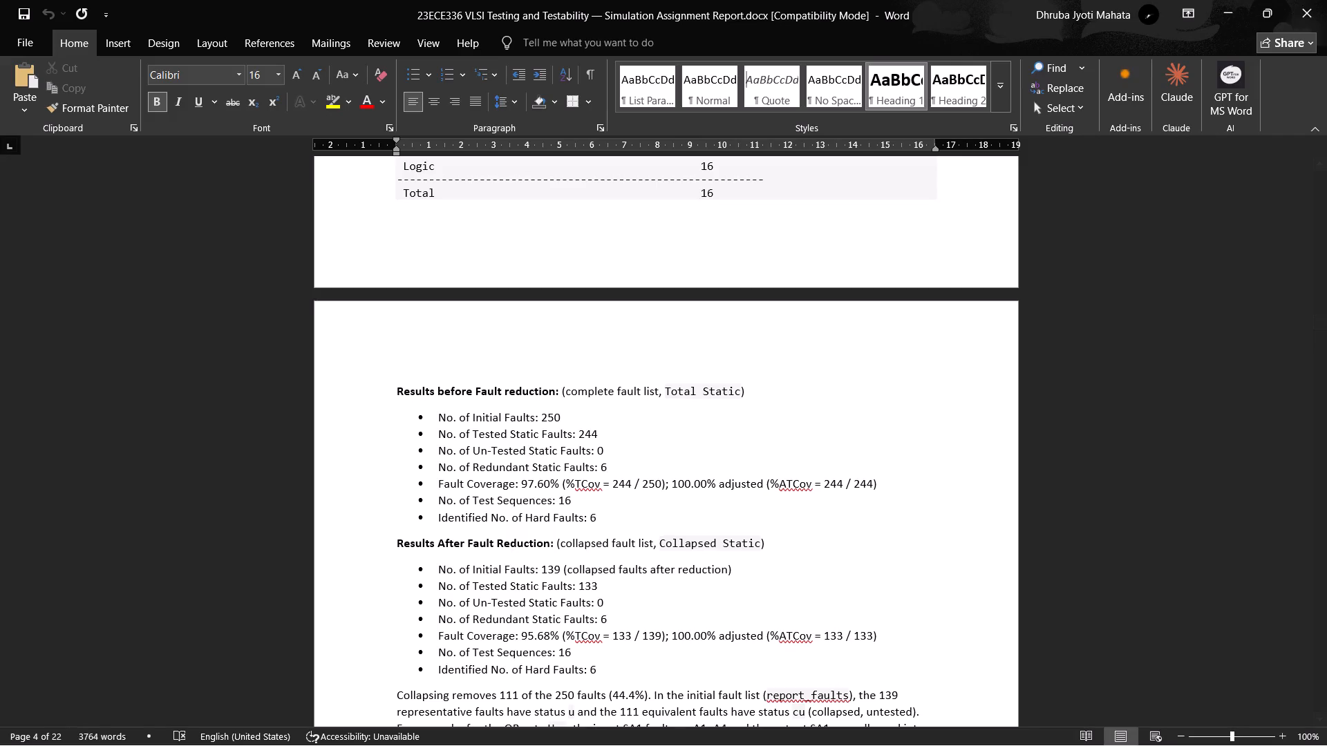
scroll(629, 421, down, 4)
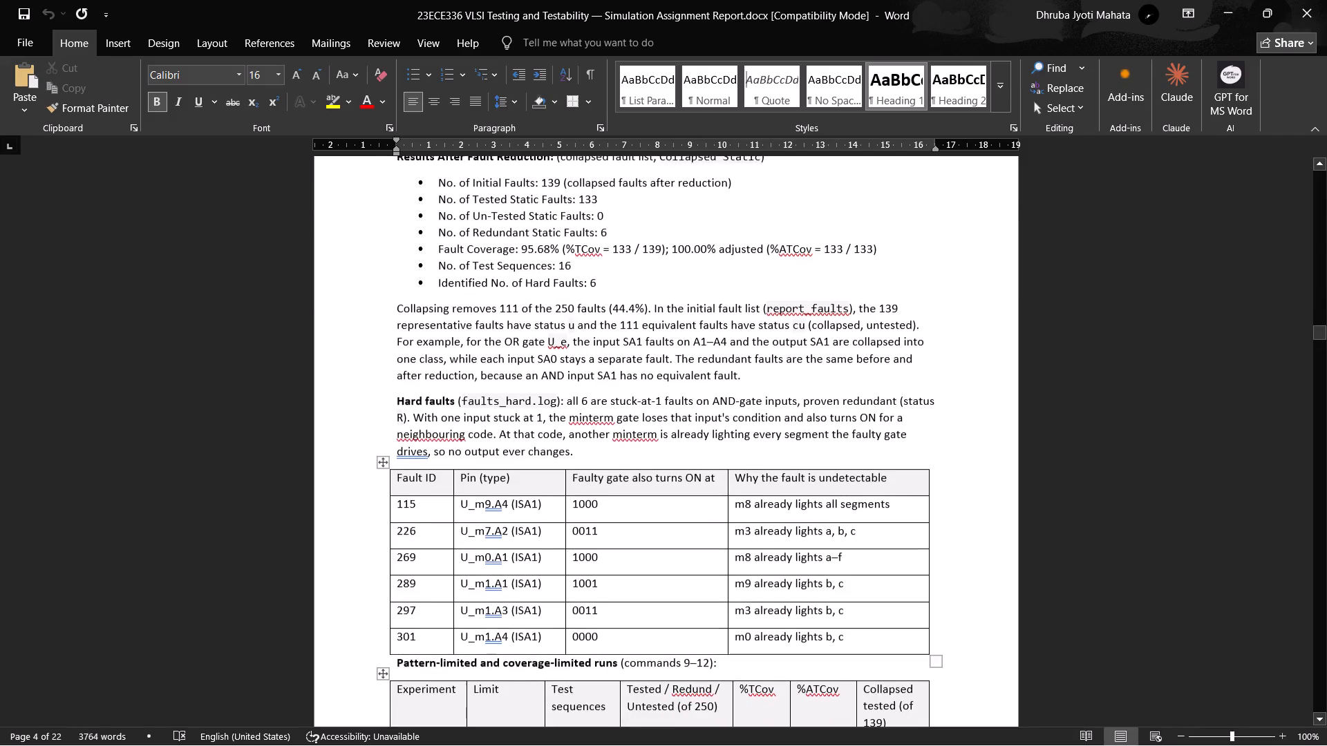
scroll(629, 421, down, 3)
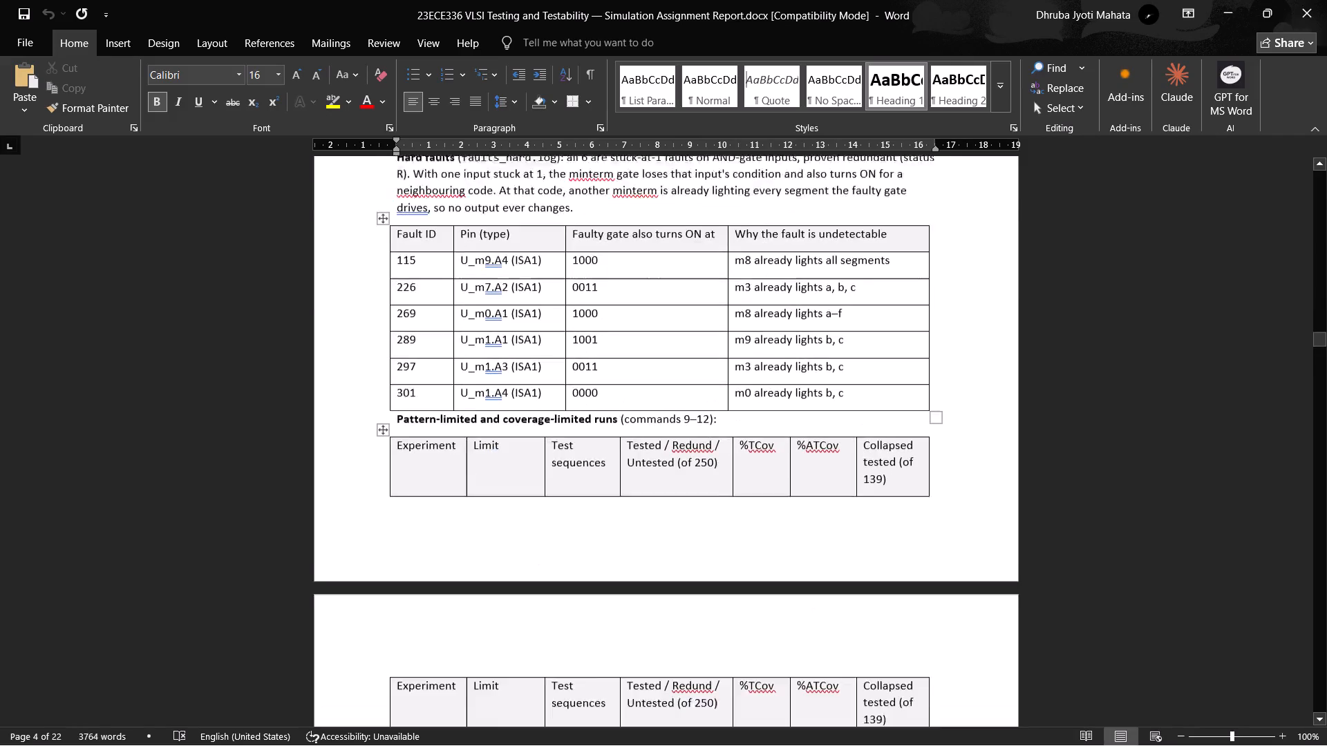
scroll(628, 421, down, 17)
scroll(617, 414, down, 5)
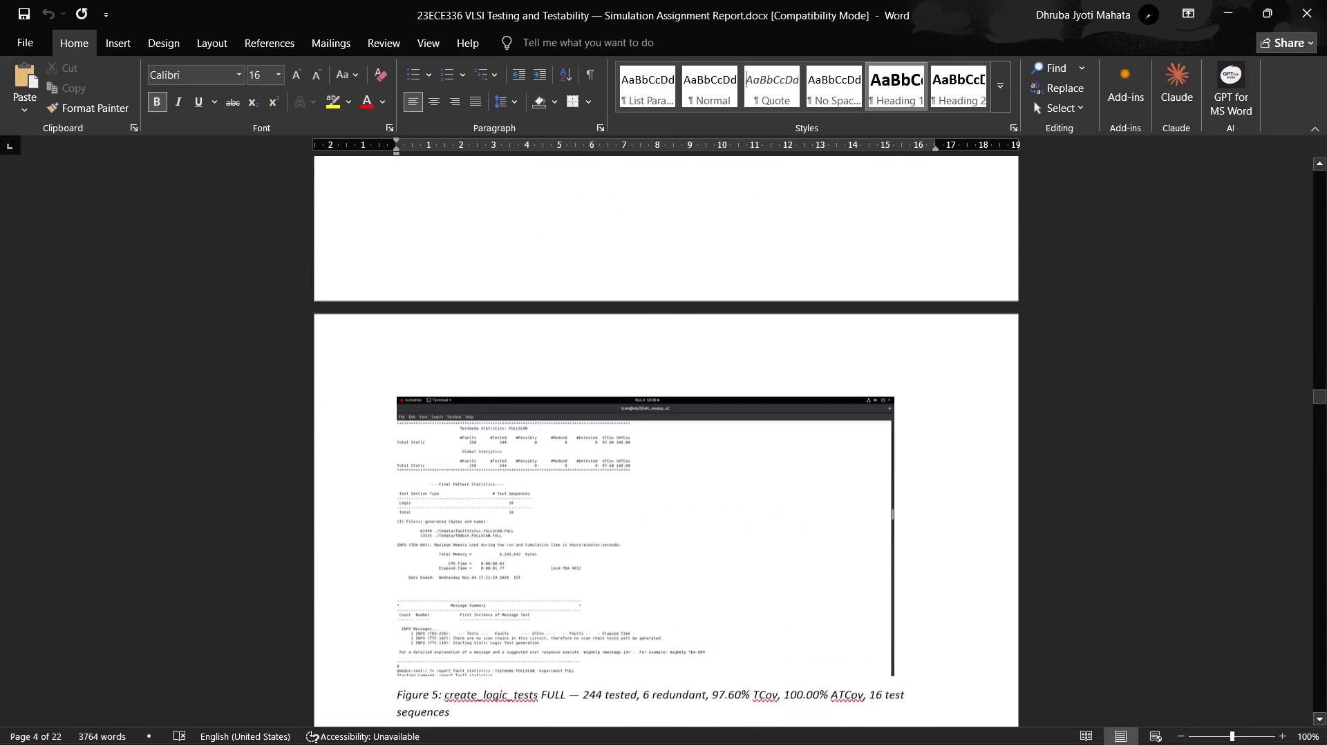
Review the Atalanta test pattern generation section, from its aim and output through the bcd_7seg.test patterns to the analysis and Modus cross-check.
scroll(616, 413, down, 18)
scroll(610, 419, down, 16)
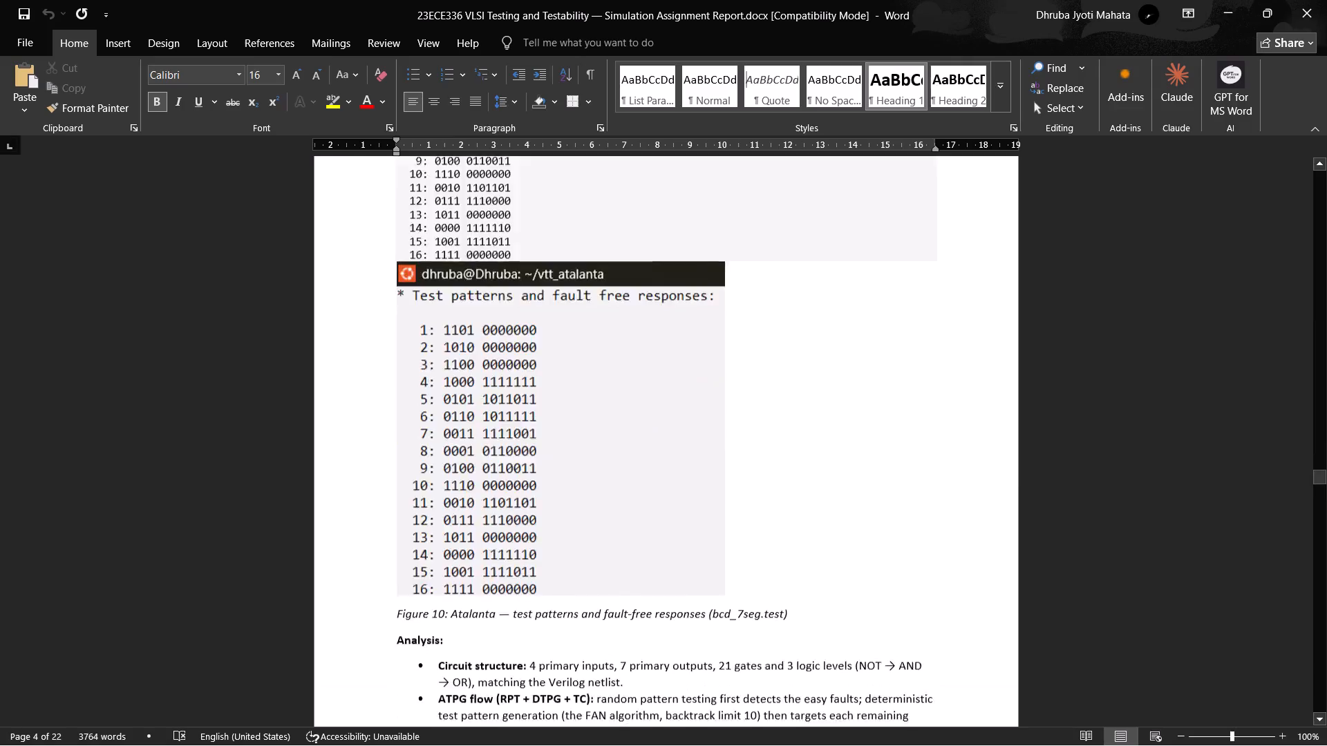
scroll(615, 411, down, 9)
scroll(612, 410, up, 13)
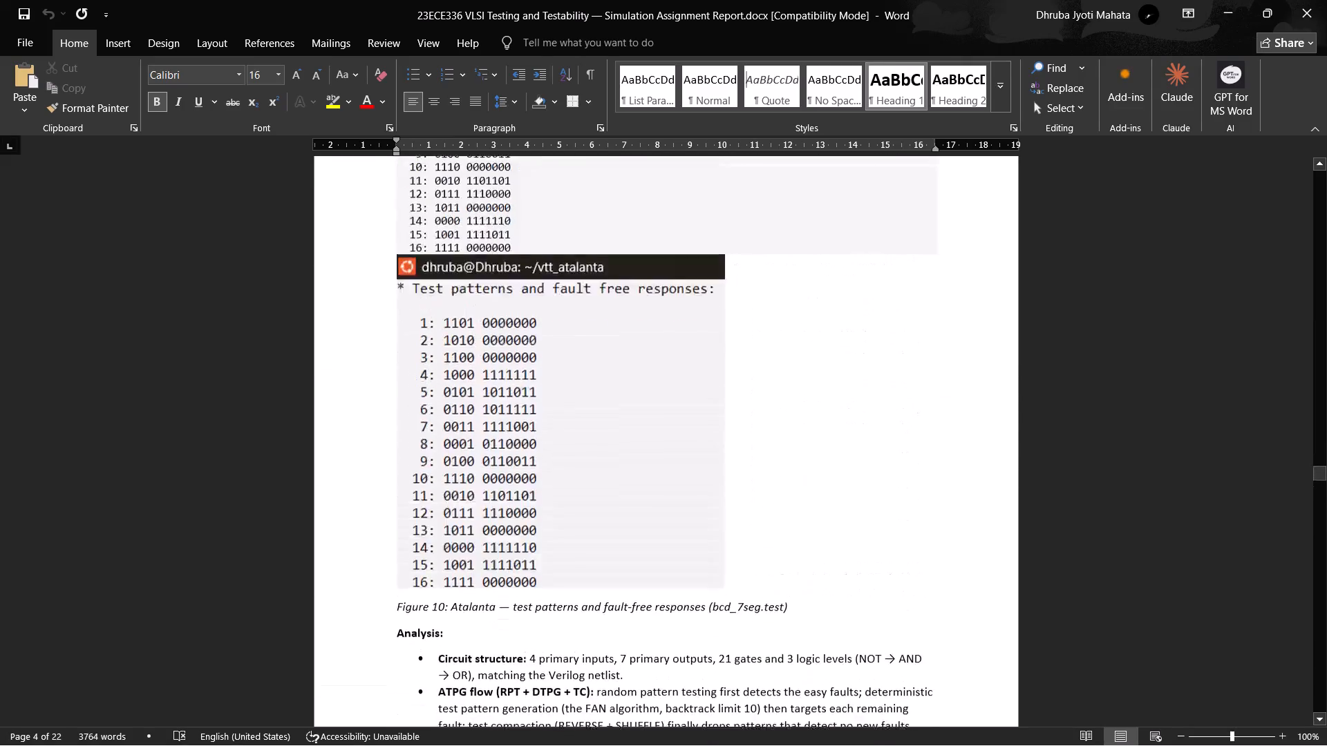
scroll(612, 410, up, 5)
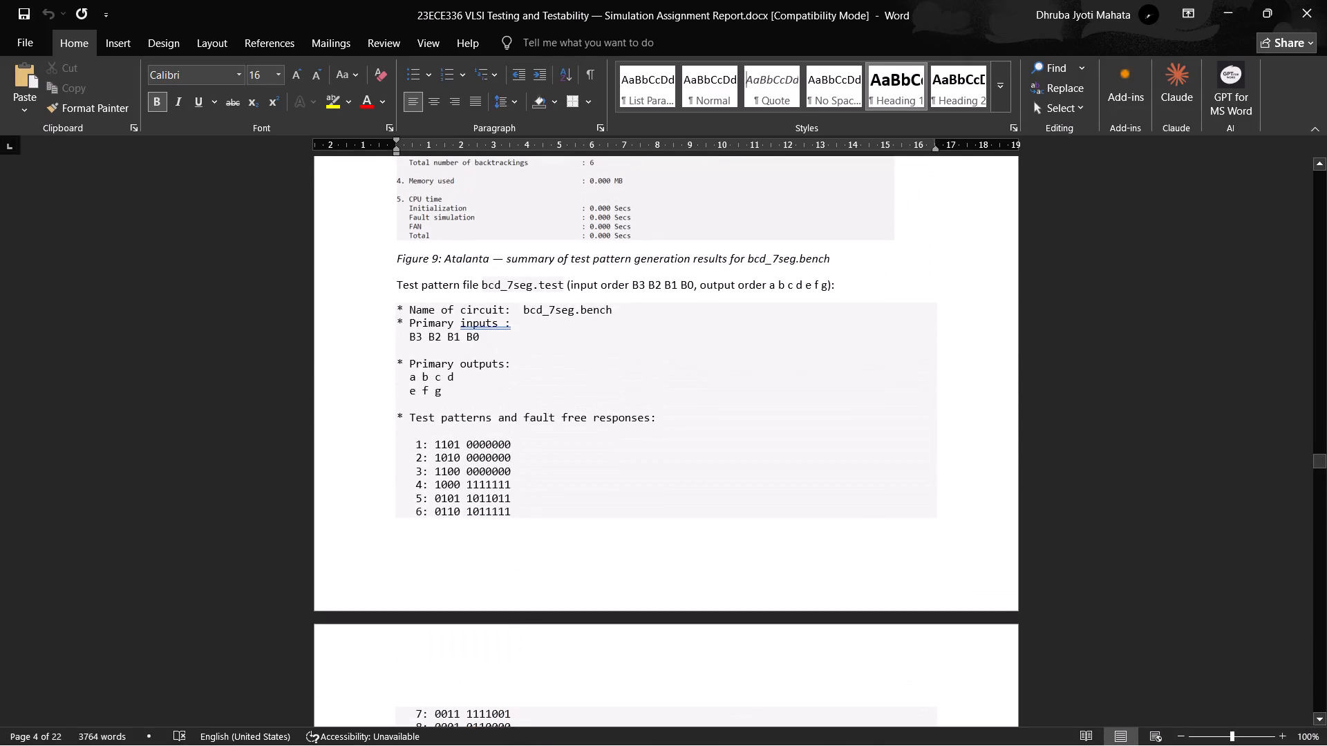
scroll(612, 410, up, 7)
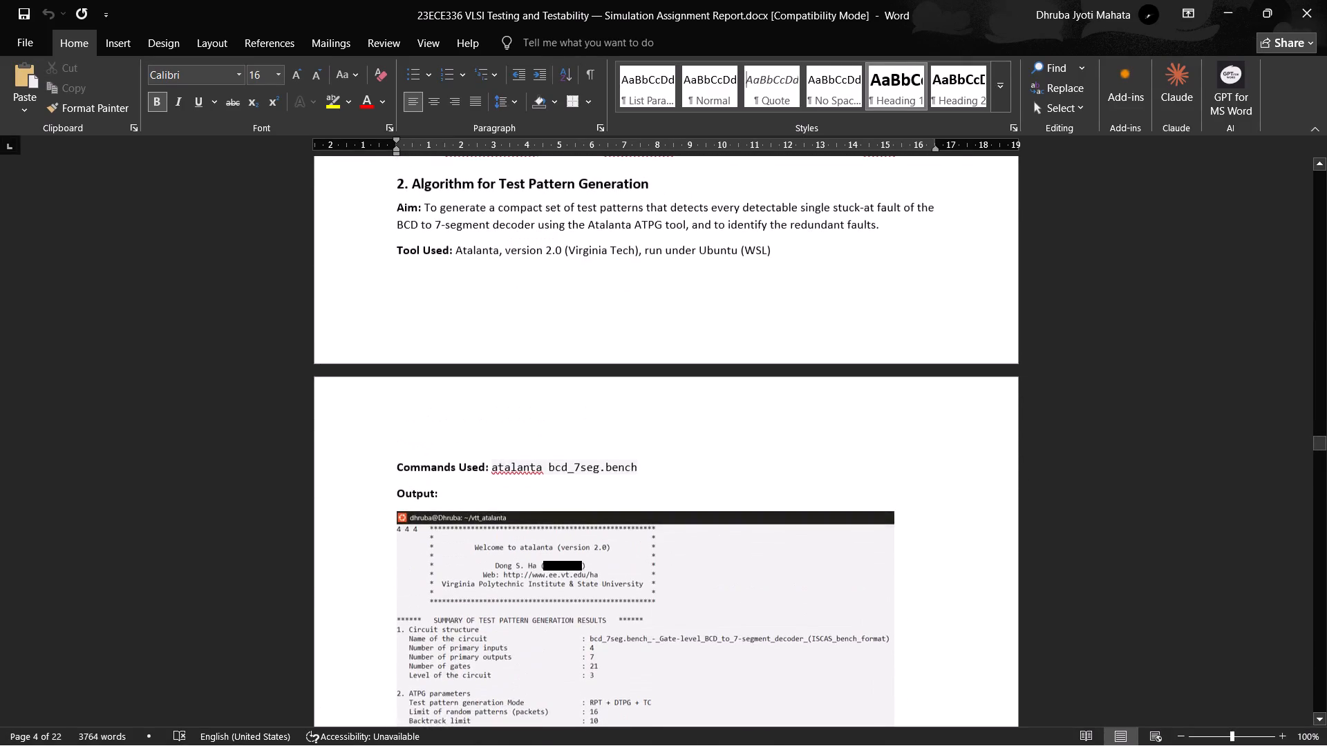
scroll(612, 410, down, 12)
scroll(615, 412, down, 10)
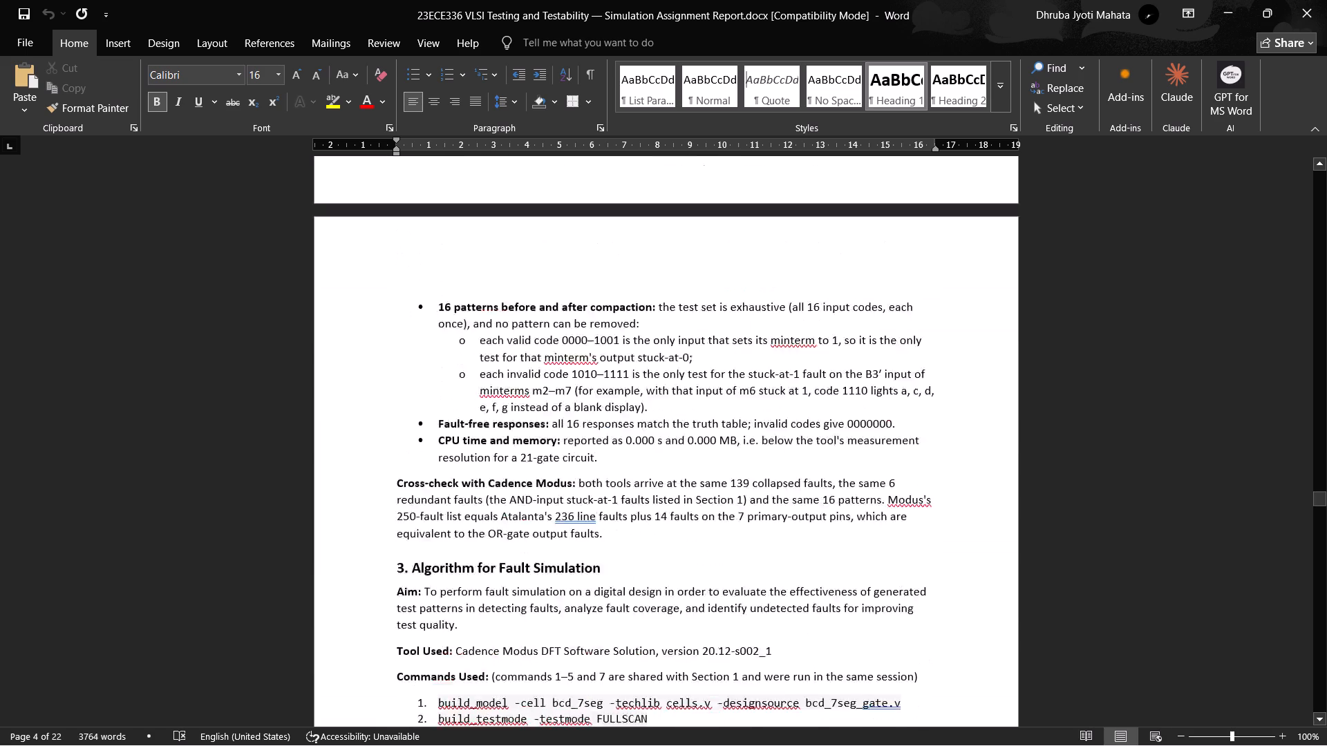
Review the fault simulation section's commands, vector listing, decoded pattern table, write_vectors screenshots, coverage estimate and HS experiment statistics.
scroll(616, 408, down, 18)
scroll(616, 408, down, 4)
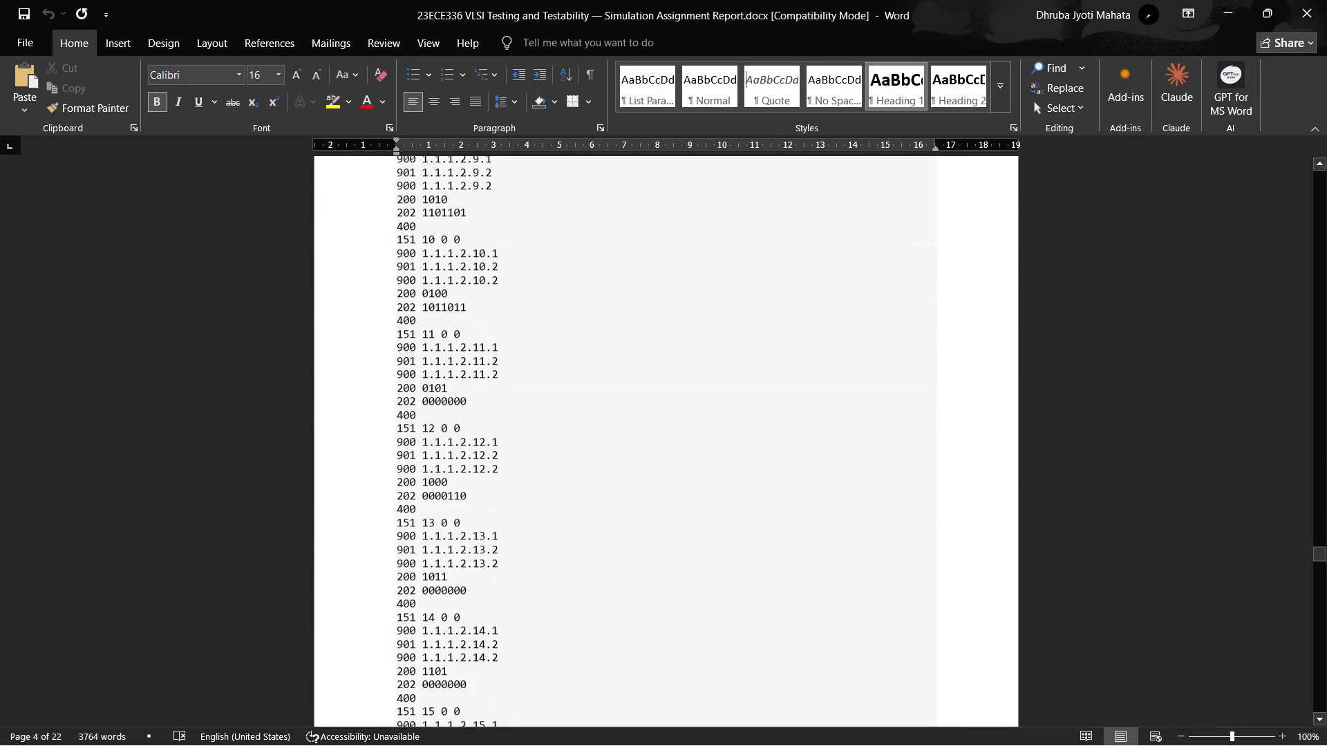
scroll(616, 408, down, 7)
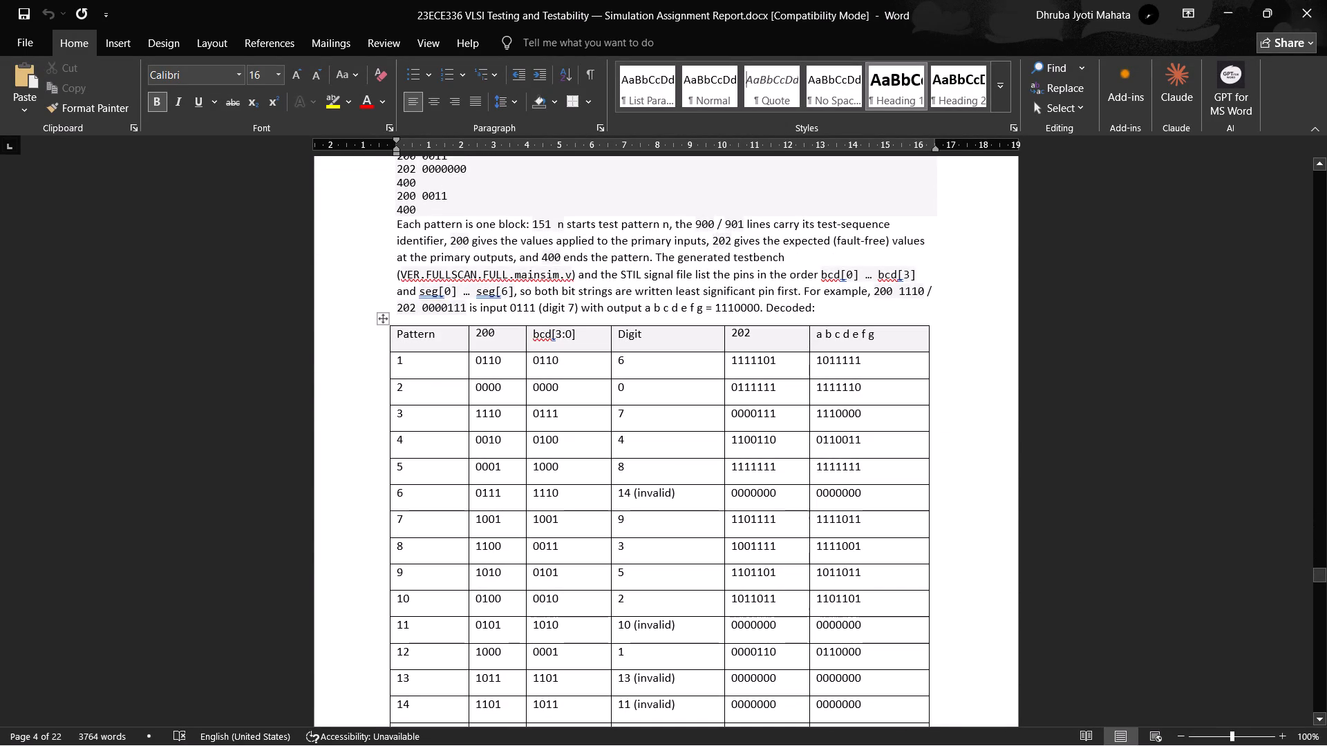
scroll(613, 409, down, 11)
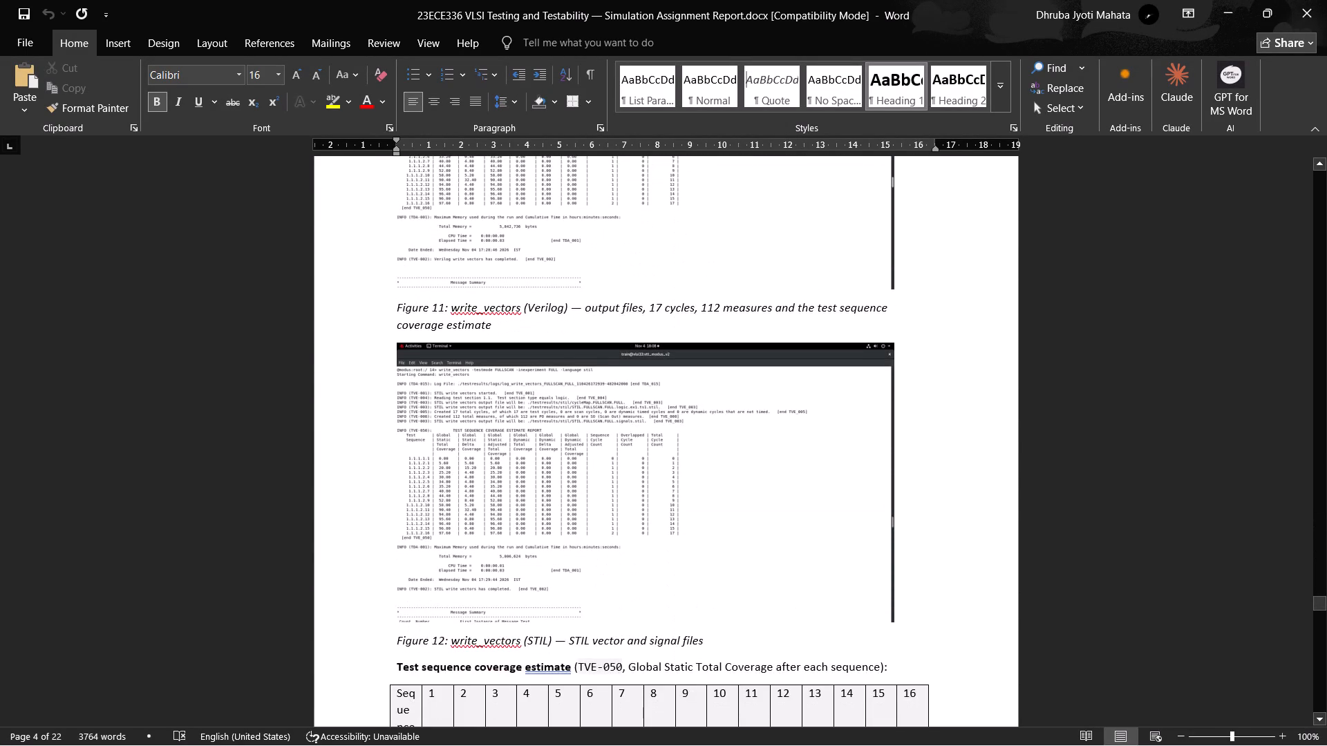
scroll(613, 409, down, 16)
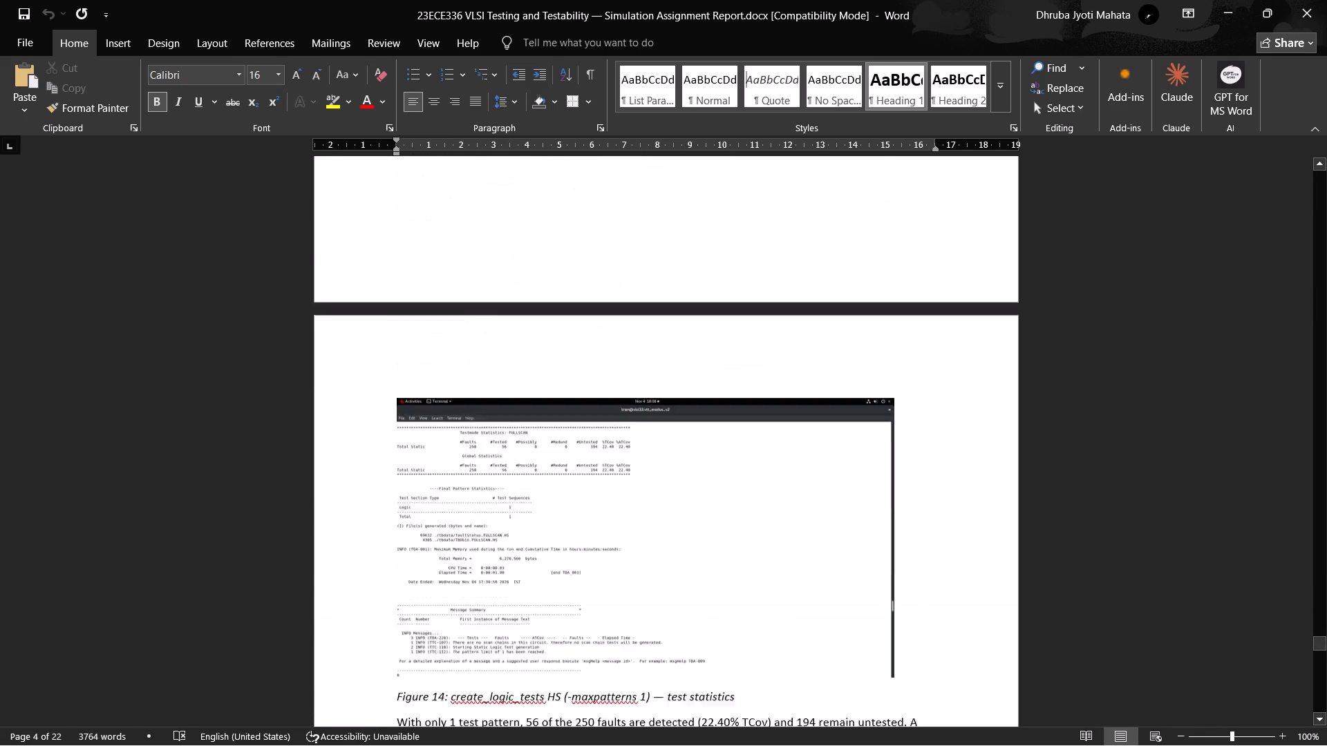
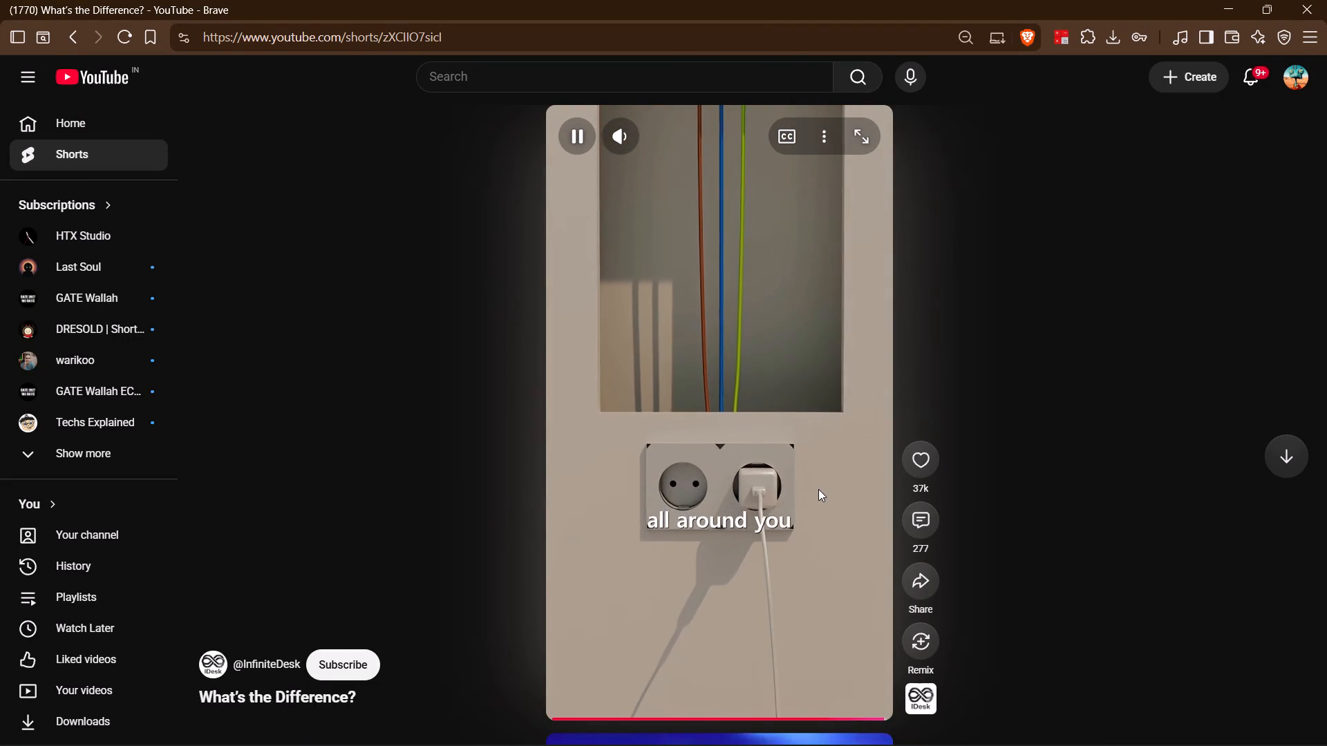
Return to the YouTube home feed and open the "Indian Ashtonhall old routine in village become farmer" Short.
click(724, 494)
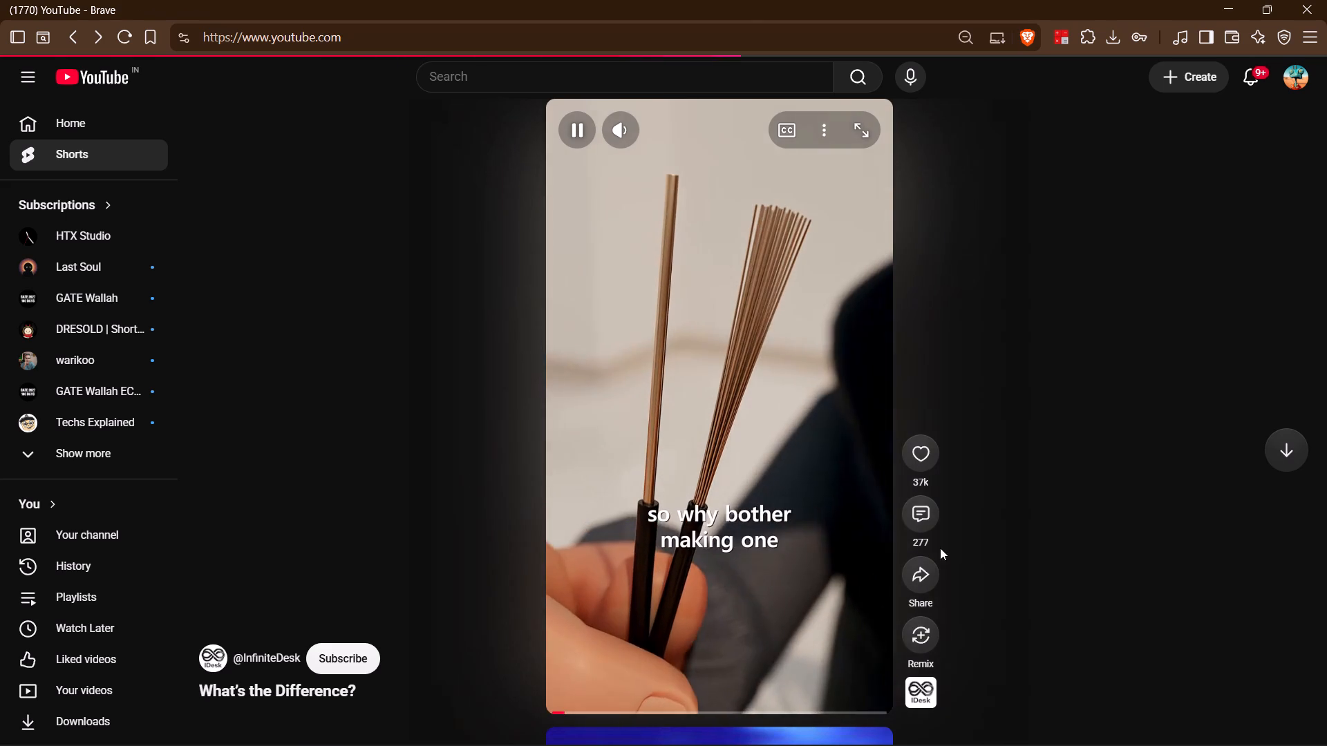
click(1233, 637)
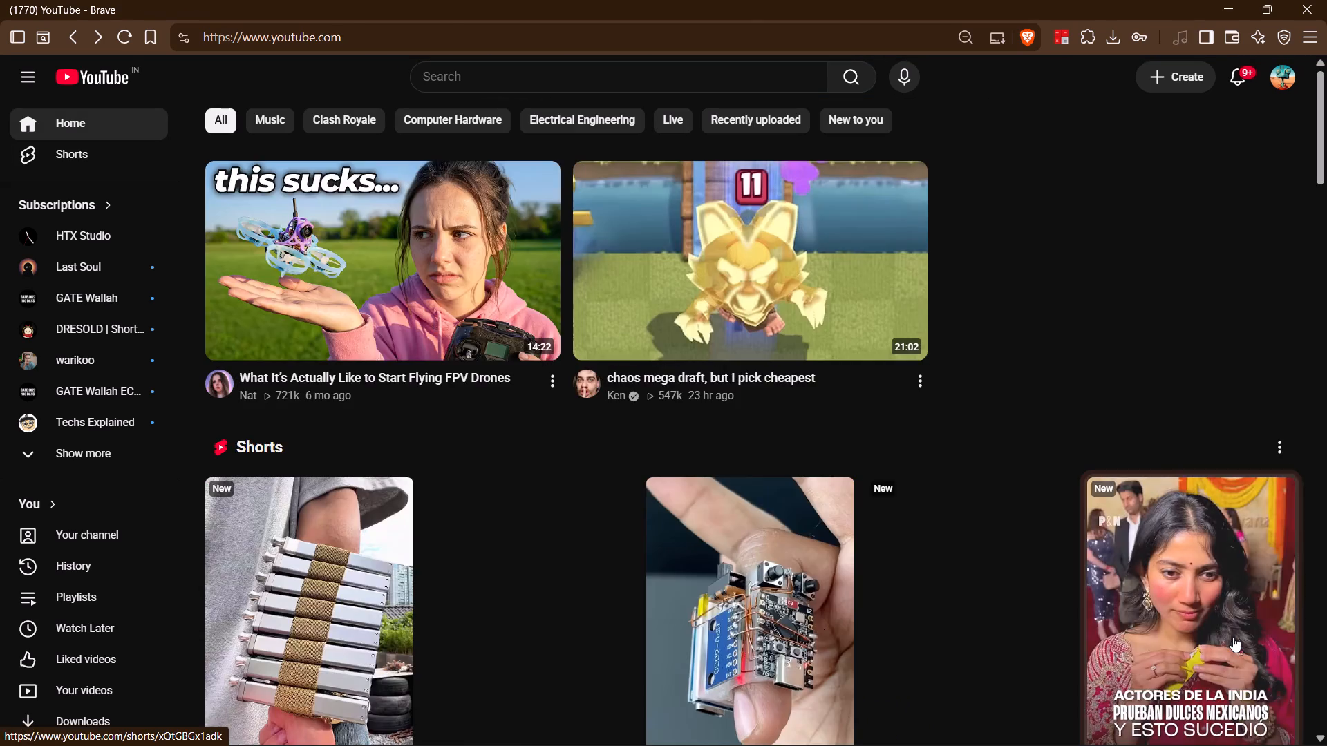
drag(1153, 336, 1154, 329)
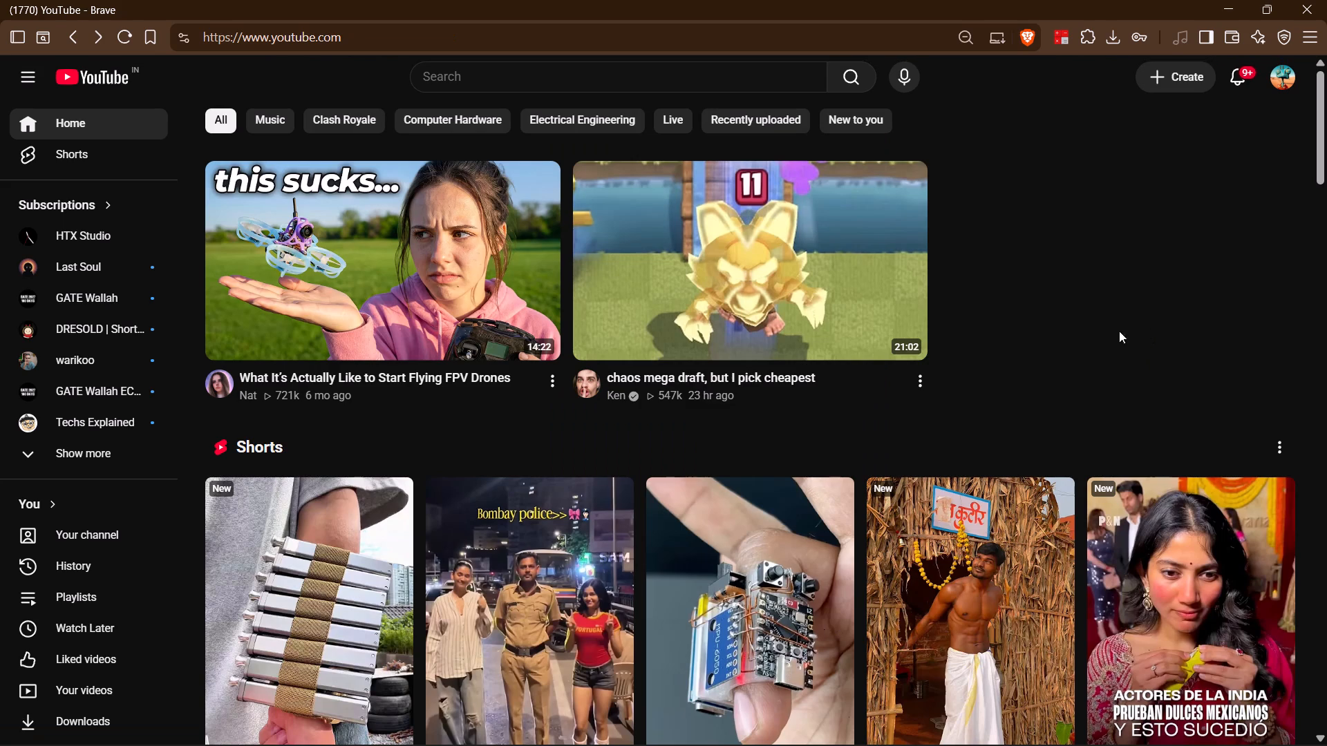
scroll(1042, 311, down, 1)
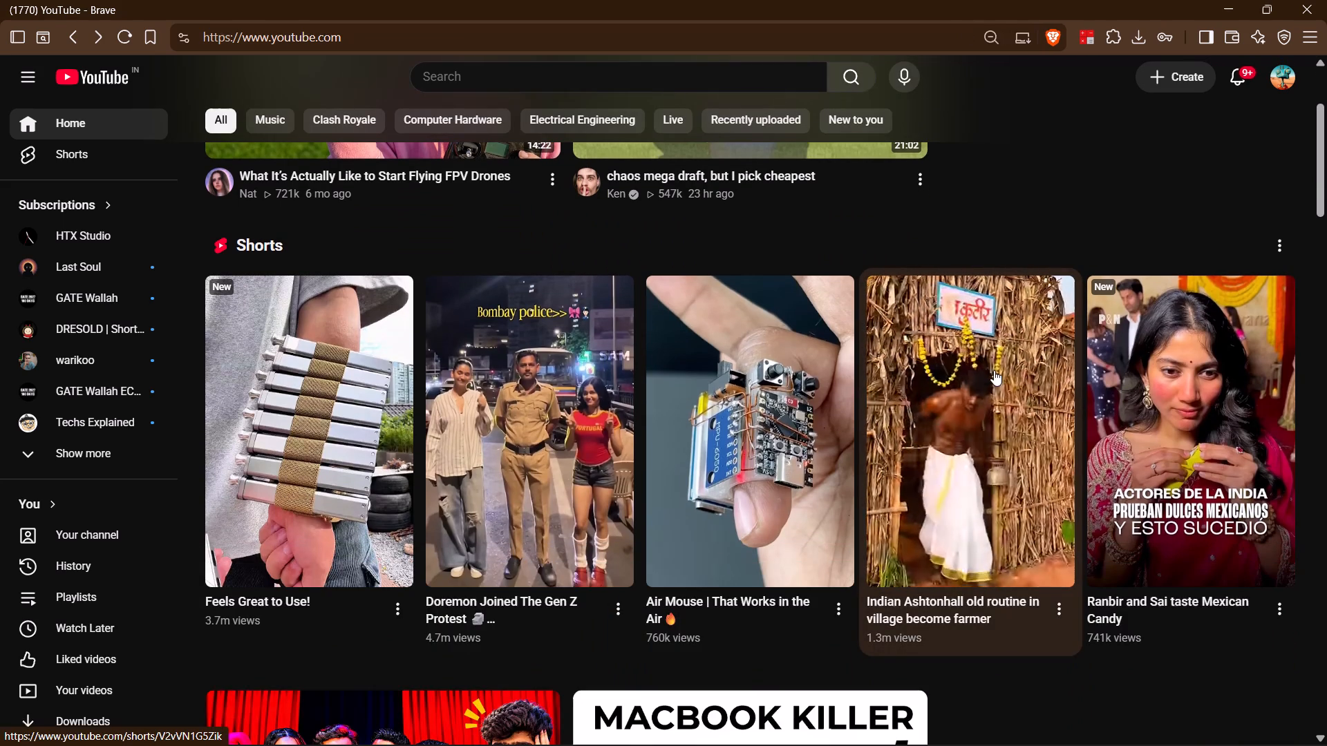
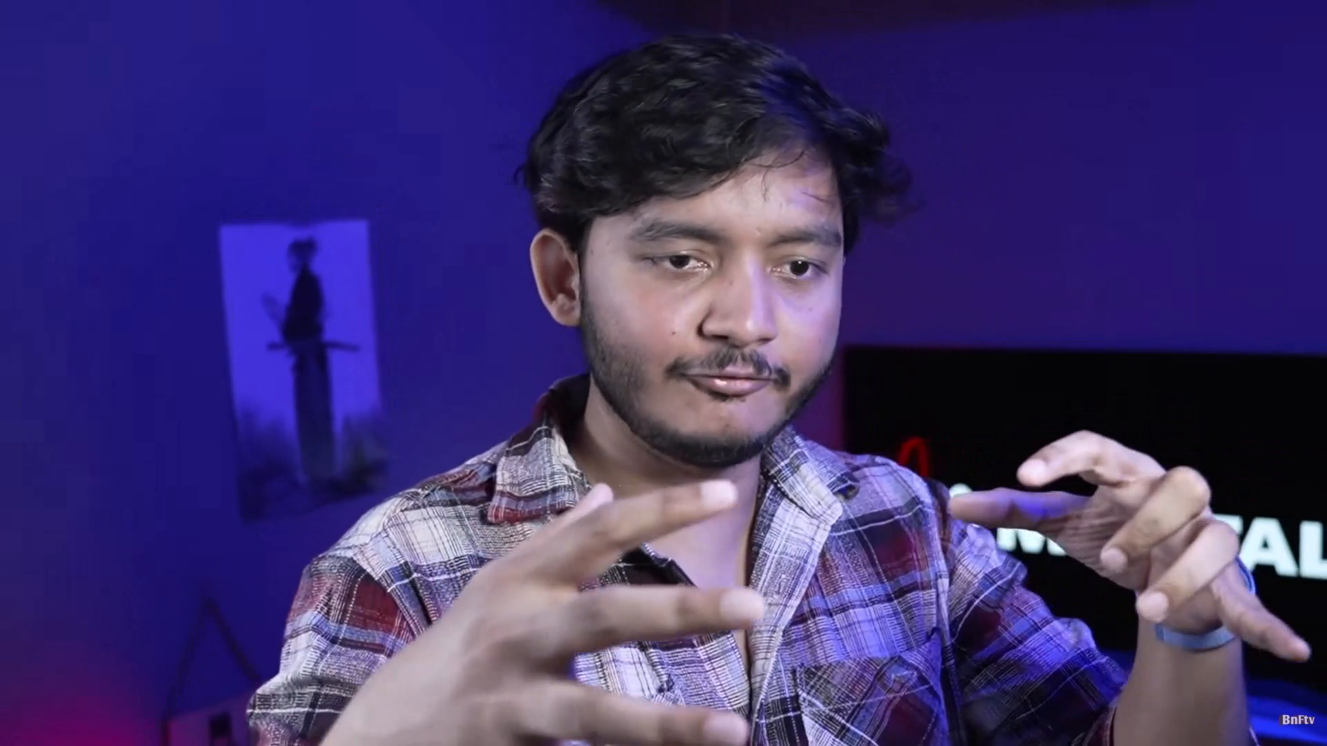
key(f)
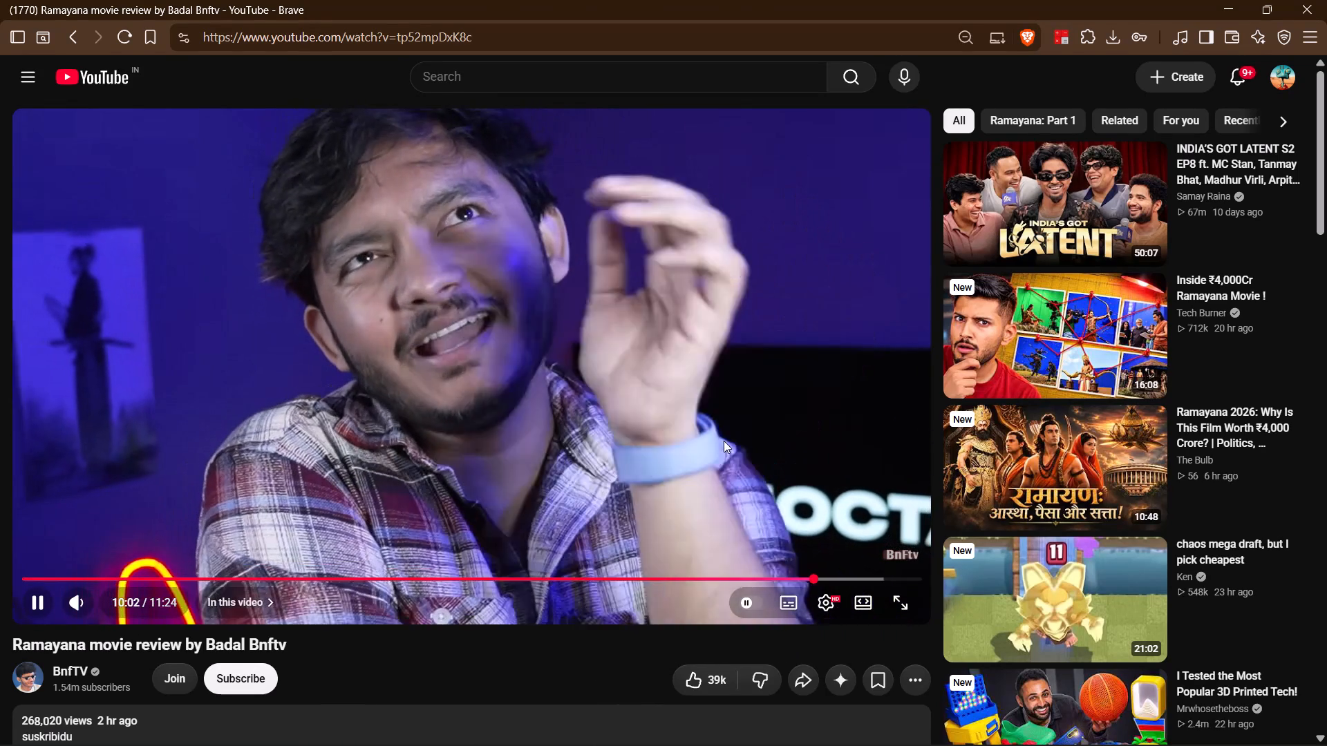
click(686, 736)
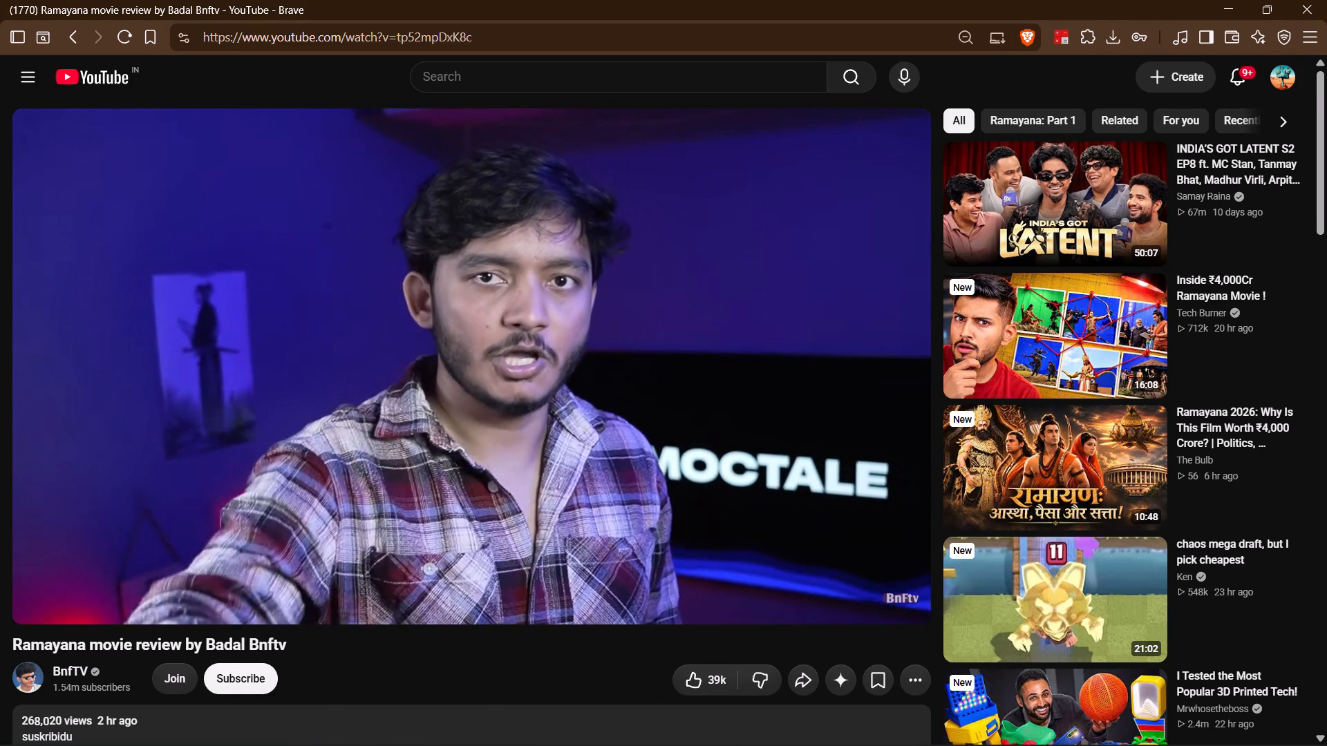
click(1326, 0)
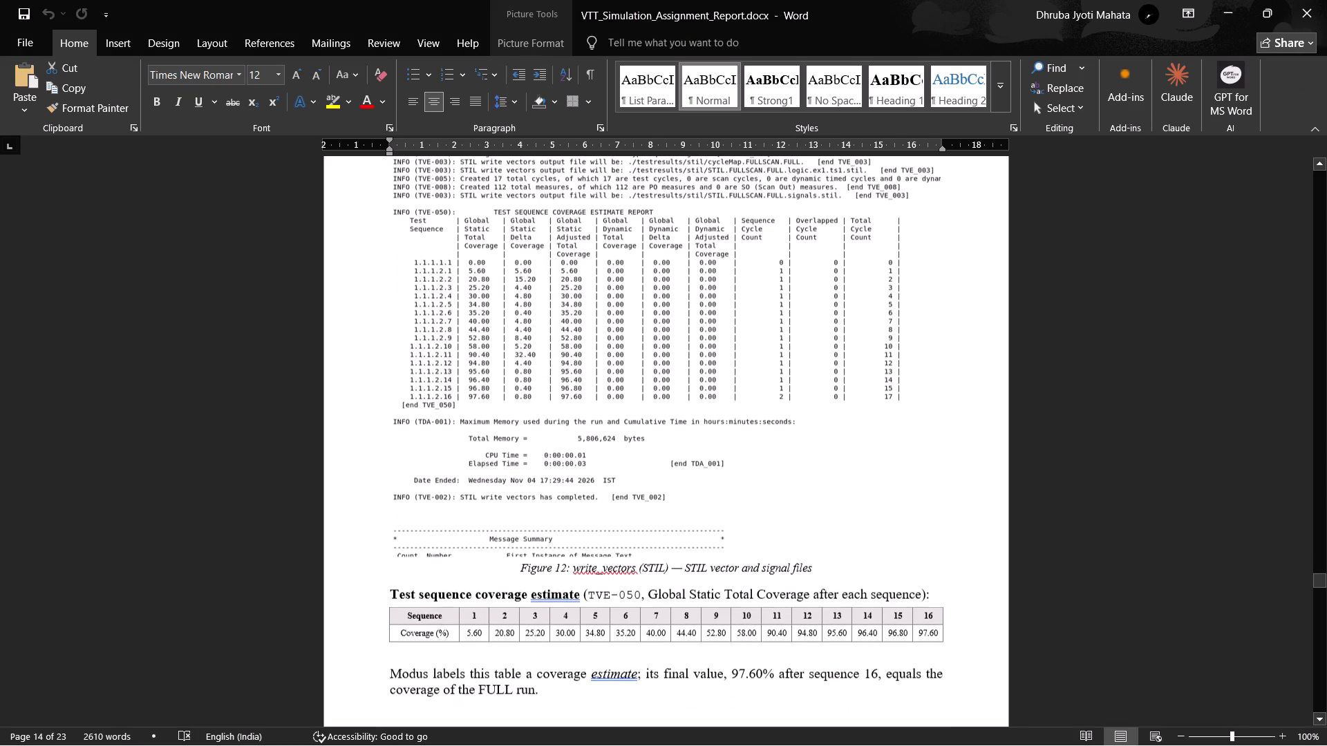
scroll(661, 667, down, 1)
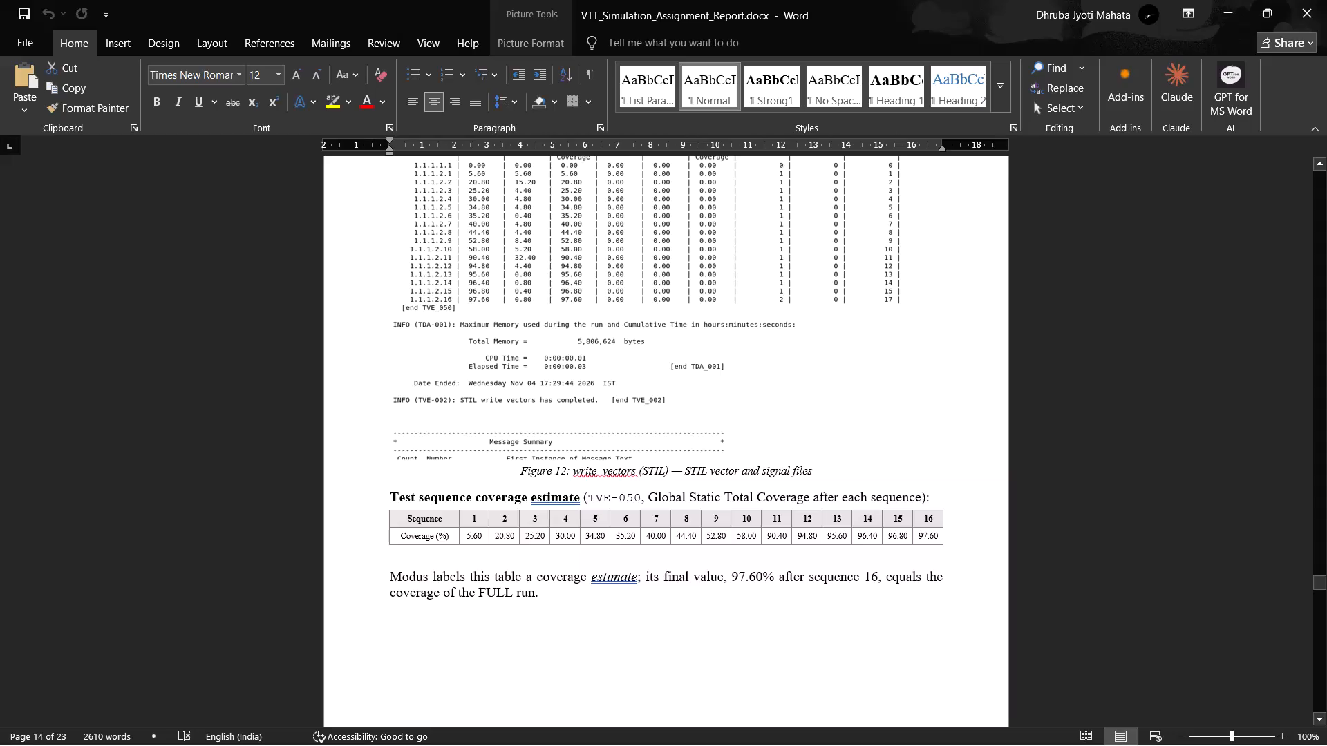
scroll(888, 577, down, 3)
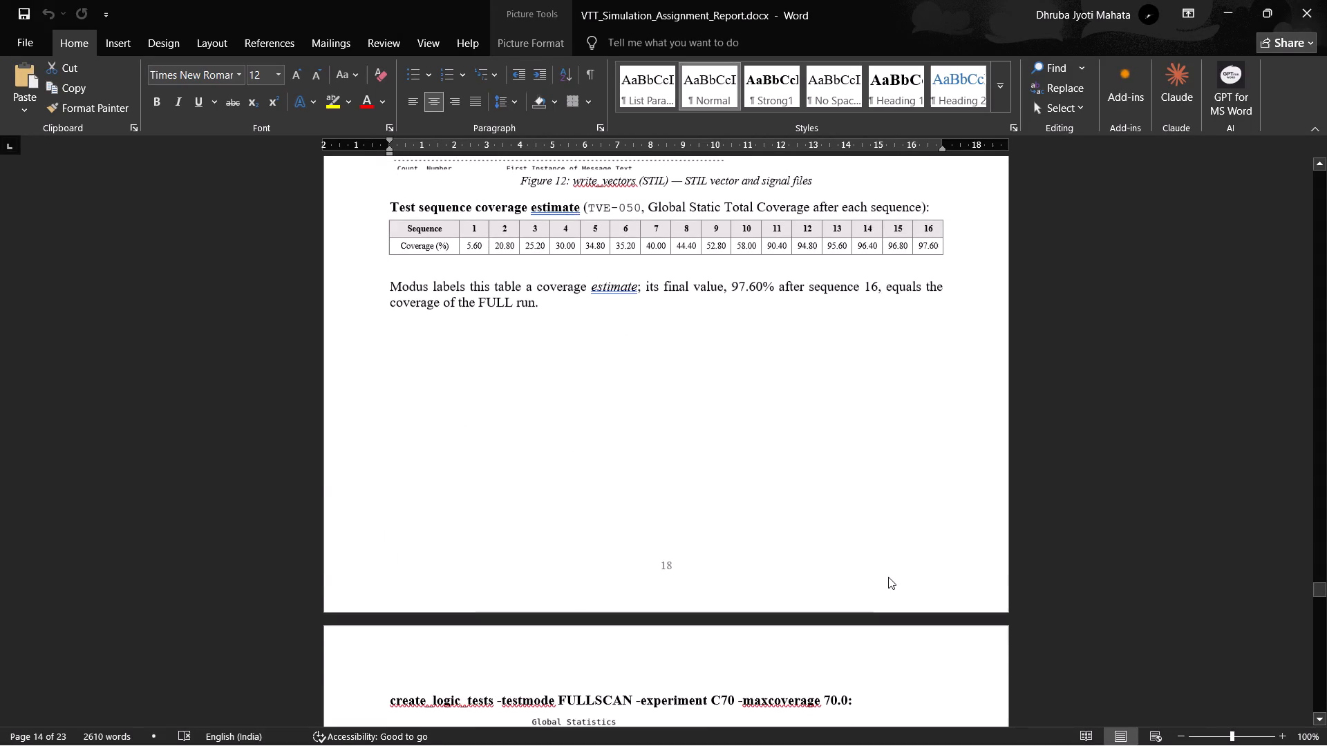
scroll(888, 577, down, 4)
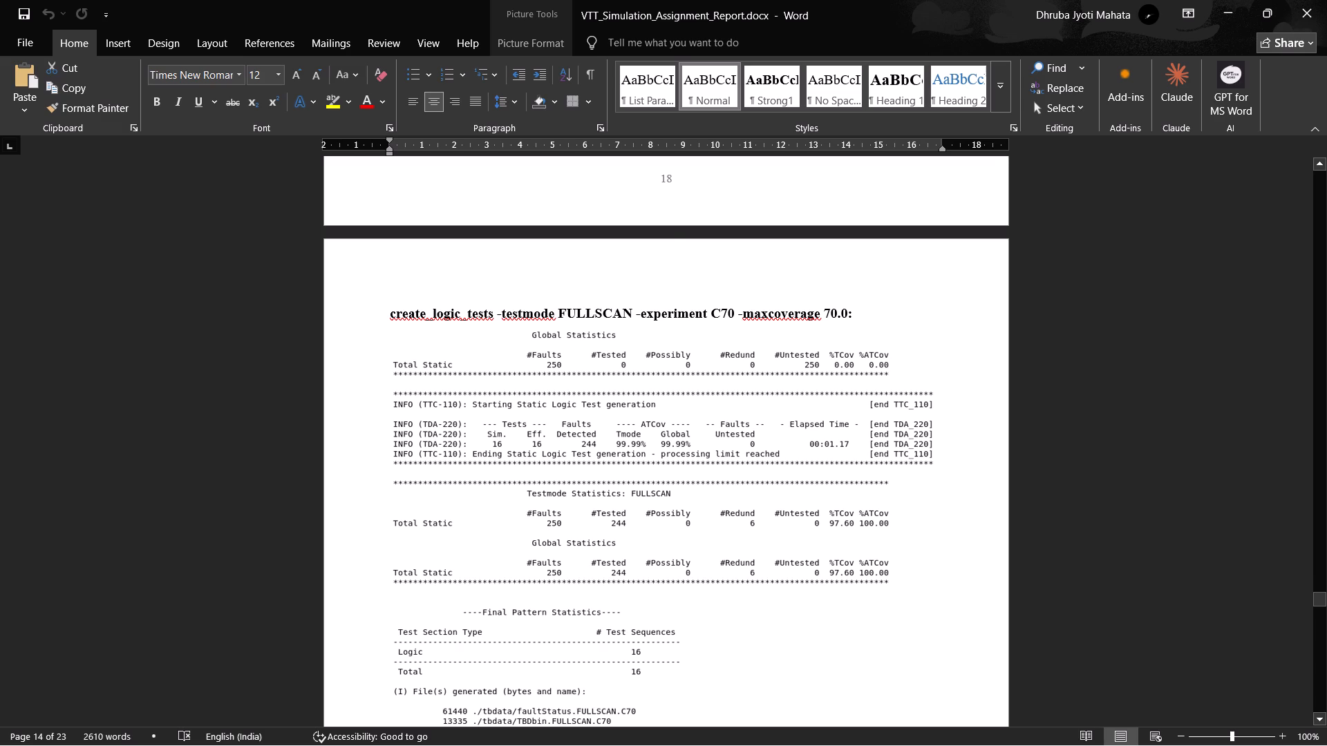
scroll(816, 475, down, 4)
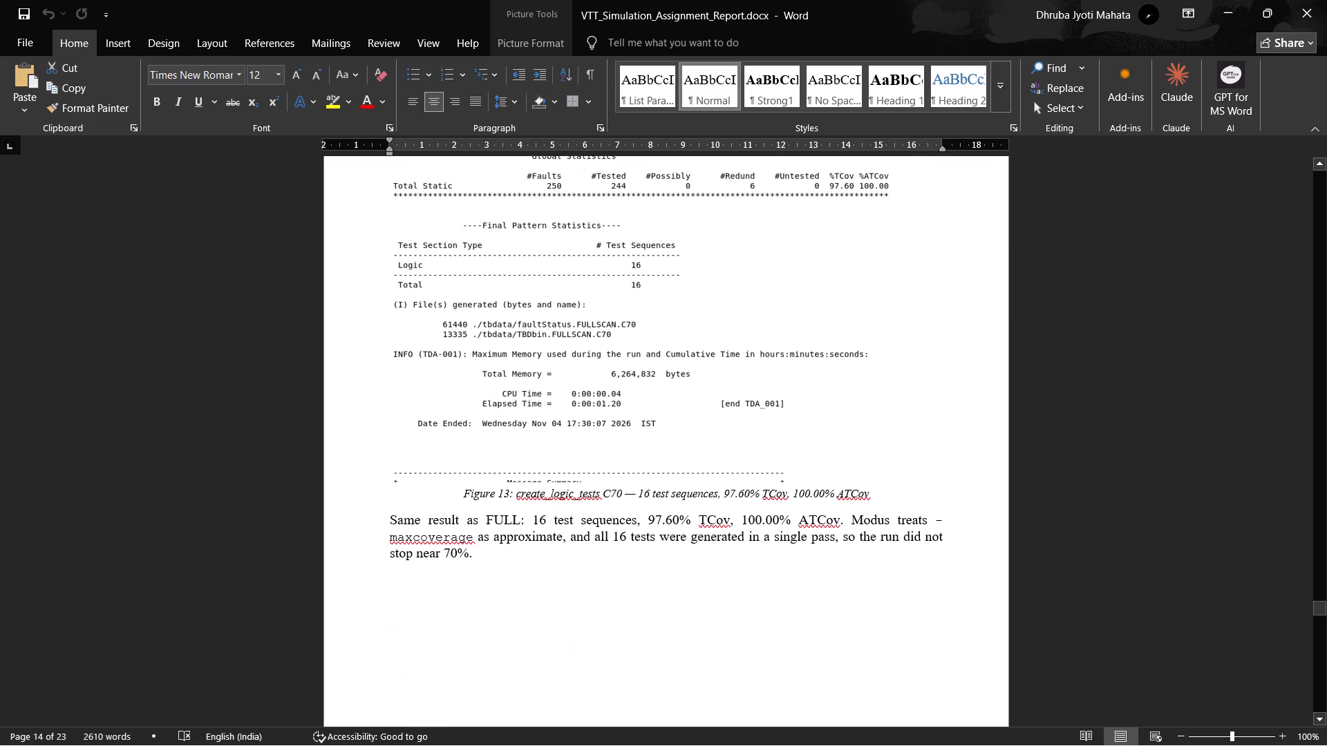
scroll(625, 617, up, 2)
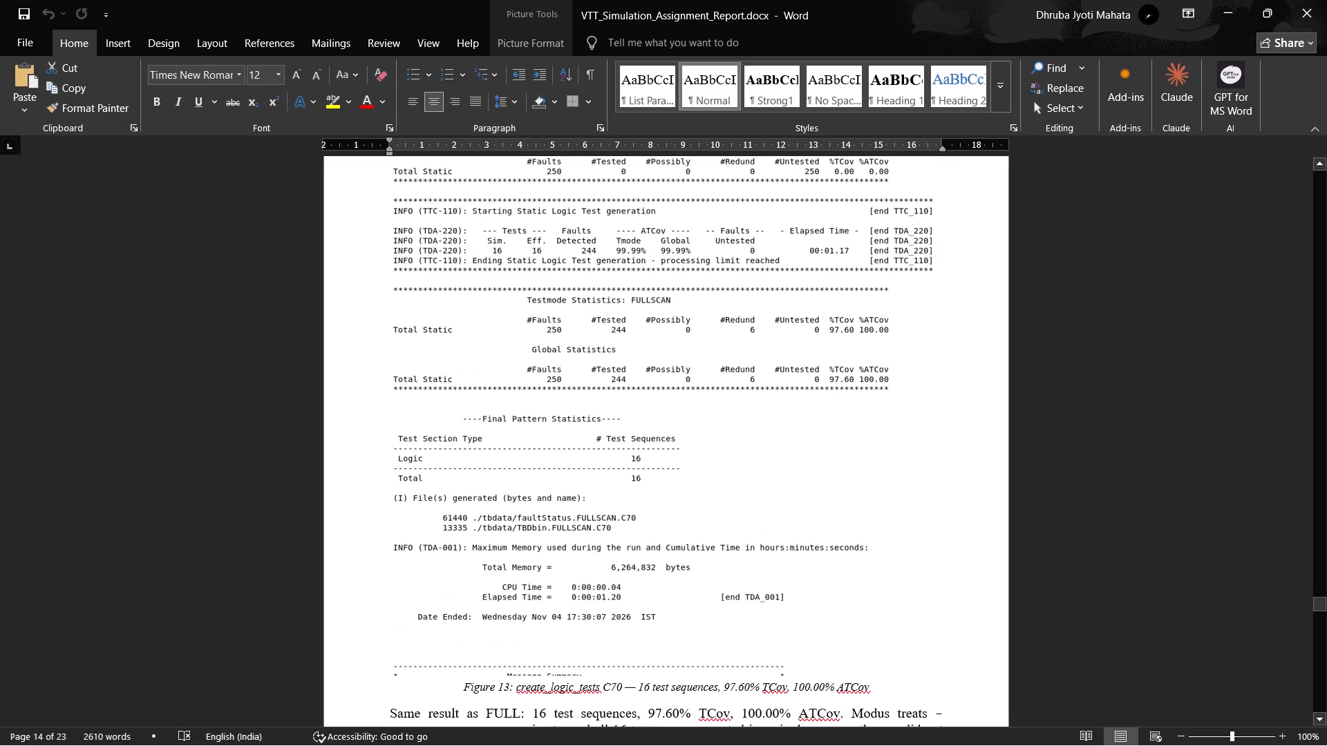
Review the remaining create_logic_tests experiments in the Word report, through Figure 16 and the experiment comparison table.
scroll(625, 617, down, 20)
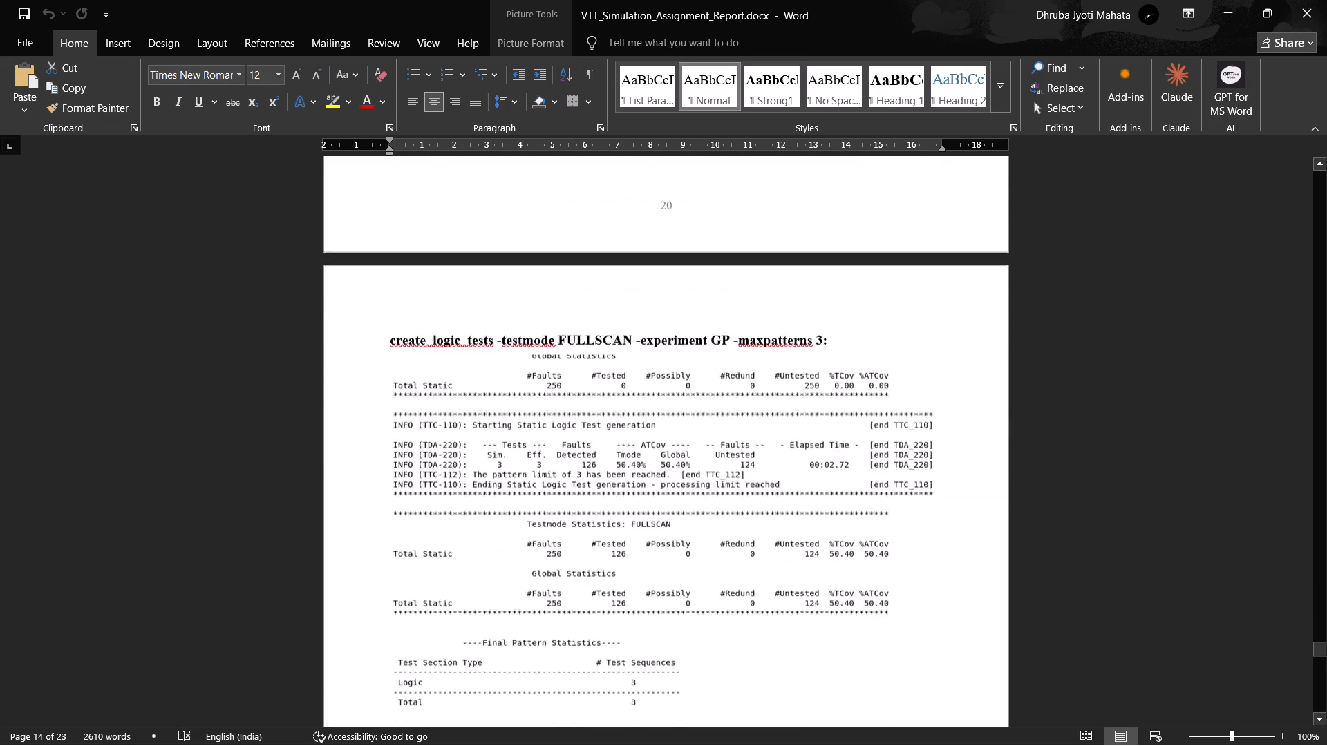
scroll(625, 617, down, 10)
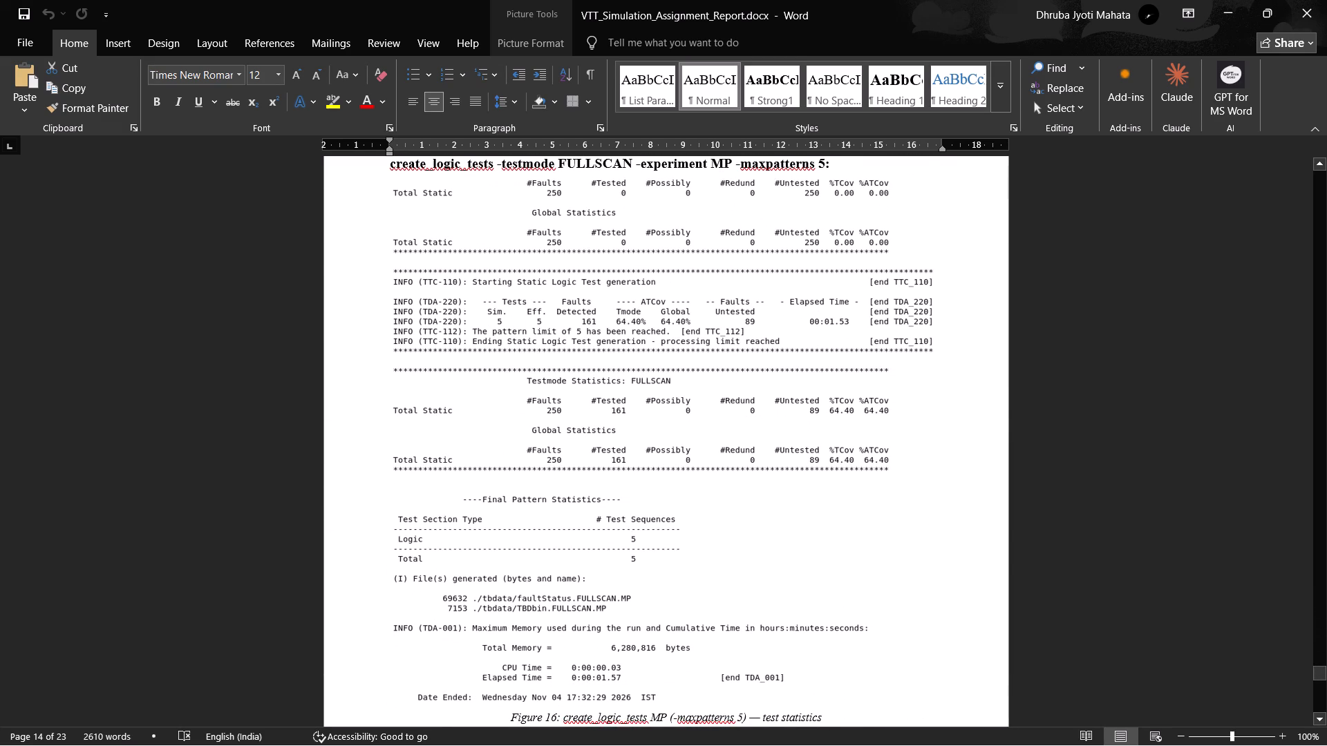
scroll(625, 617, down, 3)
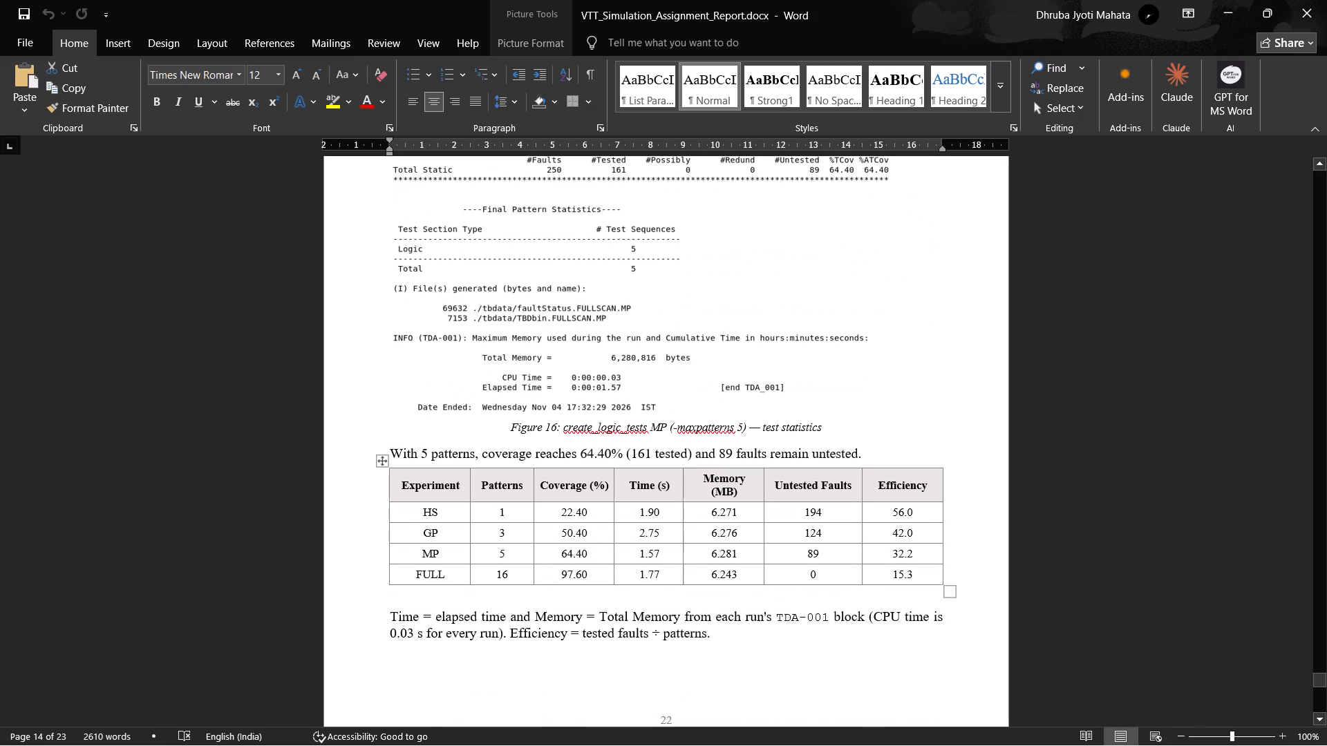
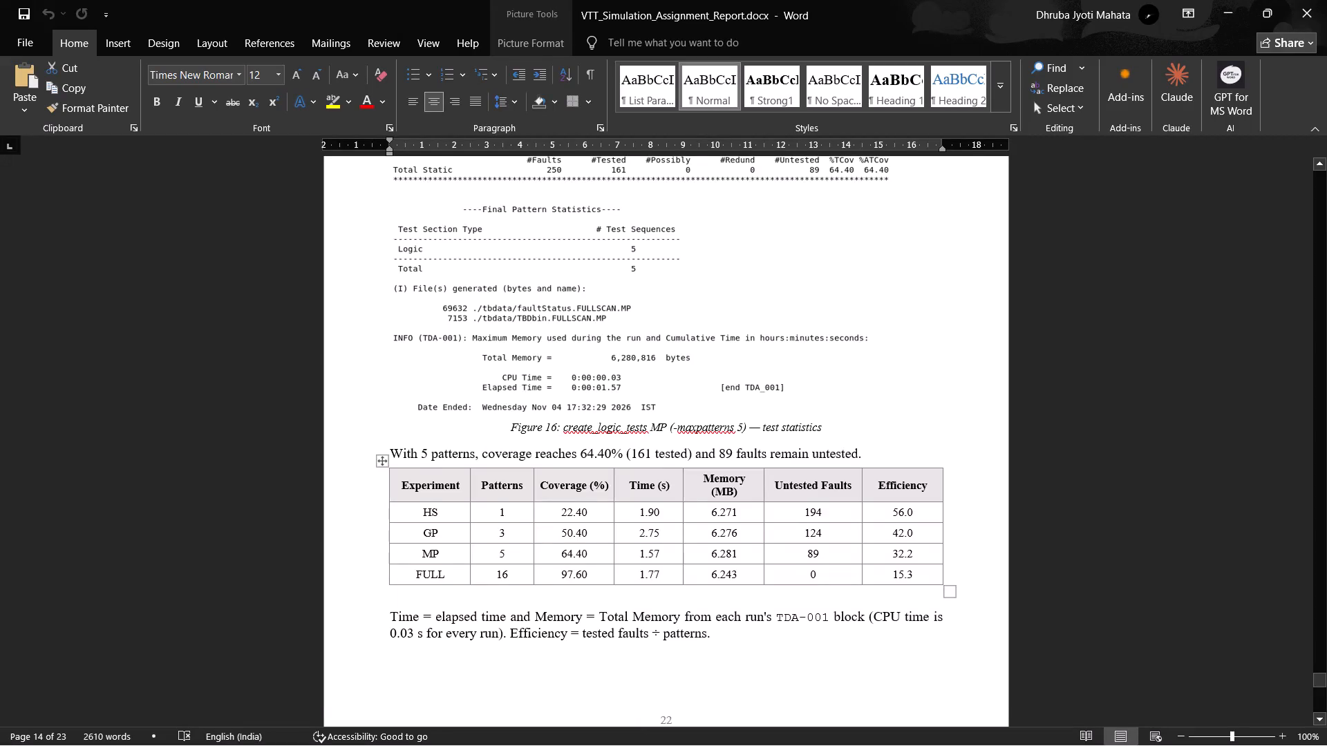
Examine the experiment comparison table on page 22 of the Word report and the note explaining its time, memory and efficiency values.
scroll(682, 595, down, 1)
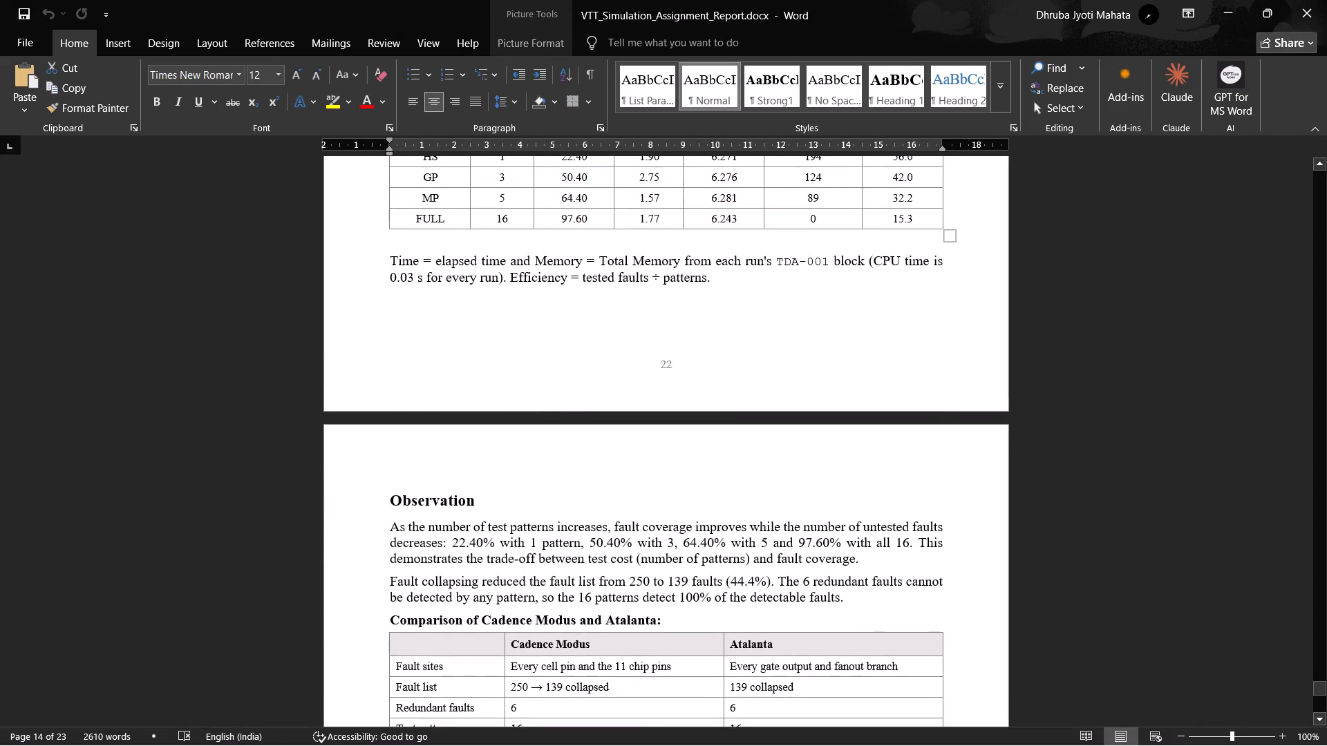
scroll(682, 595, down, 3)
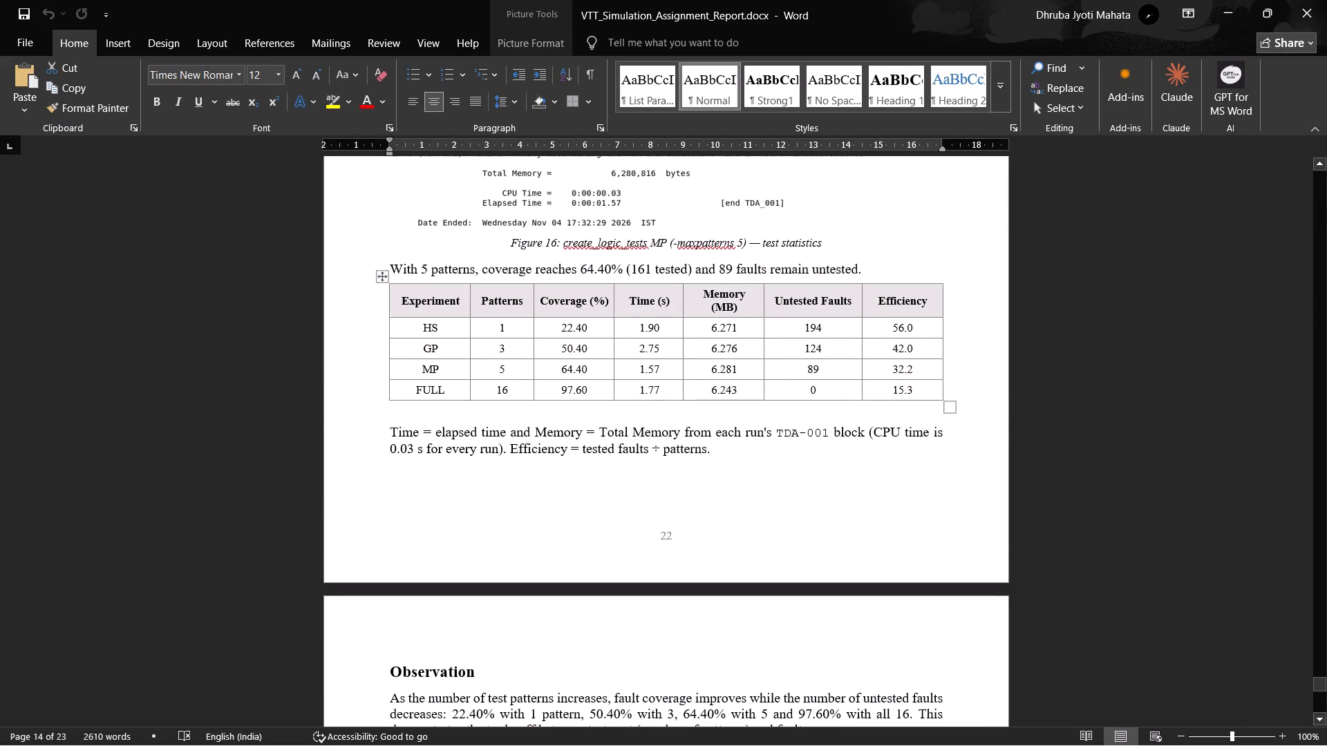
scroll(682, 595, down, 2)
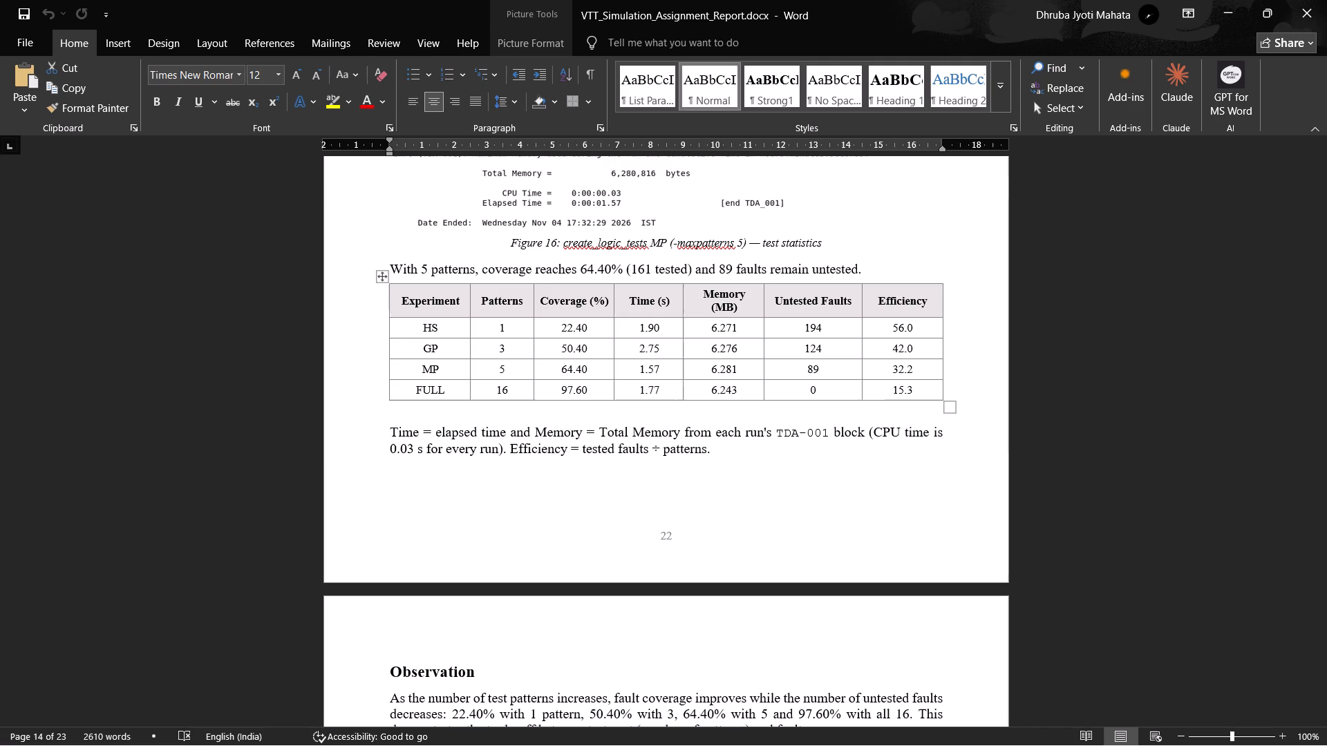
scroll(682, 595, down, 1)
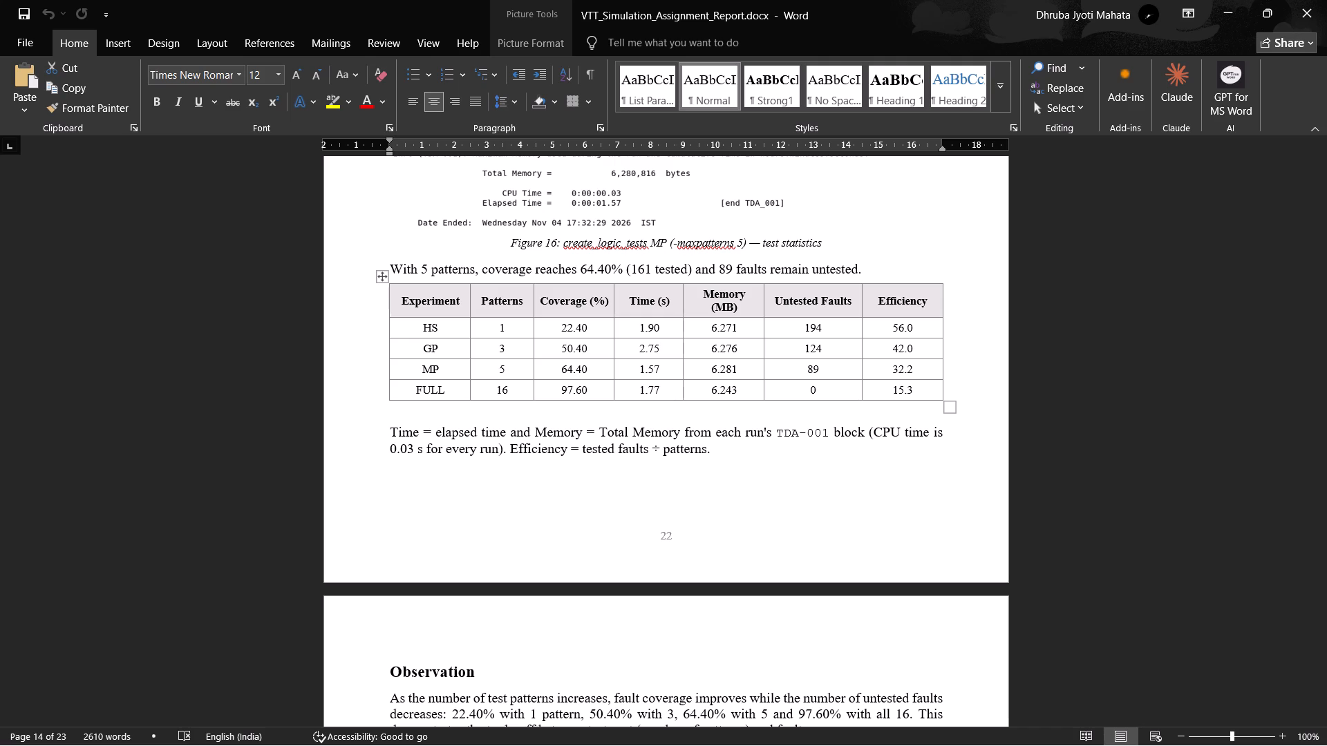
scroll(682, 595, down, 2)
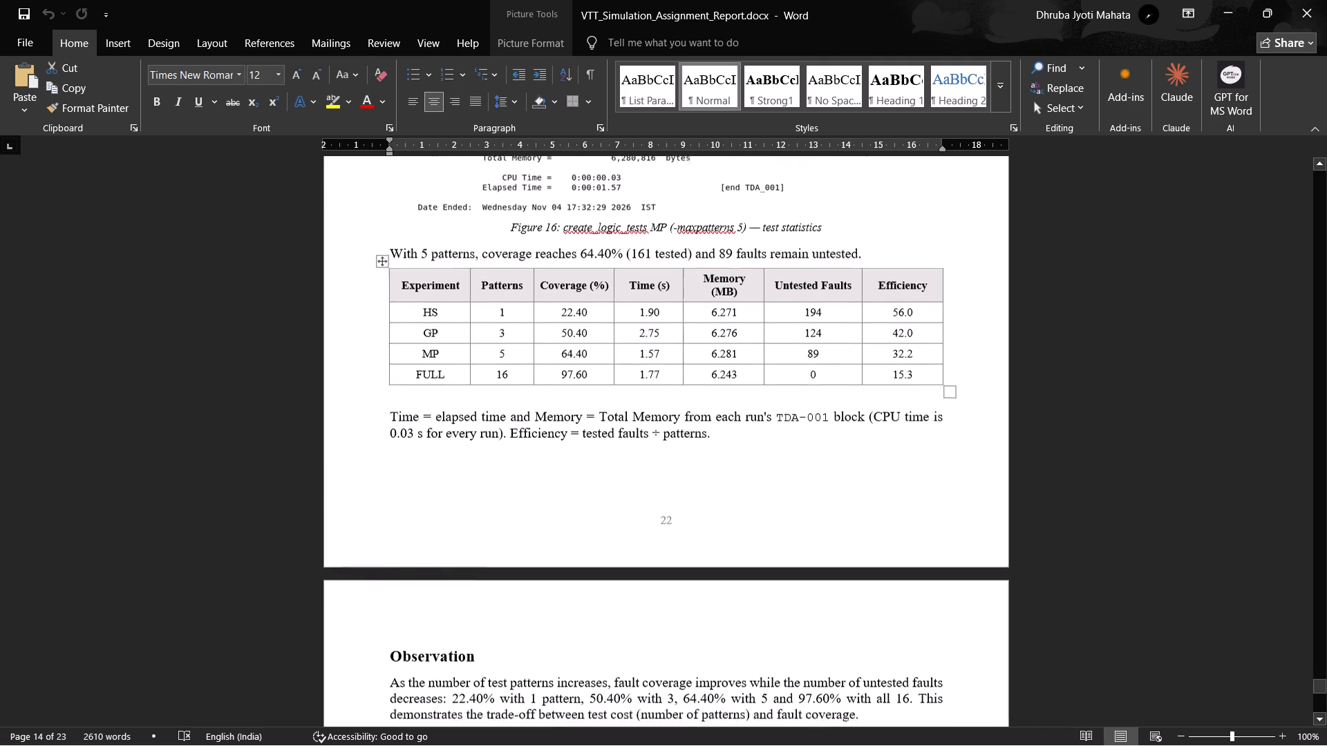
Read the report's closing Observation section, including the Cadence Modus and Atalanta comparison table and its concluding paragraph.
scroll(682, 595, down, 1)
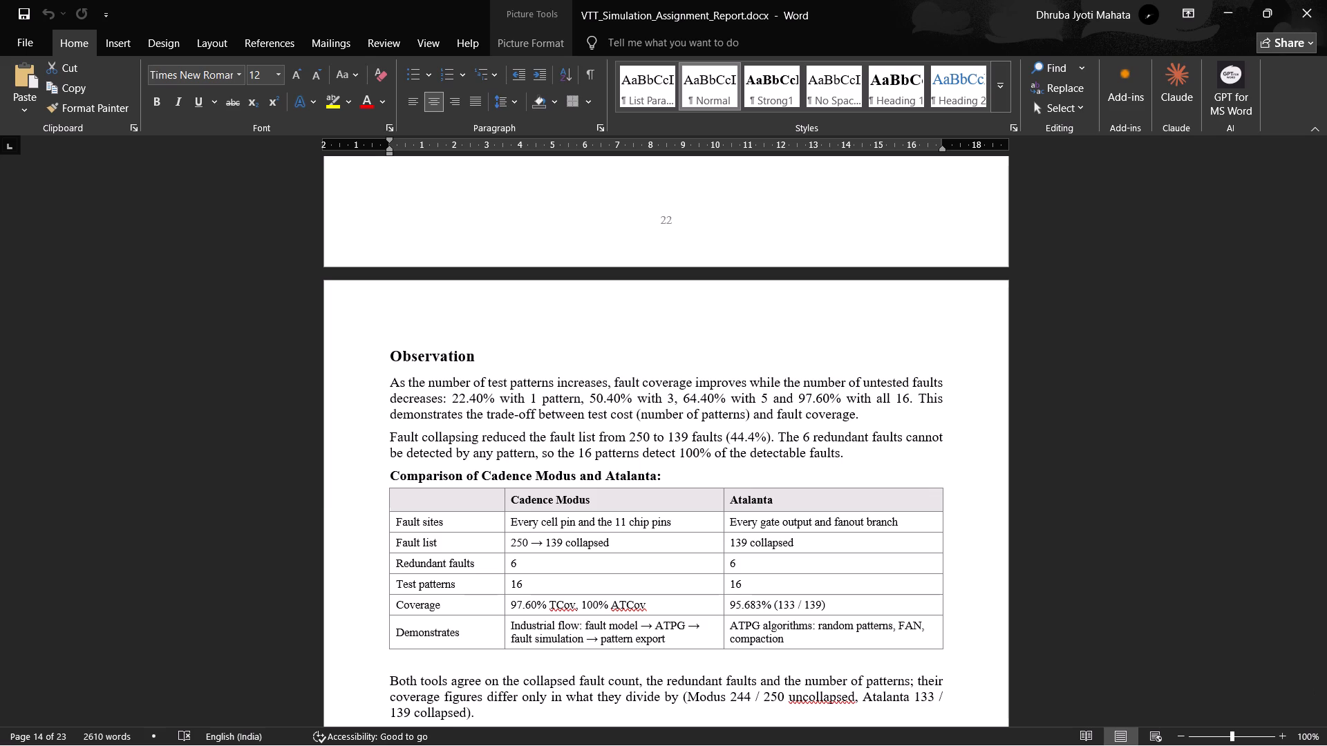
scroll(682, 595, down, 1)
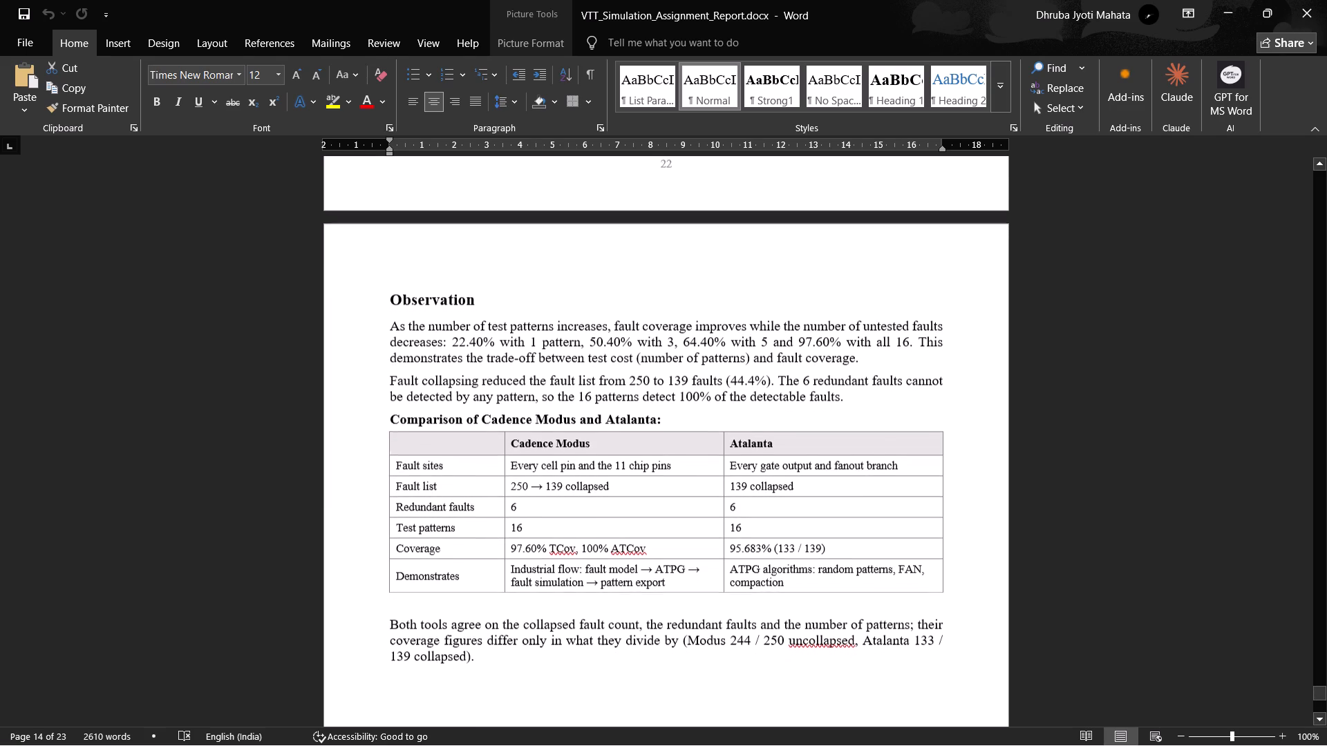
scroll(682, 595, down, 1)
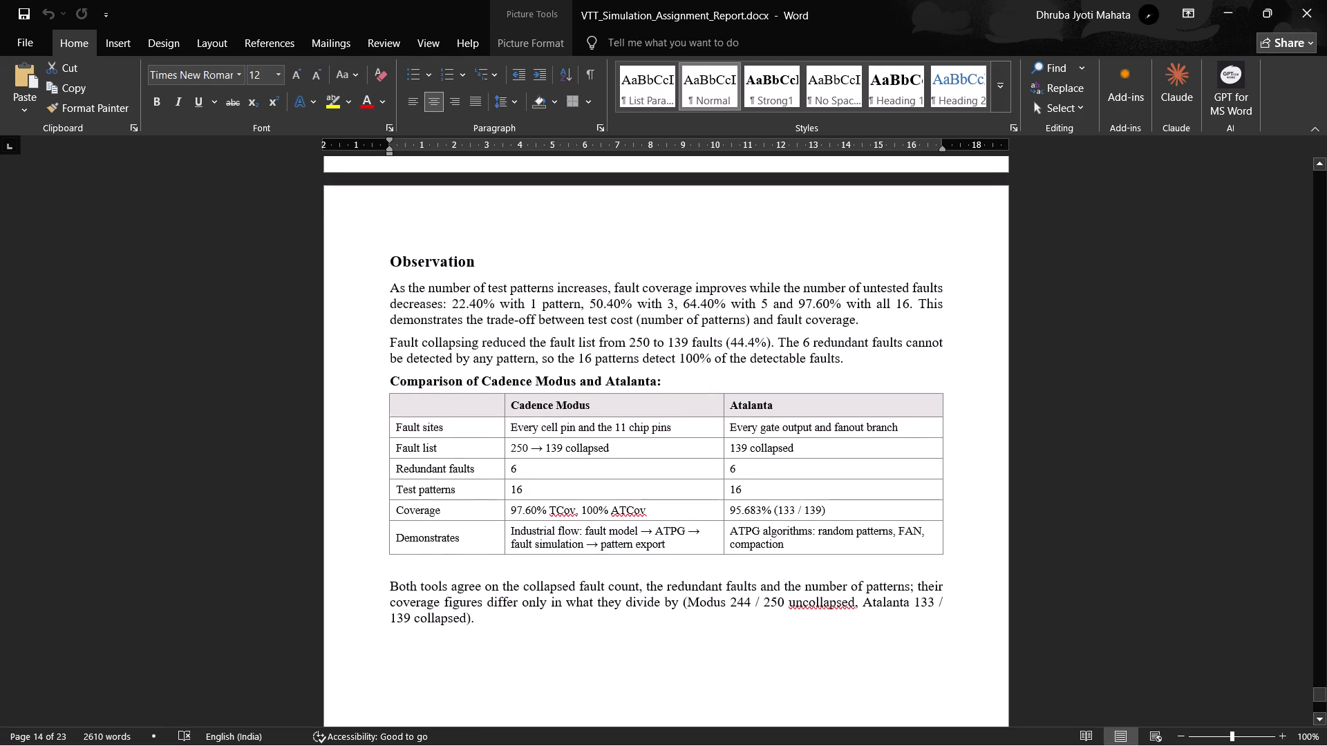
scroll(682, 595, down, 4)
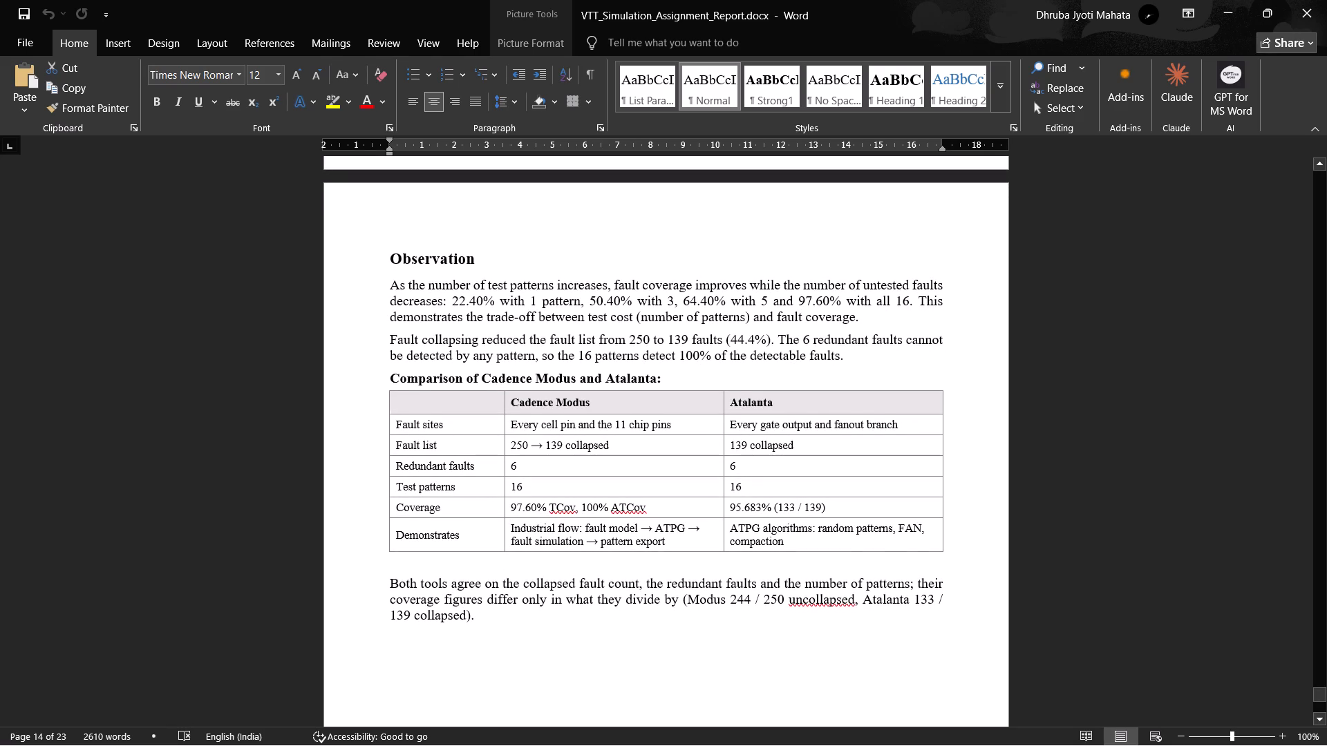
scroll(682, 595, down, 1)
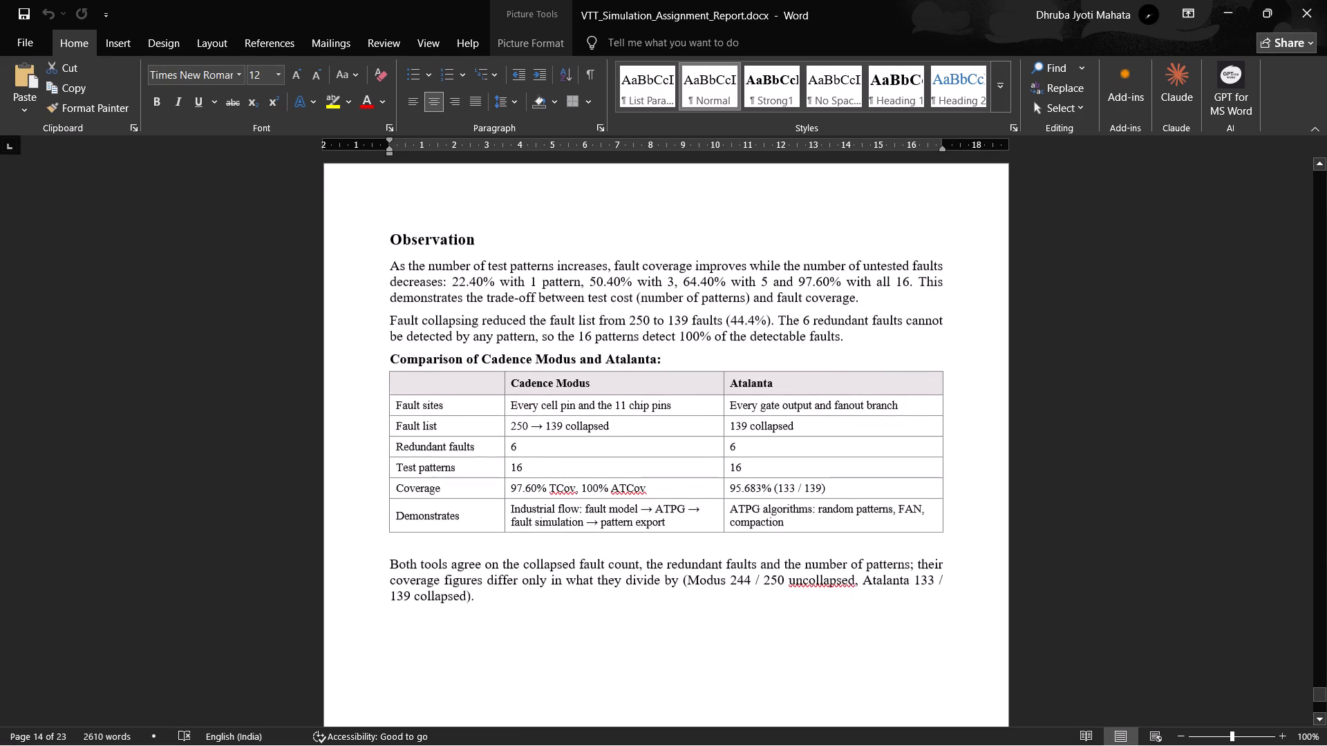
scroll(682, 595, down, 1)
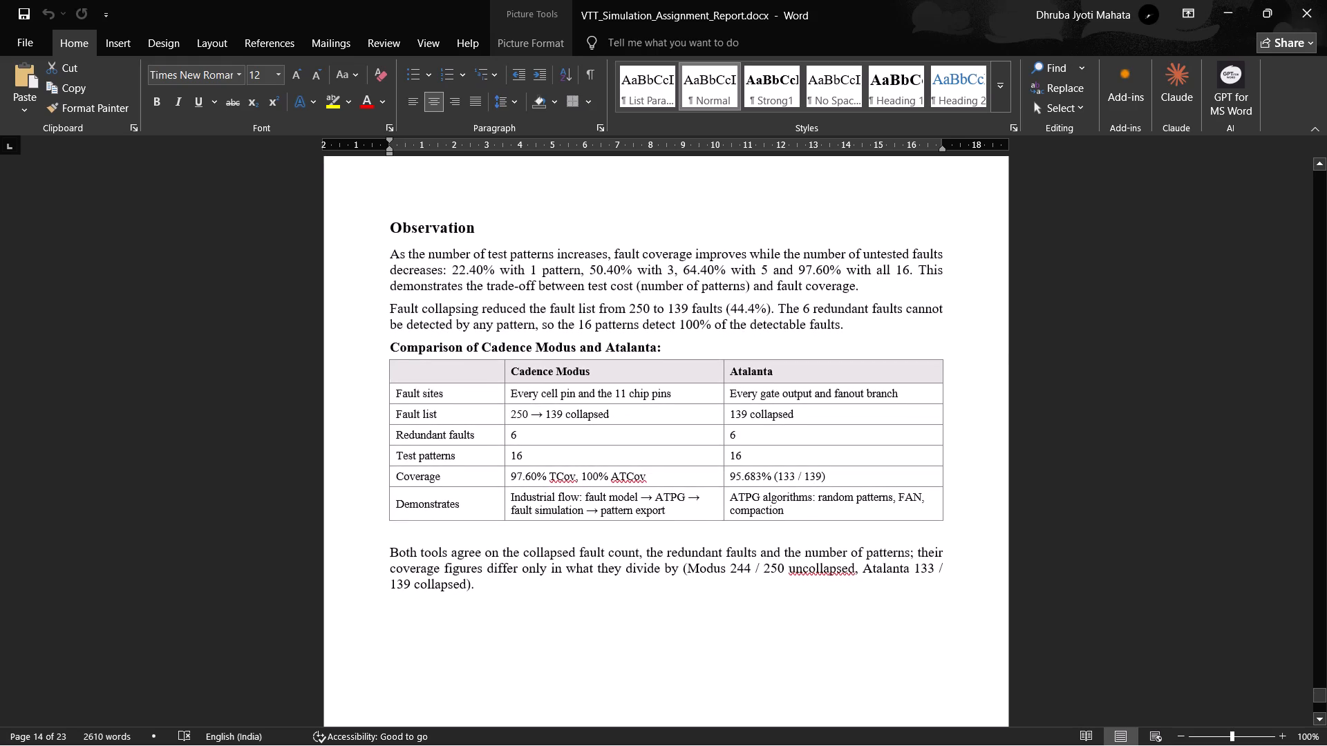
scroll(682, 595, down, 2)
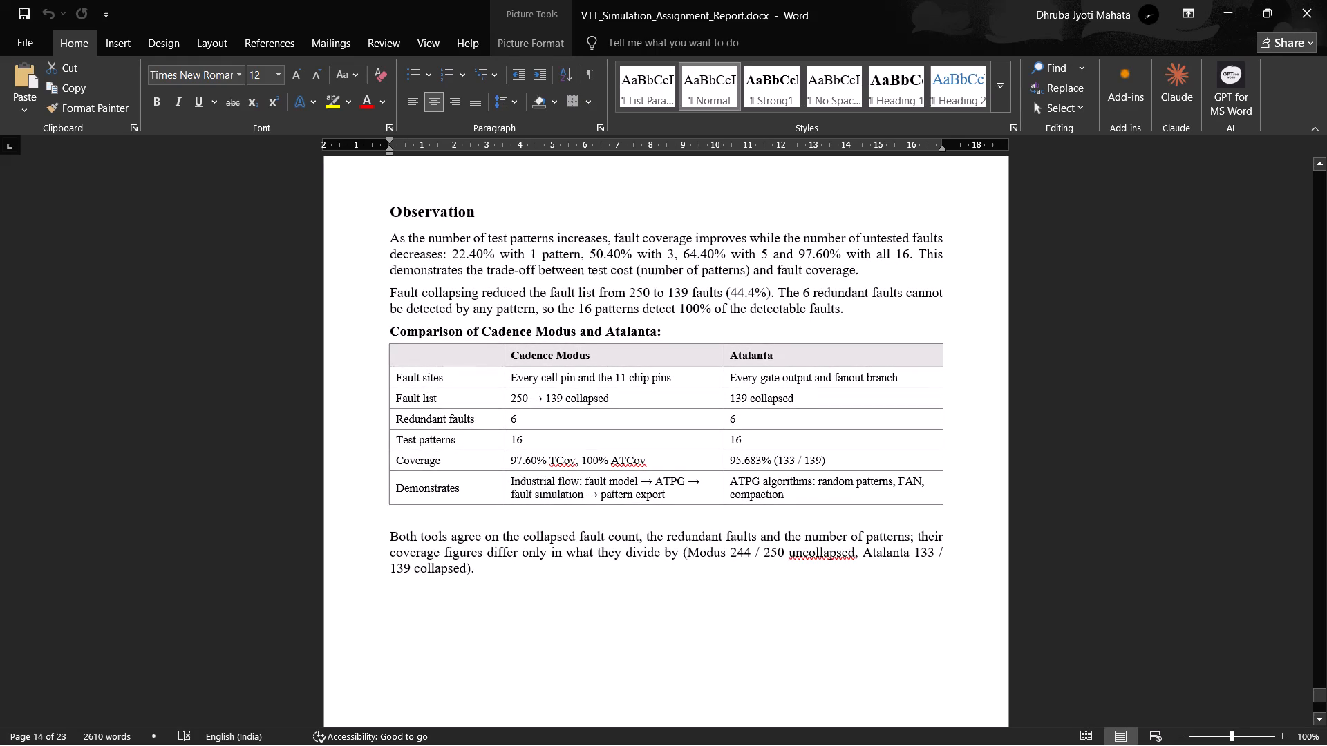
scroll(682, 595, down, 1)
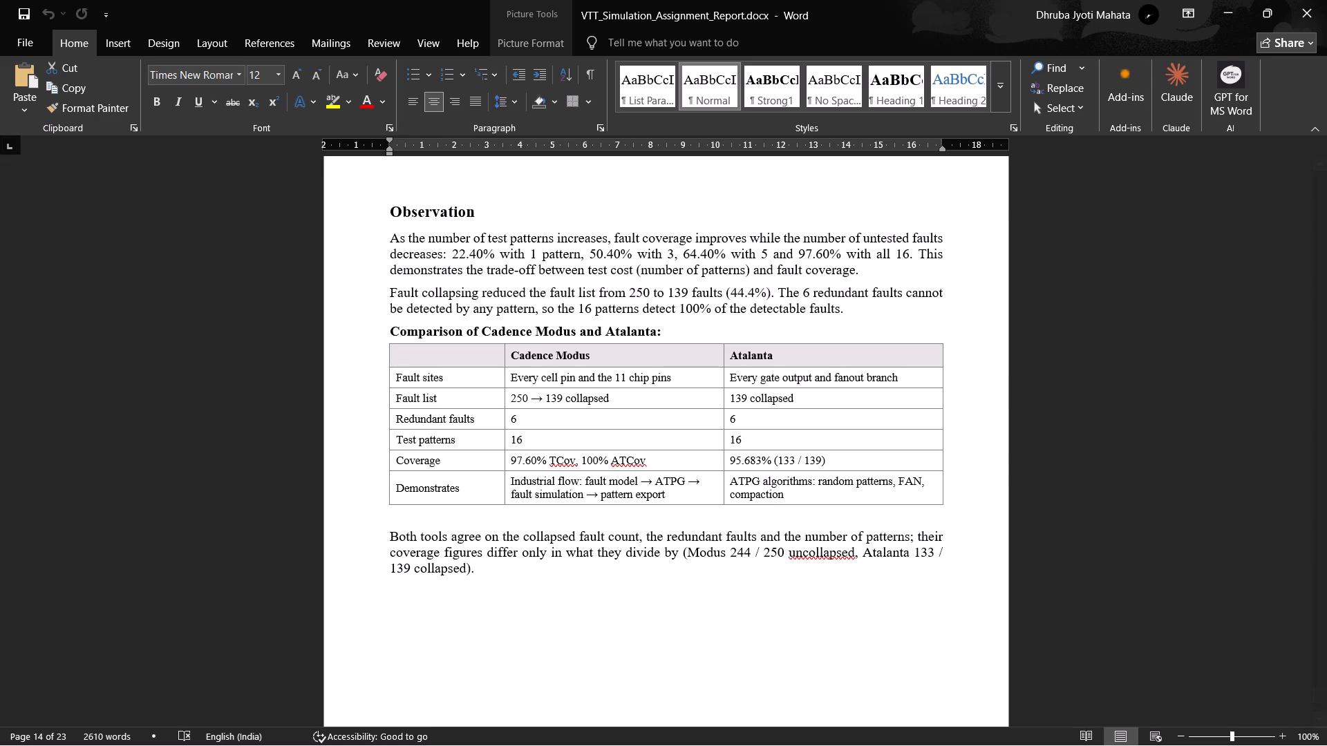
scroll(682, 595, down, 11)
scroll(682, 595, up, 6)
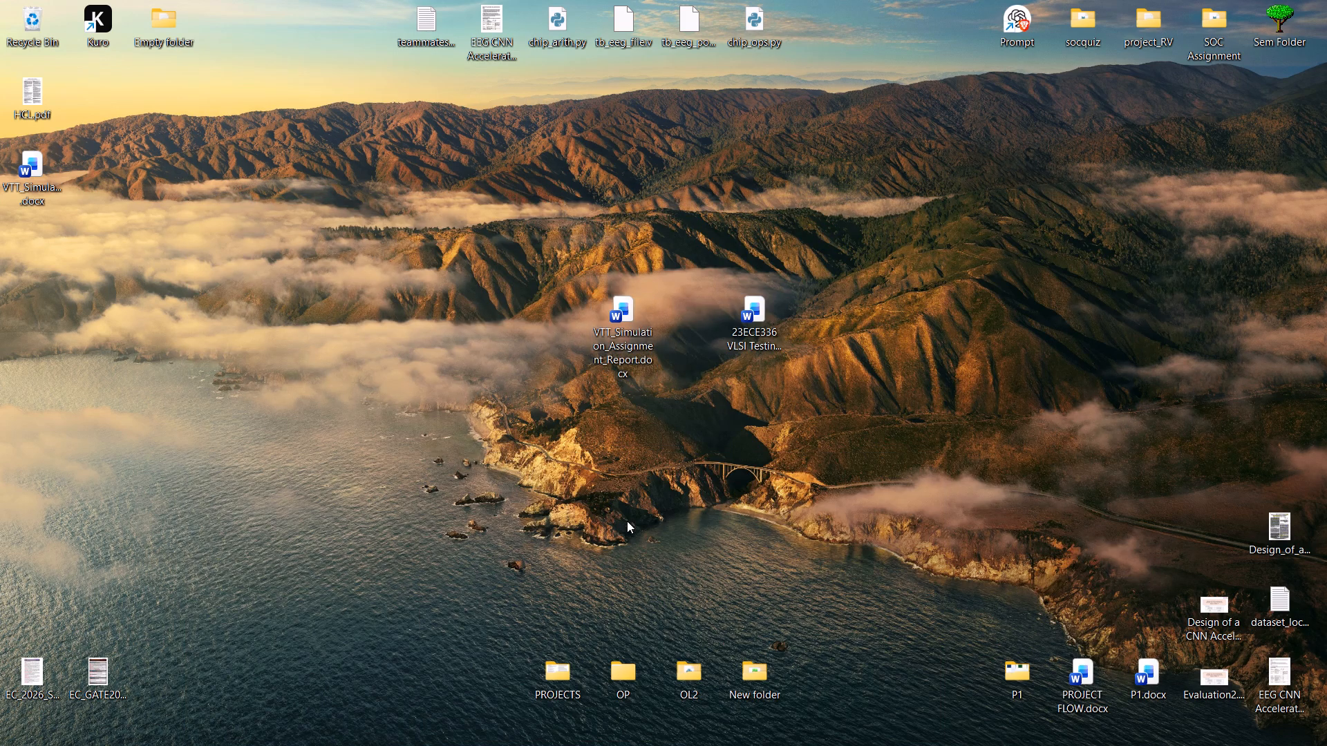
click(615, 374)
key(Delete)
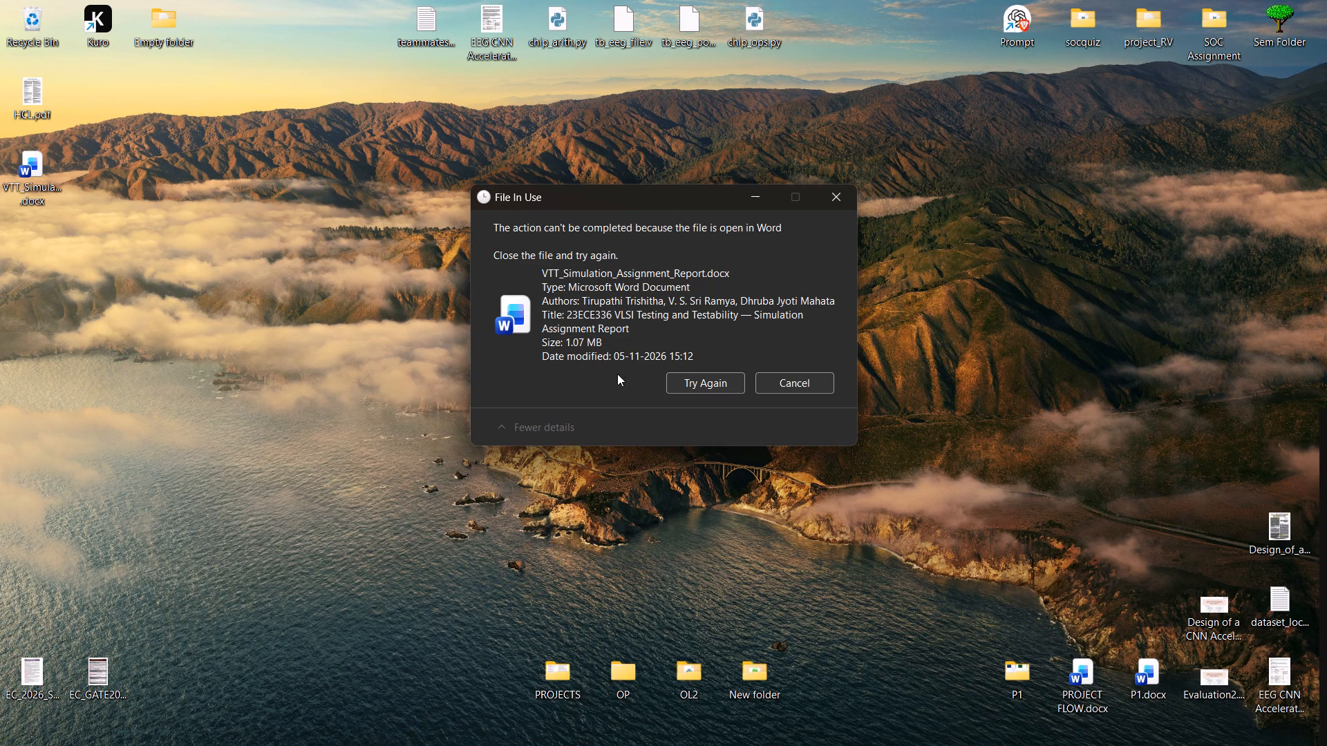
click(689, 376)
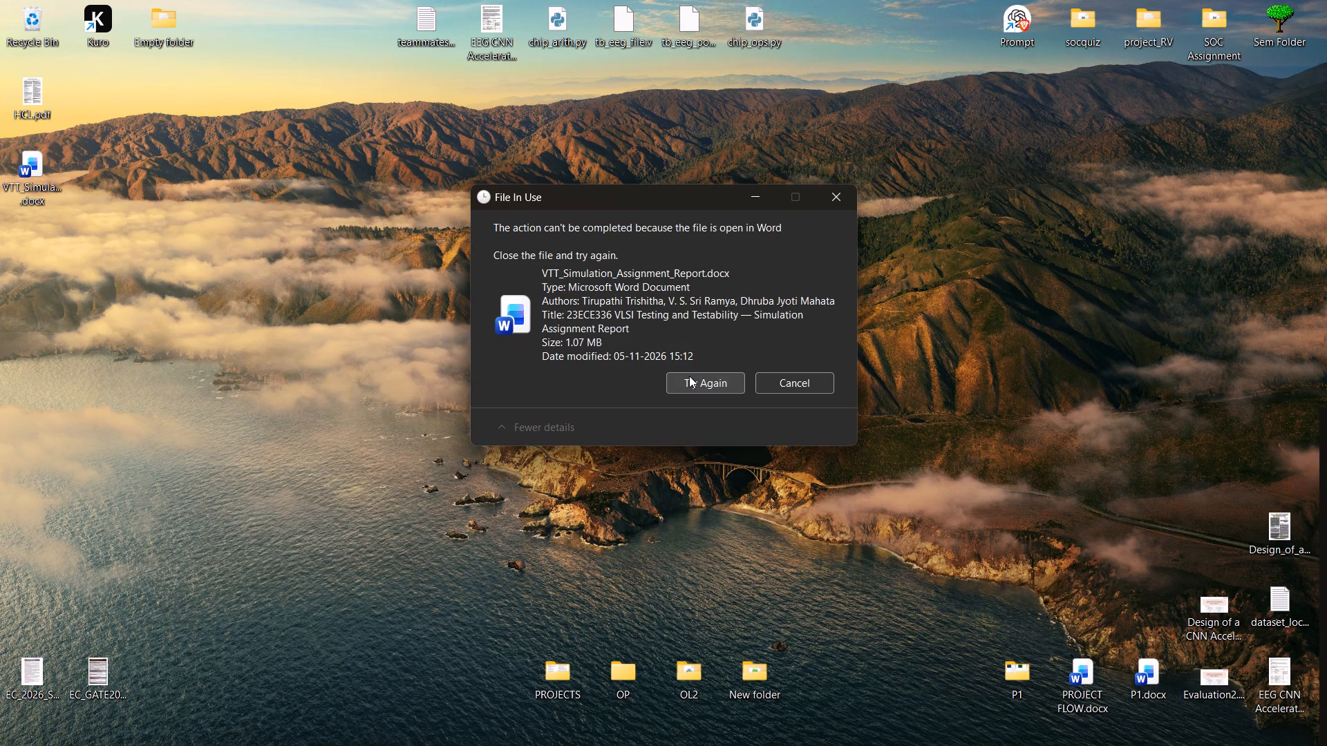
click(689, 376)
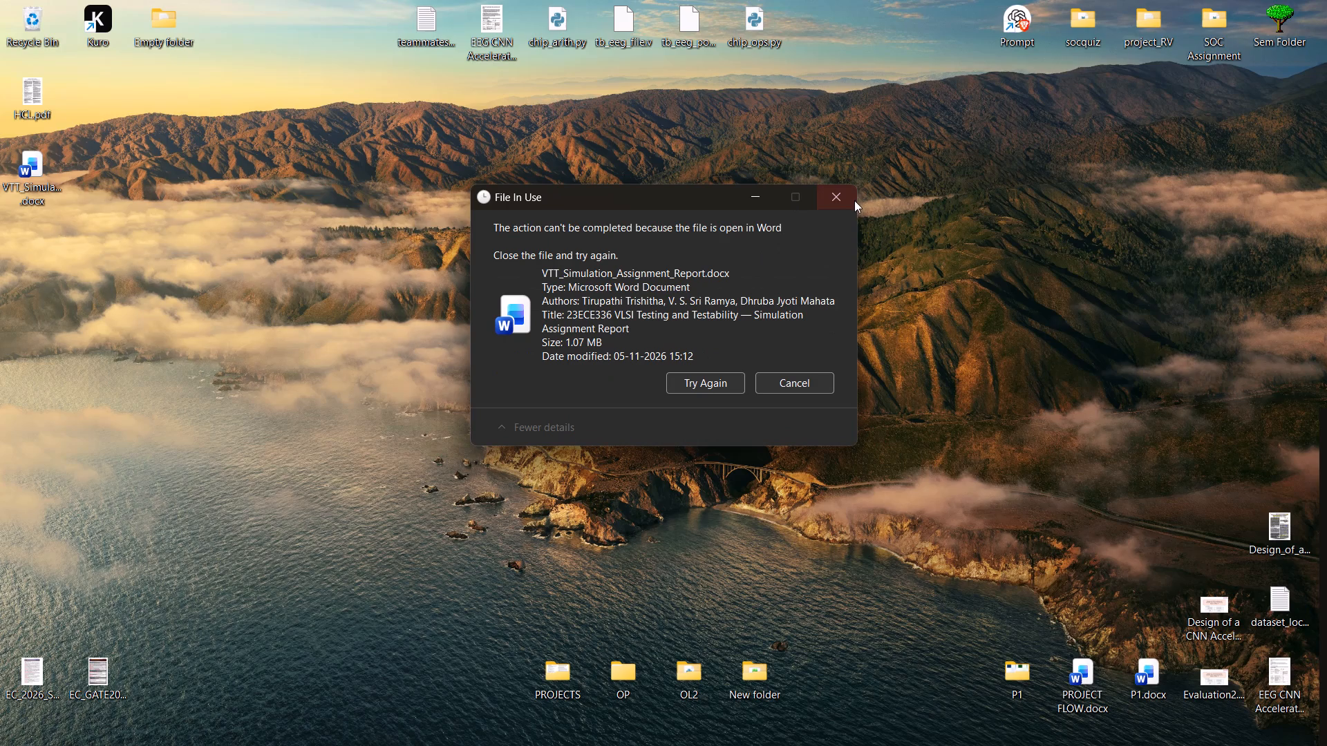
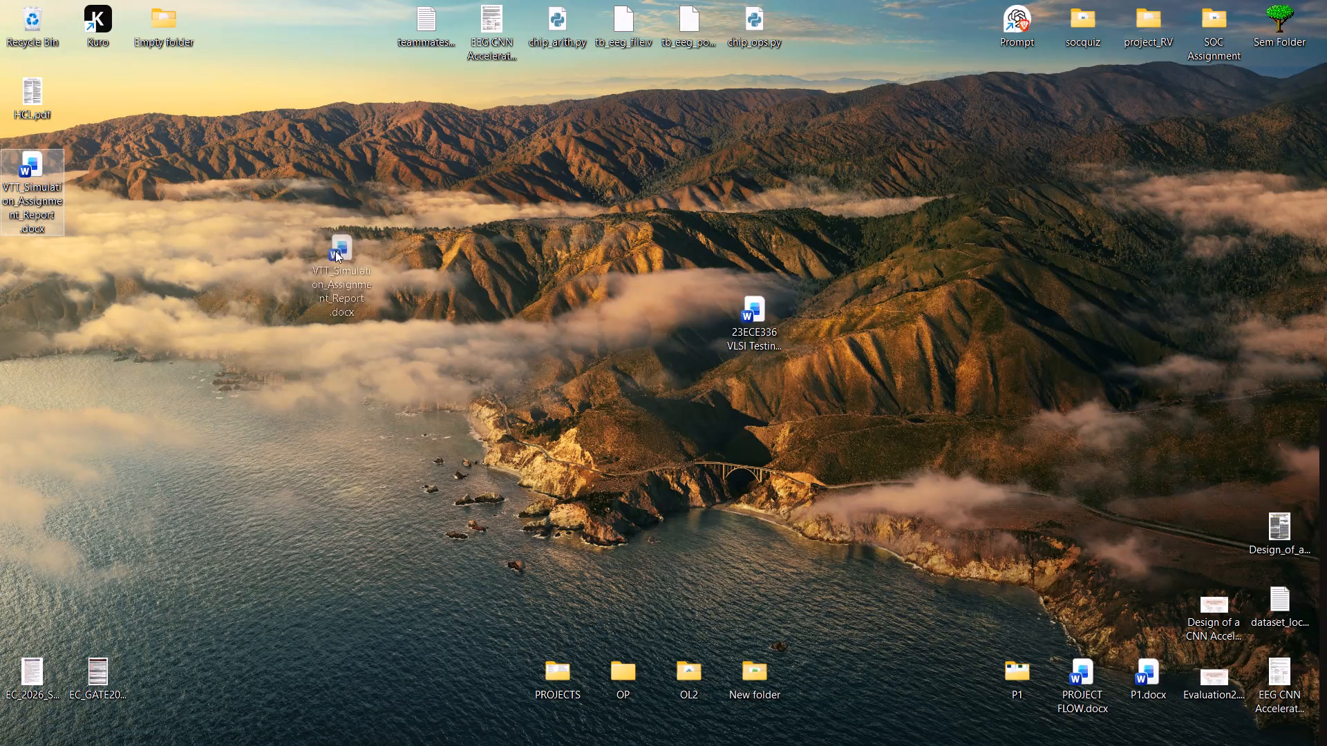
Place VTT_Simulation_Assignment_Report.docx beside the 23ECE336 VLSI Testing document on the desktop and open it.
double_click(684, 298)
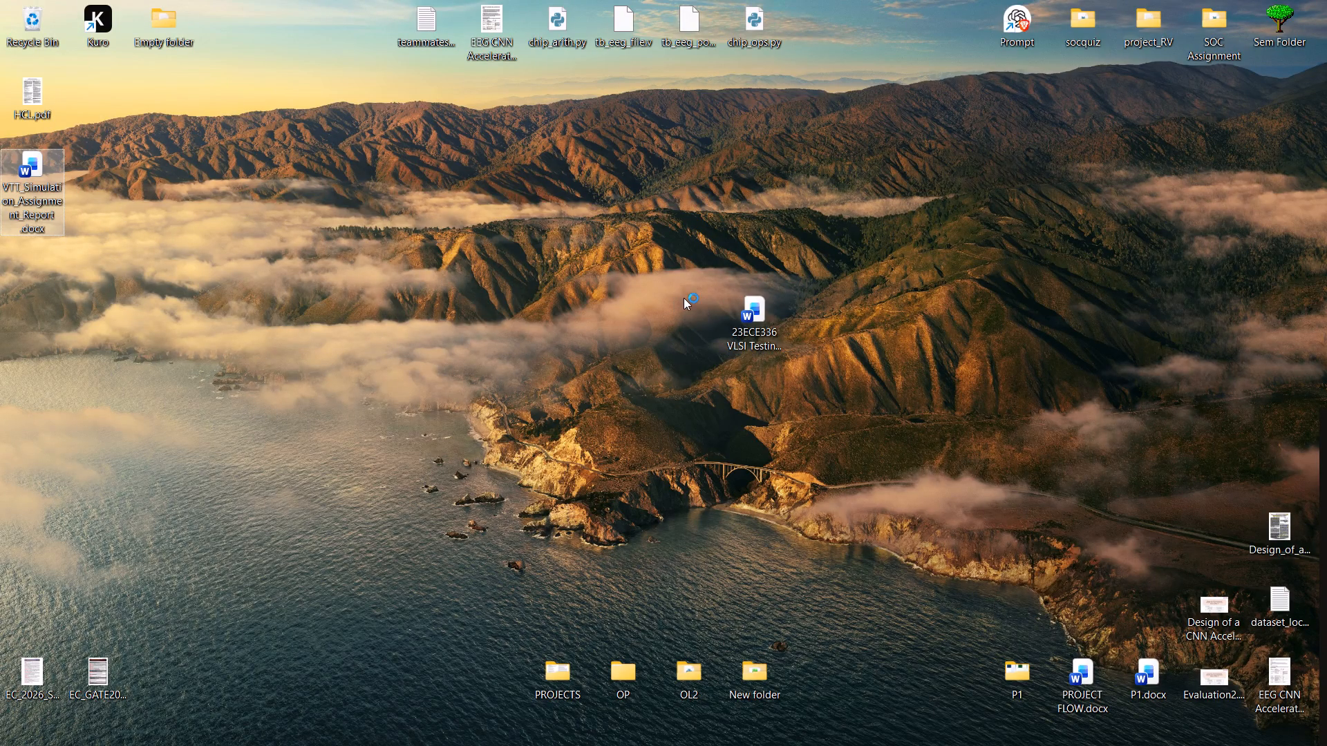
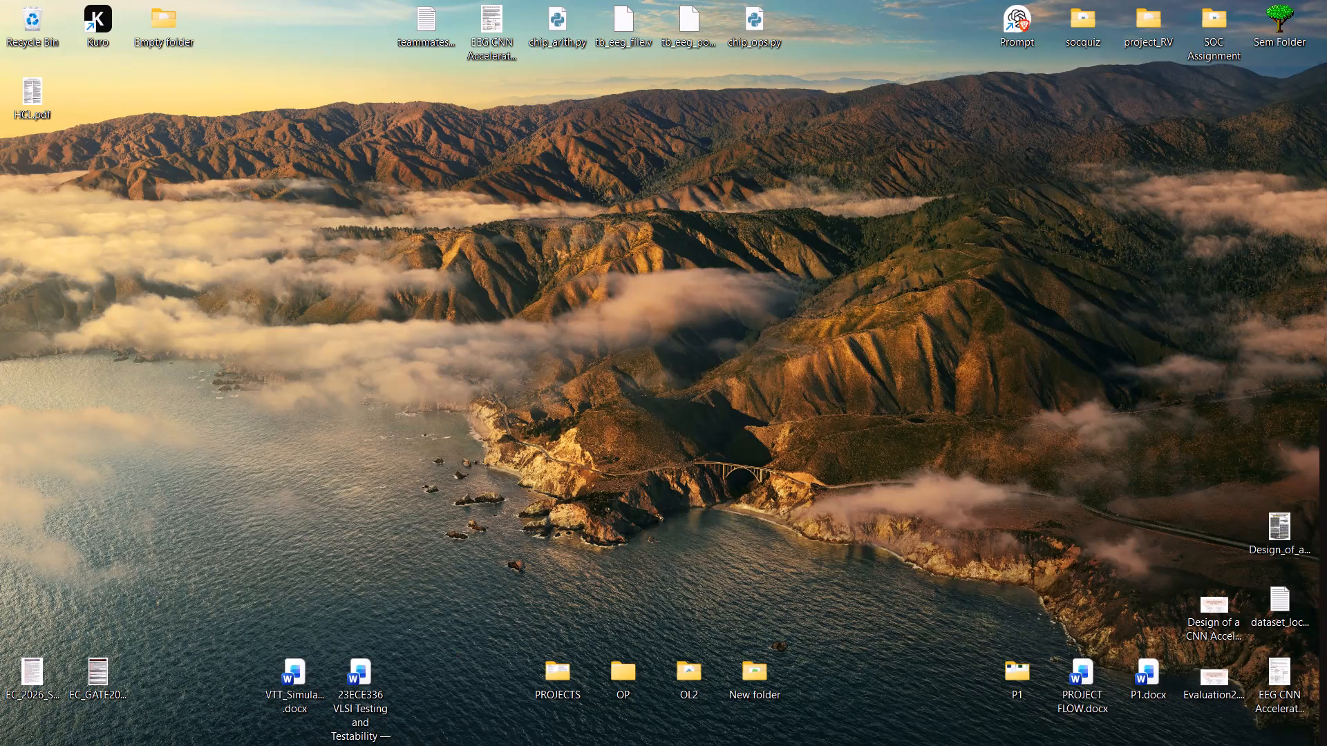
Switch to Word and enable editing for VTT_Simulation_Assignment_Report.docx.
click(827, 729)
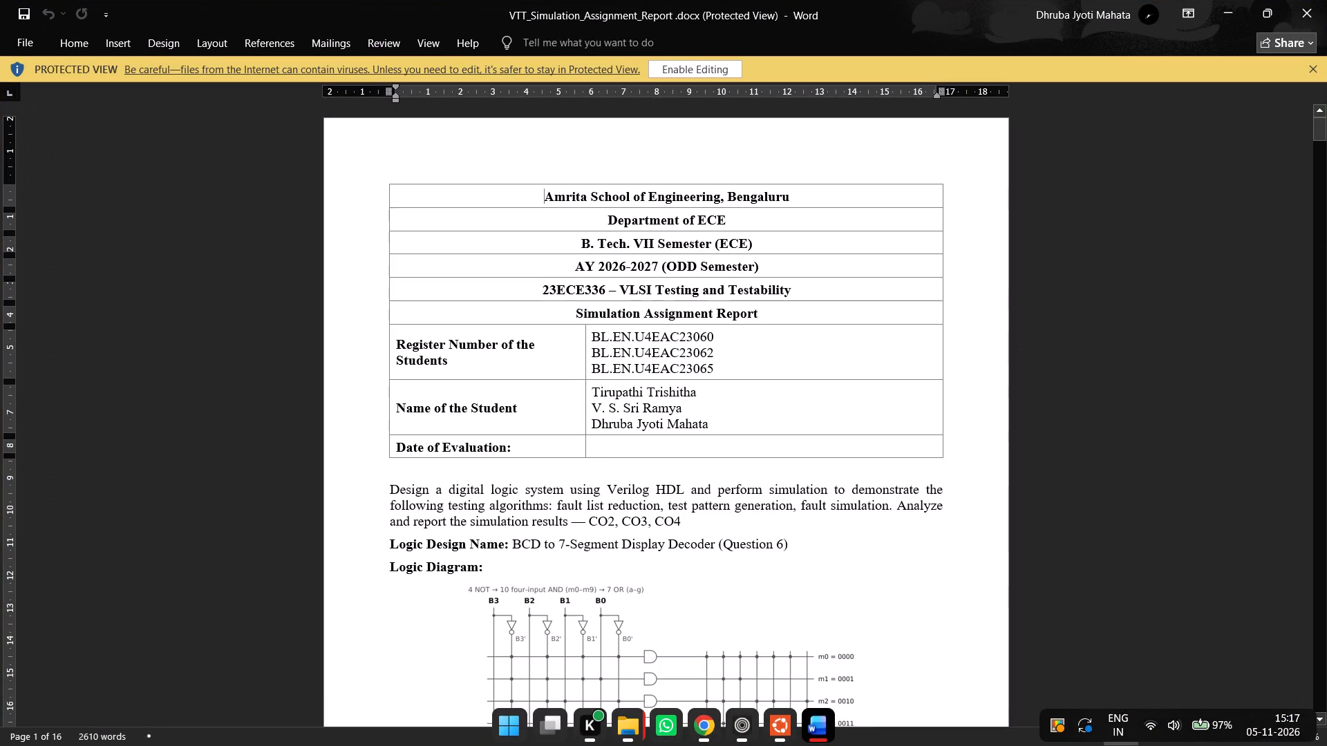
scroll(905, 473, down, 1)
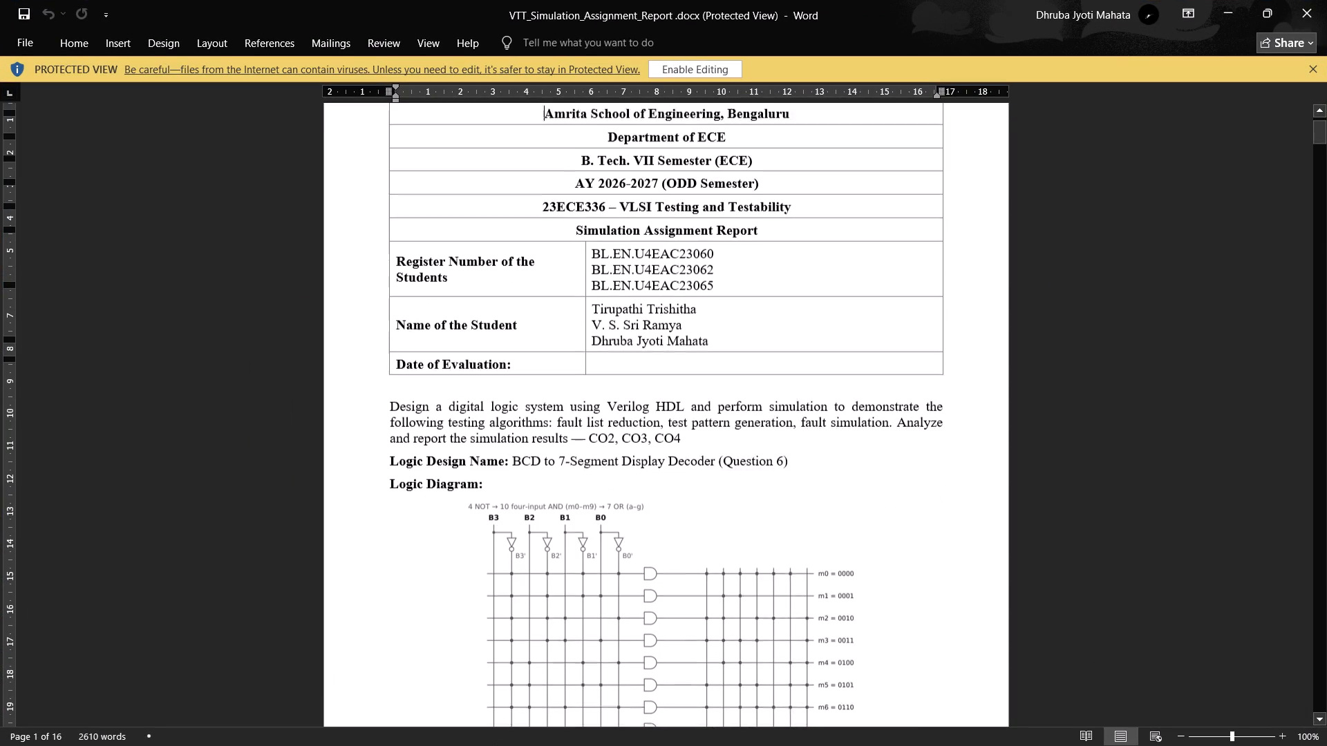
scroll(905, 473, down, 1)
double_click(682, 80)
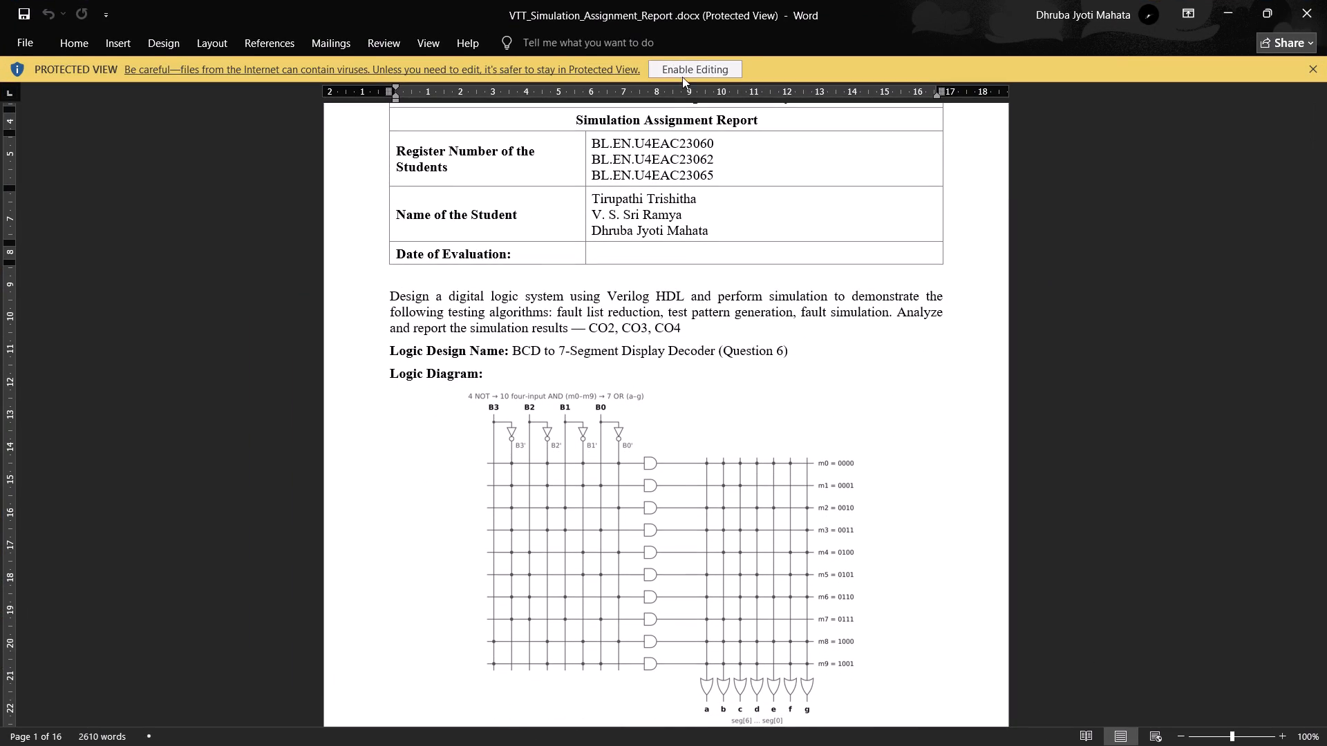
Review the report's logic diagram, the Fault List Reduction introduction and the list of Modus commands used.
scroll(711, 158, down, 3)
scroll(816, 415, down, 1)
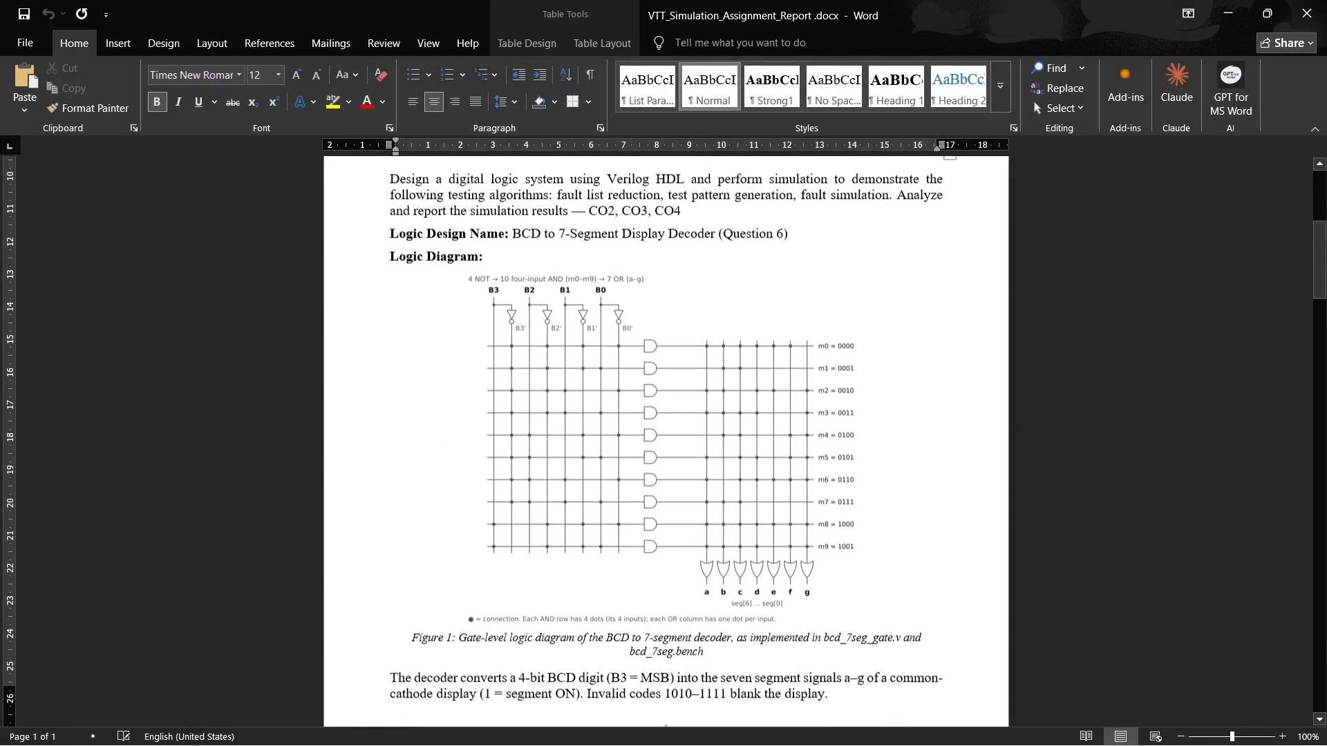
scroll(816, 417, down, 1)
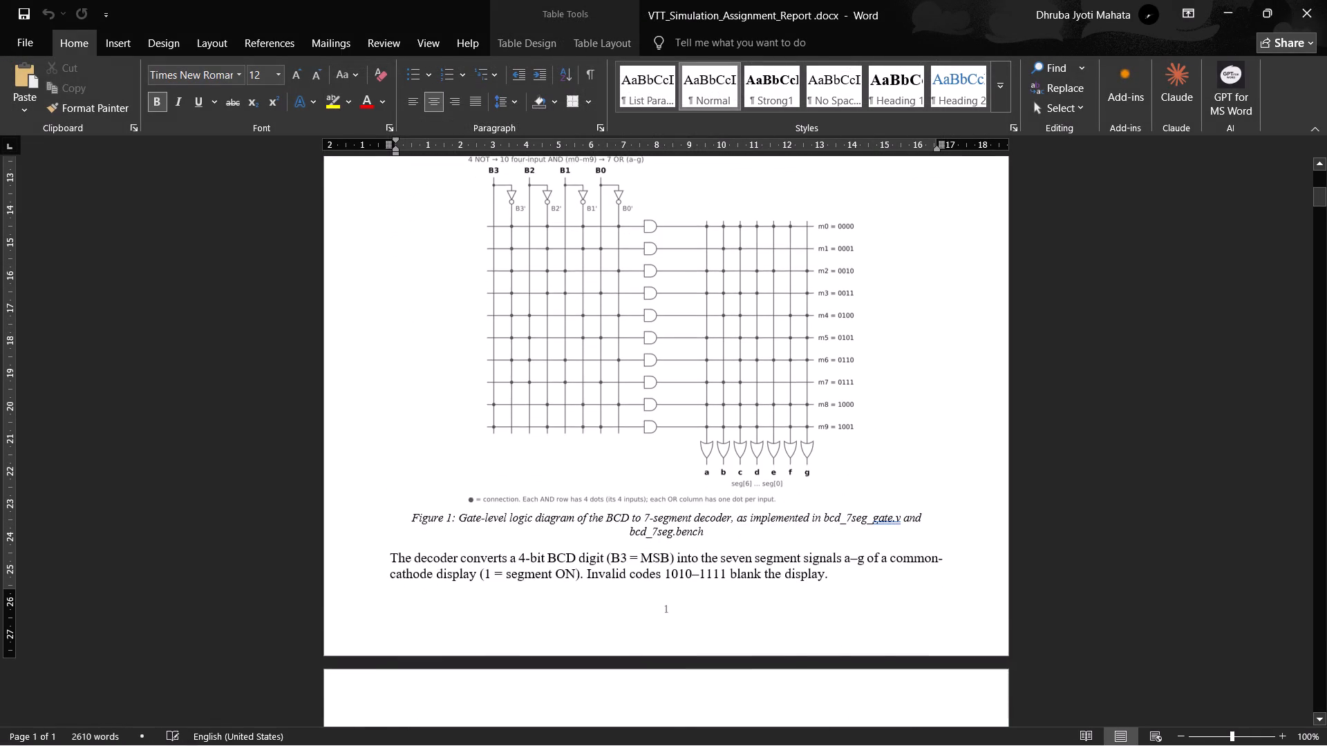
scroll(816, 417, down, 4)
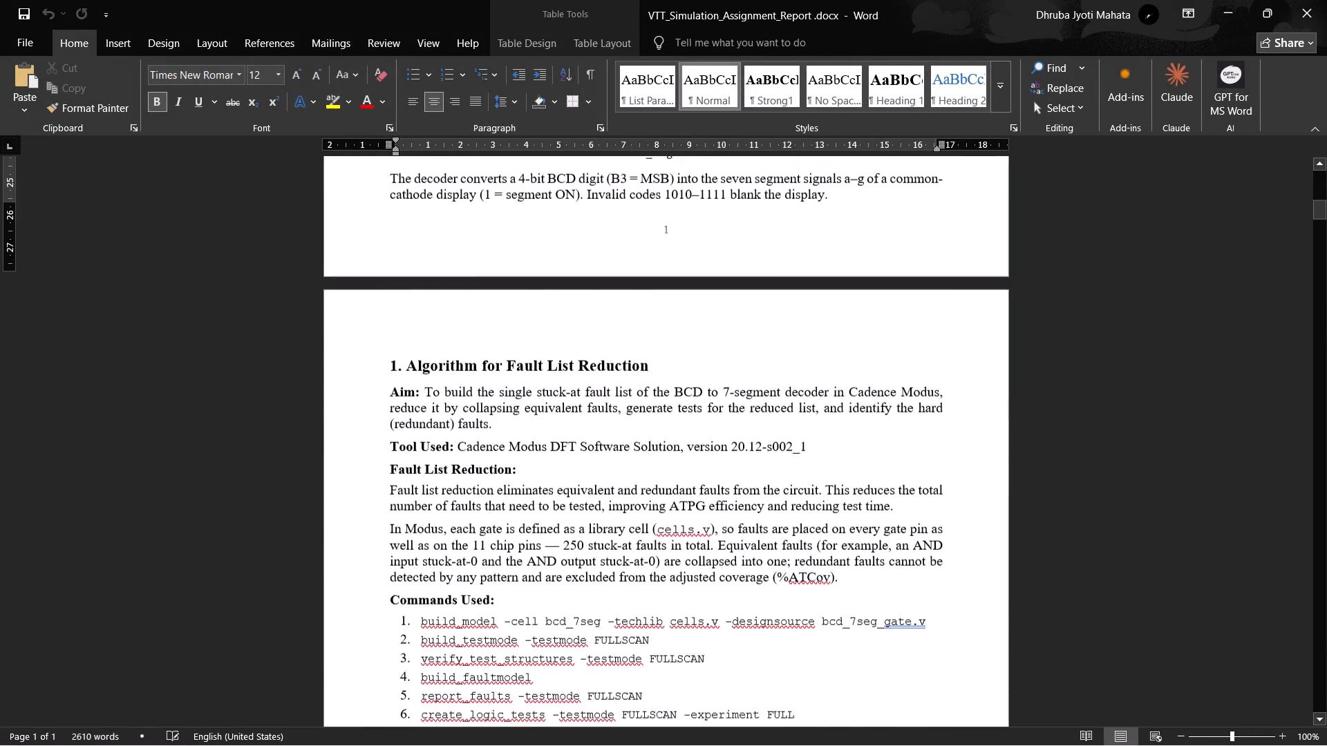
scroll(816, 417, down, 4)
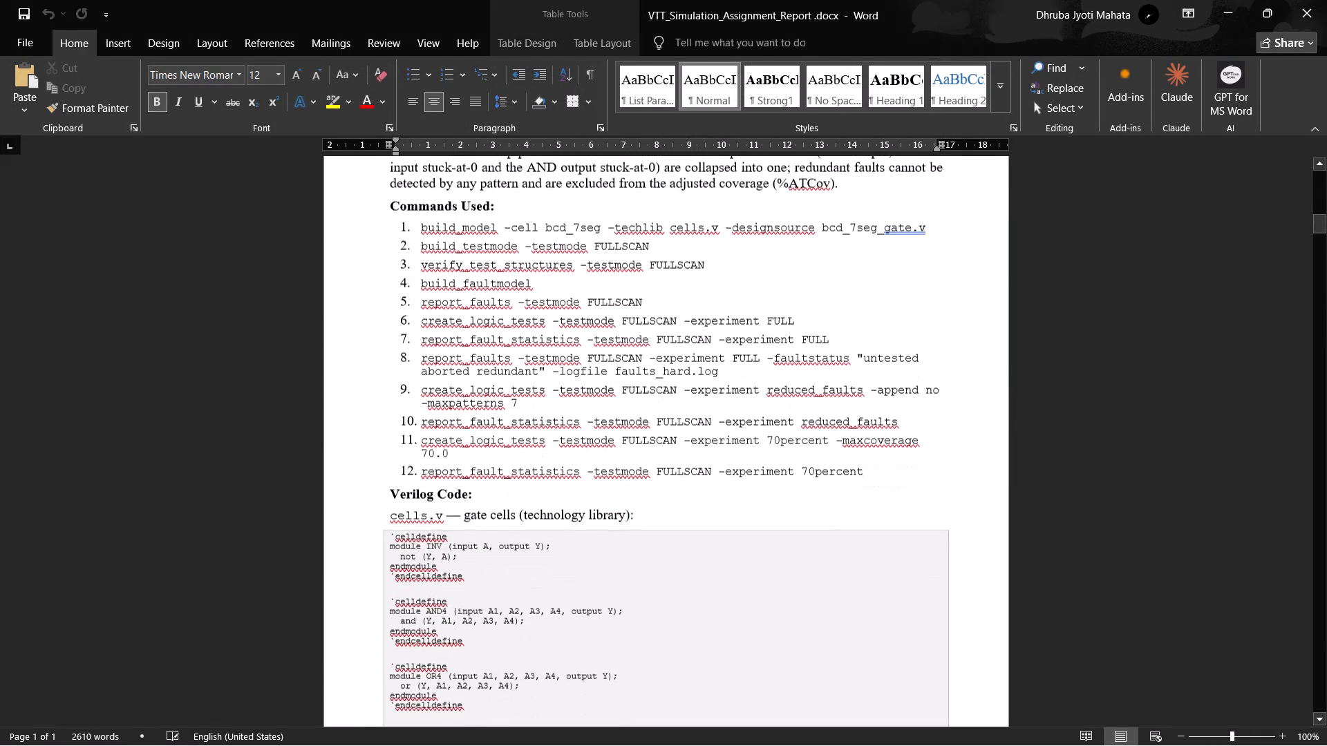
Review the code listings for cells.v, bcd_7seg_gate.v and bcd_7seg.bench in the fault list reduction section.
scroll(816, 417, down, 4)
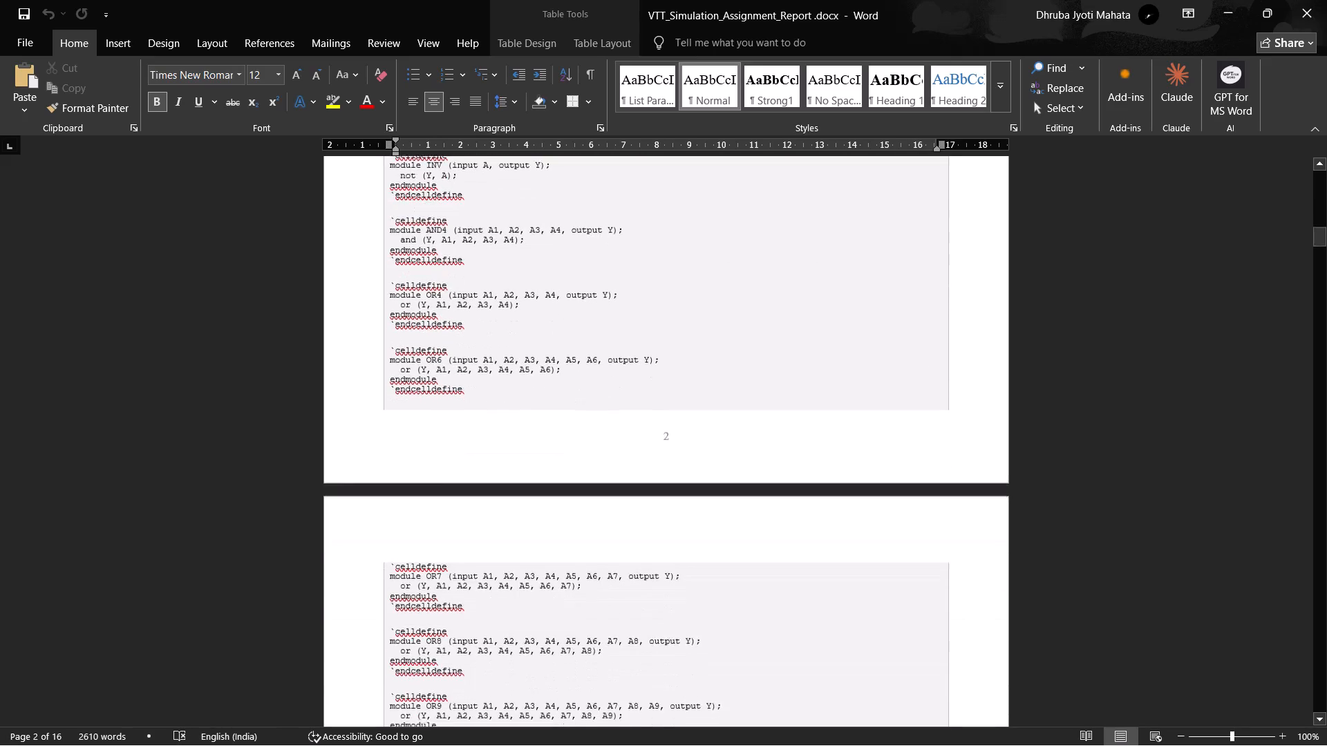
scroll(816, 417, down, 4)
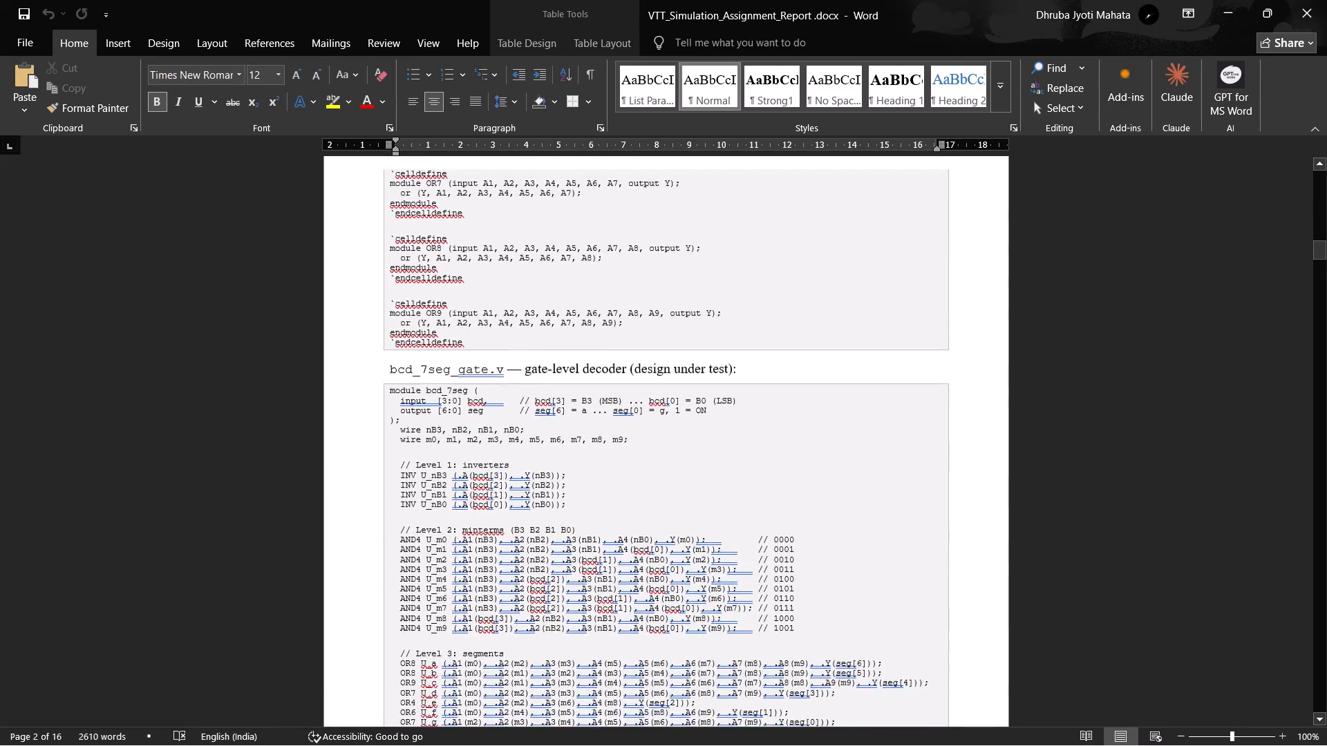
scroll(816, 417, down, 2)
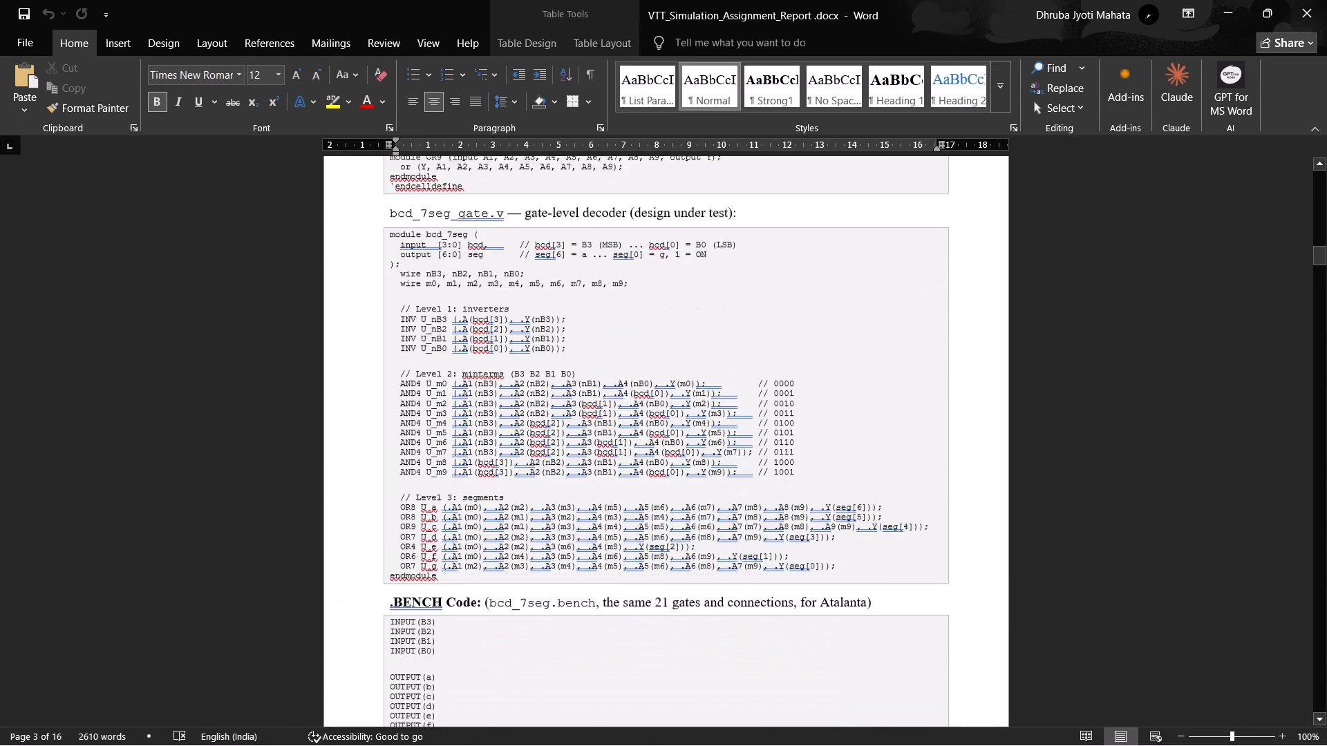
scroll(816, 417, down, 7)
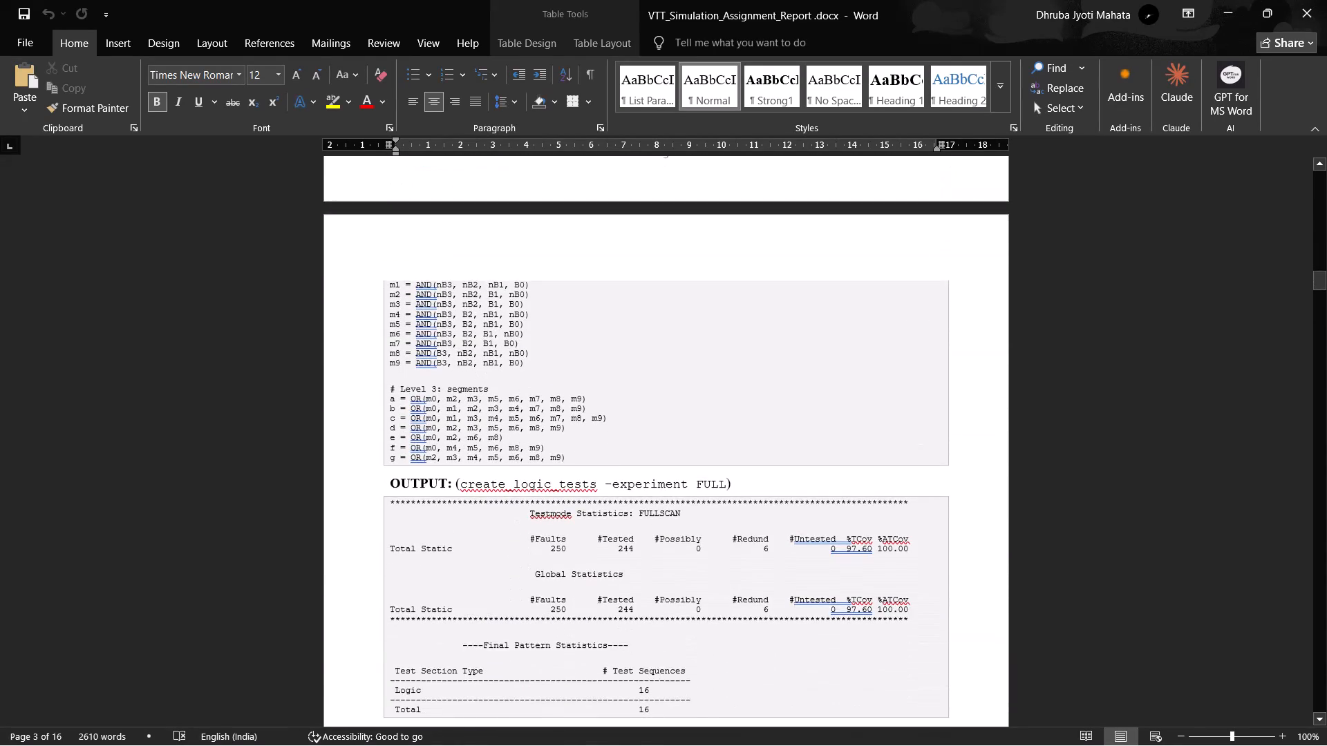
Read the create_logic_tests output, the results before and after fault reduction, and the closing sentence on fault collapsing.
scroll(815, 417, down, 1)
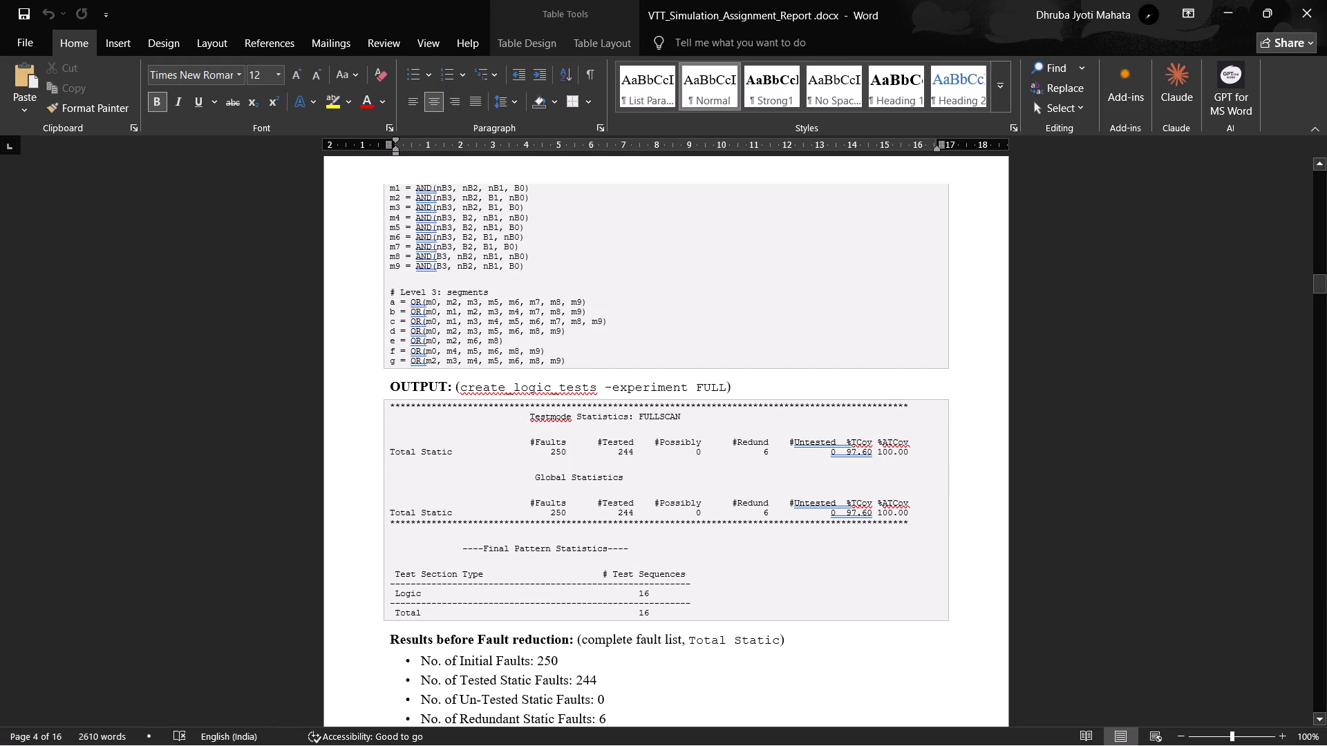
scroll(814, 530, down, 2)
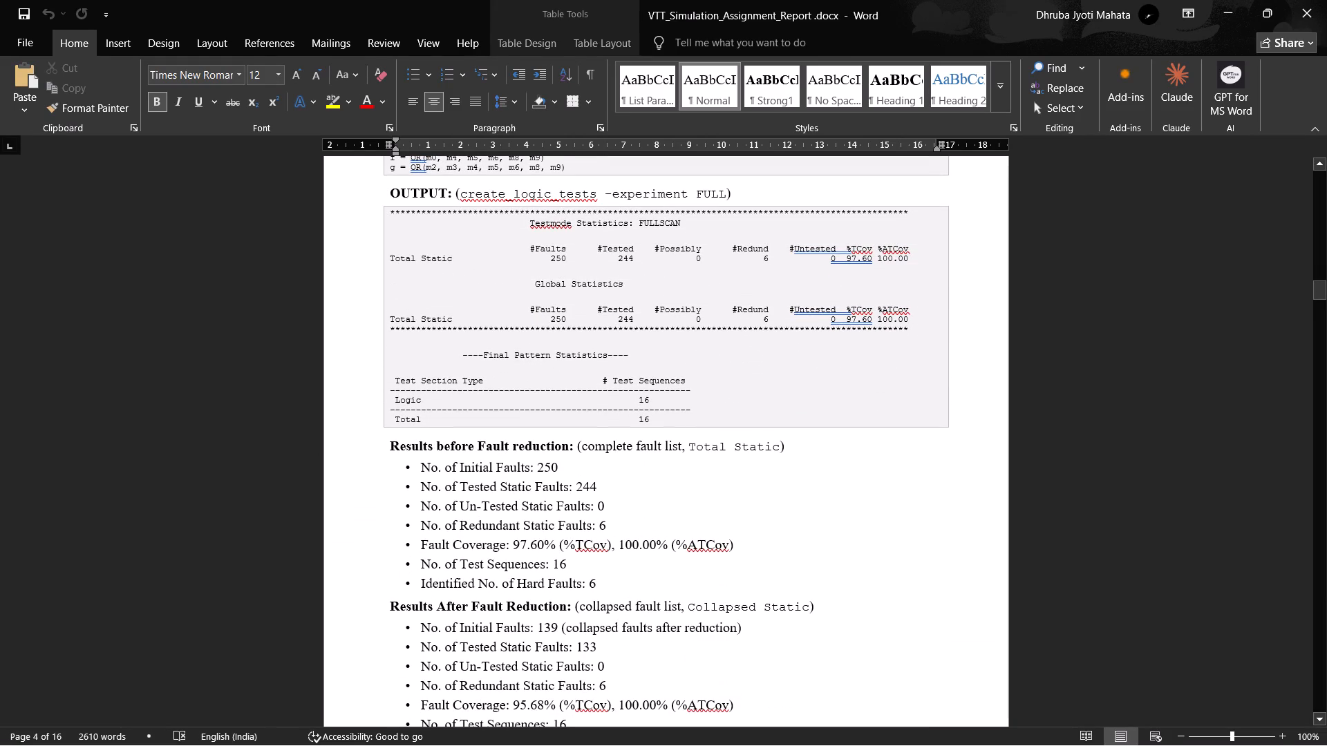
drag(577, 450, 763, 451)
click(744, 481)
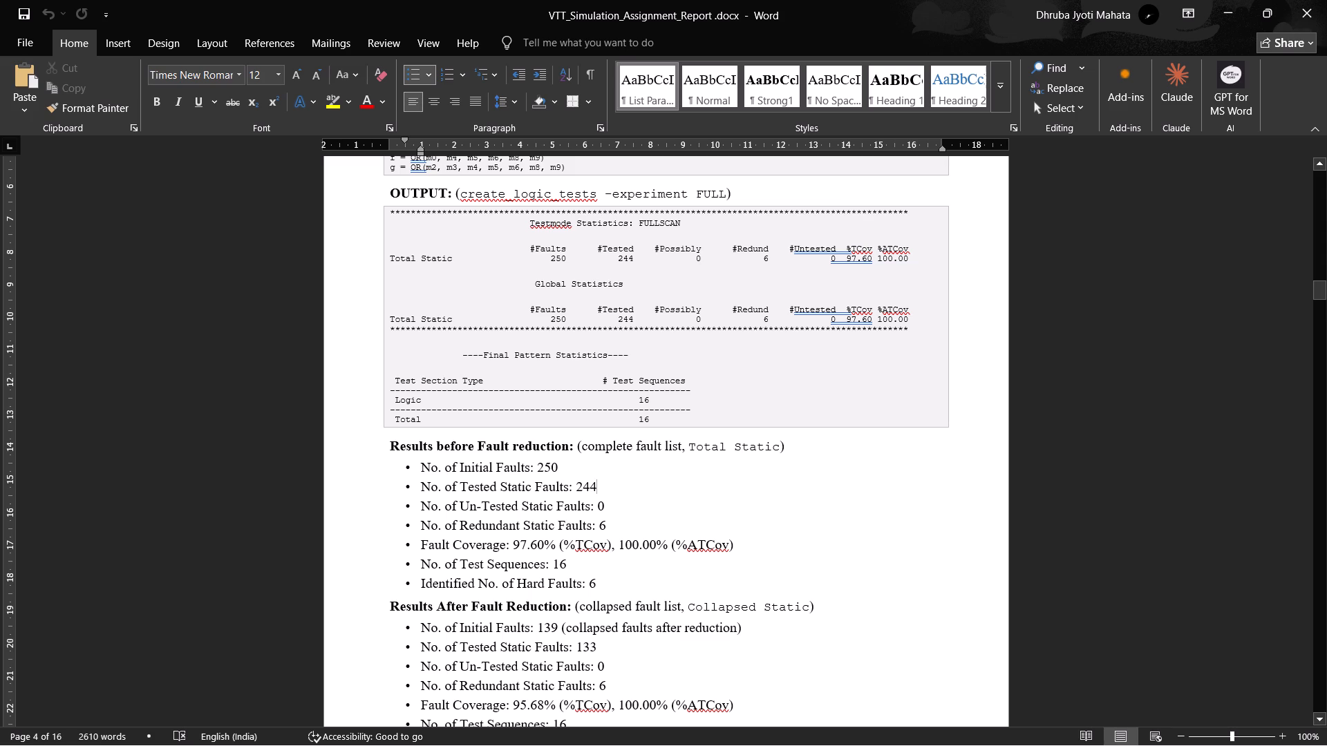
scroll(592, 592, down, 1)
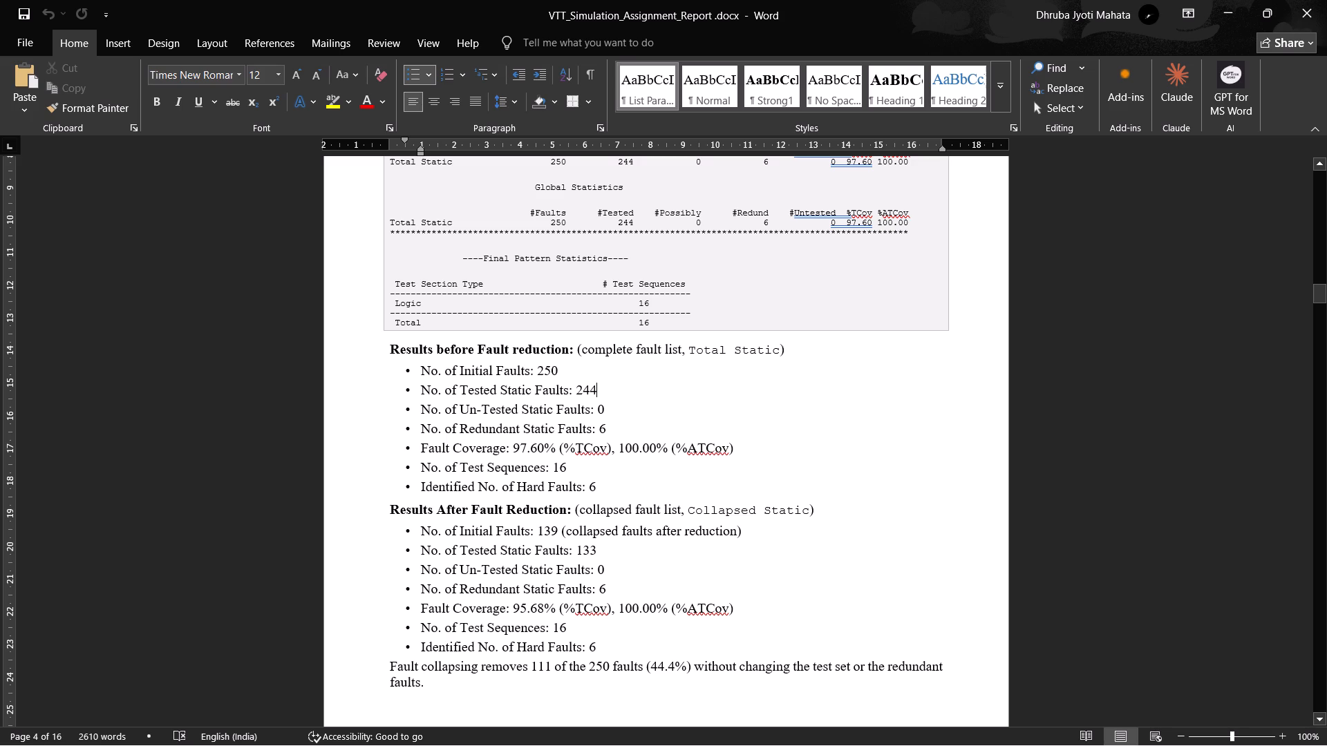
scroll(643, 621, down, 2)
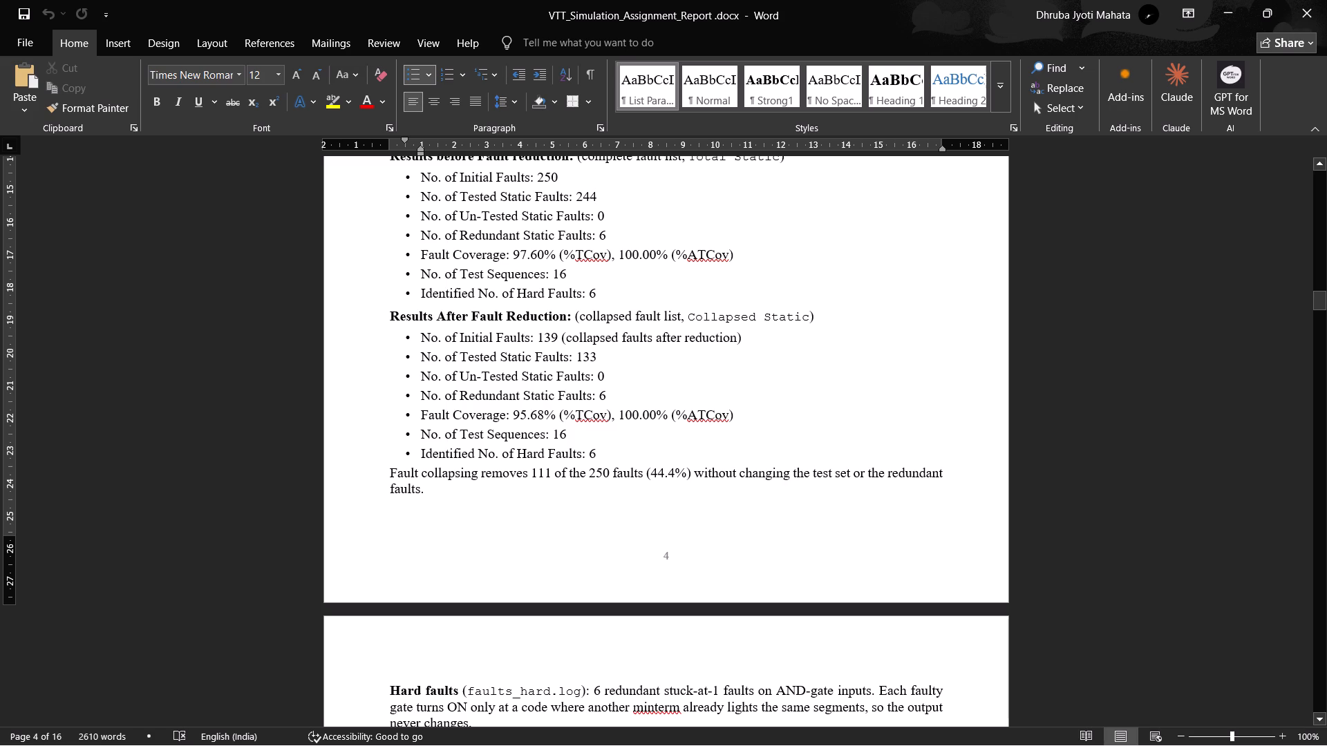
drag(384, 476, 507, 490)
click(551, 531)
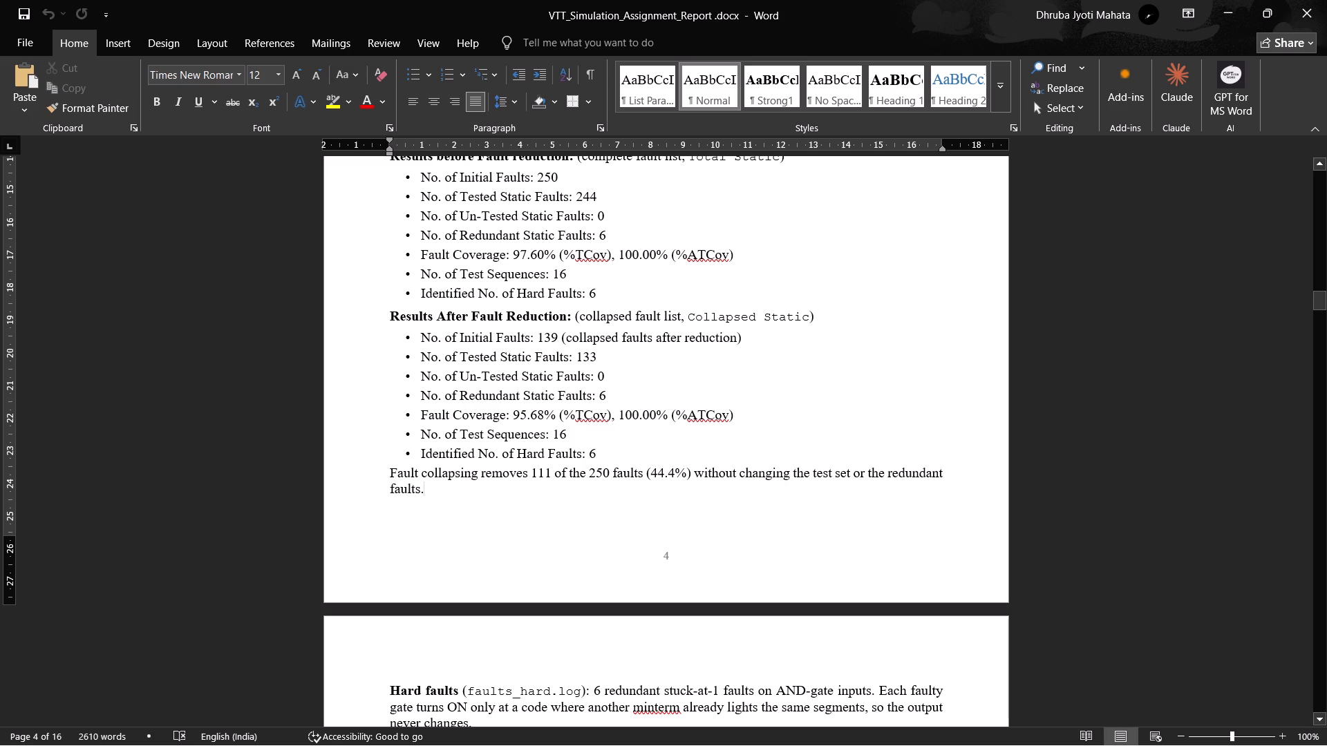
Examine the hard faults table and the table of pattern-limited and coverage-limited runs on page 5.
scroll(577, 531, down, 2)
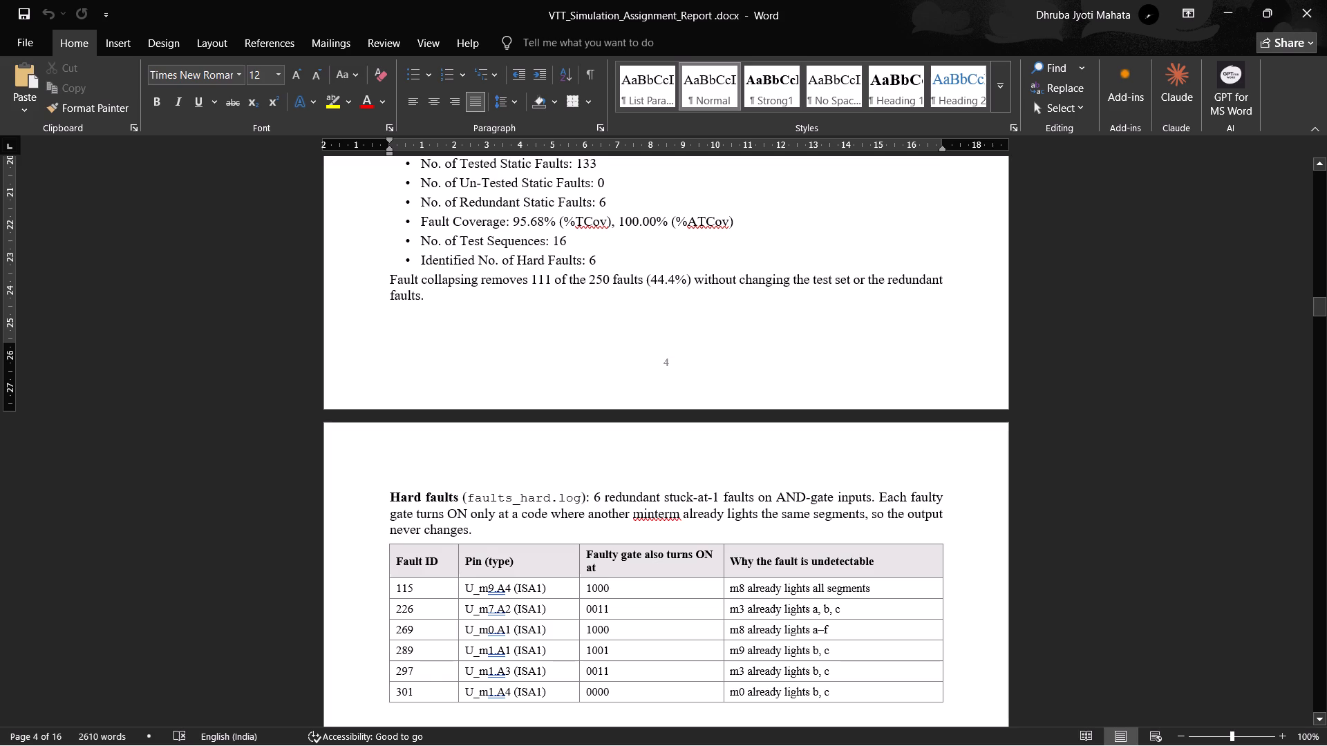
scroll(775, 542, down, 1)
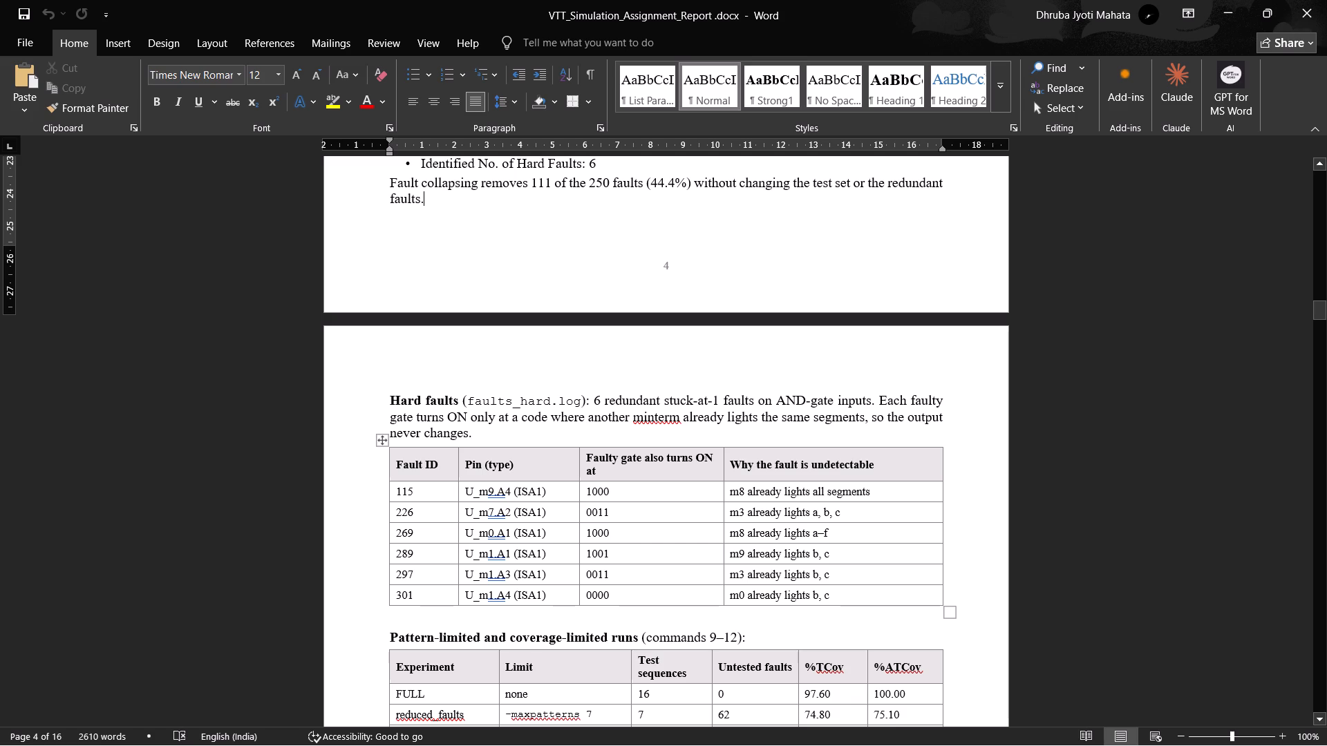
scroll(808, 569, down, 1)
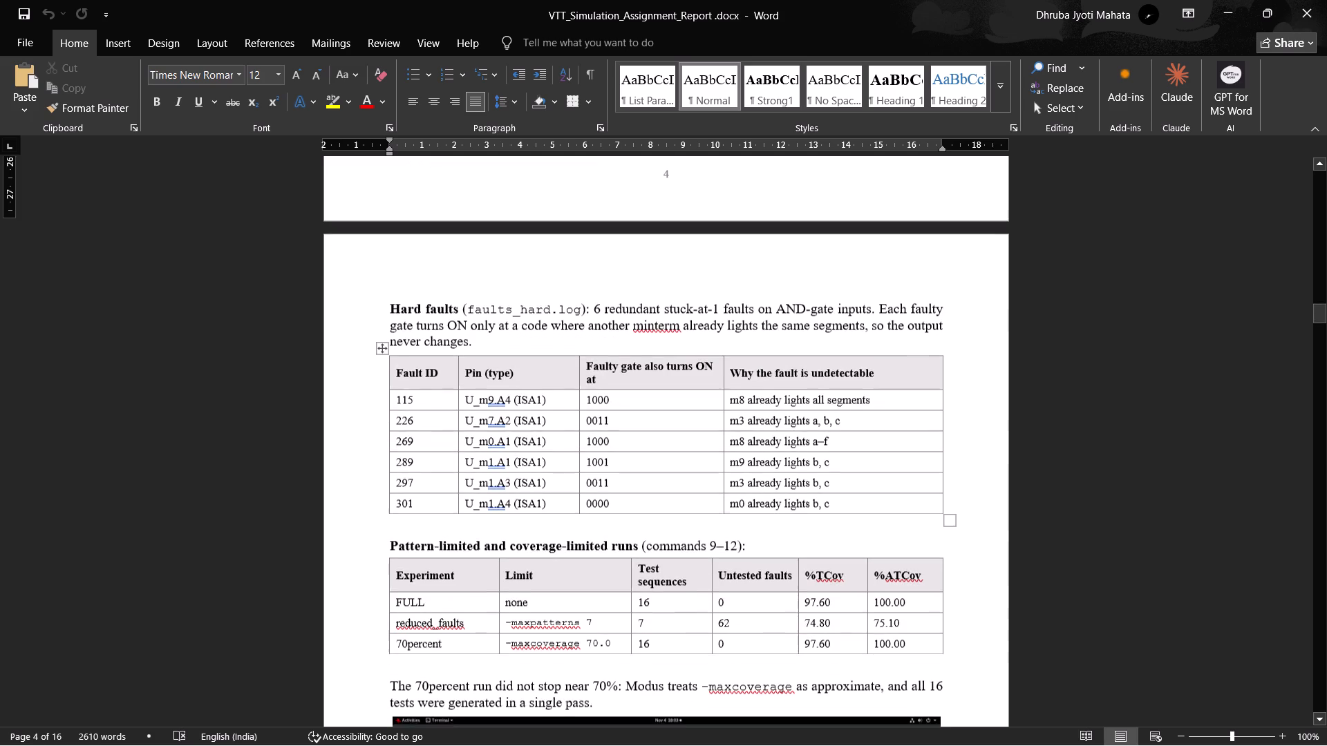
scroll(804, 569, down, 1)
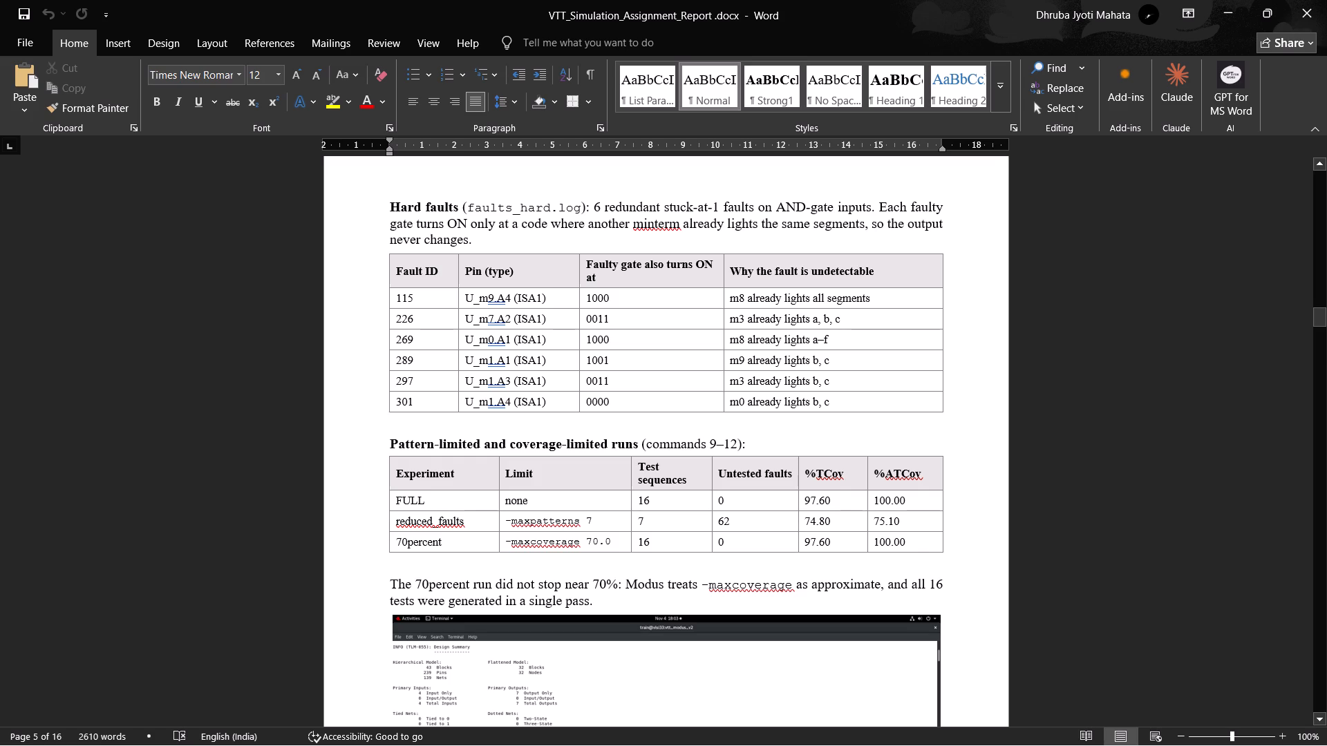
scroll(690, 571, down, 1)
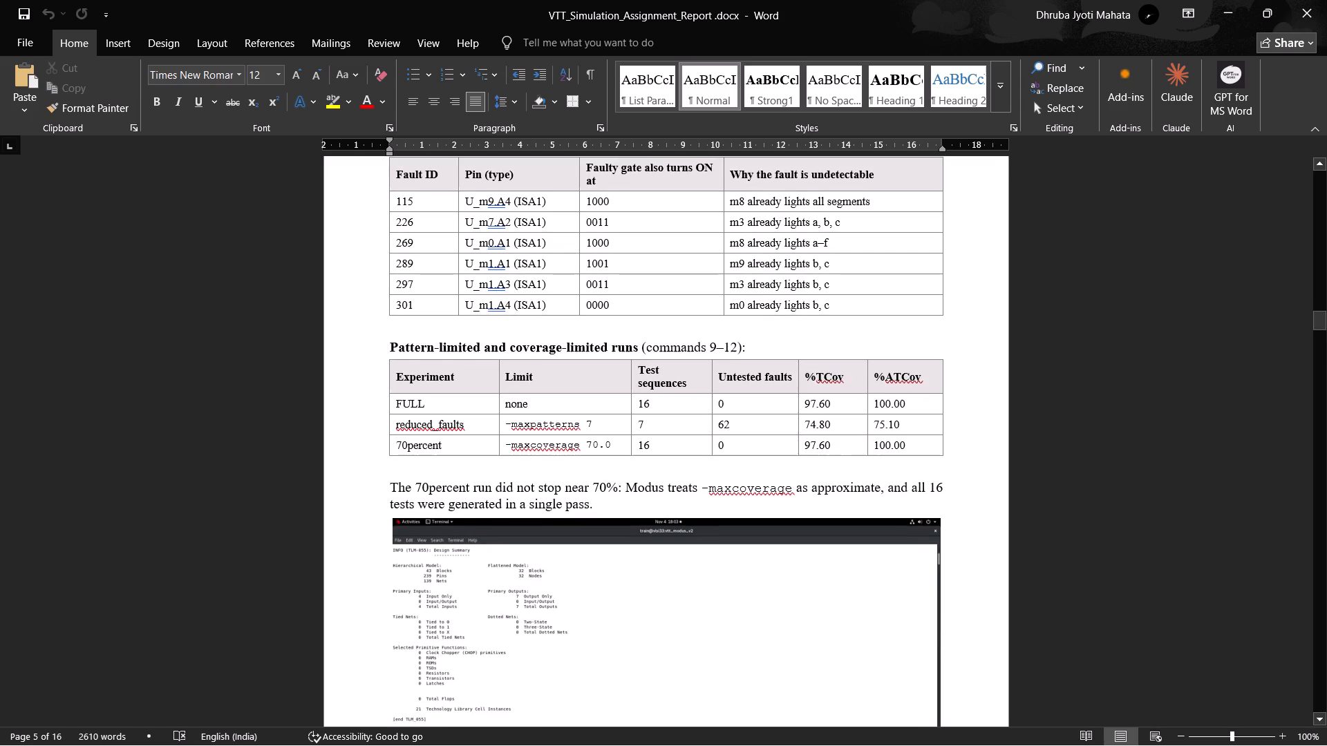
scroll(693, 568, down, 1)
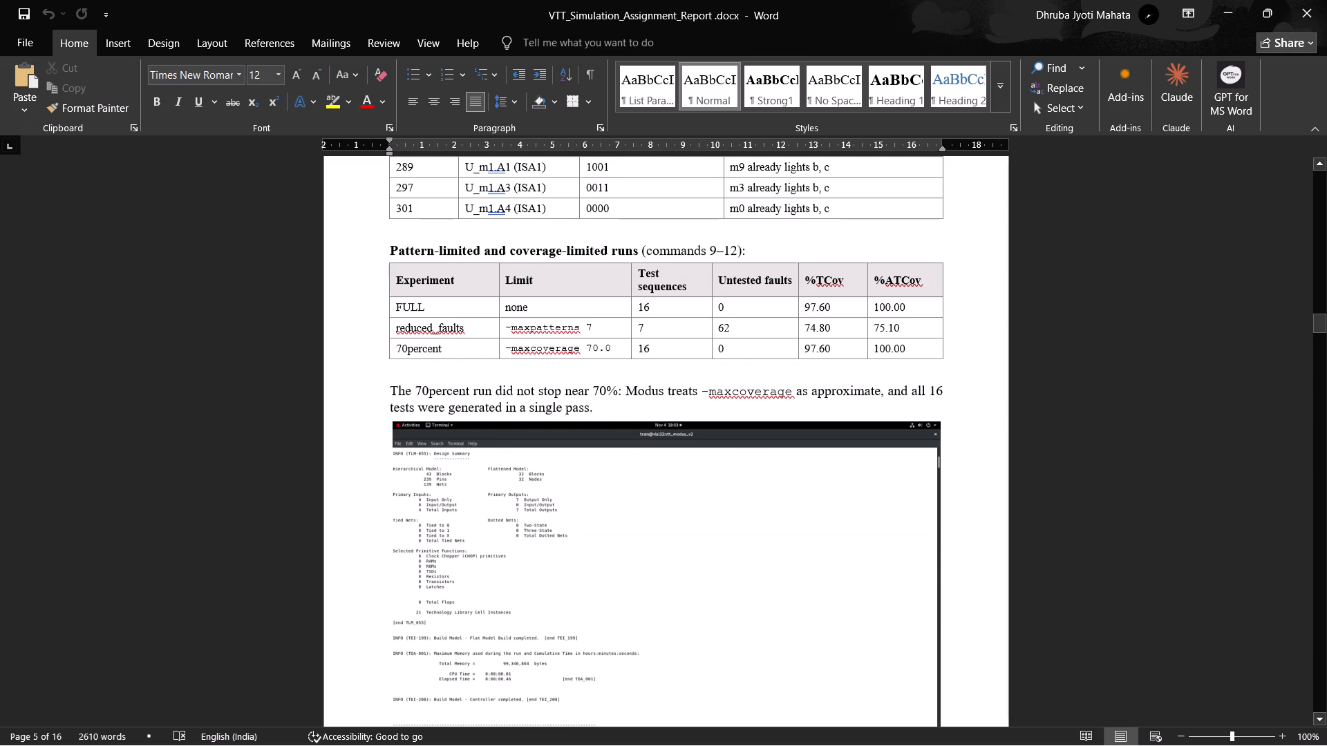
Check the Modus terminal screenshots and captions of Figures 2 to 4, covering build_model, build_faultmodel and report_faults.
scroll(621, 530, down, 2)
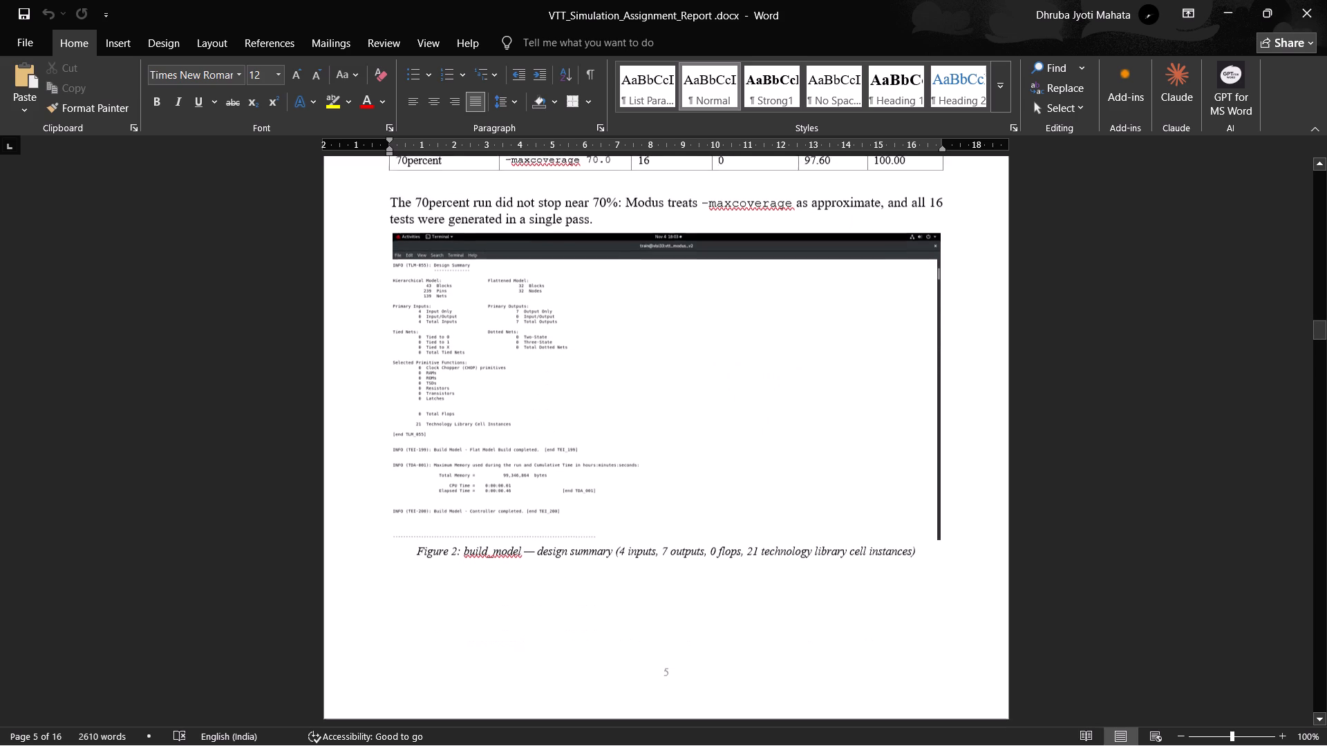
drag(469, 540, 596, 559)
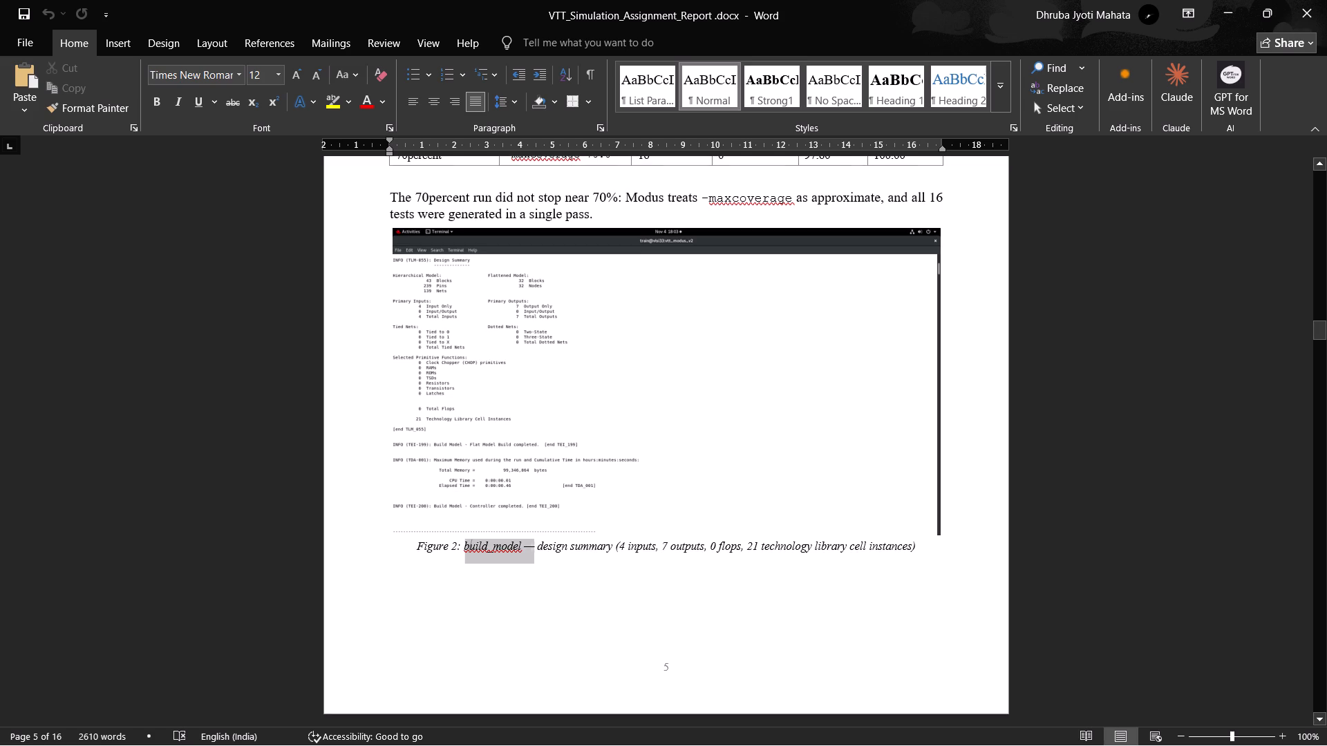
drag(596, 559, 914, 553)
click(834, 623)
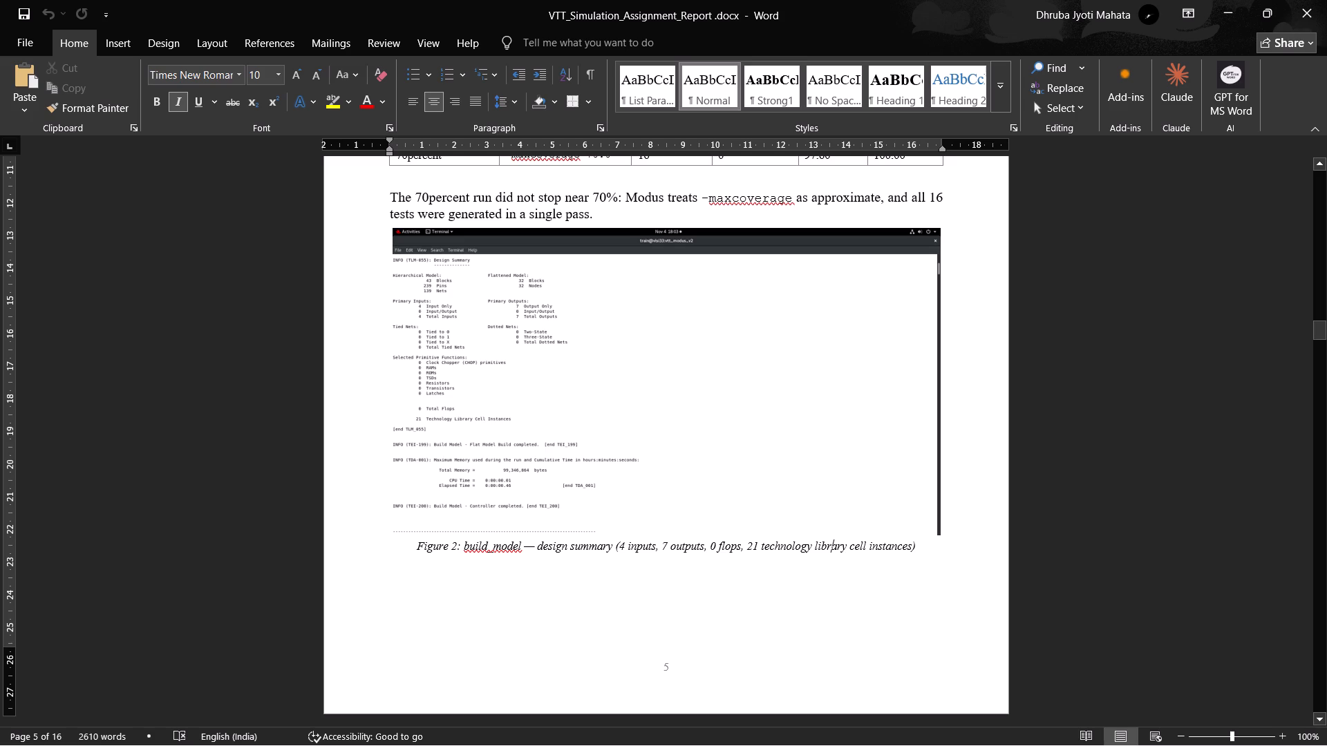
scroll(787, 599, down, 5)
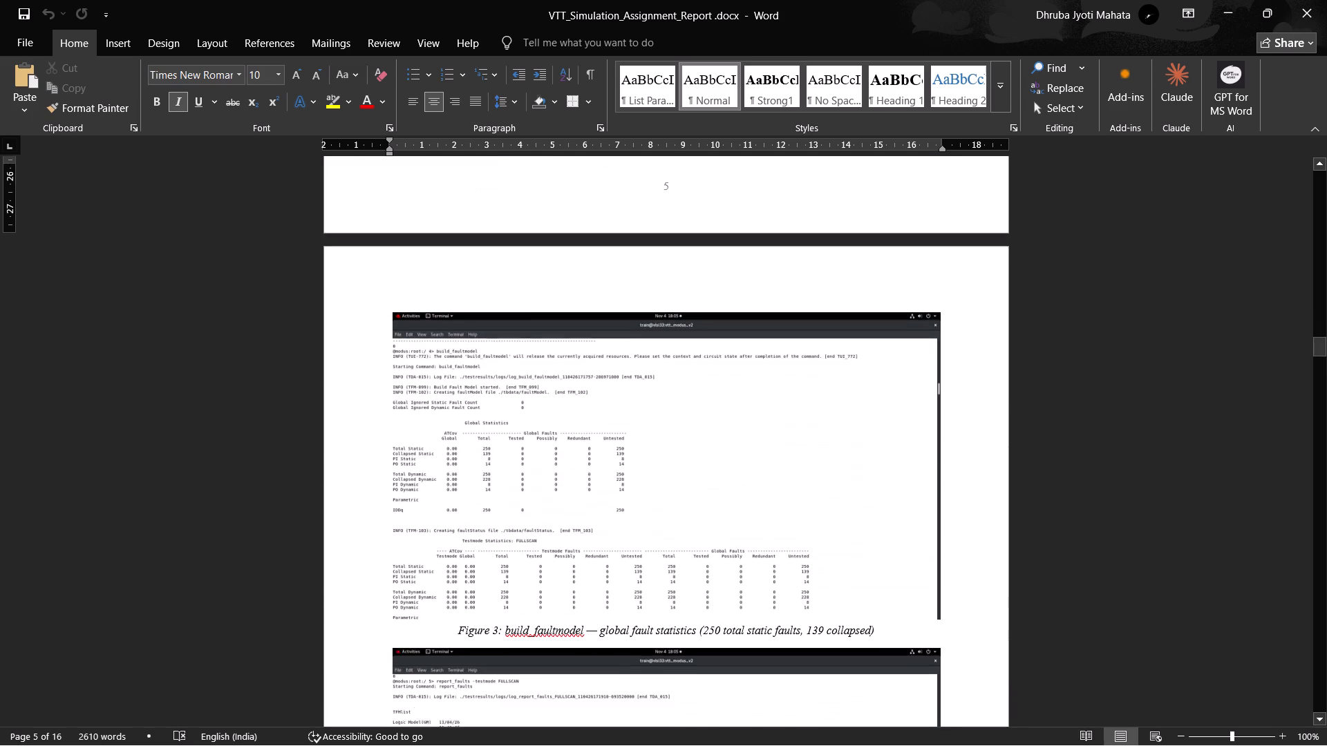
scroll(787, 599, down, 1)
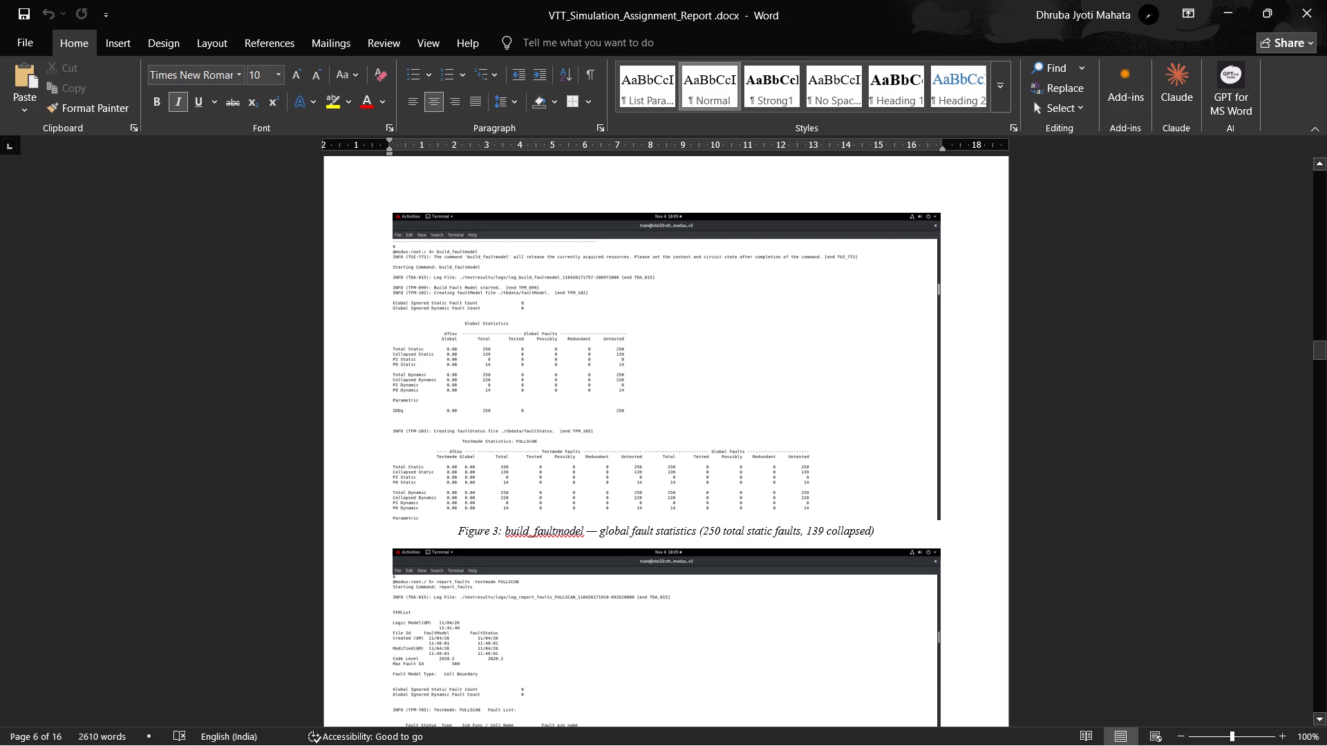
scroll(668, 597, down, 3)
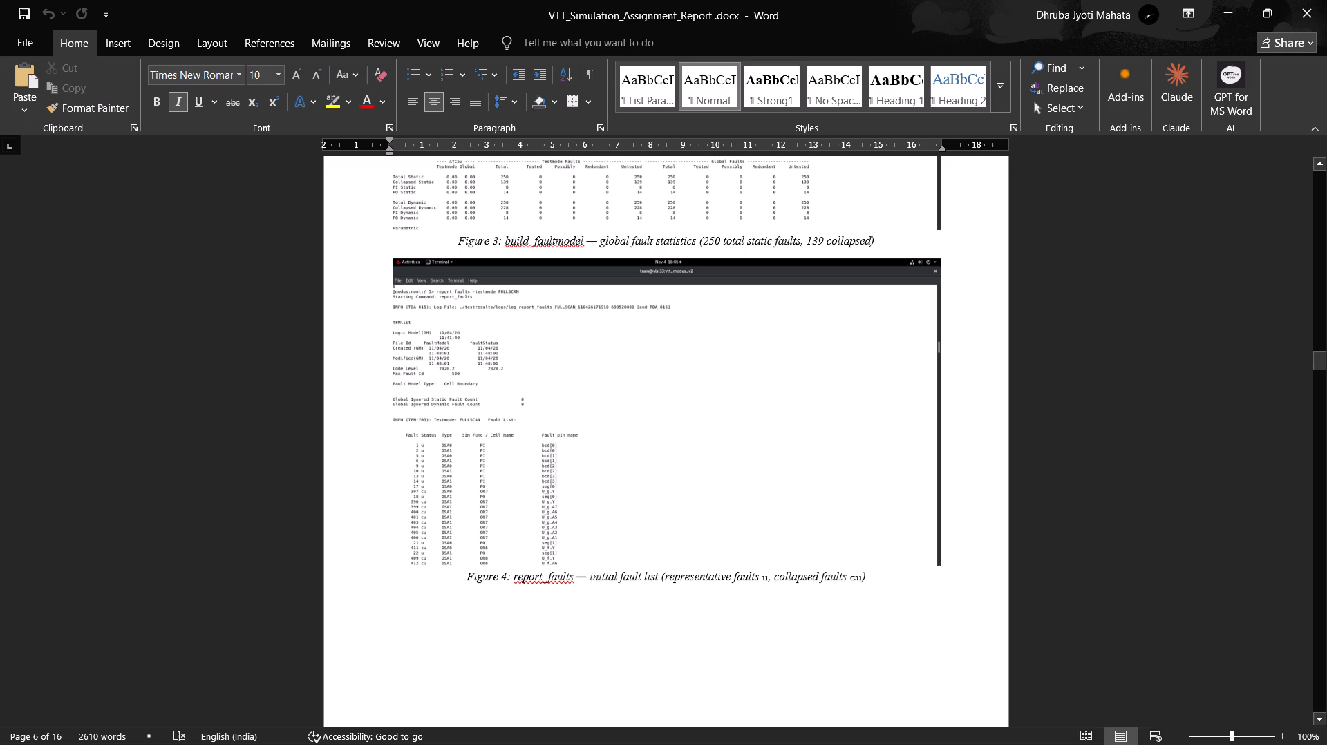
Examine the terminal screenshots and captions of Figure 4 (report_faults) and Figure 5 (create_logic_tests FULL) at a larger zoom.
ctrl+scroll(486, 530, up, 7)
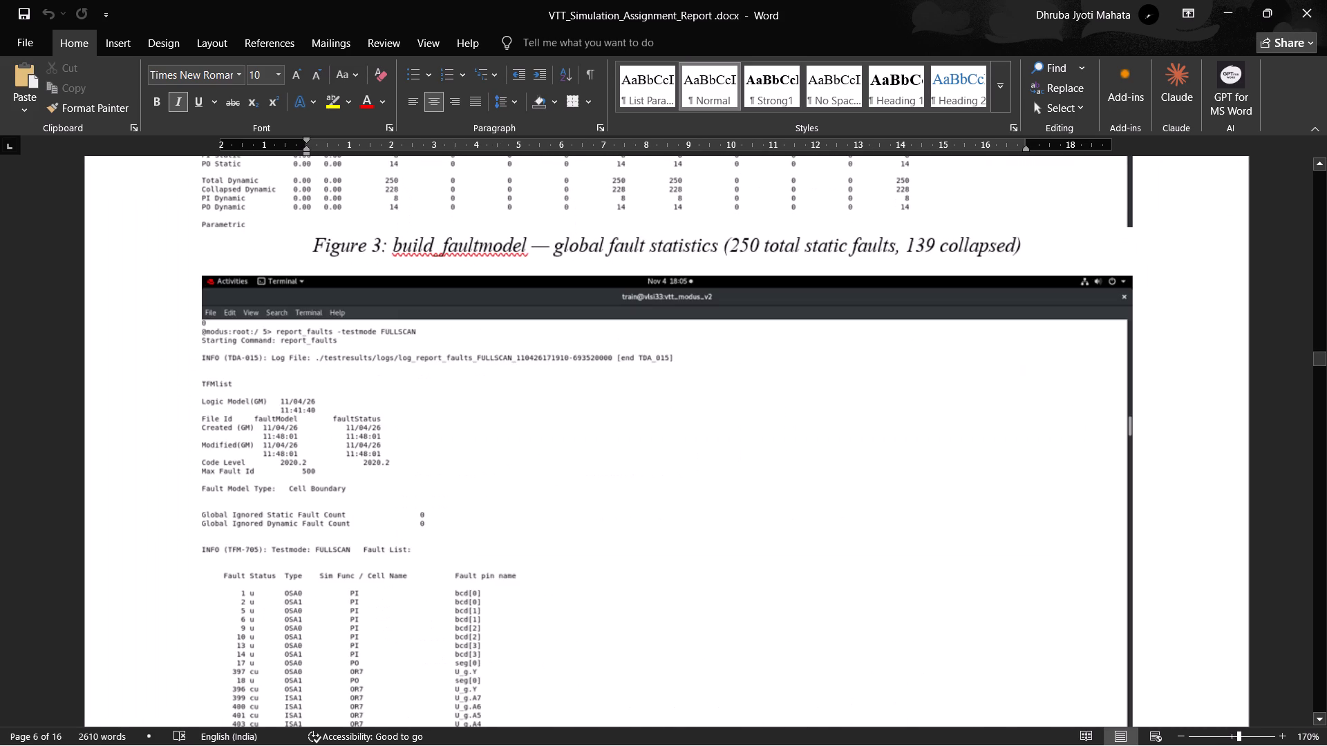
scroll(412, 564, down, 1)
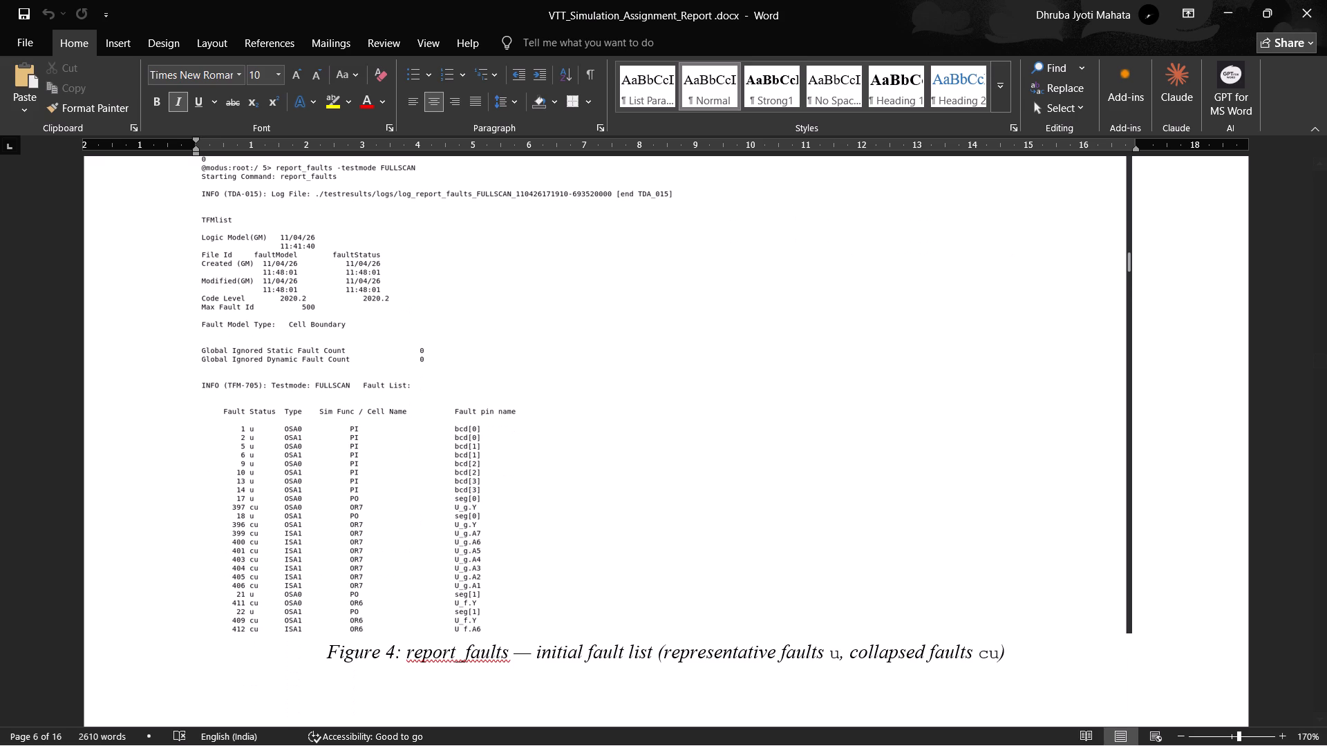
scroll(412, 564, down, 5)
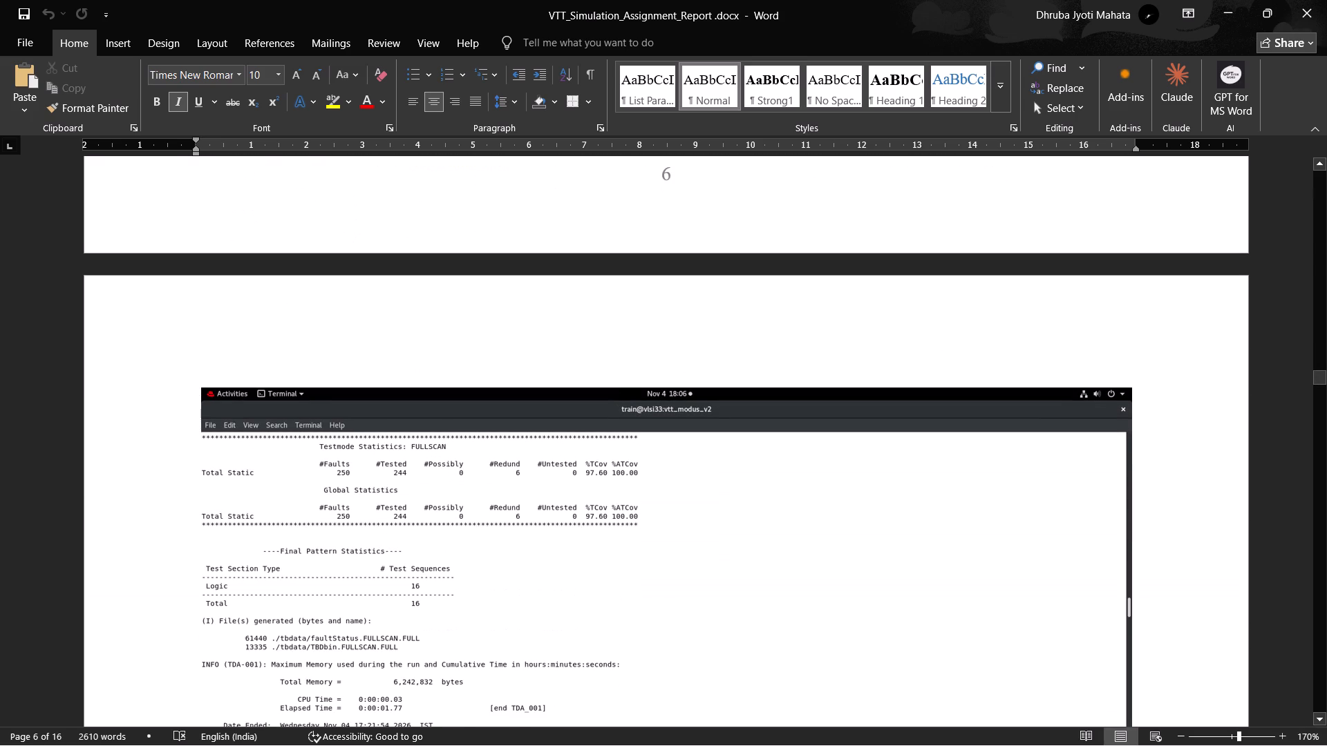
scroll(412, 564, down, 2)
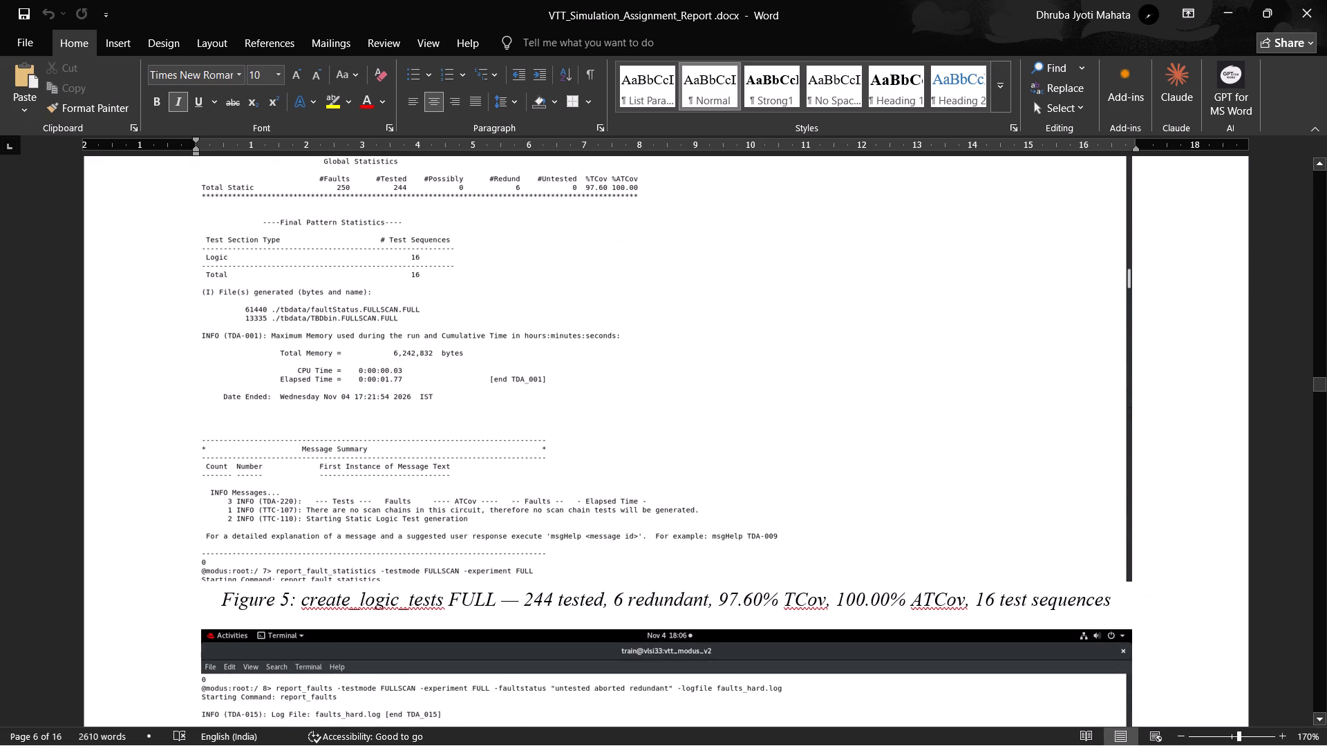
scroll(412, 564, up, 1)
scroll(412, 564, down, 1)
scroll(412, 563, up, 1)
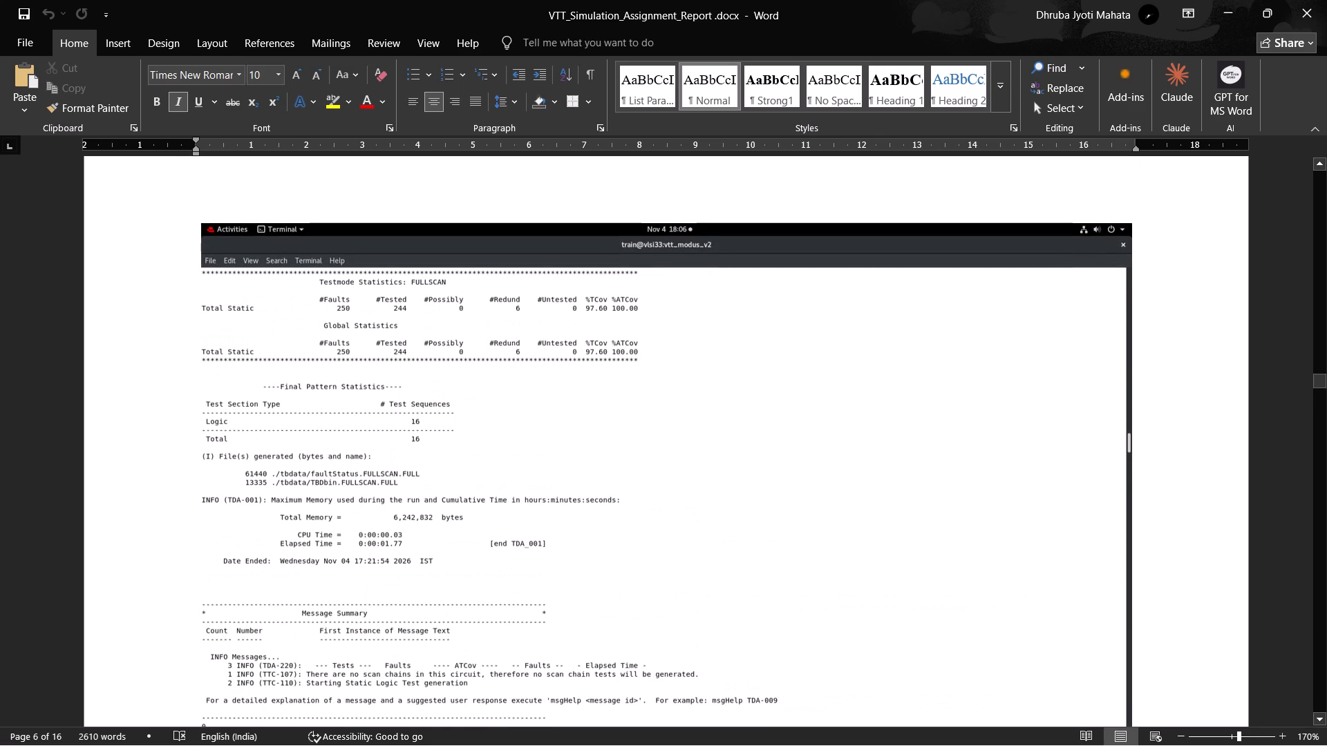
scroll(412, 563, down, 1)
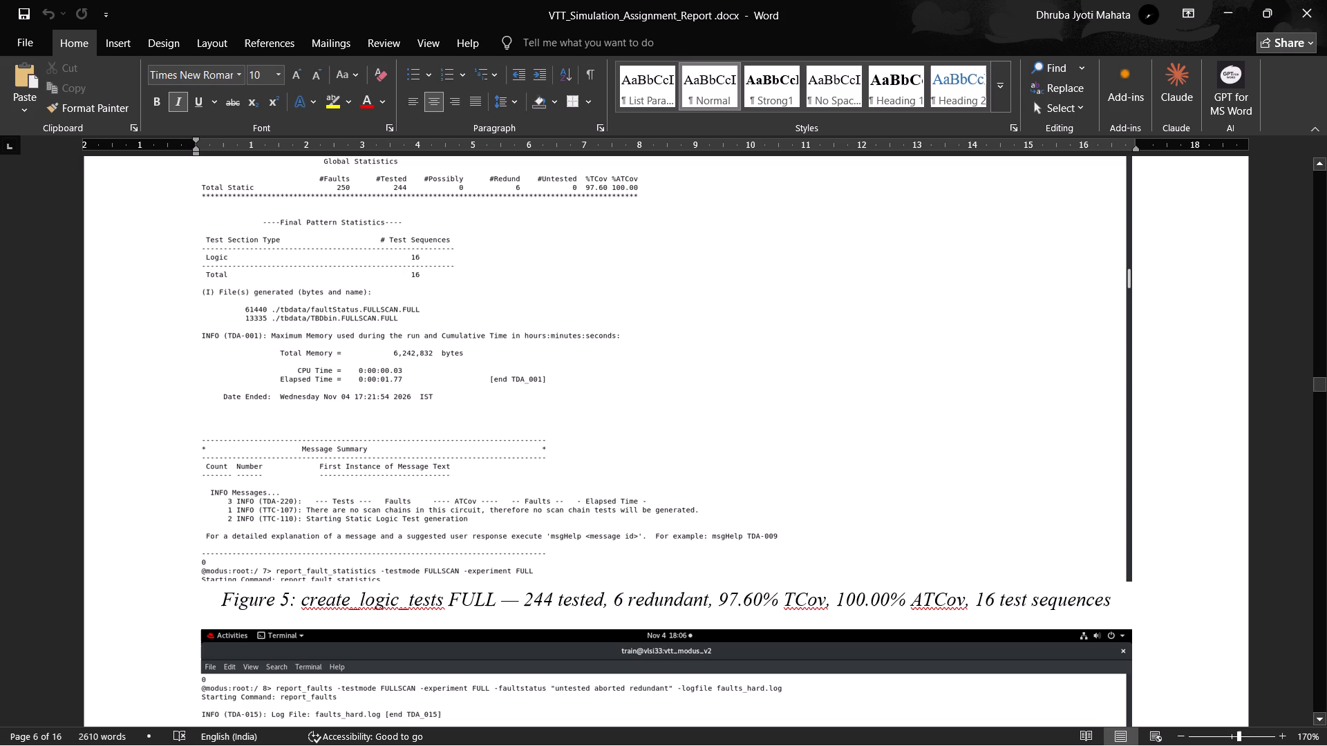
scroll(695, 546, up, 1)
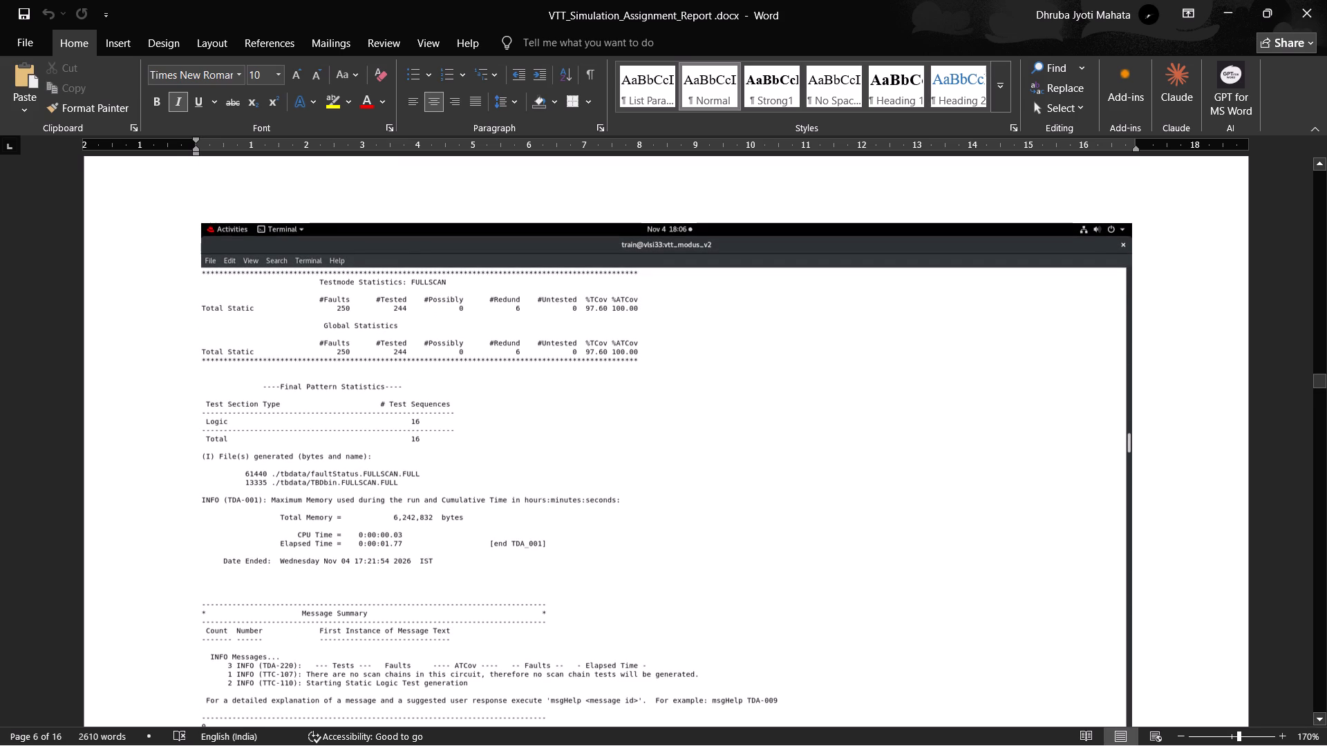
click(695, 546)
Recheck the create_logic_tests output, the pattern-limited and coverage-limited runs table, and the lower part of the Figure 2 build_model screenshot.
scroll(617, 745, up, 3)
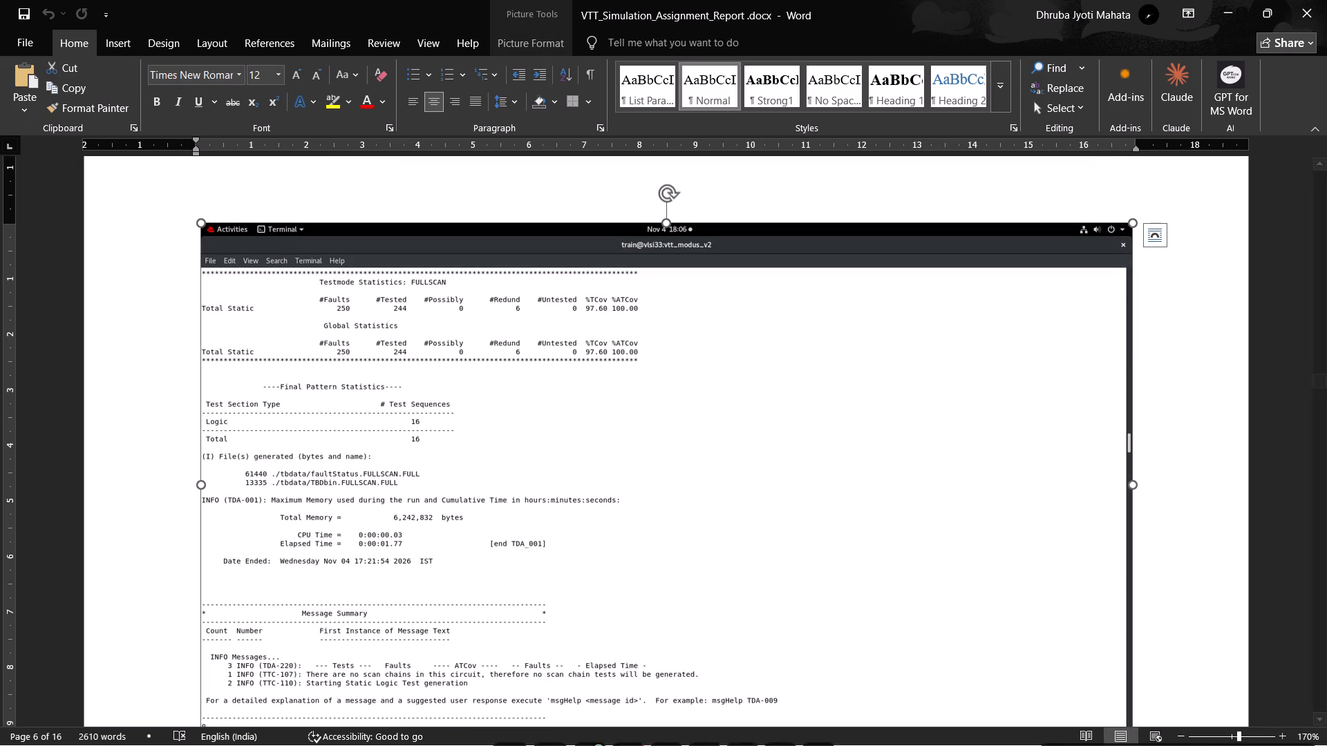
scroll(618, 745, up, 20)
scroll(618, 745, up, 13)
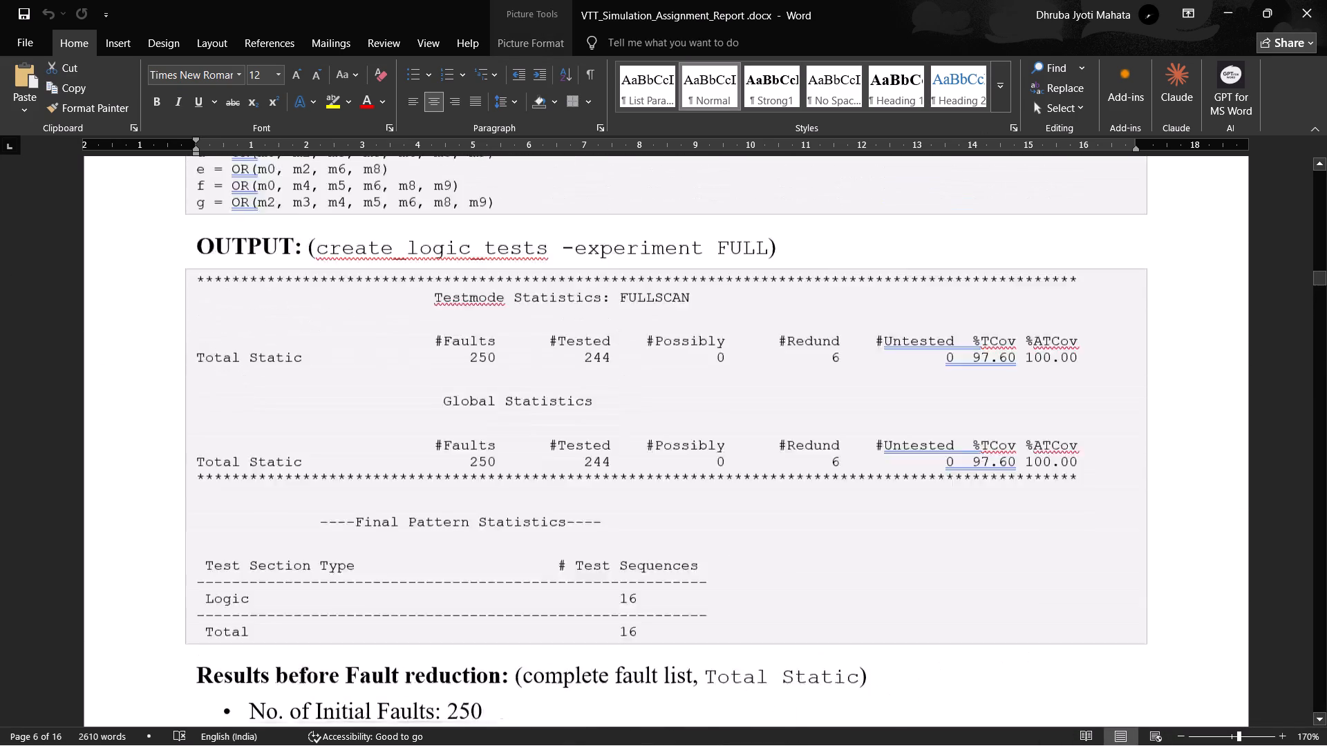
scroll(576, 601, up, 4)
scroll(576, 601, down, 20)
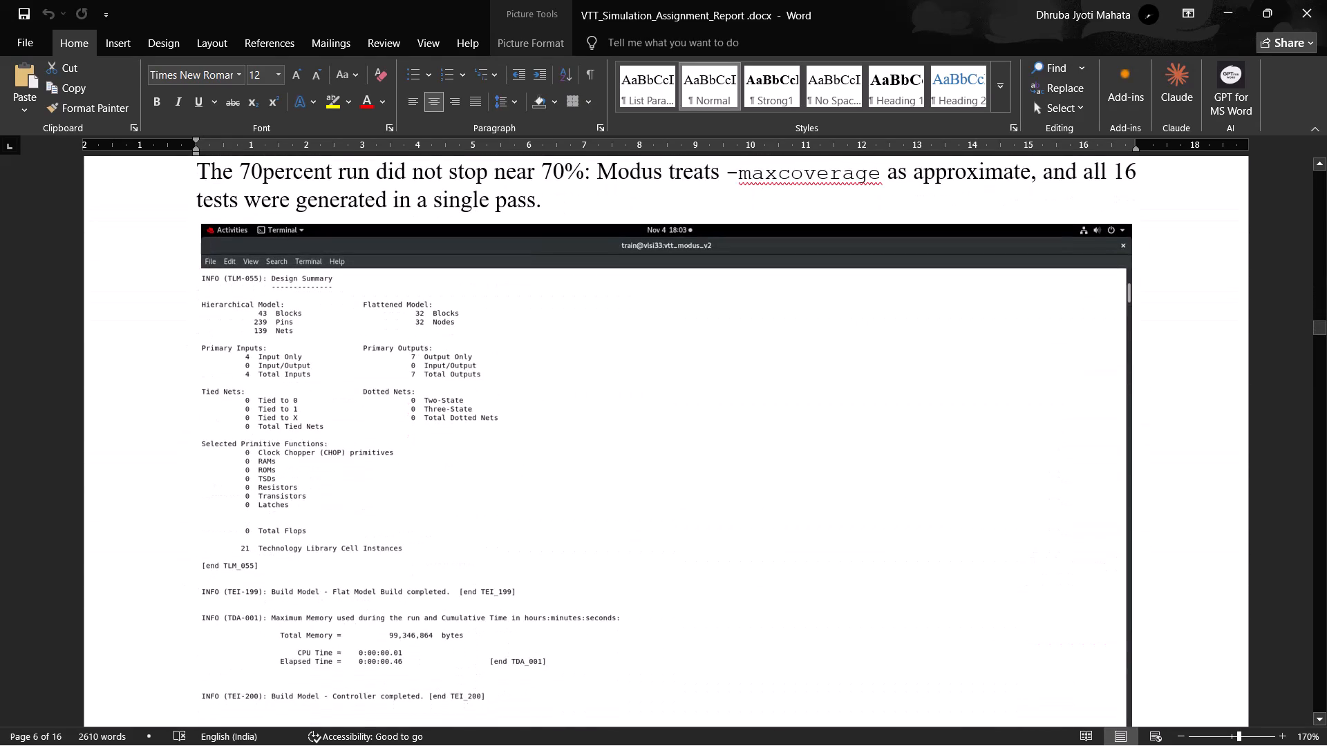
scroll(575, 601, down, 1)
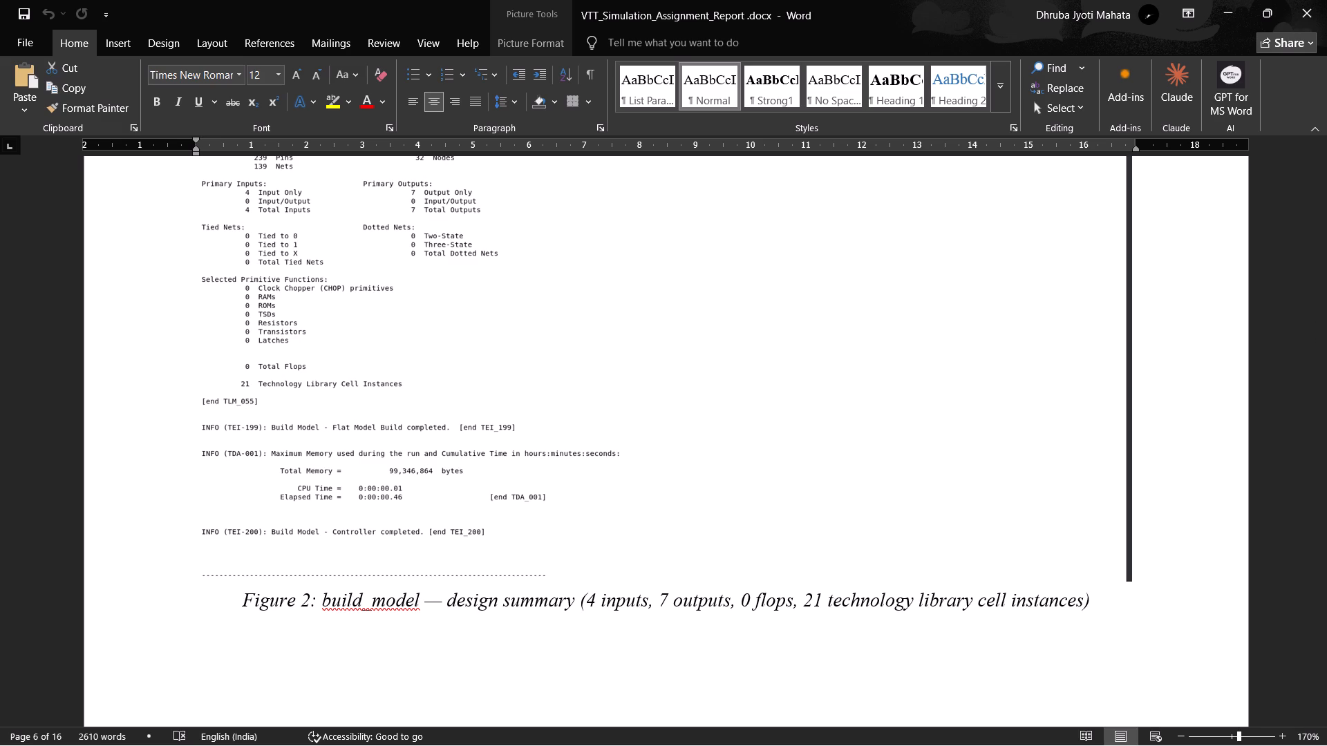
scroll(744, 472, up, 1)
scroll(744, 472, down, 1)
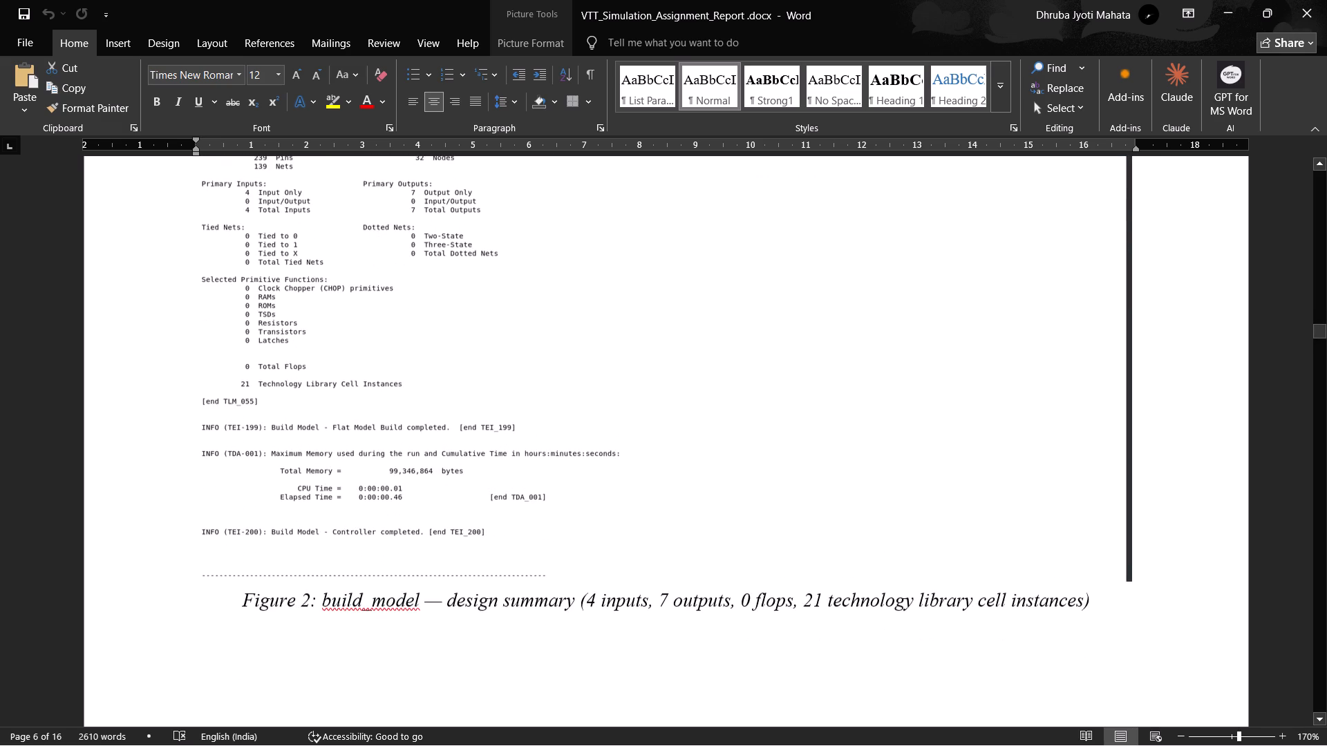
scroll(744, 472, up, 1)
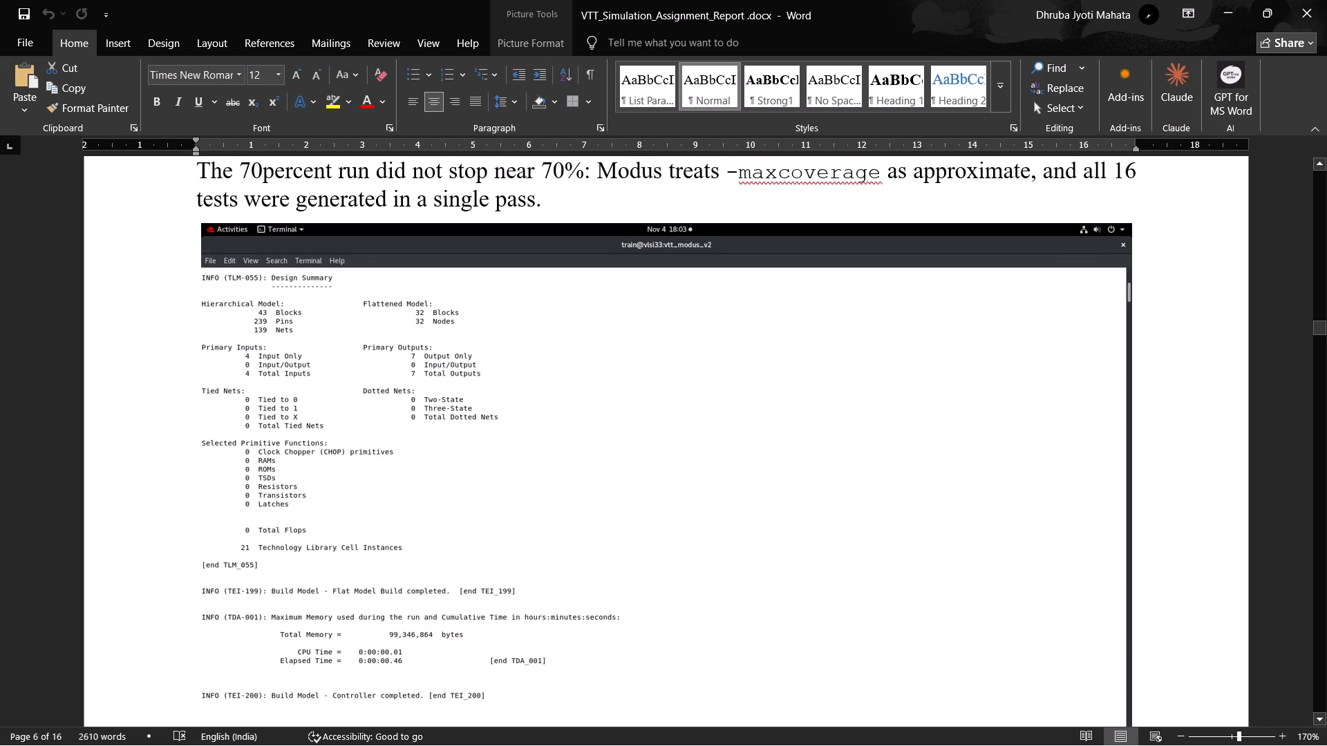
scroll(744, 472, up, 2)
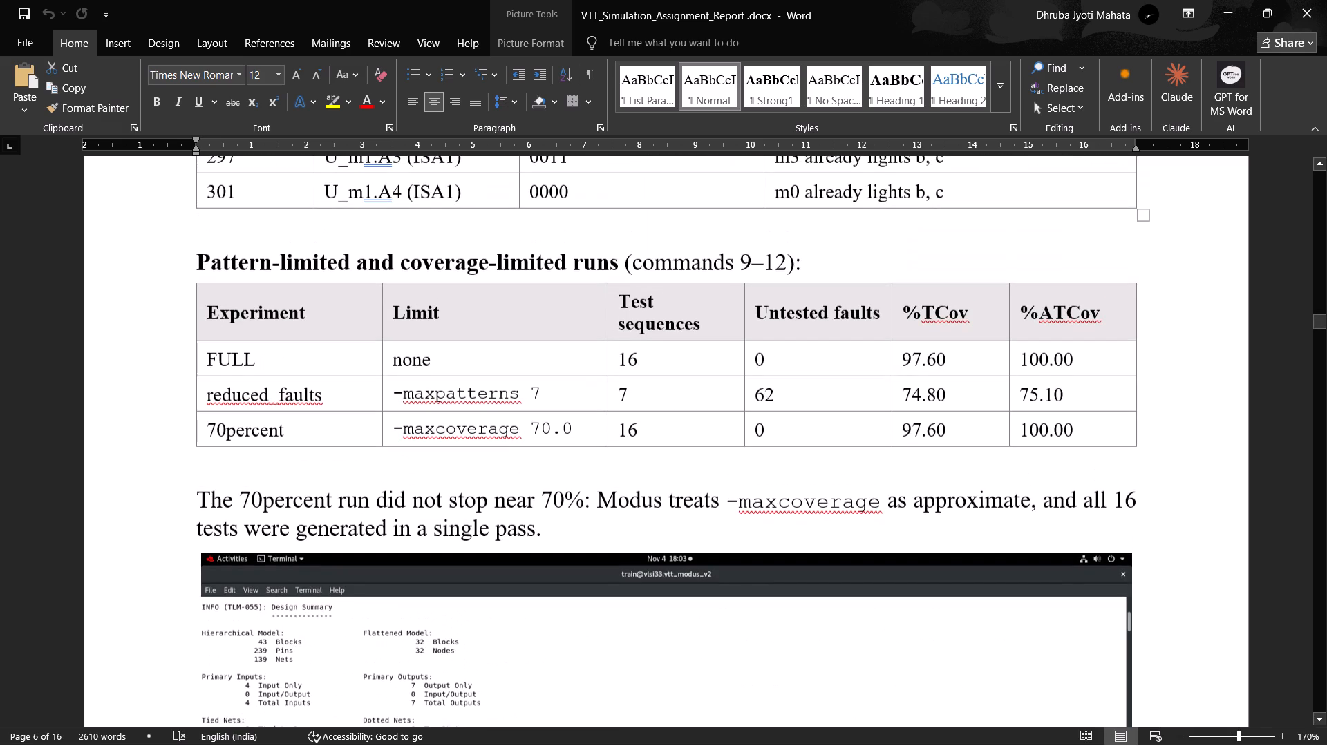
scroll(741, 473, down, 2)
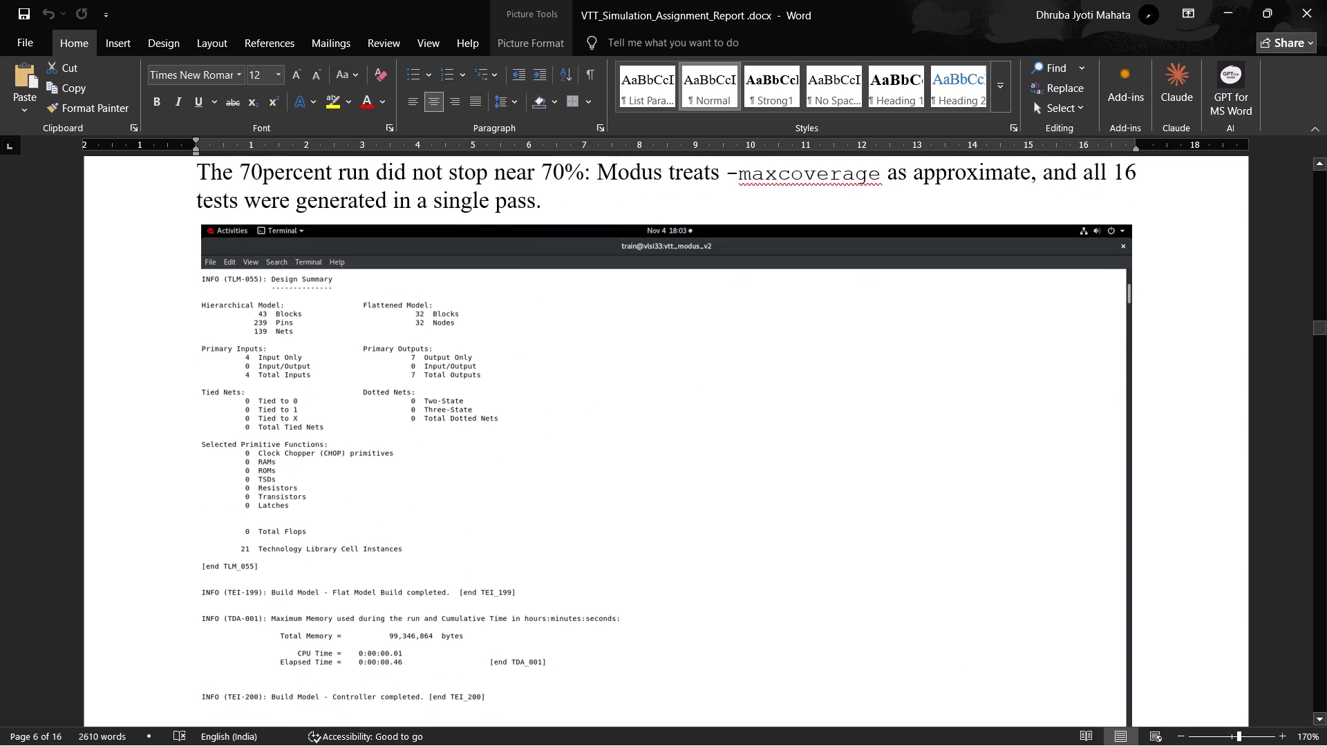
scroll(741, 473, down, 1)
scroll(741, 473, up, 1)
Crop the bottom of the Figure 2 build_model screenshot to just below the Elapsed Time line, making it about 8.17 cm high.
click(741, 473)
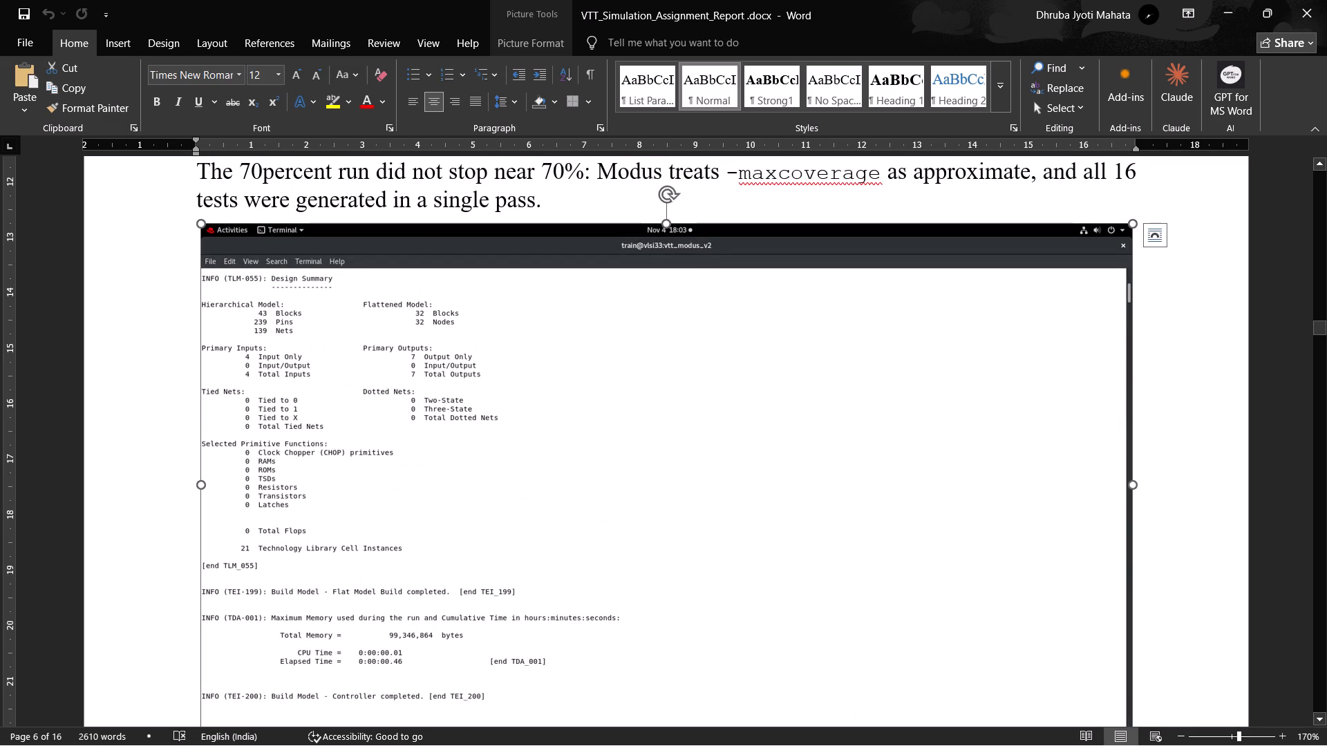
click(534, 46)
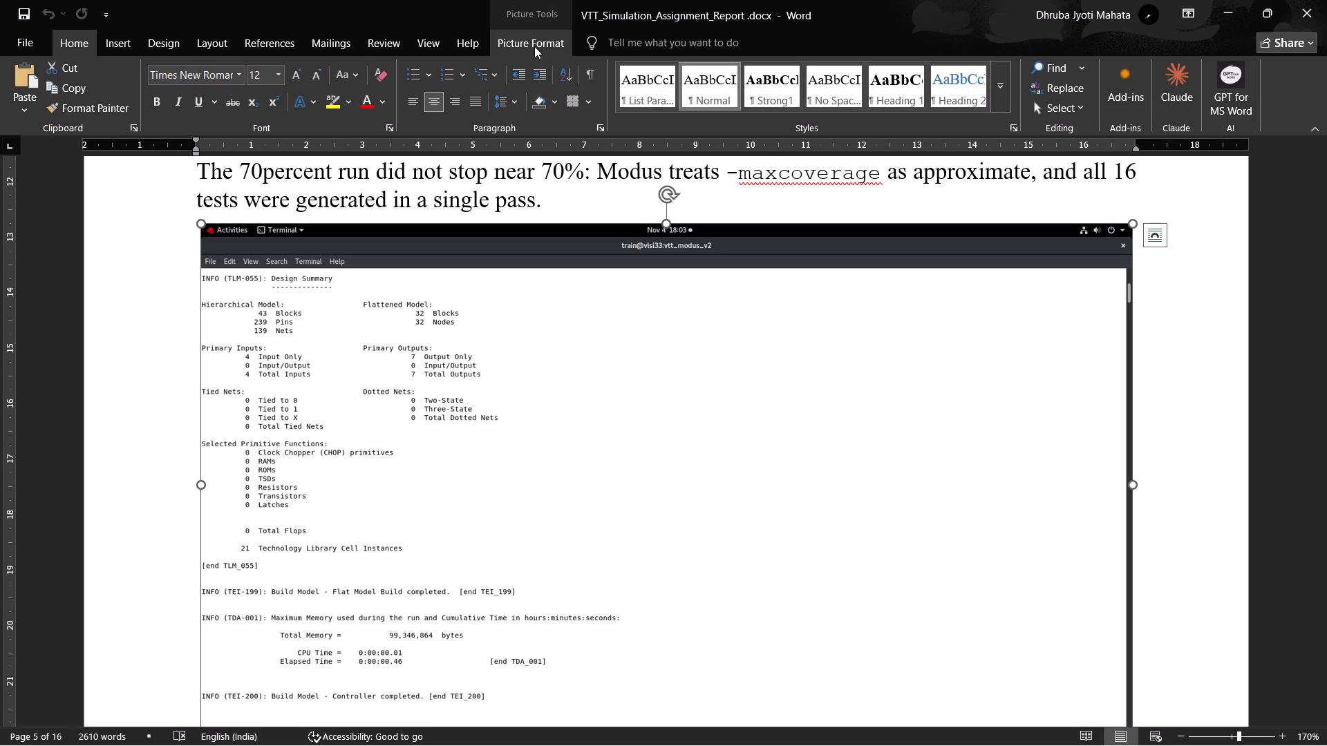
click(1134, 68)
scroll(473, 560, down, 2)
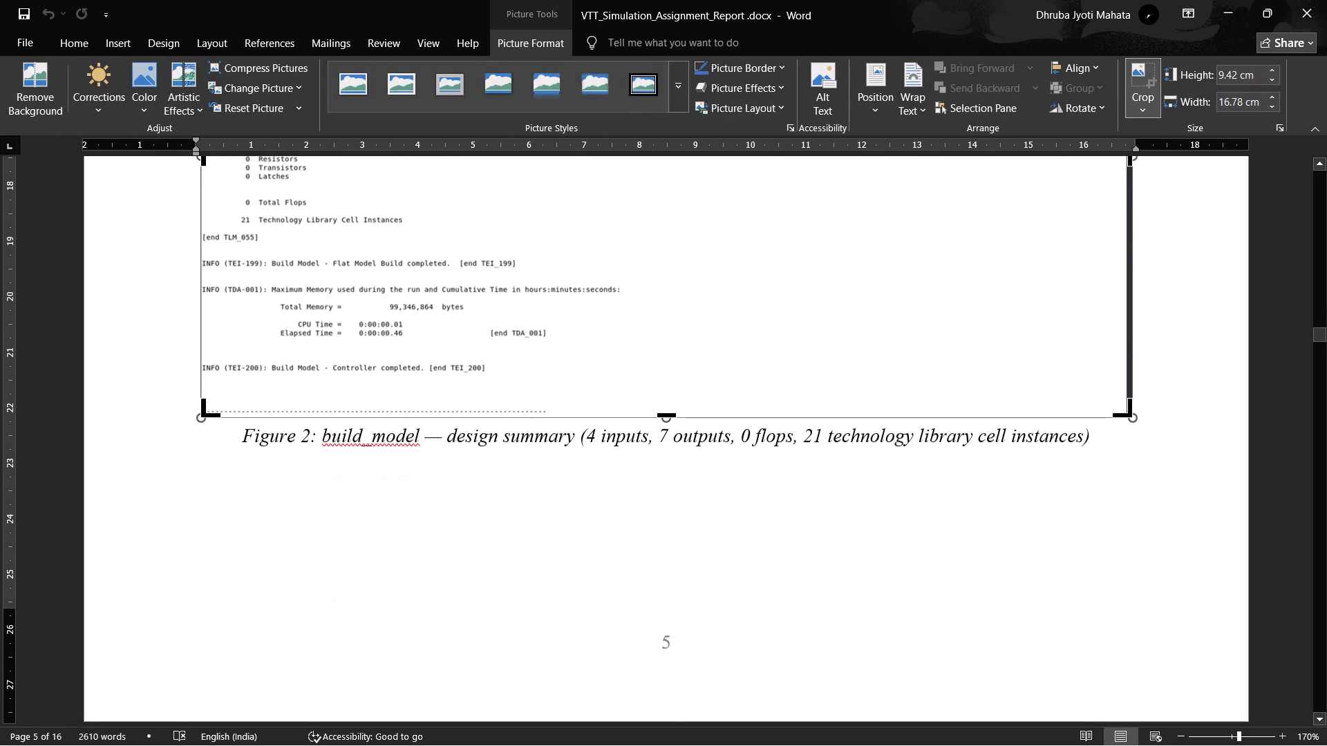
drag(668, 416, 668, 390)
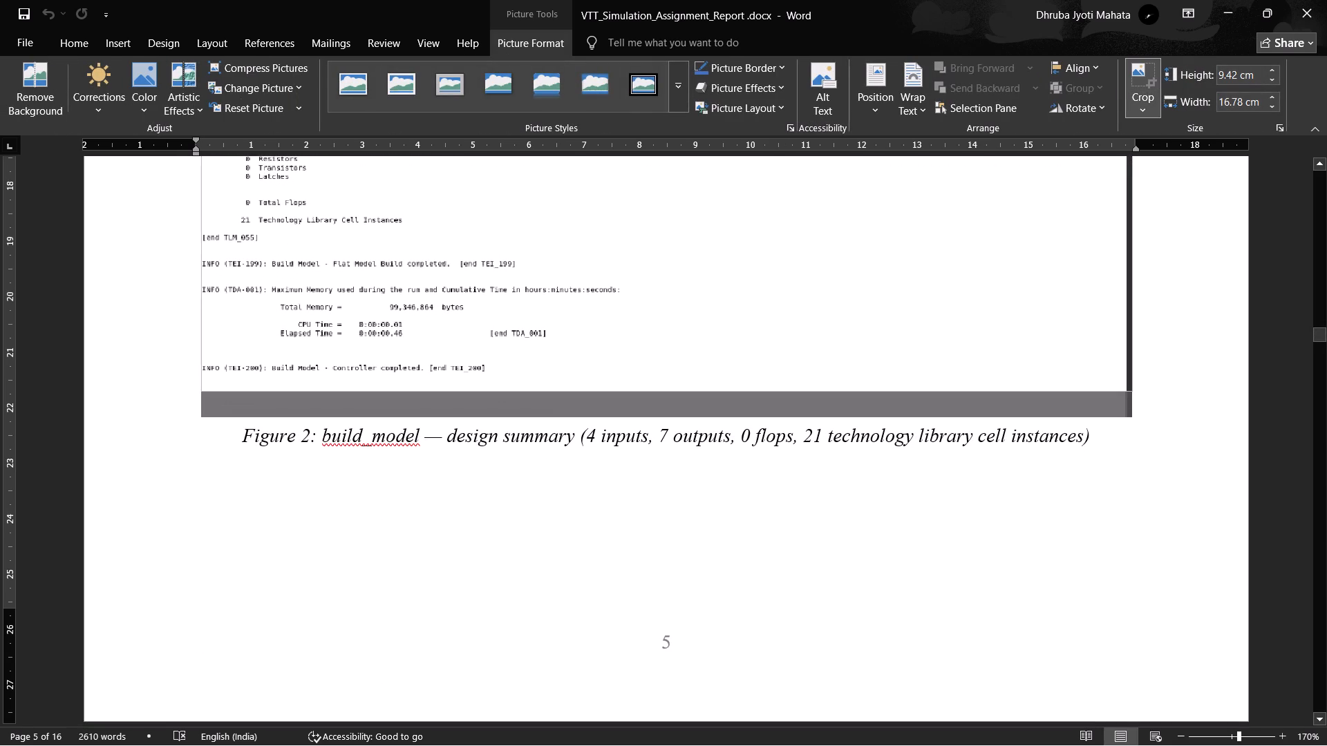
drag(668, 390, 665, 389)
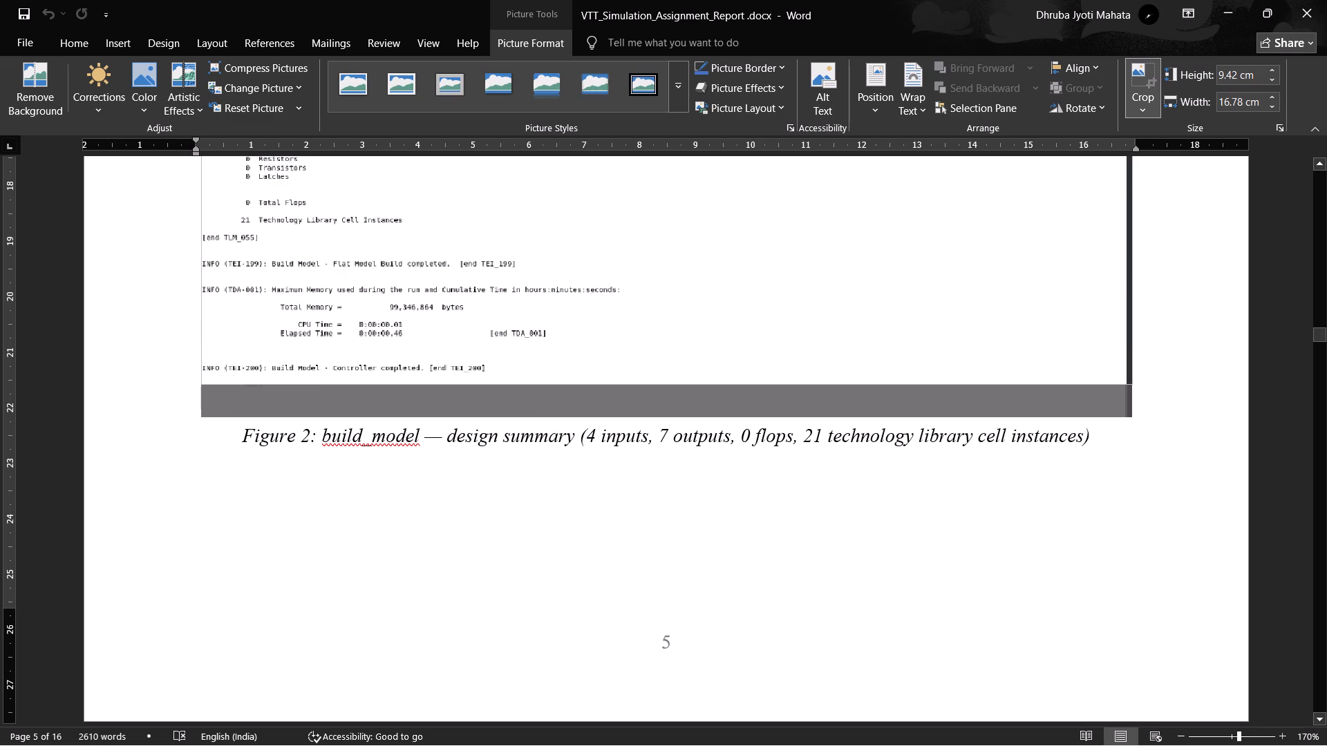
drag(665, 389, 666, 348)
scroll(605, 542, up, 2)
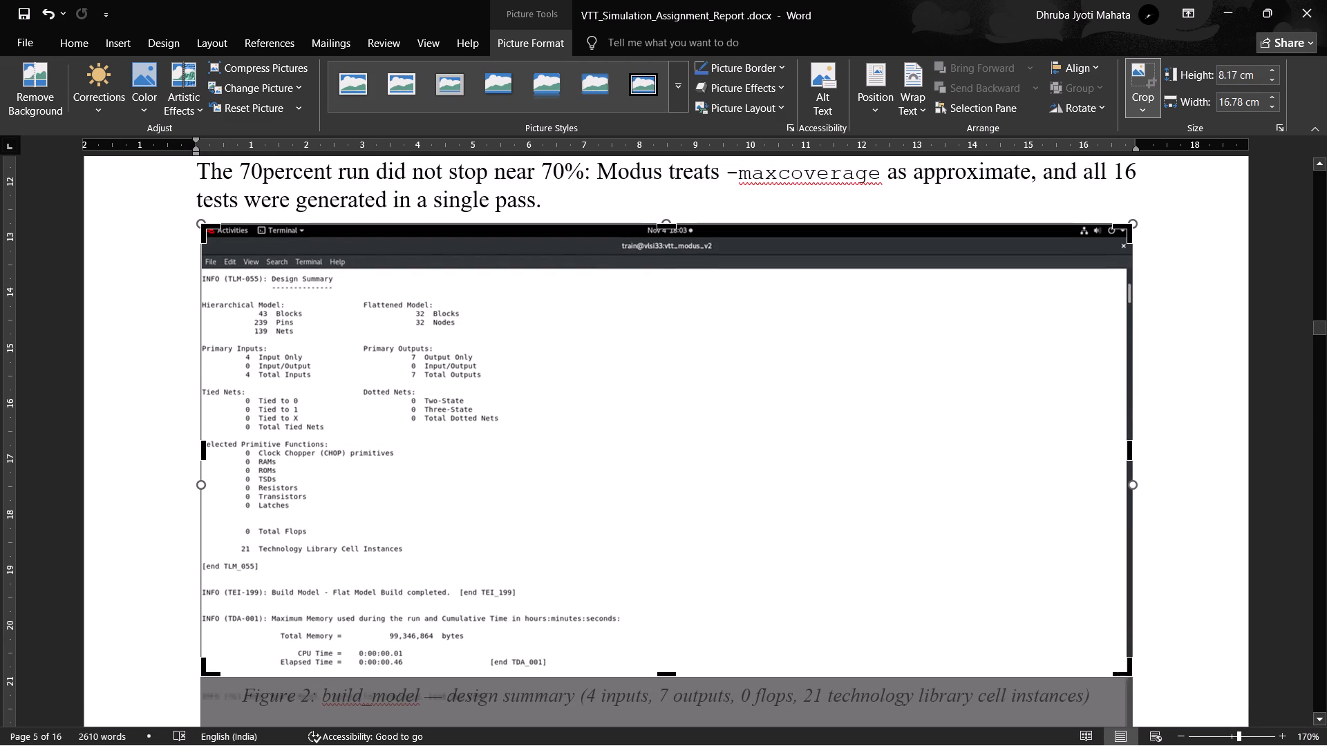
click(1214, 544)
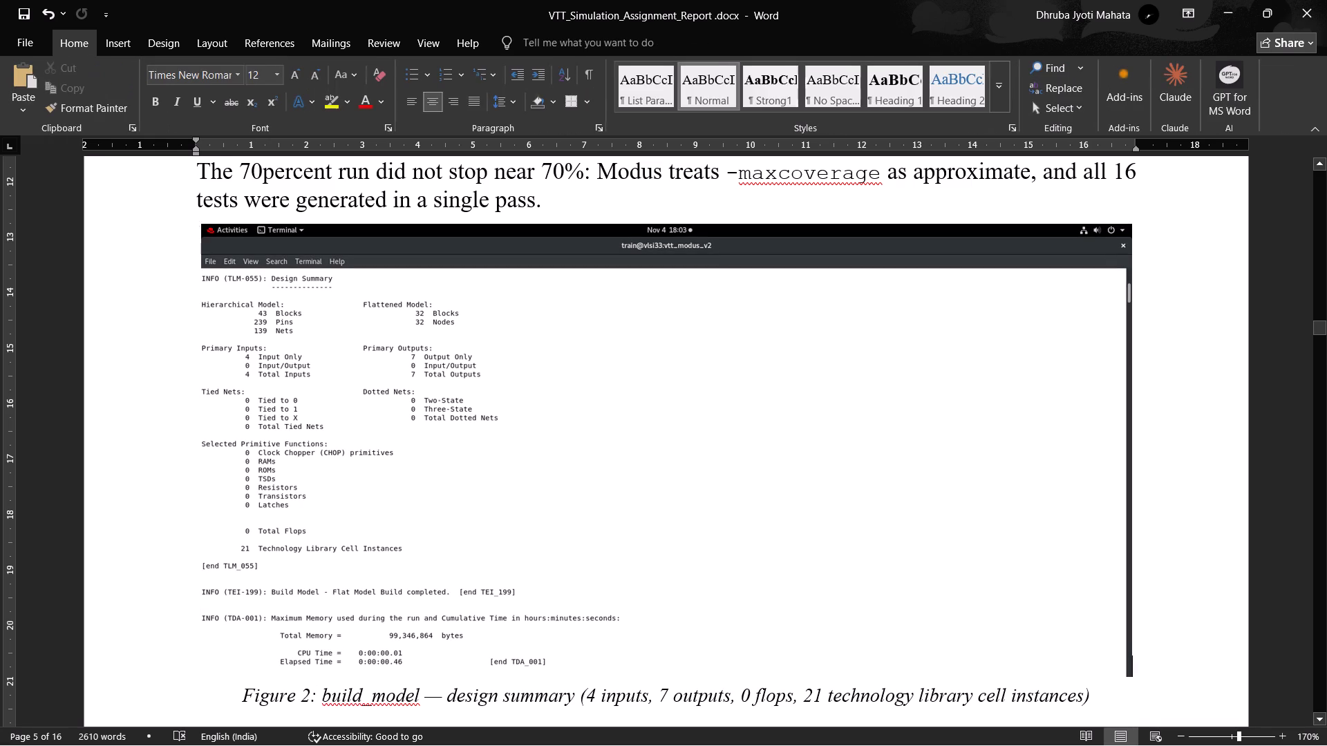
scroll(1030, 562, down, 3)
scroll(706, 558, up, 3)
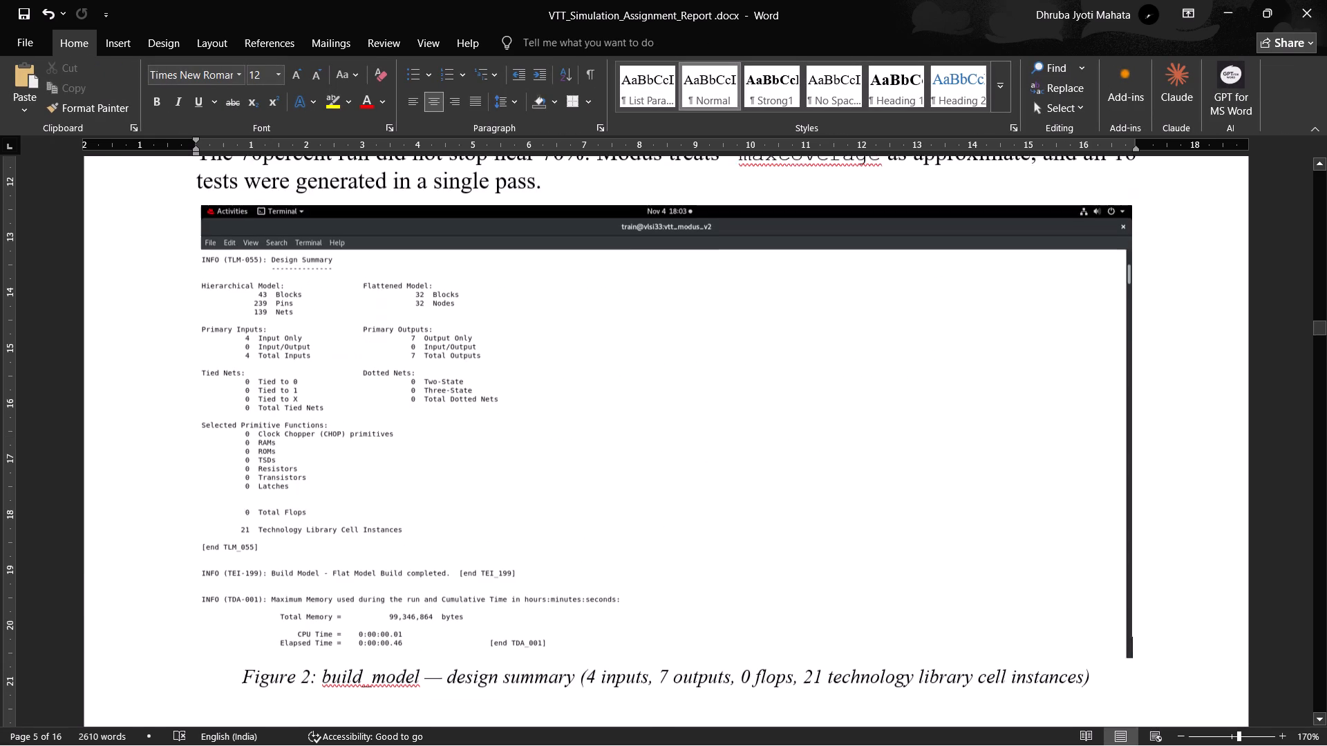
Crop the bottom of the Figure 3 build_faultmodel screenshot to just below the last PO Dynamic row, removing the cut-off Parametric line.
scroll(706, 558, down, 6)
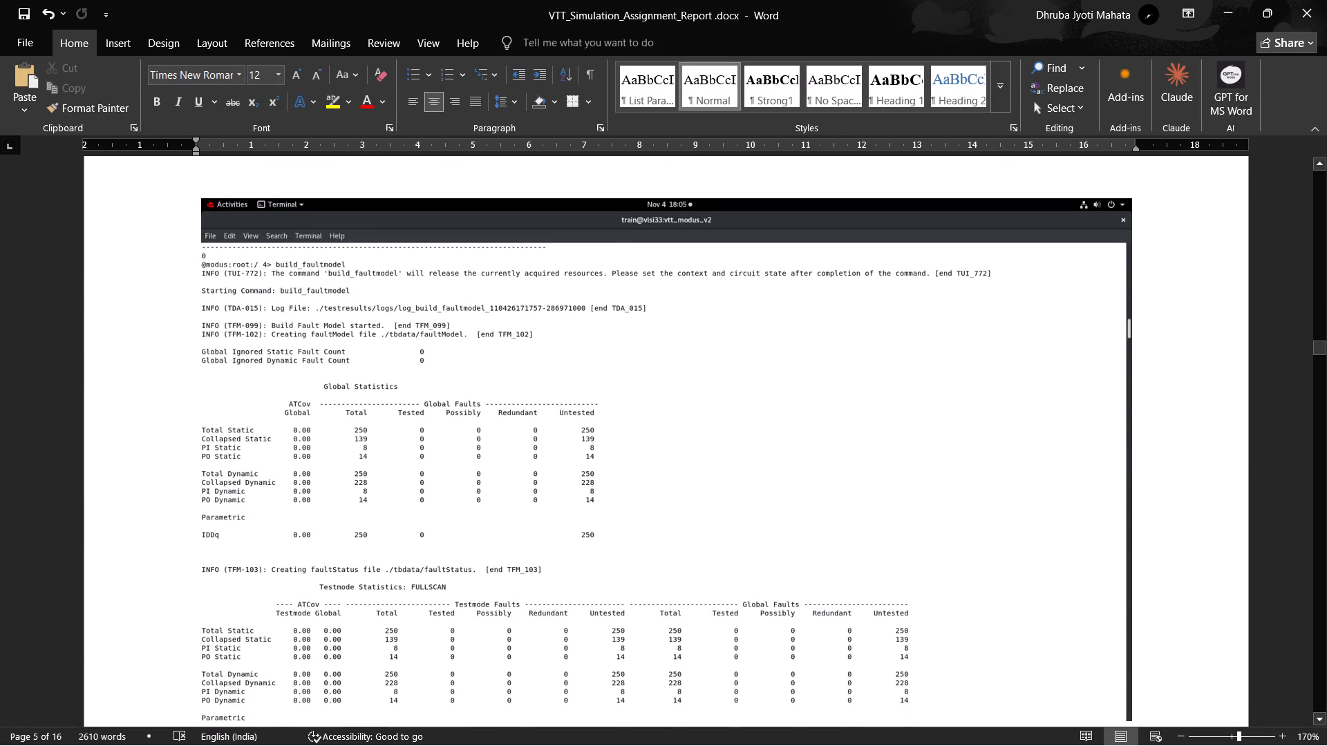
scroll(704, 558, down, 1)
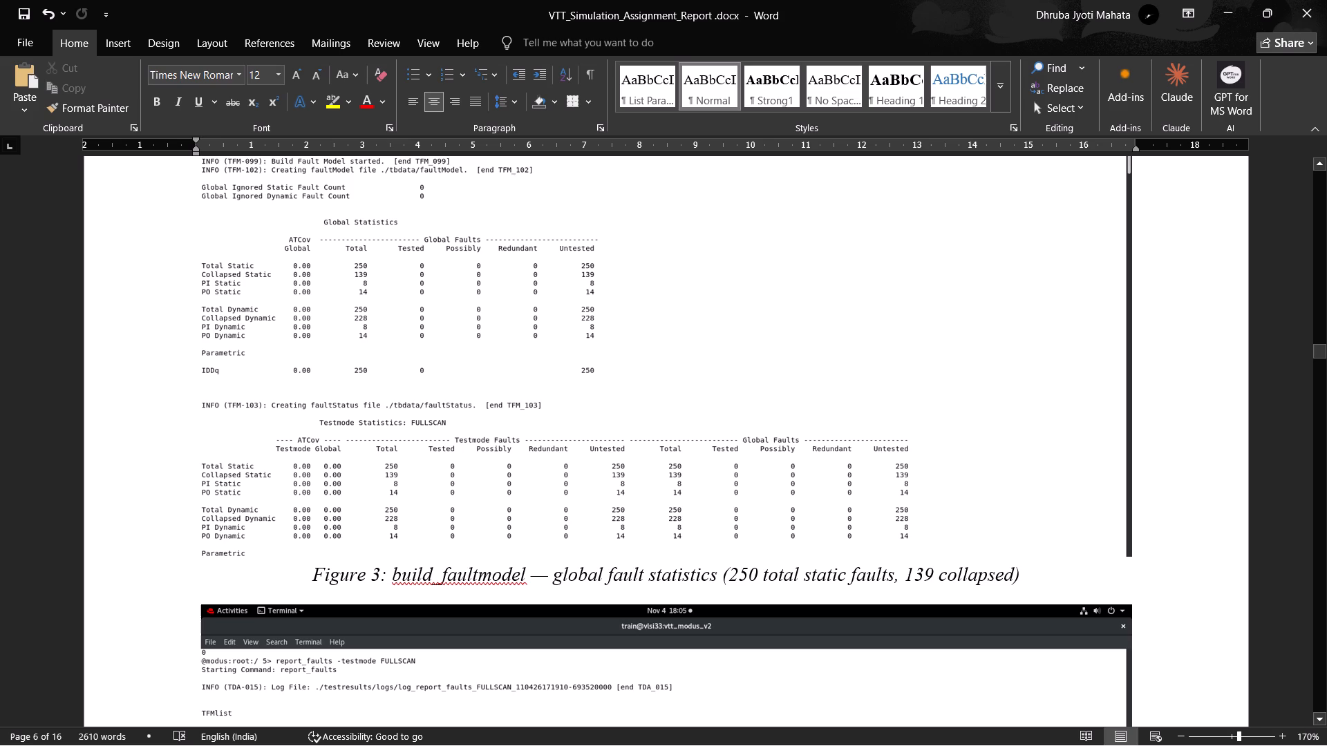
scroll(540, 656, down, 2)
scroll(540, 656, up, 3)
scroll(539, 655, down, 1)
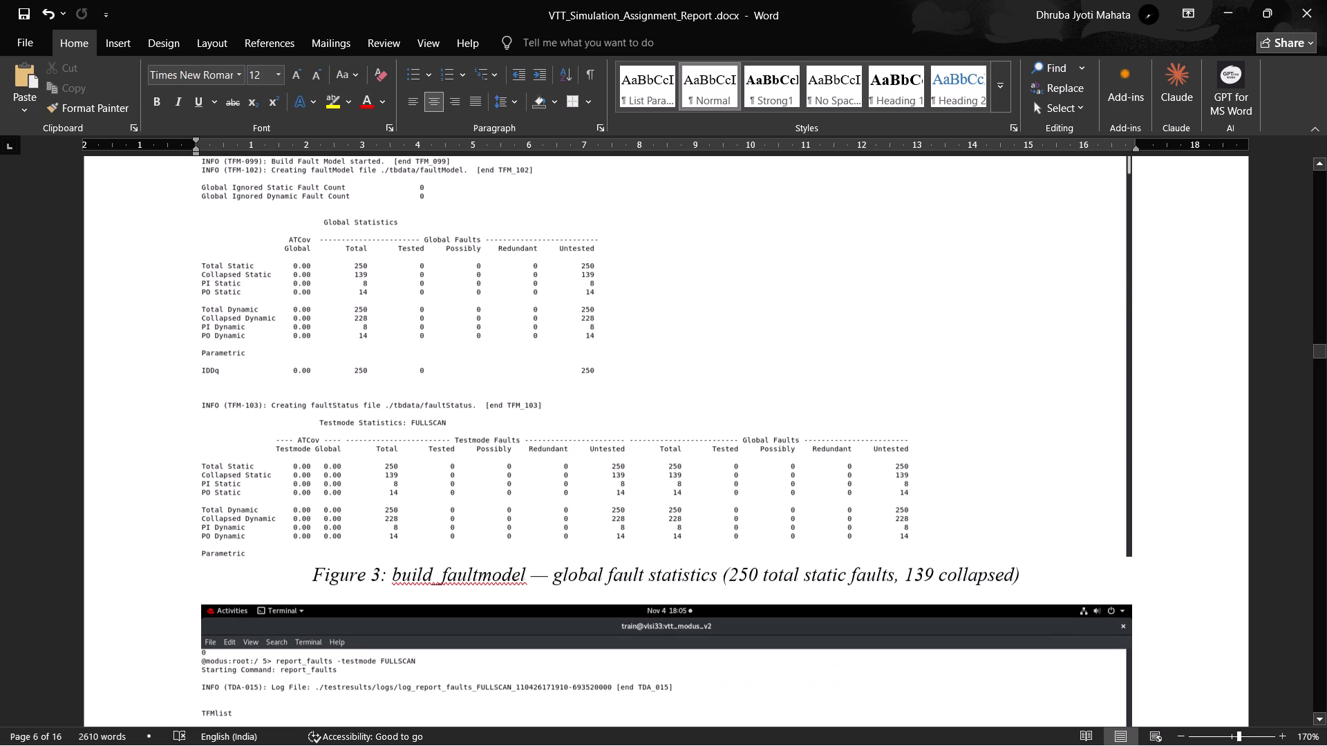
click(623, 506)
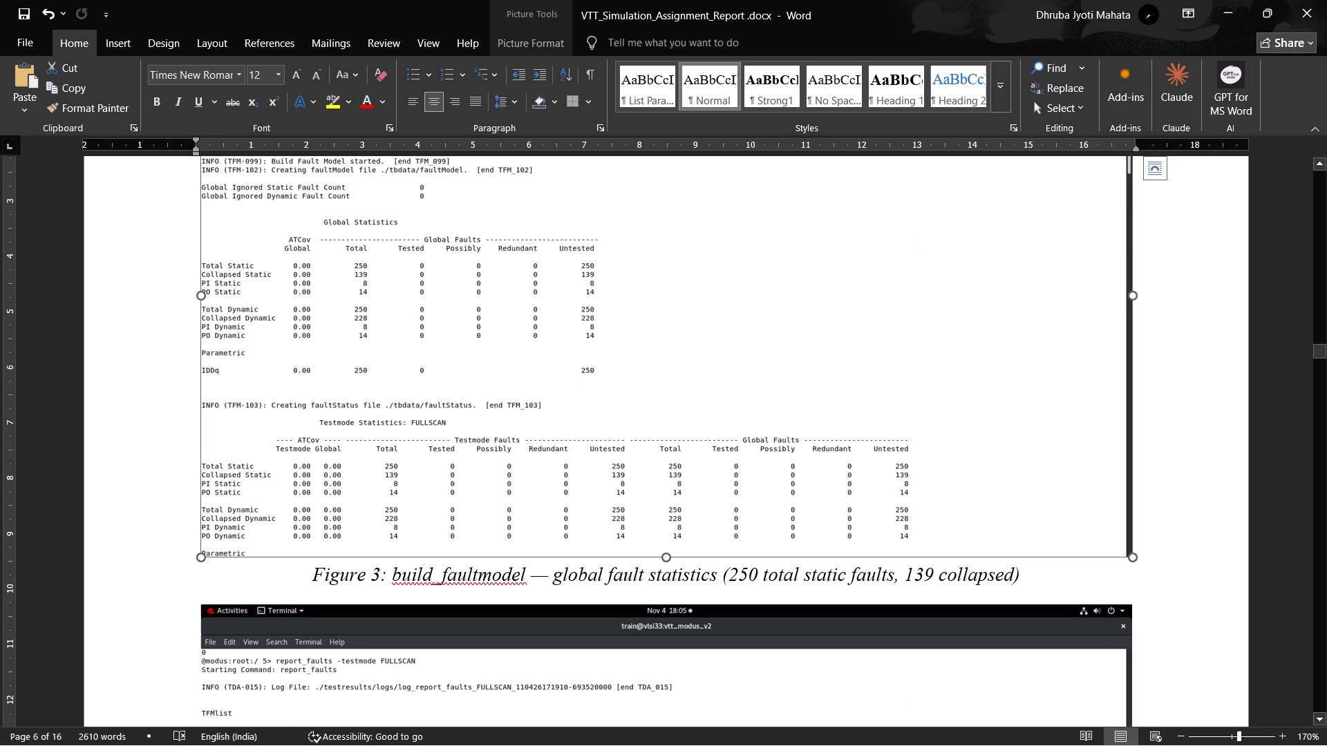
click(538, 35)
click(1139, 61)
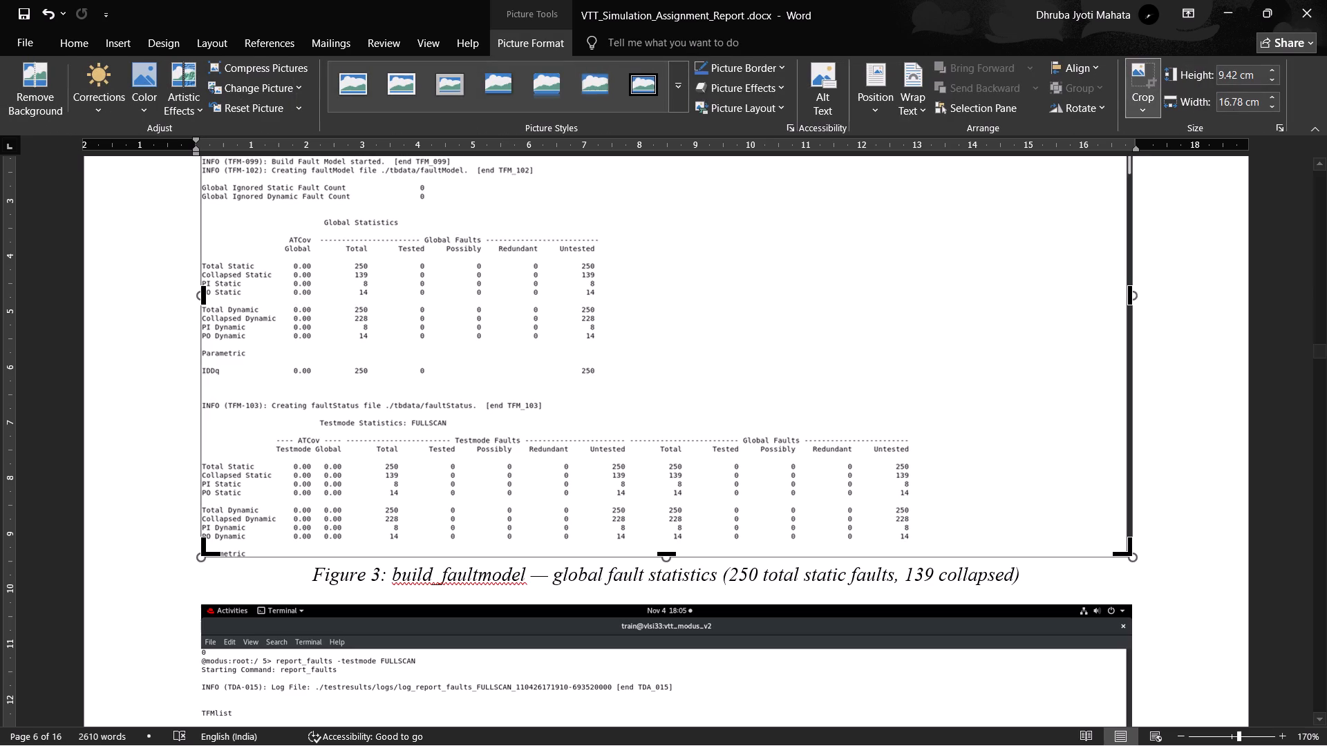
drag(667, 555, 668, 543)
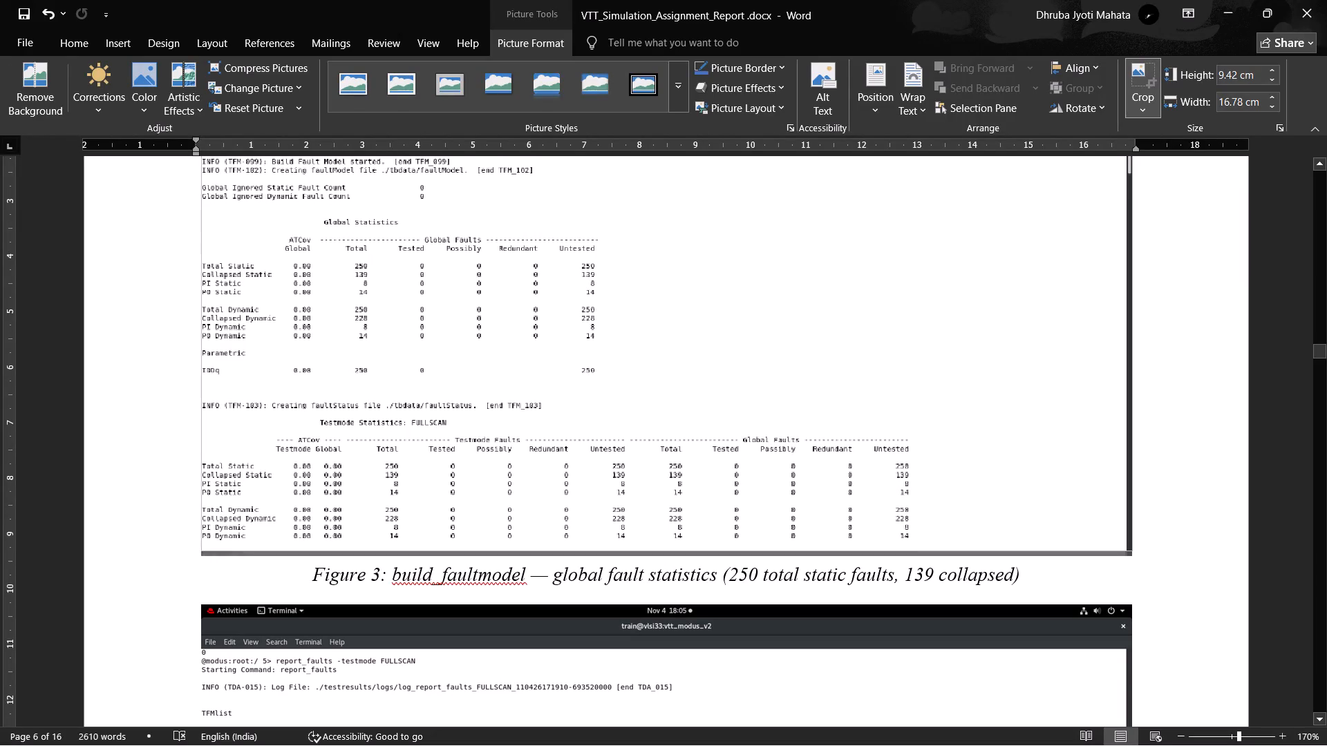
drag(668, 543, 668, 548)
click(1187, 510)
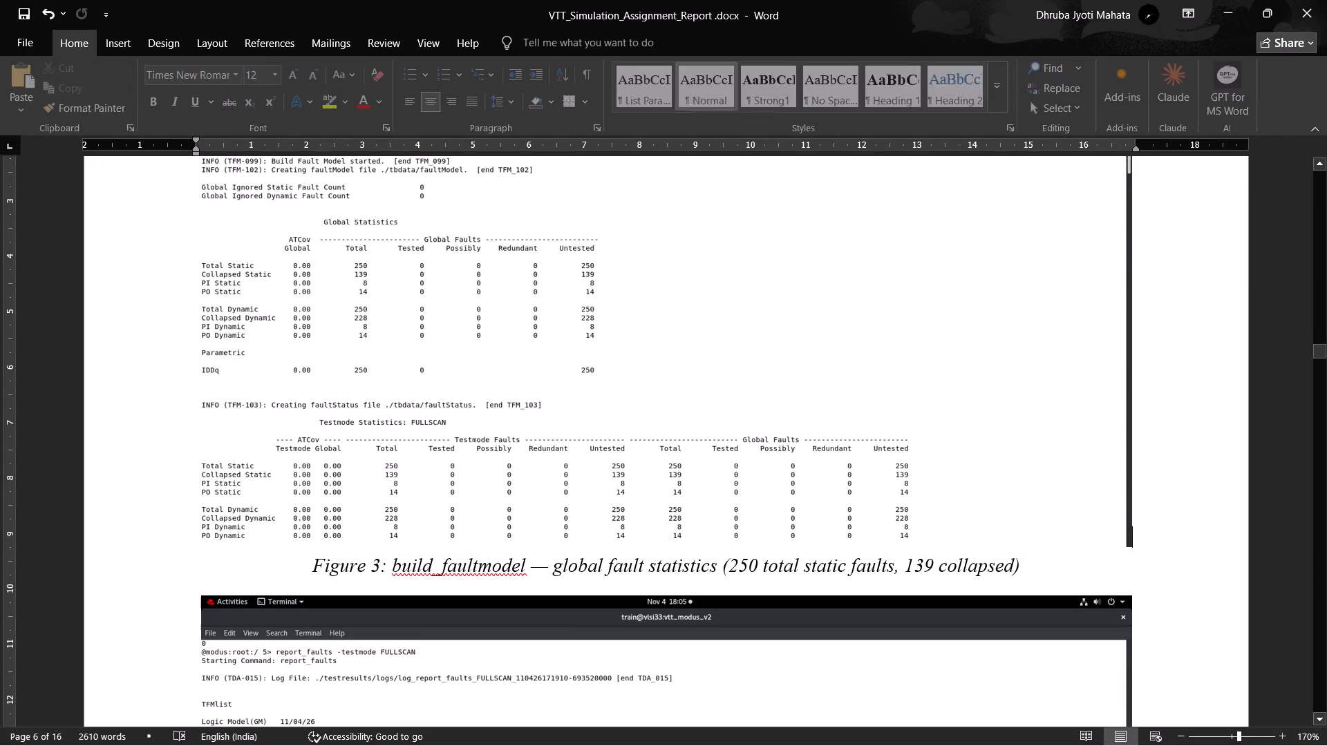
Check the cropped Figure 3 build_faultmodel screenshot and the lower edge of the Figure 4 report_faults screenshot.
scroll(1145, 499, up, 1)
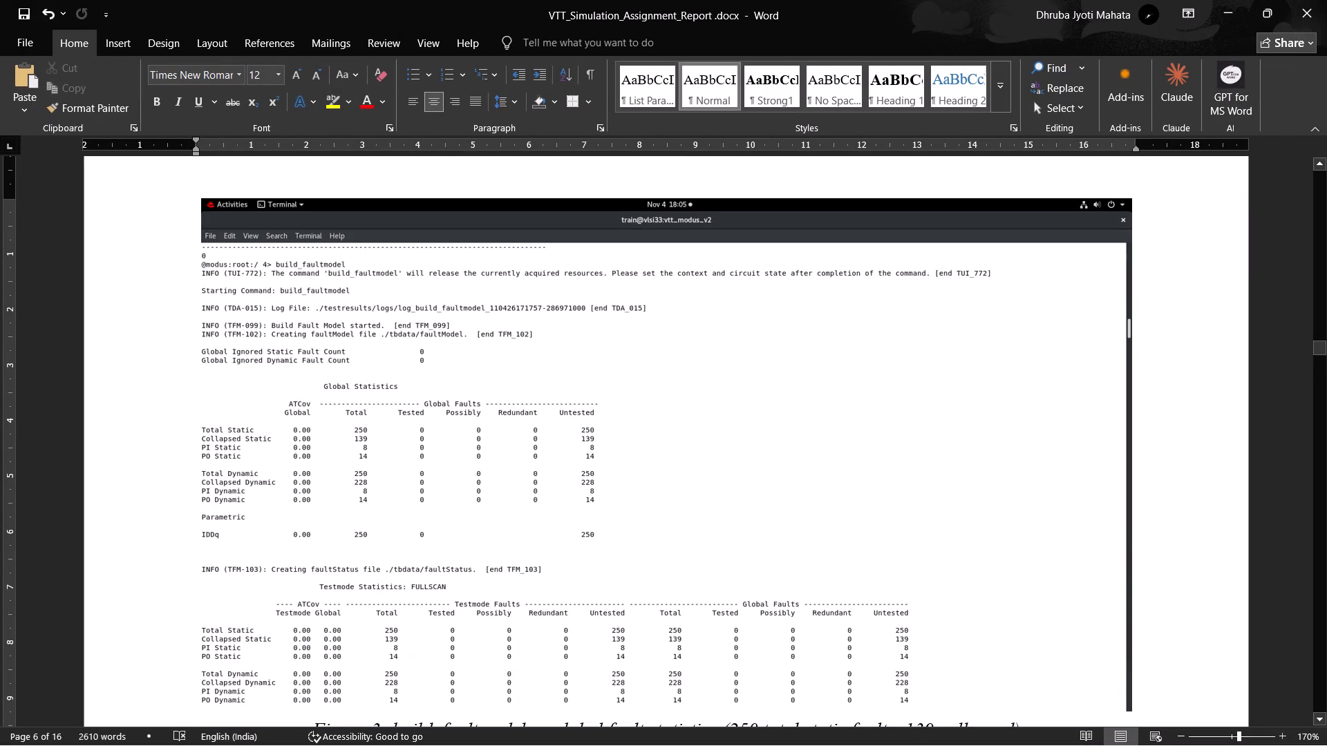
scroll(682, 468, down, 2)
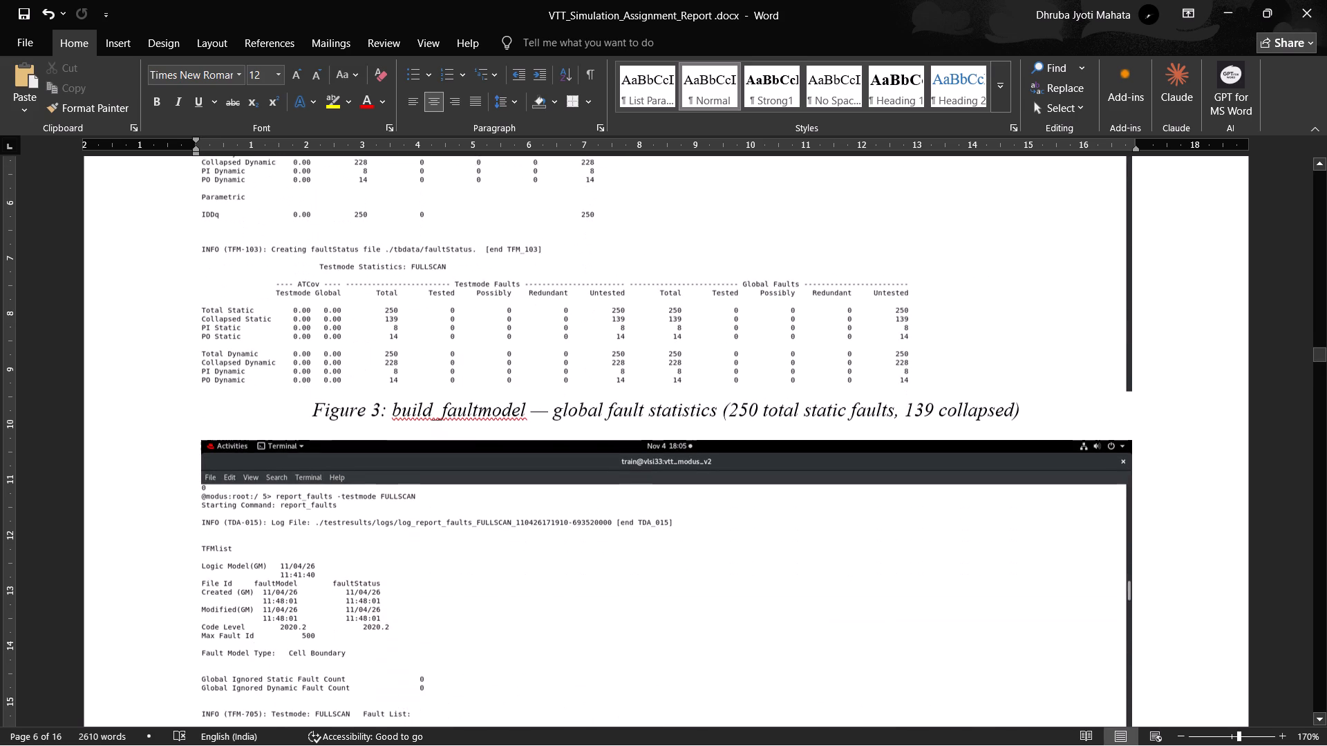
scroll(684, 468, down, 2)
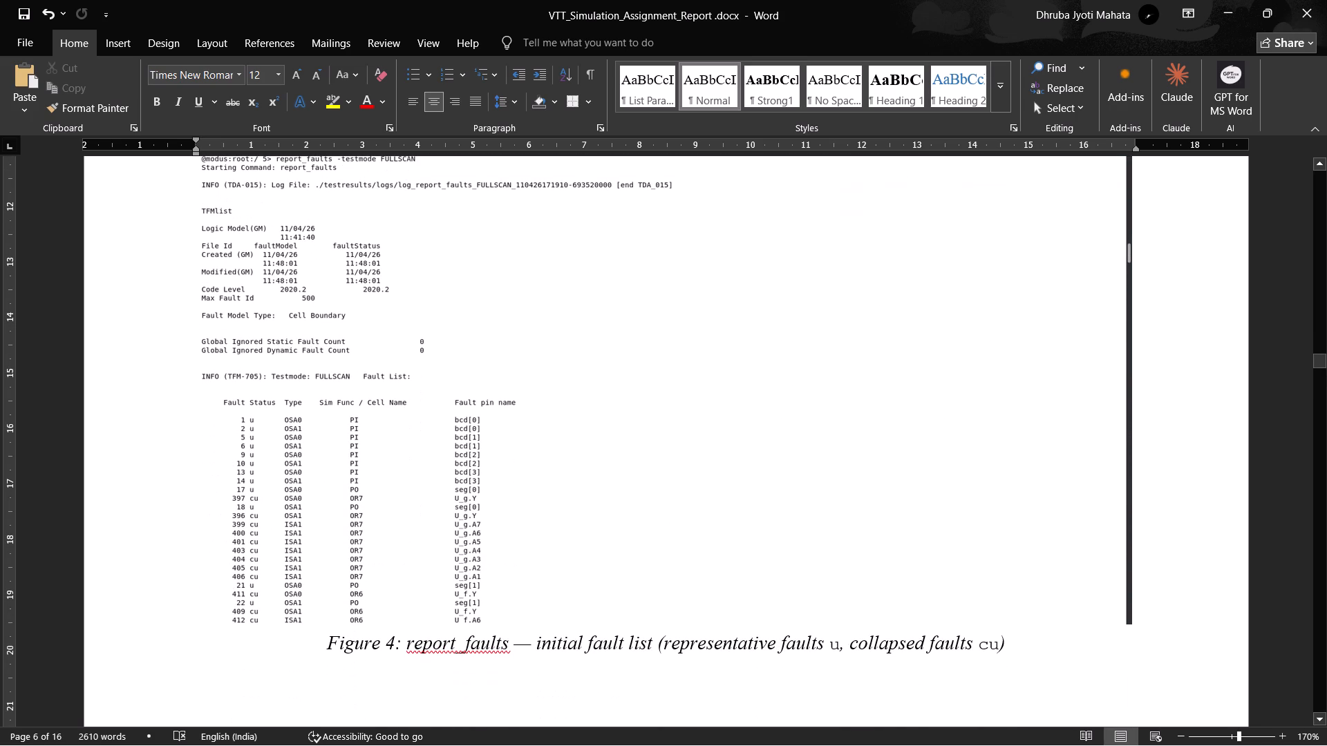
scroll(684, 468, up, 1)
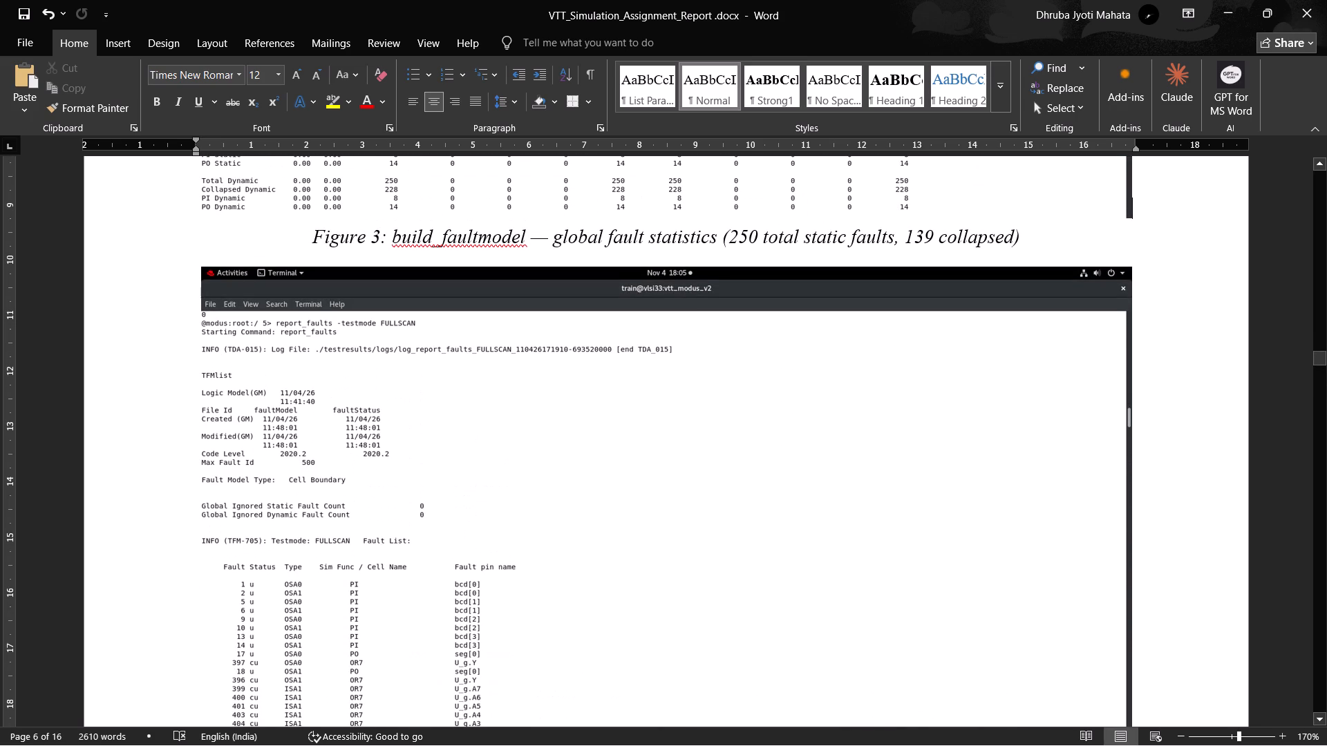
scroll(684, 466, down, 1)
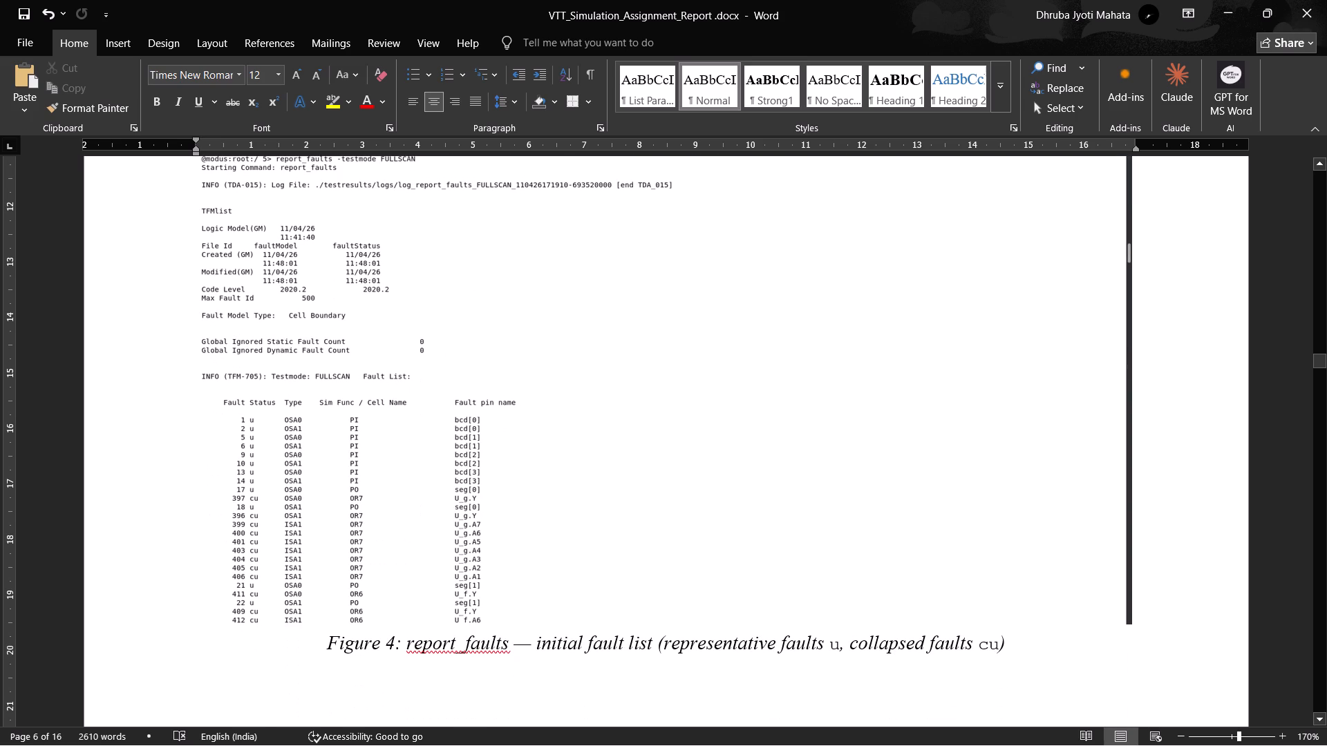
Crop the bottom of the Figure 5 create_logic_tests FULL screenshot to just below the Final Pattern Statistics Total row, making it about 4.08 cm high.
scroll(684, 466, down, 7)
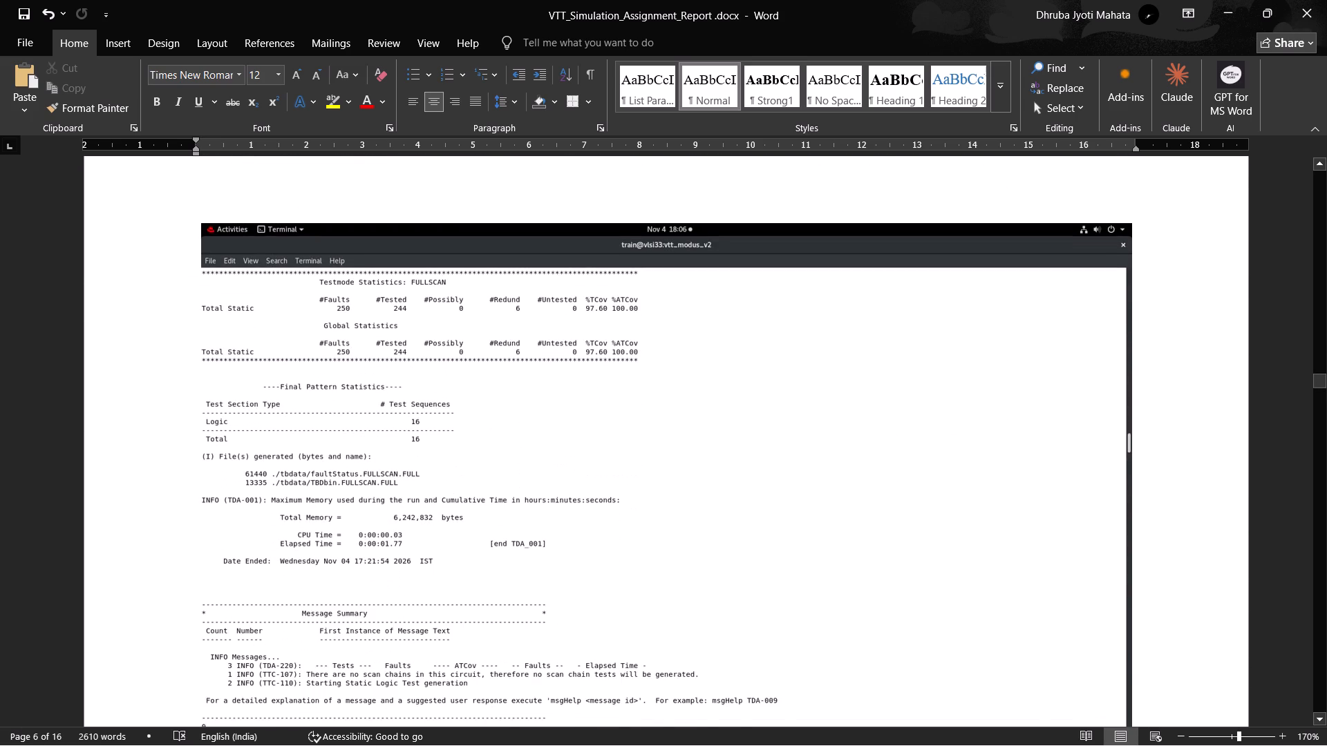
click(684, 466)
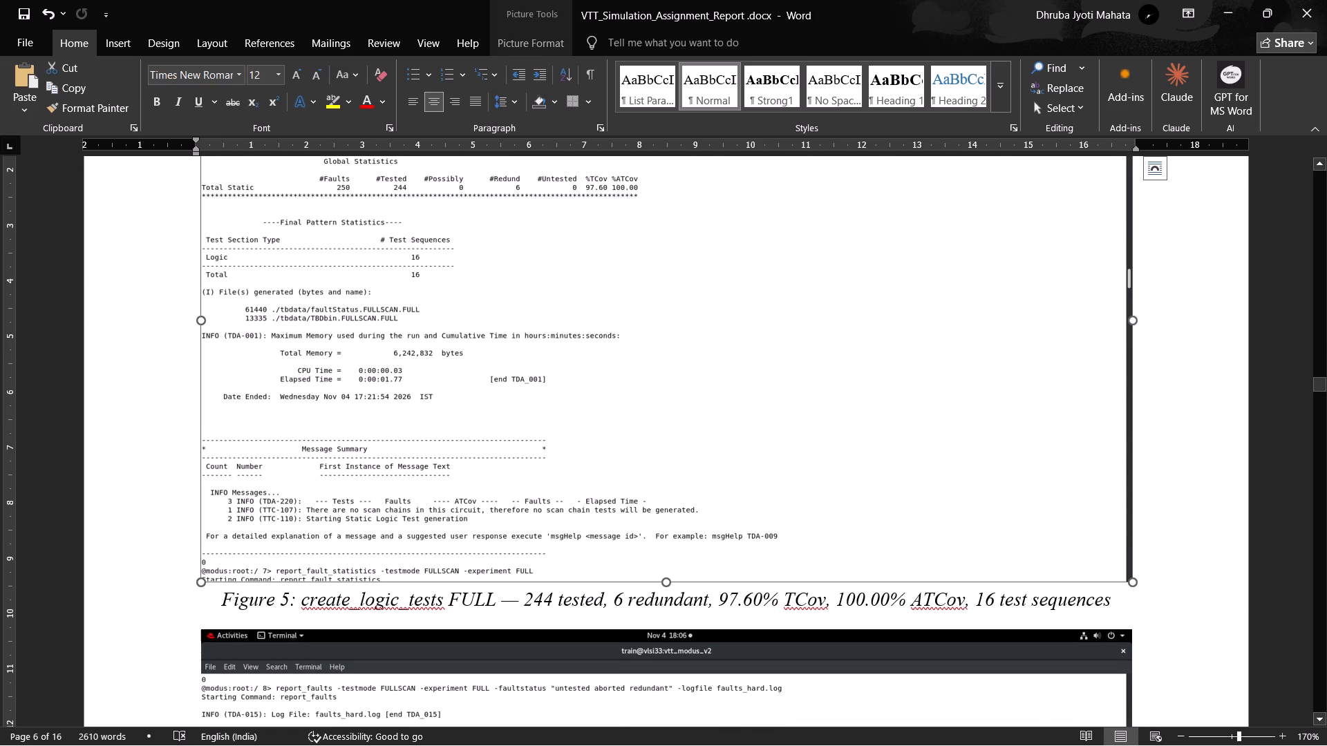
click(506, 39)
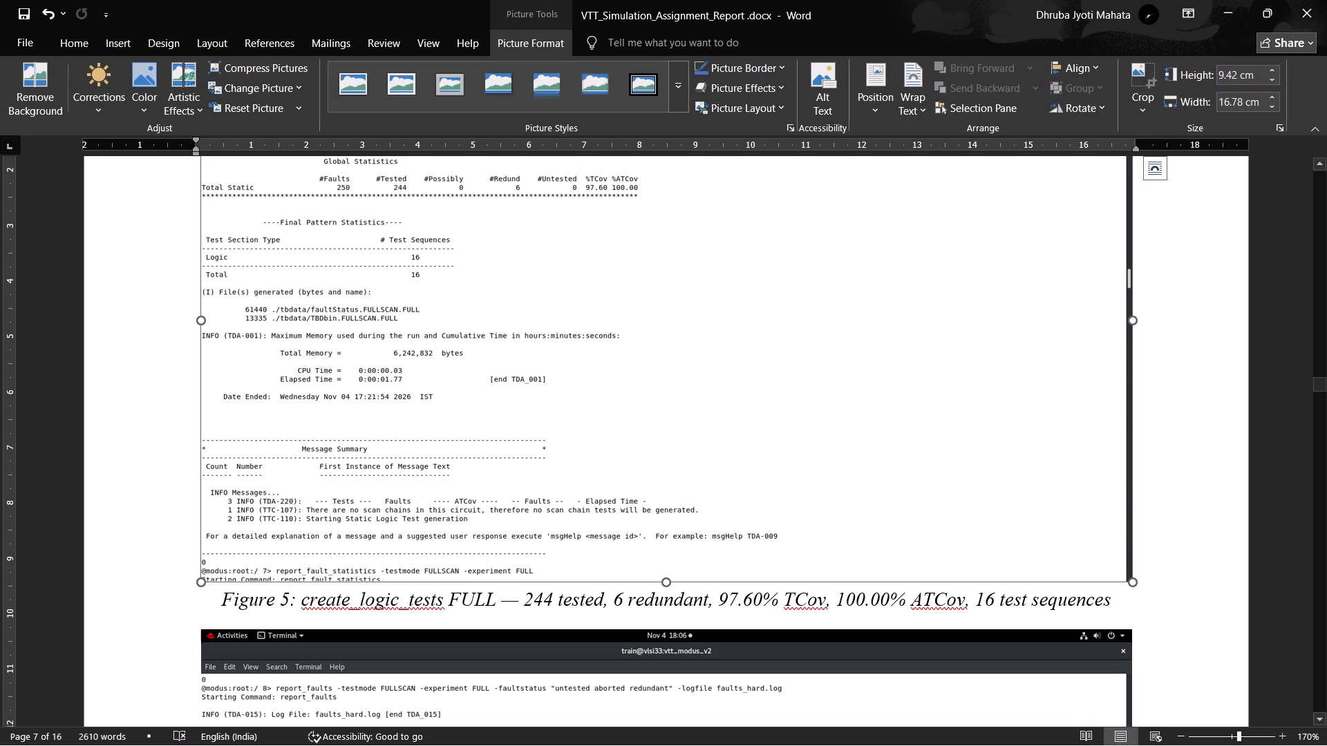
click(1144, 77)
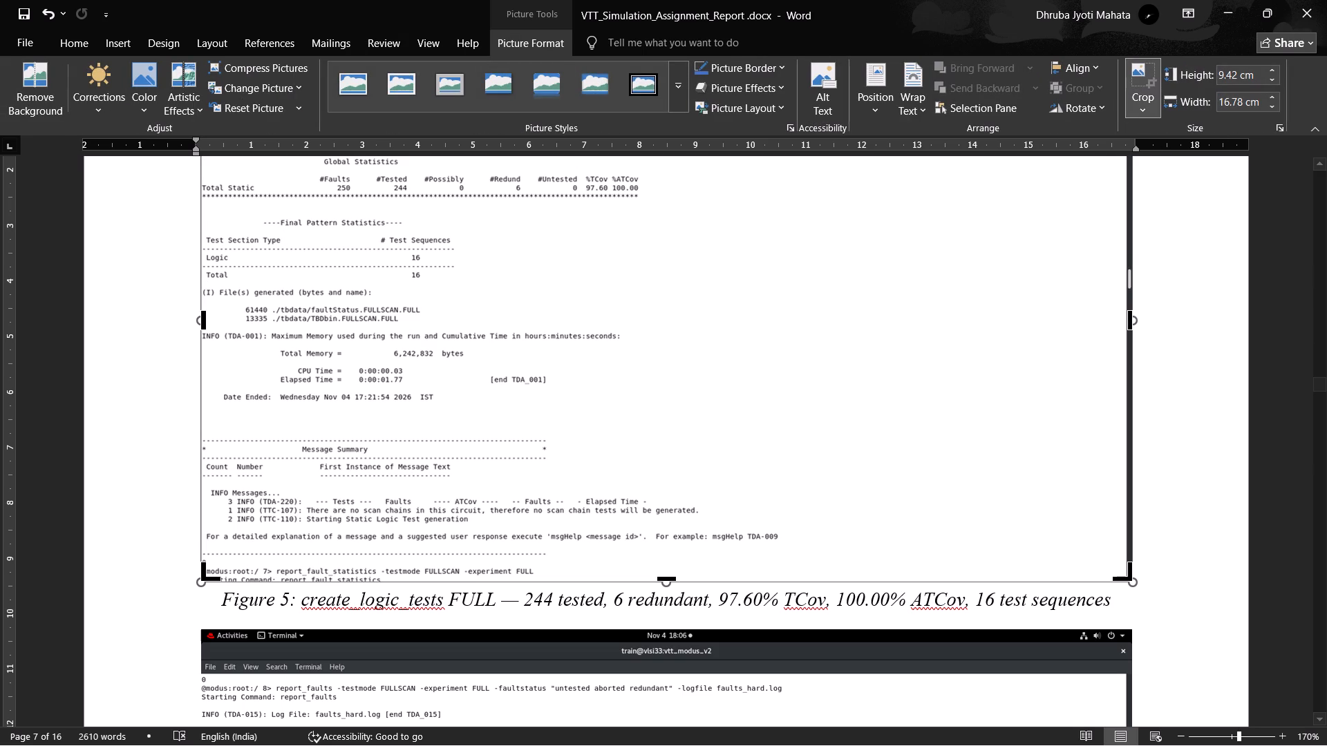
drag(673, 577, 673, 538)
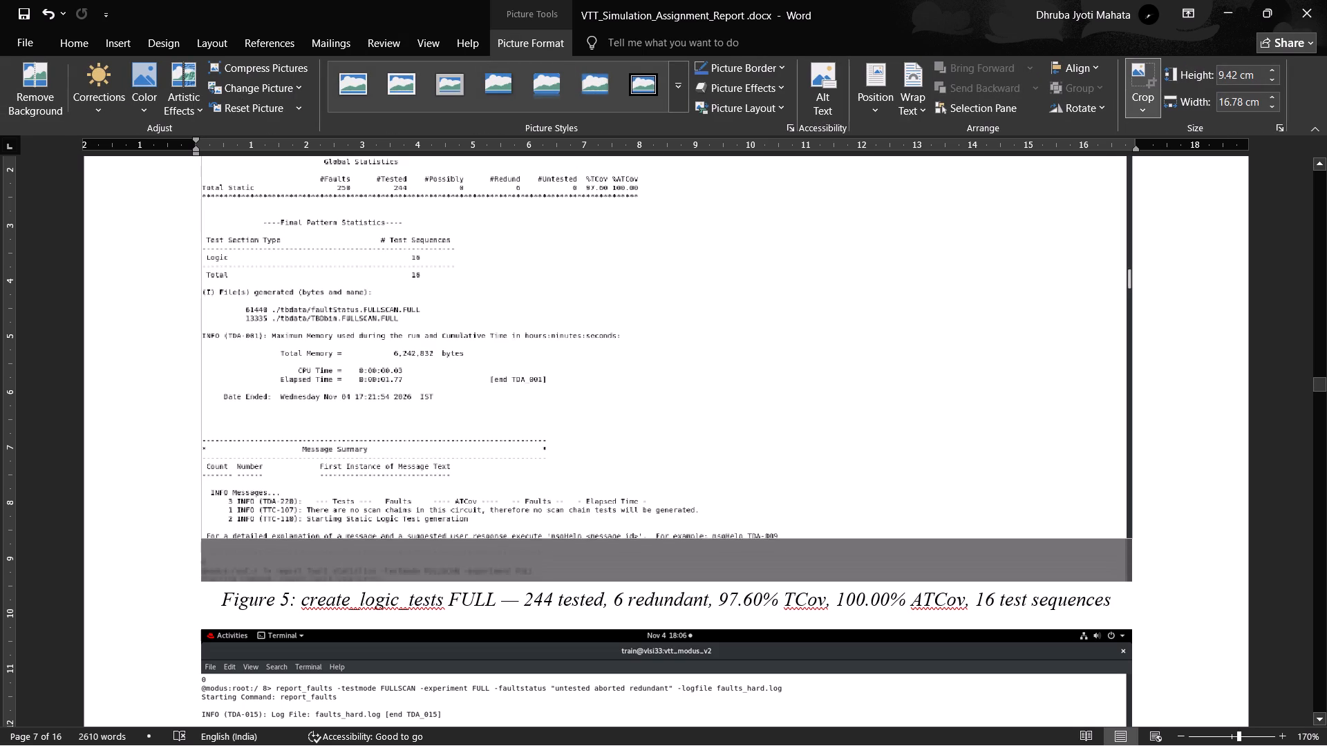
drag(673, 538, 668, 420)
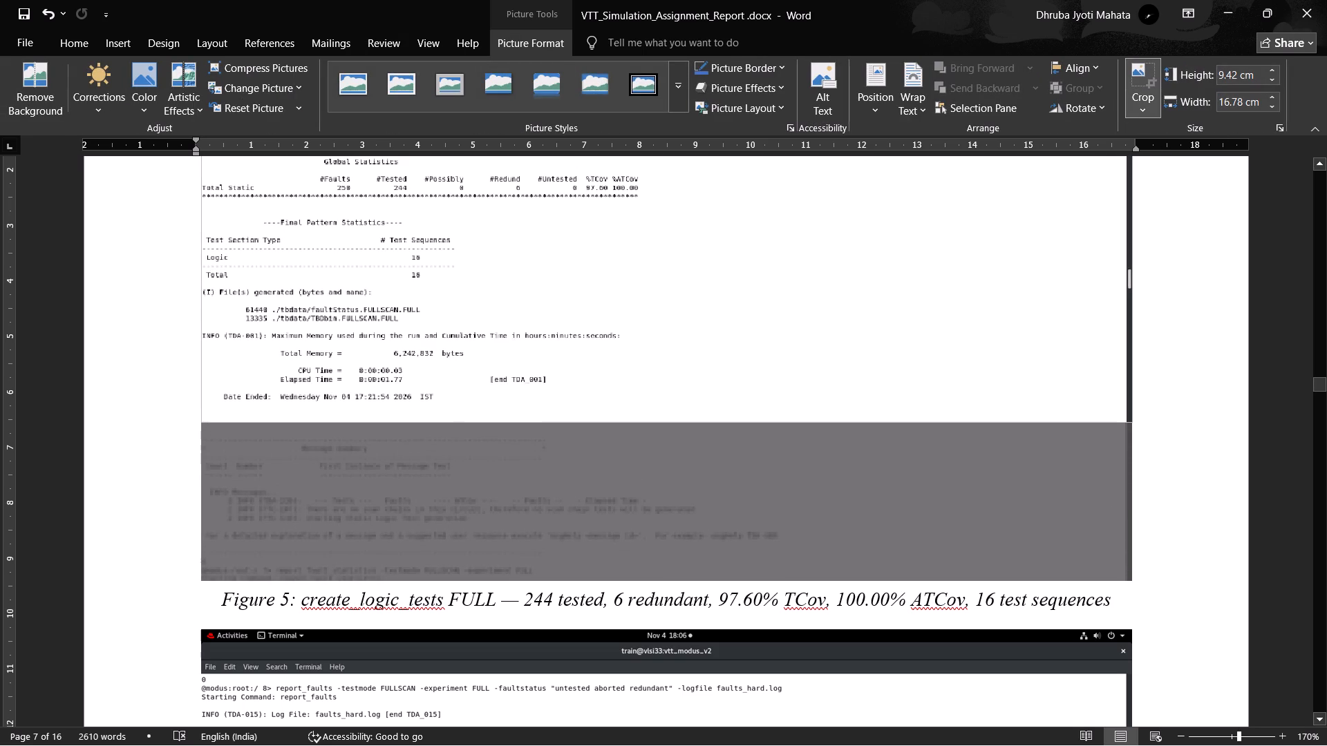
drag(668, 420, 668, 385)
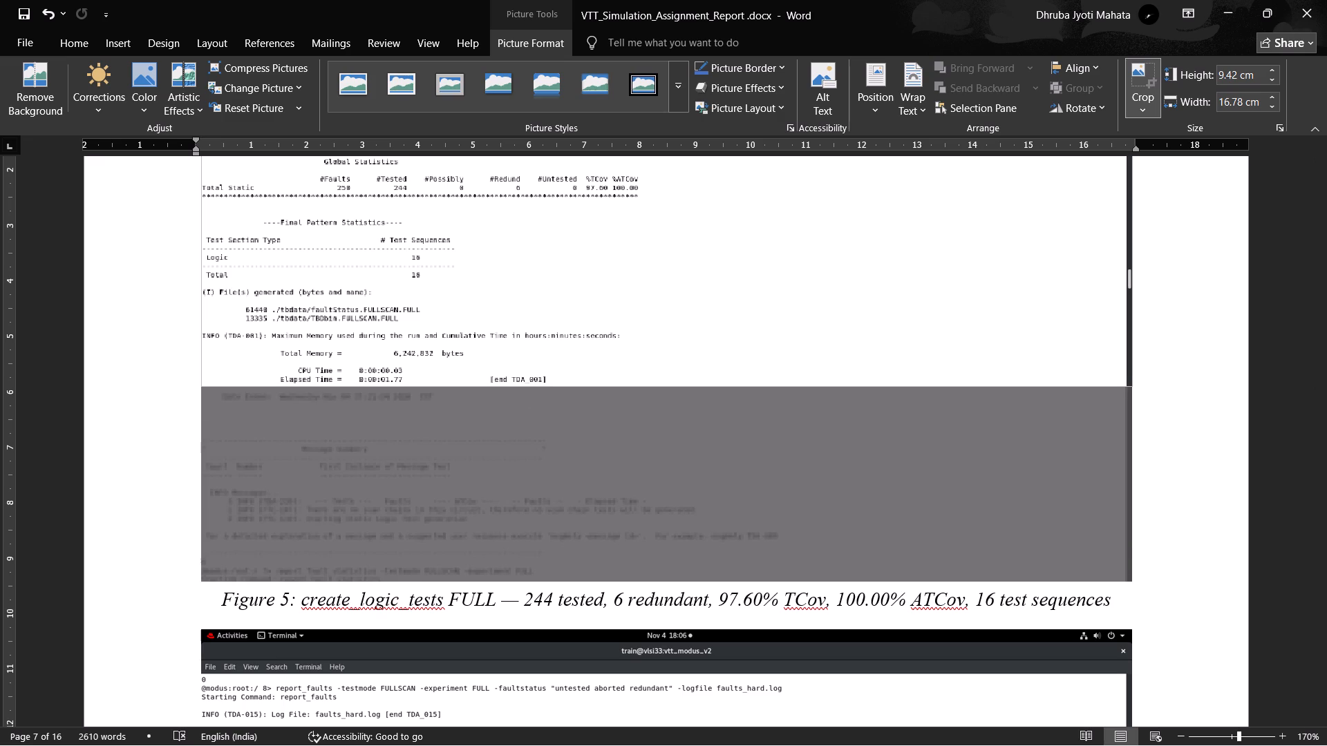
drag(668, 385, 617, 432)
scroll(618, 542, up, 1)
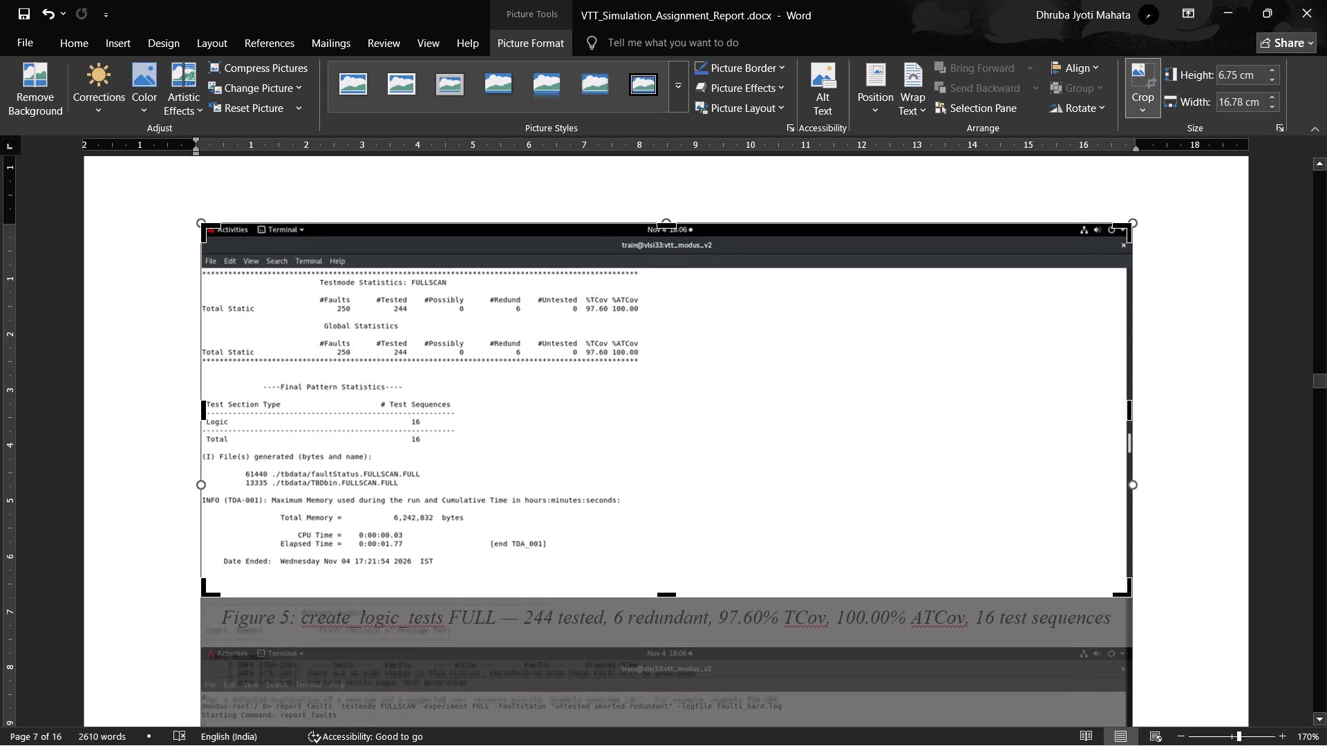
drag(676, 597, 676, 584)
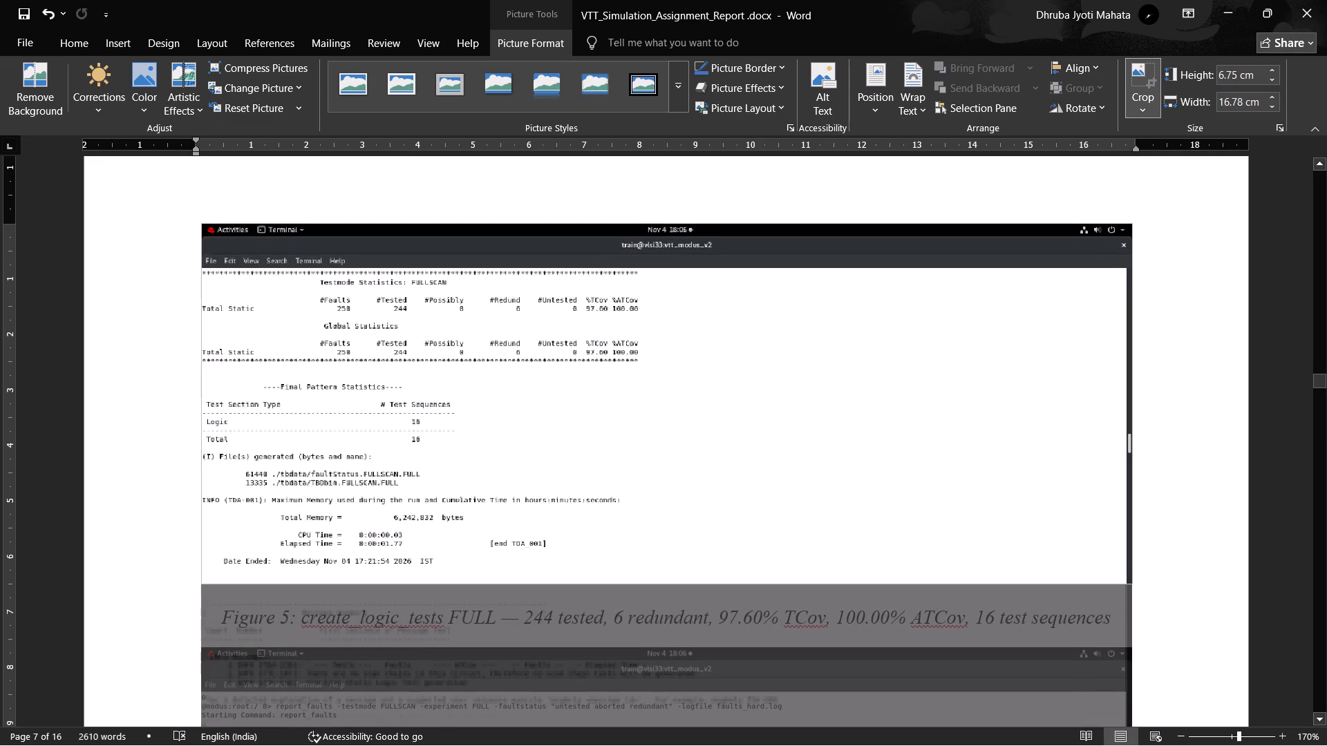
drag(676, 584, 673, 455)
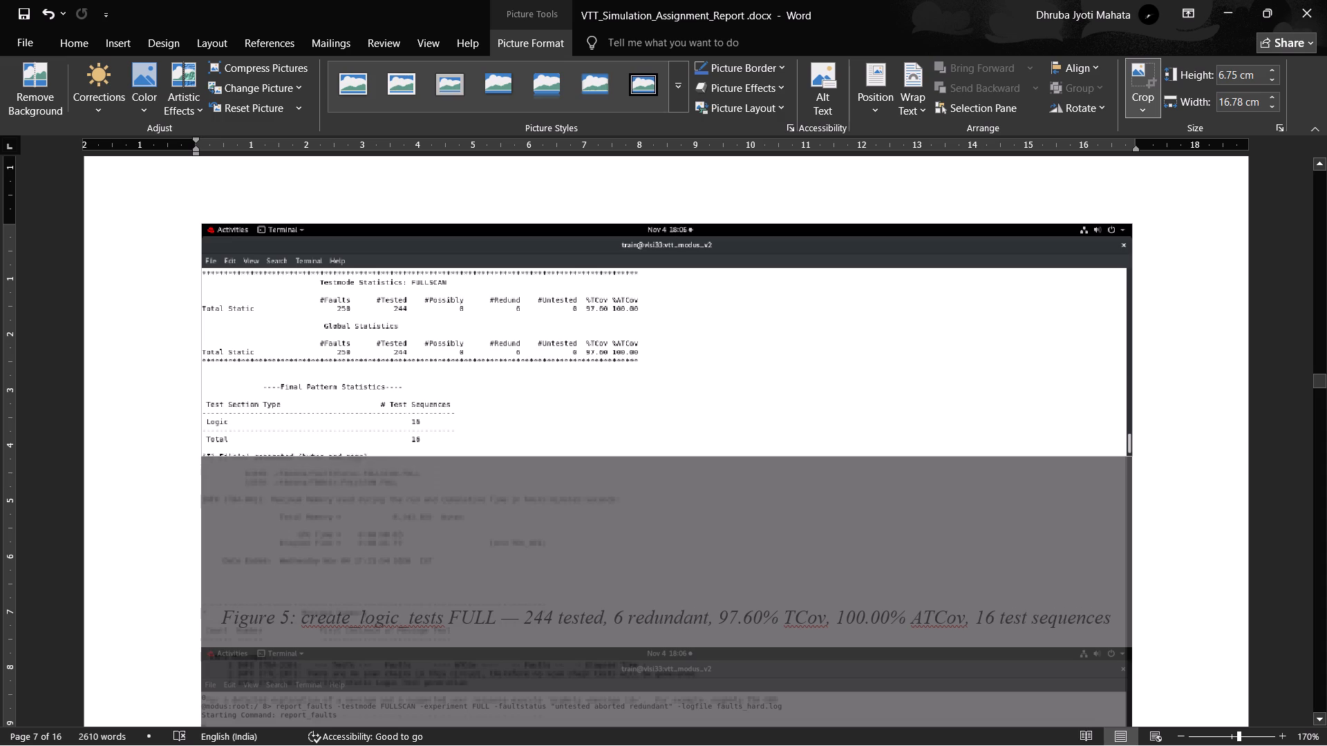
drag(673, 455, 673, 449)
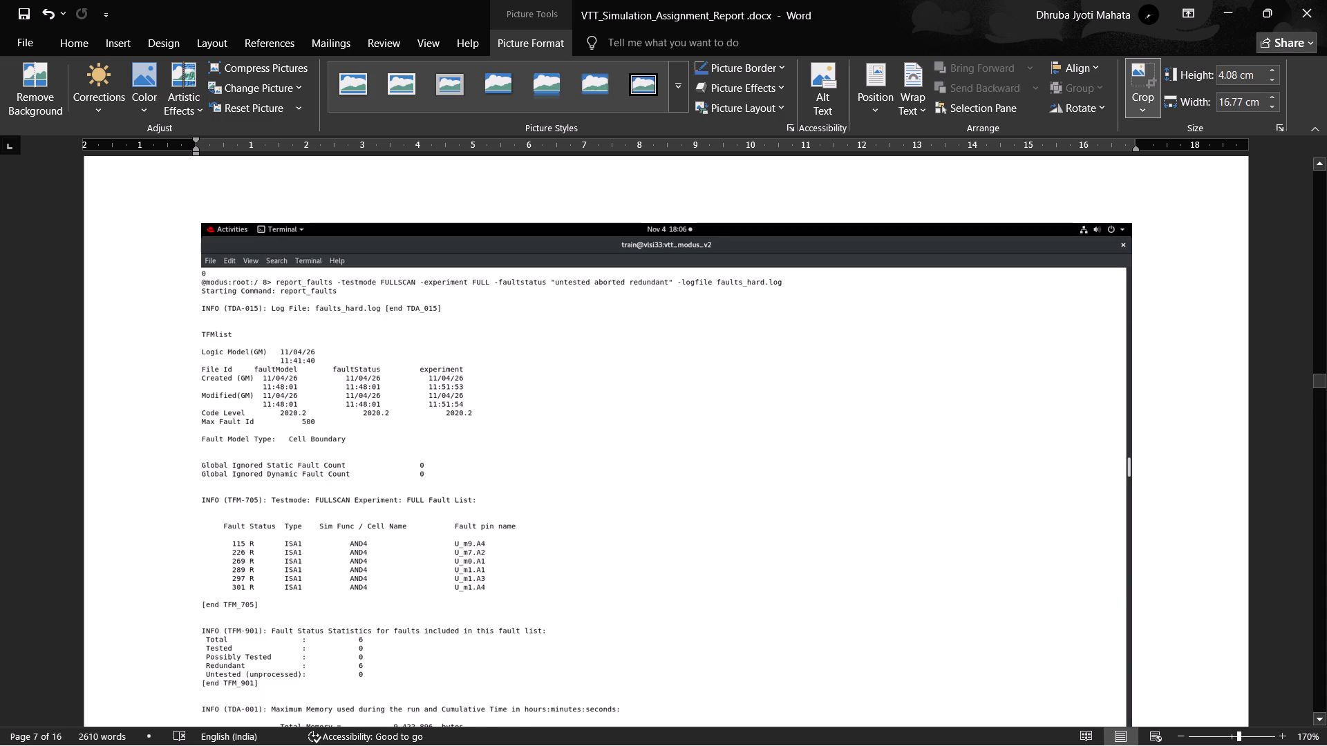
scroll(662, 614, up, 4)
click(1265, 604)
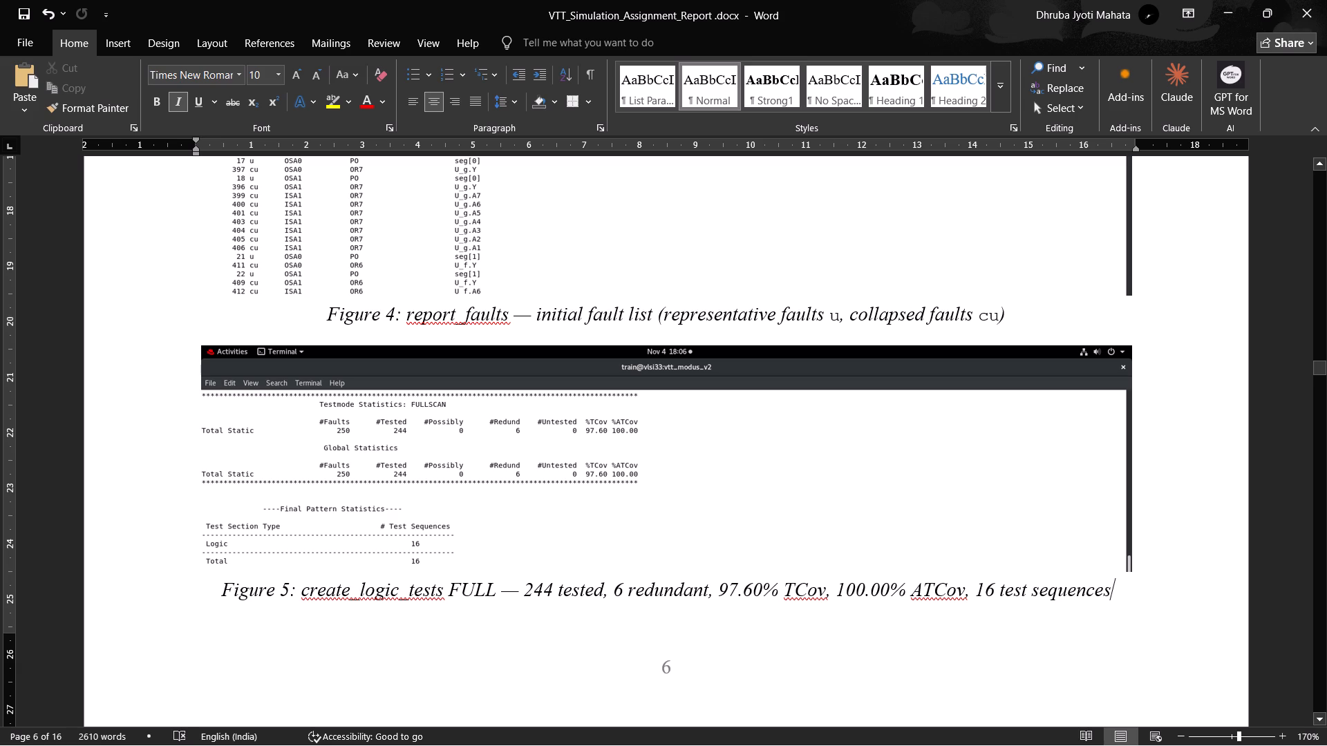
Crop the bottom of the Figure 6 report_faults screenshot to just below the [end TFM_901] line, making it about 8.52 cm high.
scroll(816, 628, down, 3)
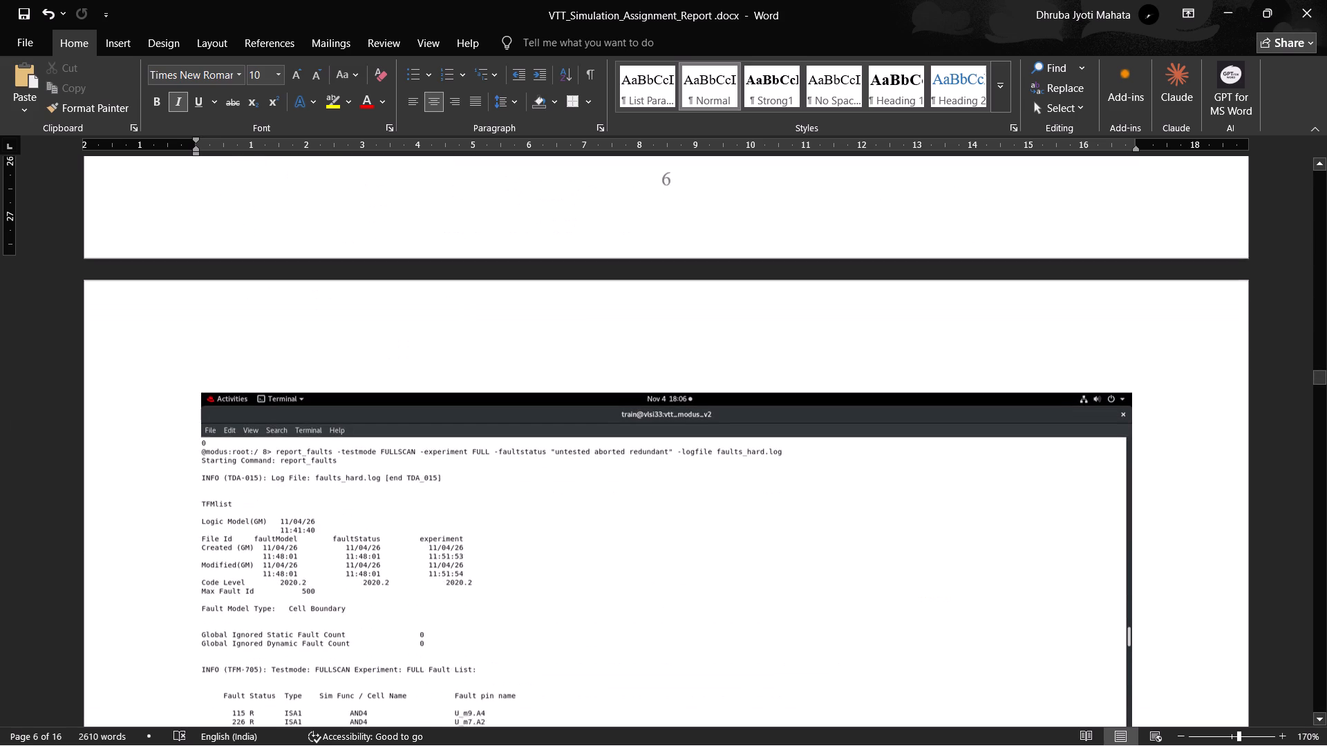
scroll(816, 628, down, 2)
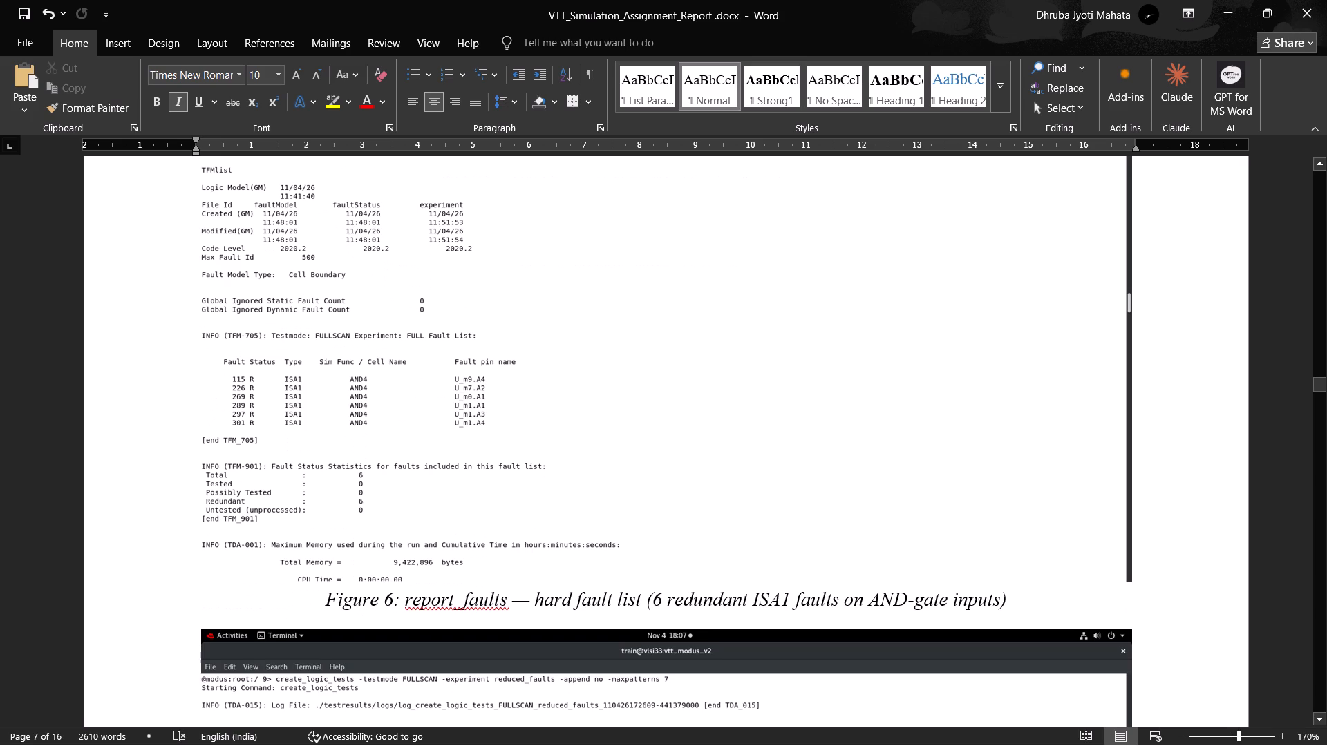
click(813, 517)
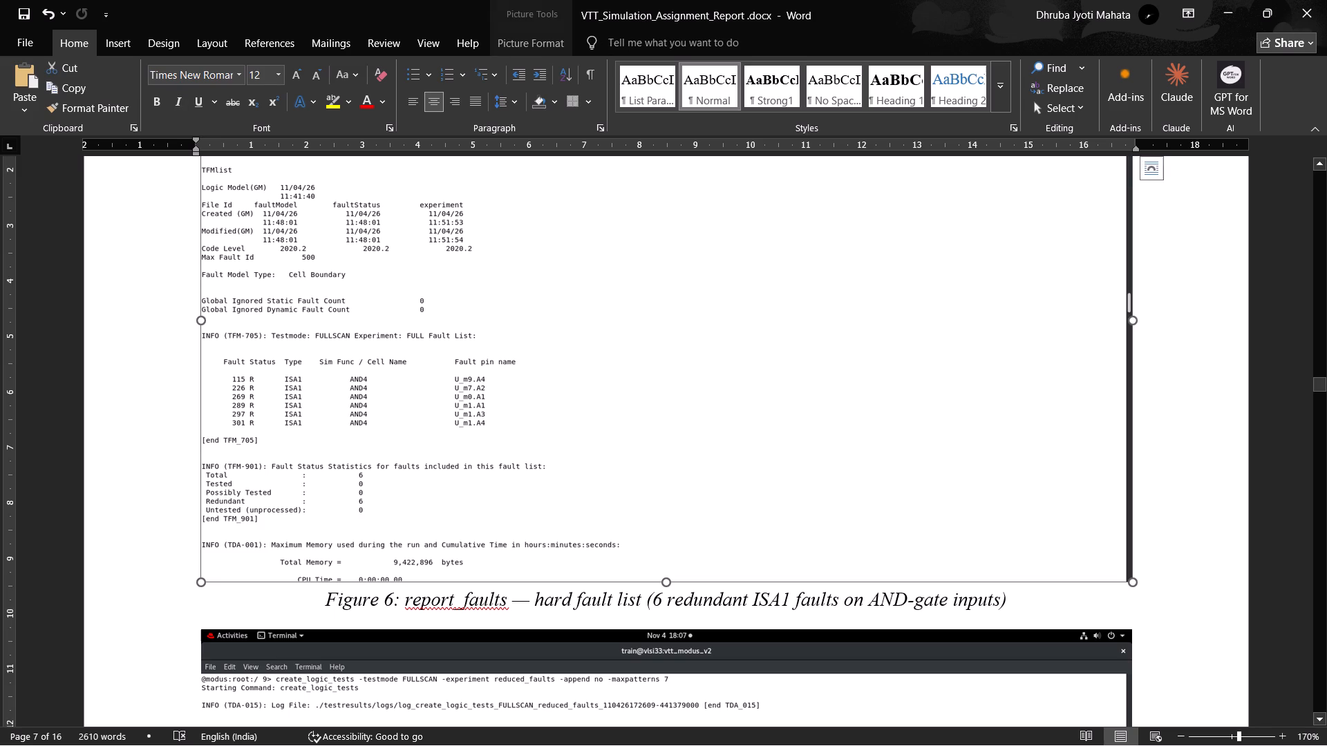
scroll(813, 517, up, 1)
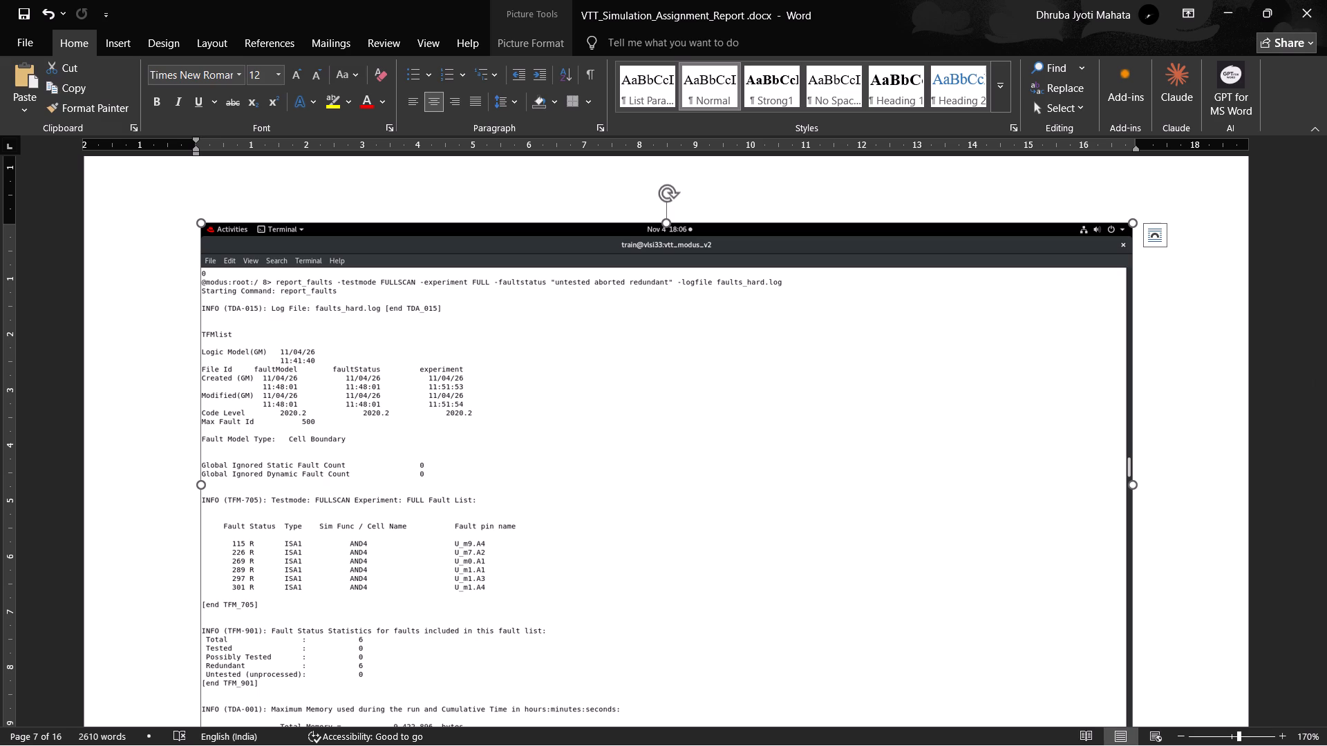
scroll(813, 517, down, 1)
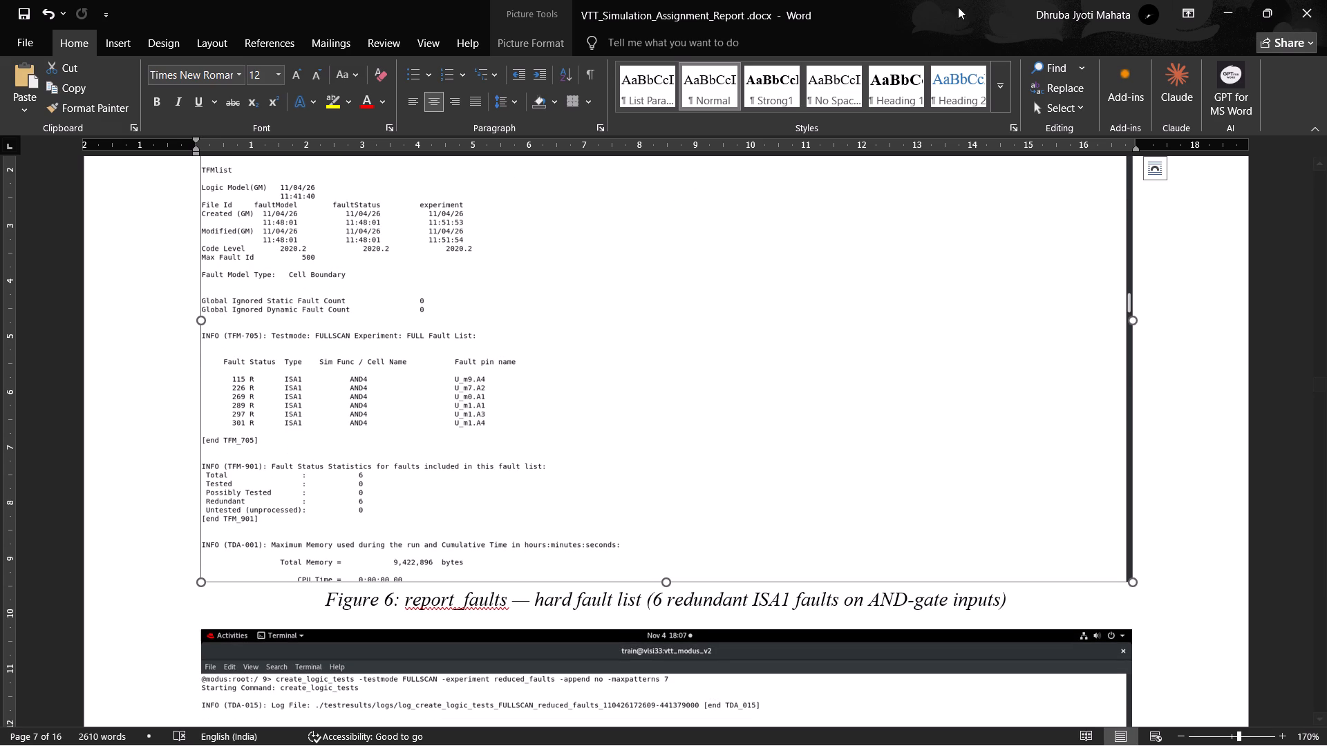
click(549, 35)
click(1136, 77)
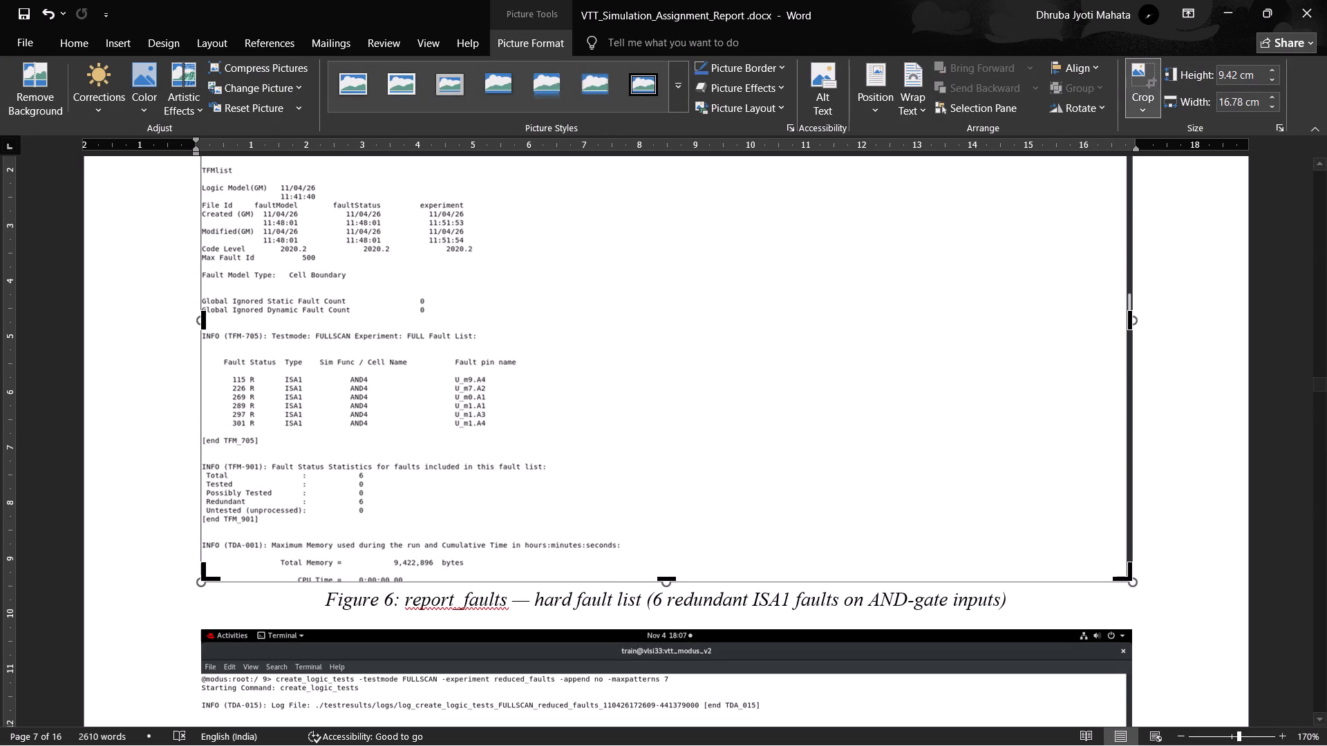
drag(674, 580, 673, 535)
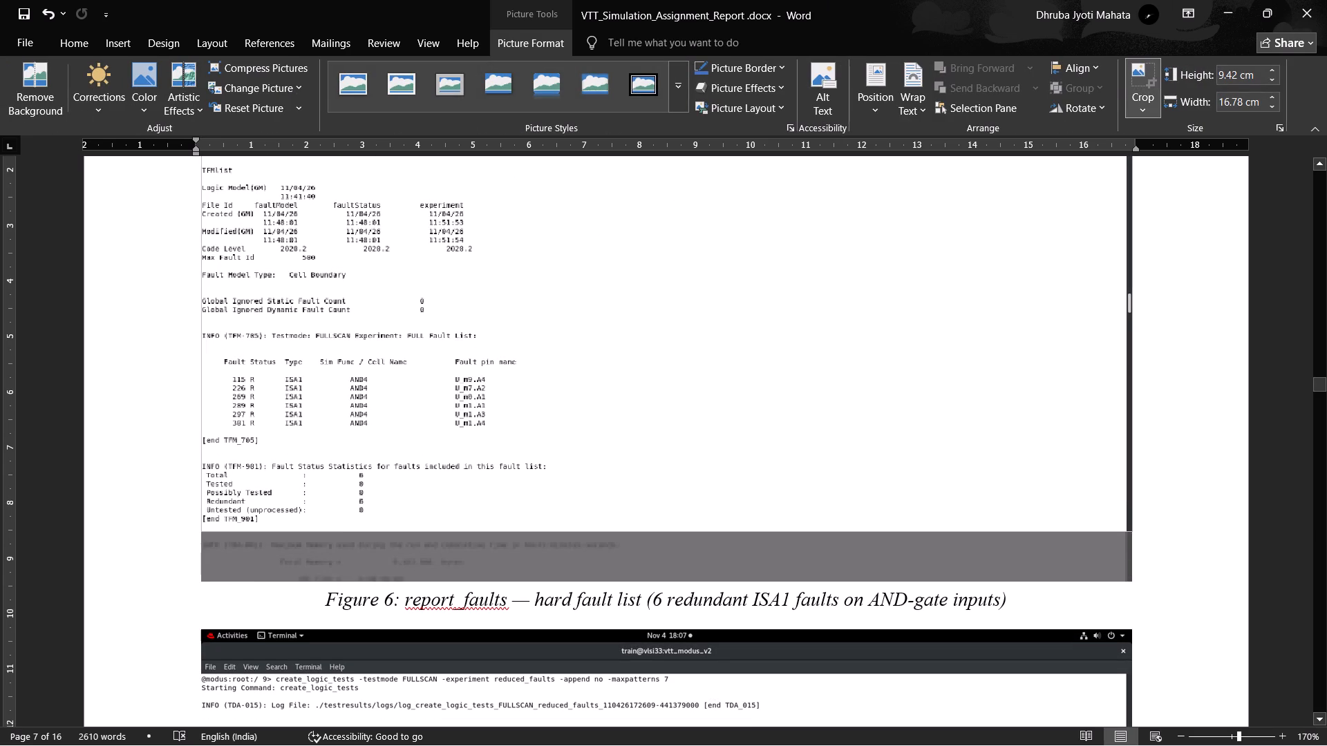
drag(673, 535, 673, 536)
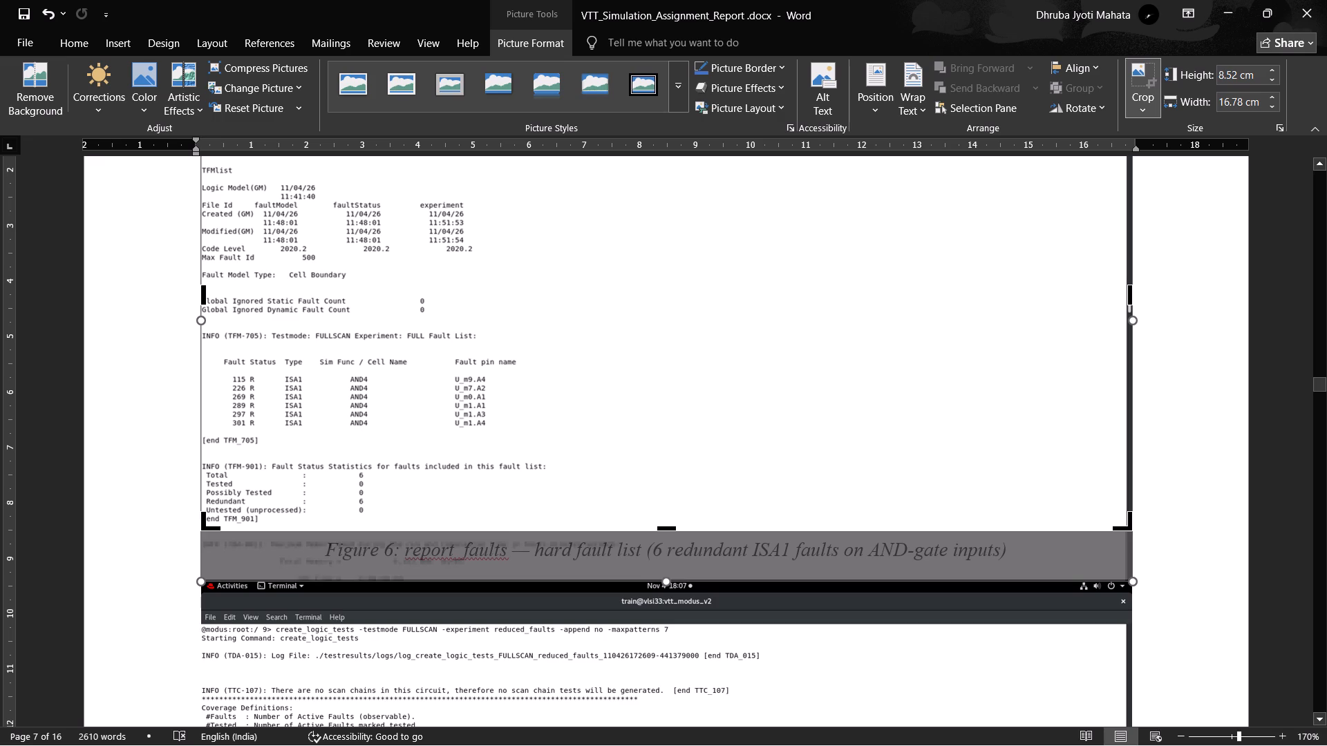
click(1147, 508)
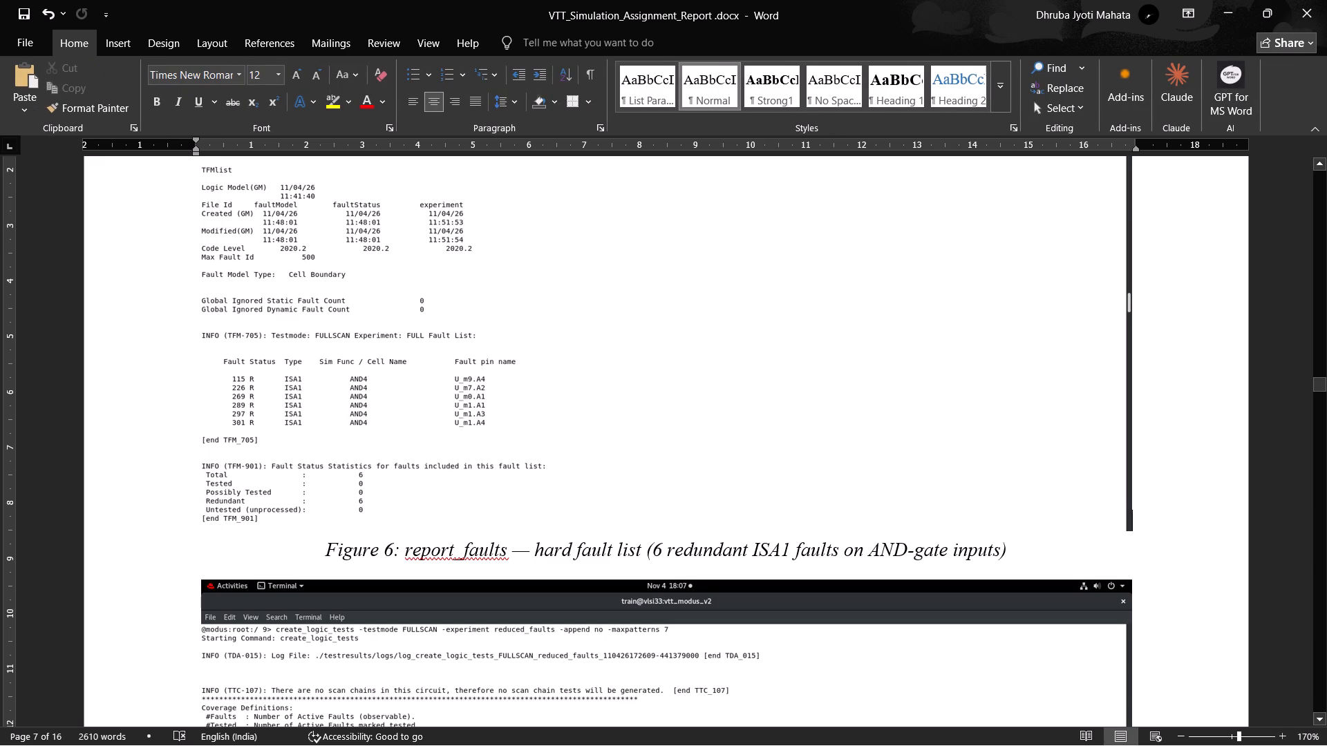
Crop the bottom of the Figure 7 reduced_faults screenshot to just below the last asterisk line, removing the cut-off Final Pattern Statistics heading.
scroll(1106, 528, down, 2)
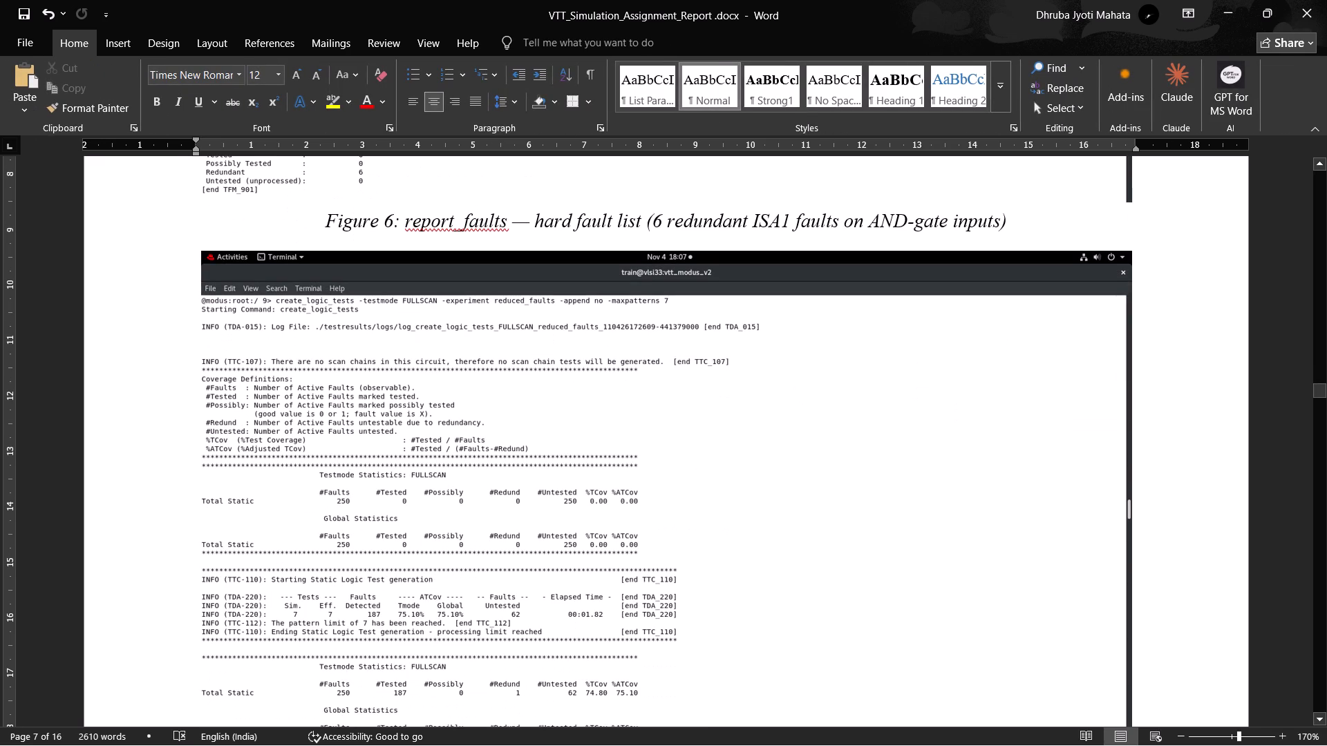
scroll(1106, 528, down, 2)
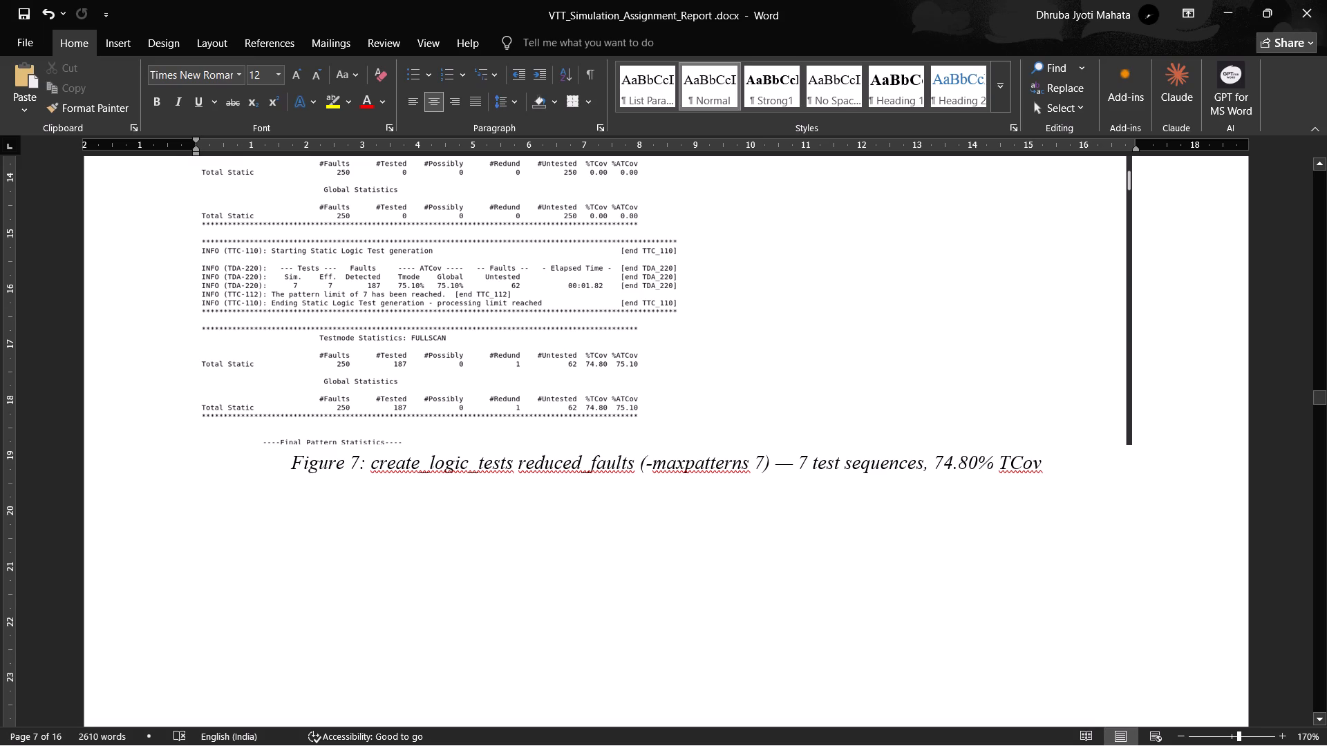
scroll(518, 535, up, 2)
scroll(518, 535, down, 1)
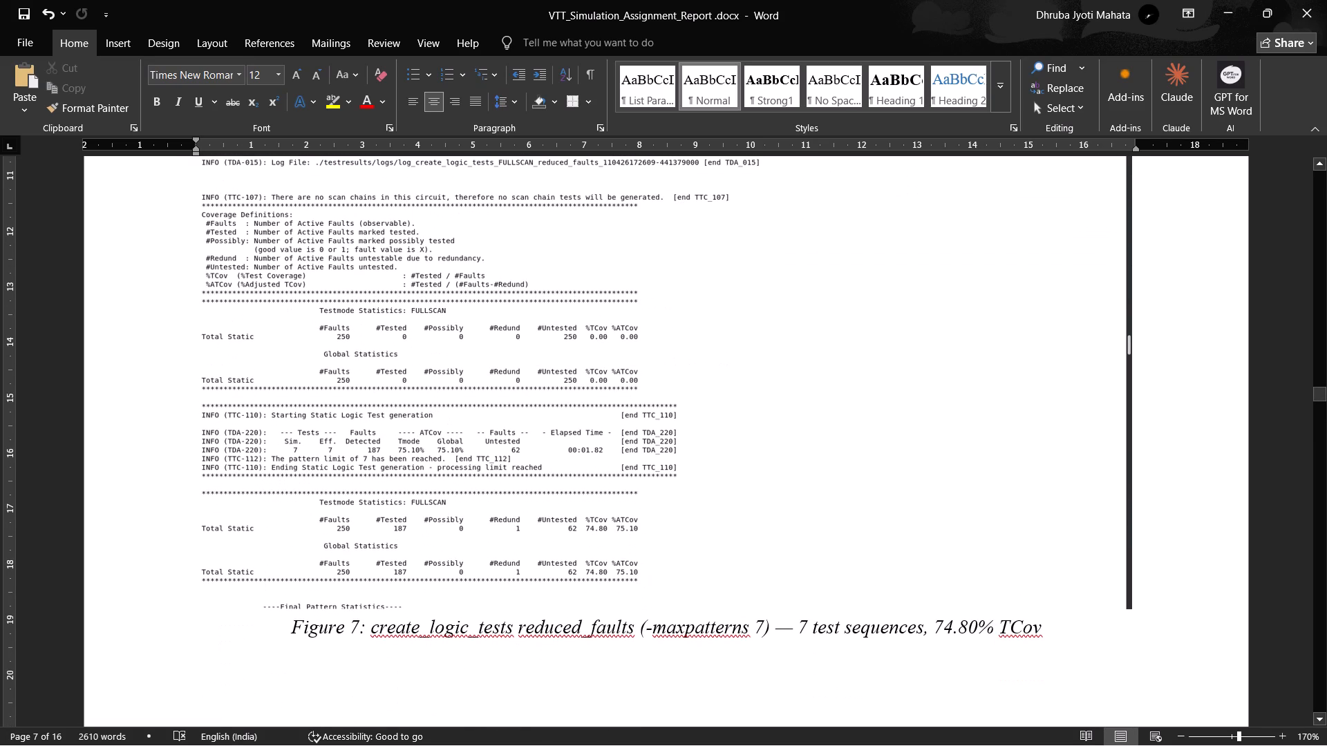
scroll(614, 520, down, 4)
scroll(614, 522, up, 4)
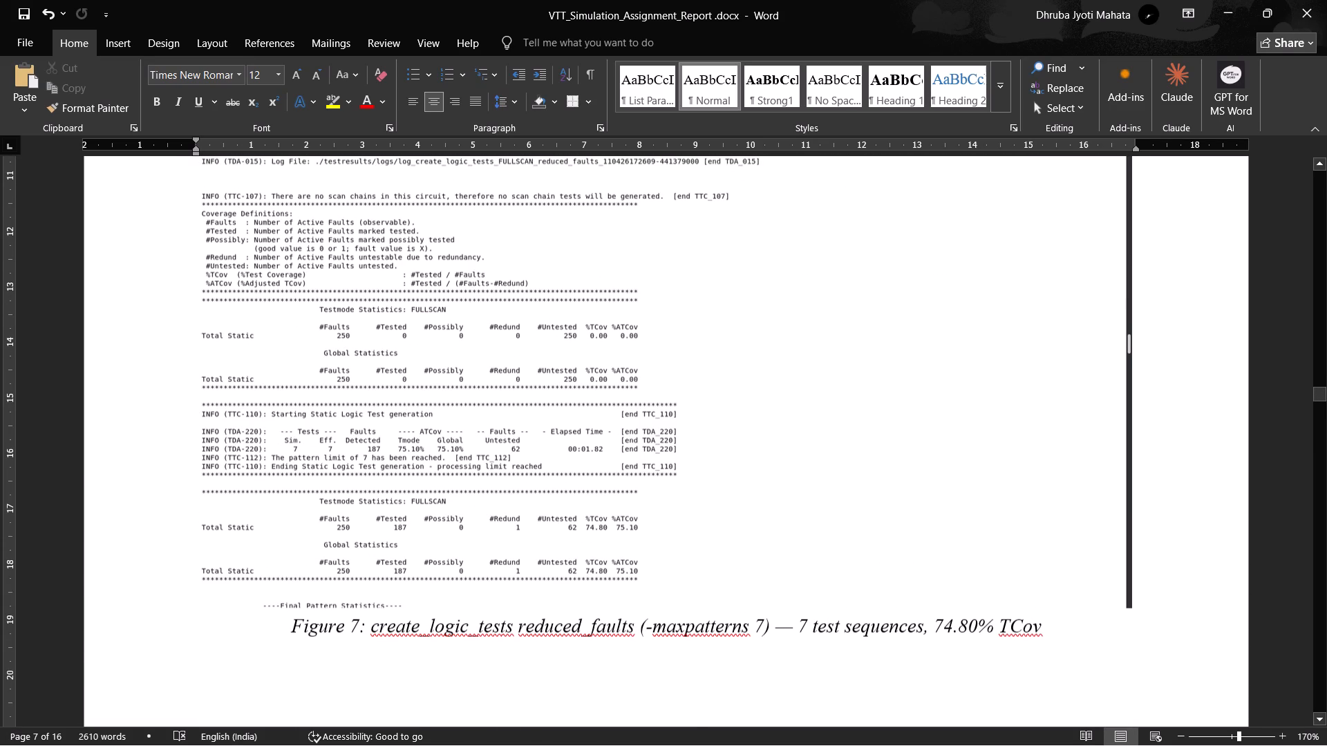
click(614, 522)
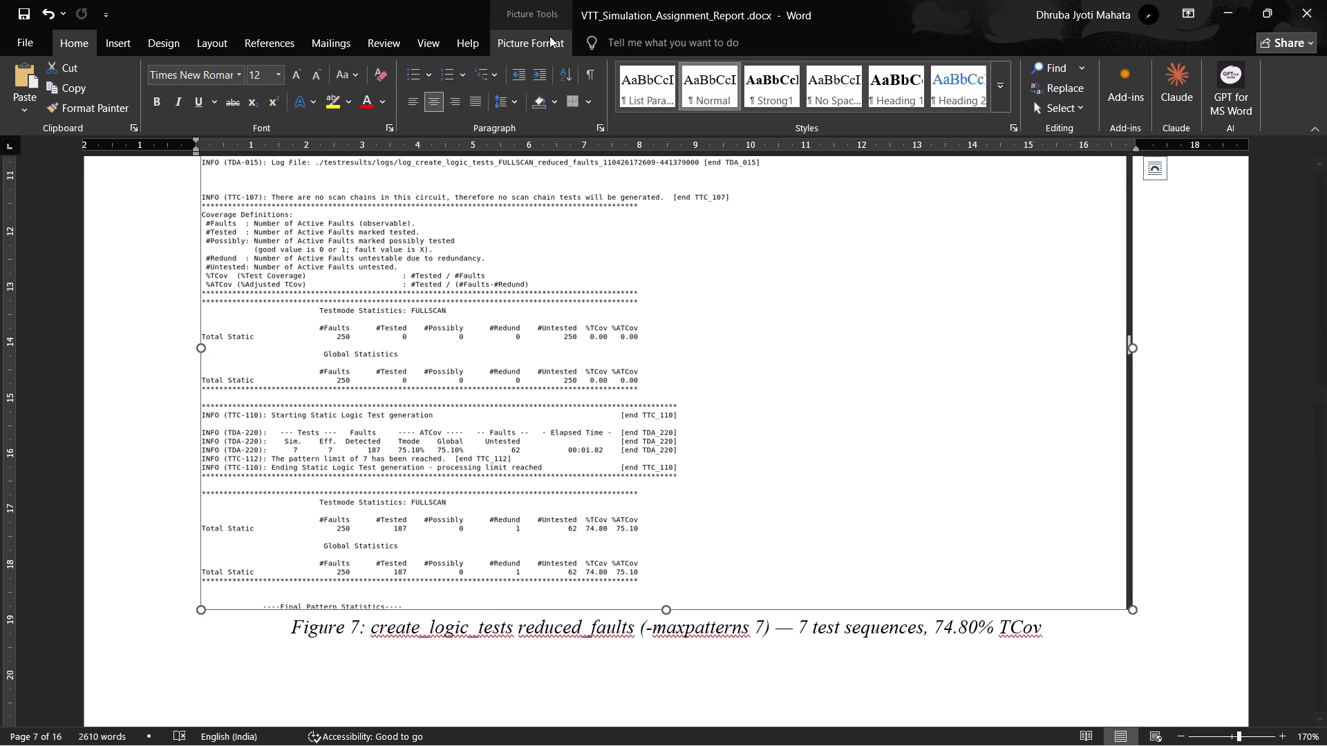
click(549, 36)
click(1147, 66)
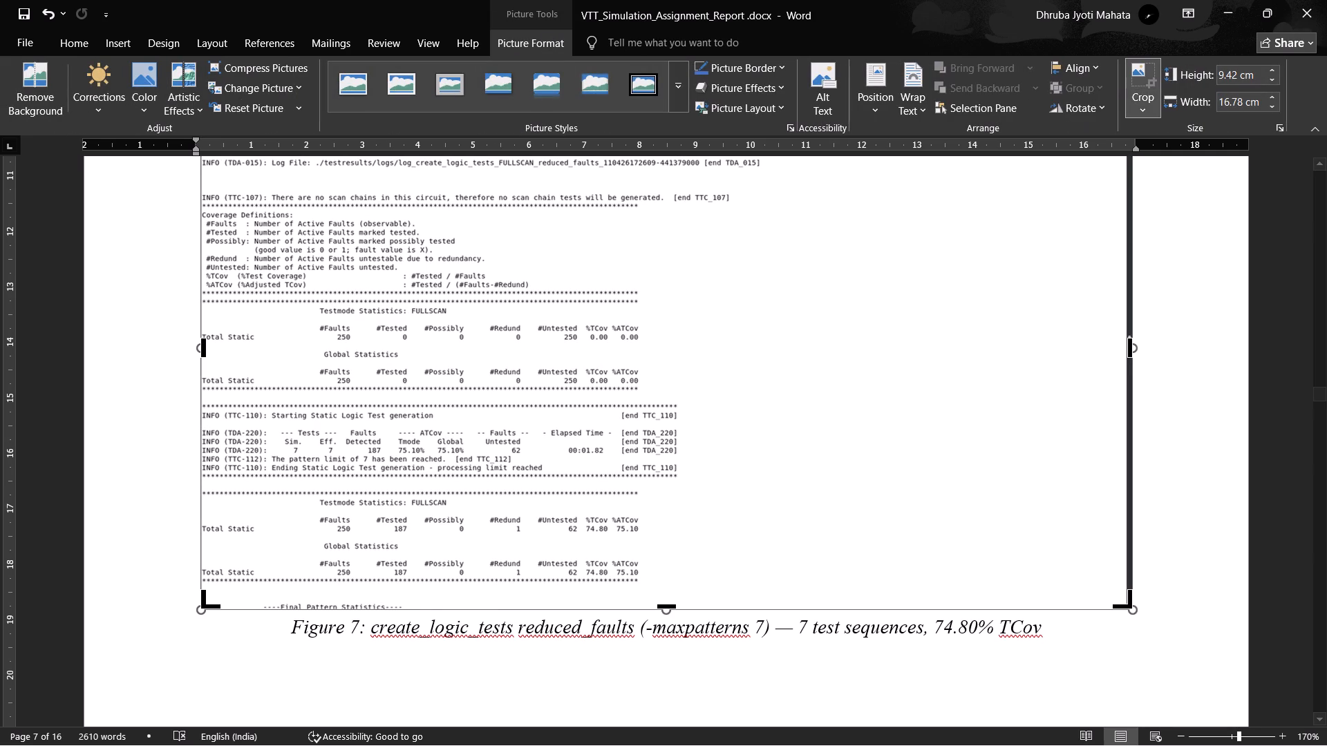
drag(661, 606, 661, 587)
click(961, 669)
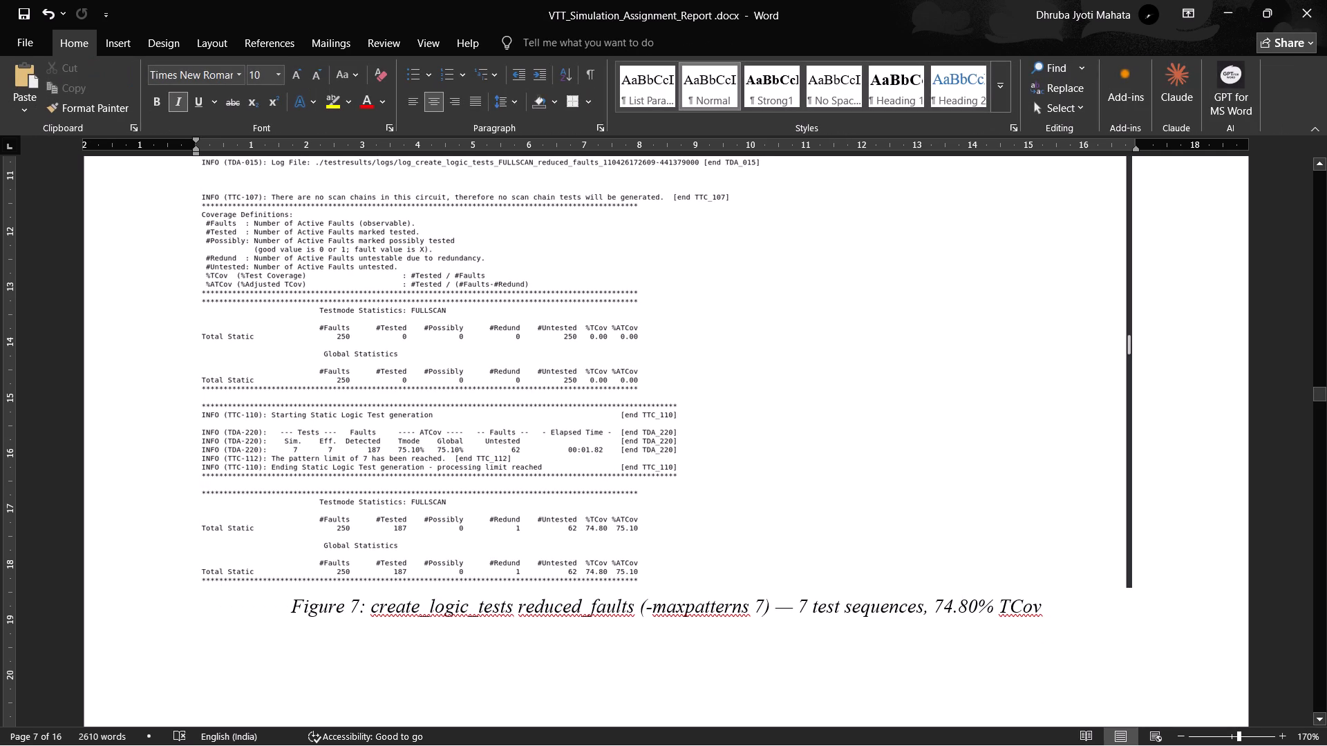
Review the Figure 7 and Figure 8 screenshots and the Atalanta output pages with Figure 9, the test pattern listing and Figure 10.
scroll(939, 653, up, 1)
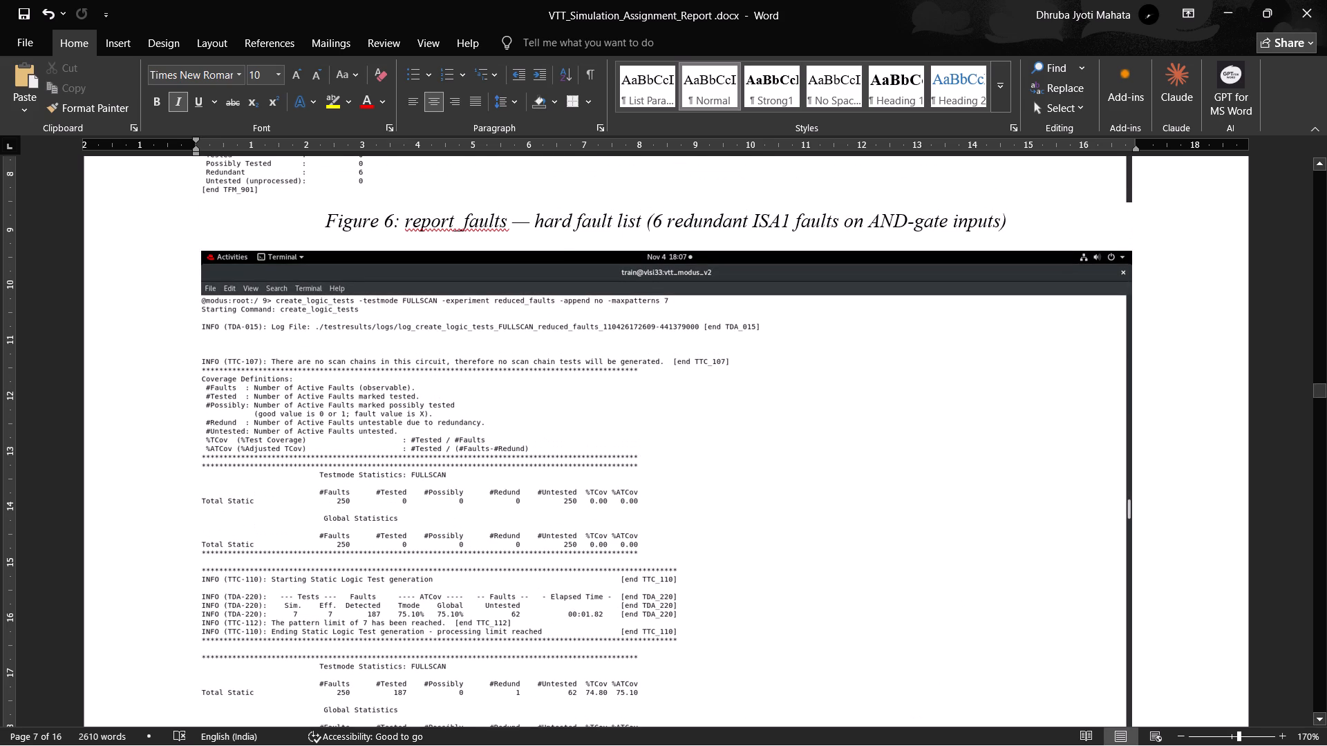
scroll(939, 653, down, 8)
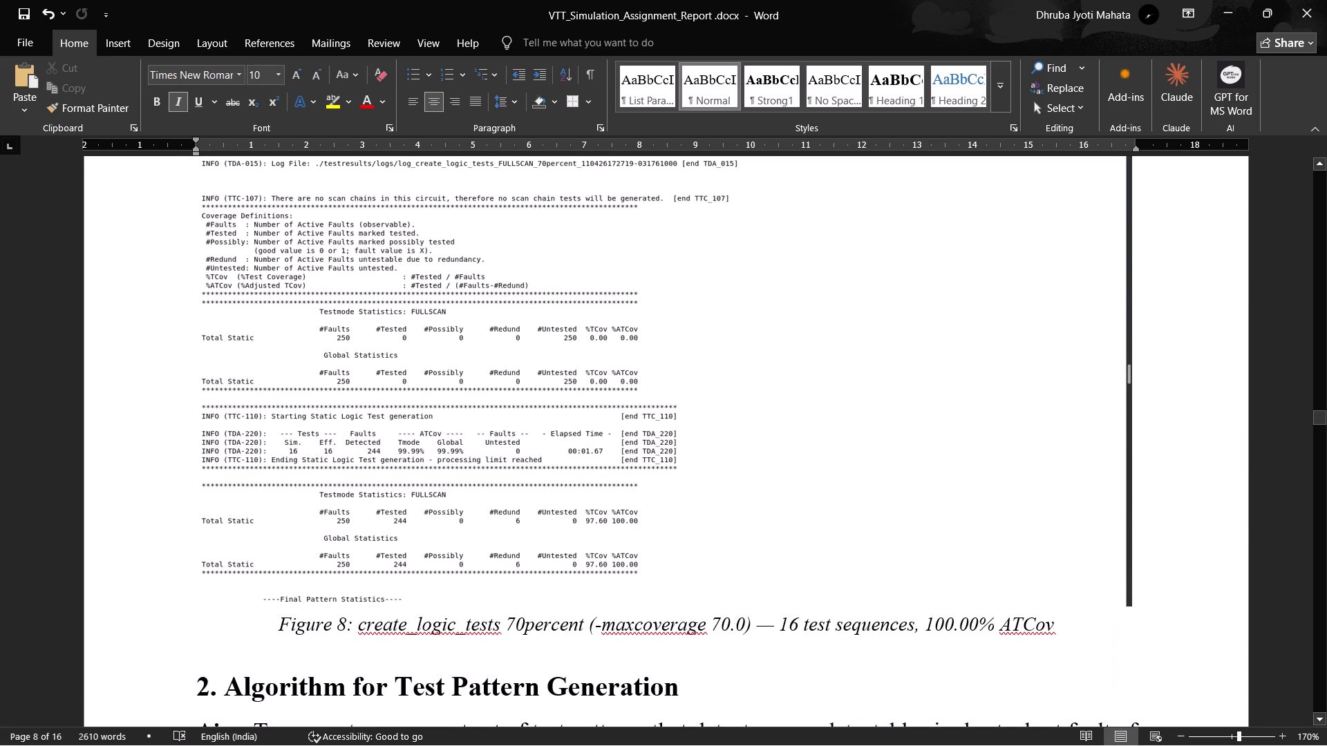
scroll(919, 637, up, 1)
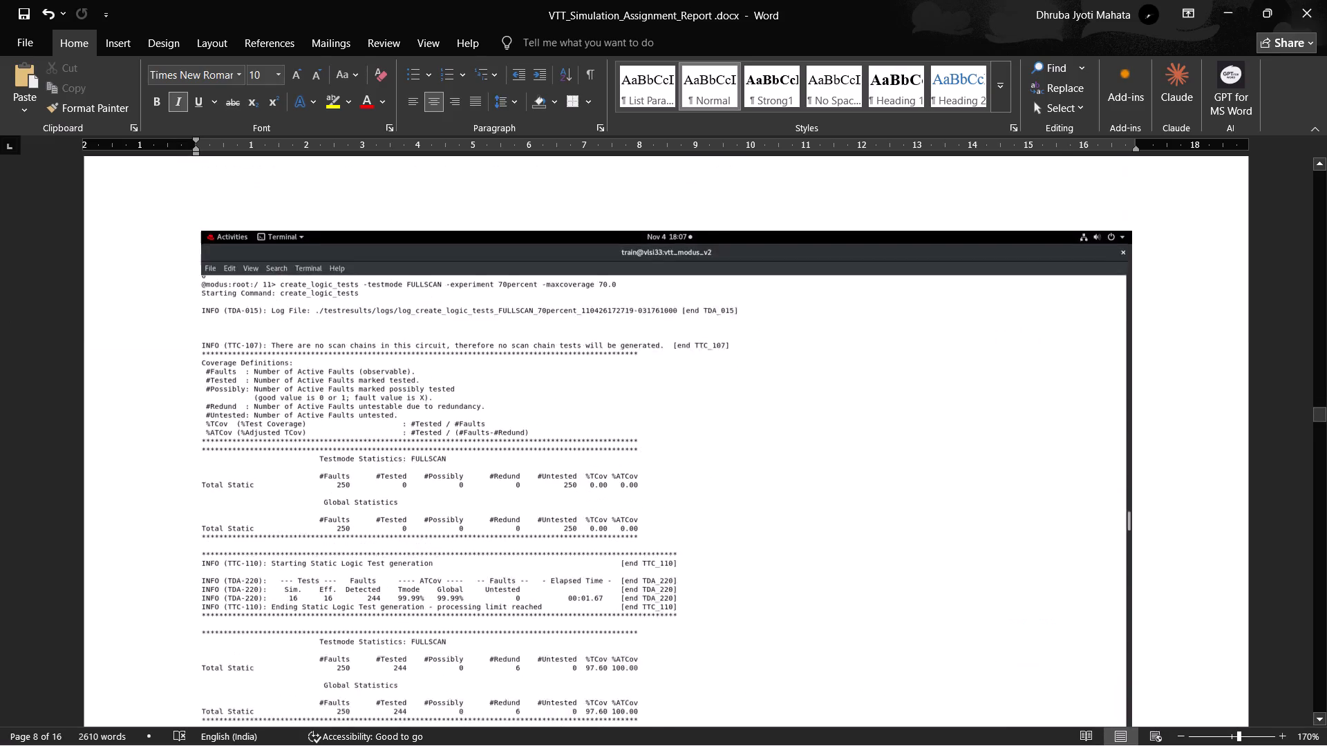
scroll(919, 637, down, 10)
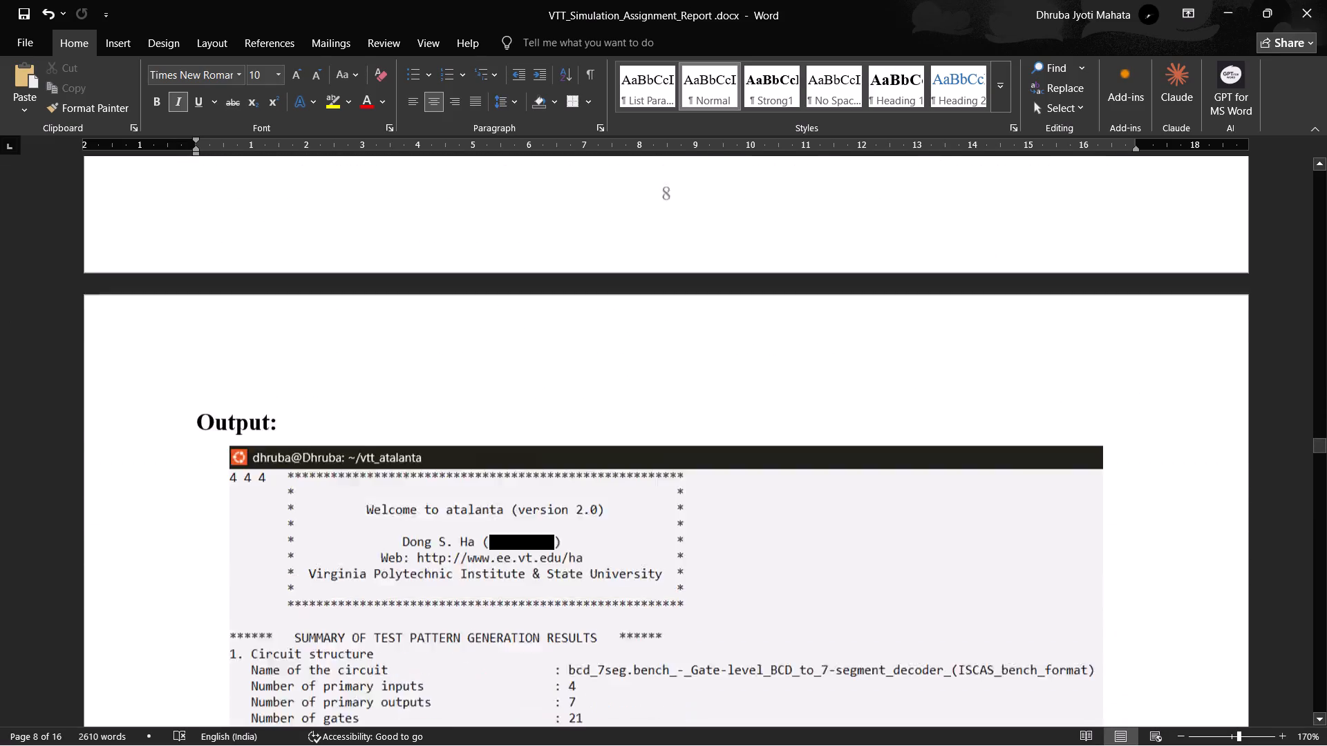
scroll(919, 637, down, 5)
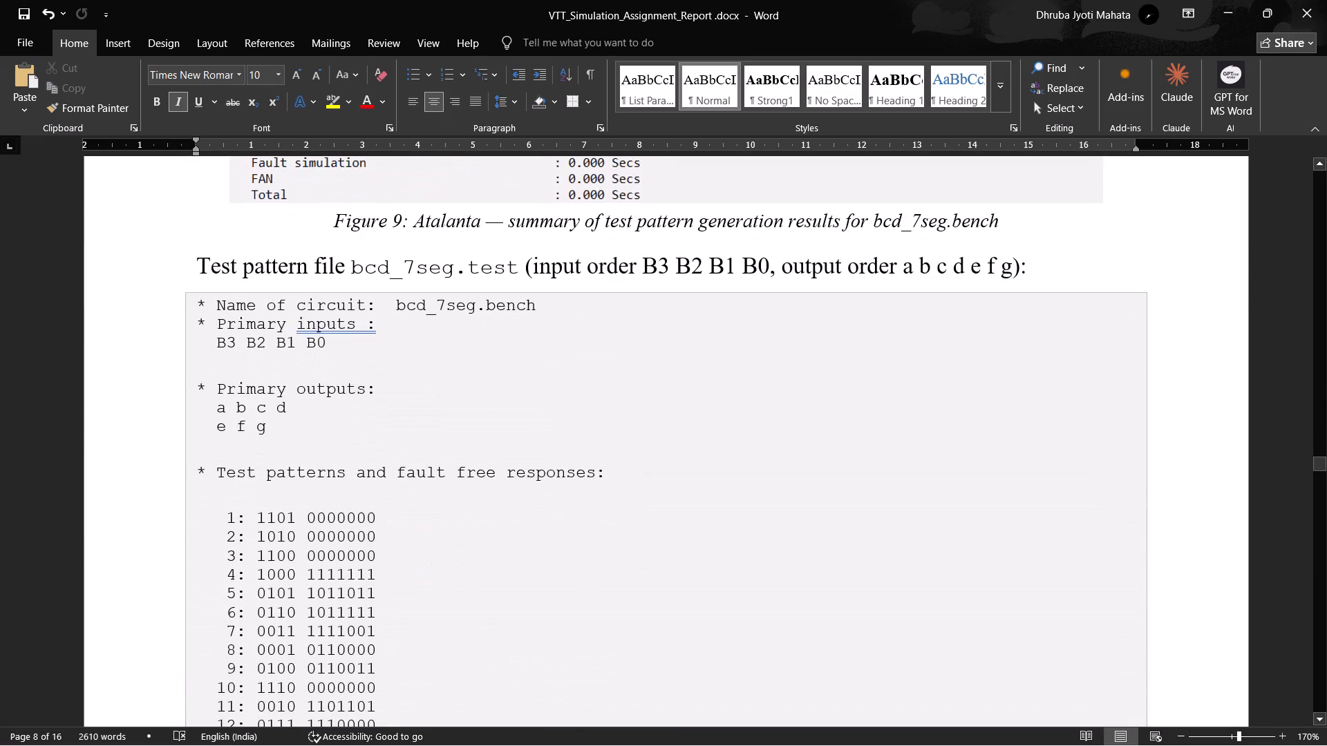
scroll(919, 637, down, 1)
scroll(919, 637, up, 1)
click(912, 602)
scroll(822, 586, down, 2)
scroll(423, 450, down, 3)
scroll(422, 450, up, 3)
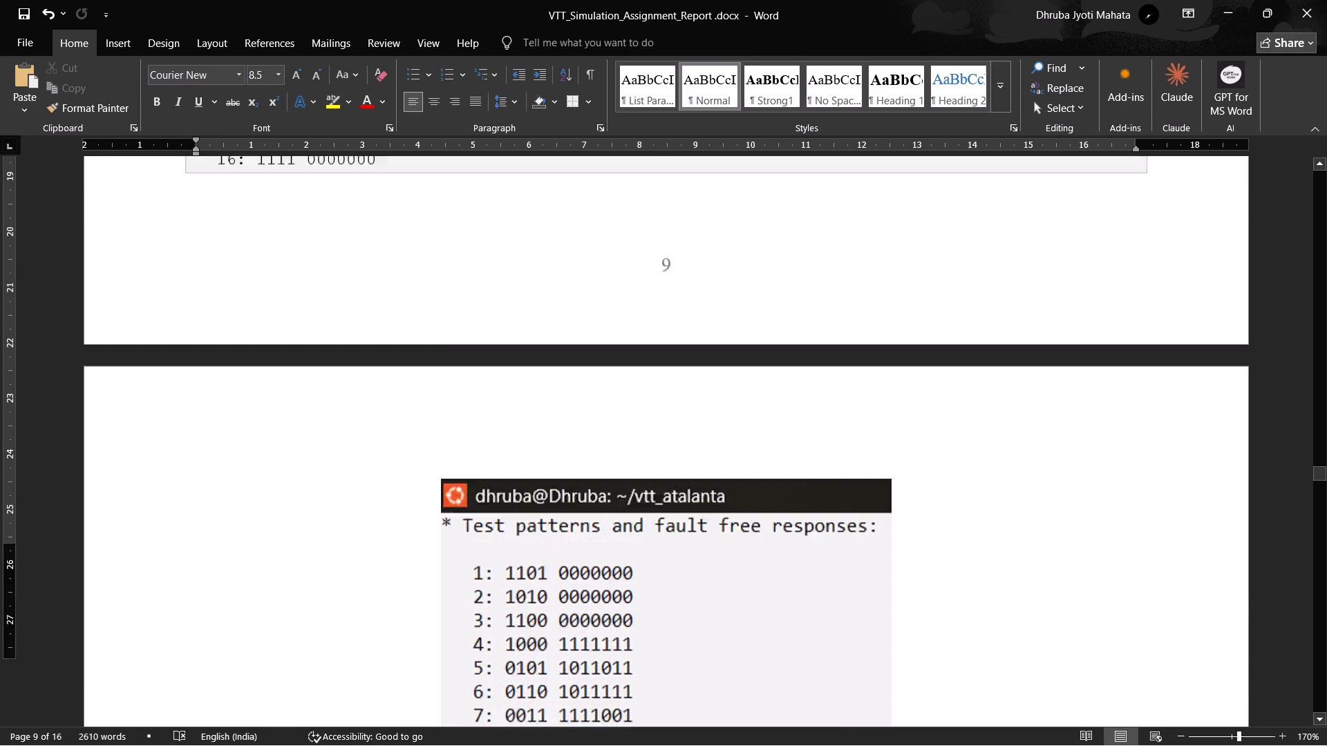
Delete the typed "Test patterns and fault free responses" heading and its 16 patterns from the bcd_7seg.test text block, including the blank line above.
scroll(422, 450, up, 1)
drag(384, 640, 146, 291)
click(146, 291)
key(BackSpace)
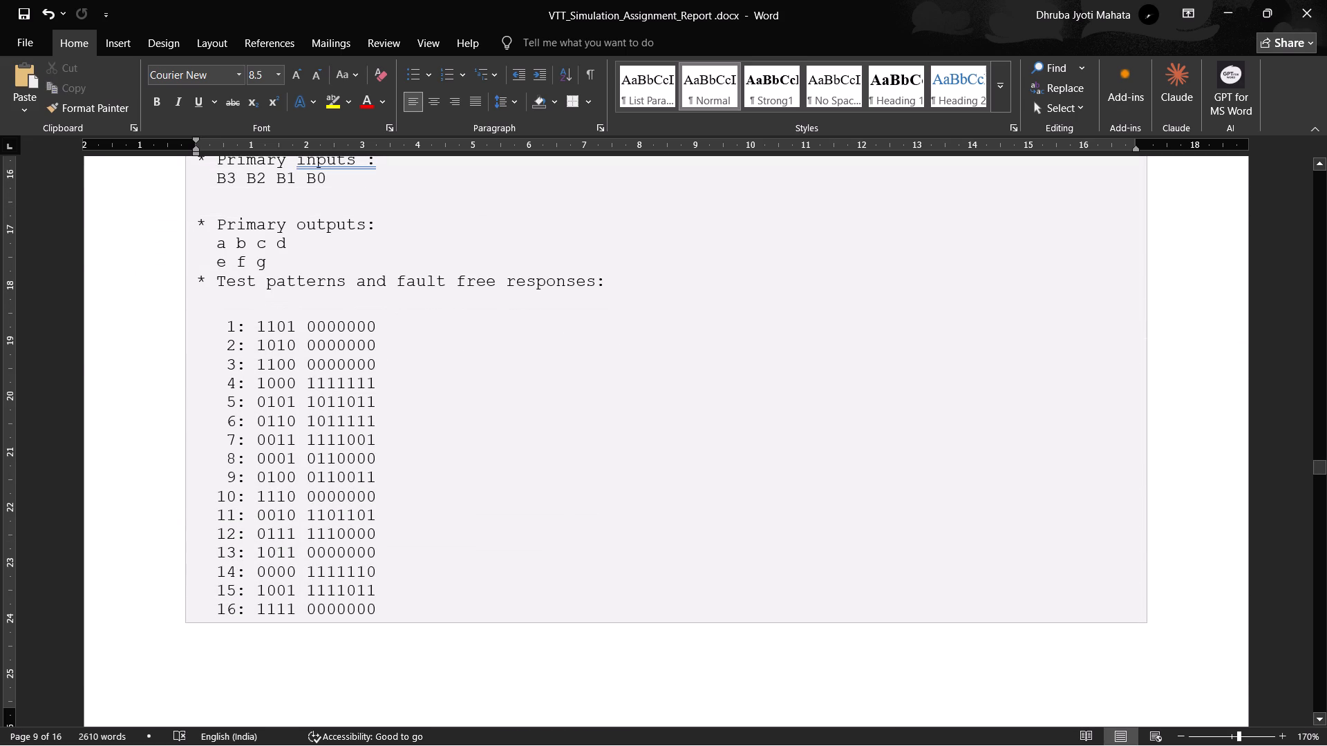
key(Delete)
key(Delete)
key(Delete)
key(Delete)
key(Delete)
key(Delete)
key(Delete)
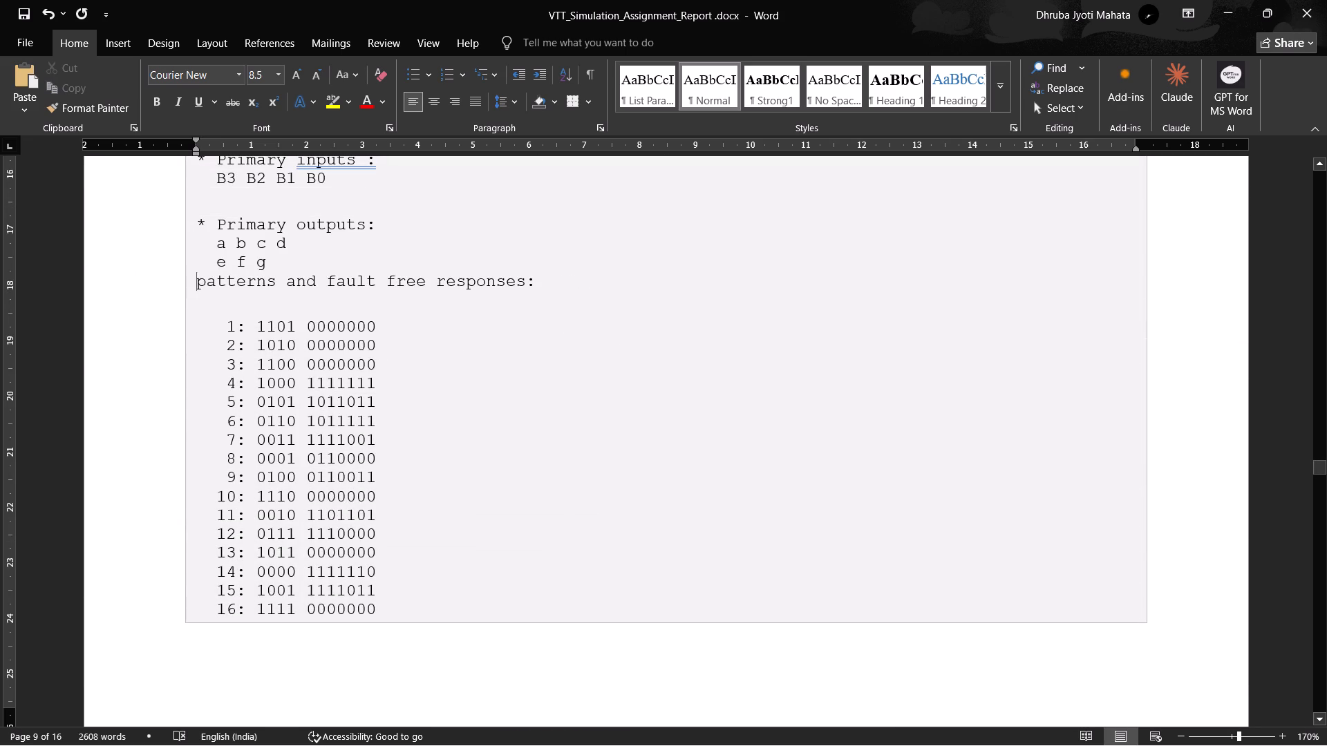
drag(384, 611, 172, 285)
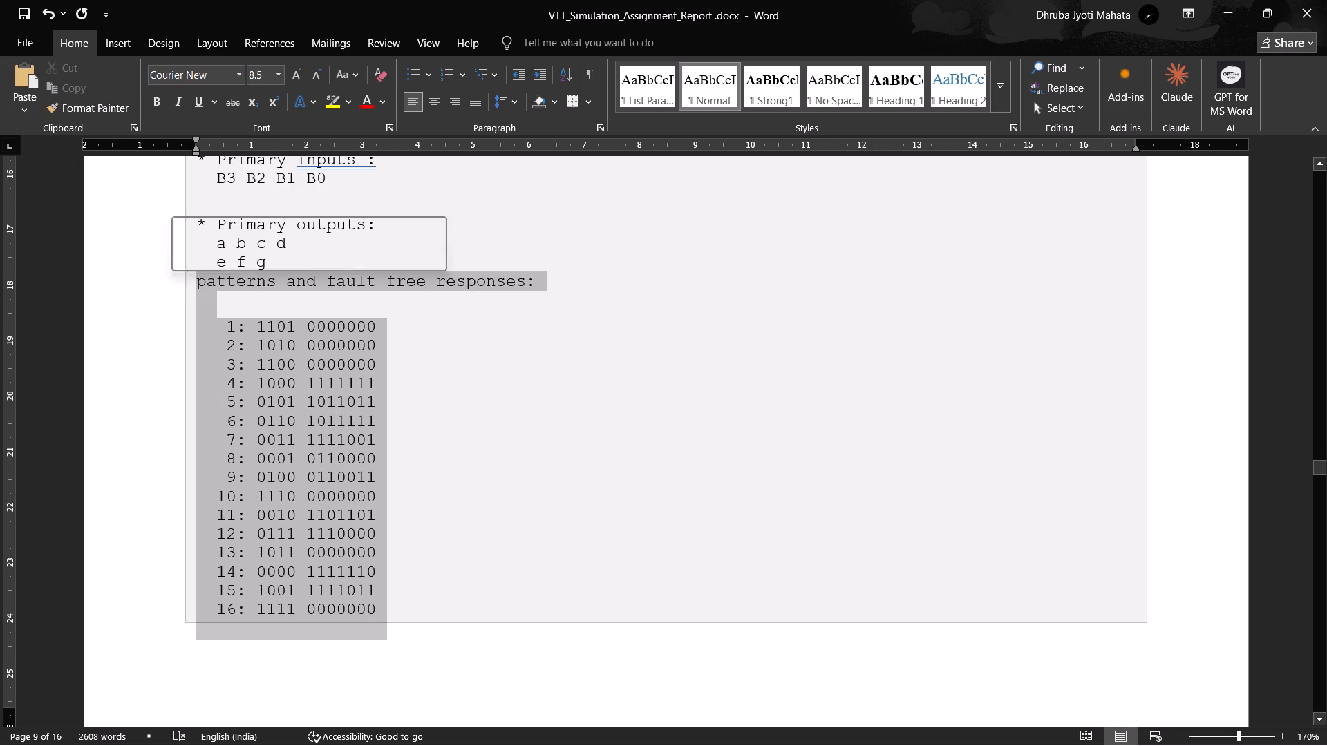
key(BackSpace)
Join the two lines of primary output names into a single line reading "a b c d e f g".
scroll(592, 396, up, 4)
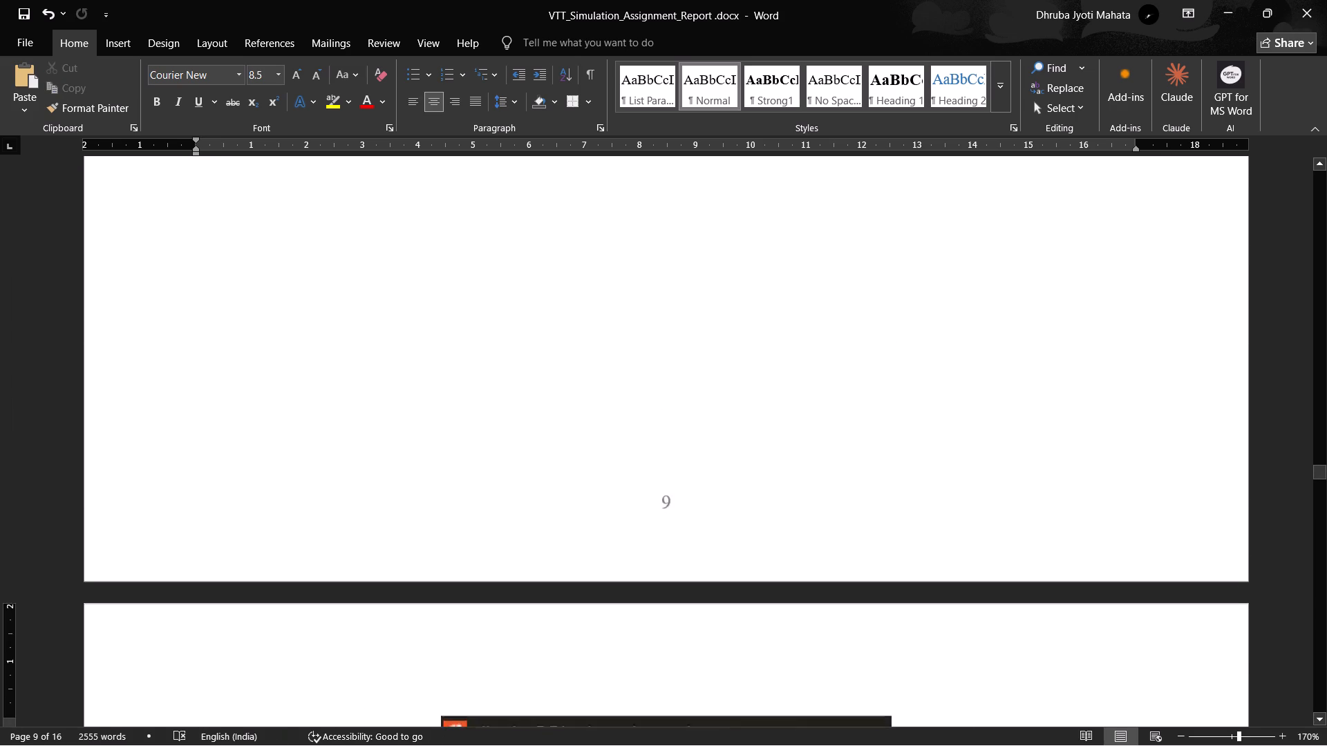
scroll(605, 400, up, 2)
click(212, 520)
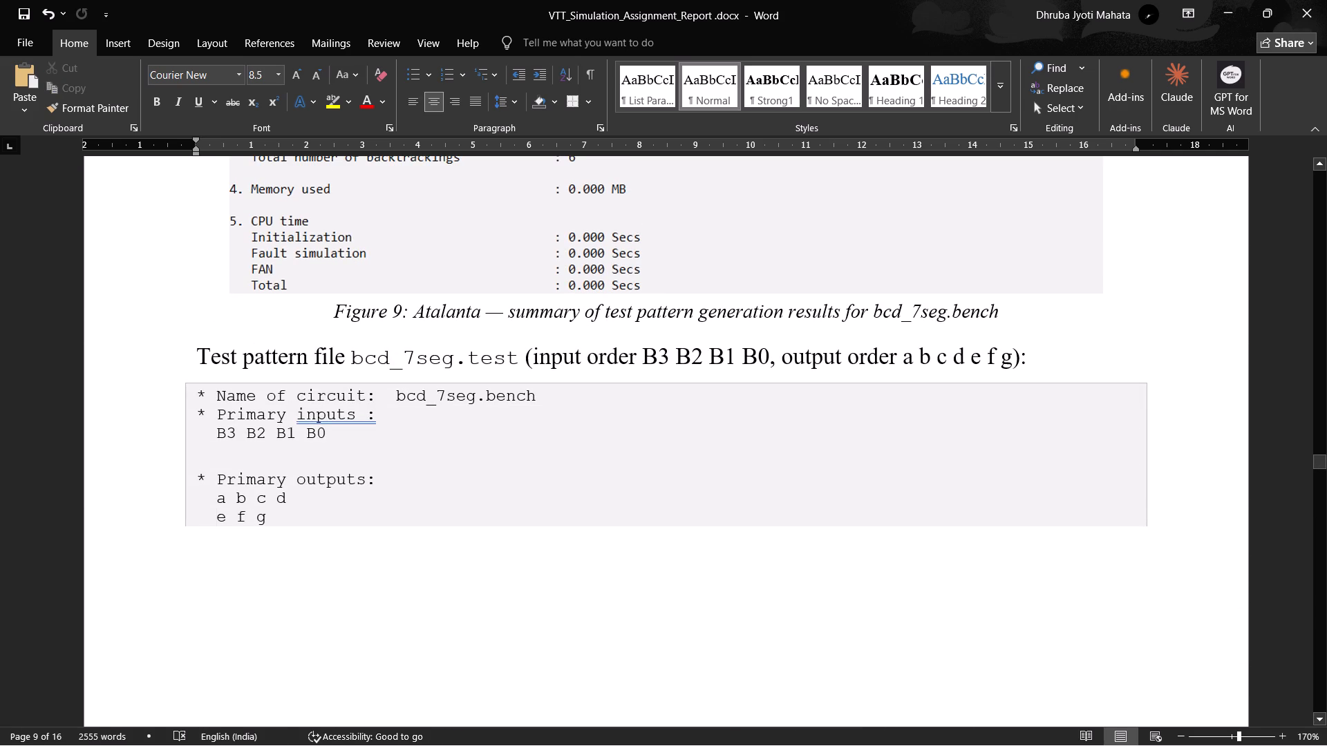
key(BackSpace)
key(BackSpace)
key(BackSpace)
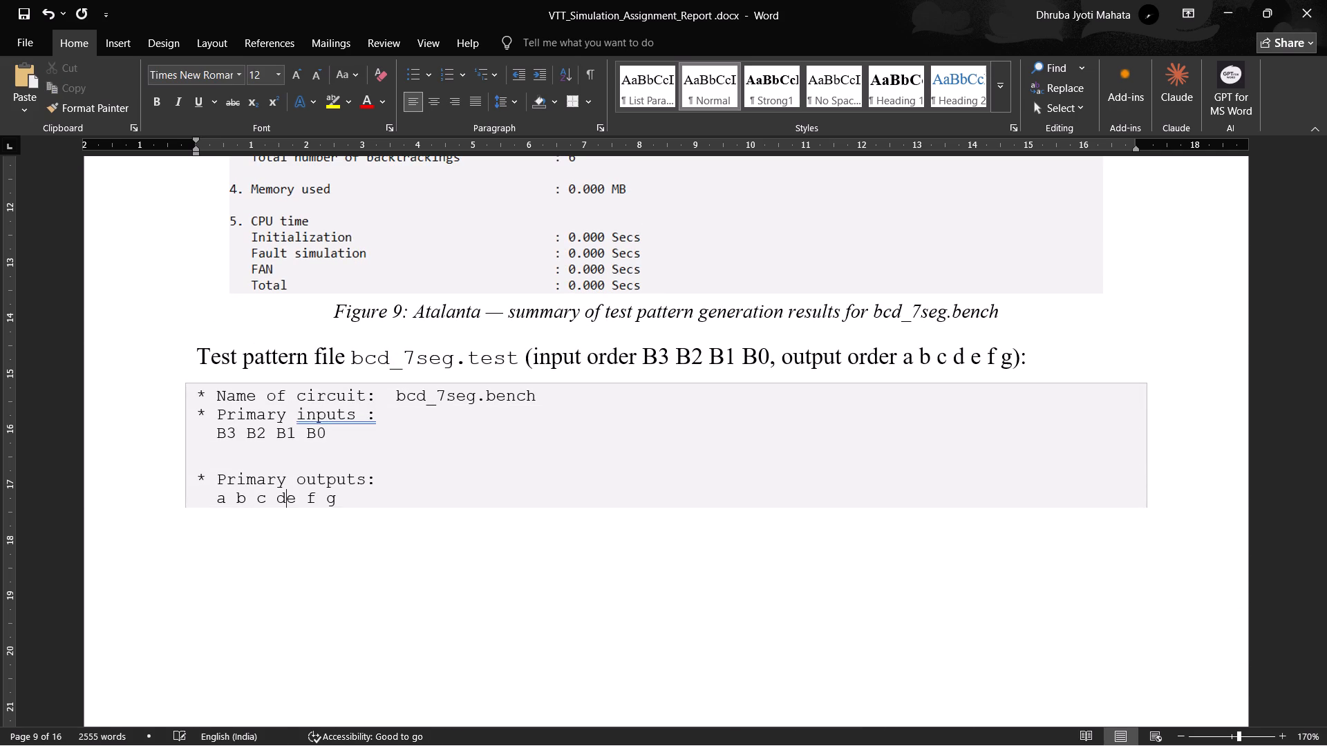
key(space)
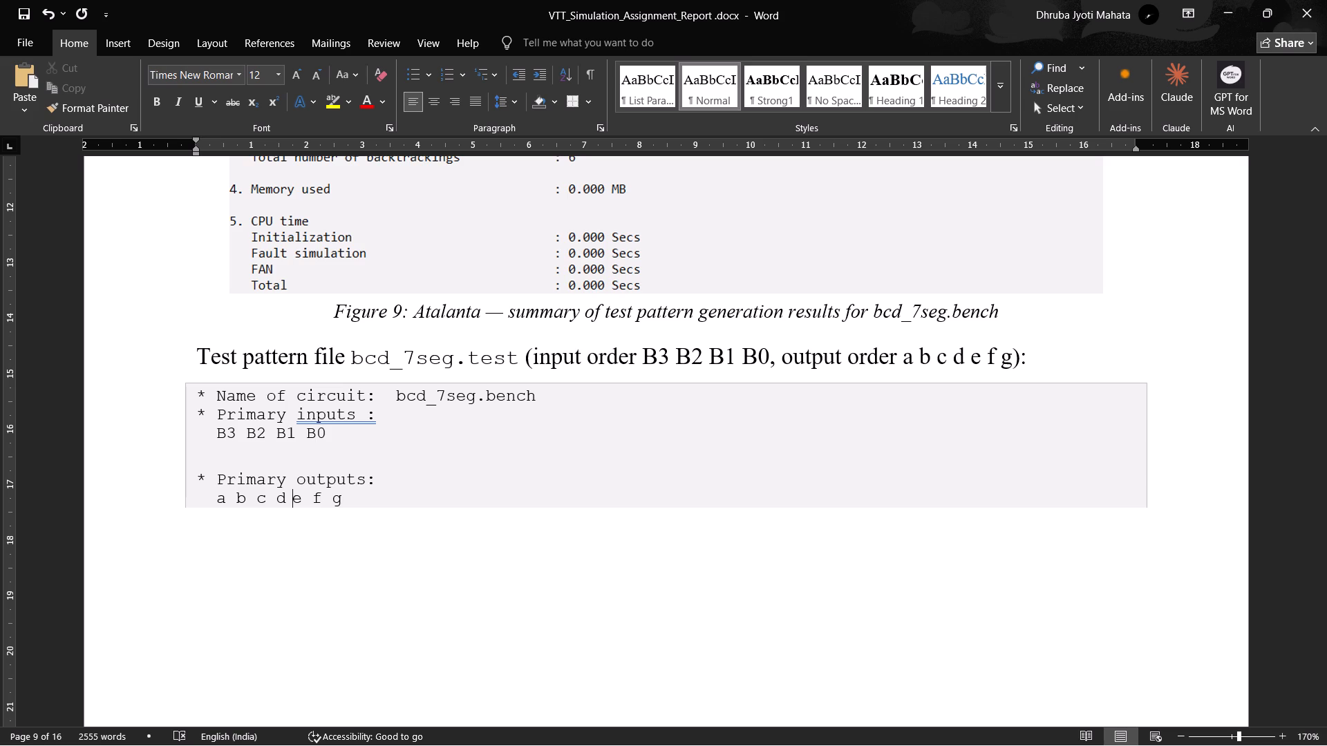
key(space)
Move the output names "a b c d e f g" up onto the "Primary outputs:" line, separated by a space.
click(211, 520)
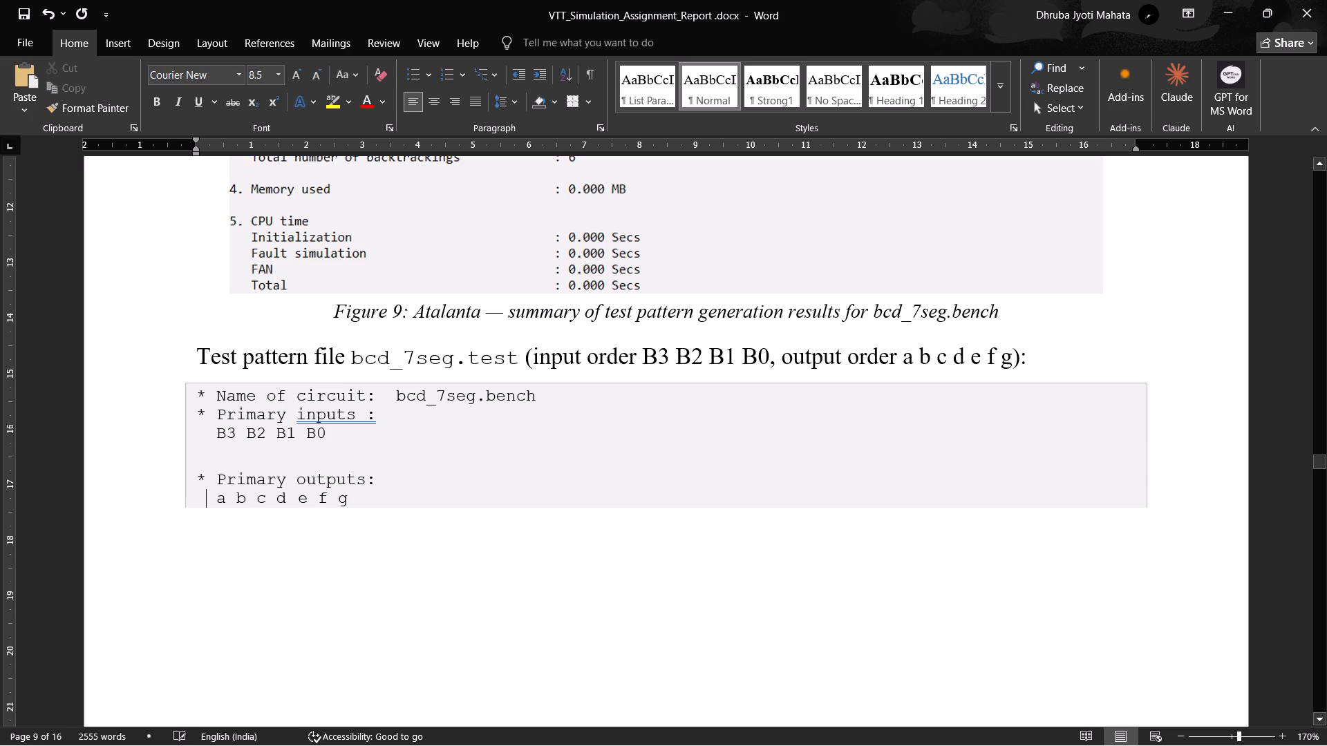
drag(370, 499, 241, 501)
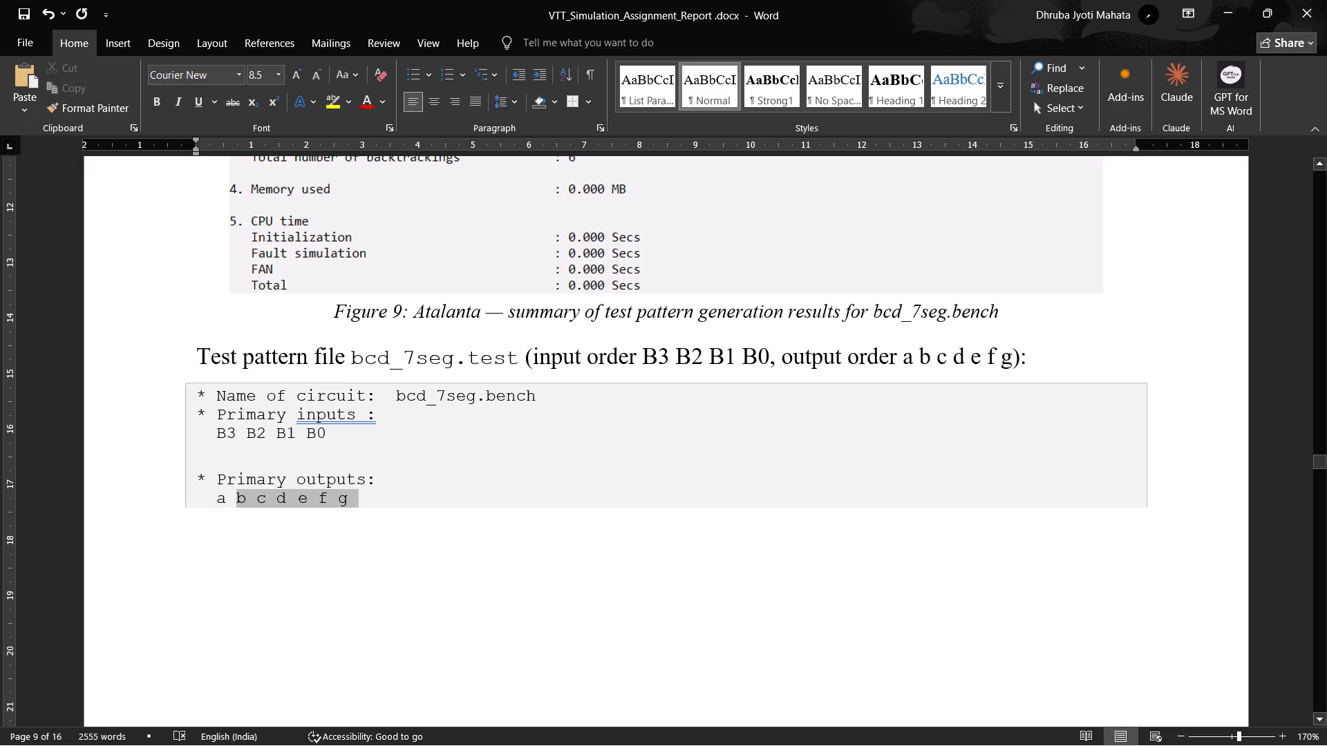
drag(241, 501, 218, 490)
key(ctrl+x)
click(453, 483)
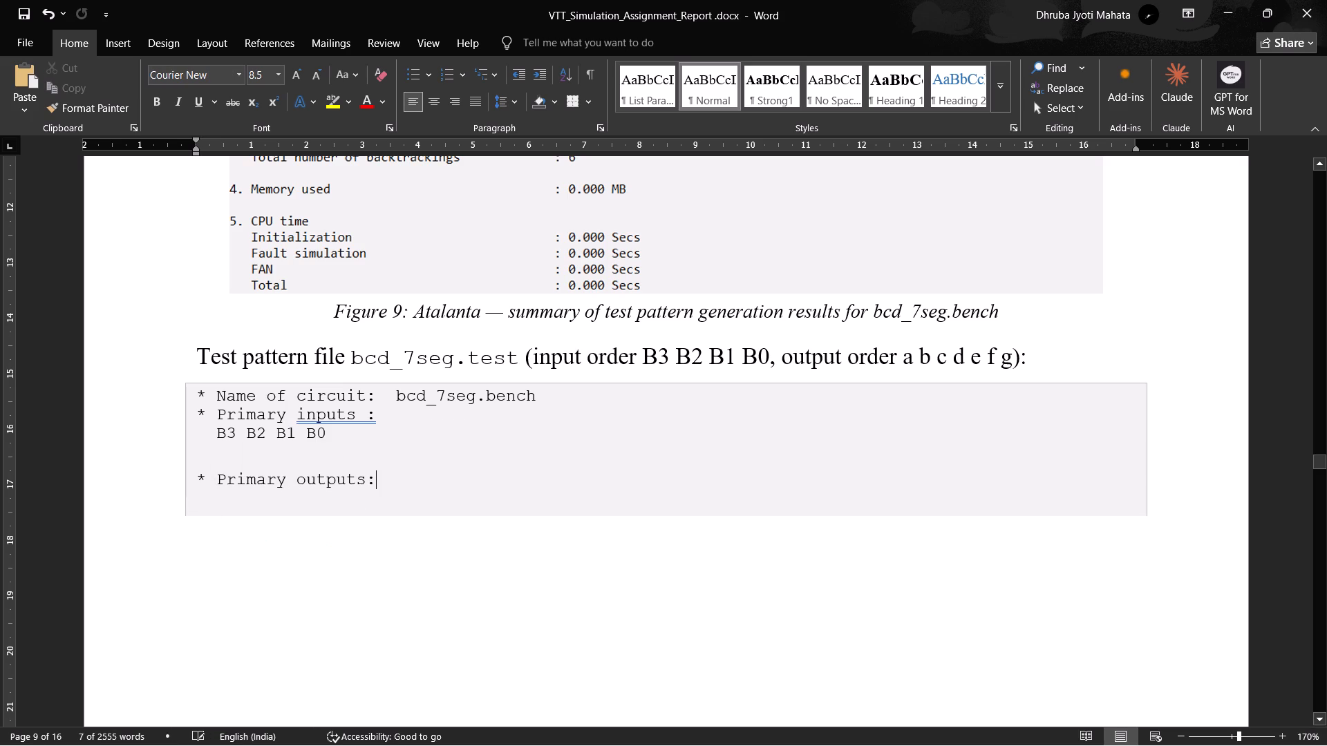
key(space)
key(ctrl+v)
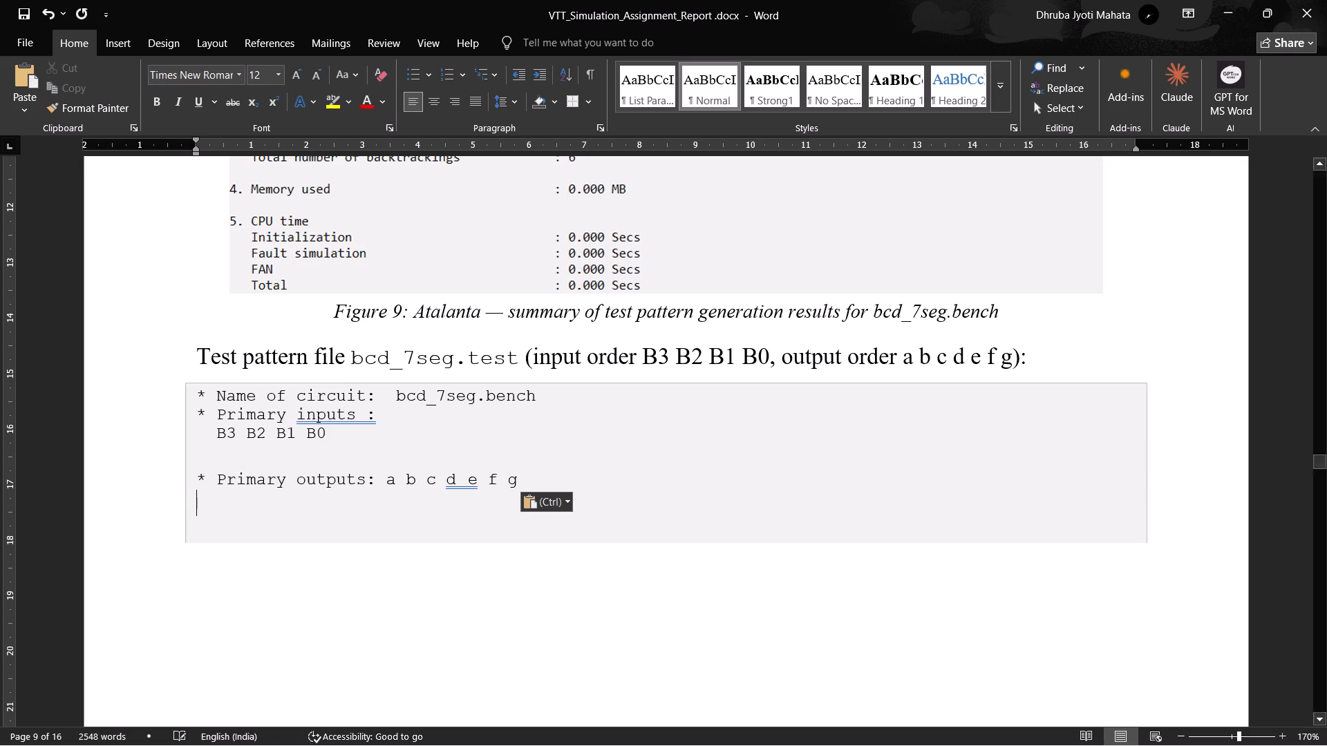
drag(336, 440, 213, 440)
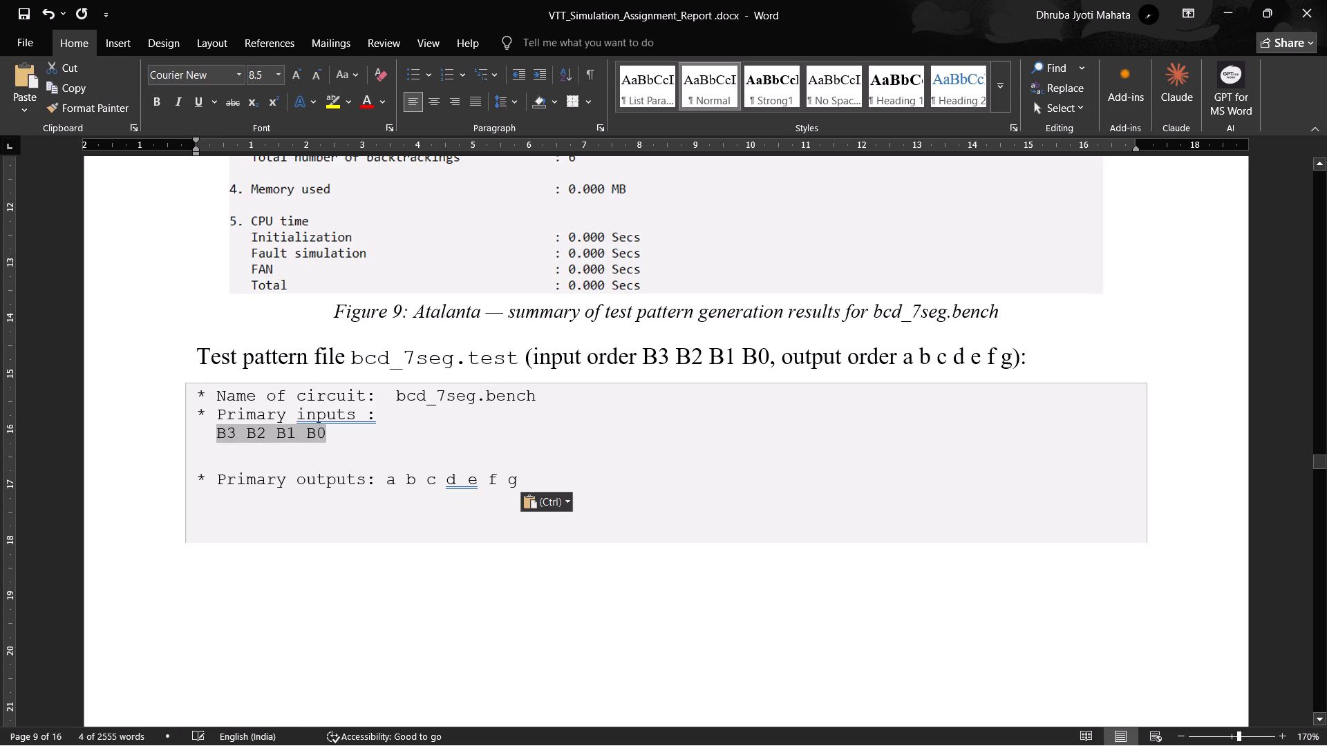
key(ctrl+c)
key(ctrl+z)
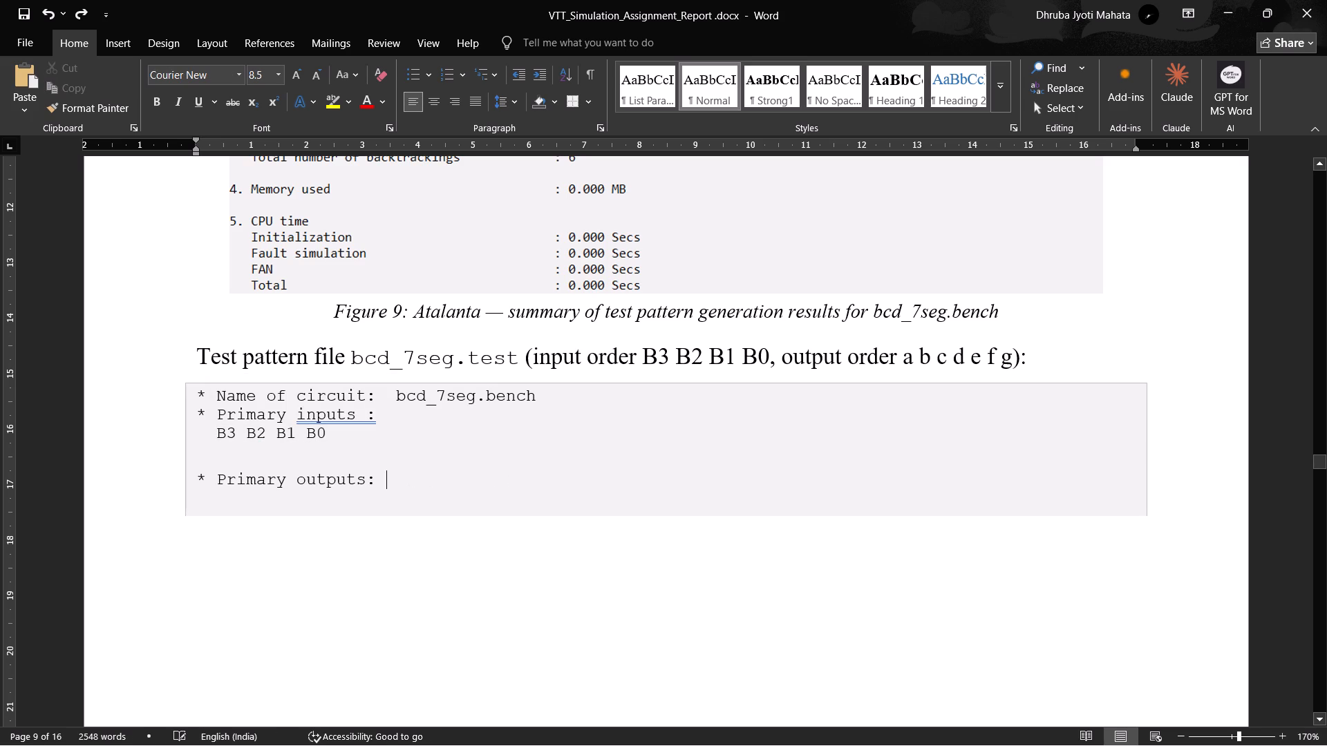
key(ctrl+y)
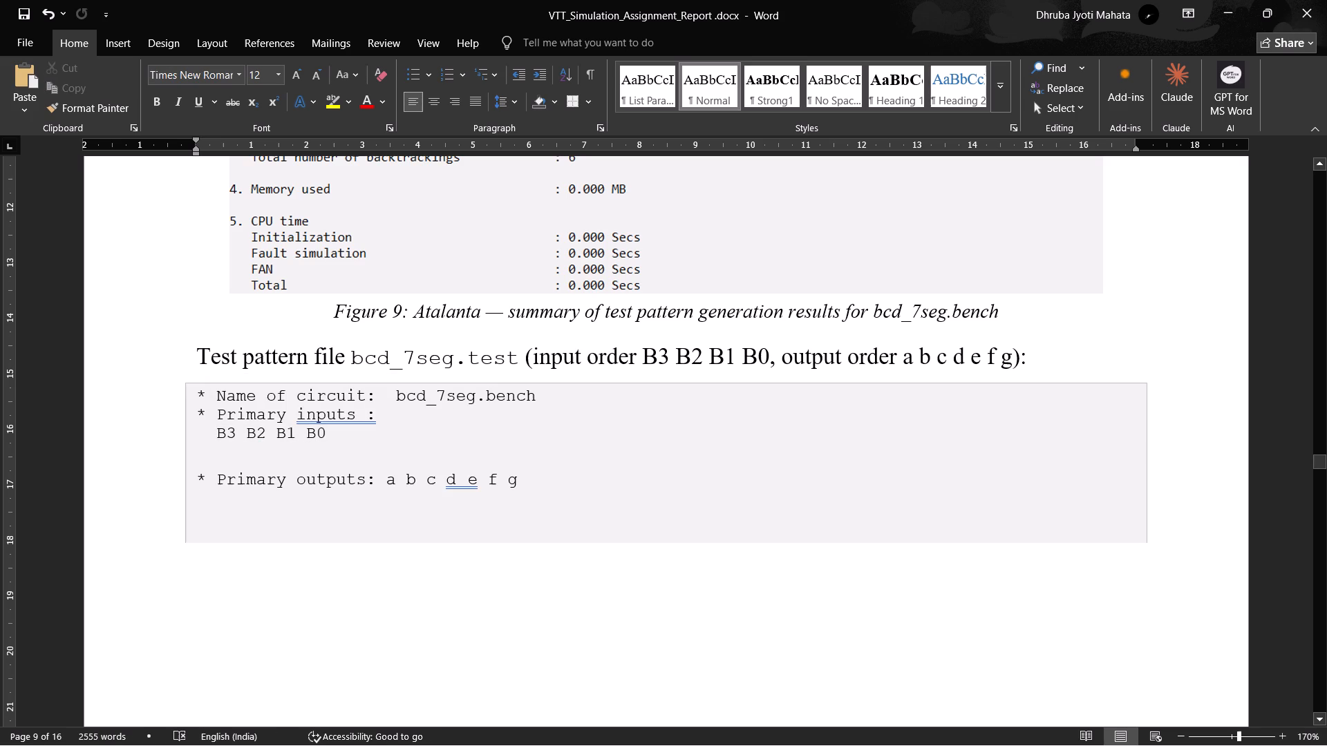
Move the input names "B3 B2 B1 B0" up onto the "Primary inputs :" line, two spaces after the colon.
drag(346, 434, 215, 432)
key(ctrl+x)
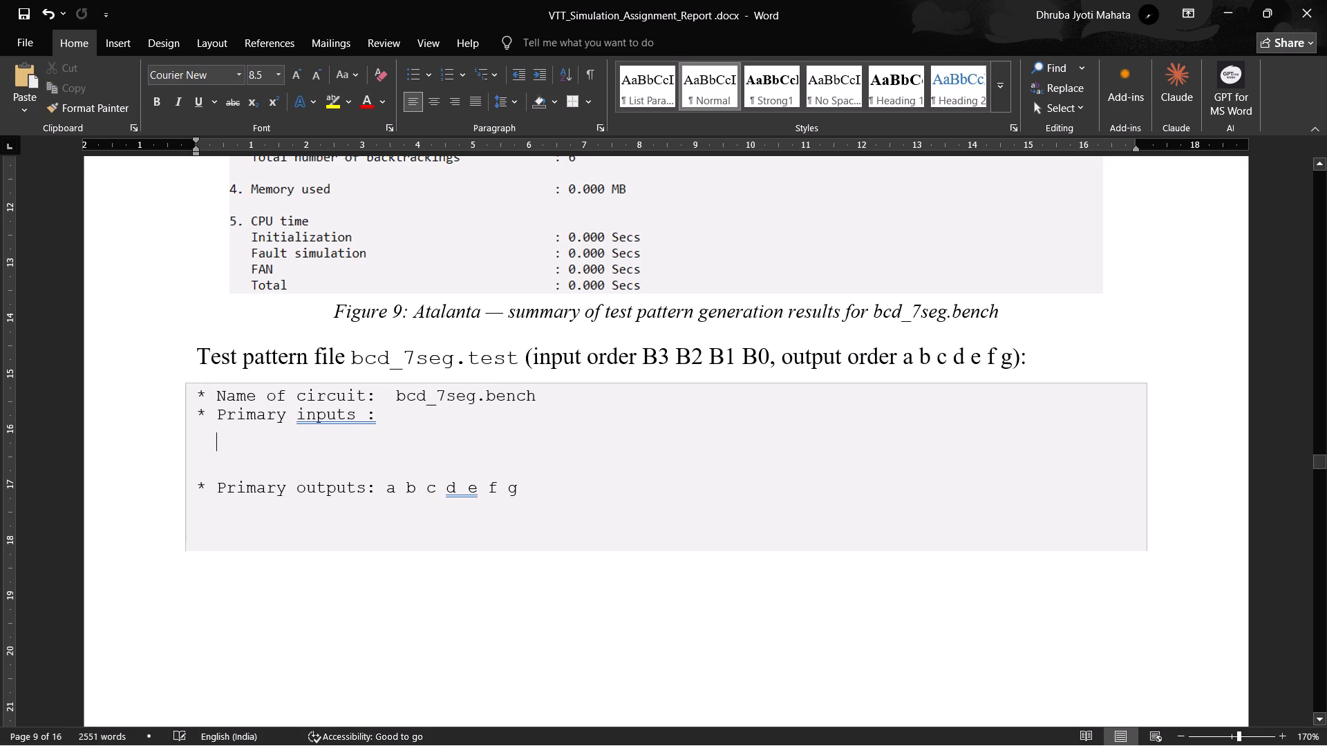
click(422, 419)
key(space)
key(space)
key(ctrl+v)
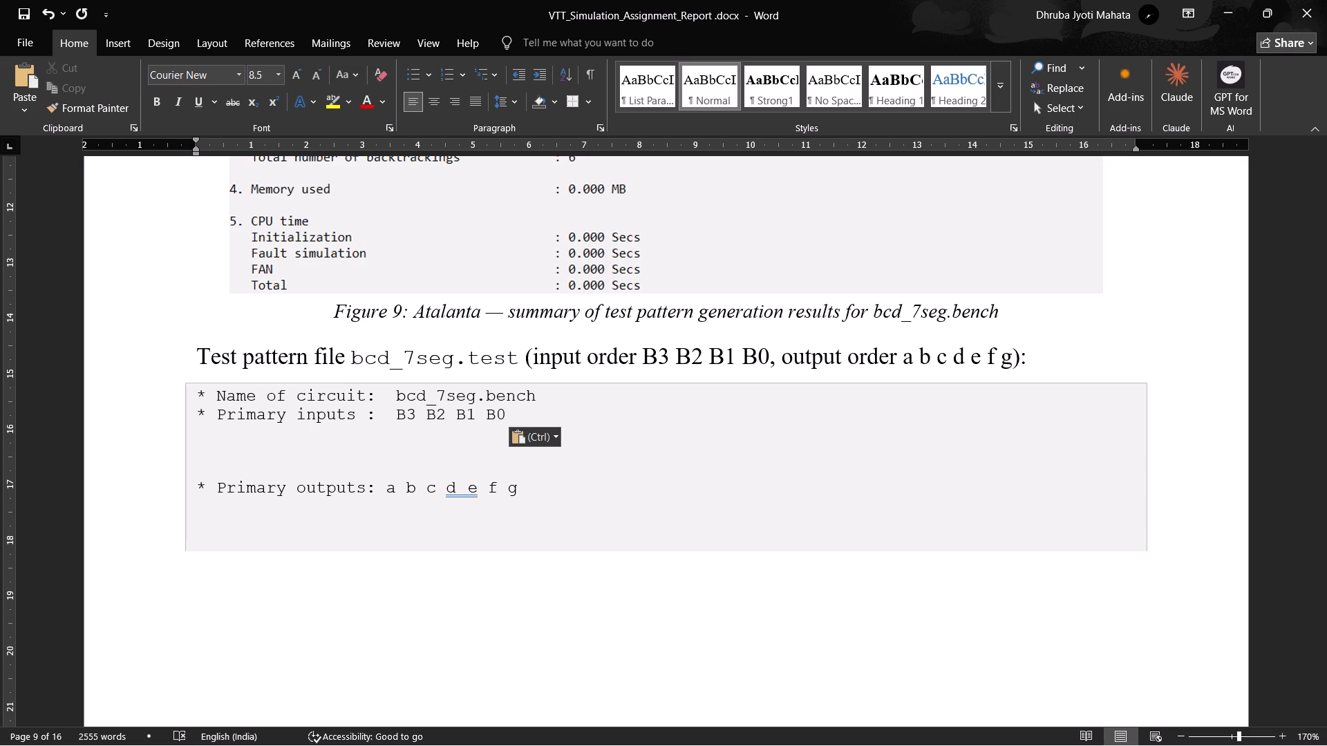
Remove the blank lines between the Primary inputs and Primary outputs lines of the text block.
click(252, 475)
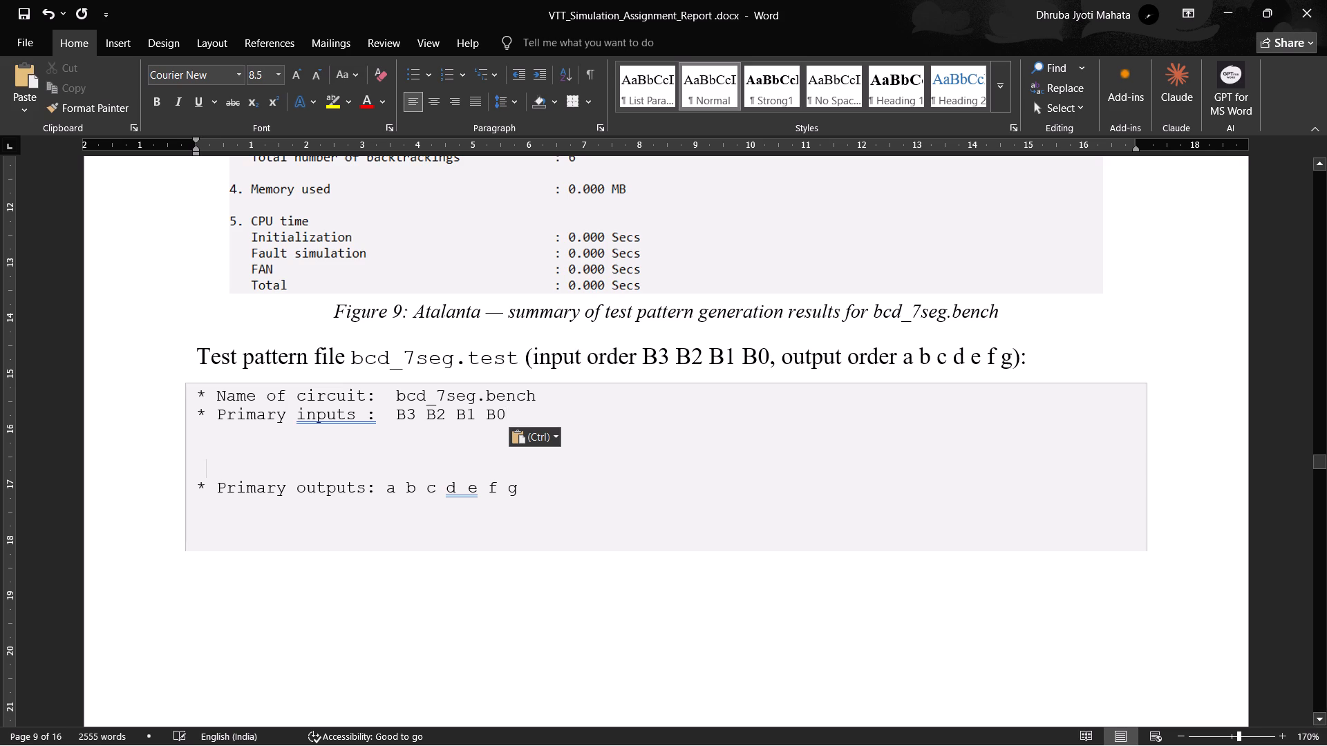
key(BackSpace)
key(BackSpace)
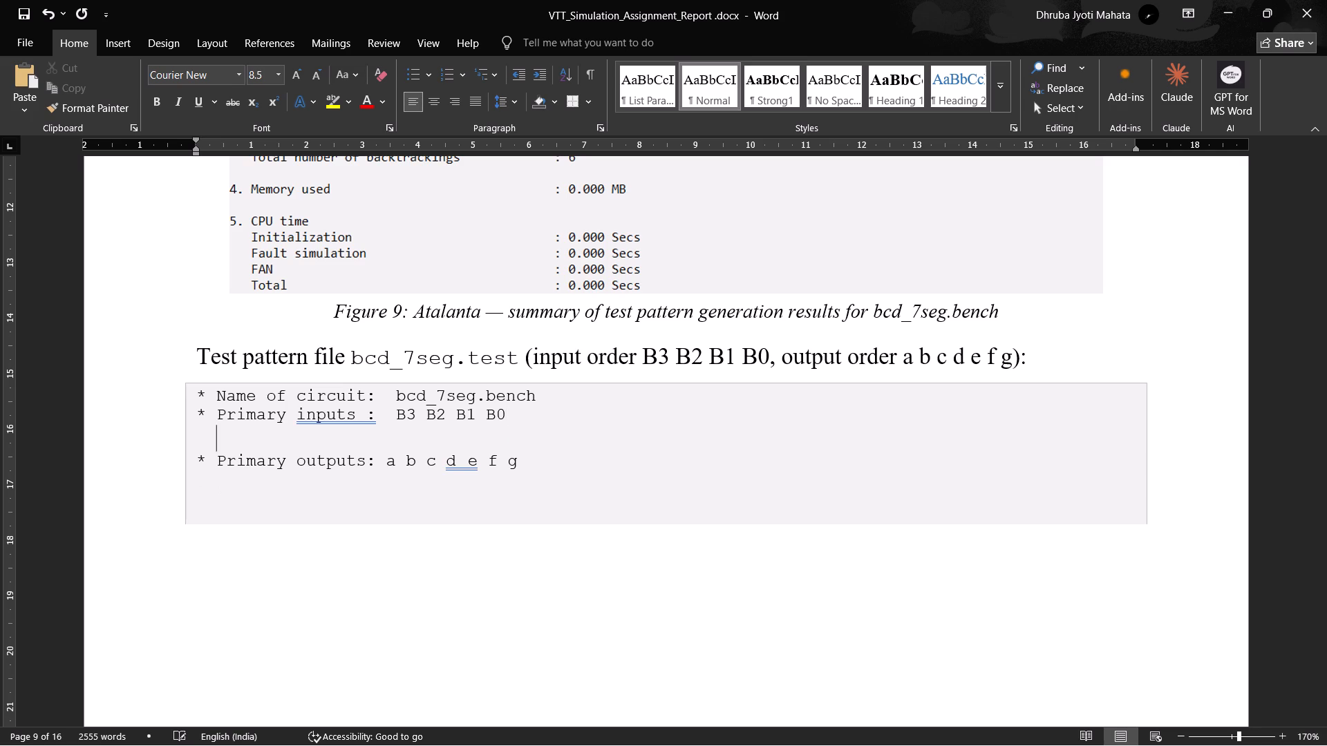
key(BackSpace)
key(BackSpace)
key(BackSpace)
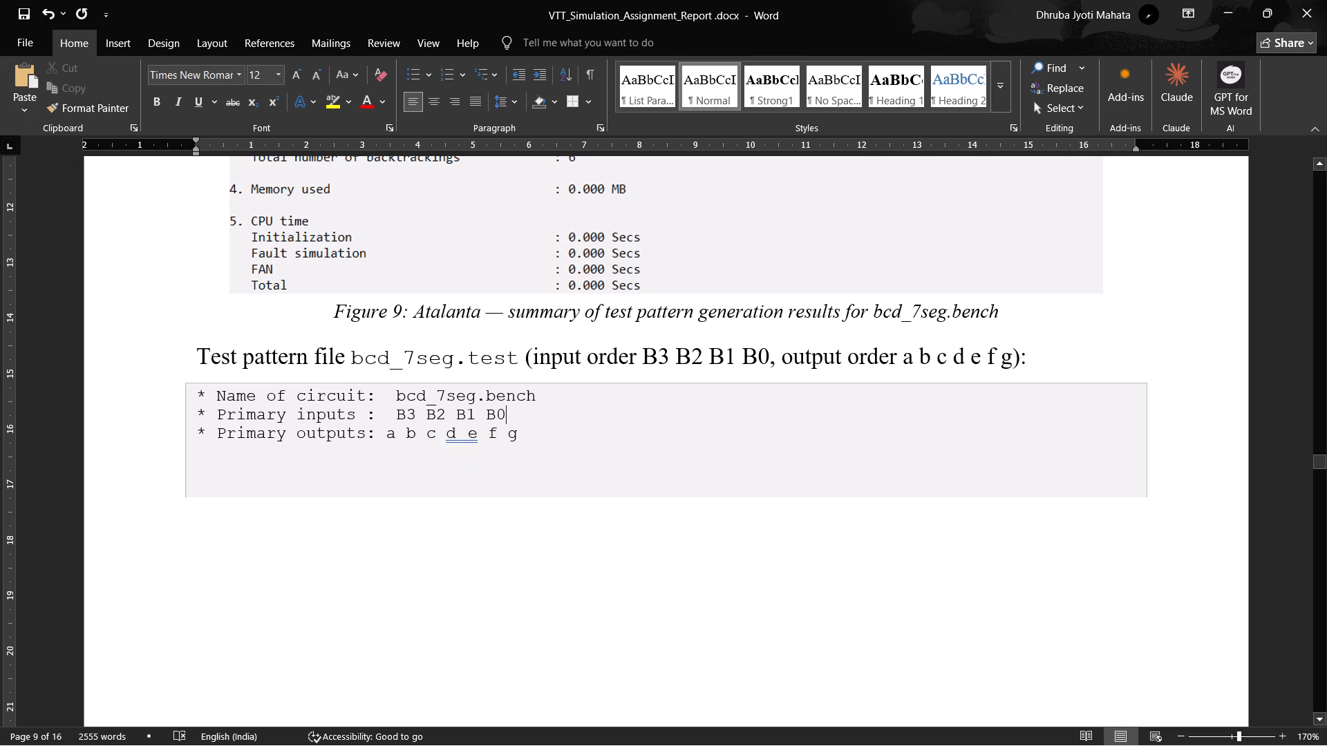
Remove the empty lines below the Primary outputs line so the Figure 10 screenshot directly follows the text block.
click(630, 482)
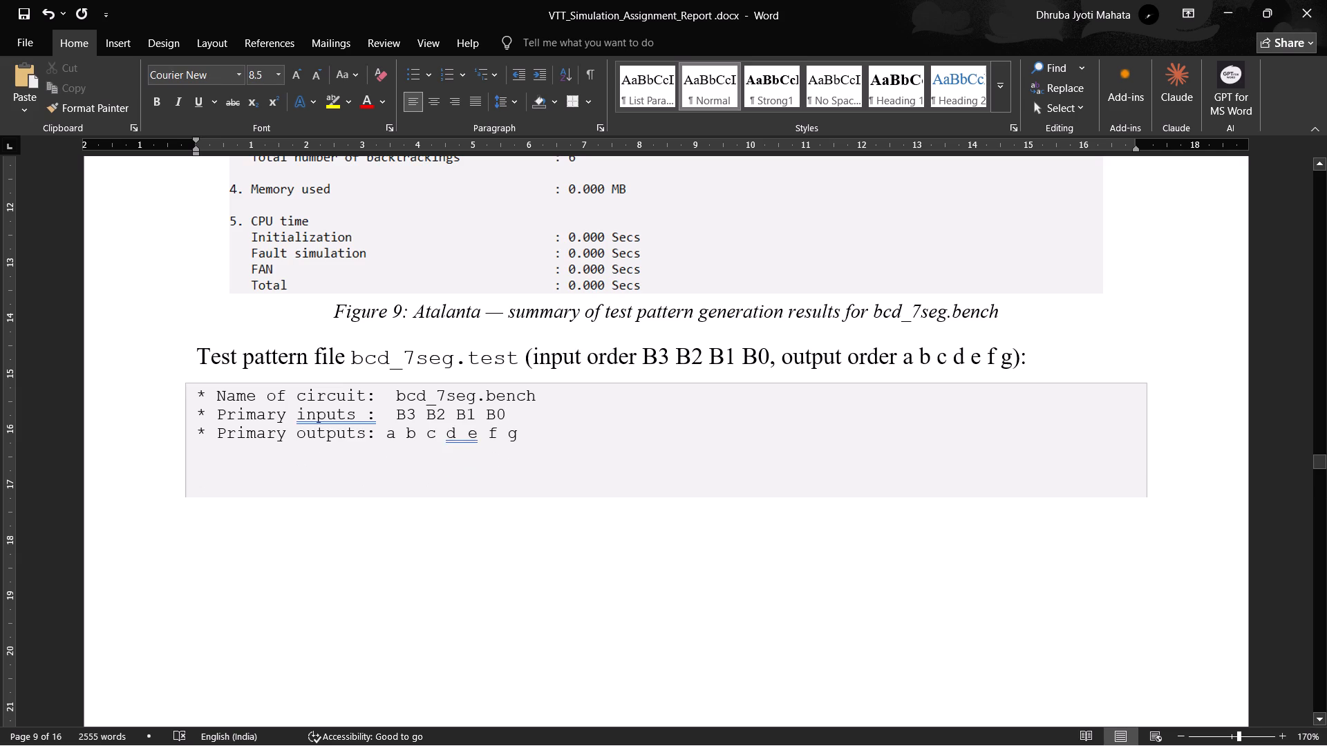
key(BackSpace)
key(BackSpace)
key(BackSpace)
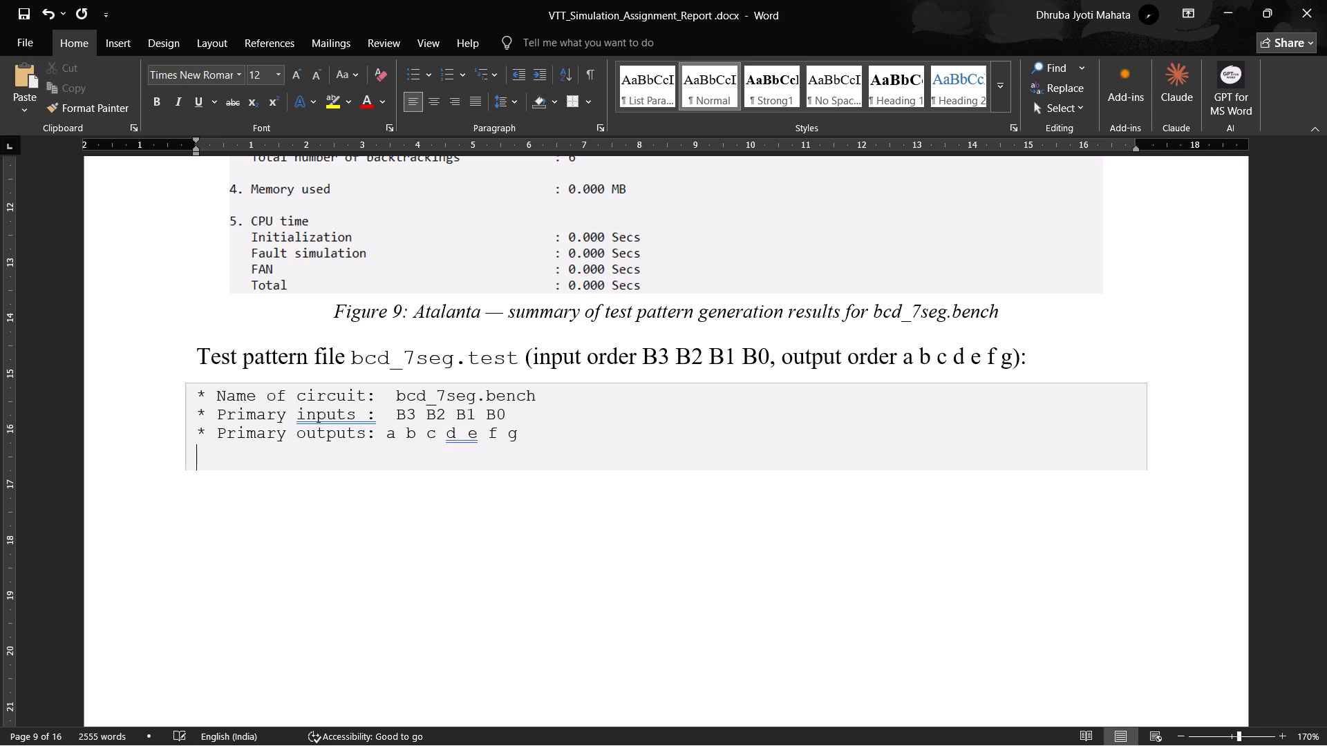
key(BackSpace)
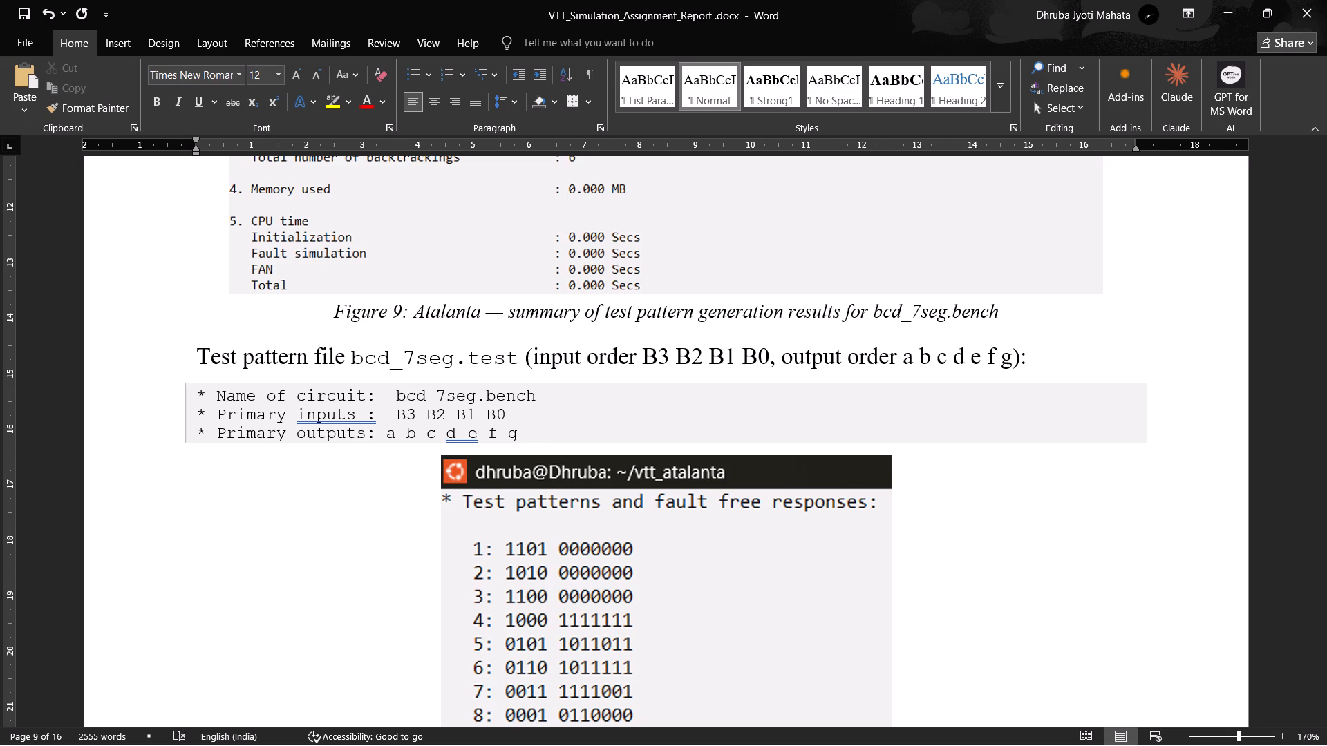
key(shift+Return)
key(BackSpace)
Insert a line break immediately before the Figure 10 test patterns screenshot.
click(1178, 448)
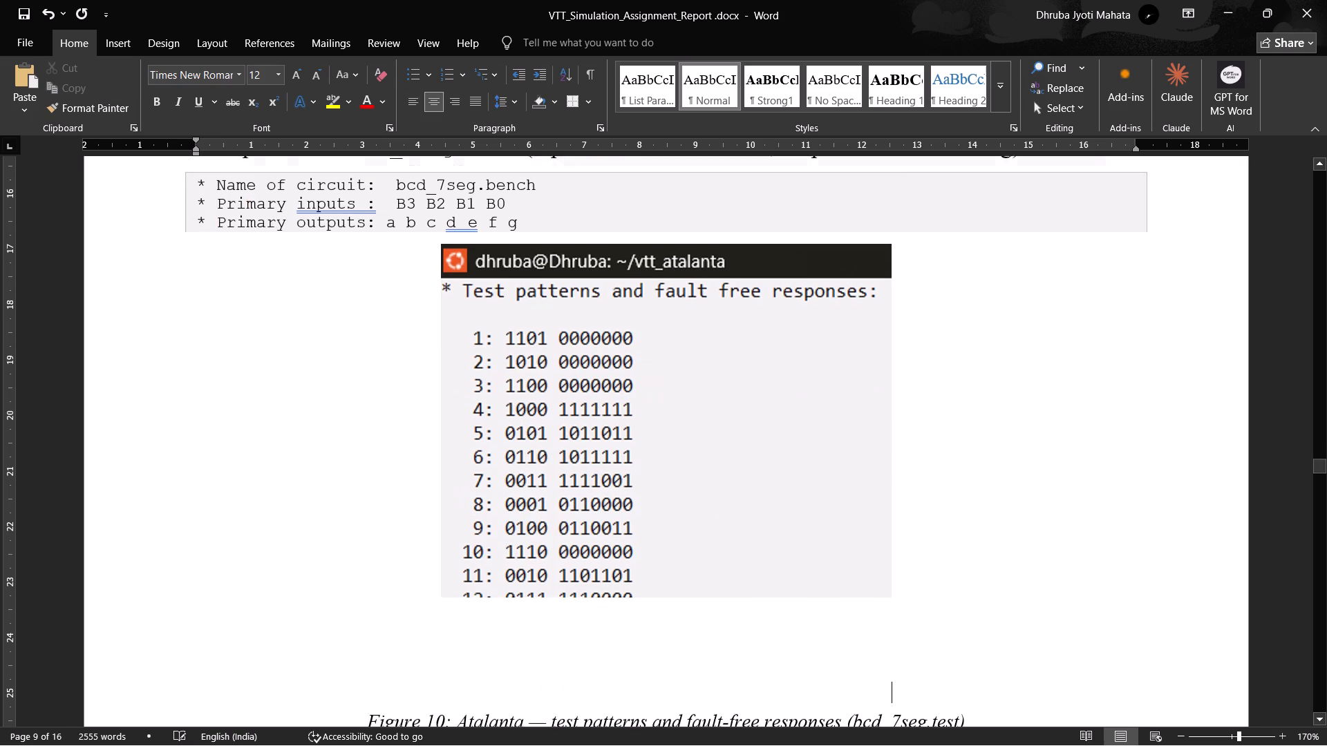
key(Left)
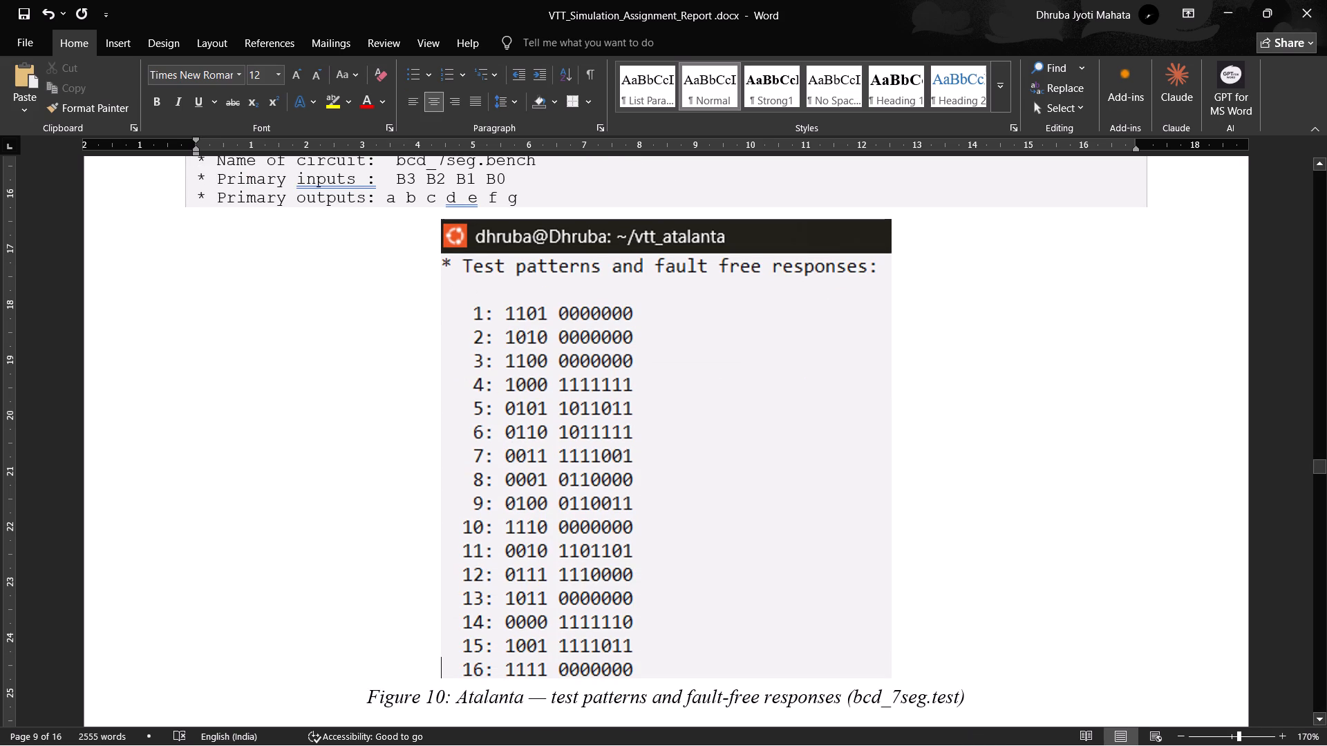
key(shift+Return)
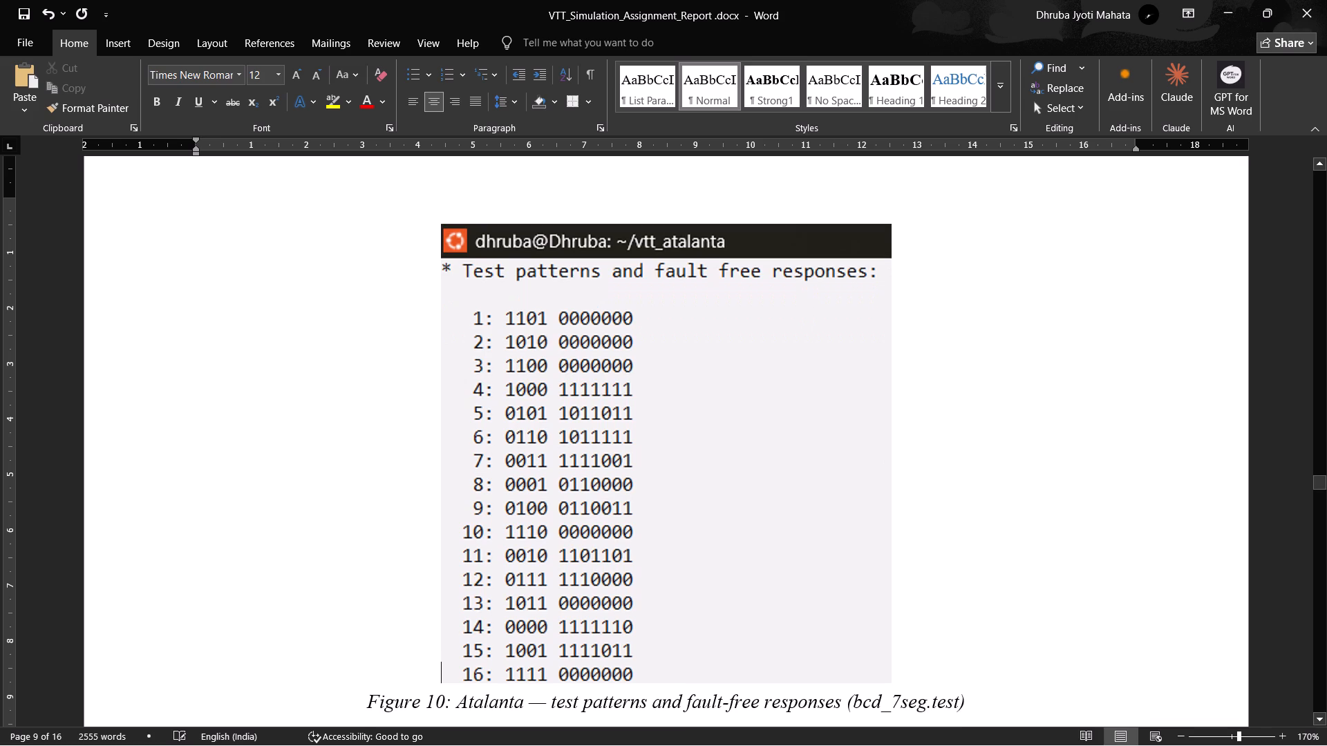
Insert a line break at the end of the "Test pattern file bcd_7seg.test" sentence above the text block.
scroll(941, 682, up, 3)
scroll(869, 638, up, 3)
scroll(641, 597, up, 1)
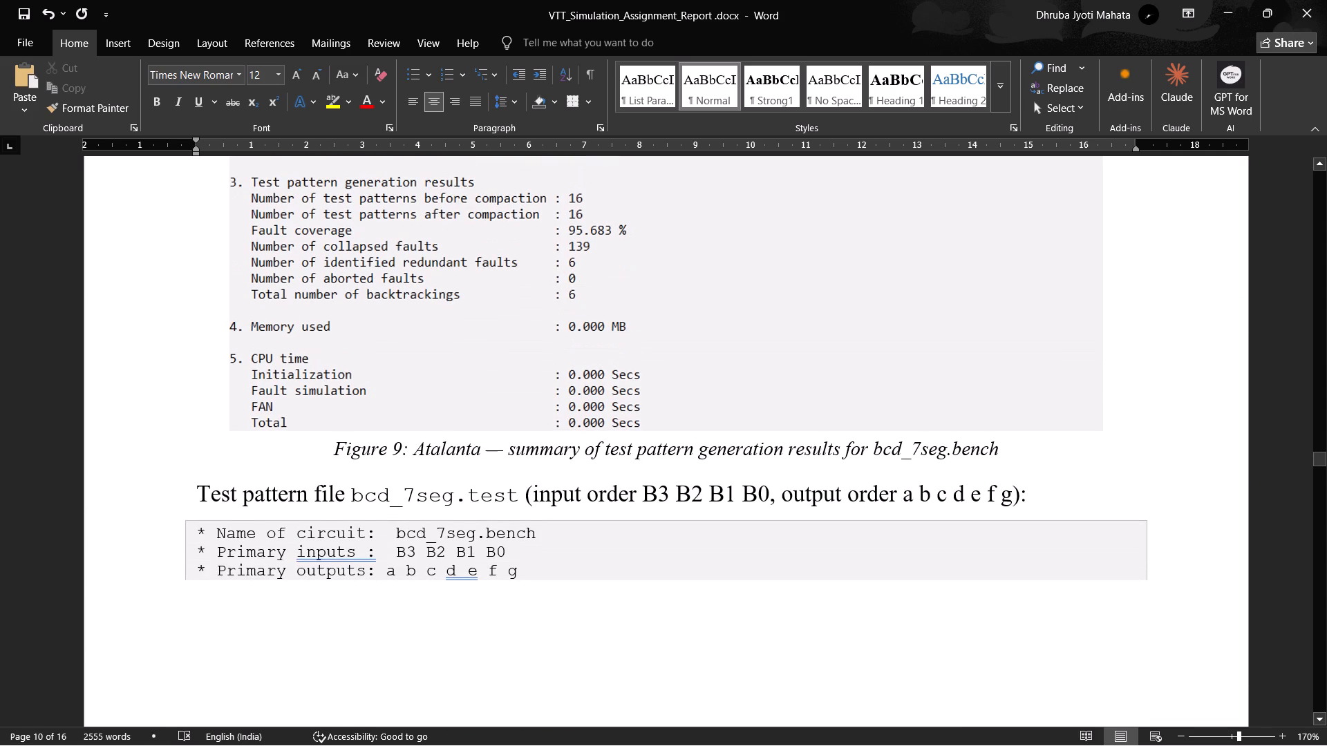
click(1066, 506)
key(shift+Return)
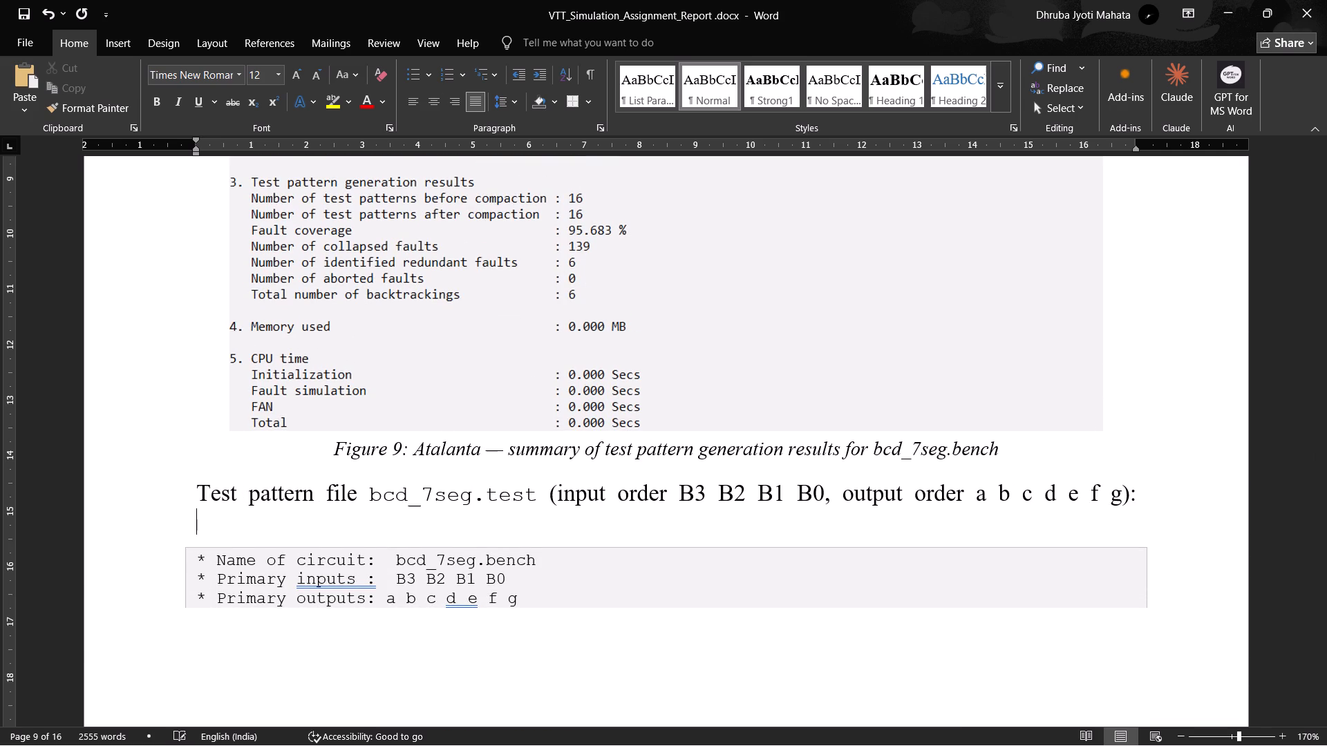
Insert a line break at the end of the Figure 9 caption to separate it from the "Test pattern file bcd_7seg.test" sentence.
click(1060, 465)
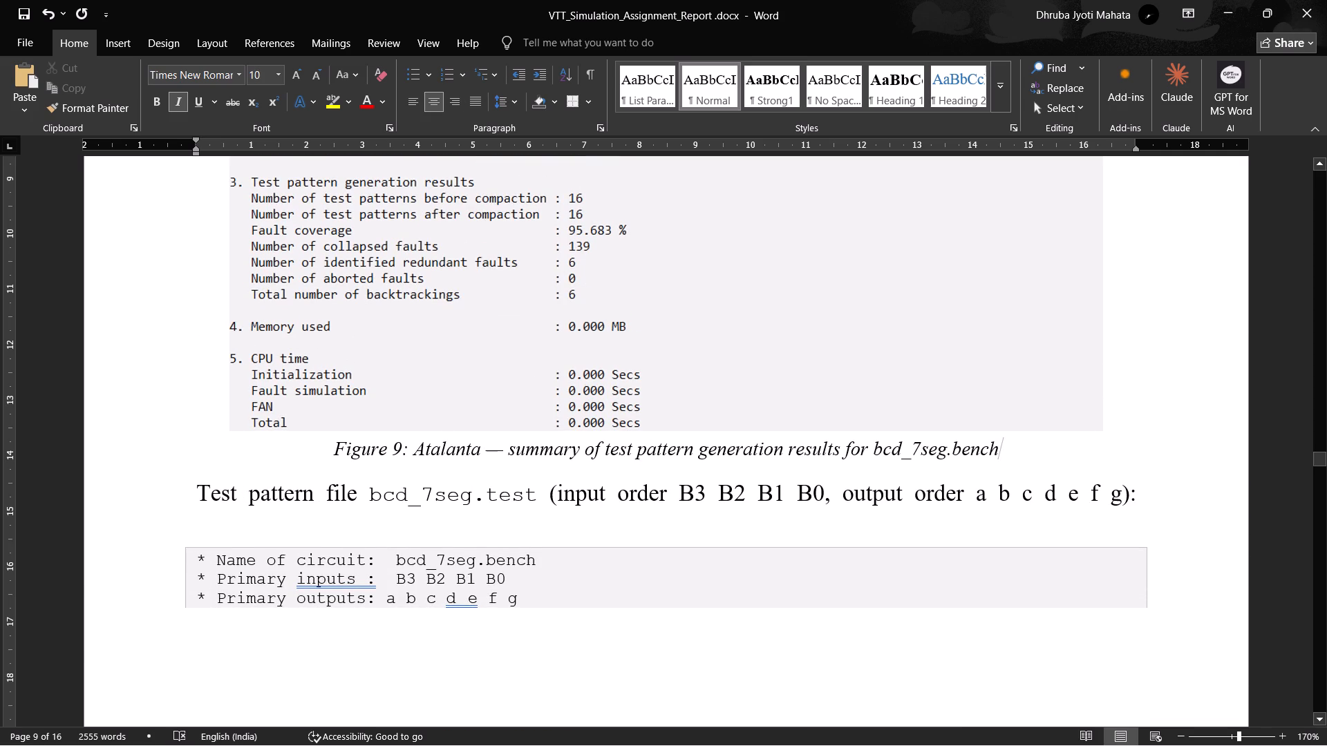
key(shift+Return)
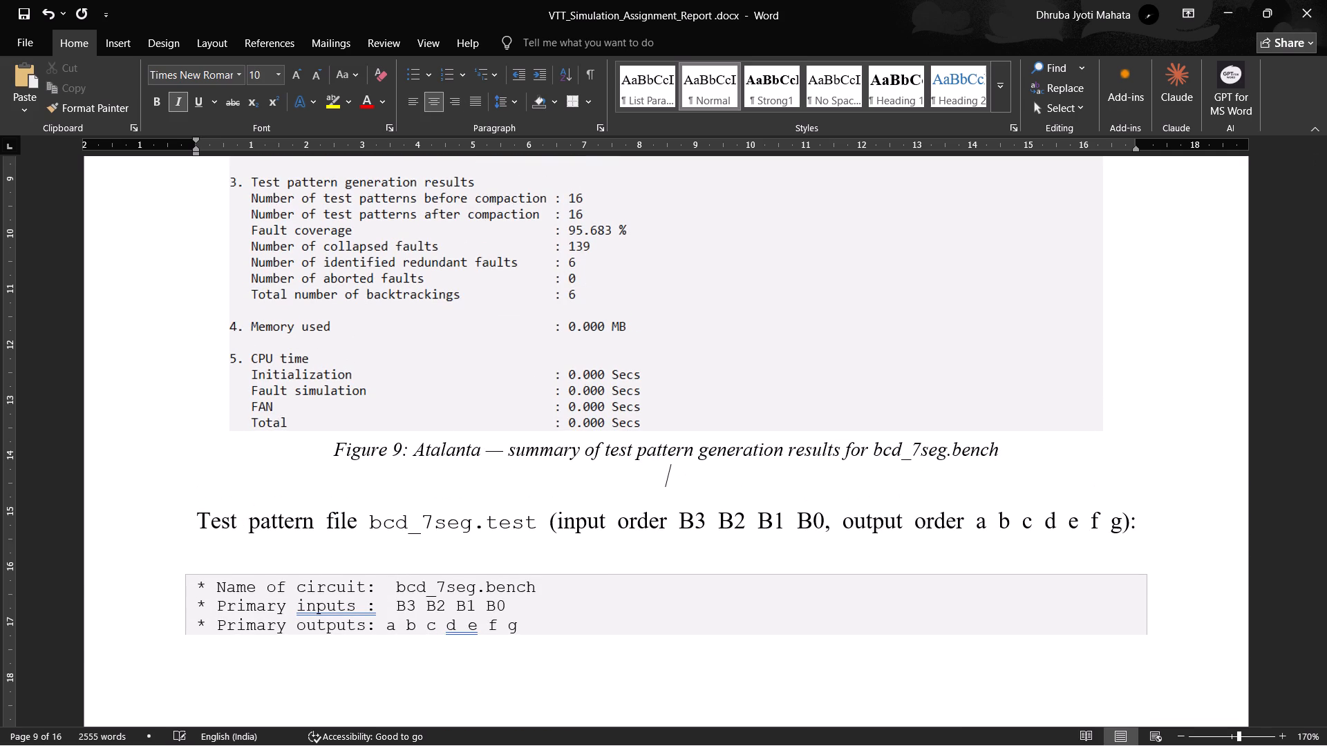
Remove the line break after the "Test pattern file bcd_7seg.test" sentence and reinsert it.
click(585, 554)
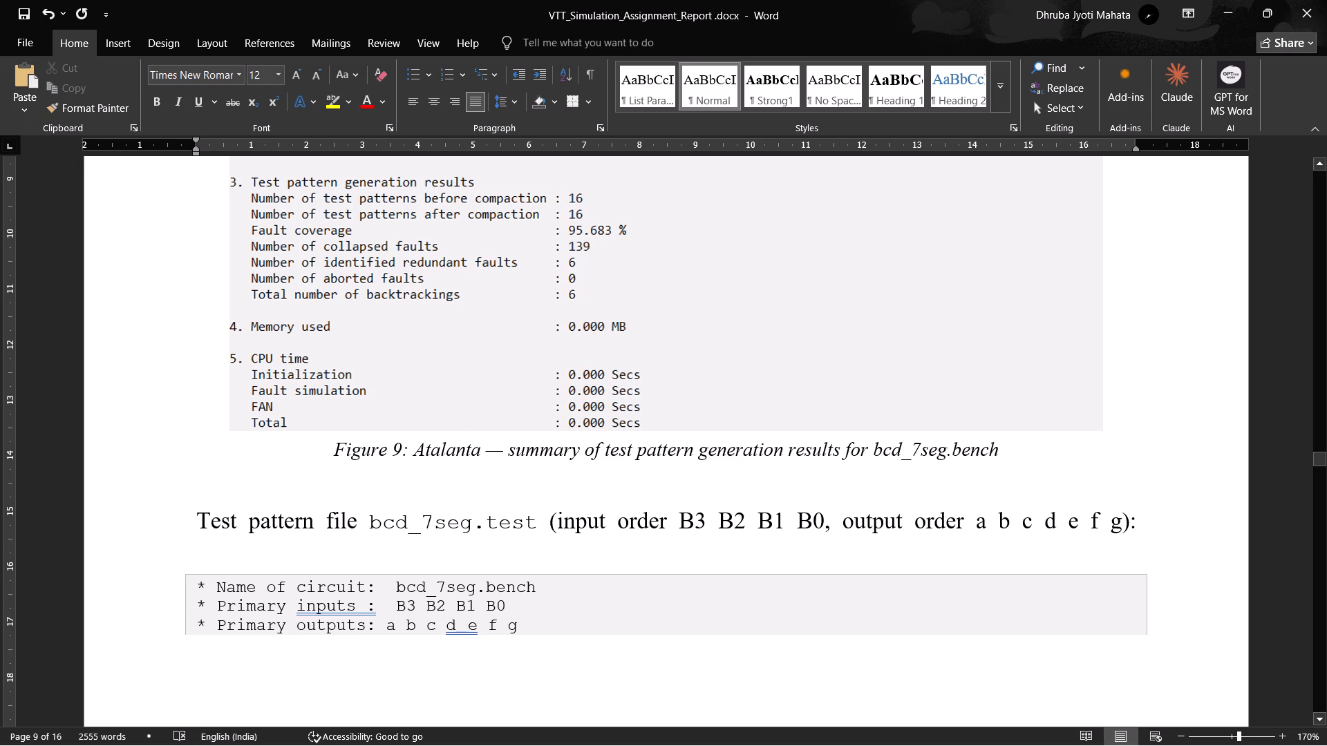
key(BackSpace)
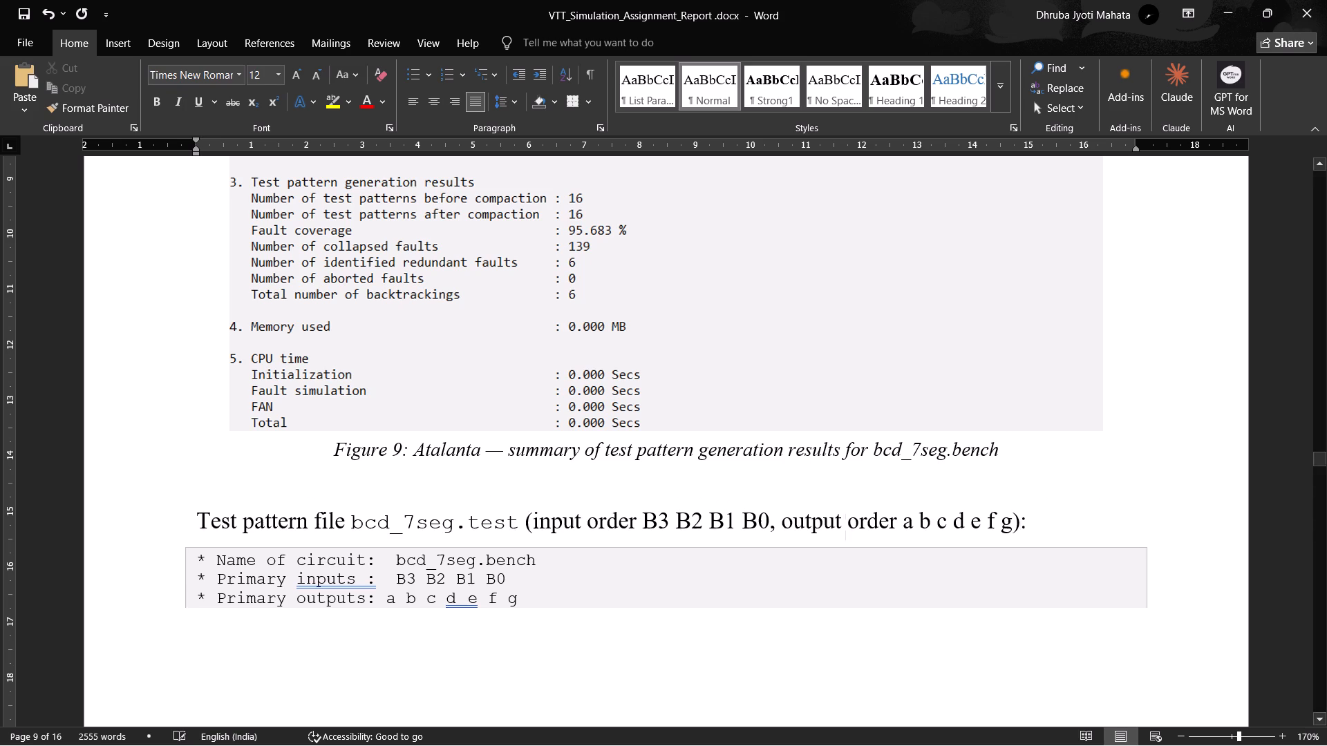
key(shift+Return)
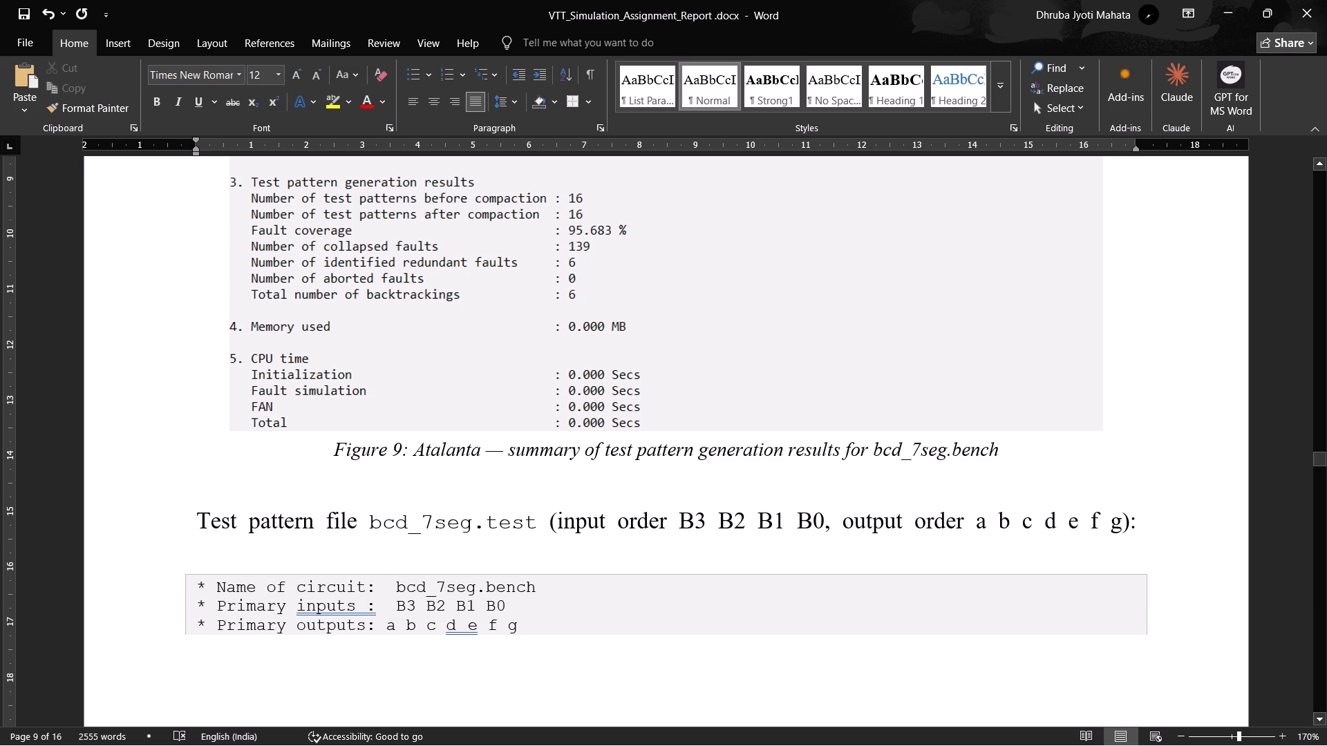
Shrink the Figure 10 test patterns screenshot proportionally to about 7.5 cm wide.
scroll(829, 490, down, 2)
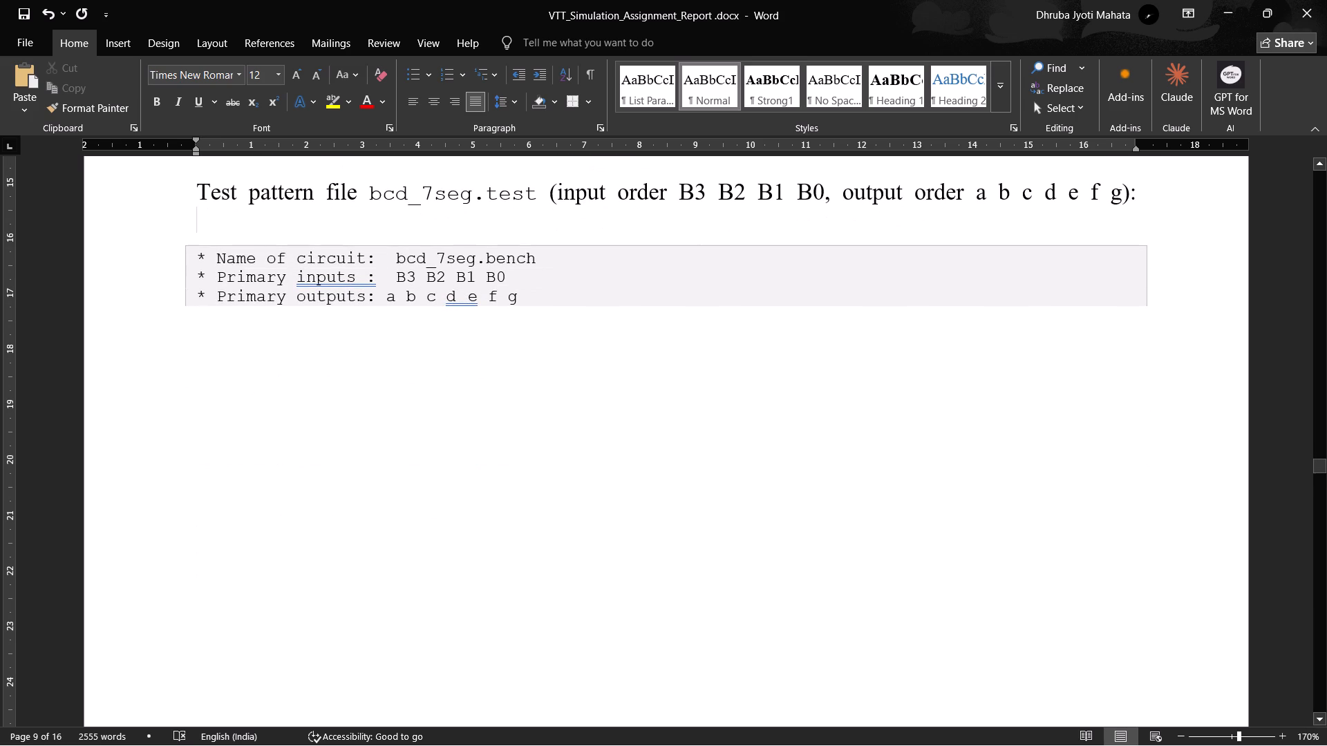
scroll(829, 490, down, 7)
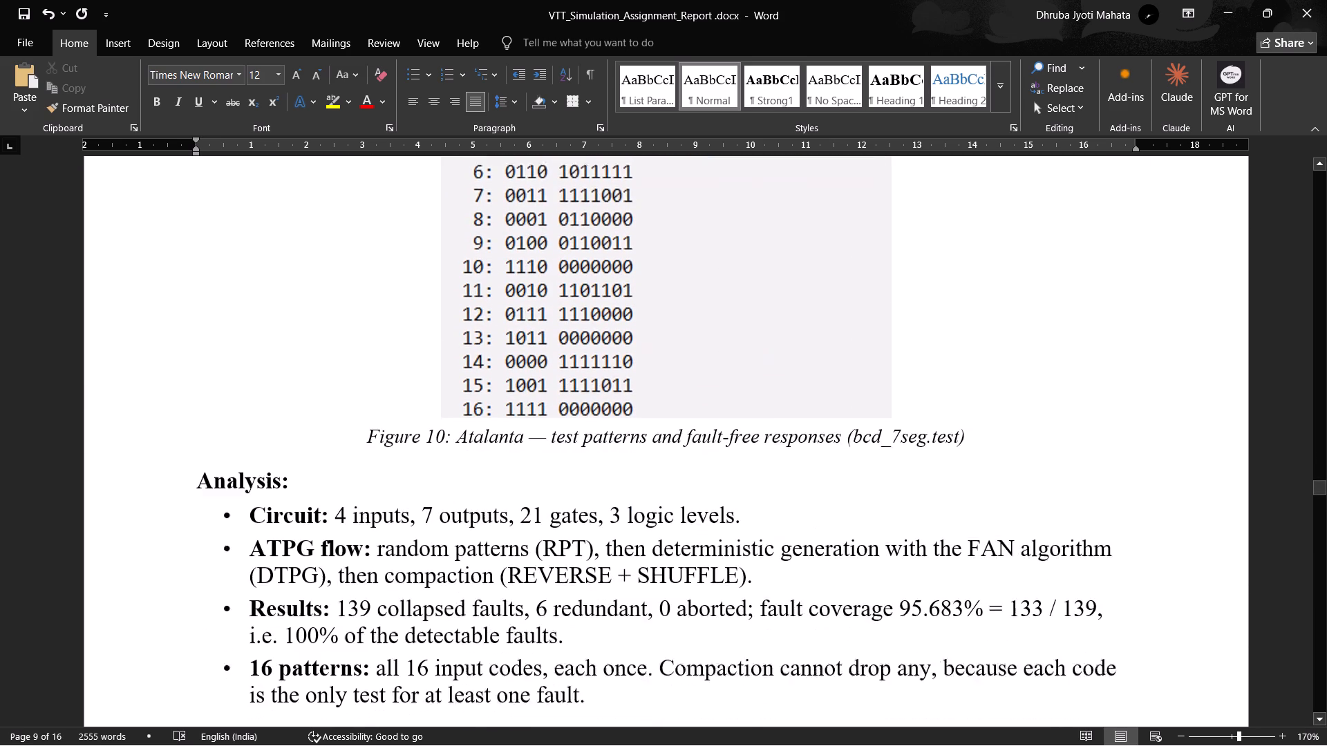
scroll(732, 477, up, 2)
click(732, 477)
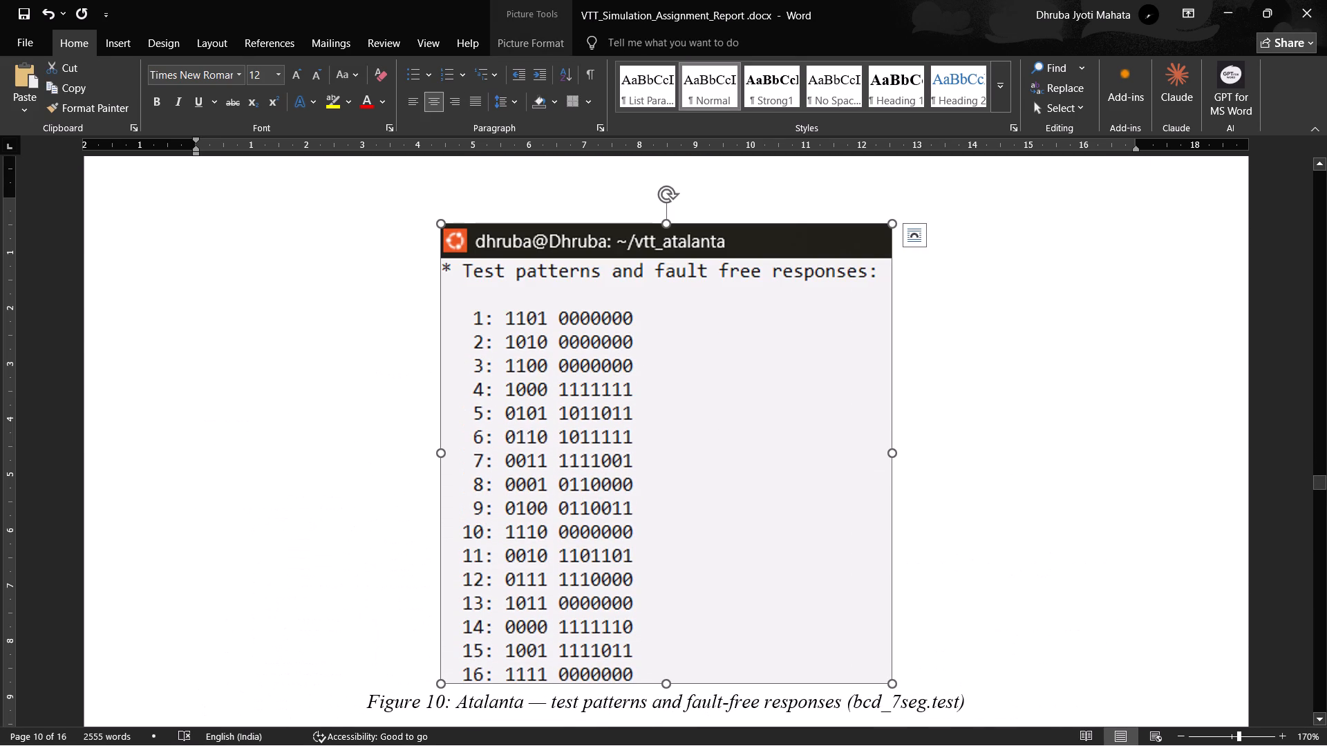
drag(892, 222, 849, 281)
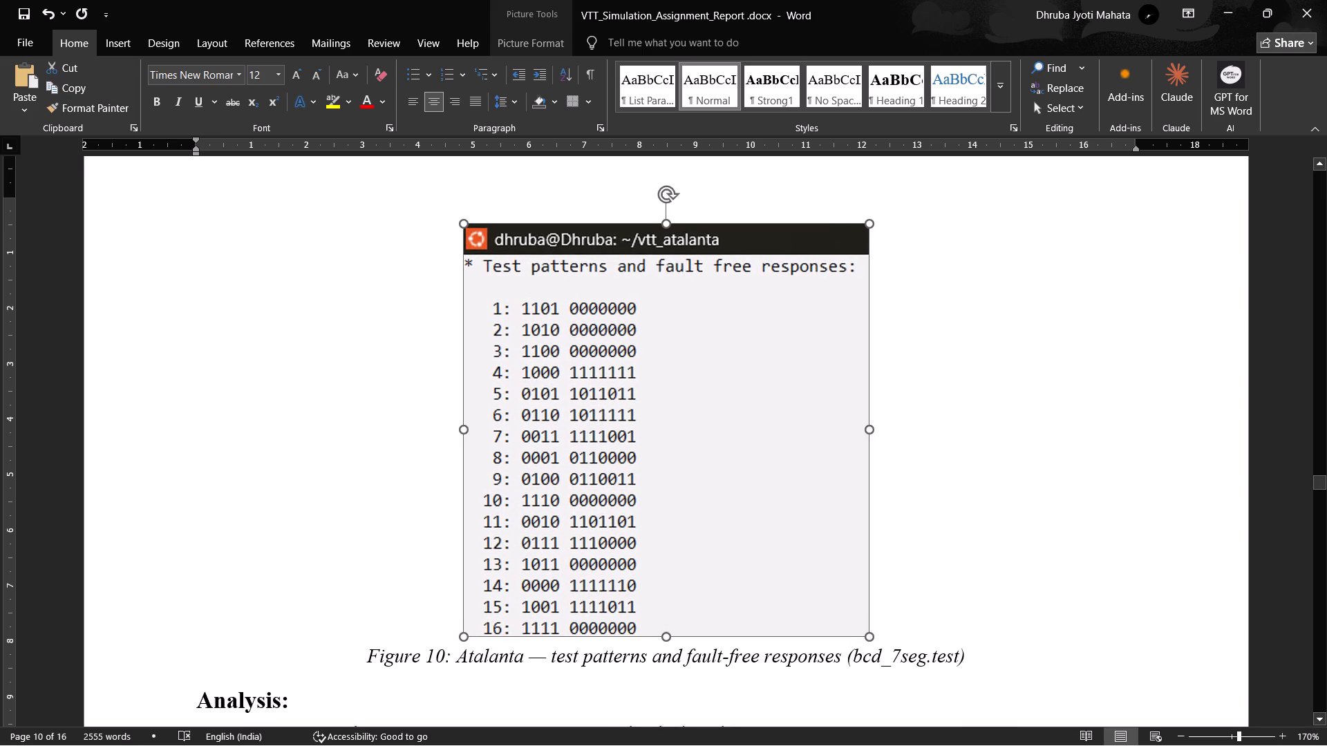
drag(849, 281, 854, 279)
click(997, 375)
click(791, 390)
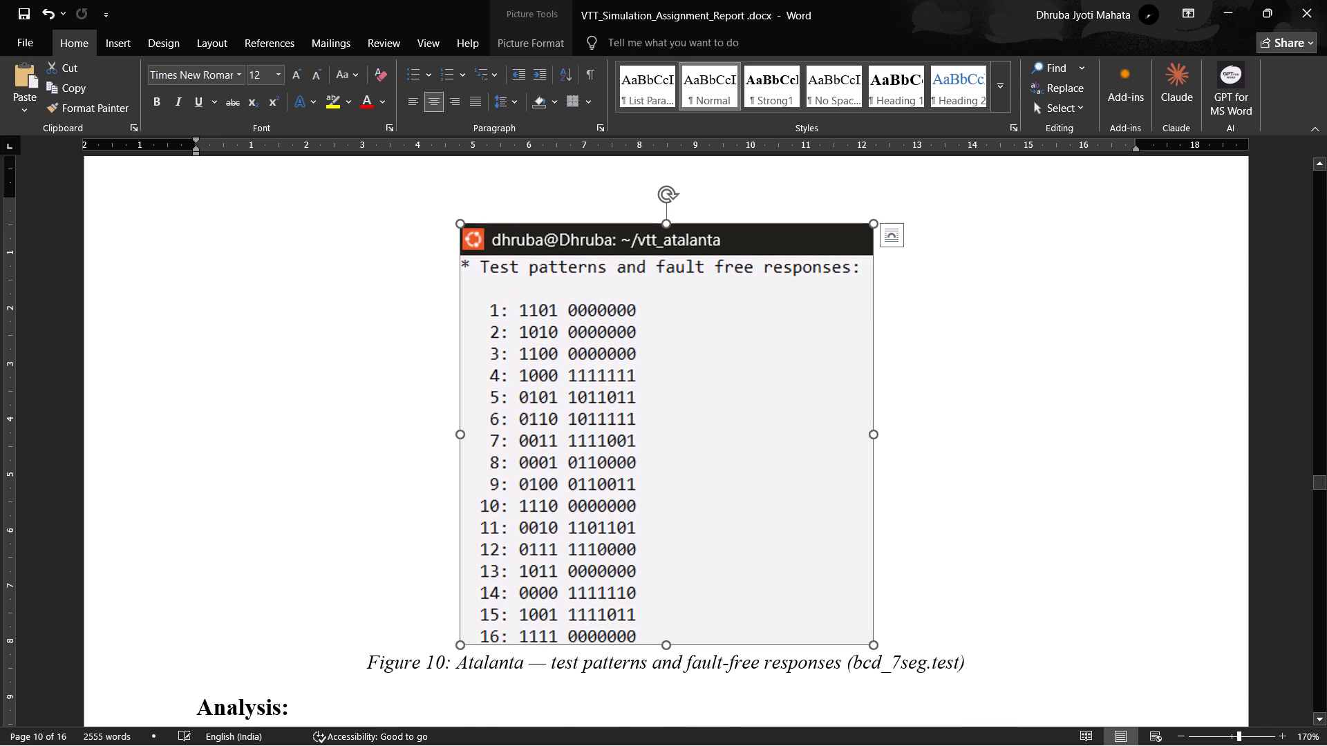
Check the Commands Used list on page 10, especially the closing parenthesis at the end of command 11.
scroll(802, 398, down, 6)
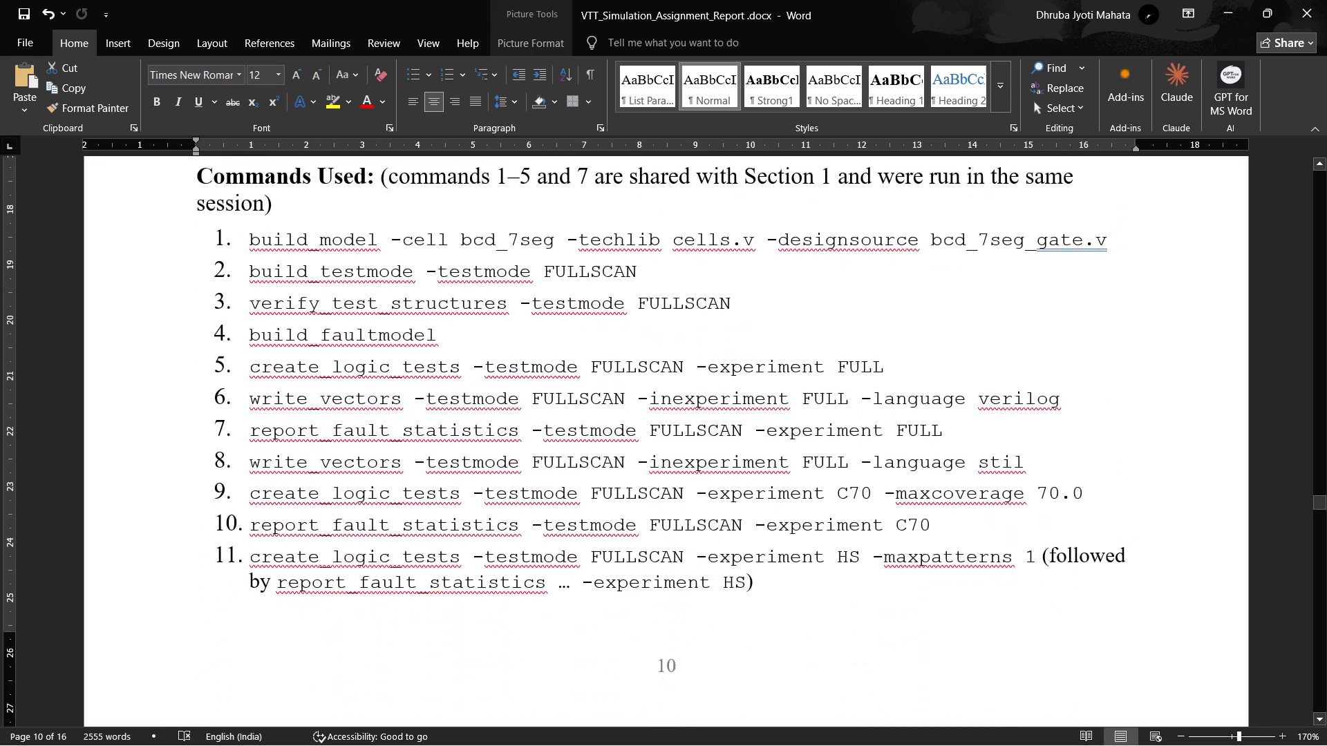
scroll(802, 409, down, 1)
click(798, 428)
click(745, 408)
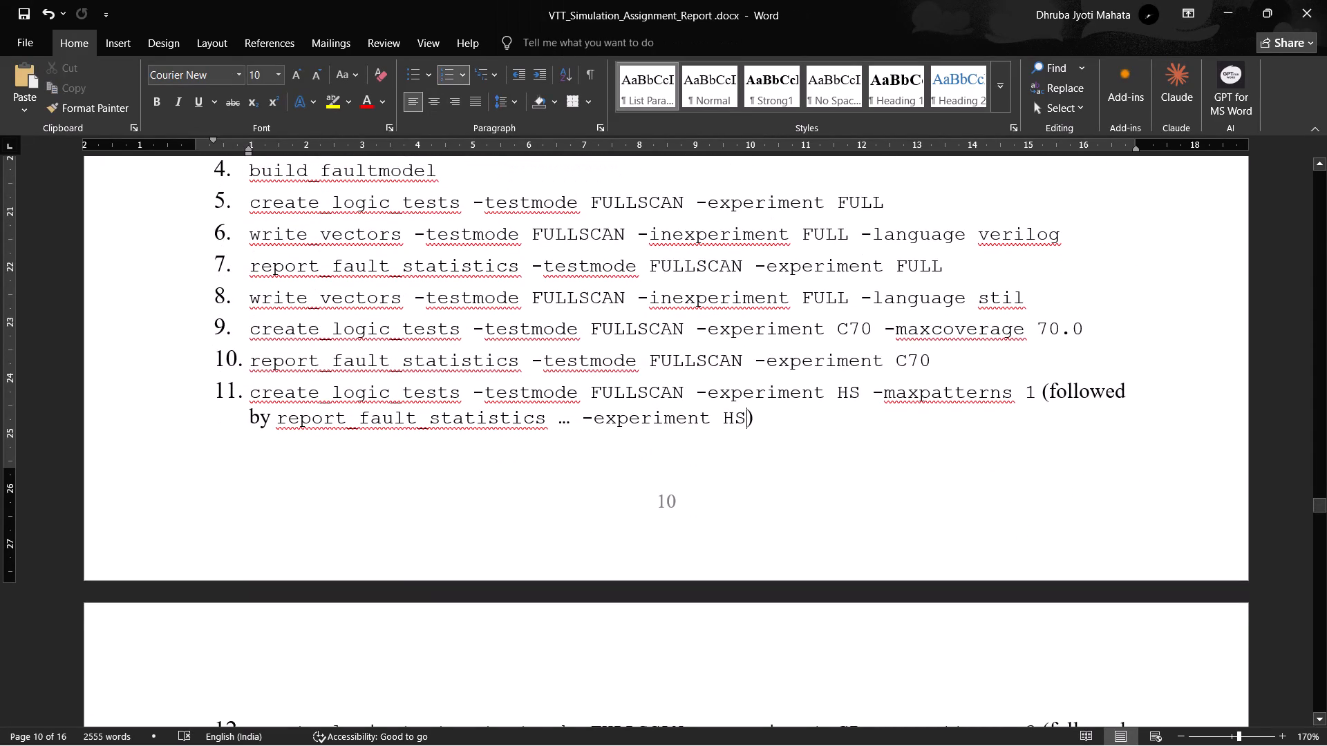
click(751, 430)
click(751, 419)
click(751, 419)
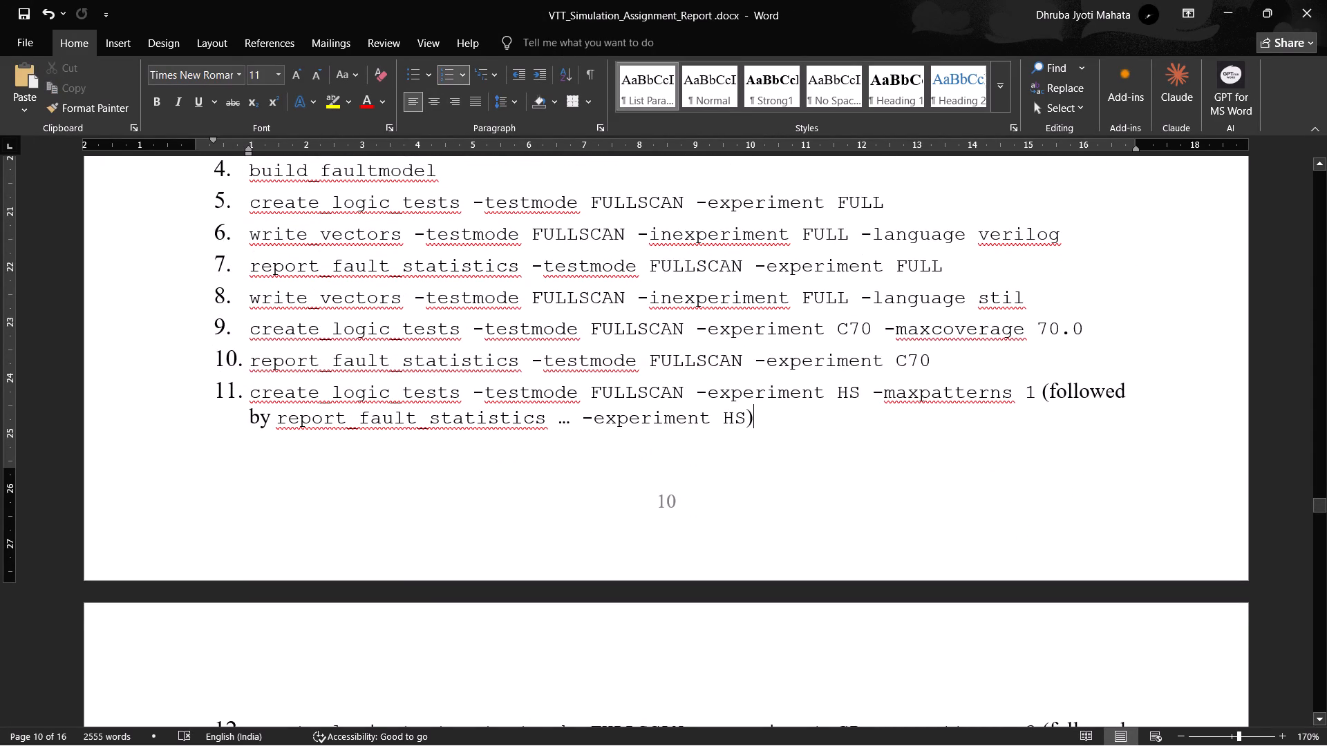
click(746, 420)
drag(741, 425, 759, 425)
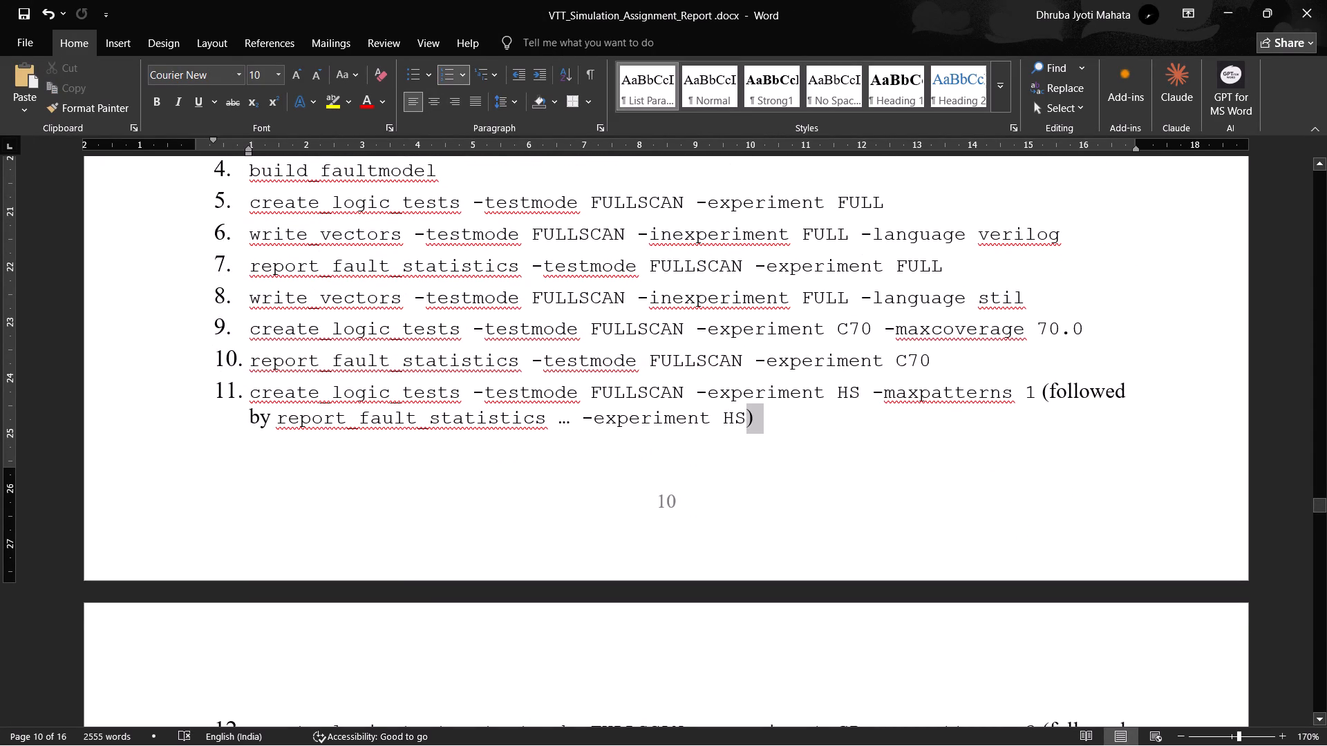
drag(759, 425, 749, 420)
drag(749, 420, 753, 416)
click(790, 425)
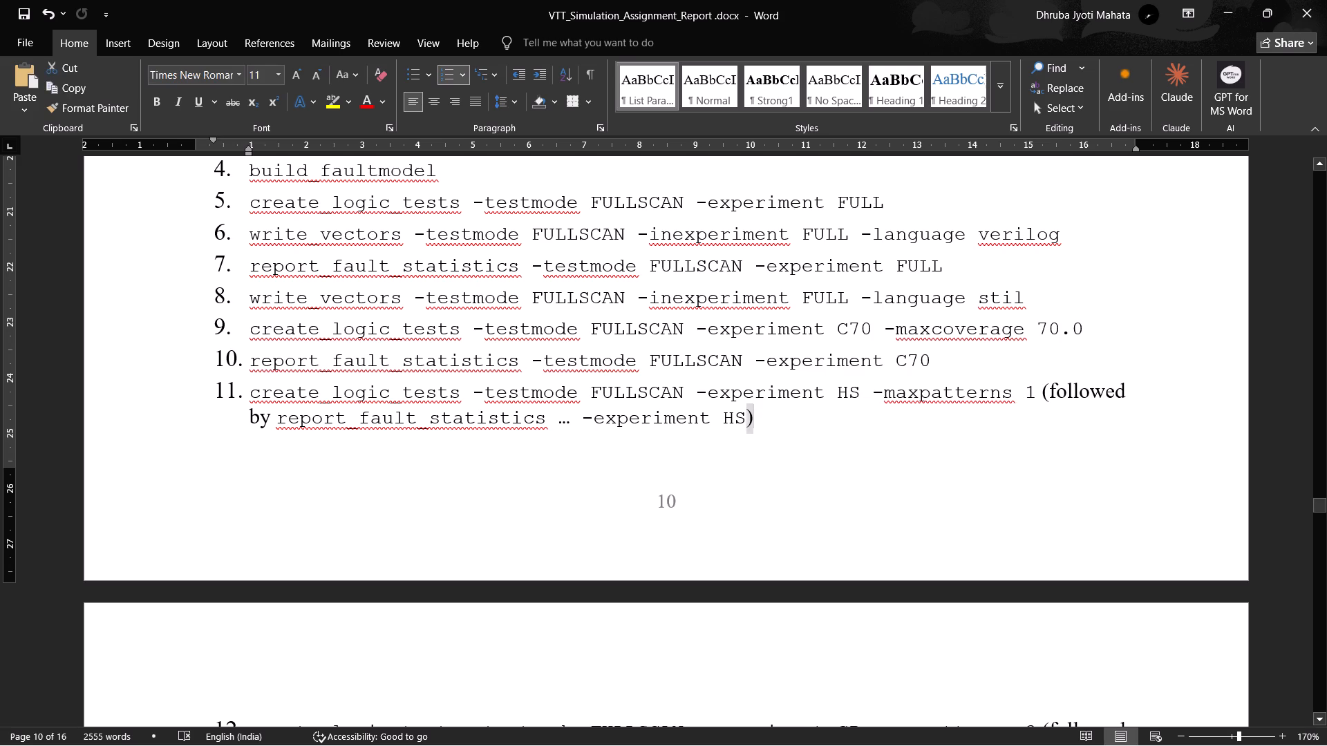
Review commands 12 and 13, the Verilog test vector listing under OUTPUT, and the explanatory paragraph below it.
key(Down)
key(Down)
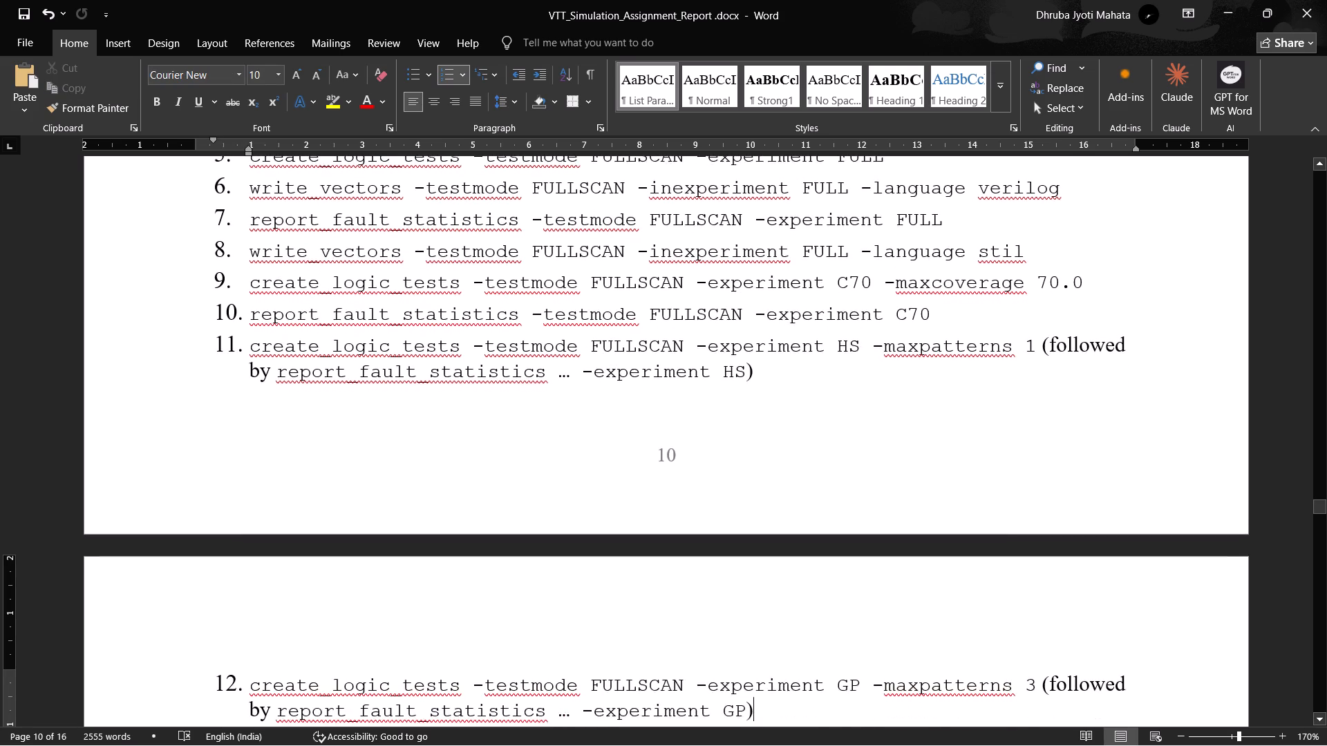
key(Down)
key(Down)
key(Down)
key(Down)
key(Down)
key(Down)
key(Down)
key(Down)
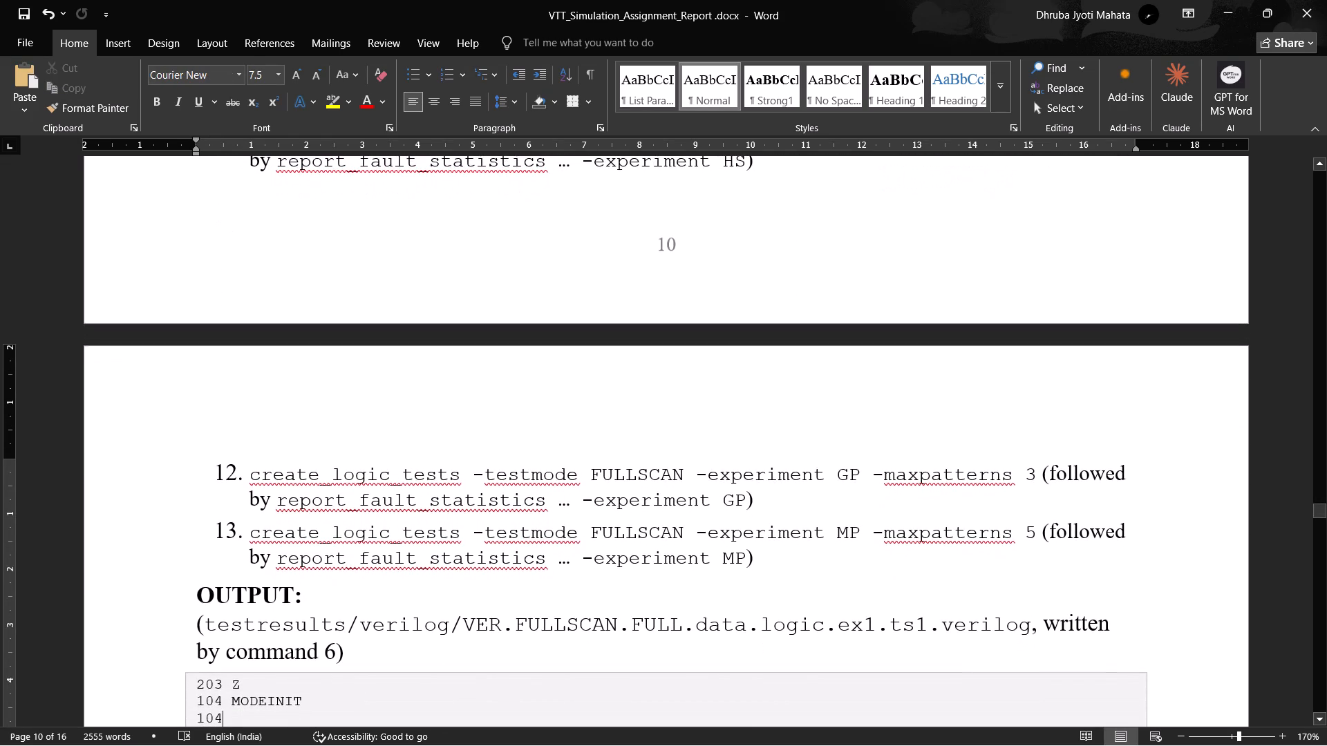
scroll(753, 419, down, 6)
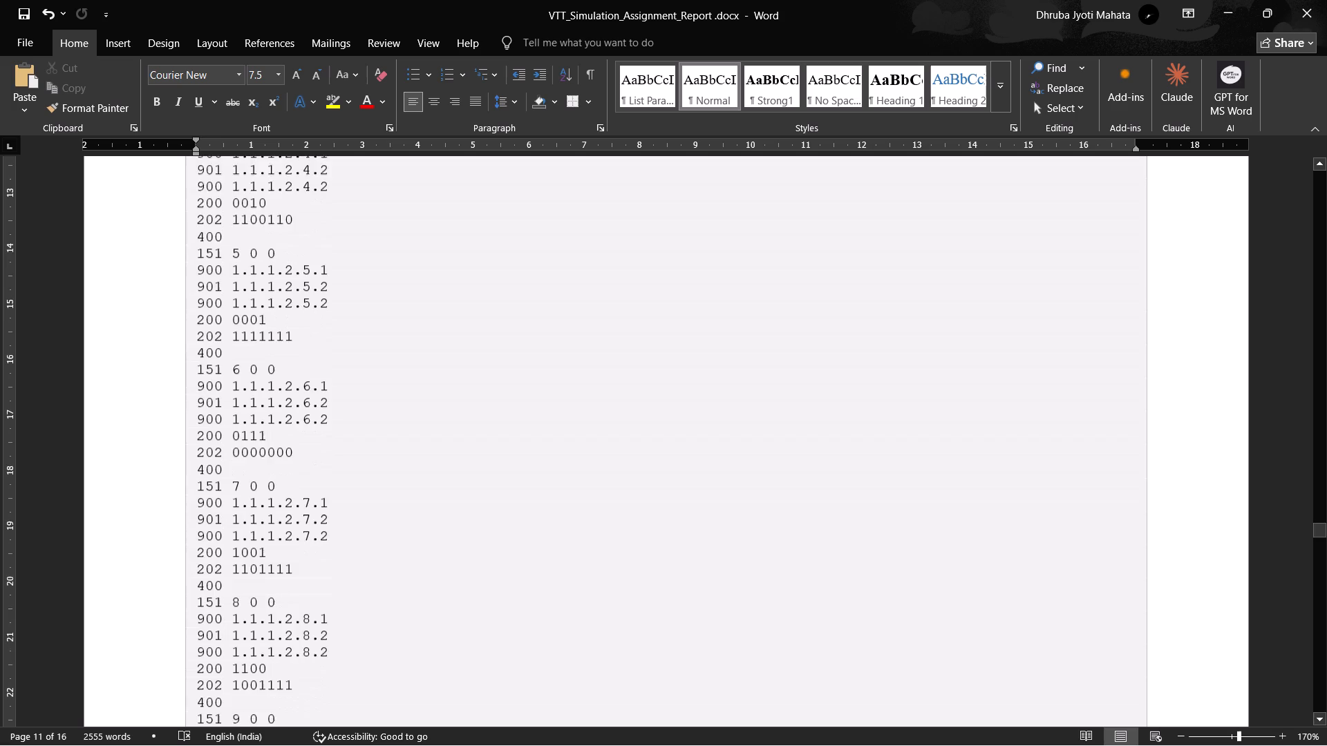
scroll(753, 419, down, 5)
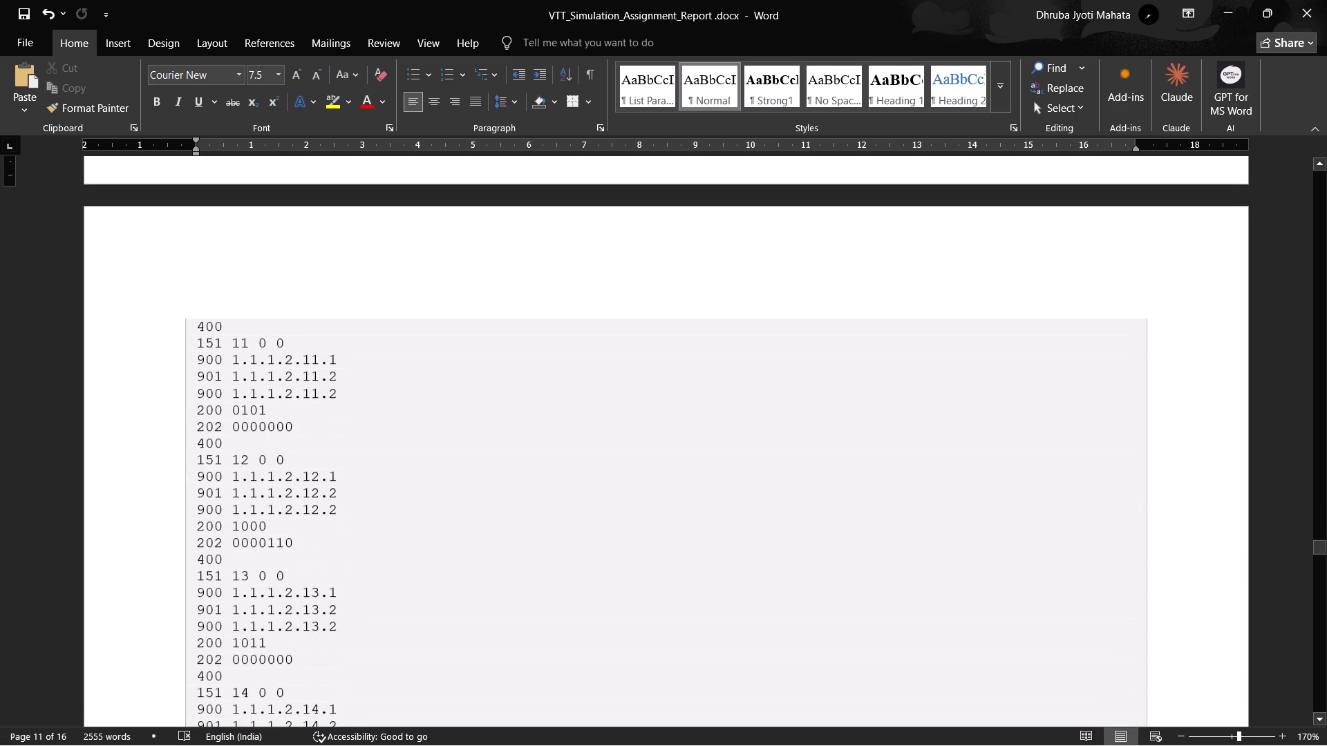
scroll(760, 446, down, 5)
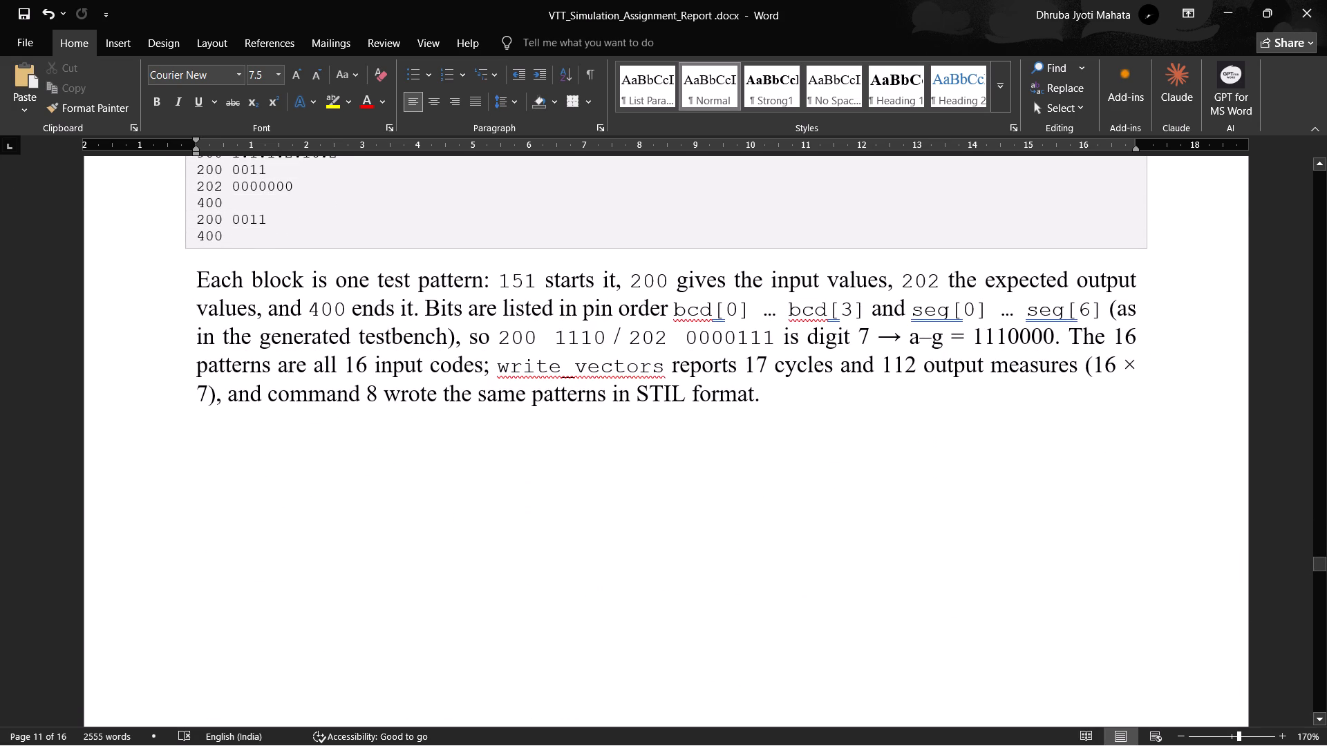
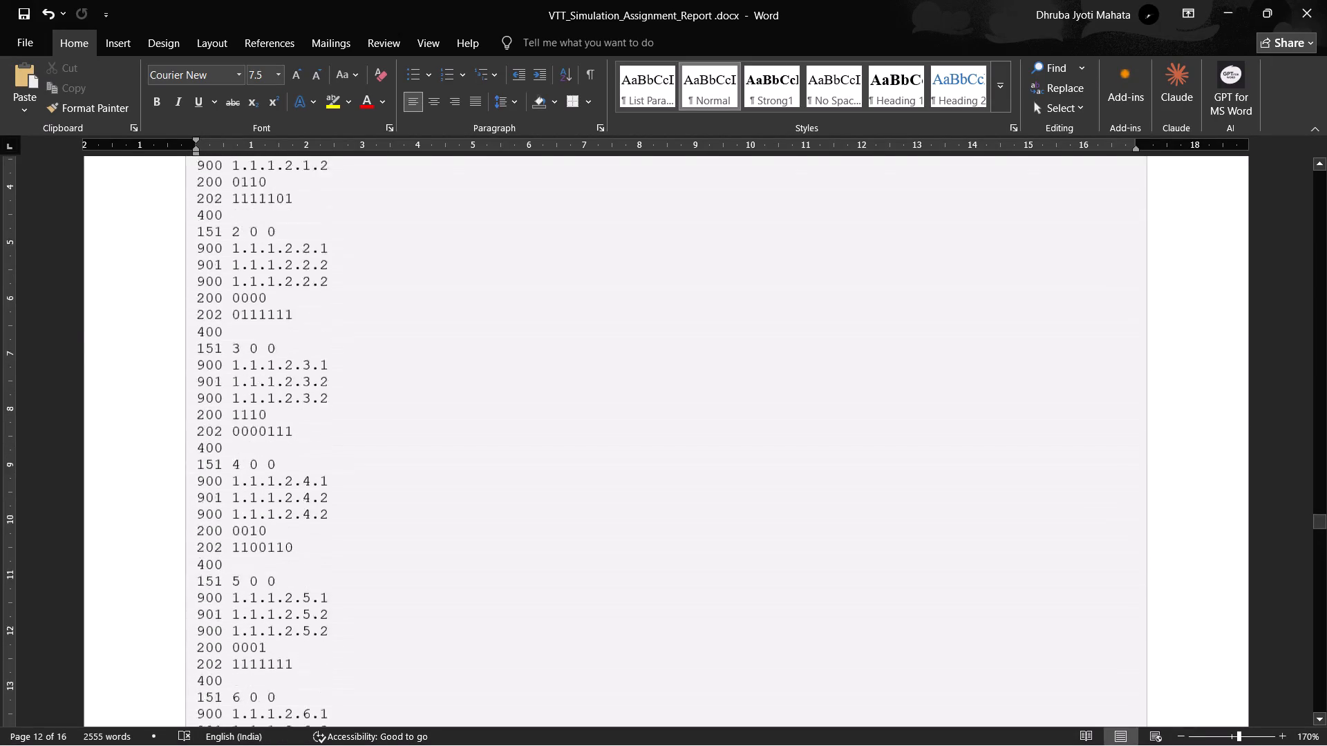
Shrink the Figure 10 test patterns screenshot proportionally to about 6.3 cm wide.
scroll(681, 444, up, 5)
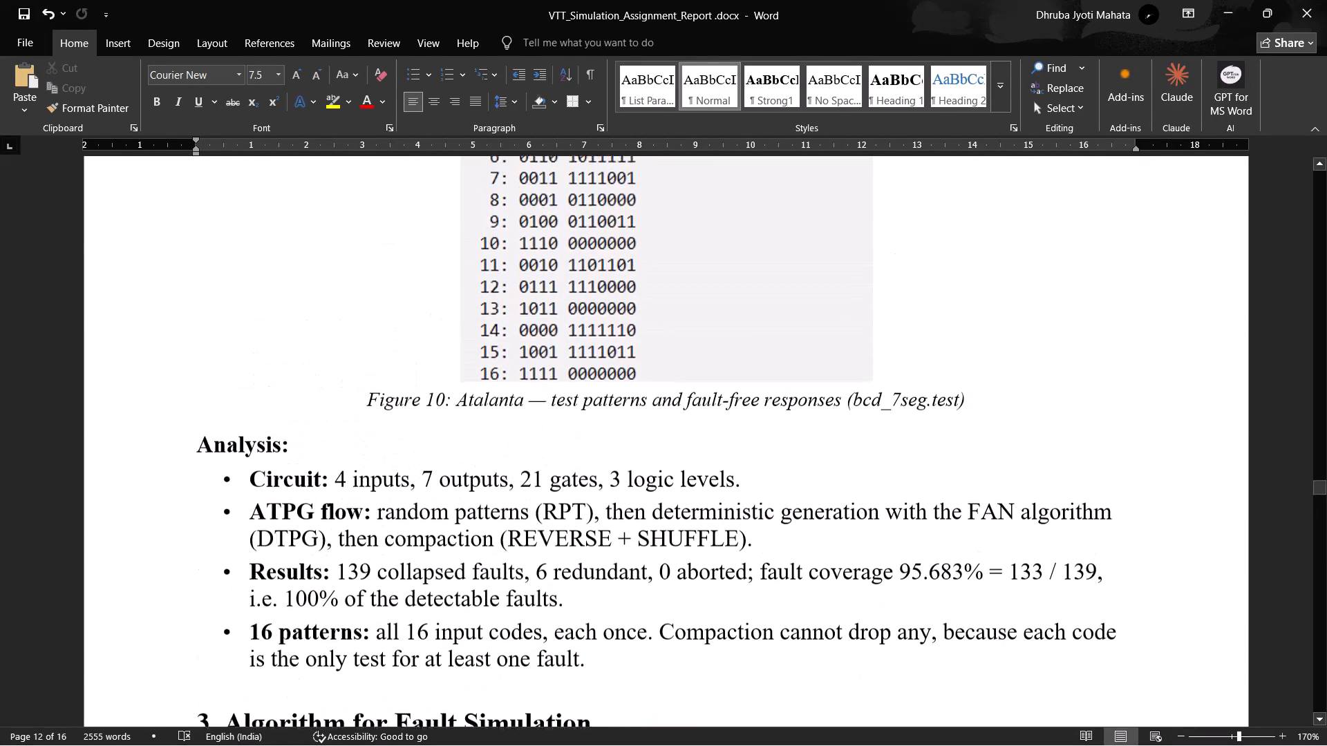
scroll(681, 444, up, 9)
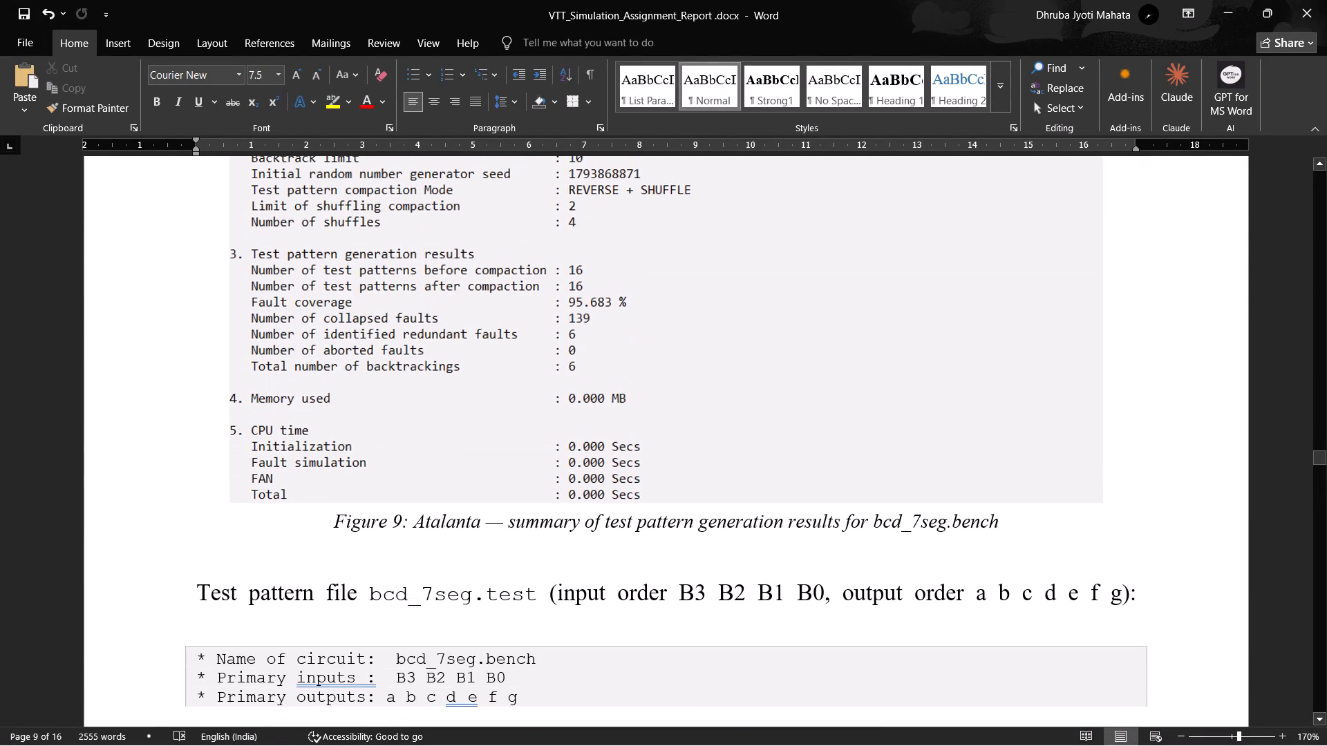
scroll(681, 444, down, 7)
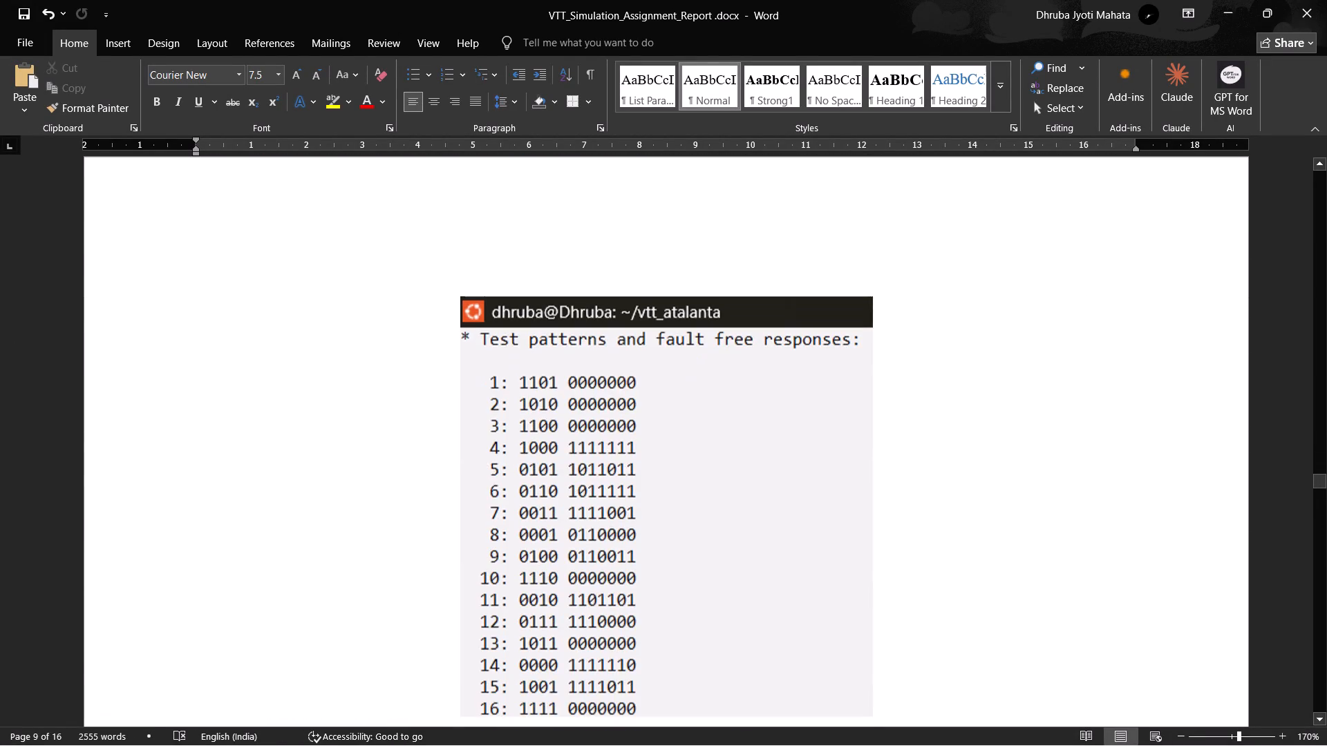
scroll(681, 444, up, 4)
scroll(681, 444, down, 6)
scroll(684, 412, up, 2)
click(684, 412)
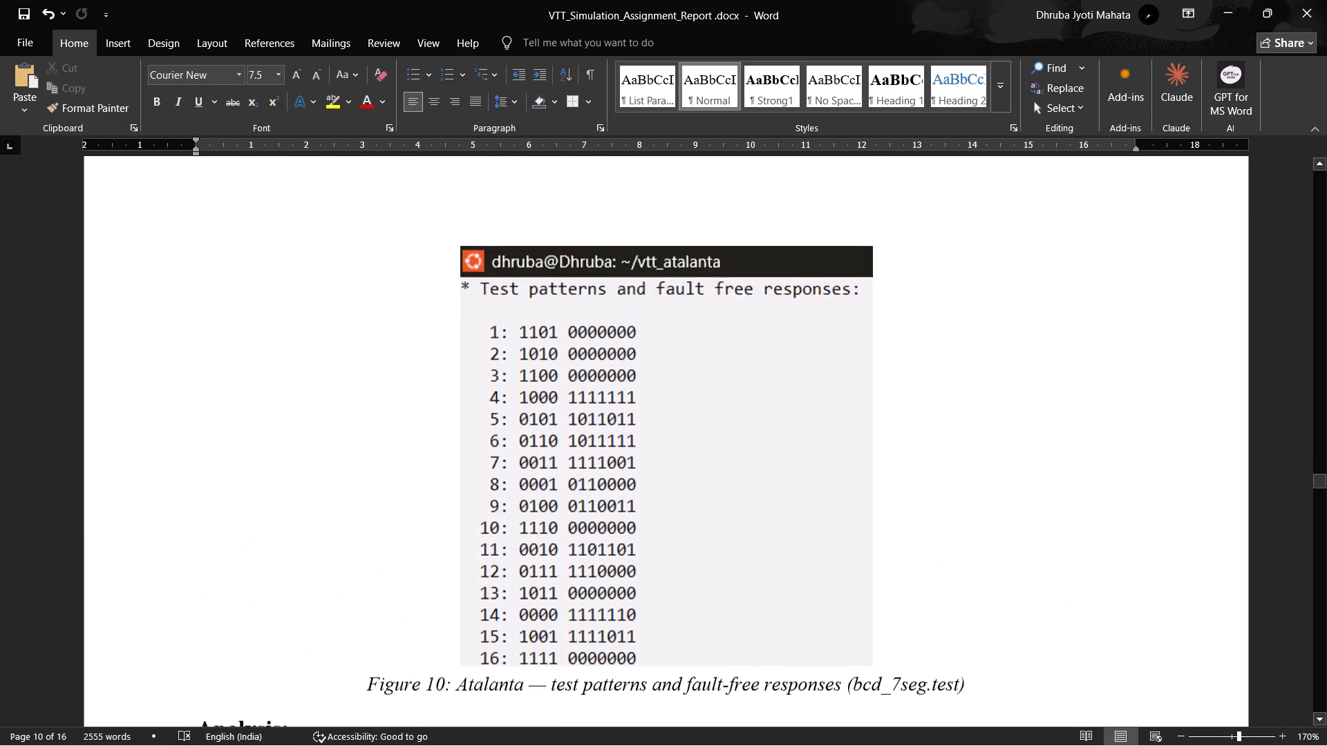
drag(870, 298, 799, 381)
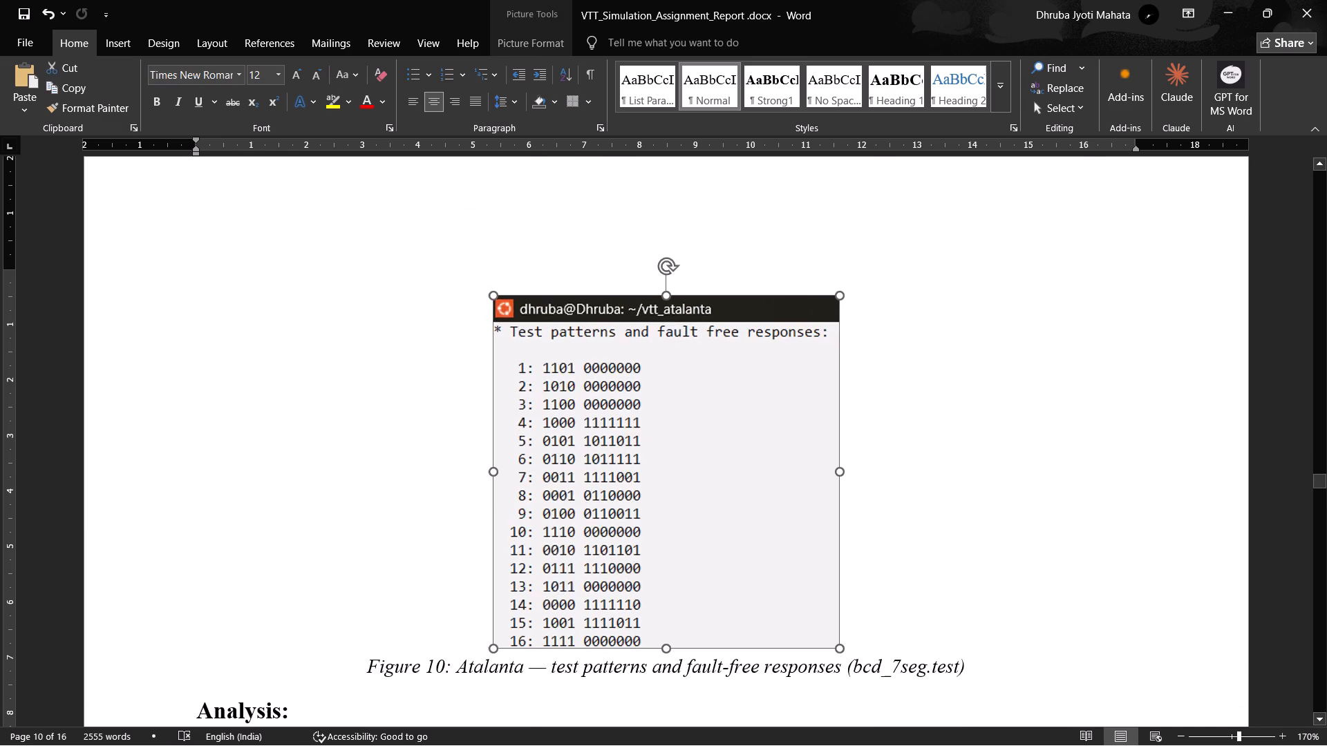
scroll(798, 381, up, 3)
click(1013, 679)
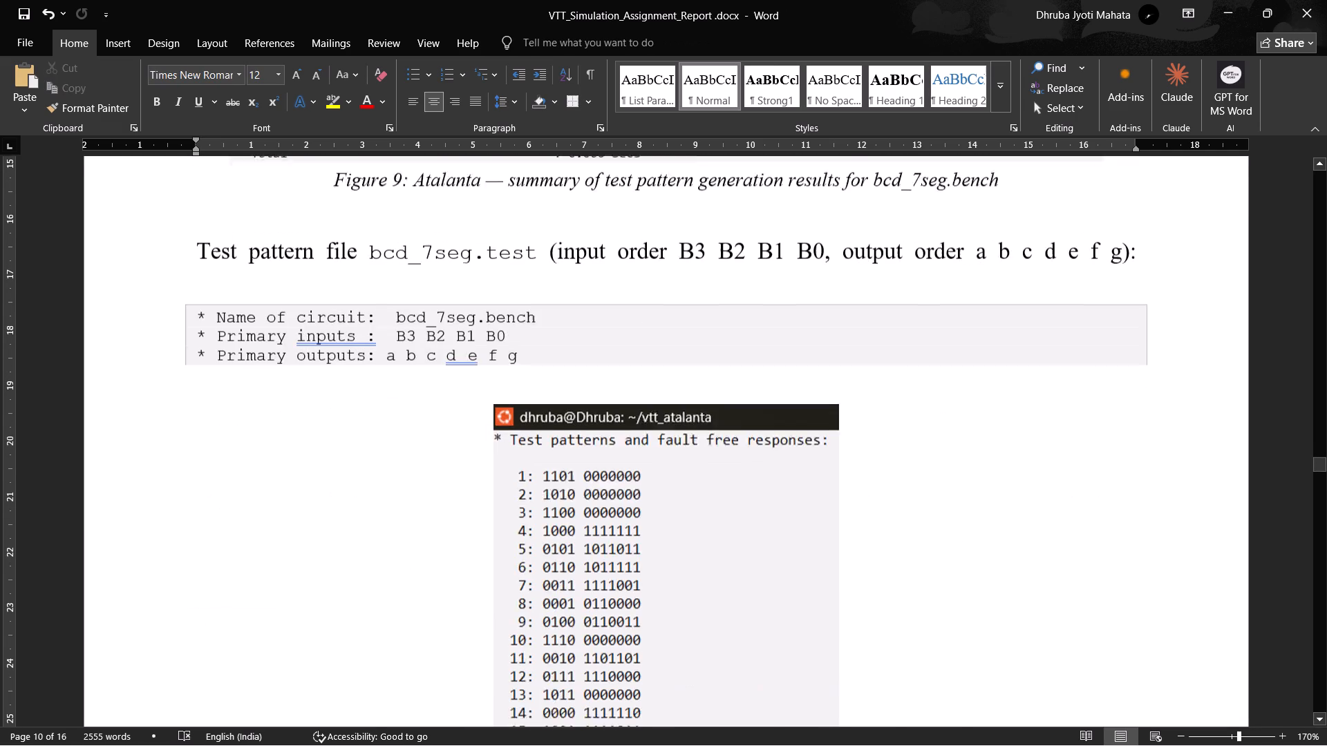
Review the Analysis bullets after Figure 10 and the opening of section 3, Algorithm for Fault Simulation.
scroll(986, 587, down, 1)
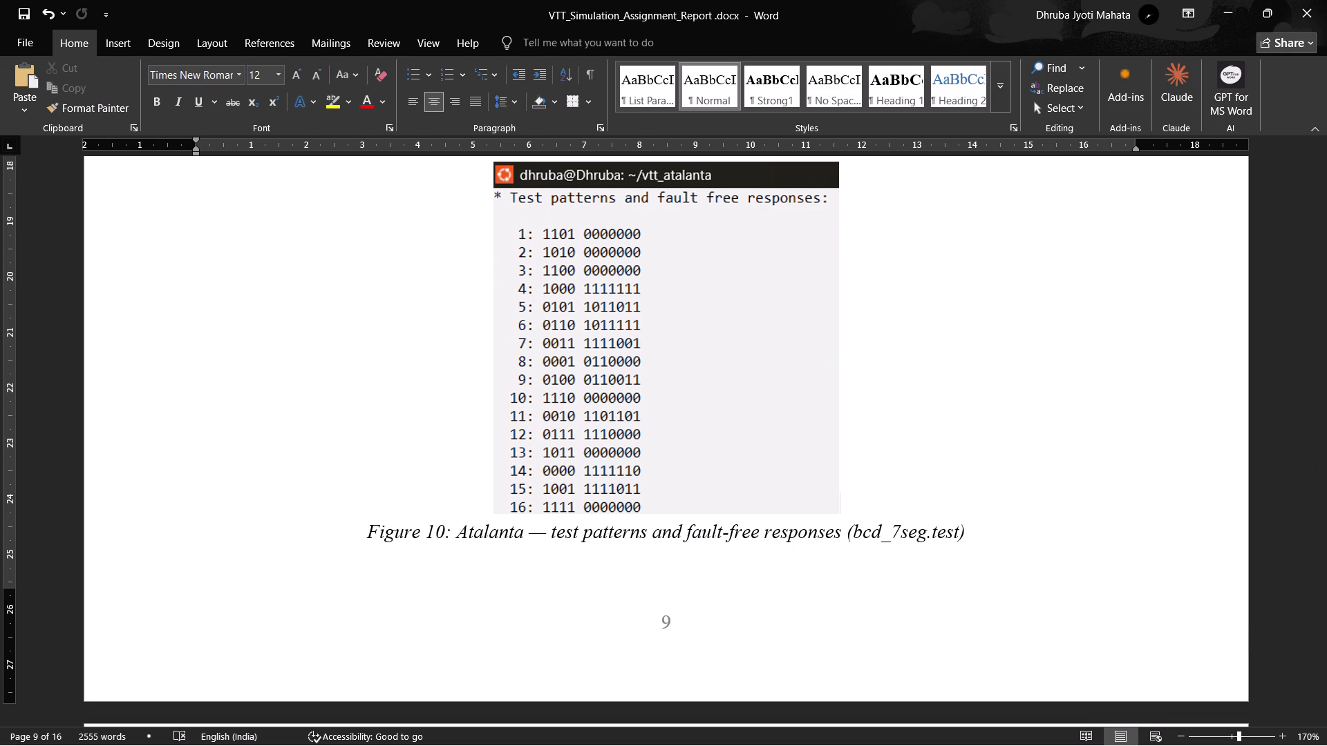
scroll(996, 589, down, 3)
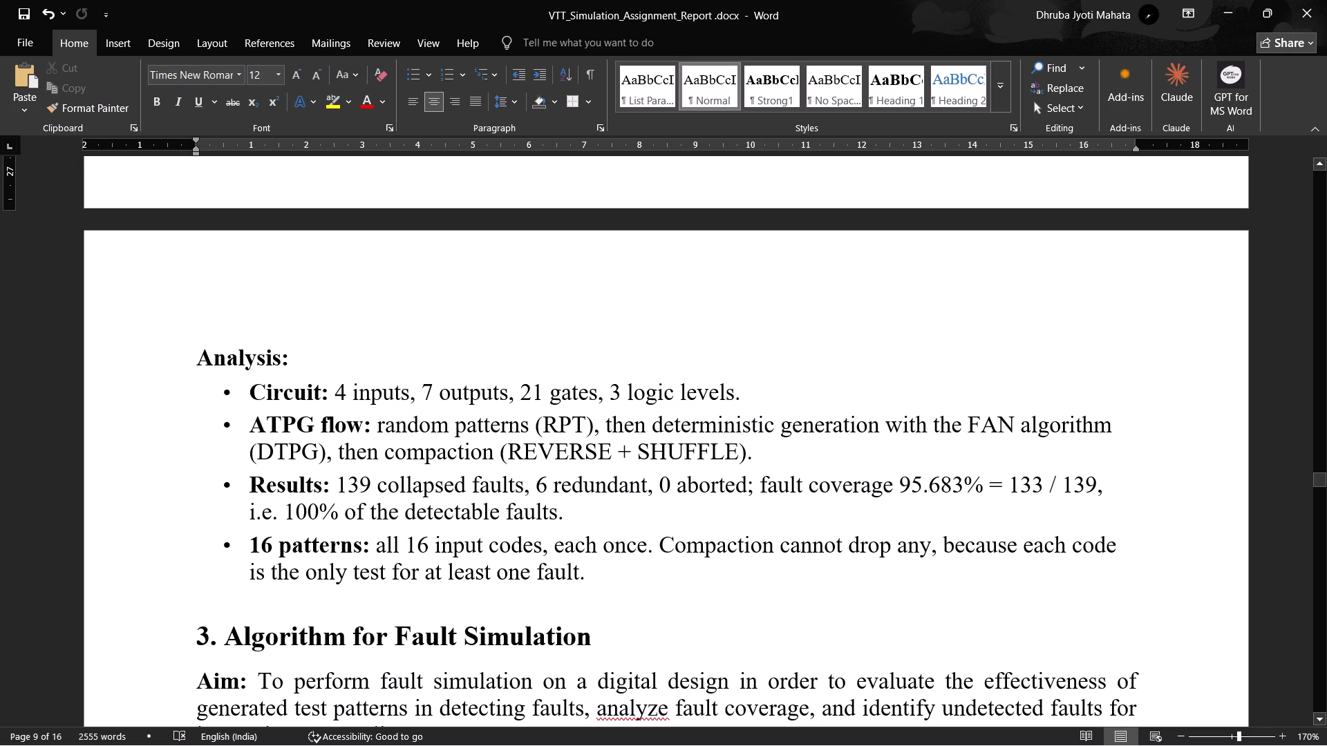
drag(252, 421, 368, 428)
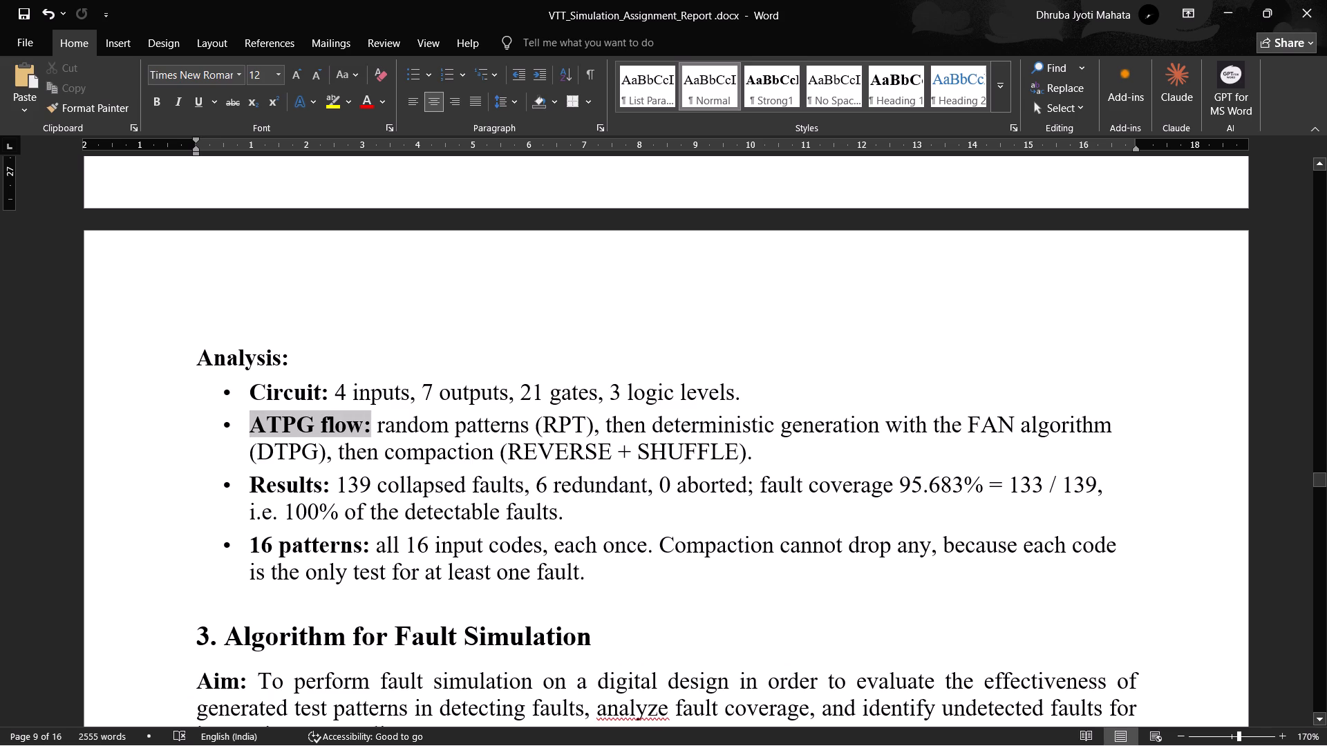
drag(368, 428, 368, 428)
click(501, 567)
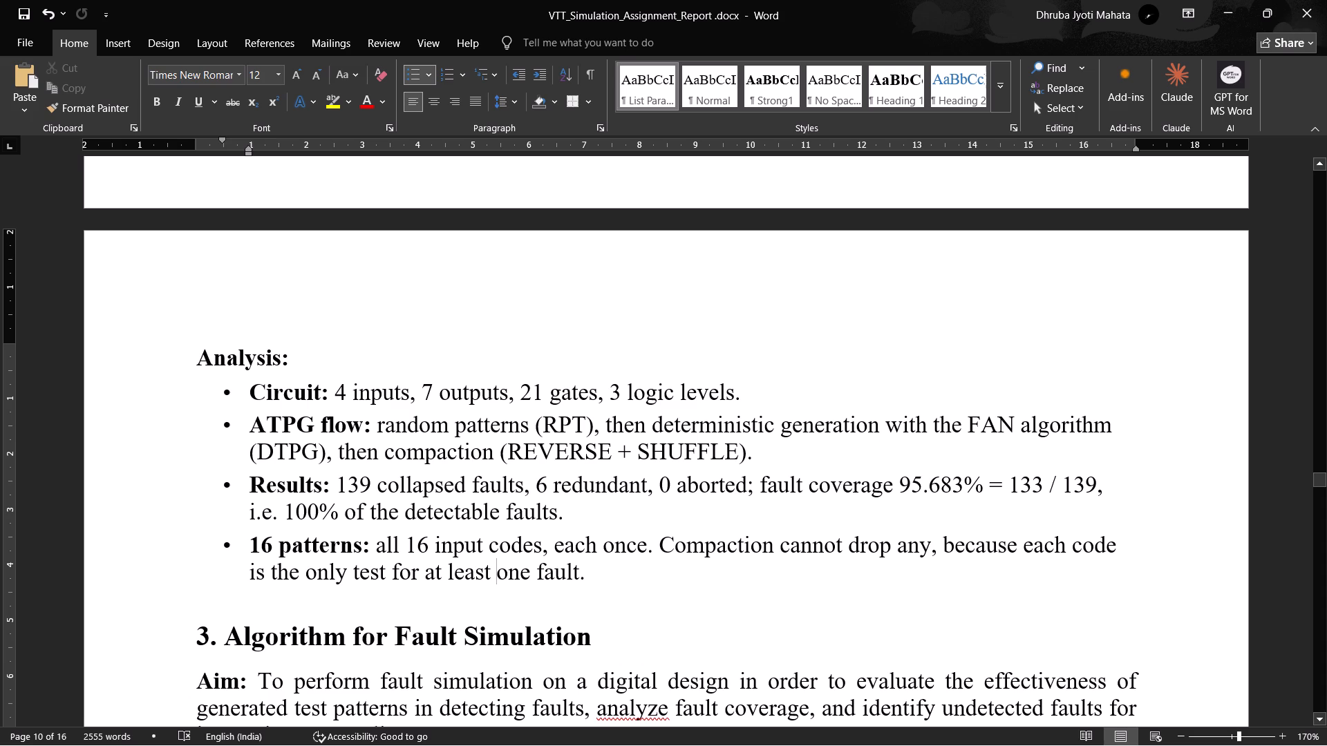
scroll(527, 564, down, 1)
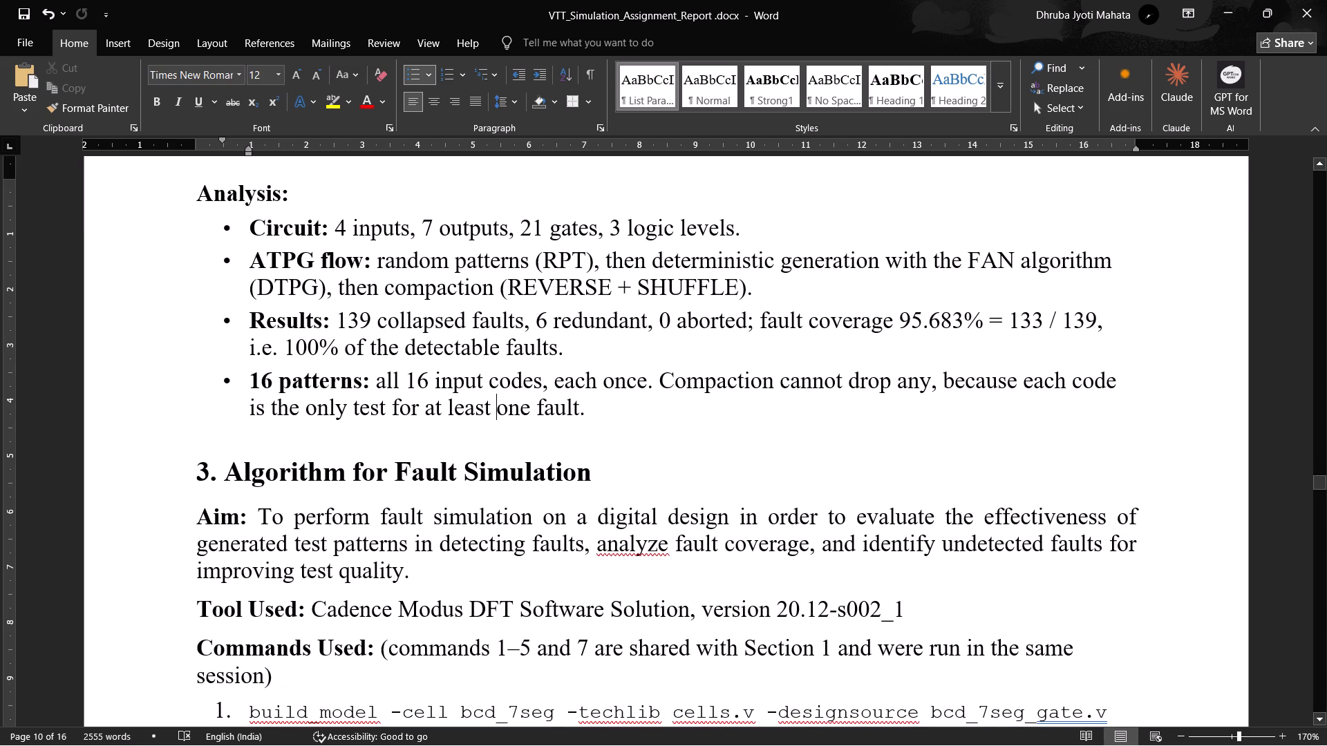
scroll(527, 564, down, 1)
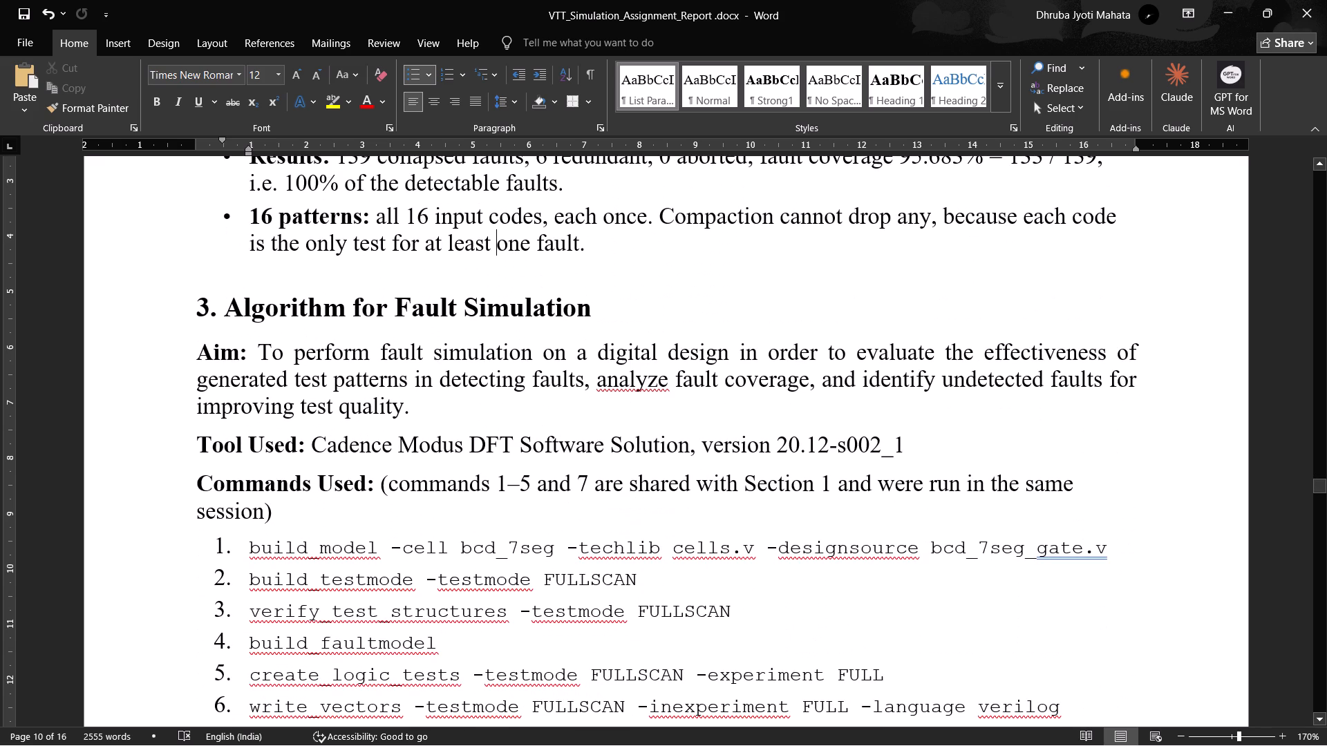
Insert manual line breaks before "(16 × 7)" and before "(as in the generated testbench)" in the paragraph explaining the test patterns.
scroll(527, 564, down, 5)
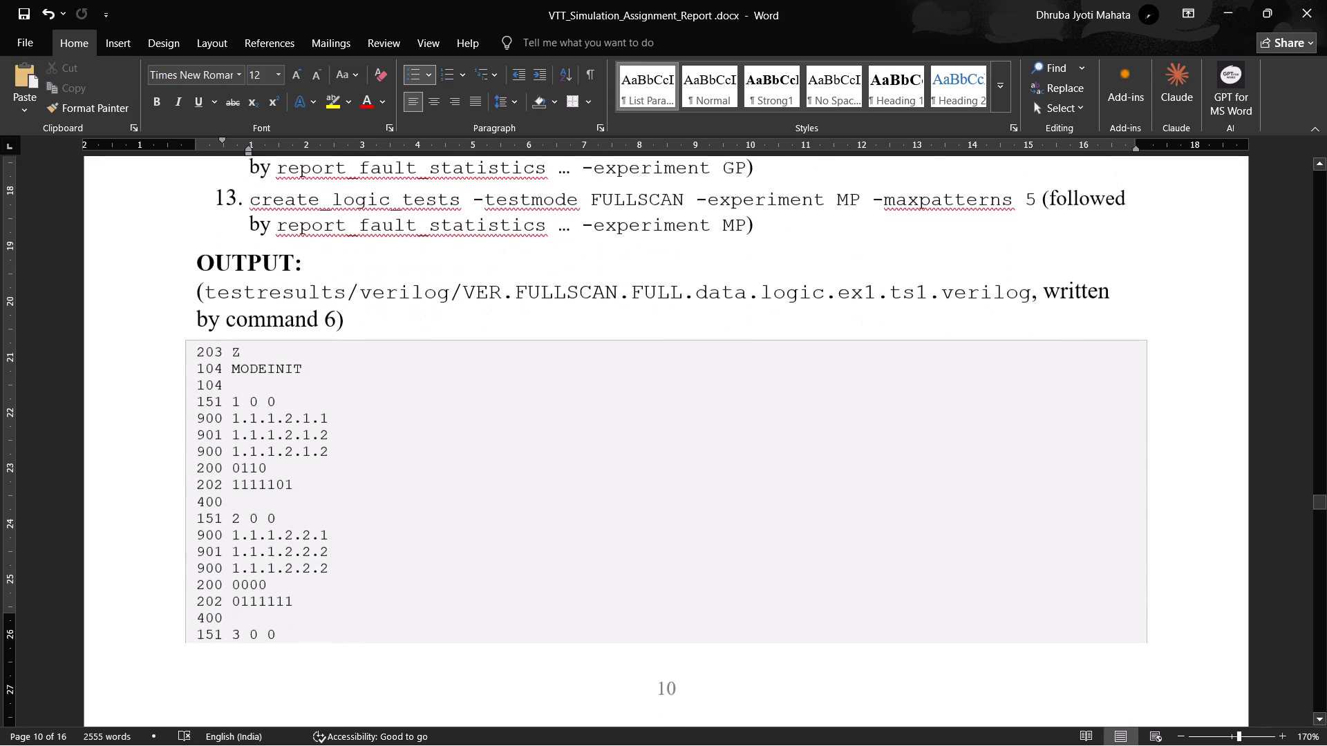
scroll(527, 564, down, 12)
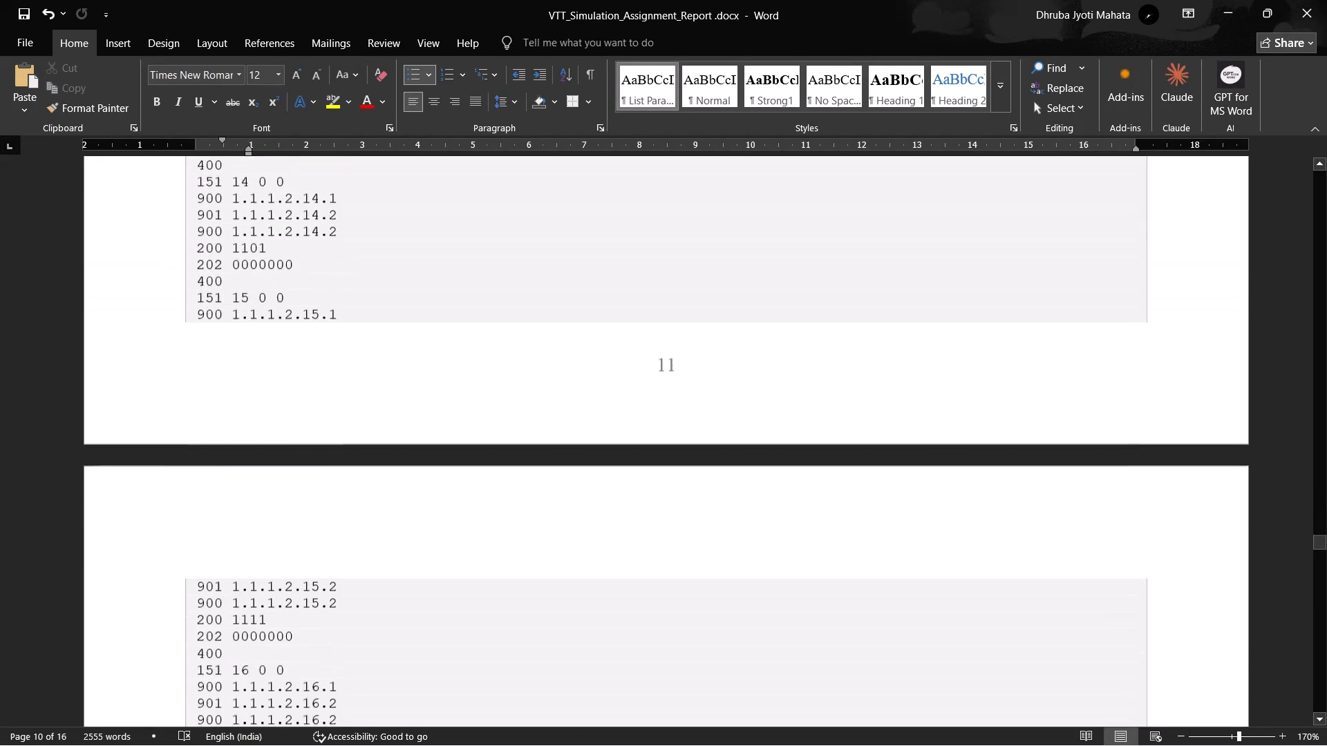
scroll(527, 564, down, 5)
scroll(527, 564, up, 3)
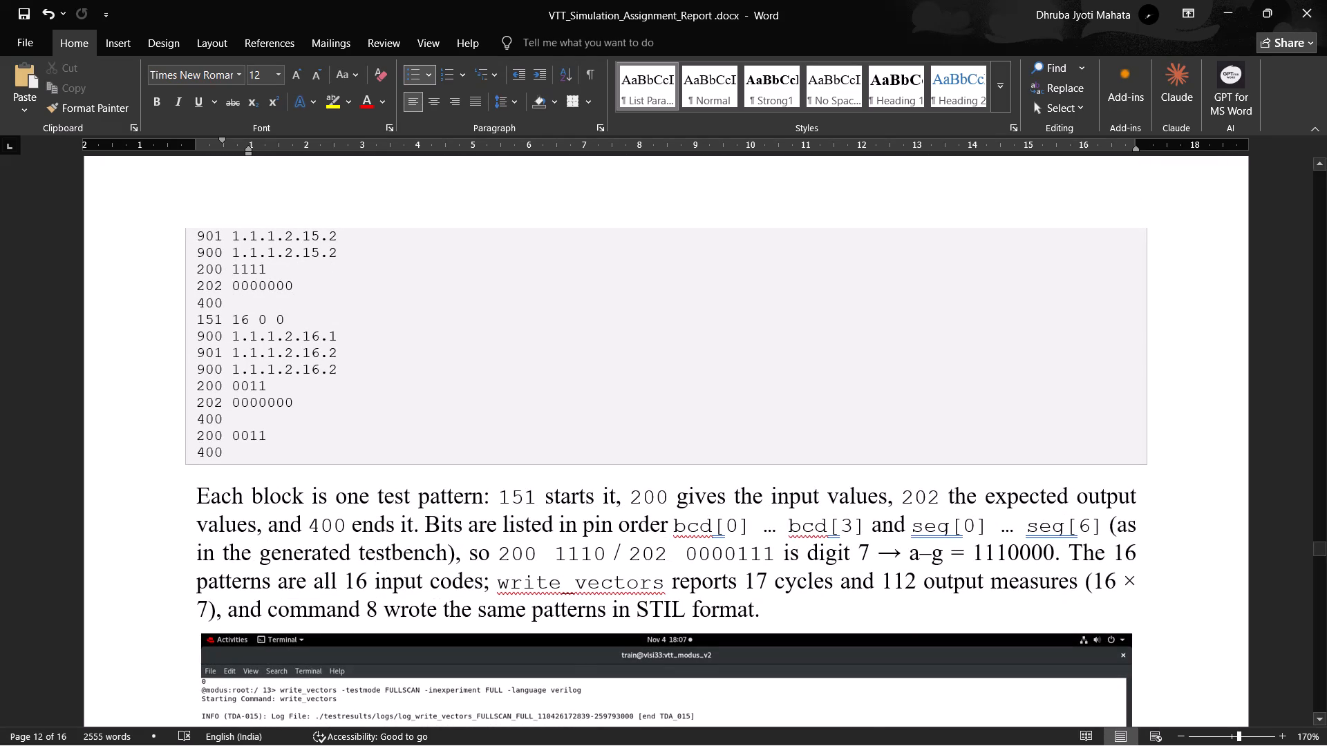
click(1086, 587)
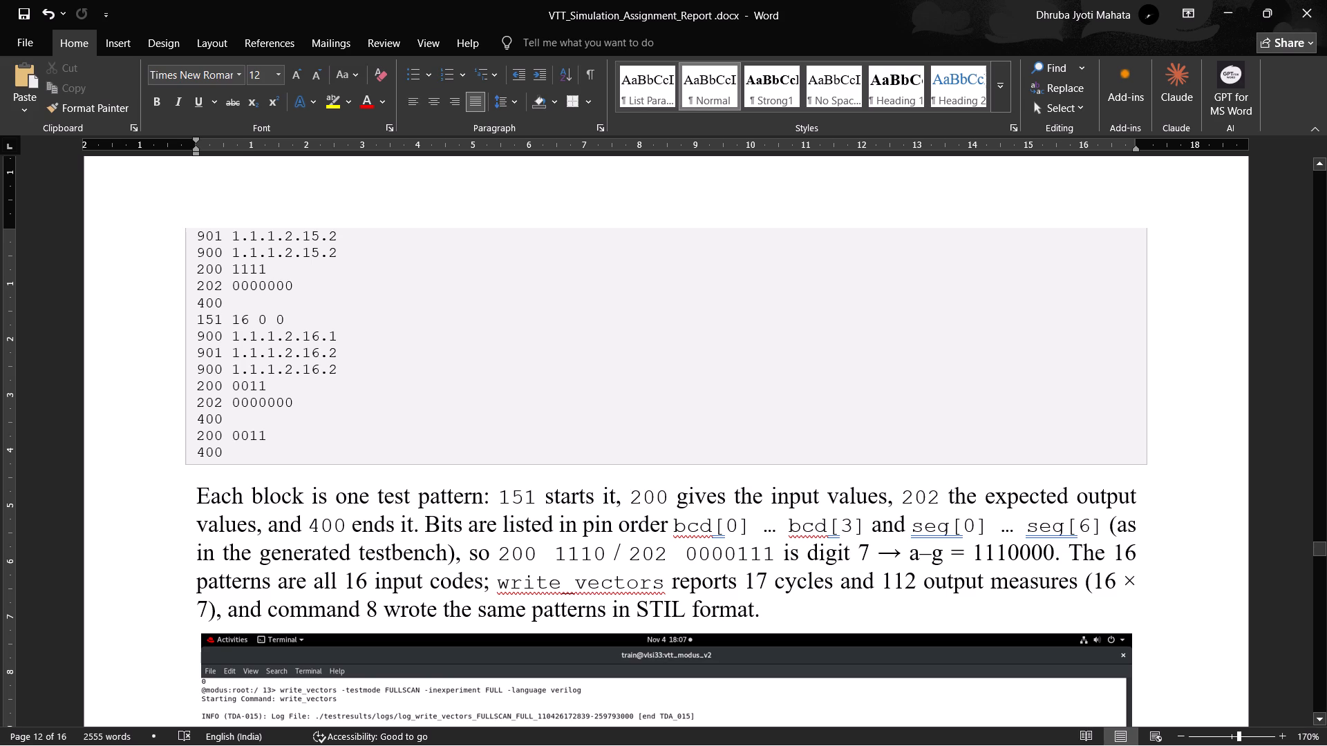
key(shift+Return)
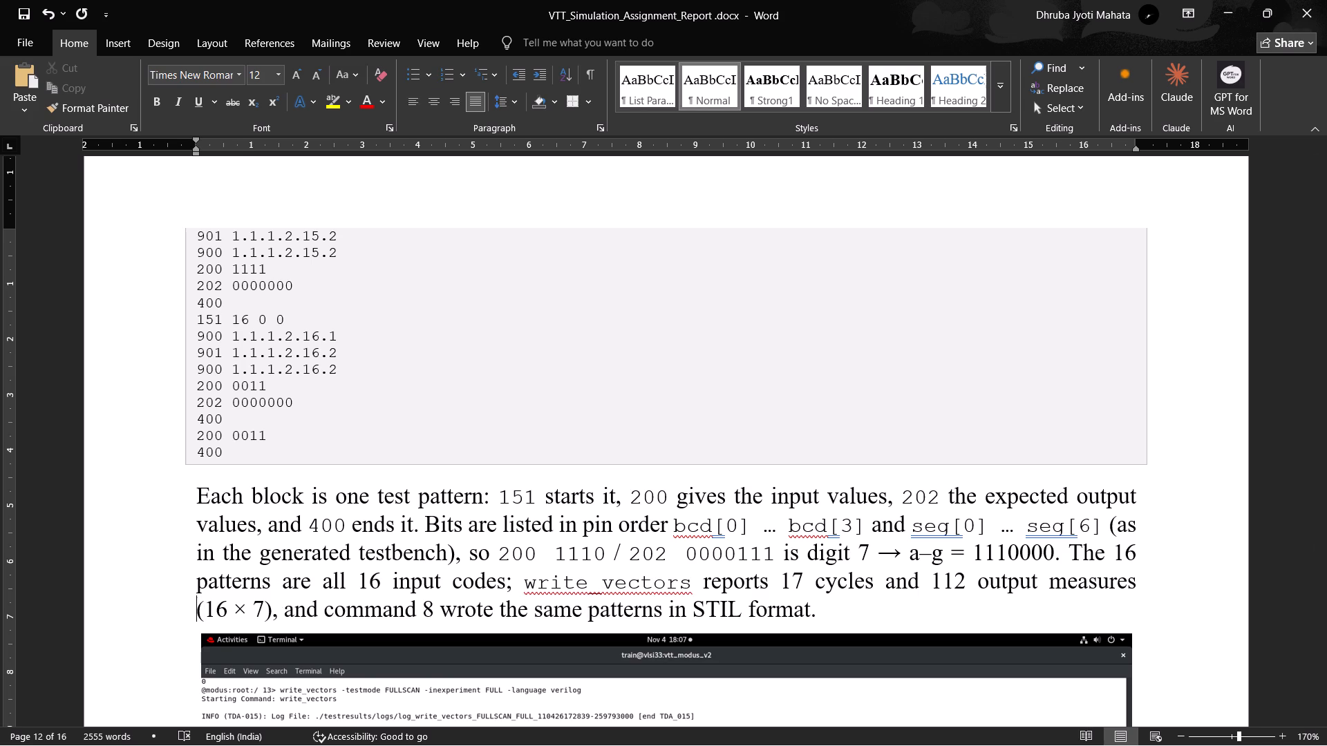
click(1109, 528)
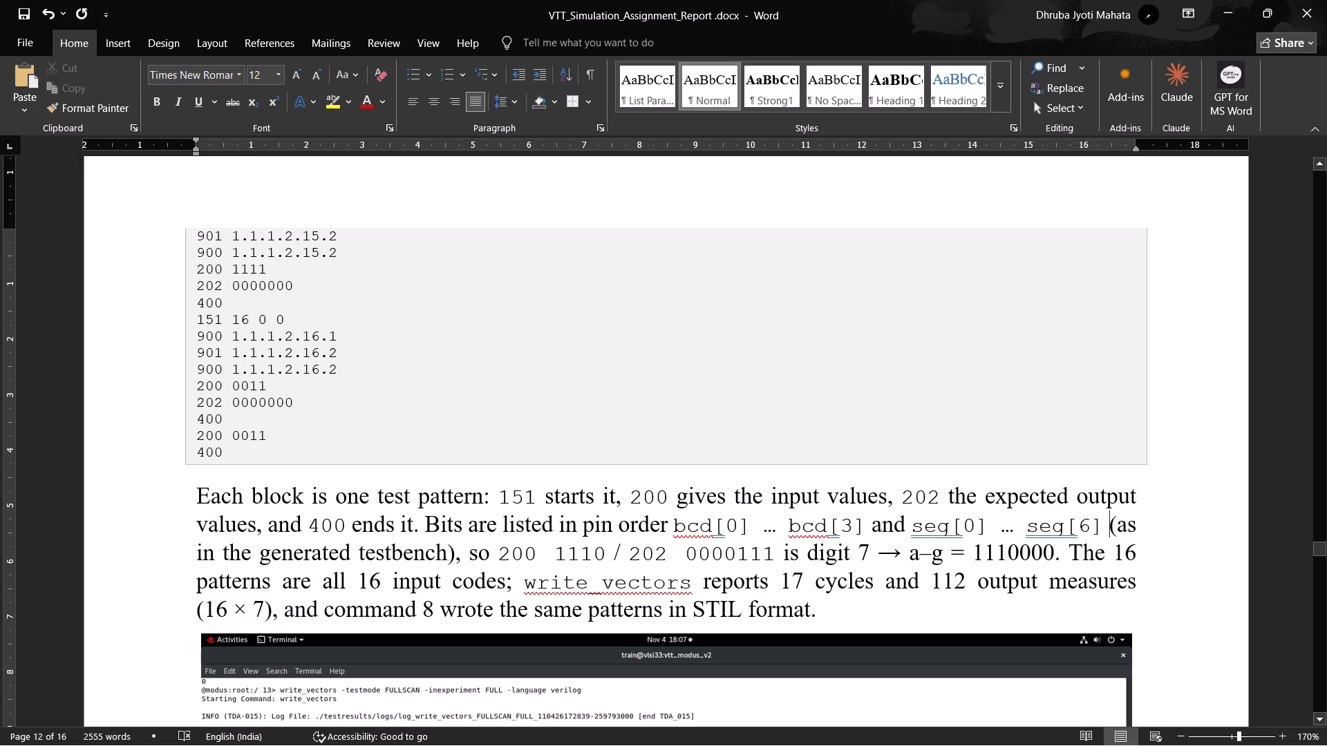
key(shift+Return)
Check the layout of the Figure 11 and Figure 12 write_vectors screenshots and the white space between them.
scroll(1142, 519, down, 4)
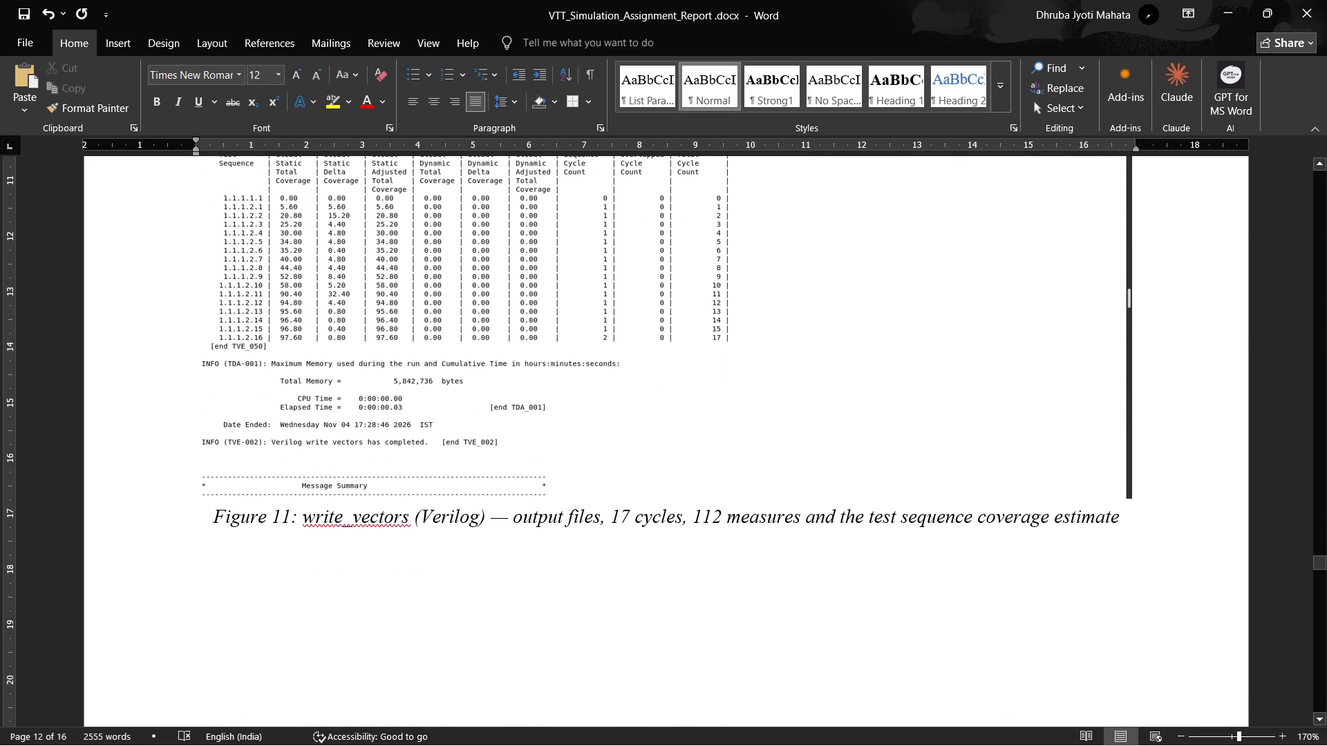
scroll(1142, 519, down, 7)
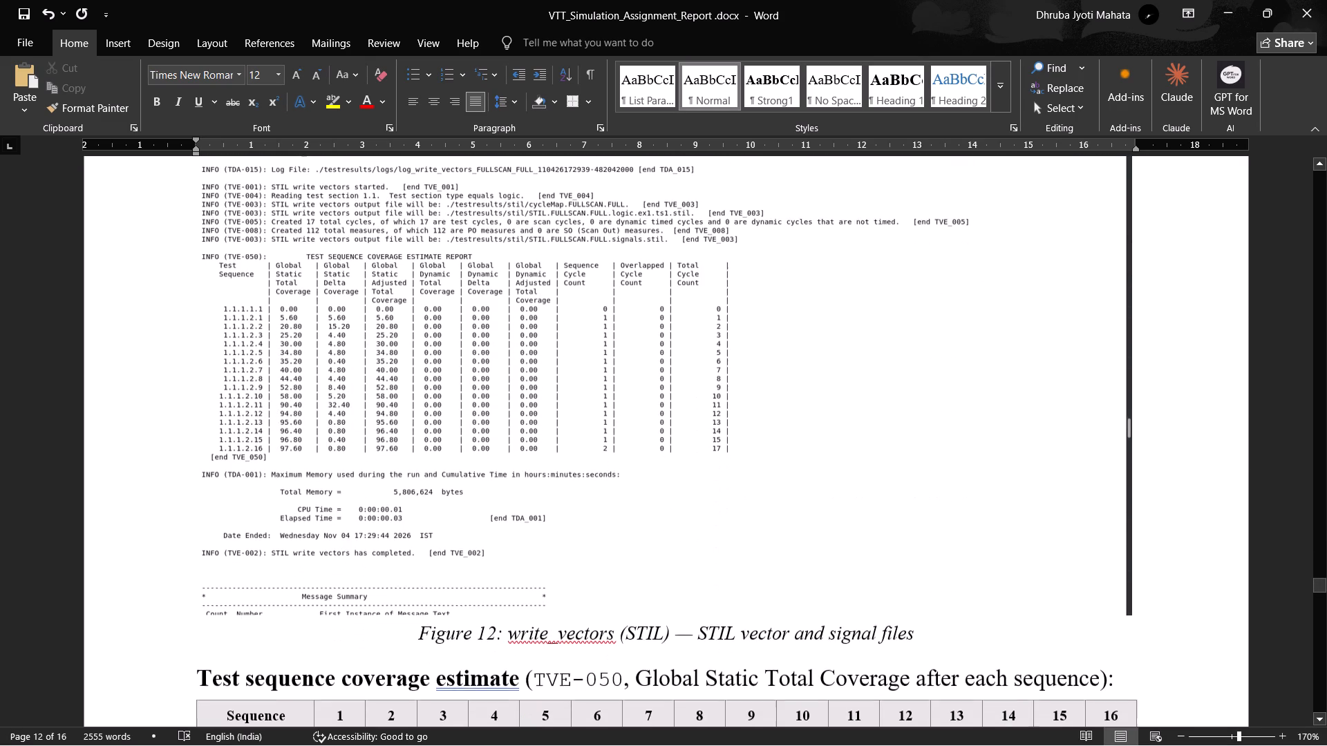
scroll(1127, 525, up, 3)
scroll(1030, 519, up, 4)
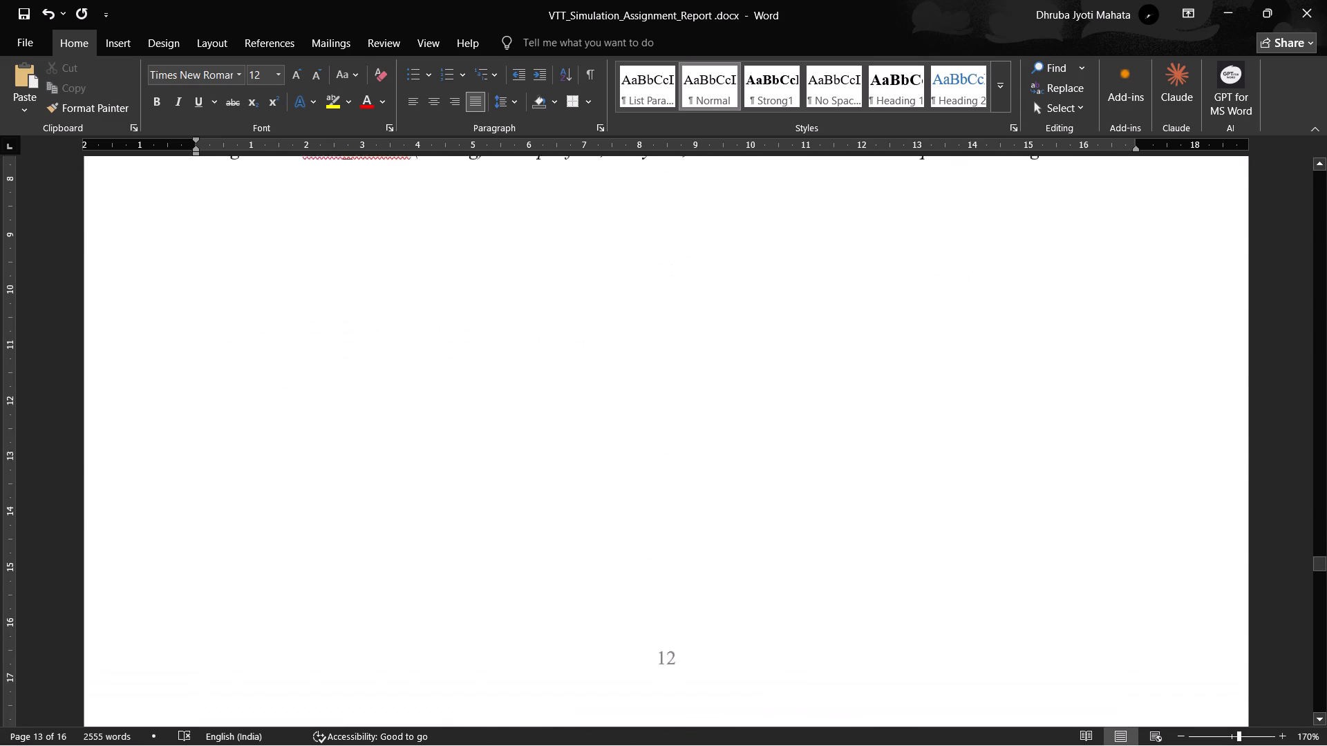
Review the page layout of the Commands Used list and Figures 6 to 10, including the blank areas around the figures.
scroll(1025, 517, up, 18)
scroll(1025, 517, up, 3)
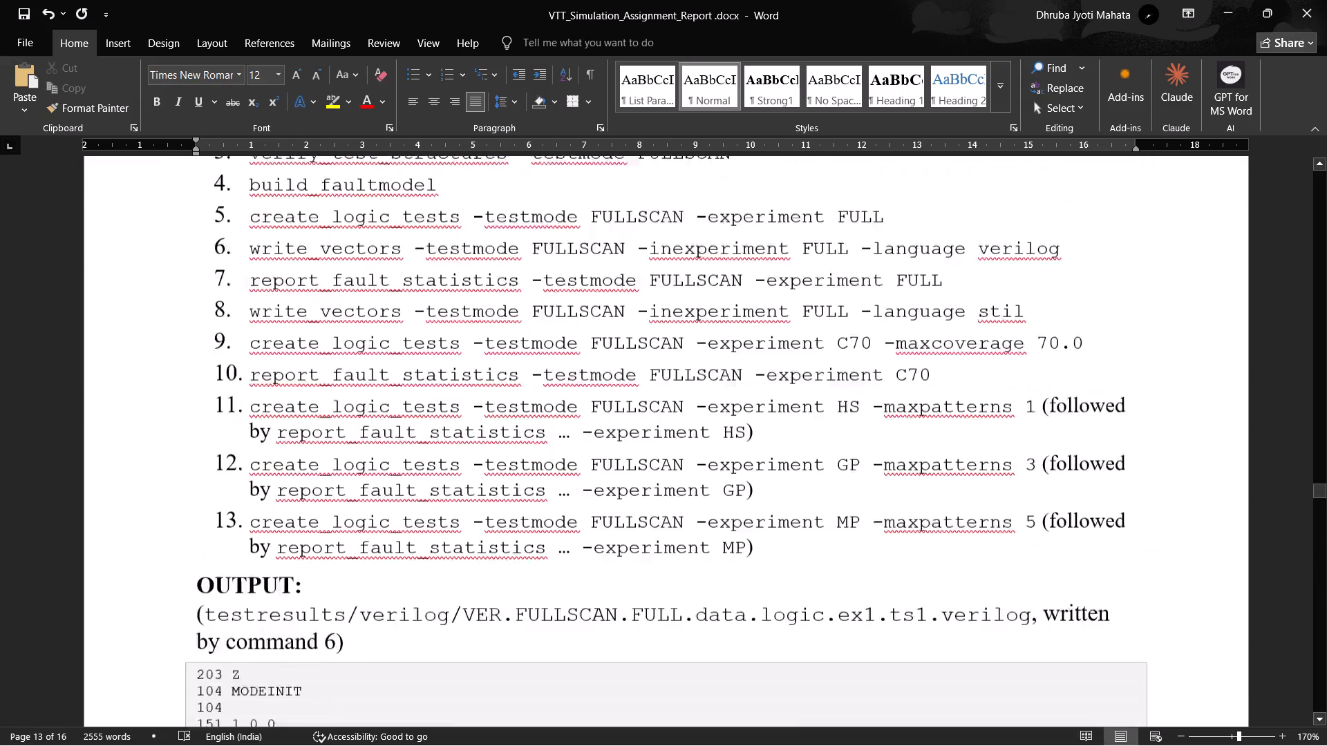
scroll(1025, 517, up, 11)
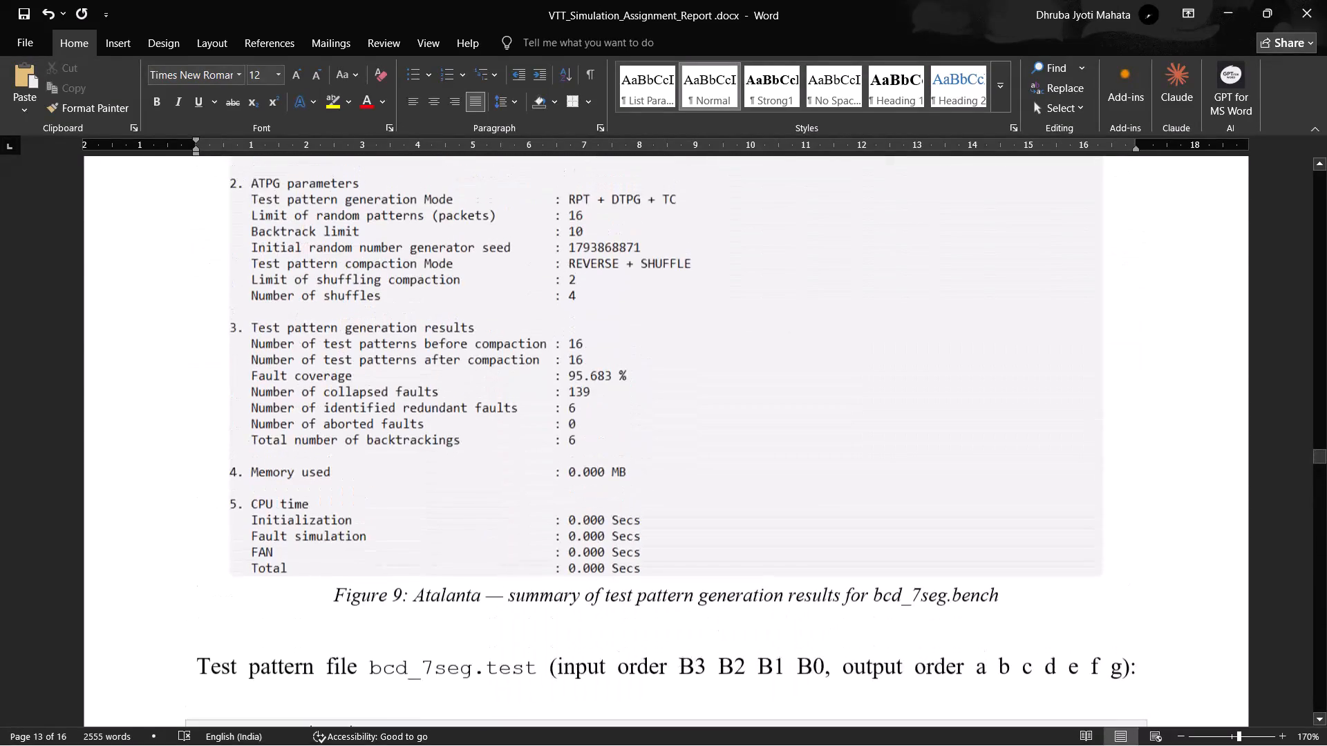
scroll(1025, 517, up, 3)
scroll(1025, 517, down, 3)
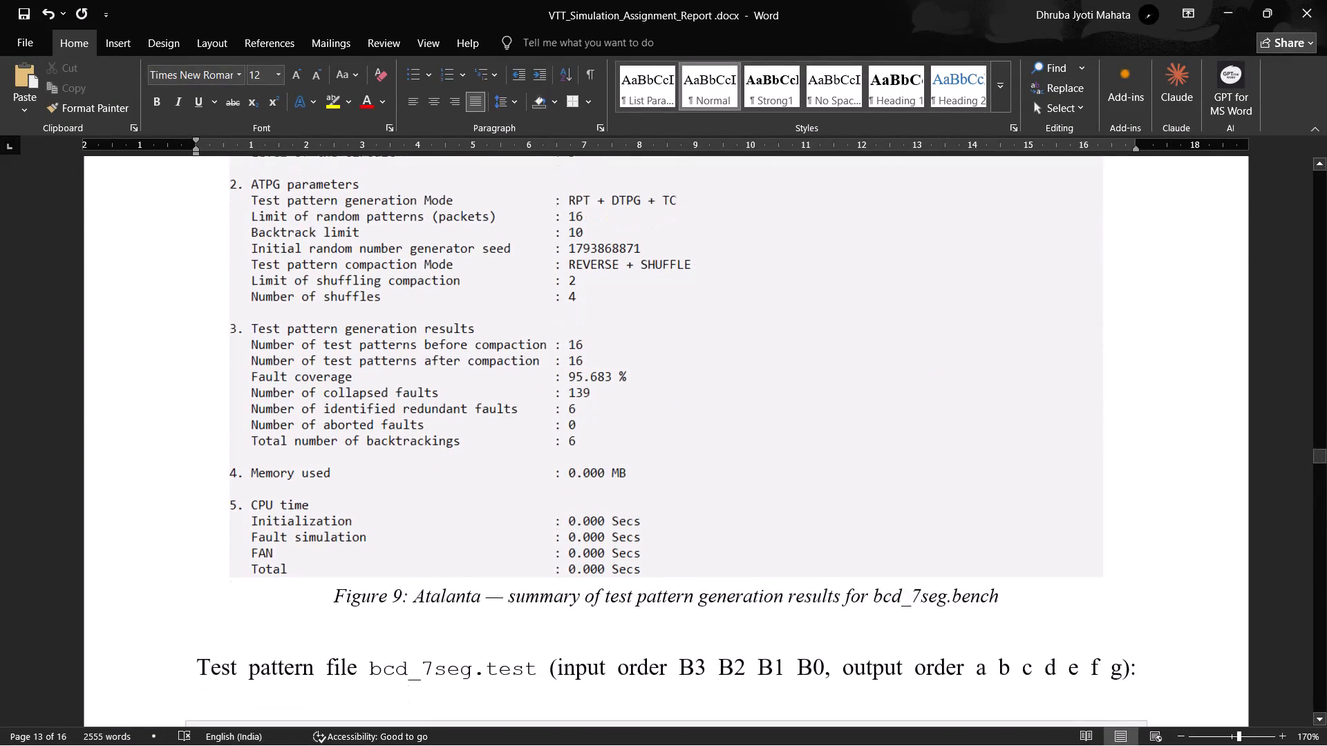
scroll(1025, 517, up, 8)
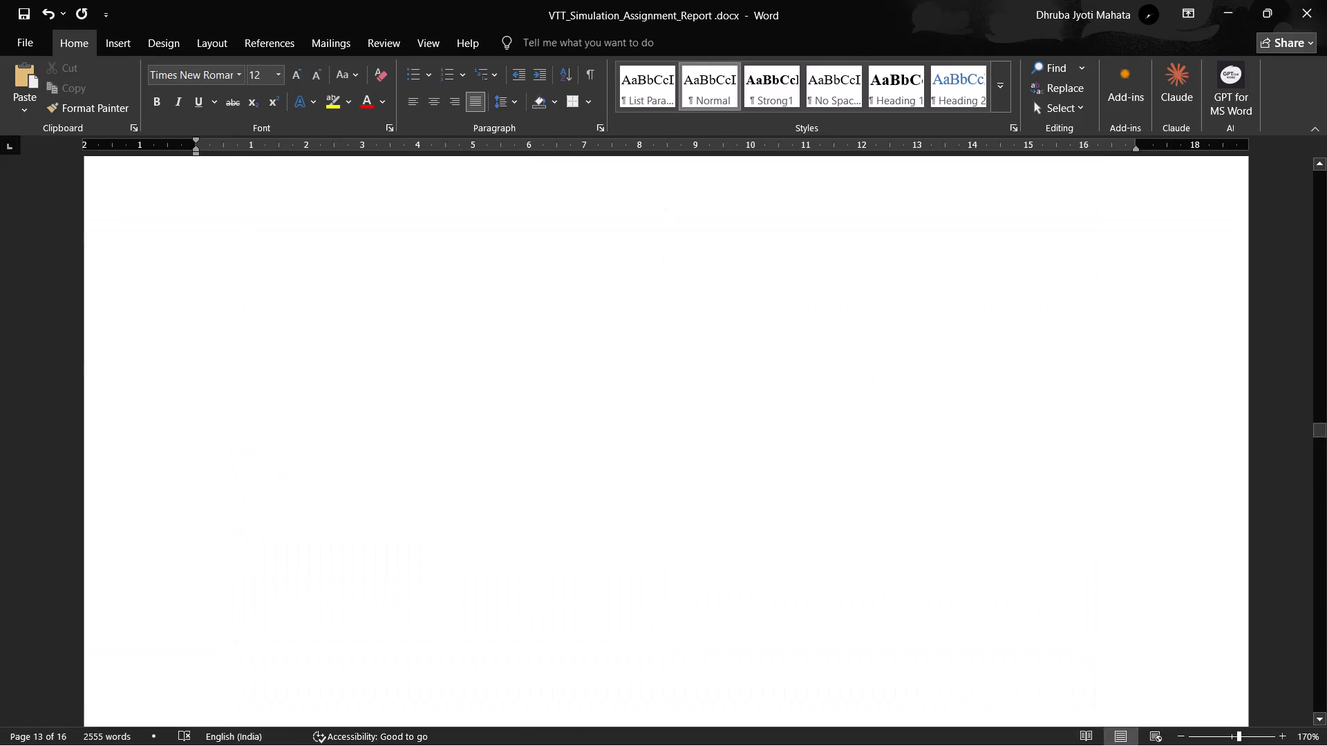
scroll(1025, 517, up, 5)
scroll(1025, 517, down, 2)
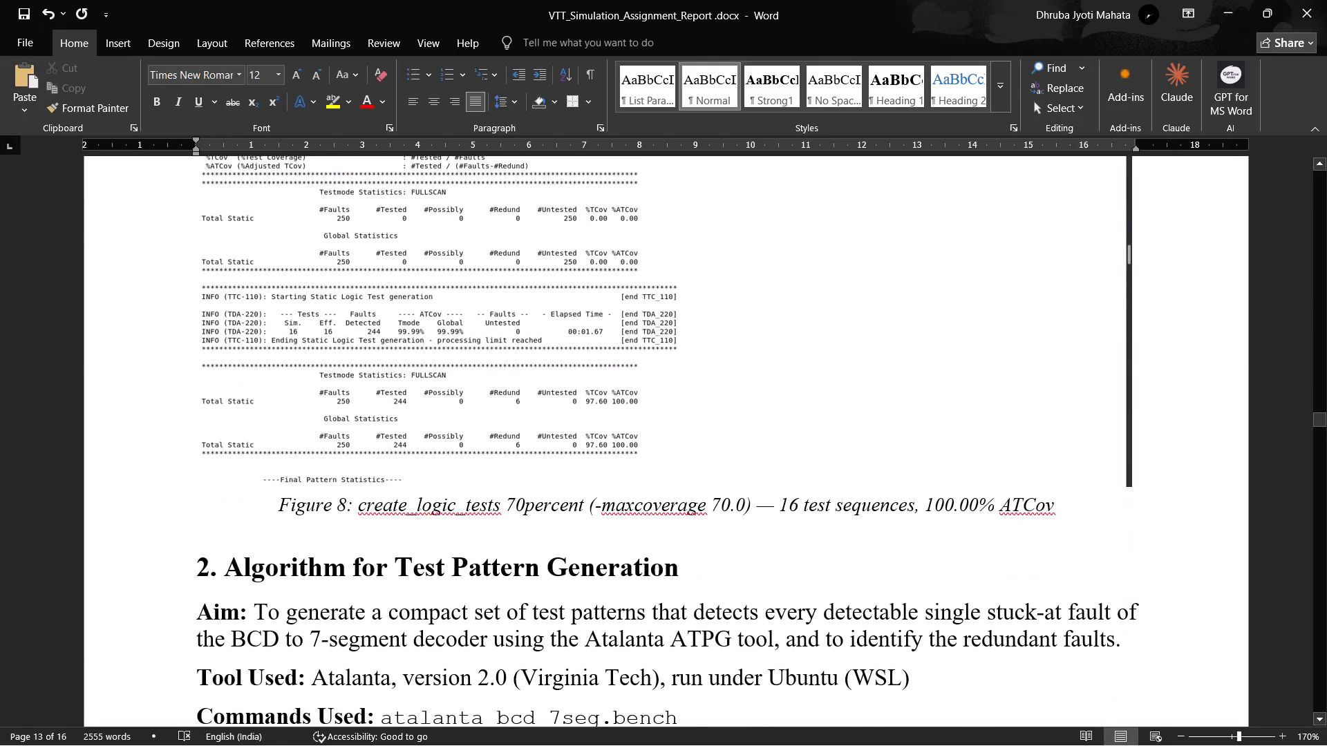
scroll(1018, 514, up, 2)
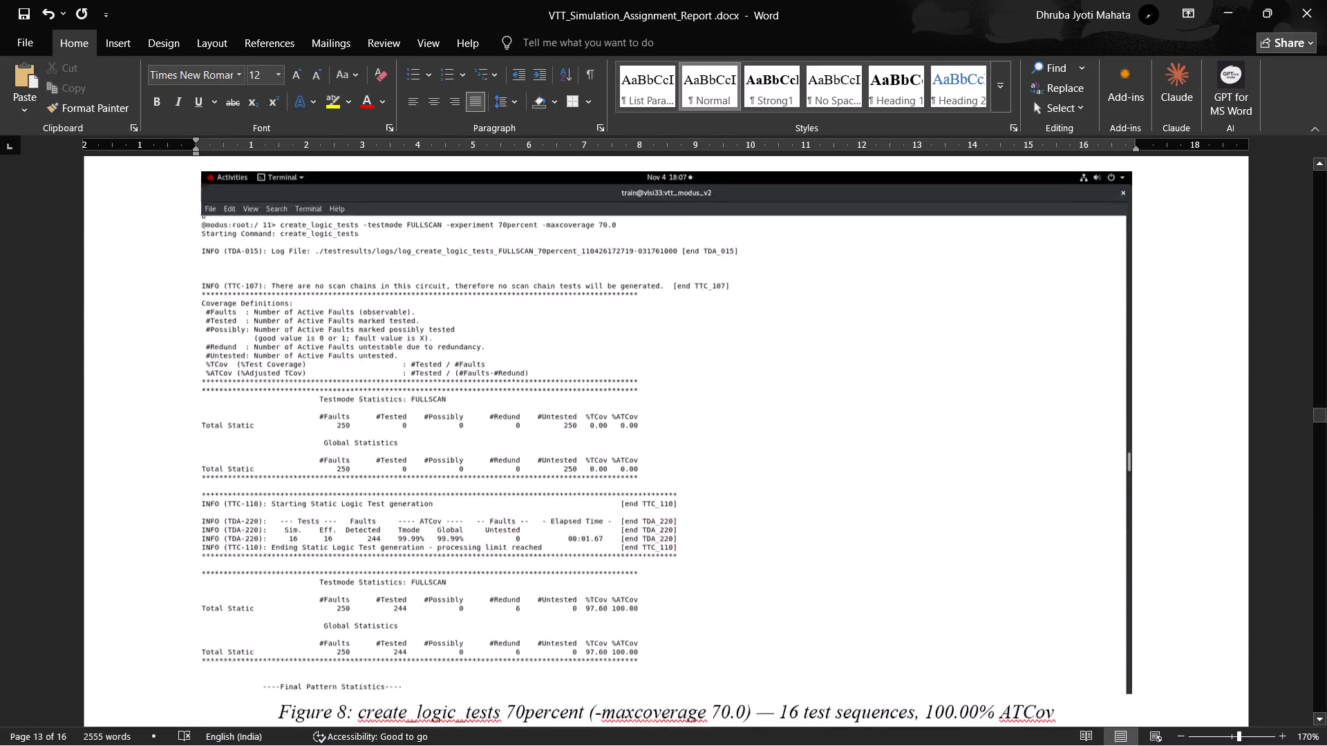
scroll(1018, 514, up, 5)
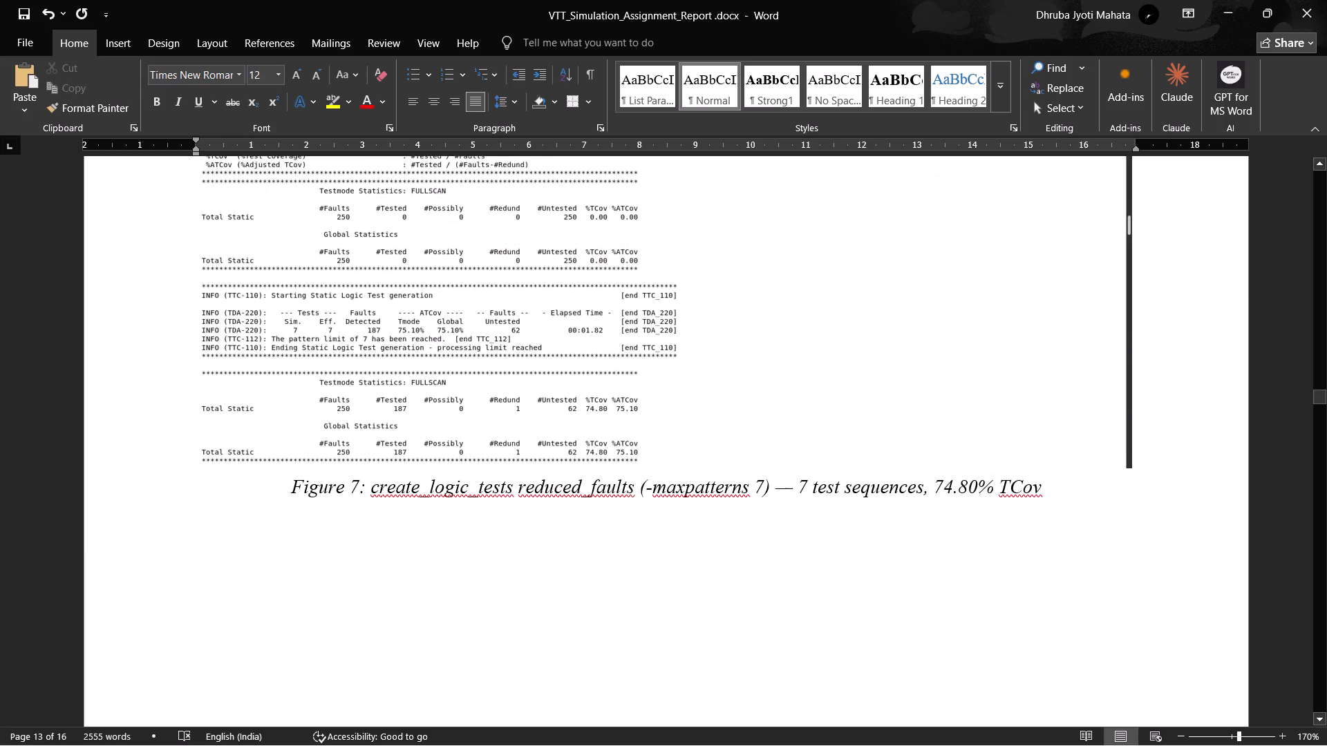
scroll(1018, 514, up, 6)
scroll(1018, 514, down, 3)
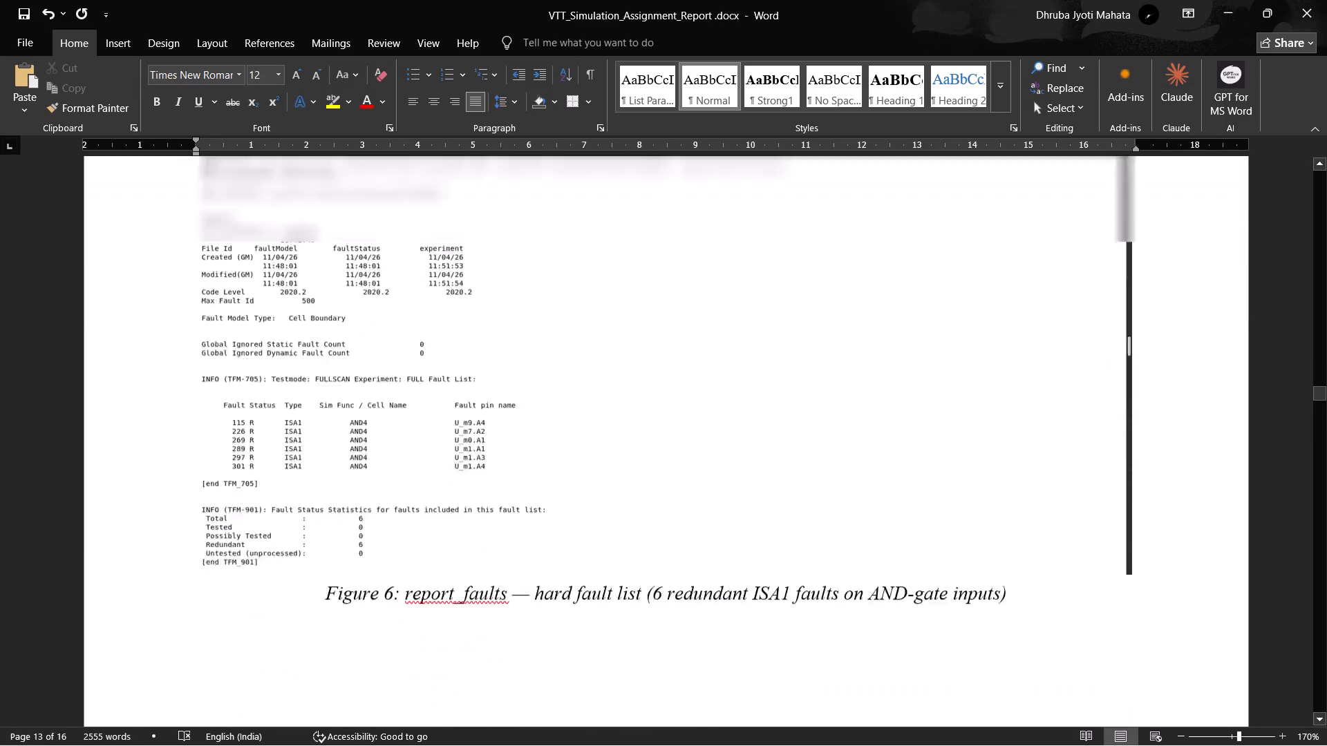
scroll(1015, 514, down, 16)
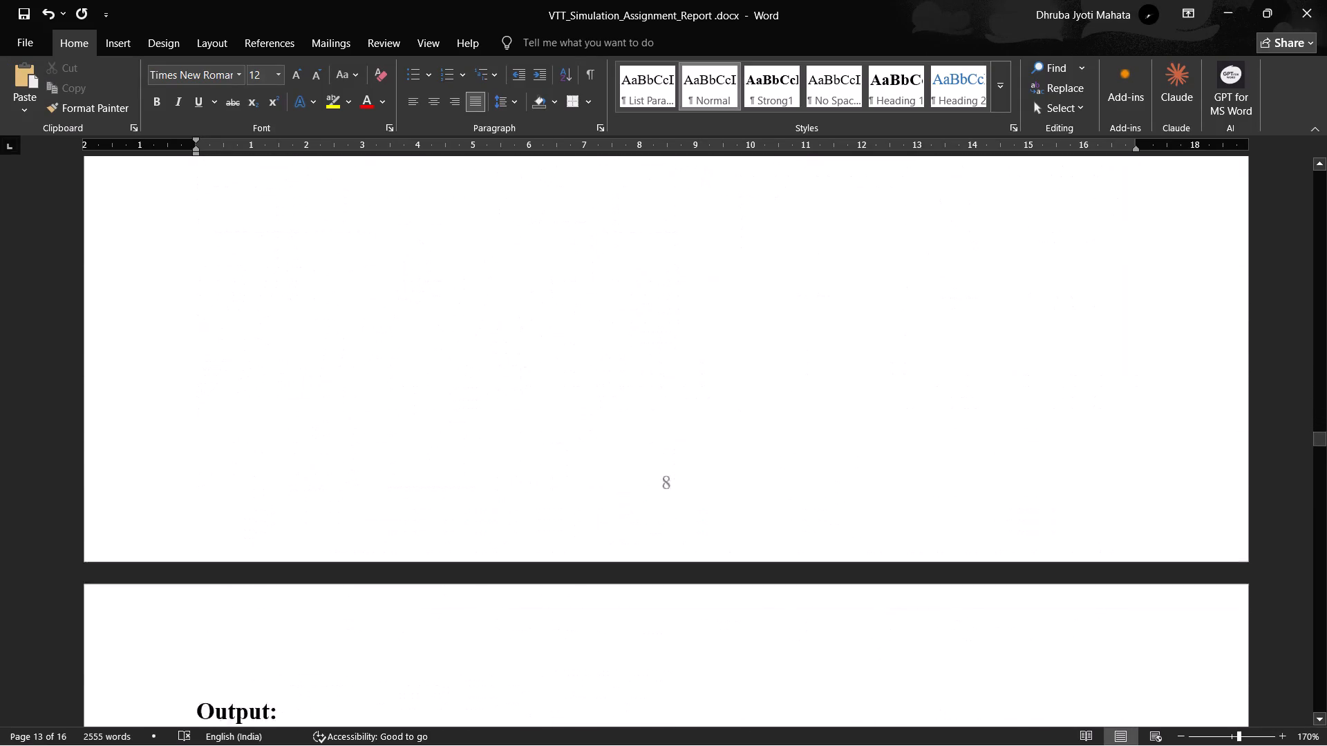
scroll(1015, 514, down, 8)
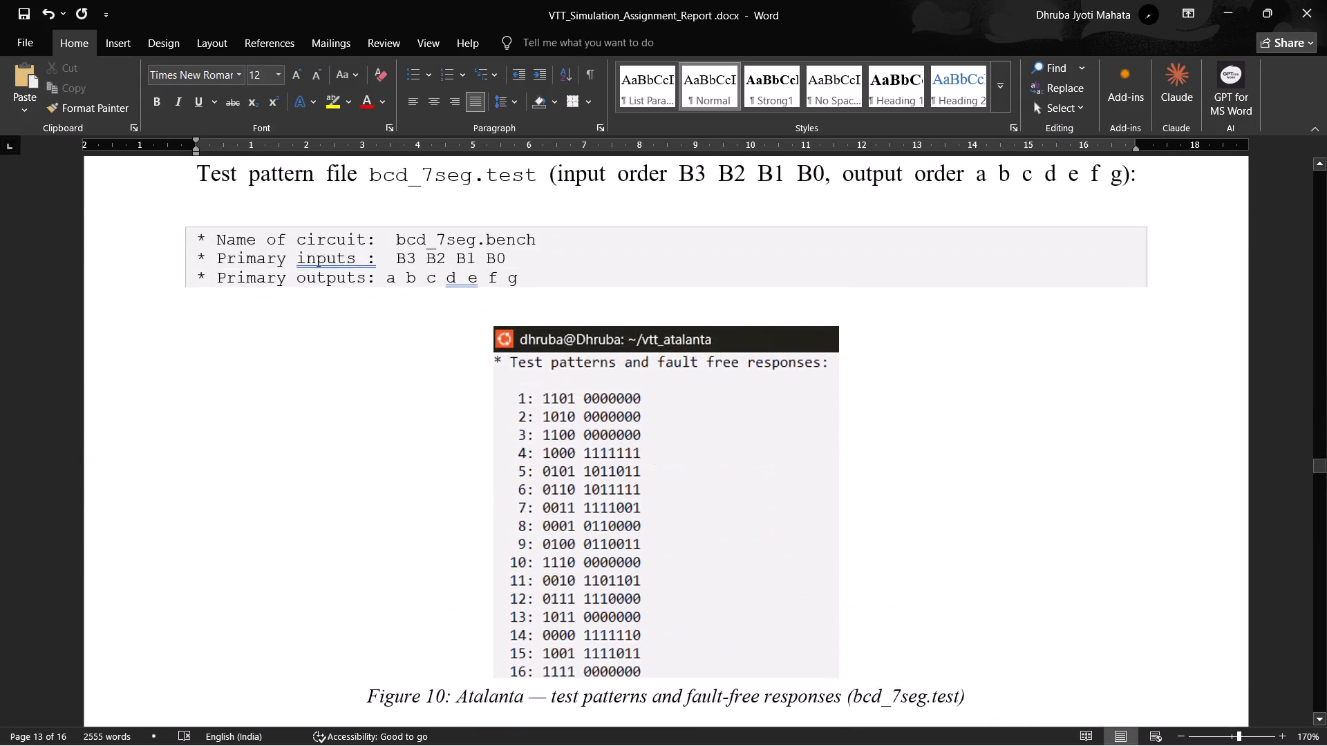
scroll(1015, 514, up, 1)
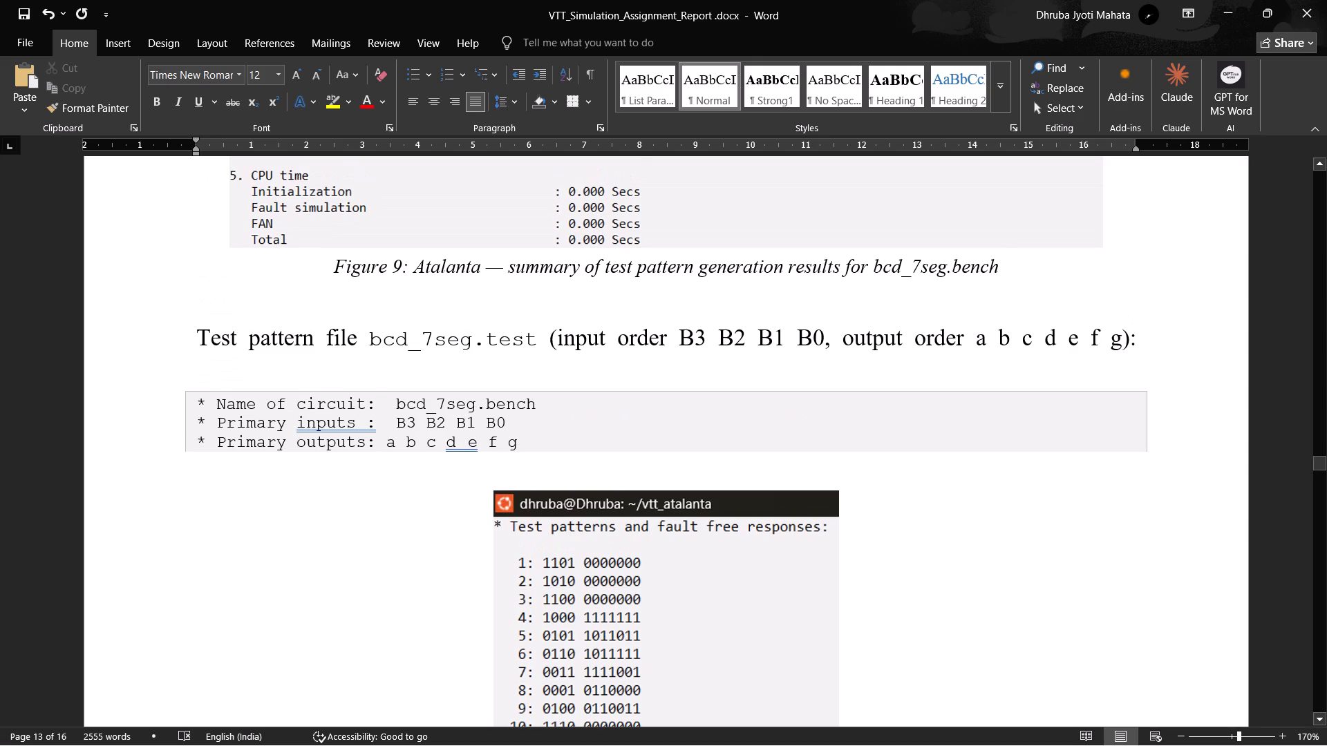
Add a box page border with a 1 ½ pt width to the whole document.
click(86, 37)
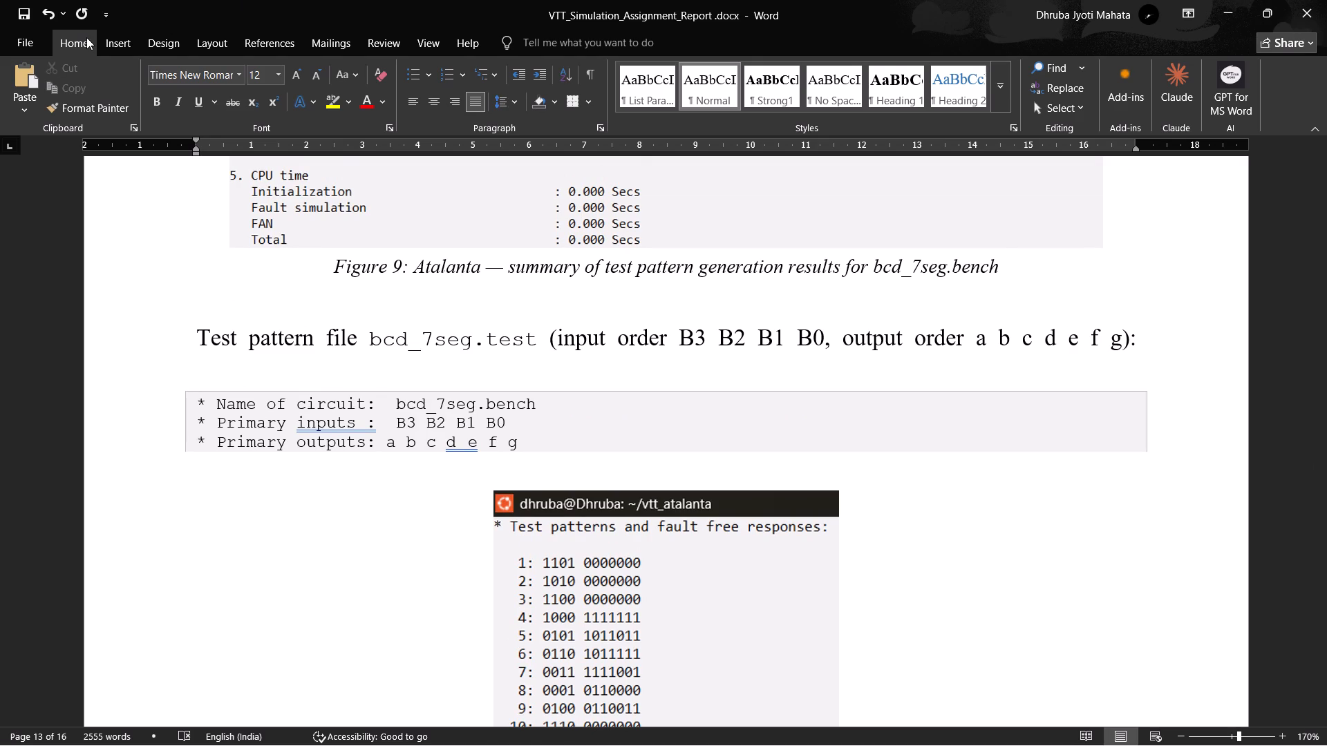
click(64, 37)
click(96, 38)
click(117, 39)
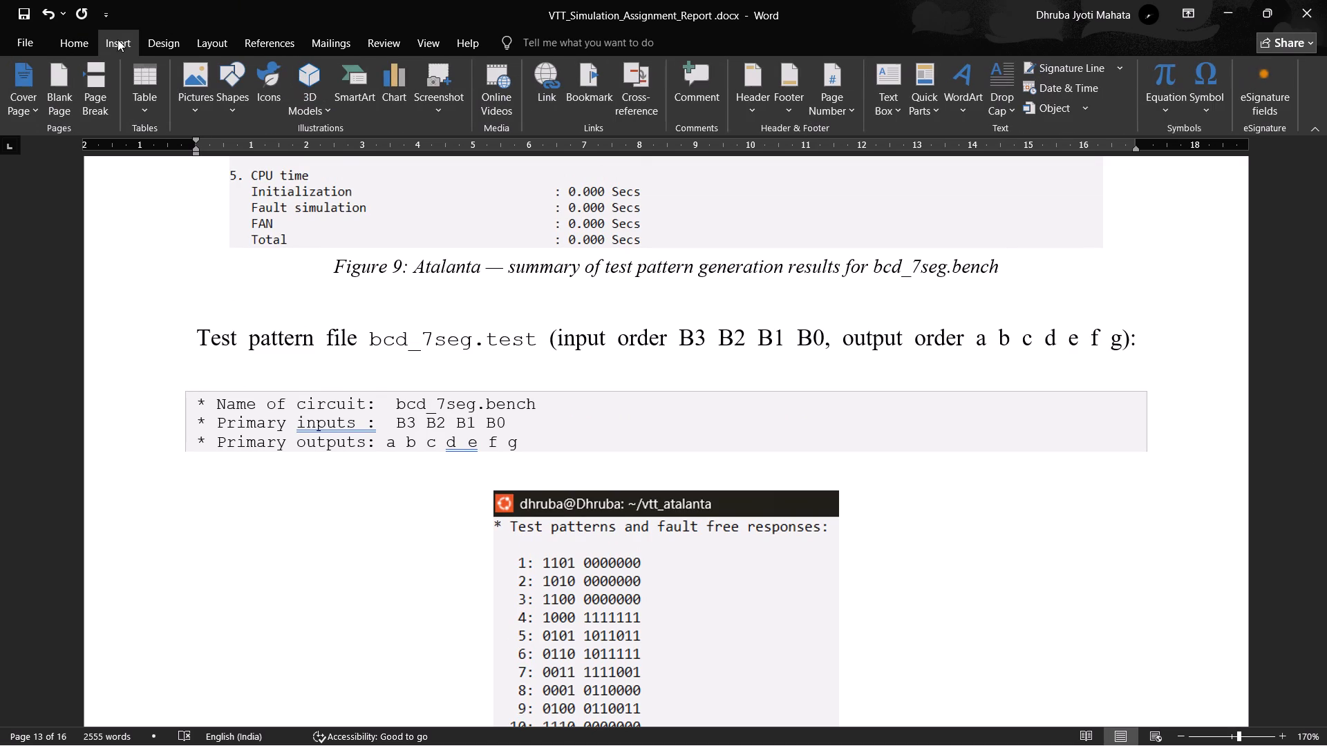
click(167, 53)
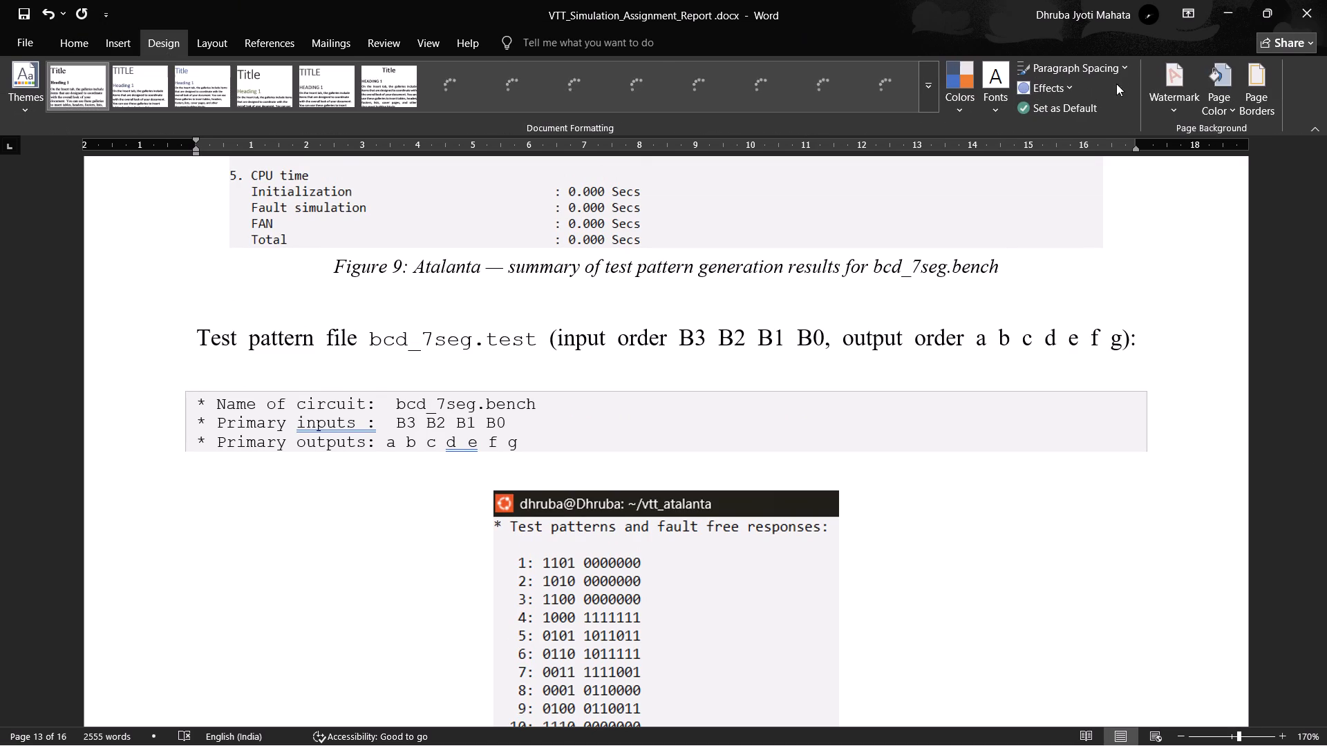
click(1255, 93)
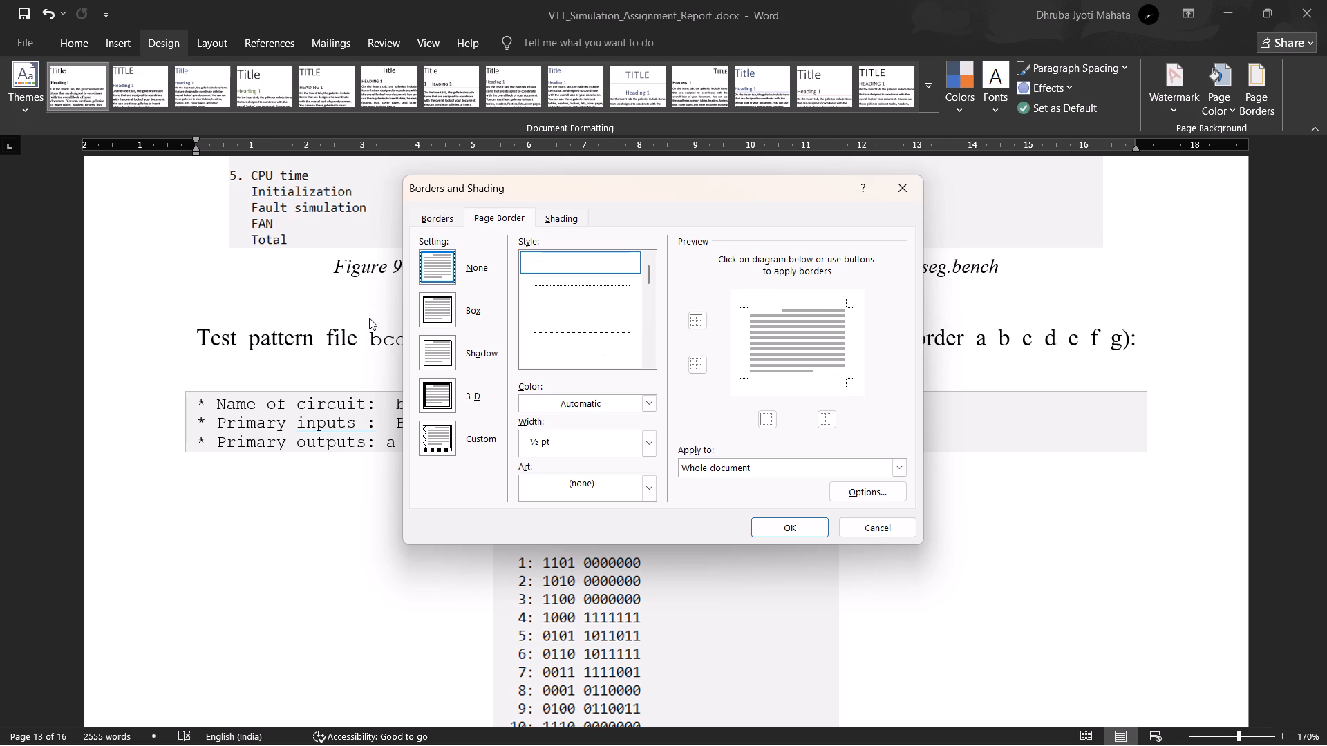
click(429, 298)
click(651, 448)
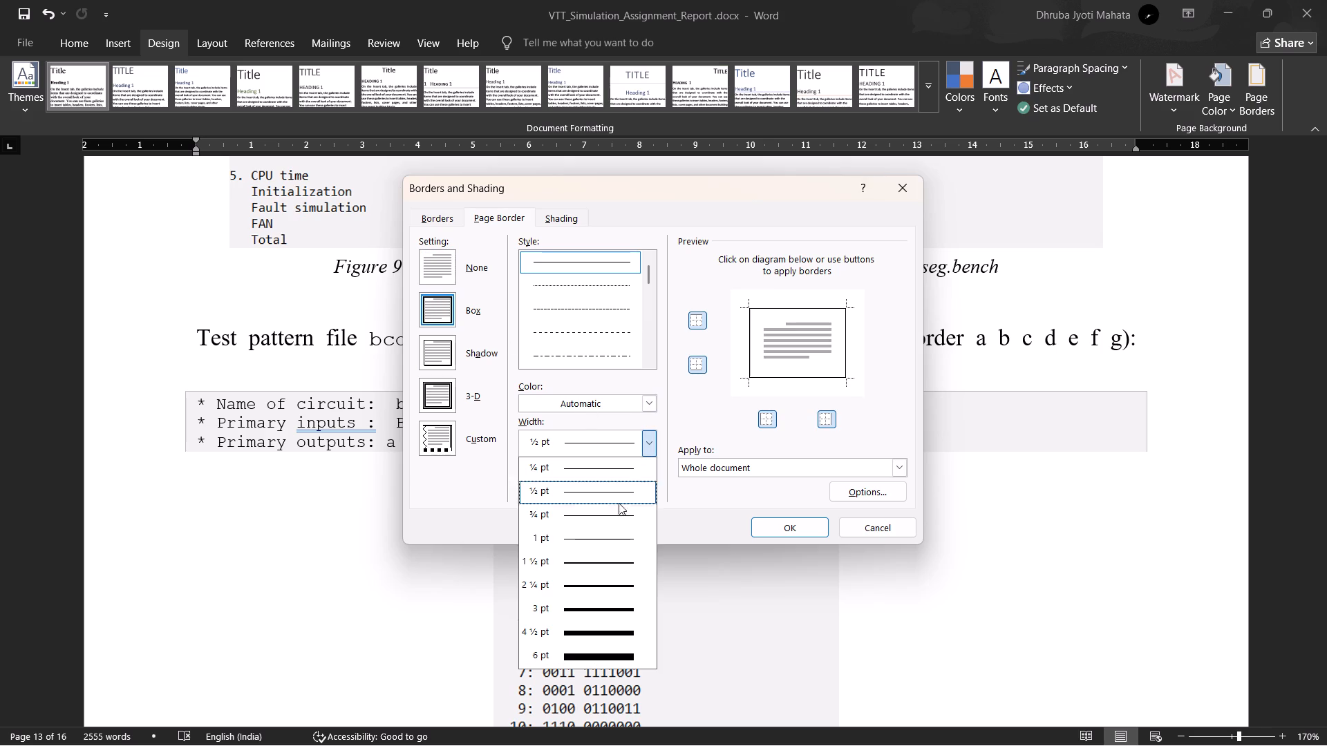
click(609, 567)
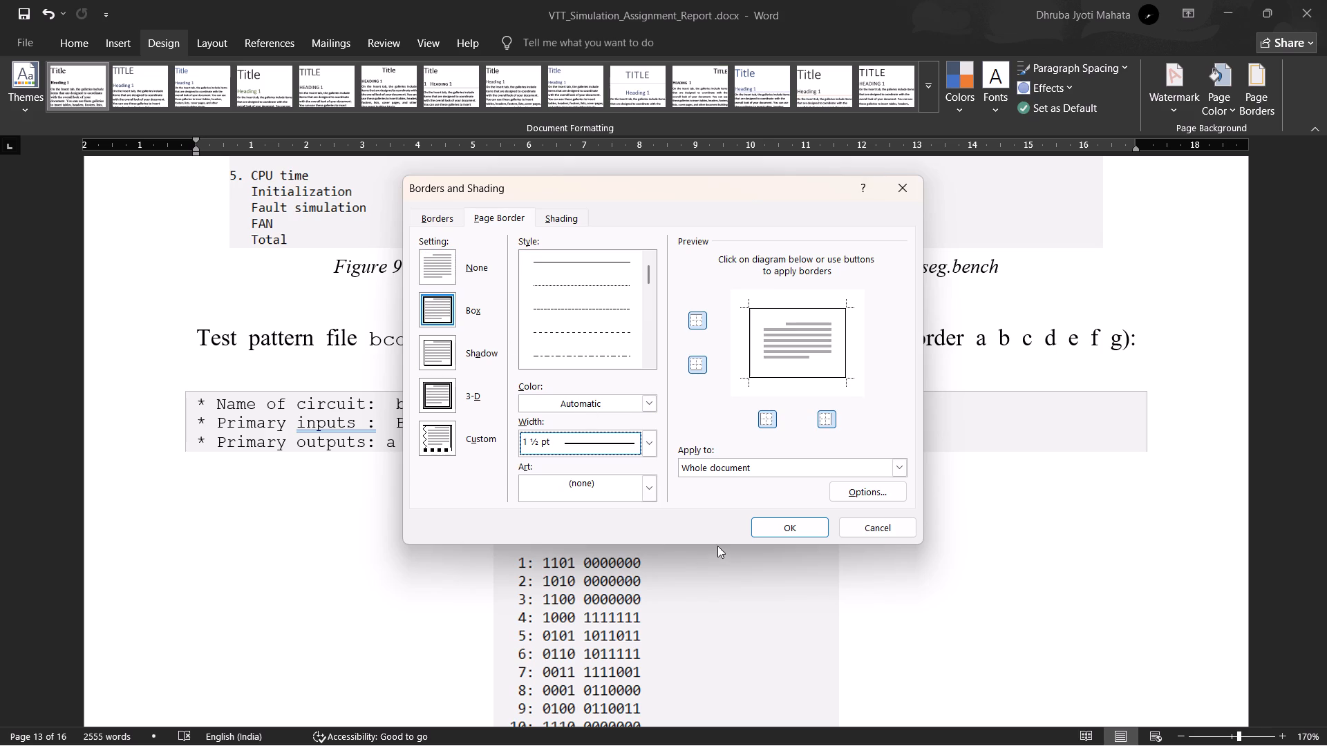
click(808, 536)
Check the bordered page containing the test pattern explanation and Figure 11, including the blank area below the caption.
scroll(777, 452, up, 2)
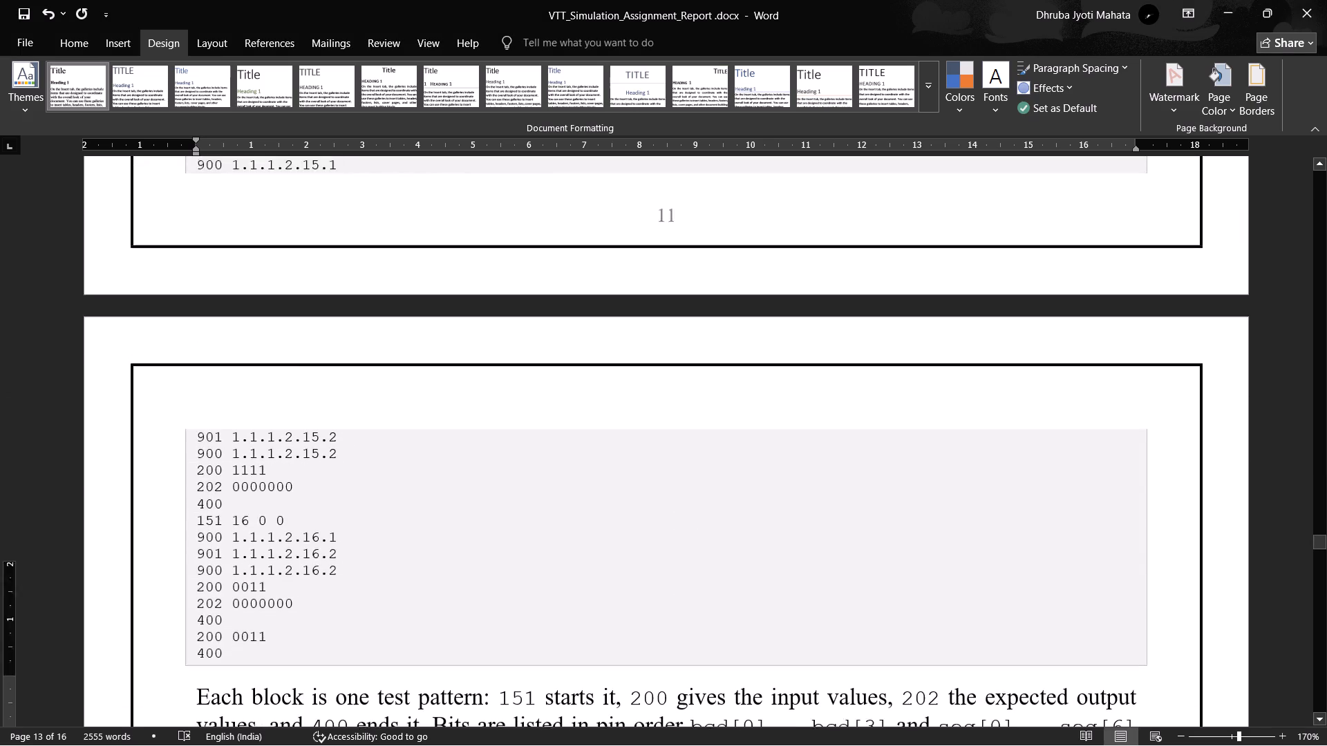
scroll(777, 452, up, 4)
scroll(777, 452, down, 9)
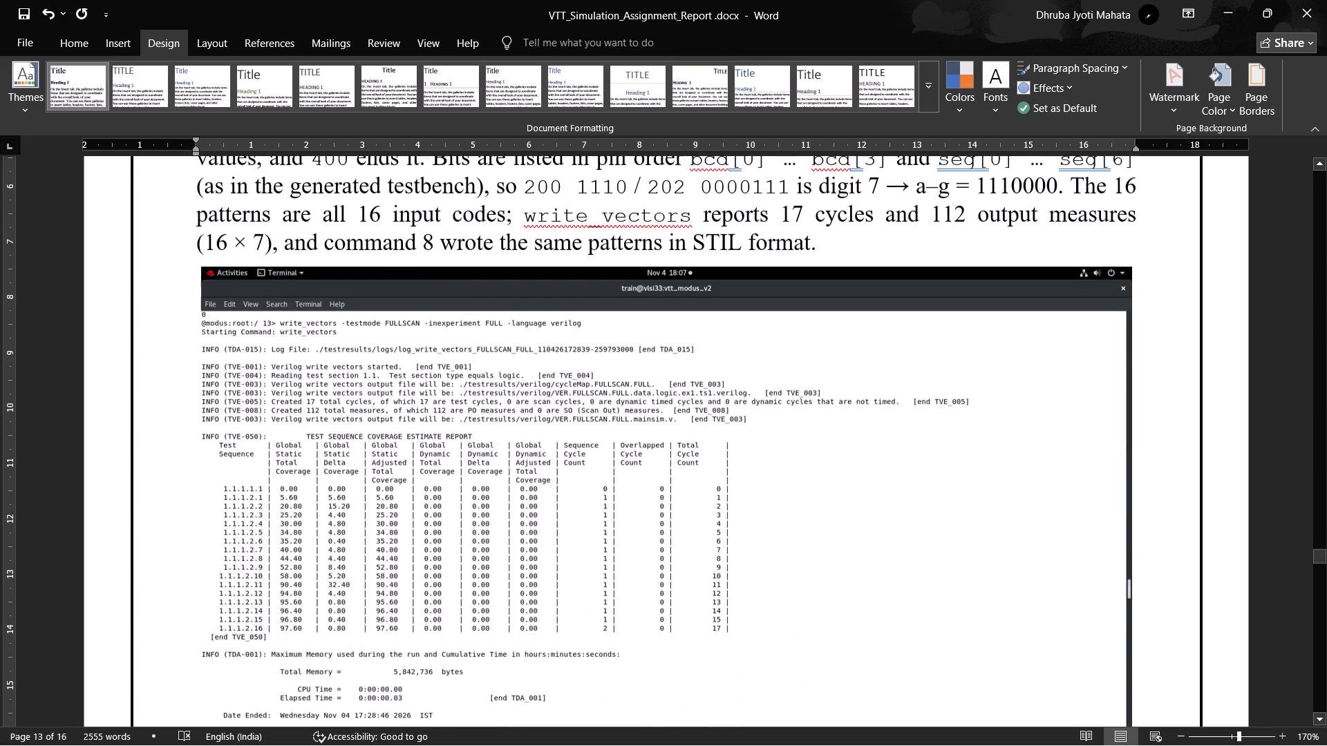
scroll(777, 452, up, 1)
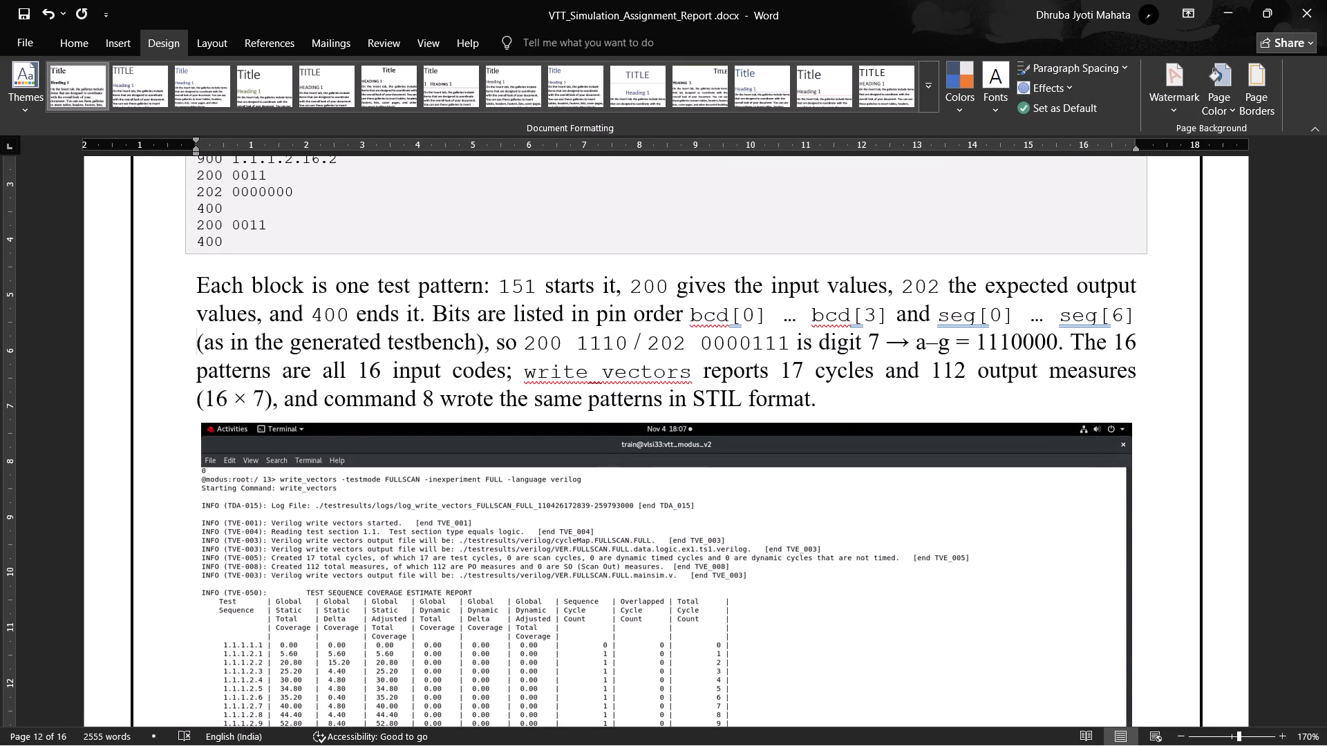
scroll(777, 452, down, 3)
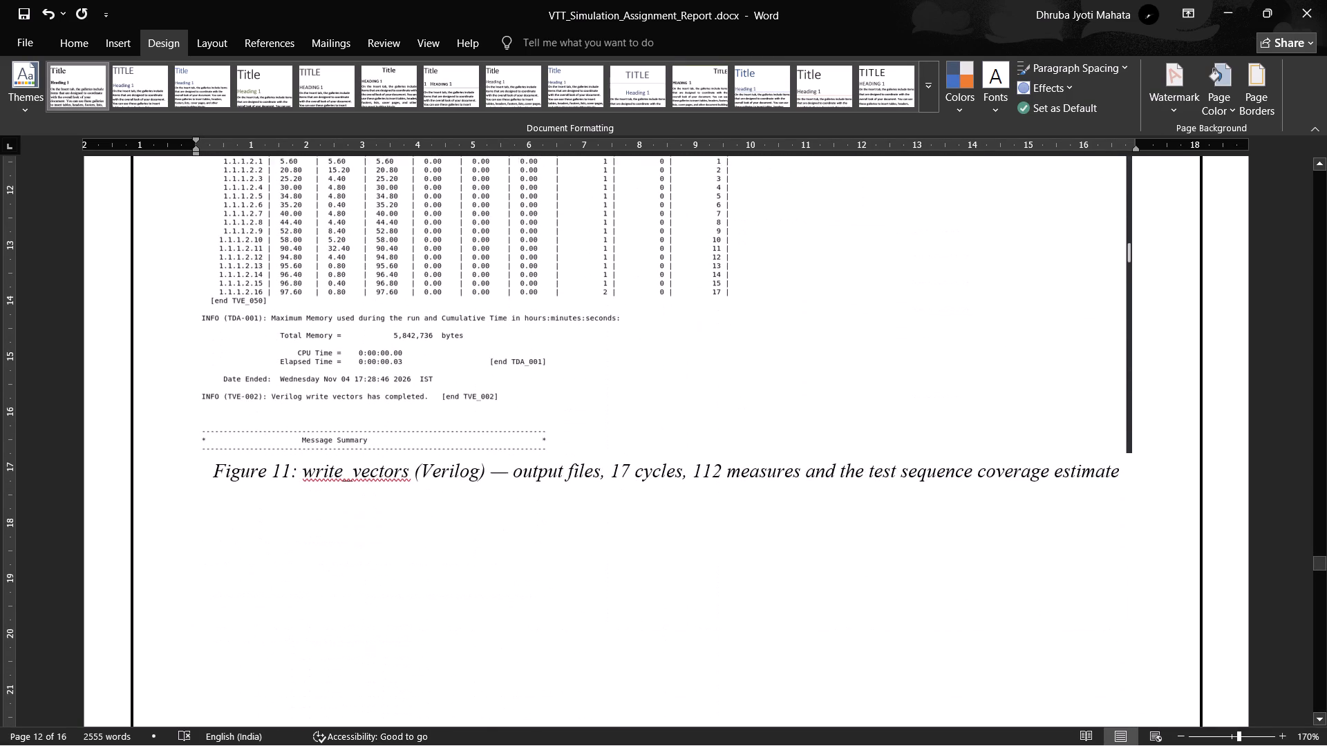
scroll(777, 452, down, 1)
scroll(777, 452, up, 3)
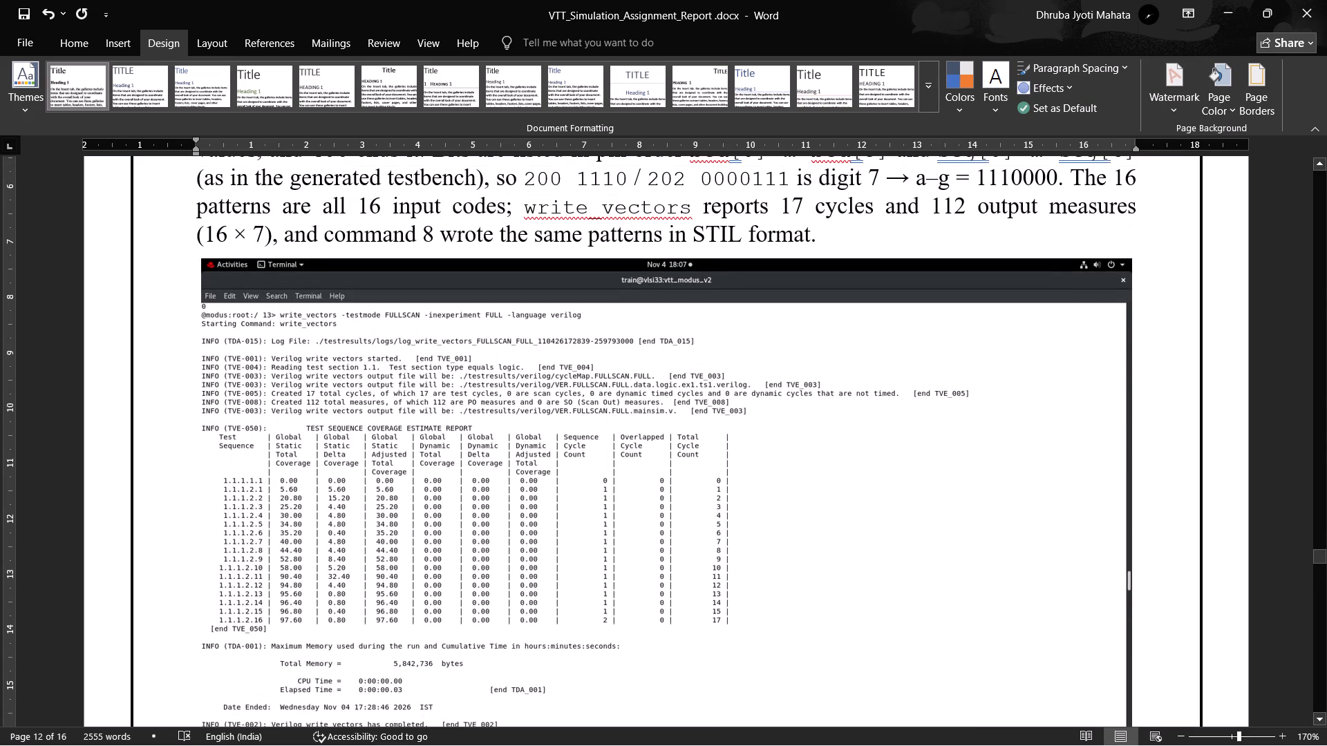
Review the bordered pages with the section 2 Commands Used list and the OUTPUT test pattern listing.
scroll(737, 442, up, 18)
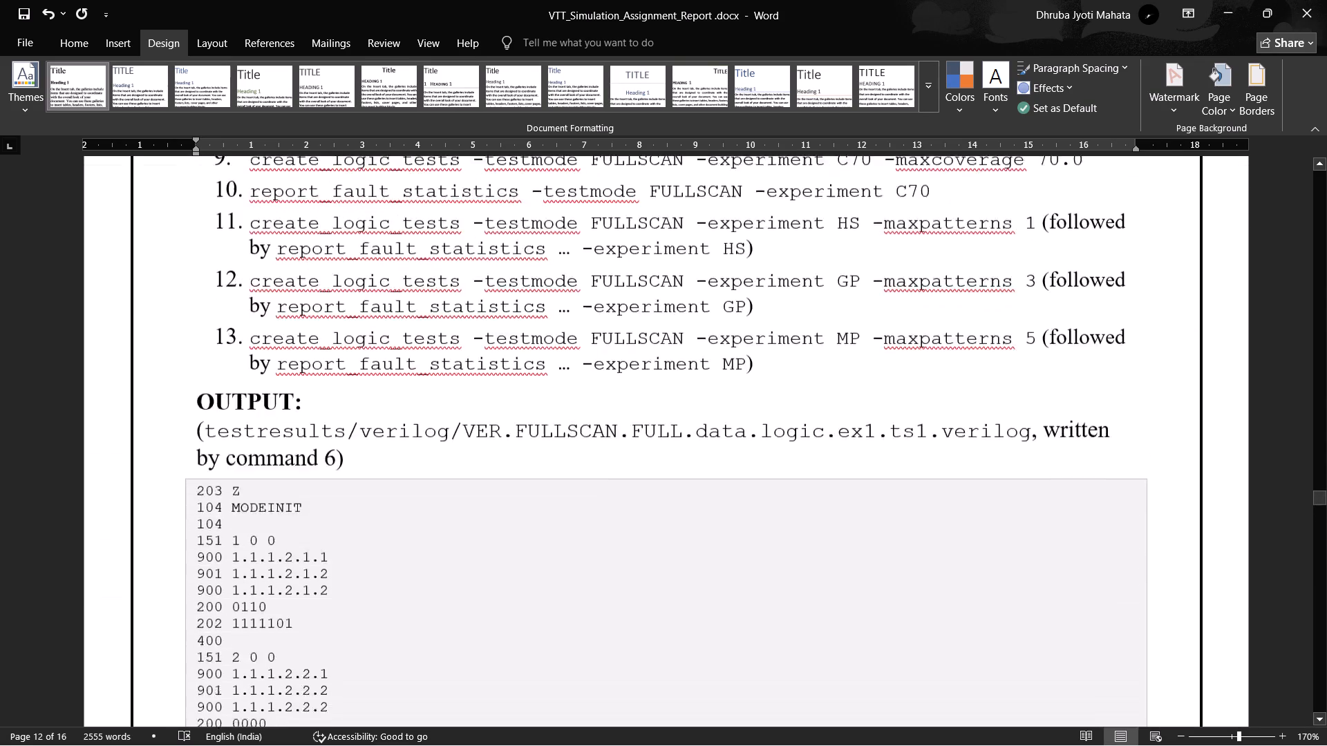
scroll(737, 442, up, 3)
scroll(737, 442, down, 2)
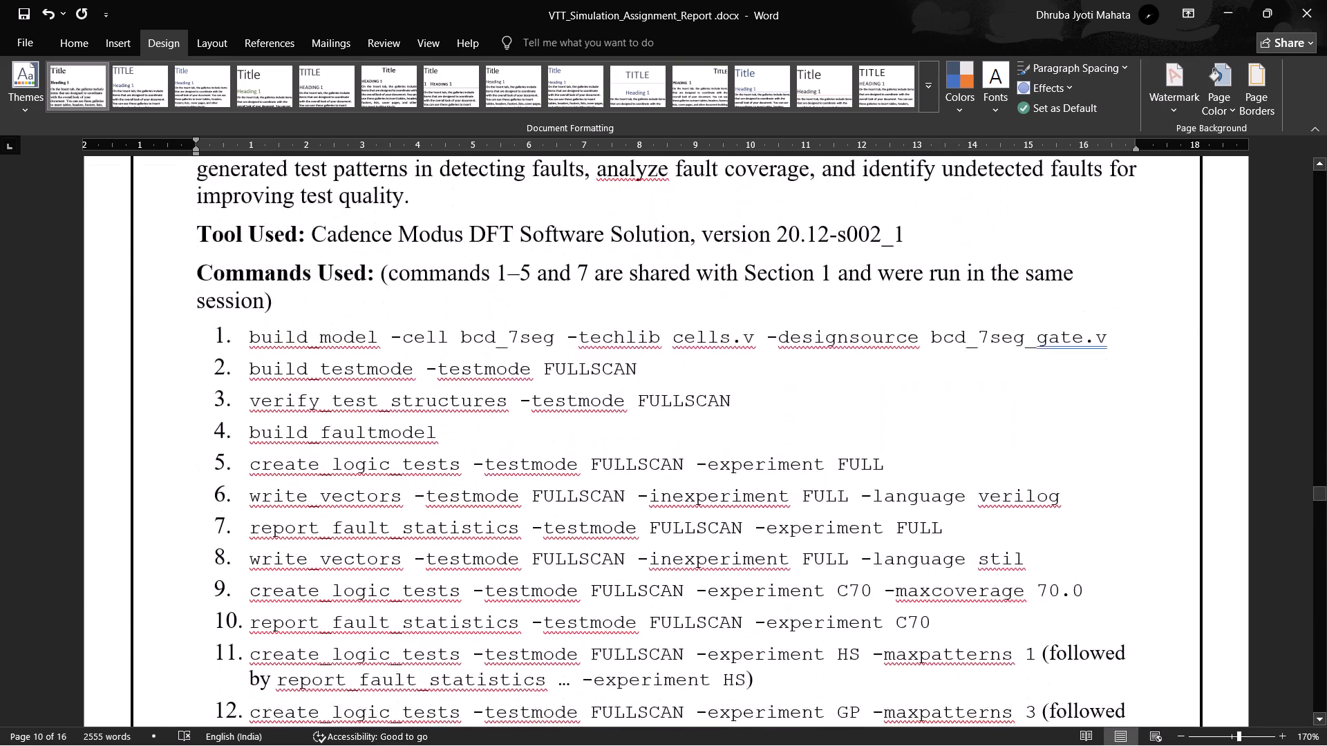
scroll(737, 442, down, 1)
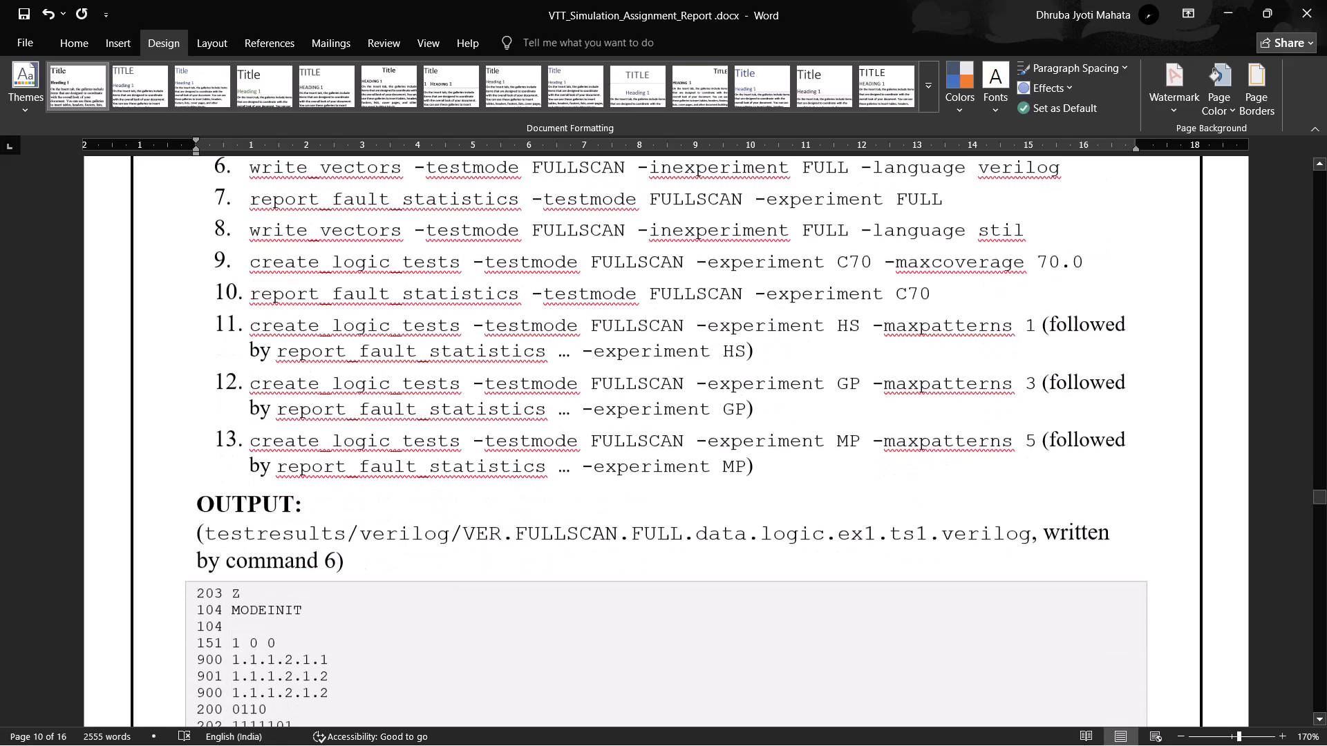
scroll(737, 442, up, 1)
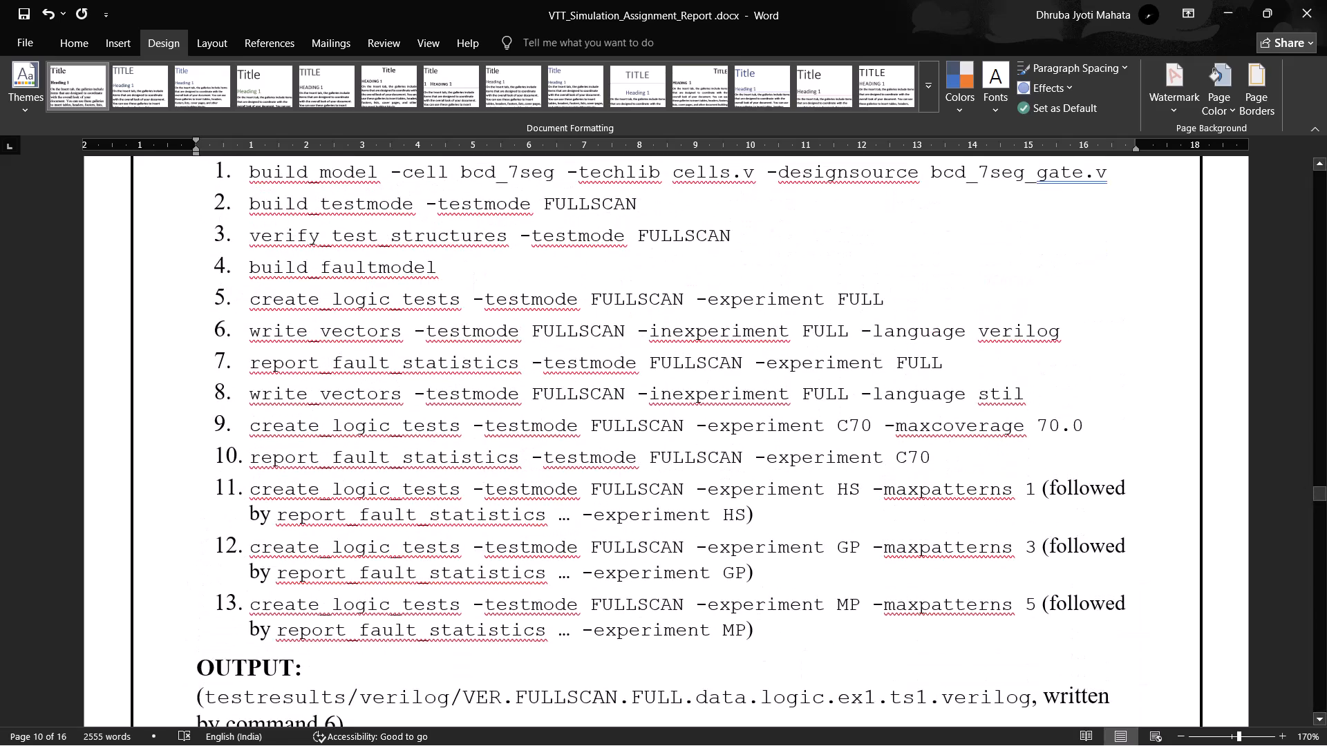
scroll(737, 442, down, 1)
scroll(737, 442, up, 1)
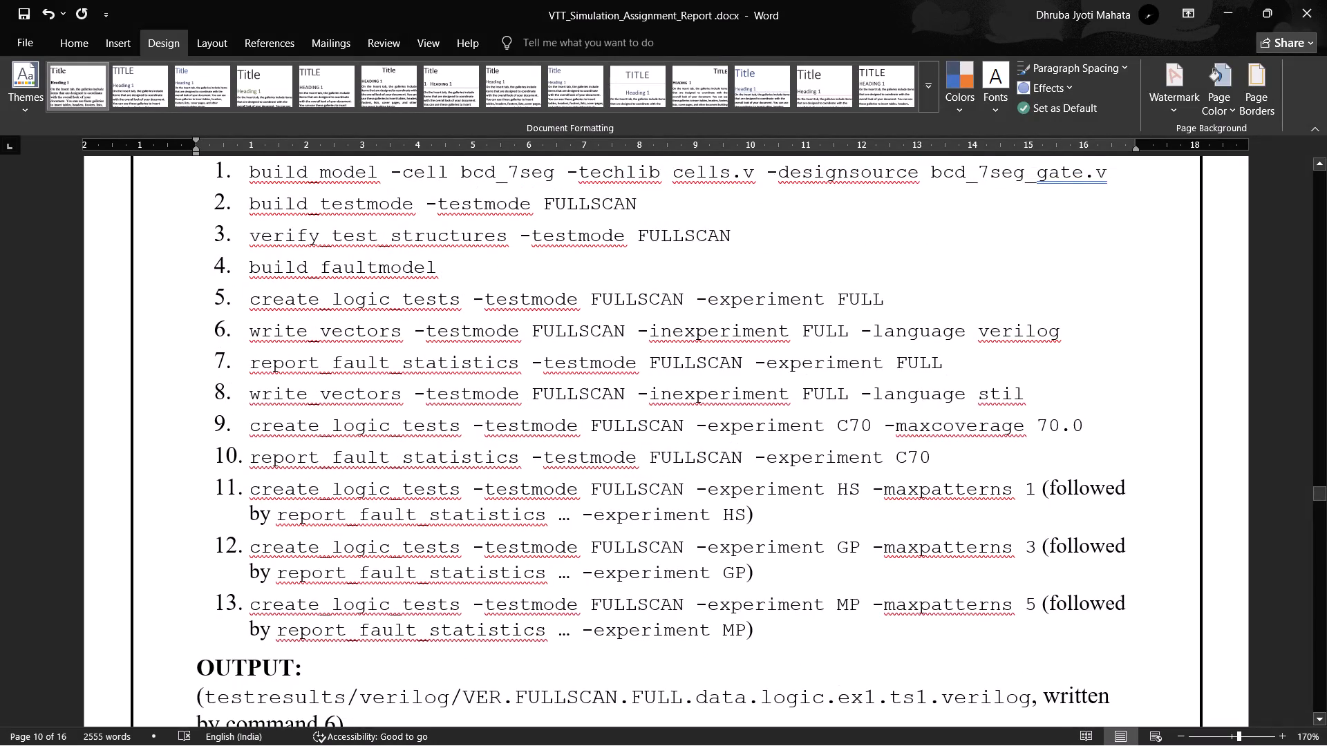
scroll(671, 408, down, 1)
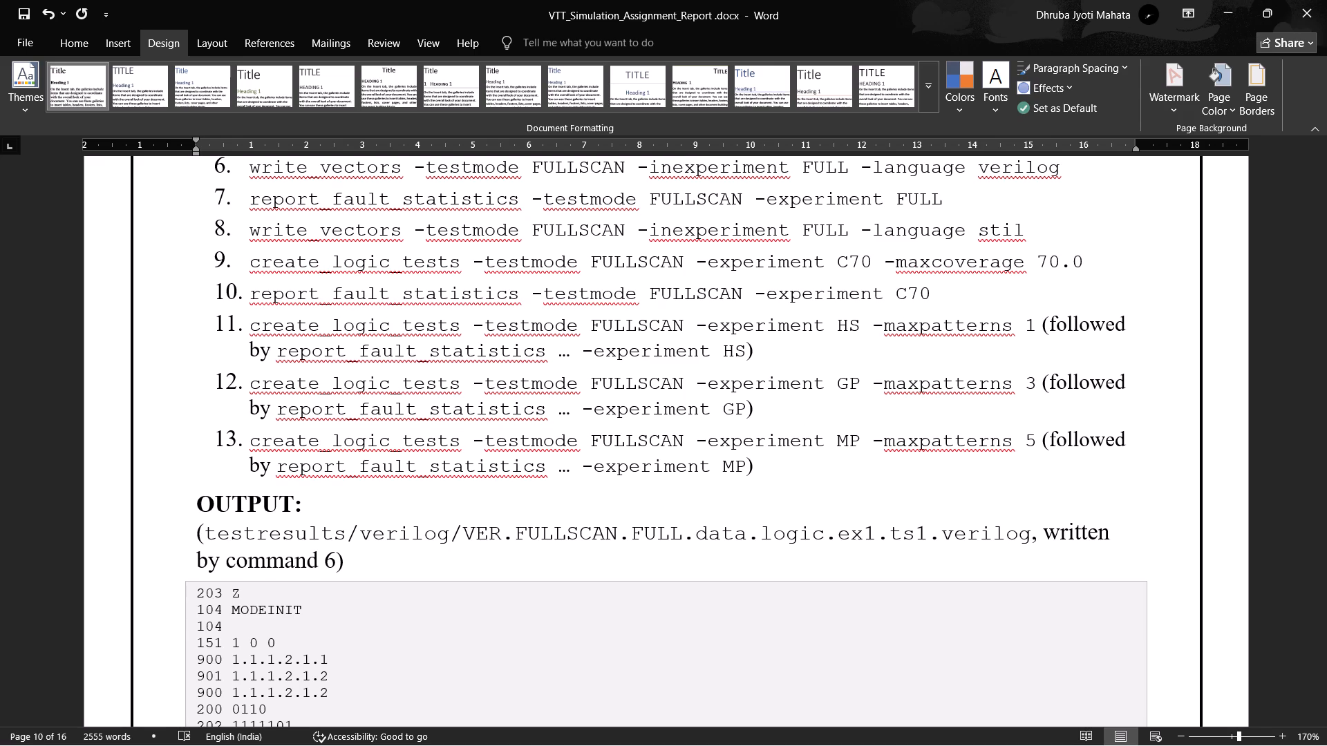
scroll(682, 403, down, 11)
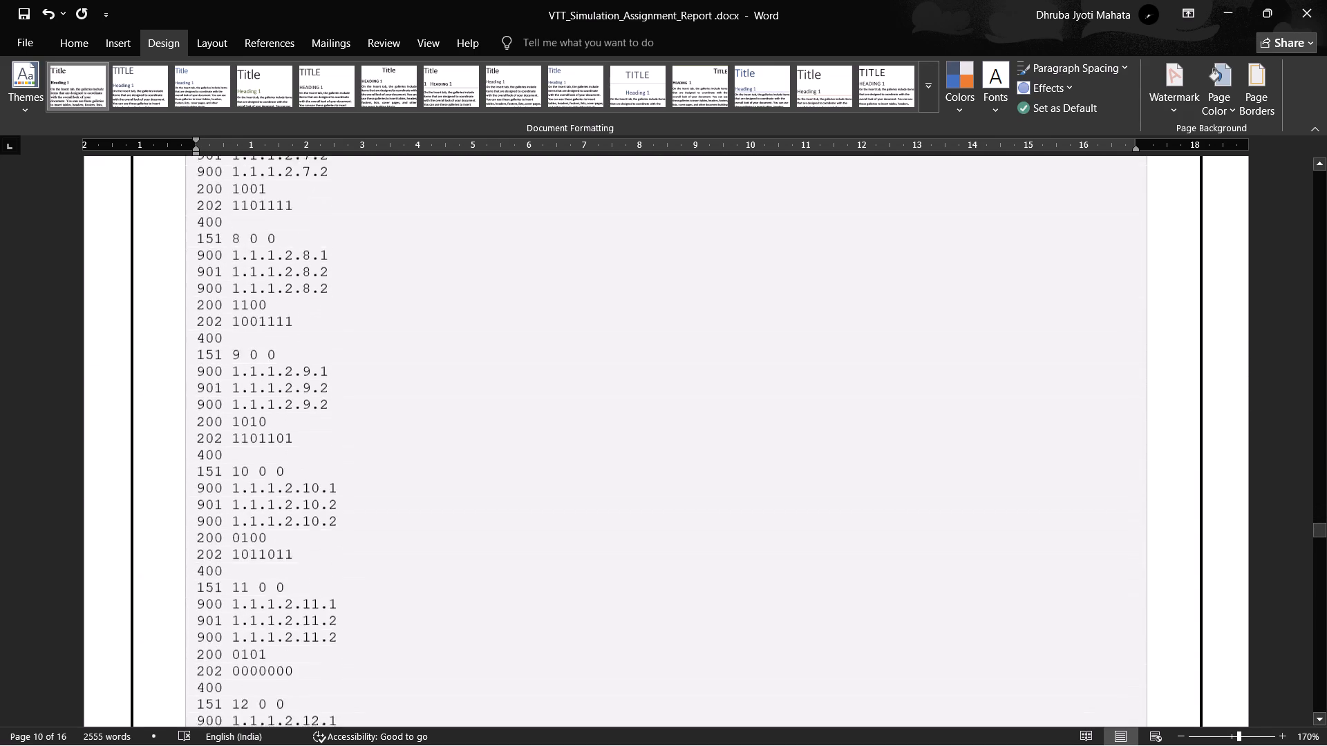
scroll(685, 411, down, 8)
scroll(685, 411, up, 4)
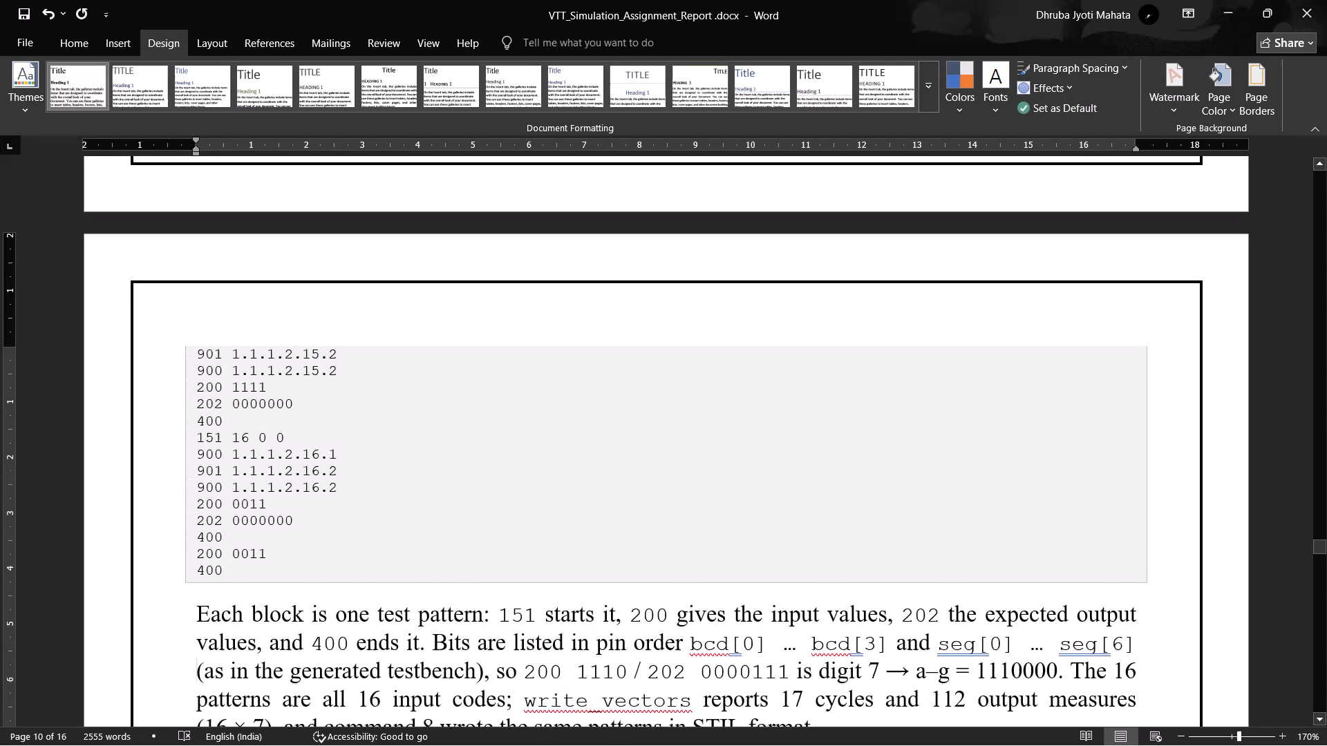
Crop the bottom of the Figure 11 screenshot to just below the "[end TVE_050]" line, leaving it about 6.85 cm high.
scroll(683, 403, down, 2)
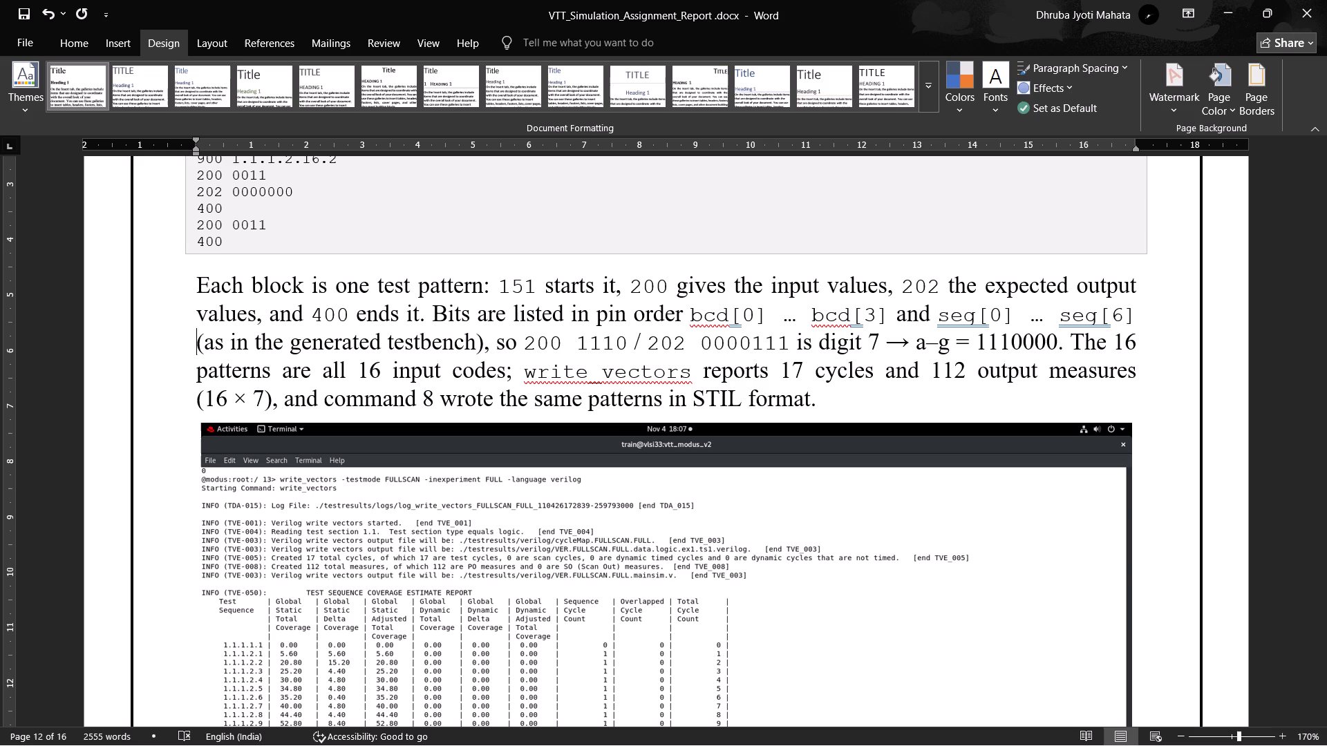
scroll(874, 406, down, 1)
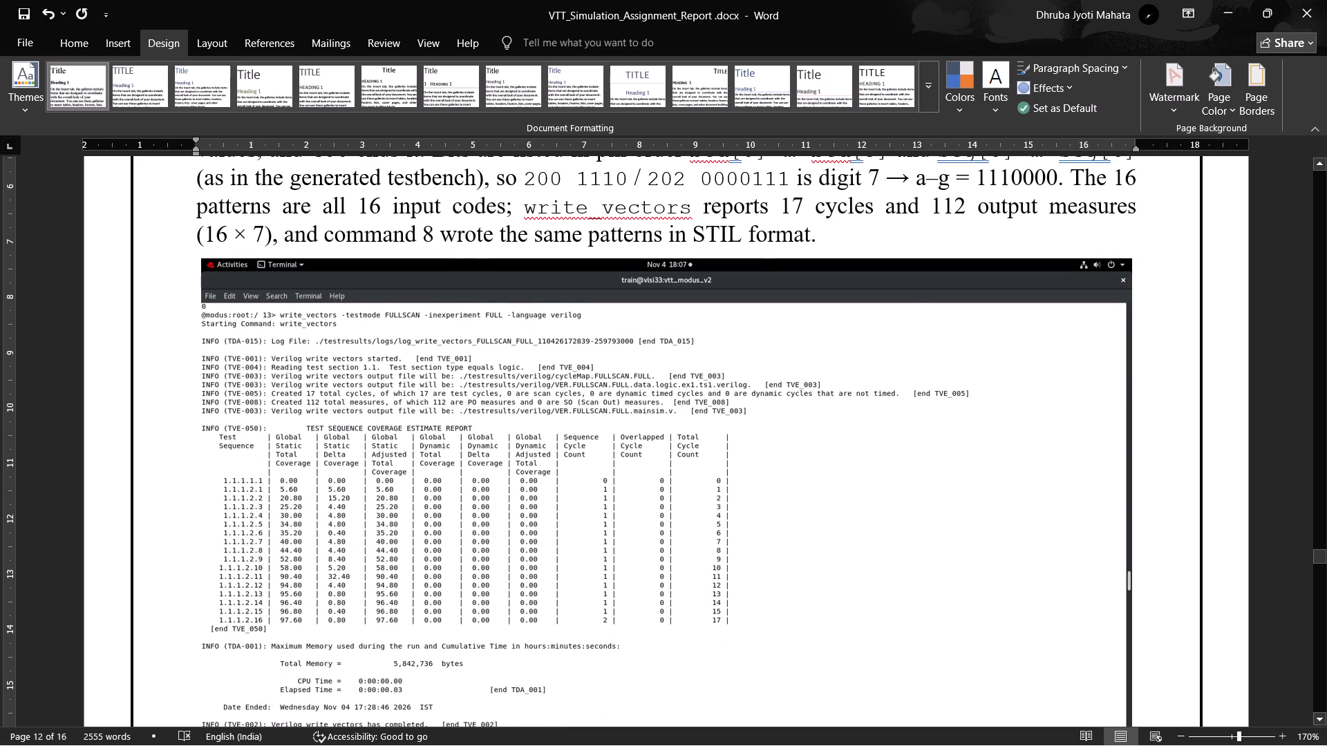
scroll(874, 406, down, 1)
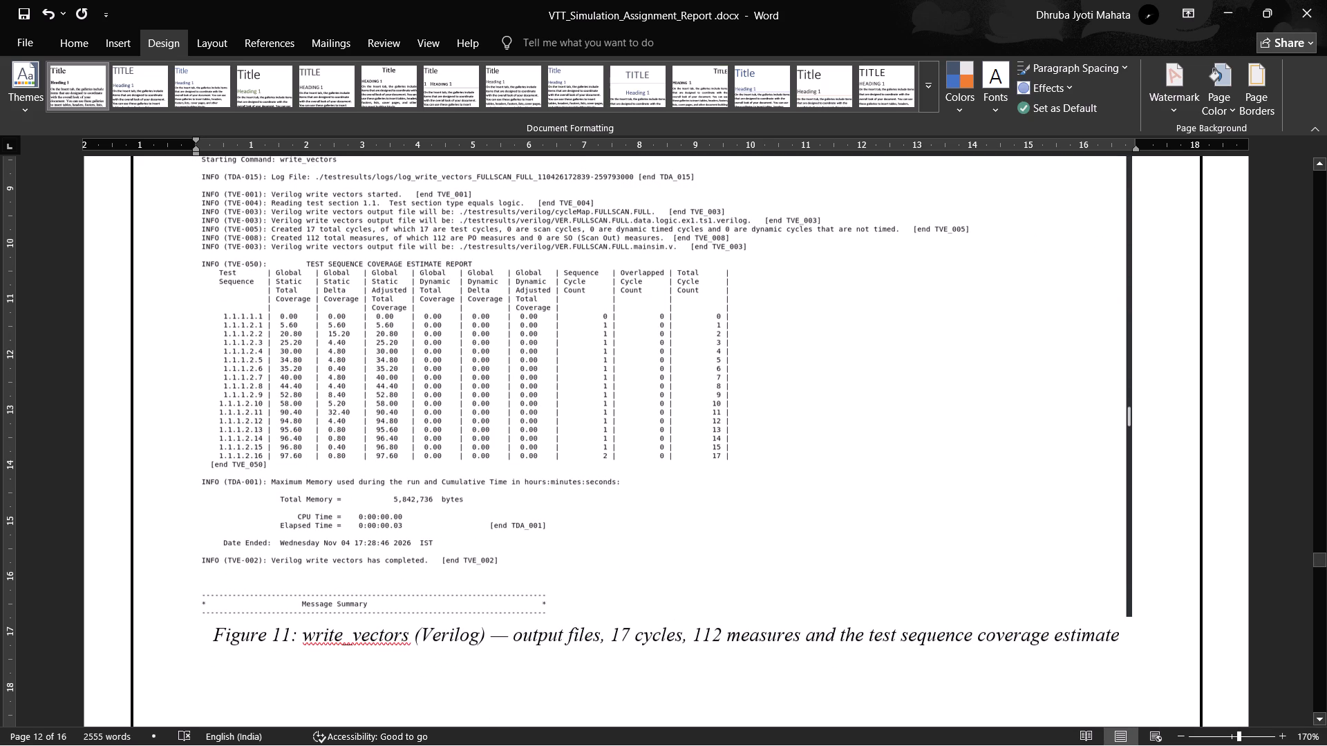
click(782, 407)
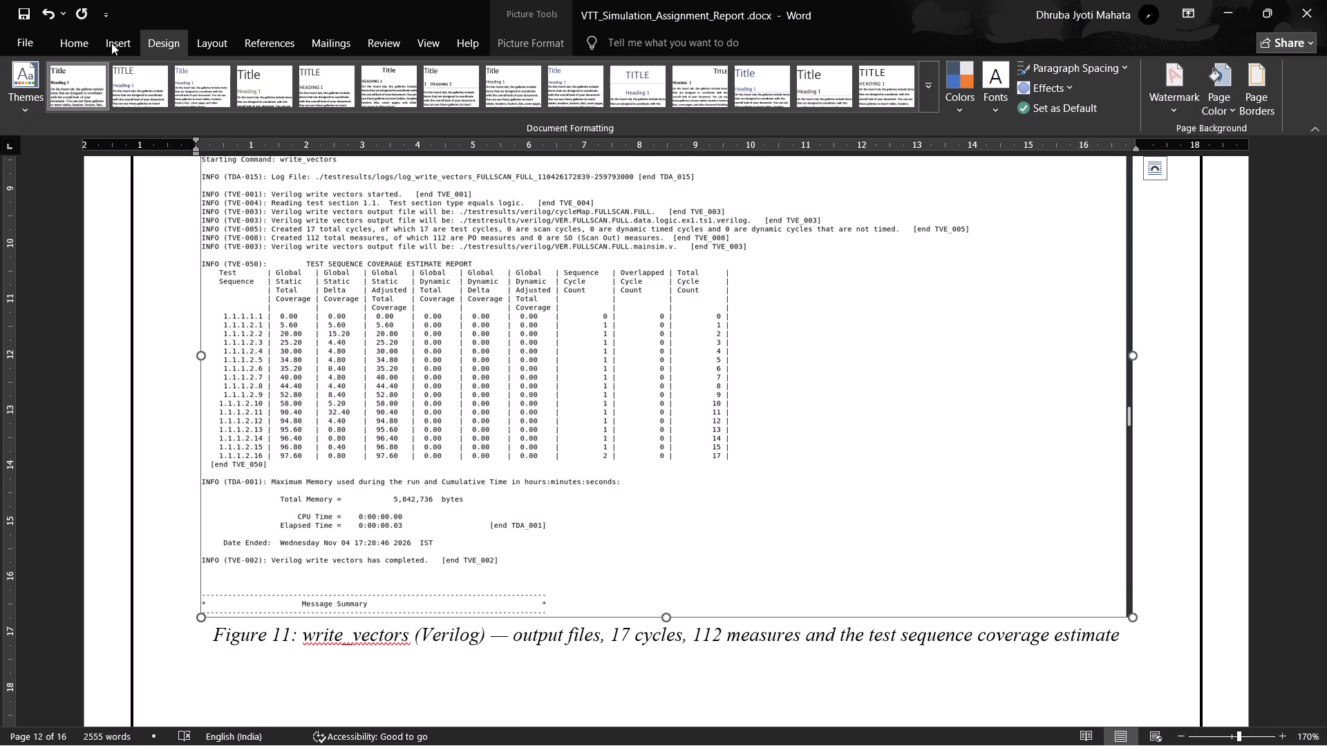
click(570, 32)
click(1147, 73)
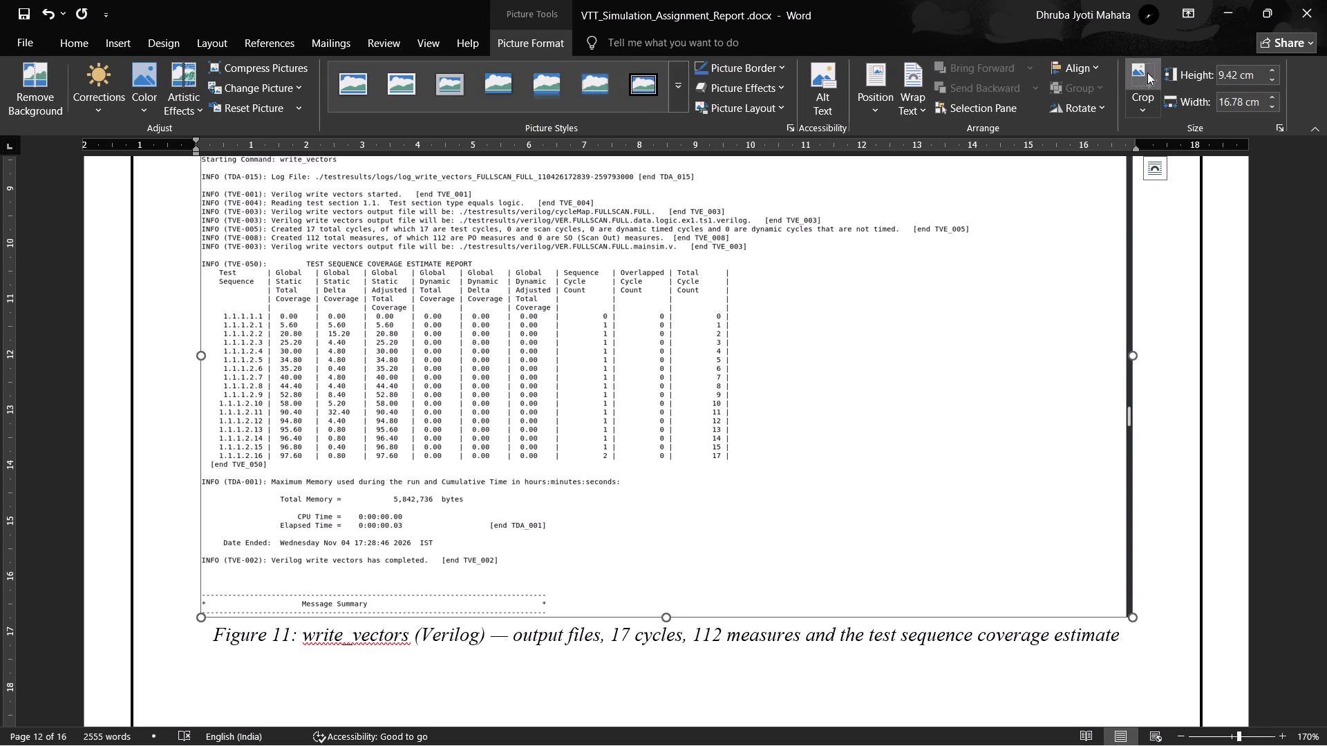
click(669, 616)
drag(669, 616, 672, 606)
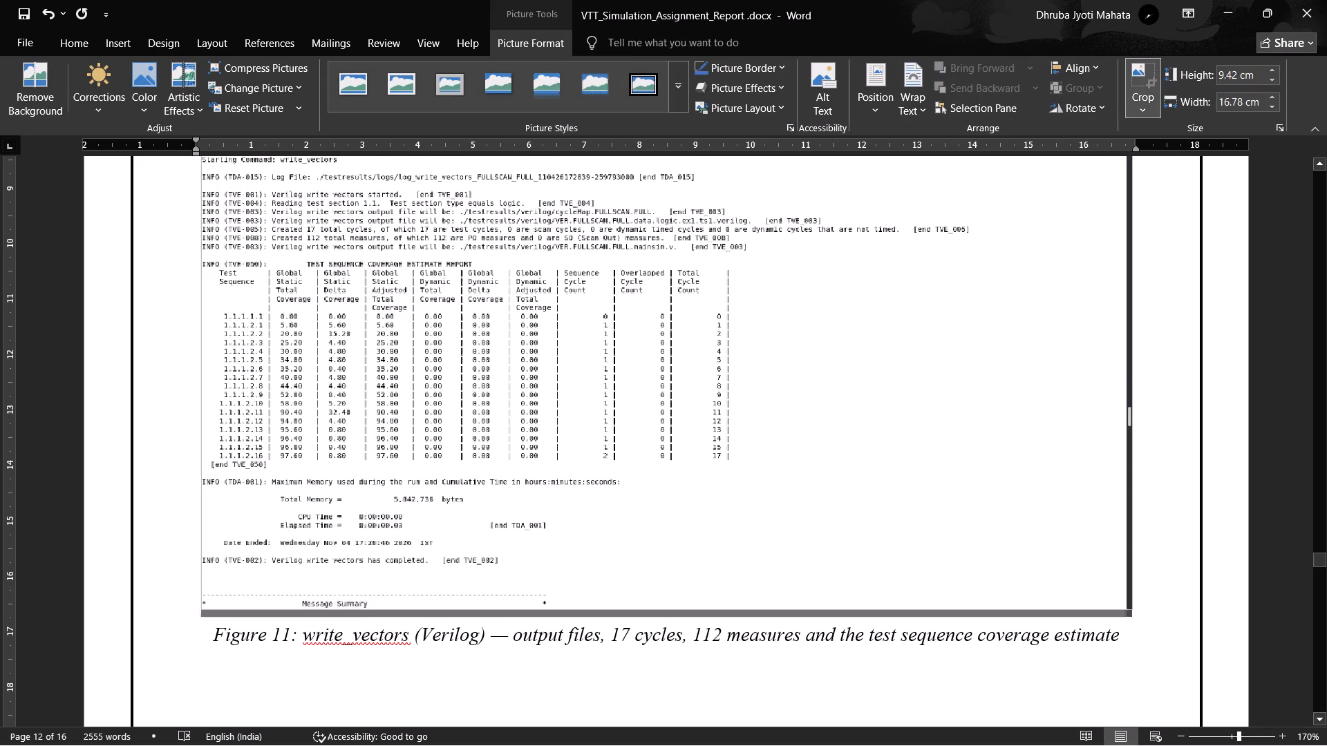
drag(672, 606, 669, 588)
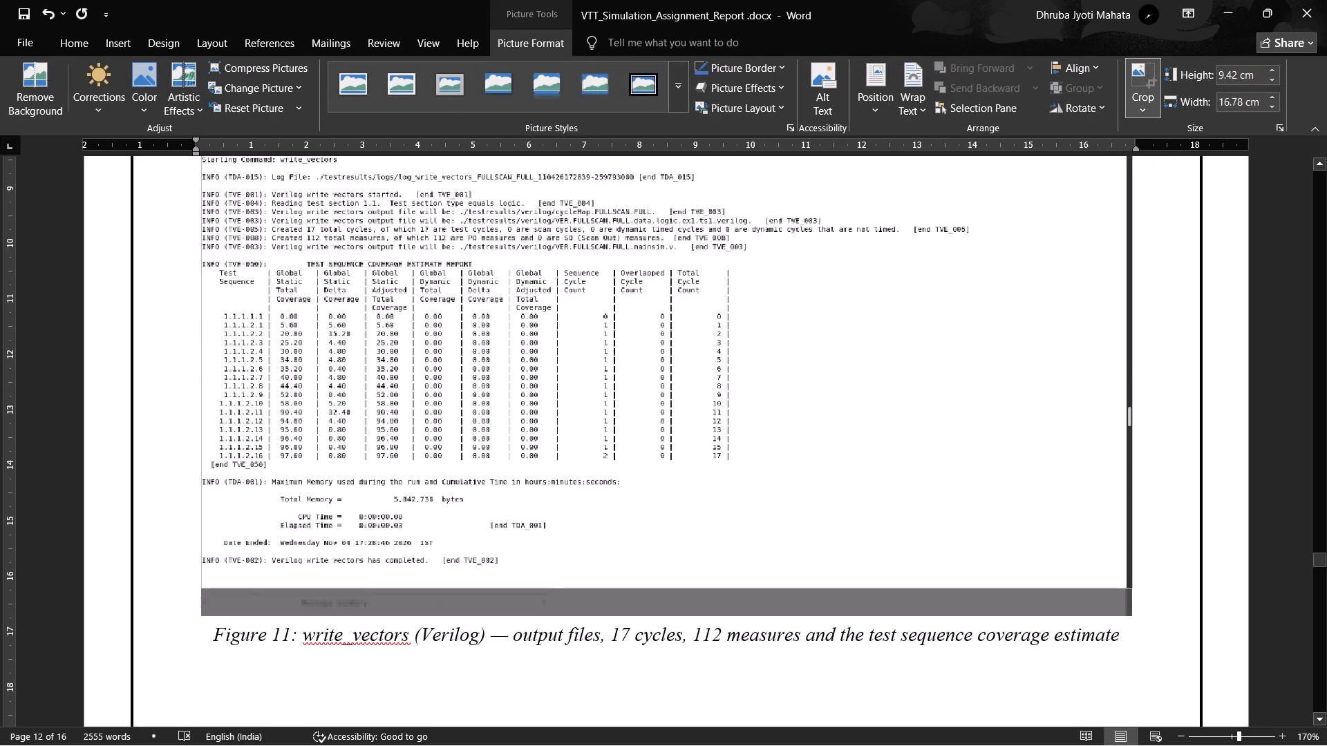
drag(669, 588, 670, 565)
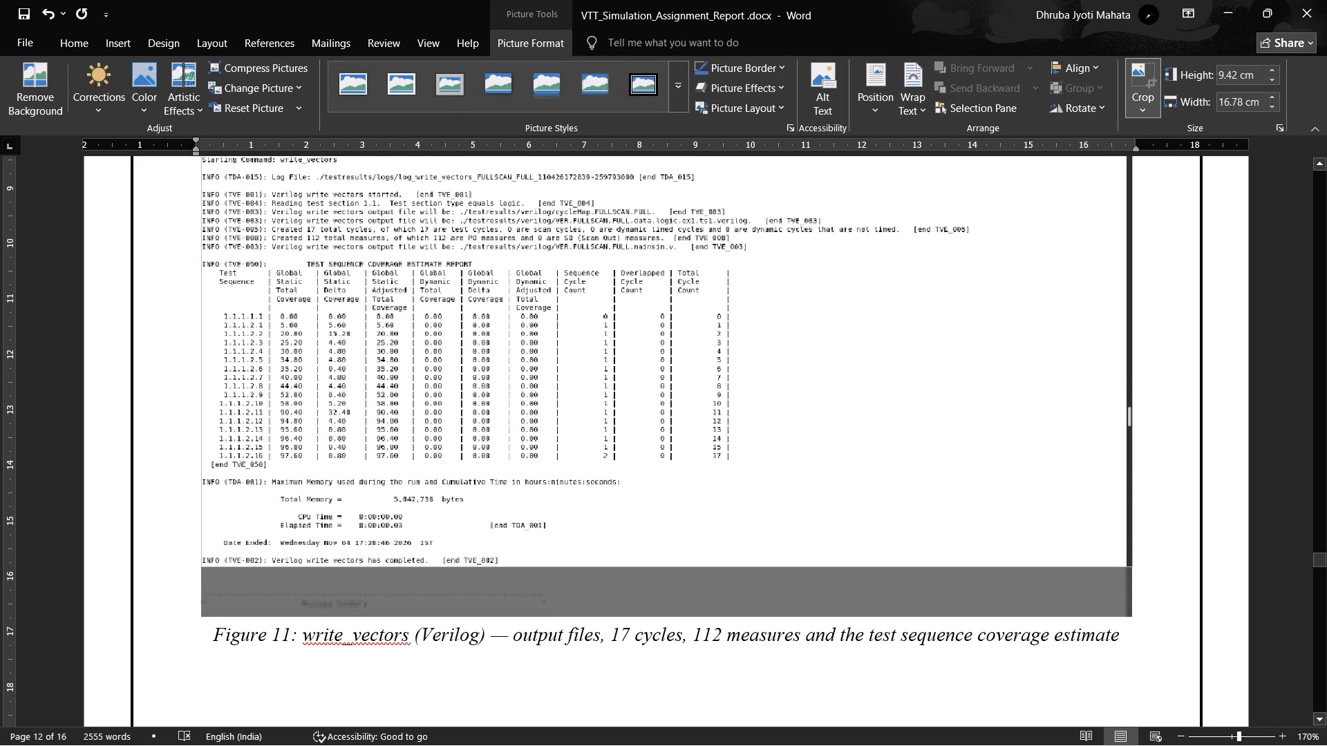
drag(670, 565, 667, 535)
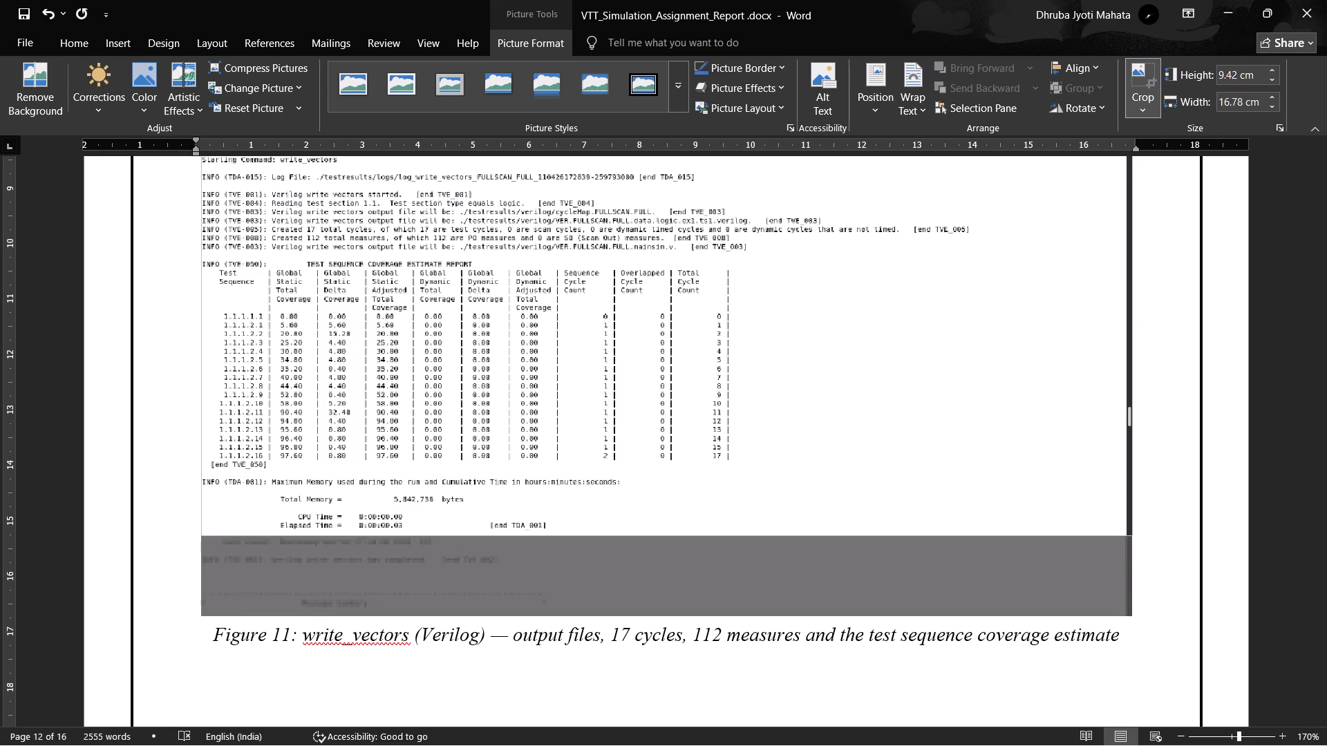
drag(667, 535, 667, 534)
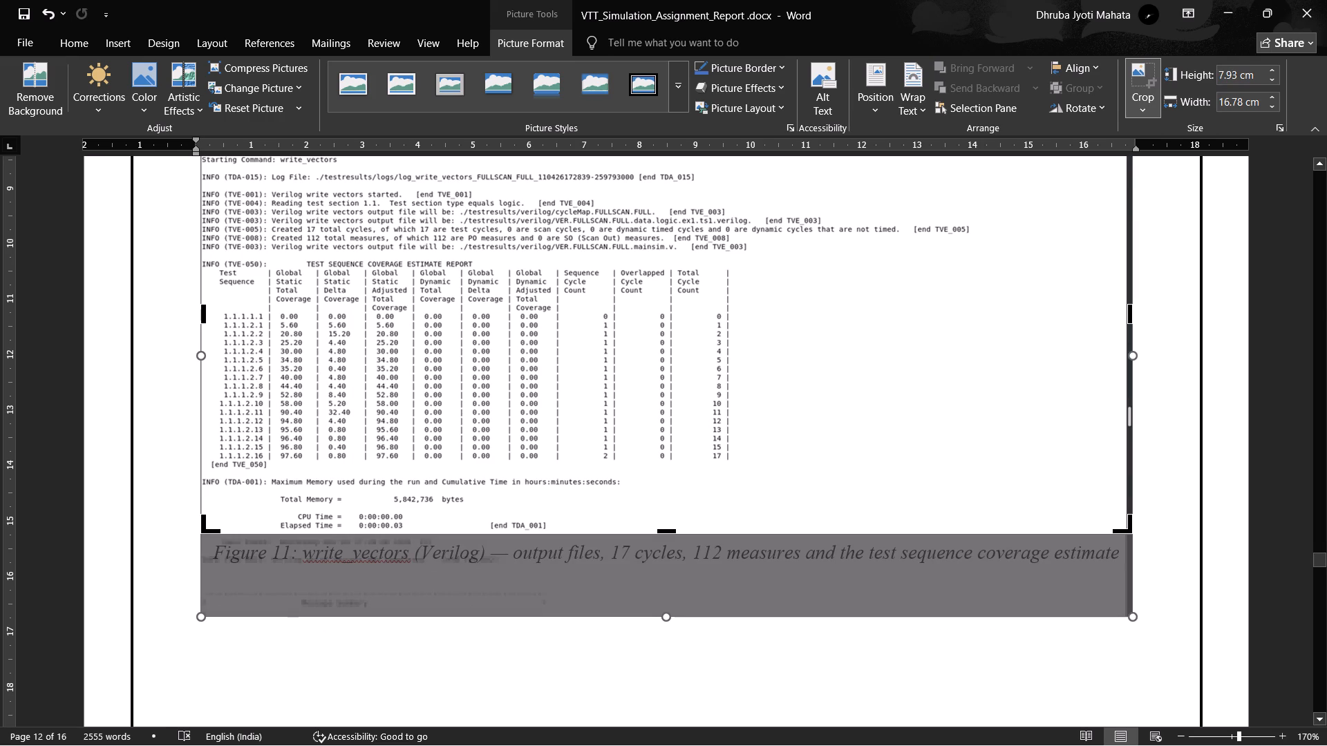
scroll(659, 555, up, 1)
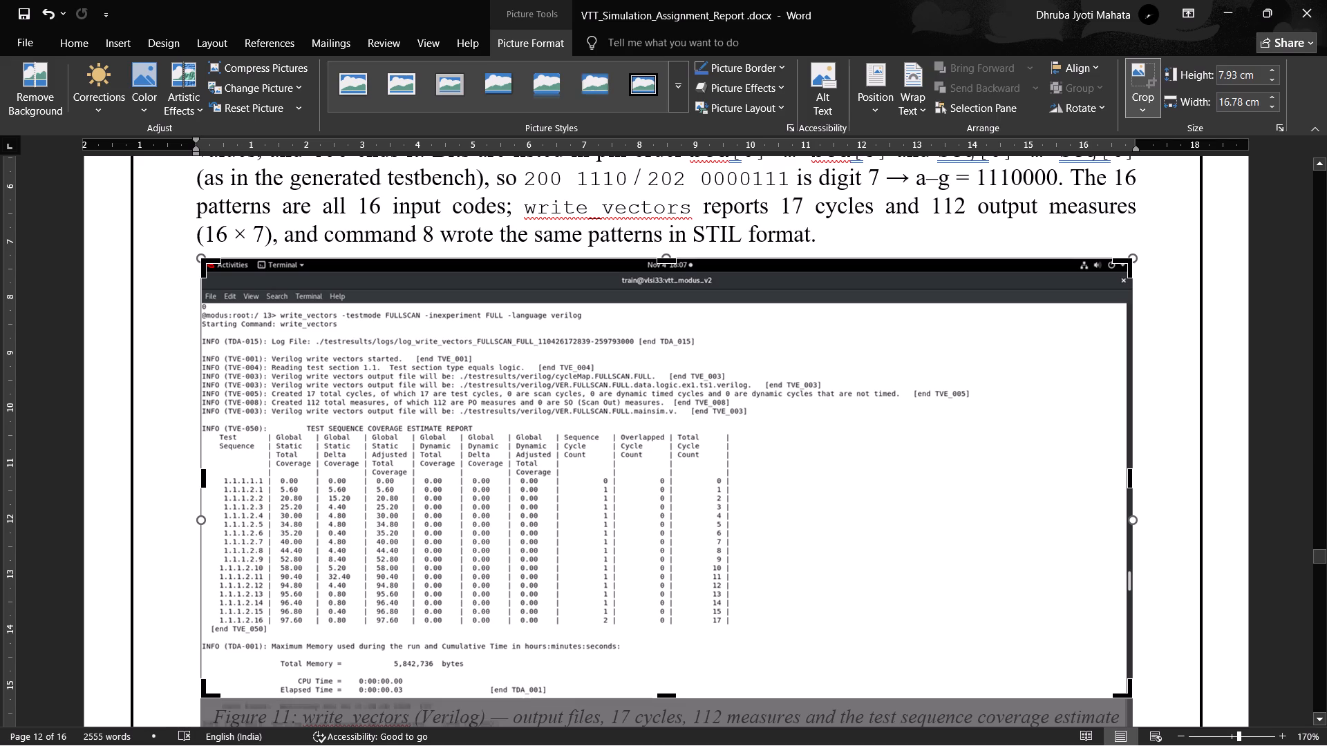
drag(670, 695, 675, 638)
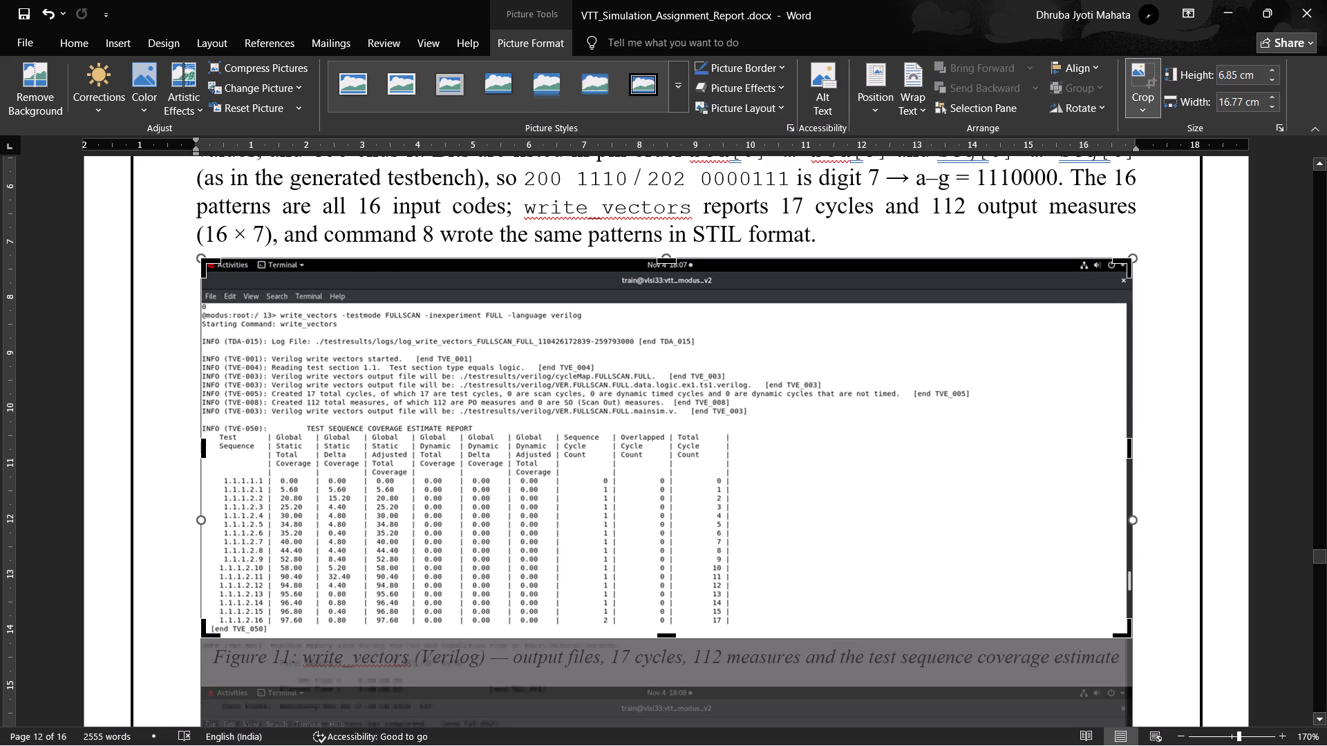
scroll(1203, 642, down, 2)
click(1156, 559)
scroll(751, 553, up, 1)
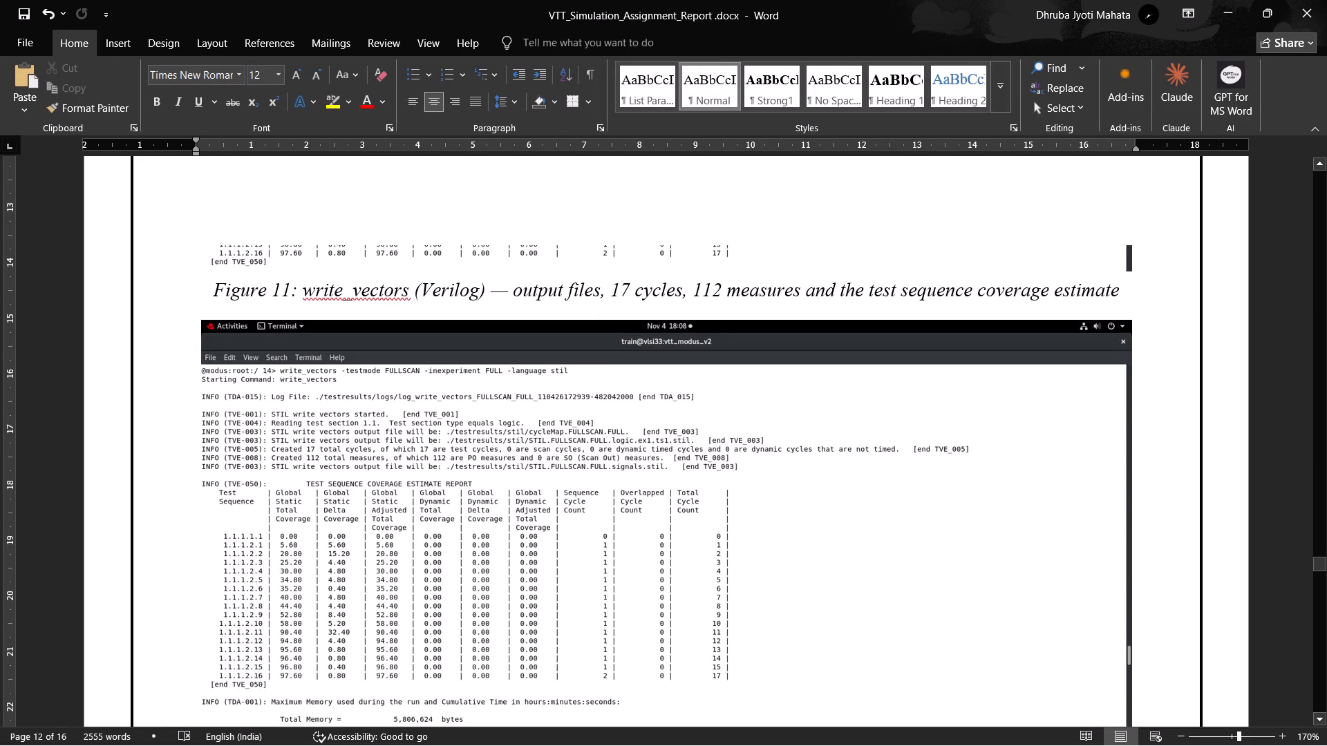
scroll(705, 566, down, 1)
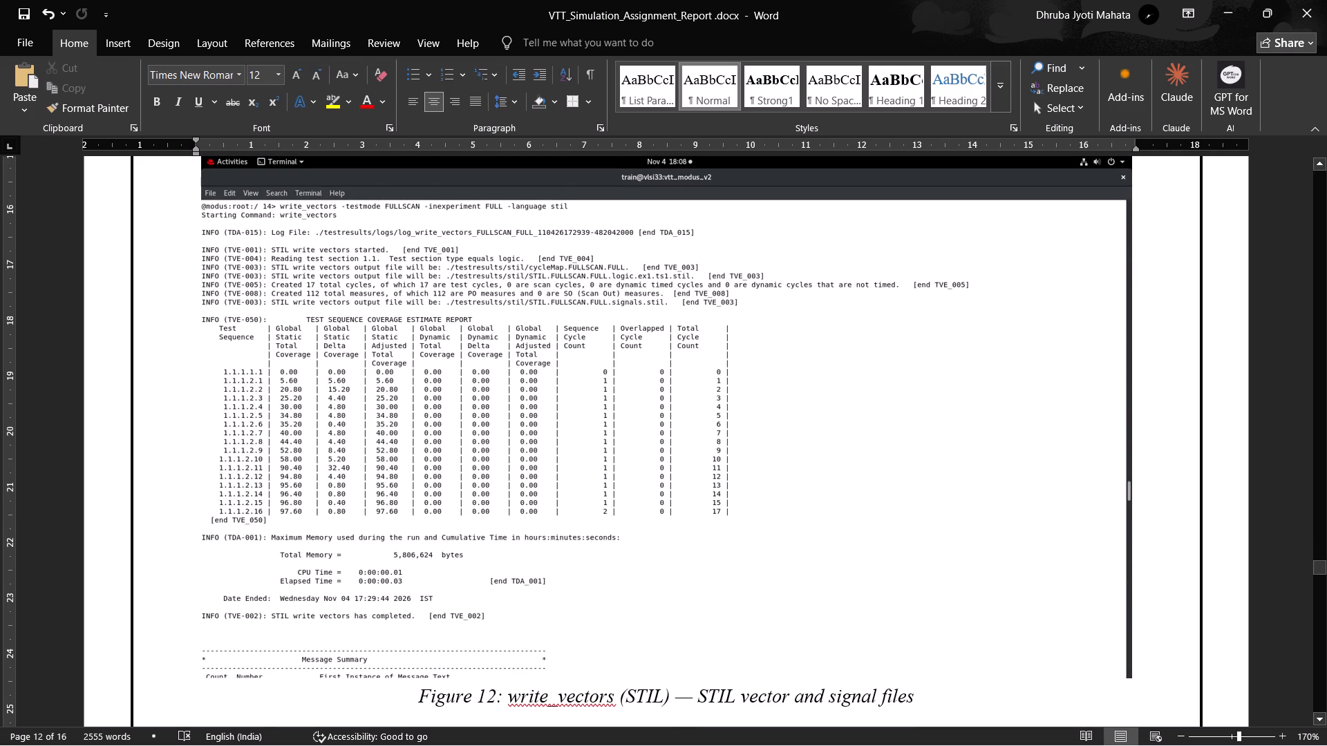
scroll(705, 566, up, 2)
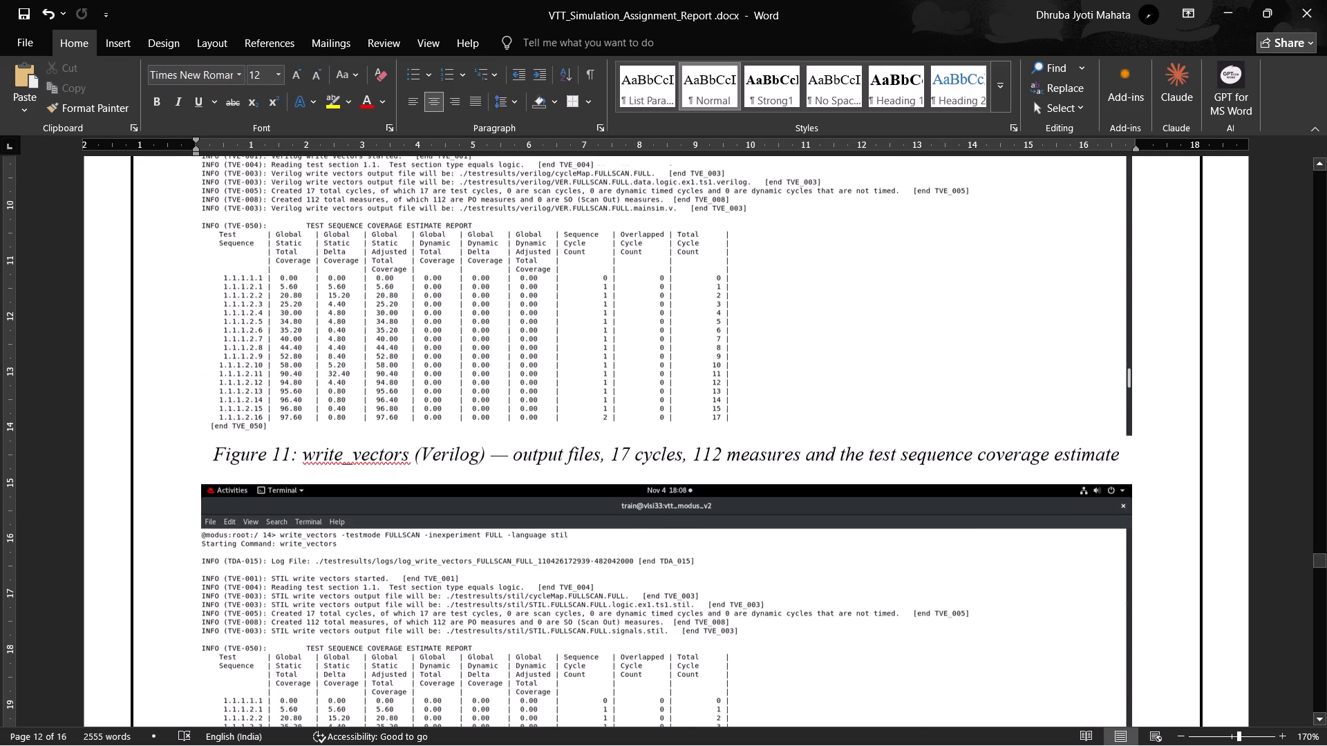
scroll(705, 566, down, 1)
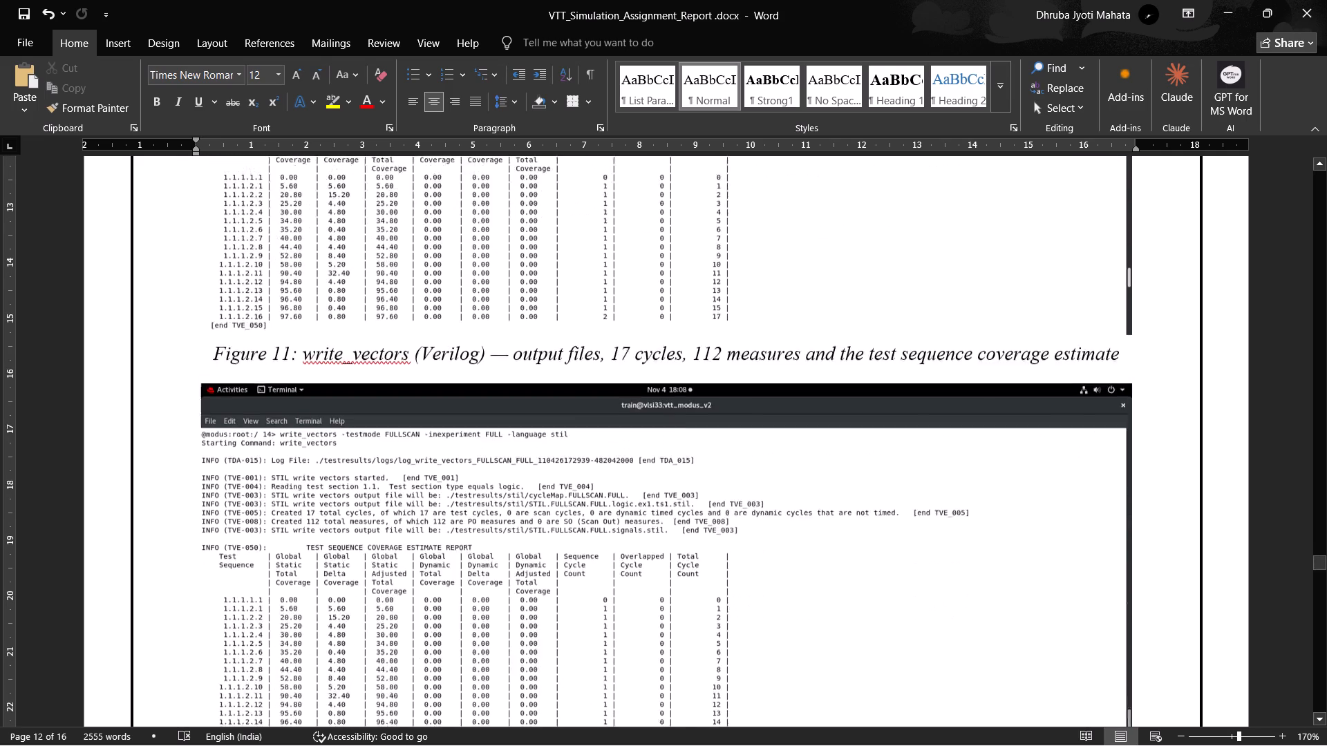
Compare the Figure 11 and Figure 12 write_vectors screenshots and their captions, checking how both figures fit on the bordered page.
scroll(705, 566, down, 1)
scroll(705, 566, up, 2)
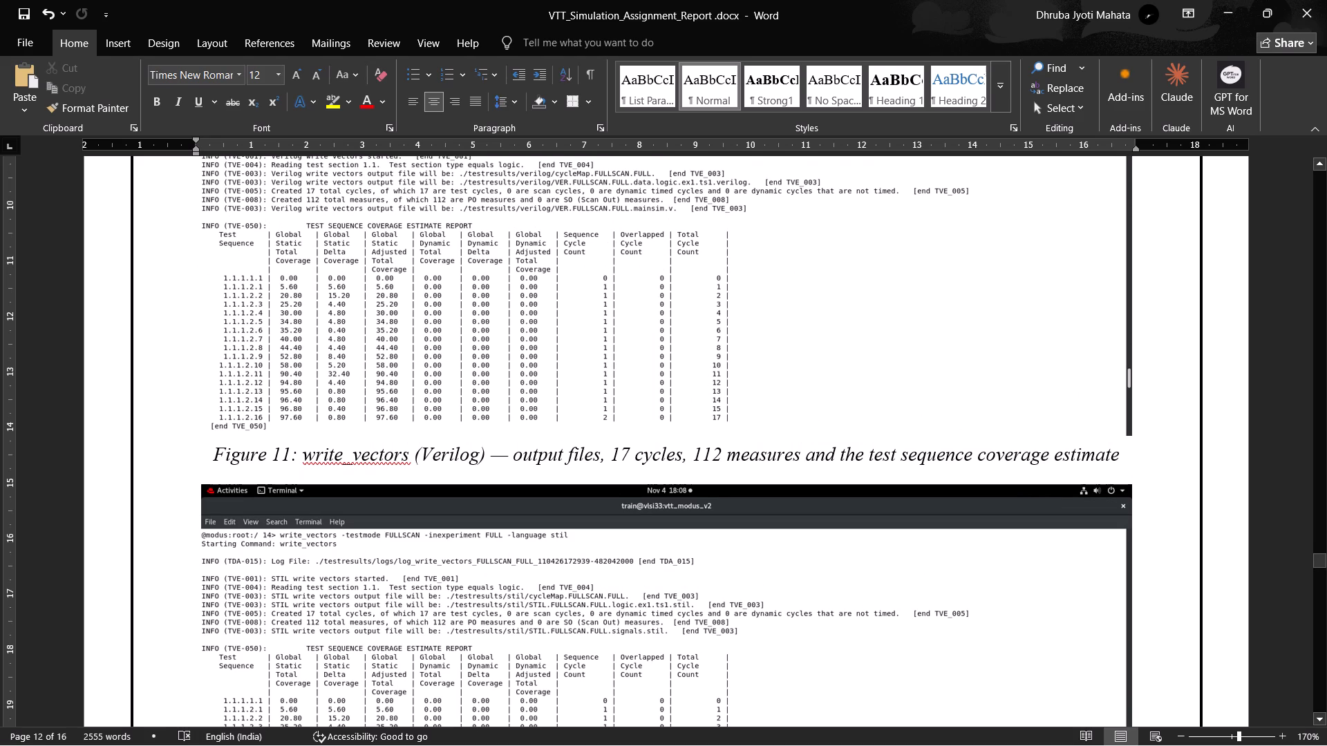
scroll(772, 645, down, 2)
scroll(635, 539, down, 1)
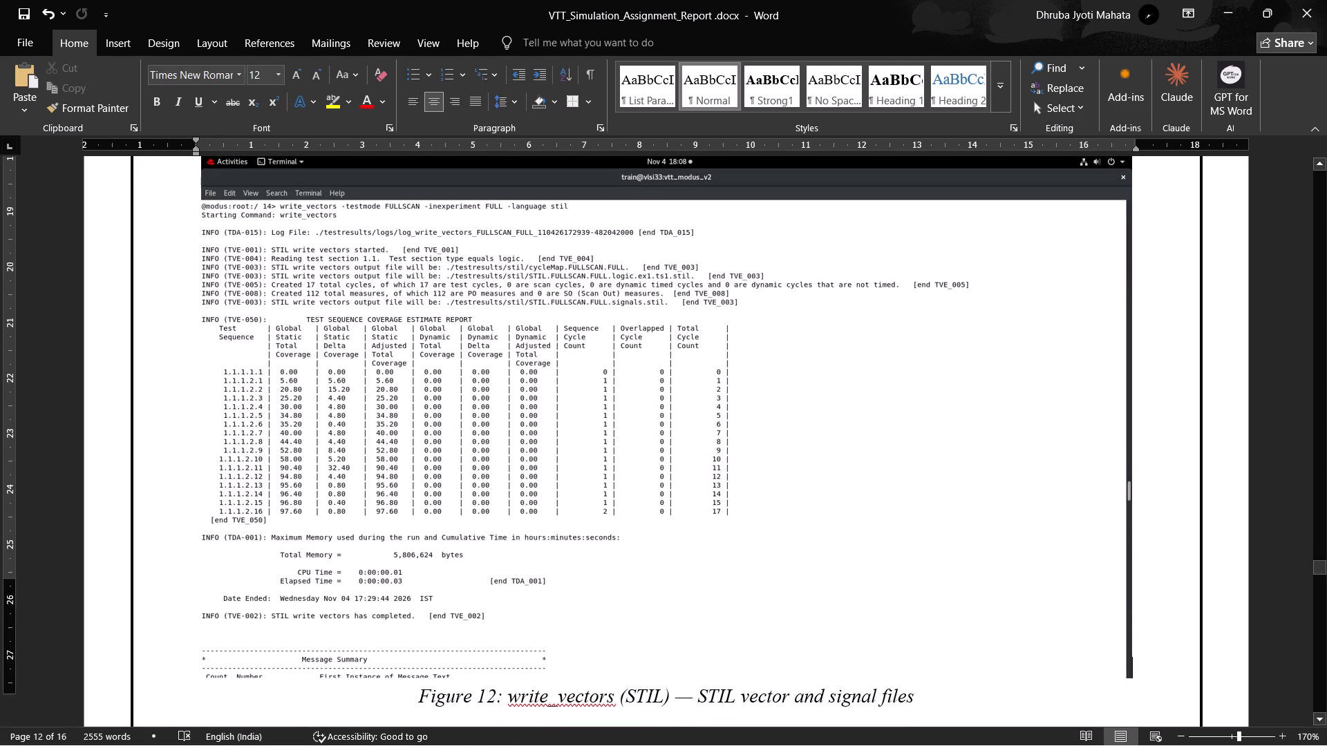
scroll(635, 539, up, 3)
scroll(635, 542, down, 2)
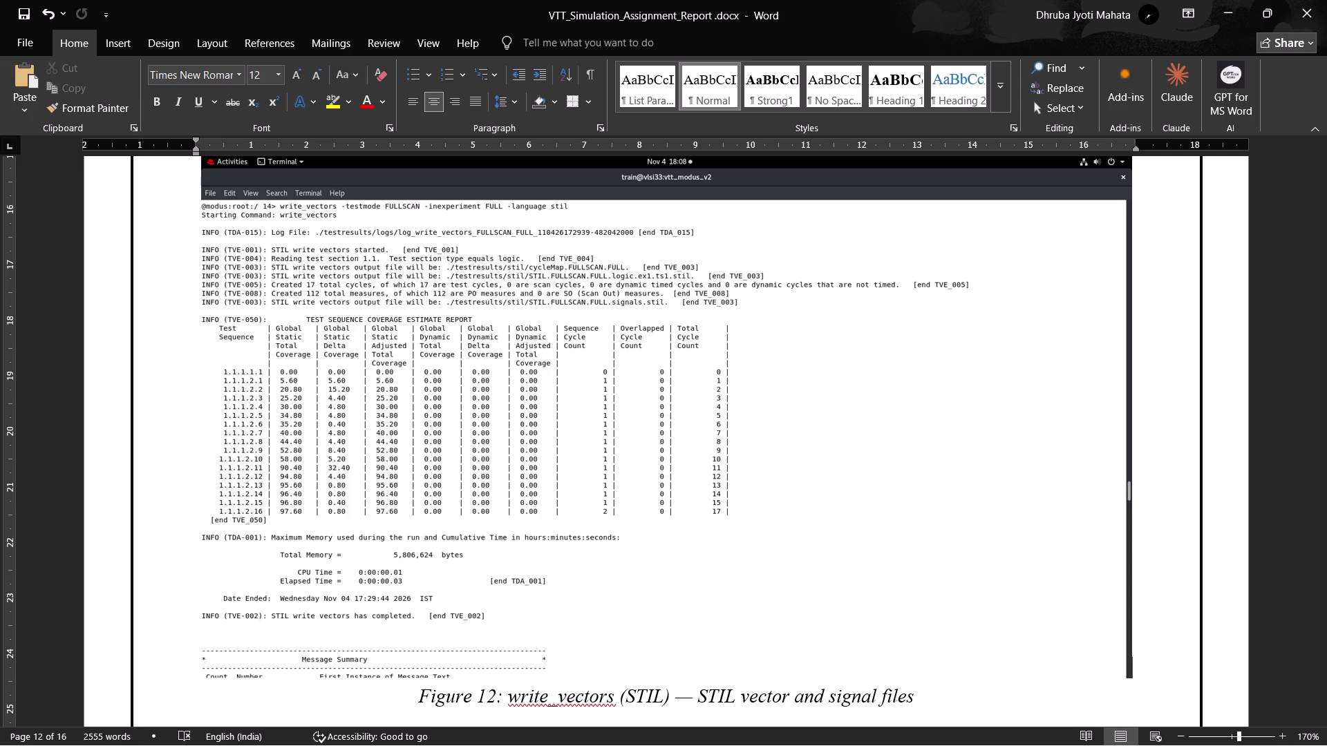
scroll(627, 549, up, 4)
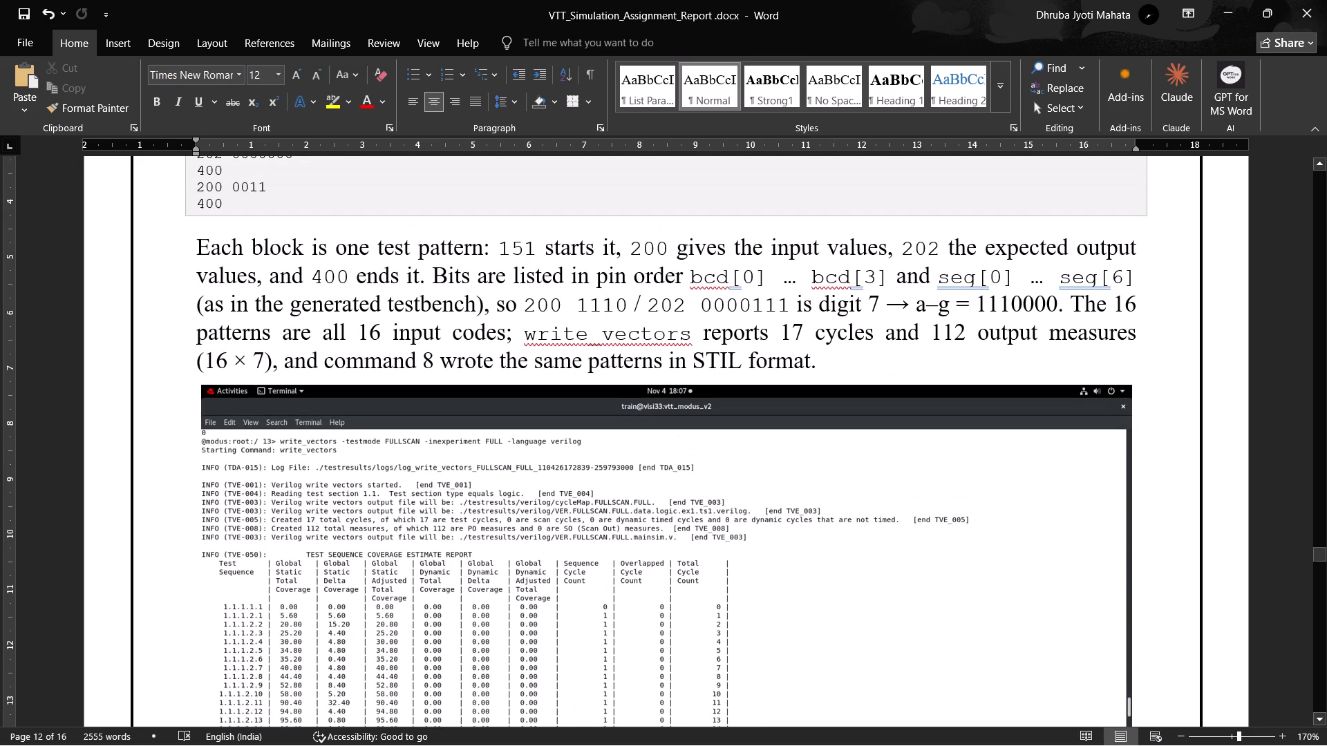
scroll(627, 549, down, 3)
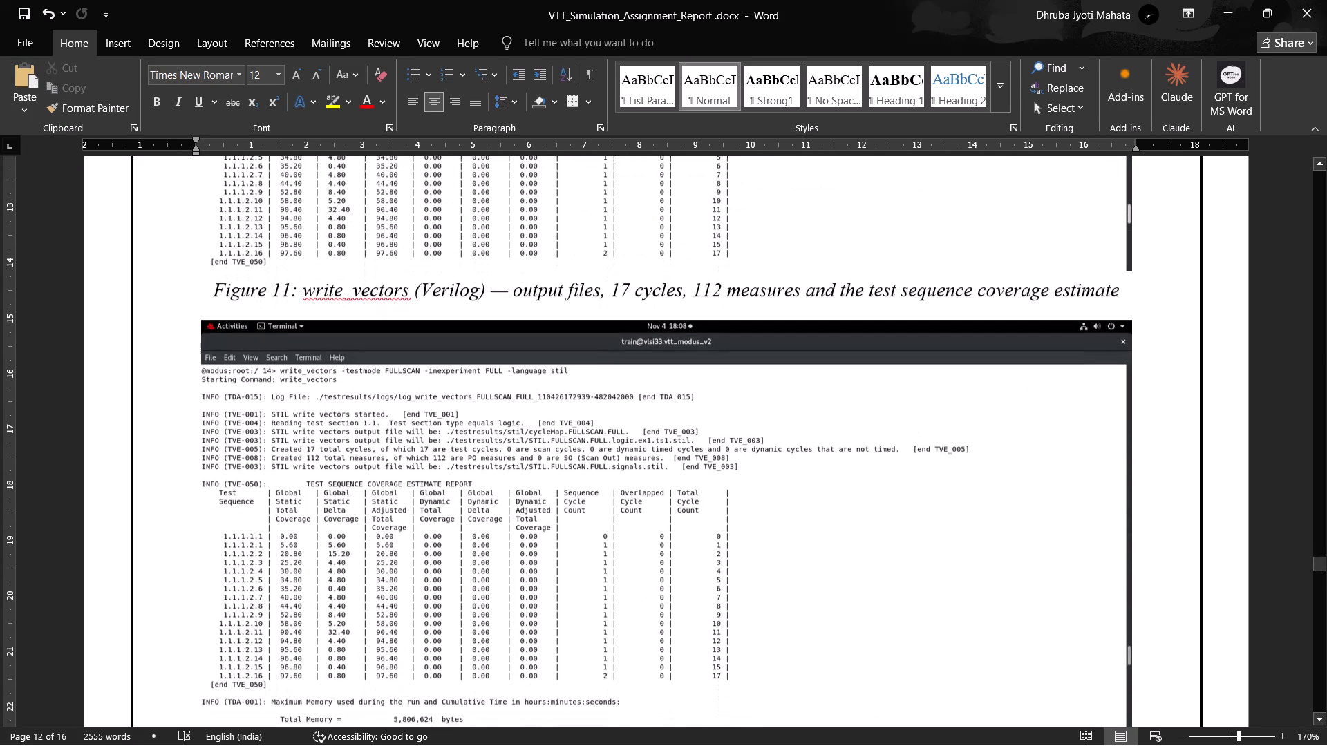
scroll(627, 549, up, 2)
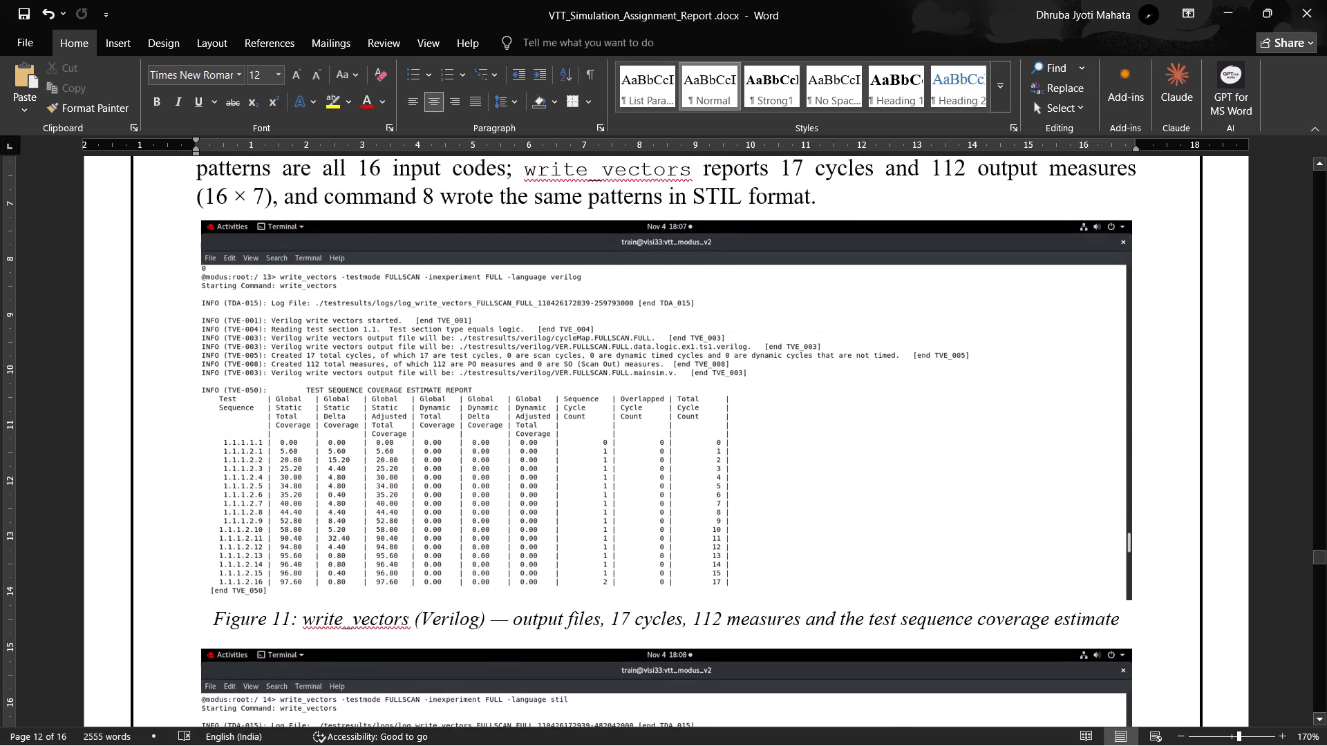
scroll(627, 549, down, 3)
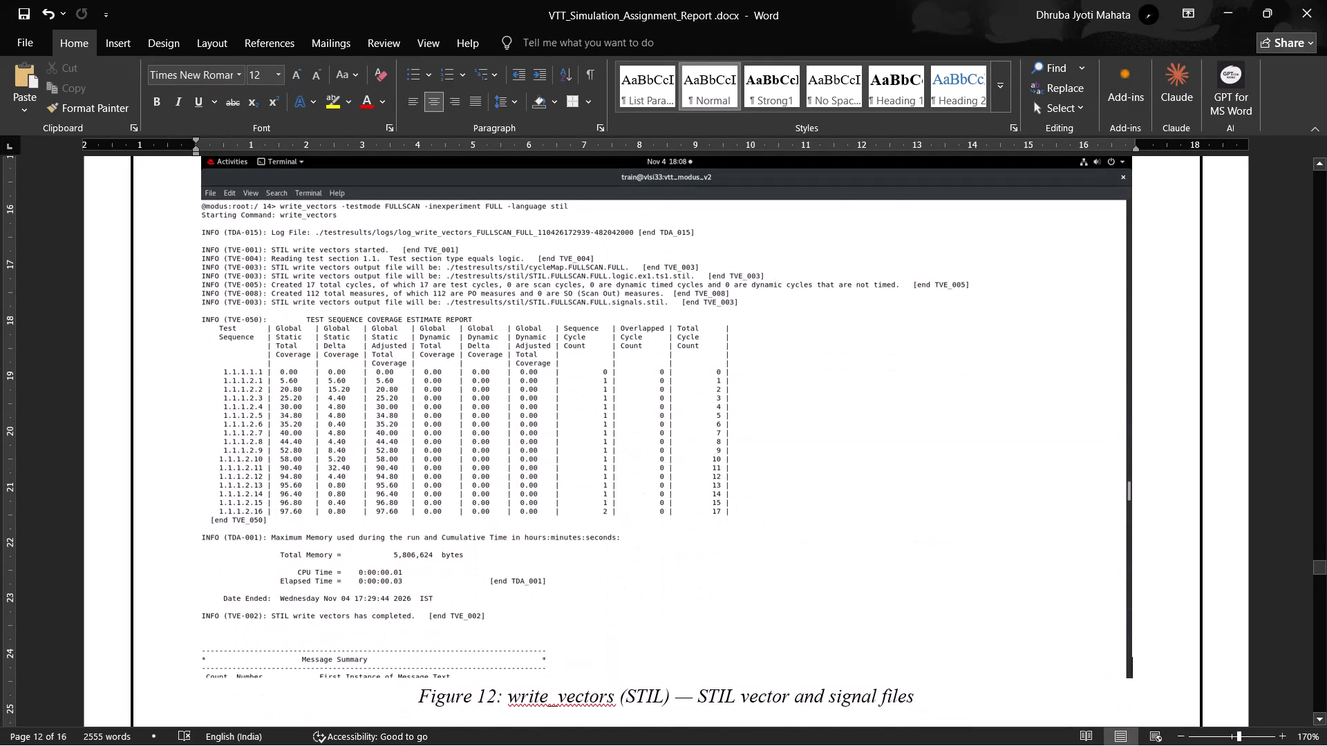
scroll(627, 549, up, 2)
scroll(627, 549, down, 1)
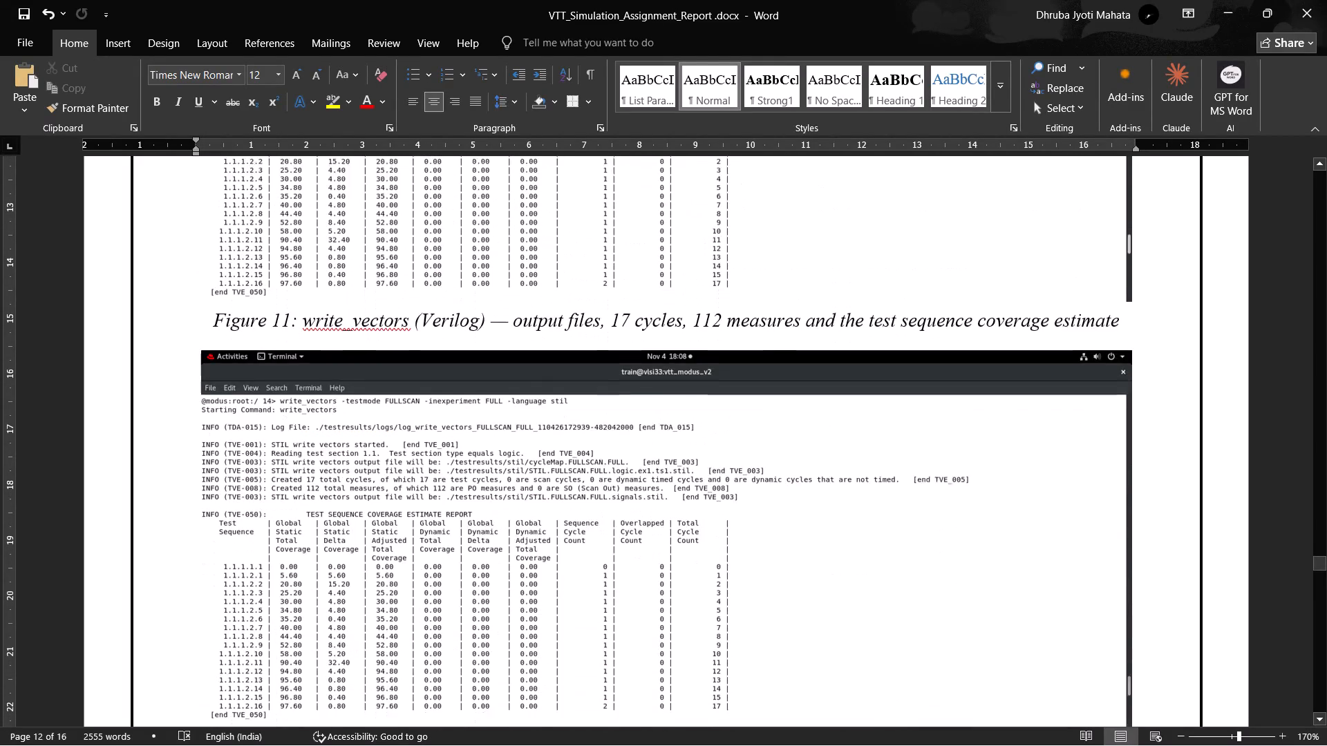
scroll(627, 549, up, 1)
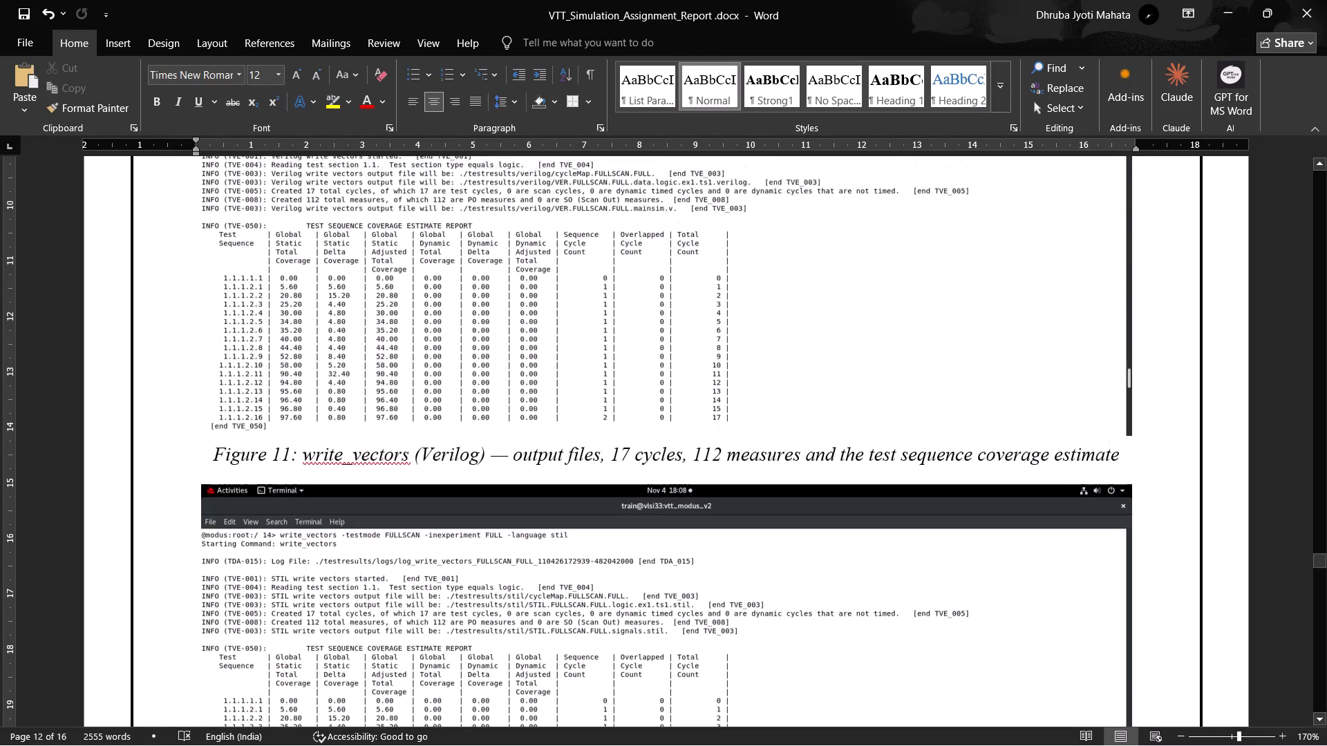
scroll(627, 549, down, 1)
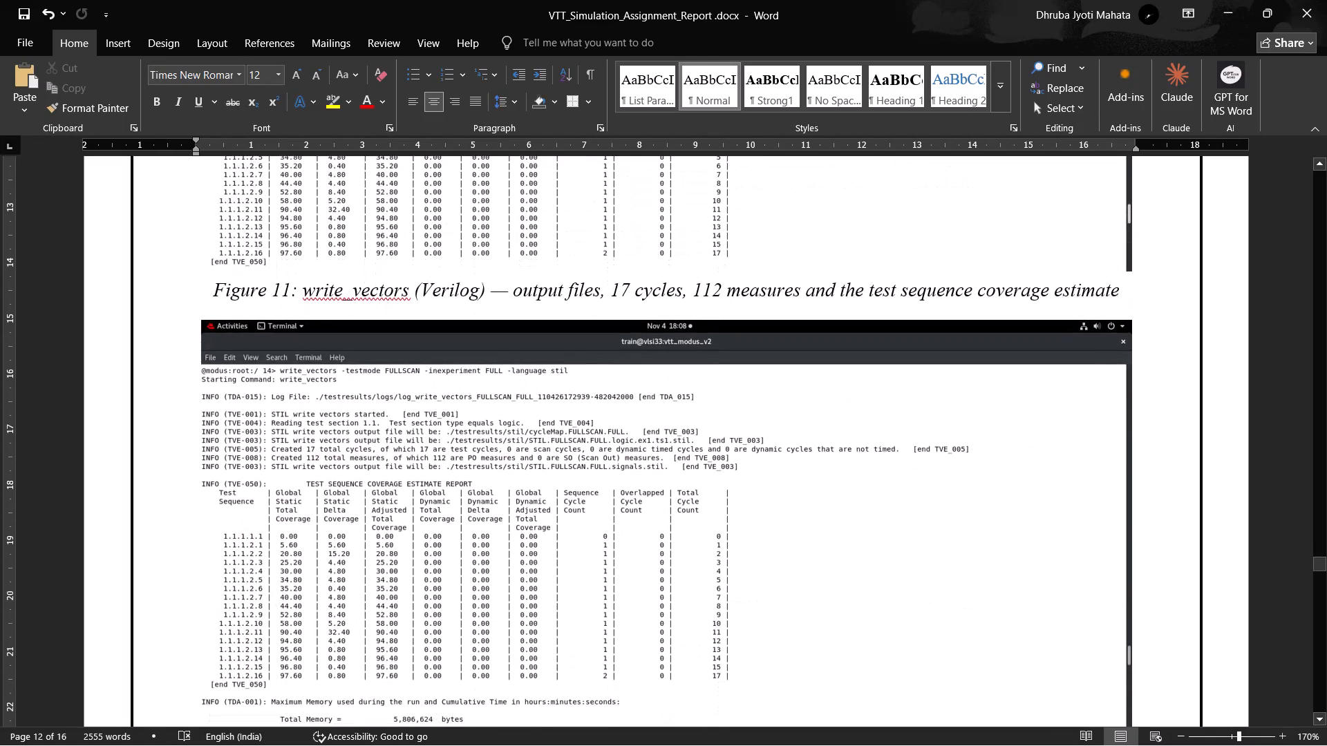
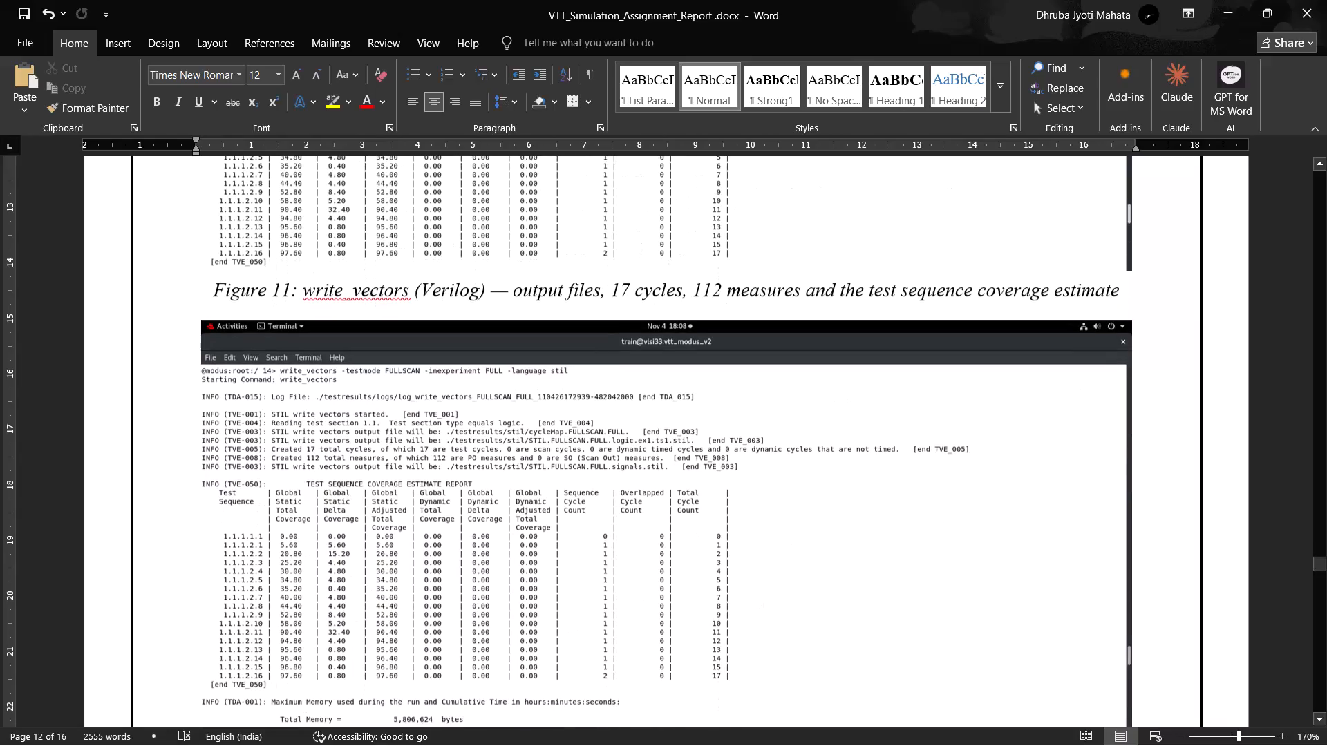
Compare the Figure 11 and Figure 12 write_vectors screenshots and captions down to the end of their page.
scroll(627, 549, up, 1)
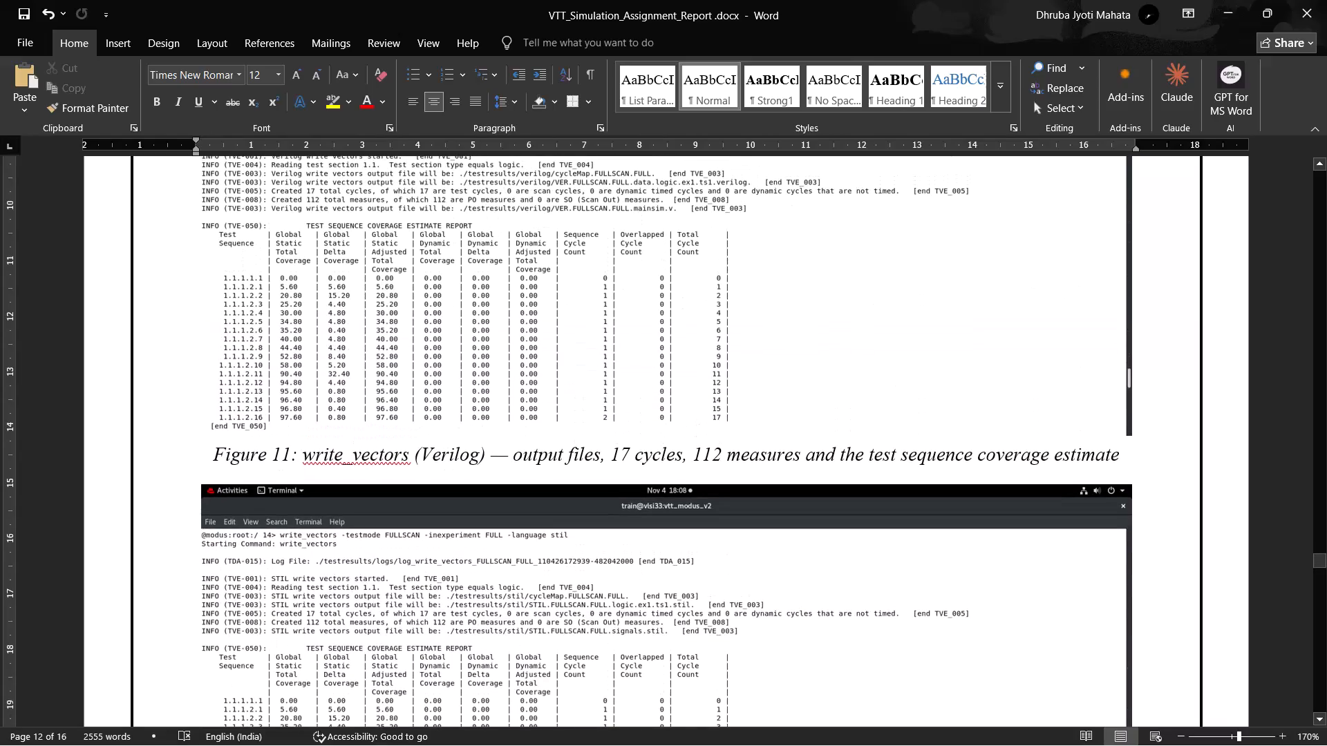
scroll(627, 549, down, 1)
scroll(627, 549, up, 2)
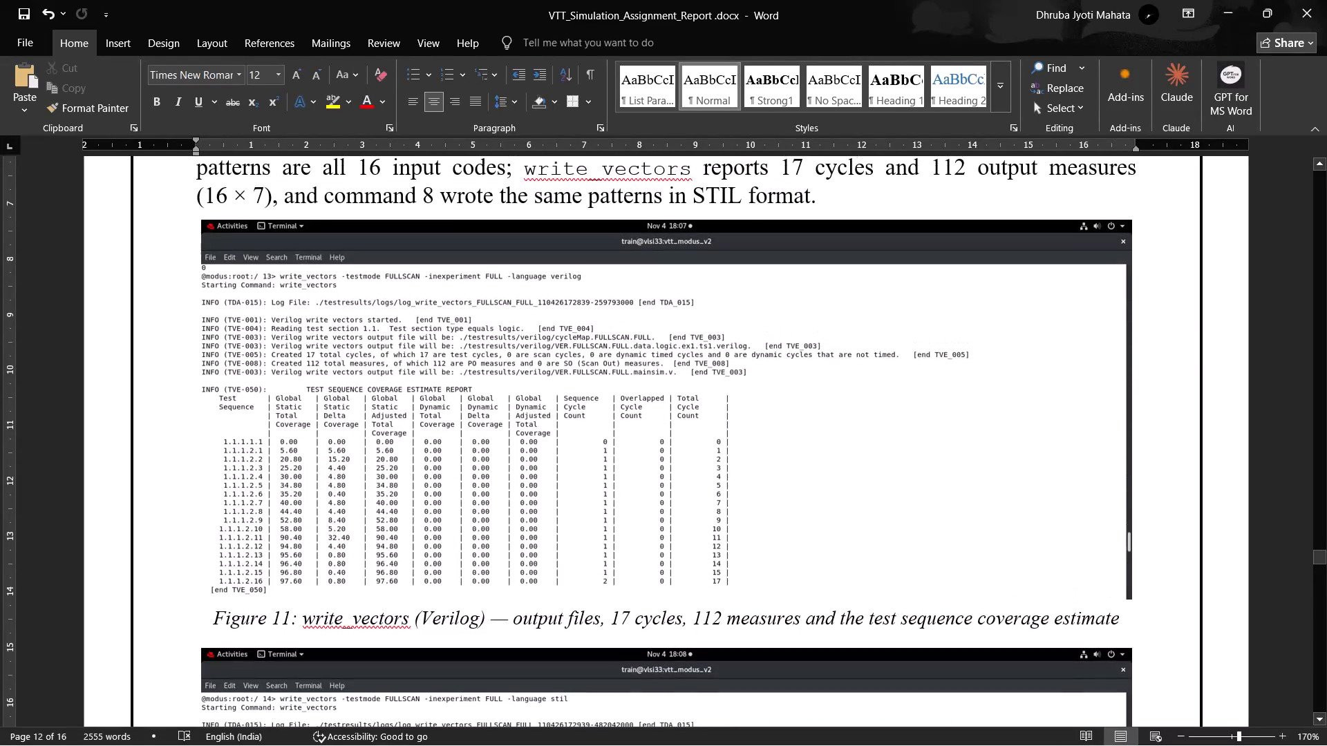
scroll(627, 549, down, 3)
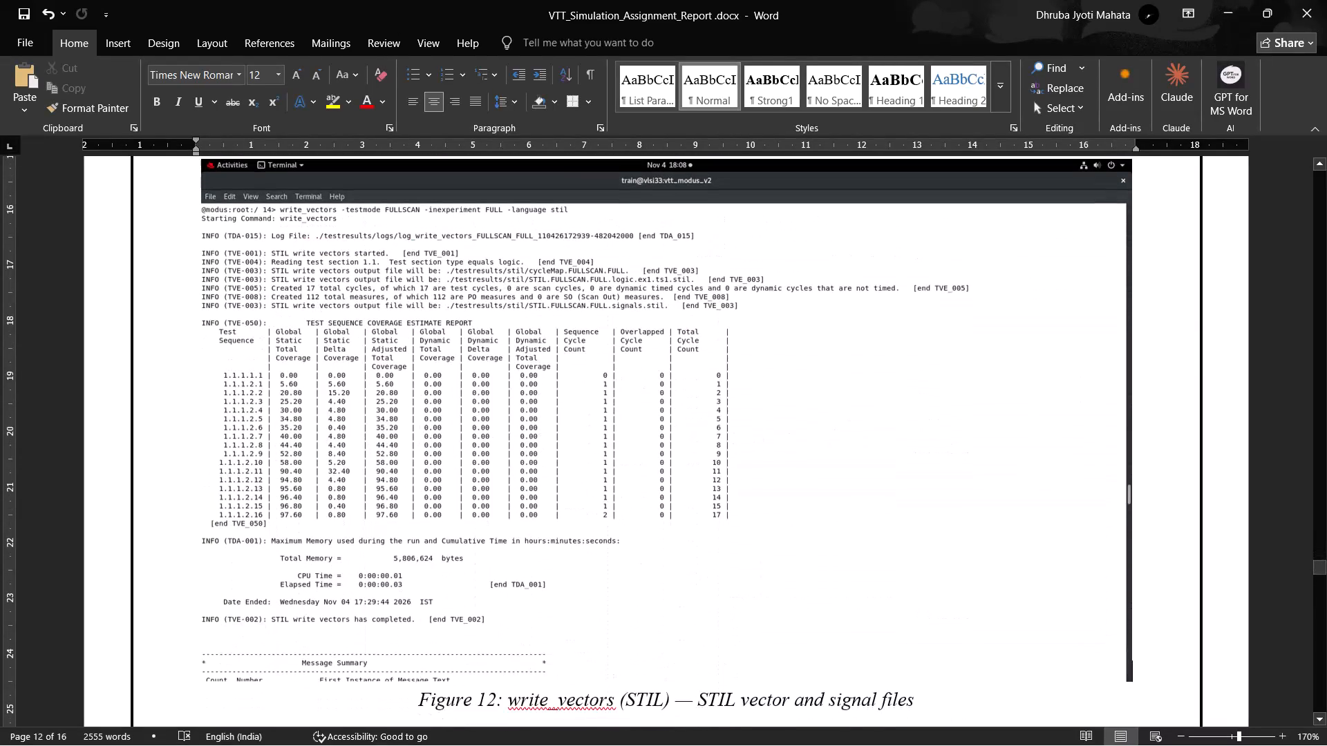
scroll(583, 513, up, 1)
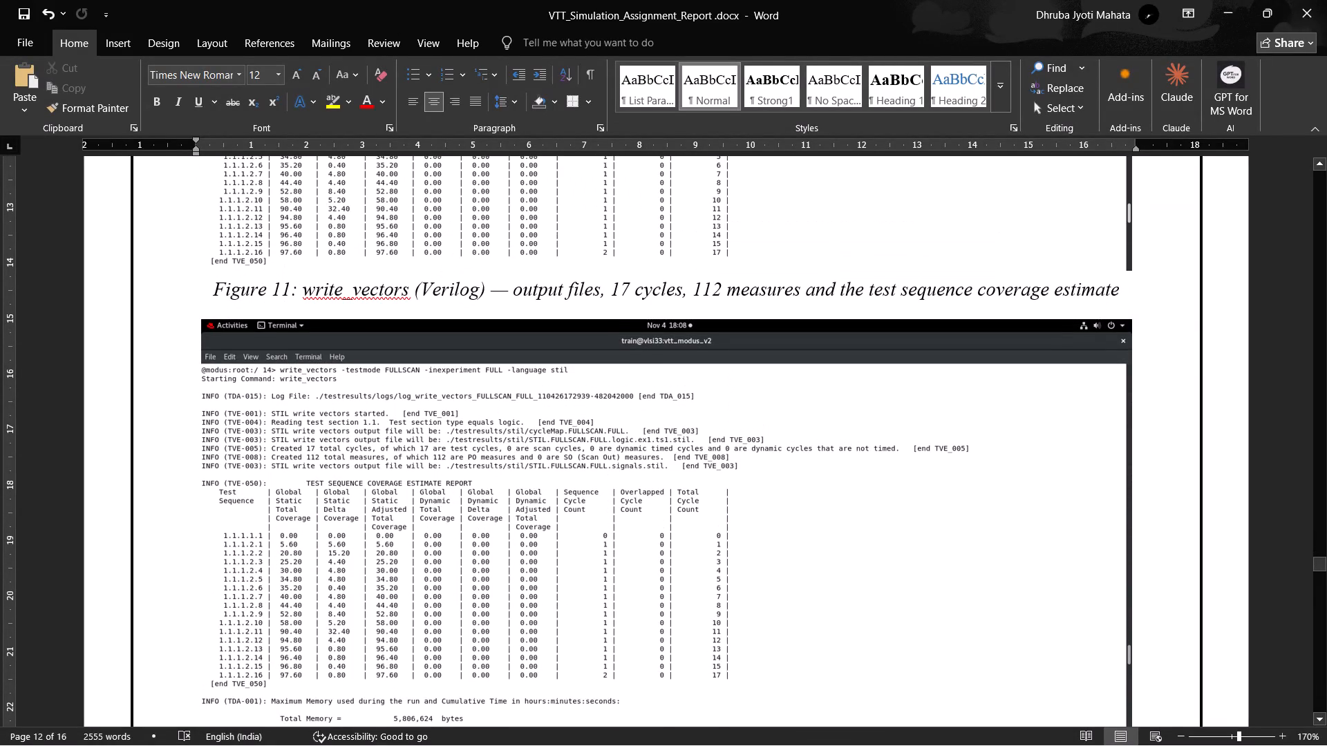
scroll(646, 498, up, 1)
scroll(646, 498, down, 4)
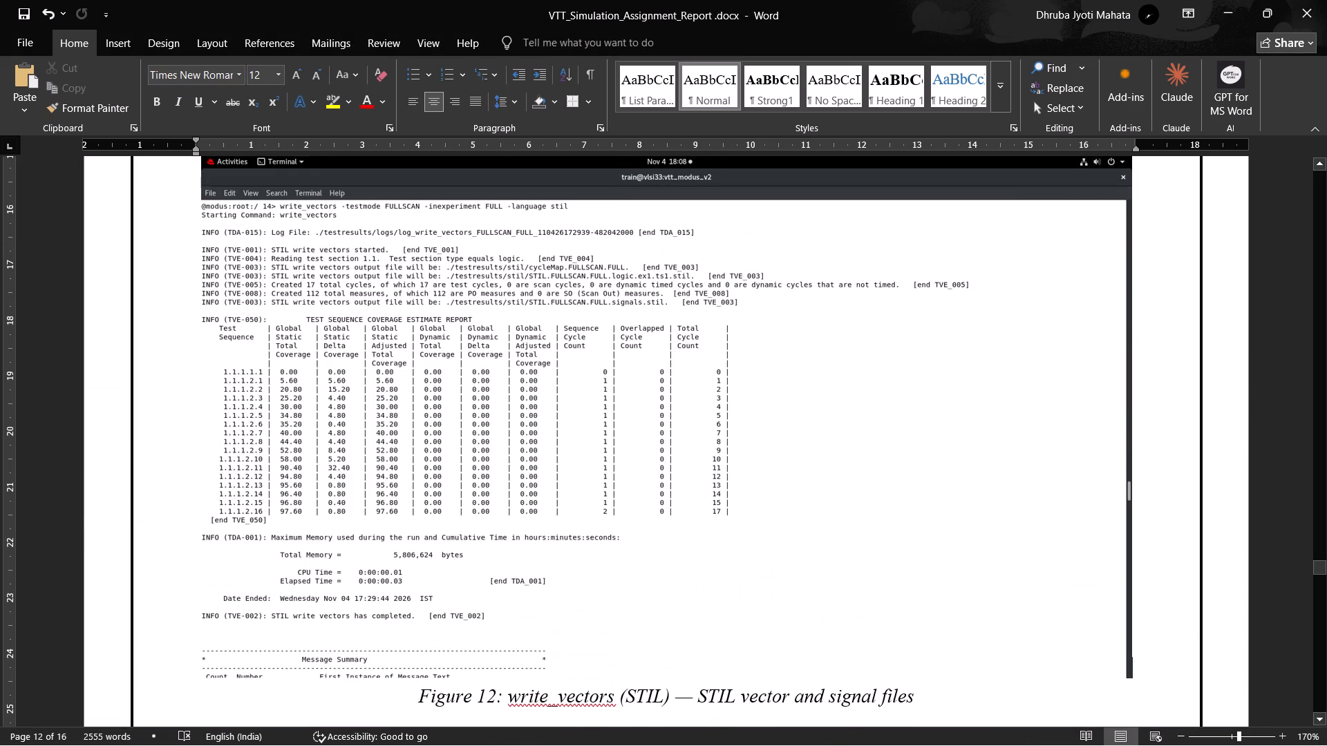
scroll(1013, 639, down, 3)
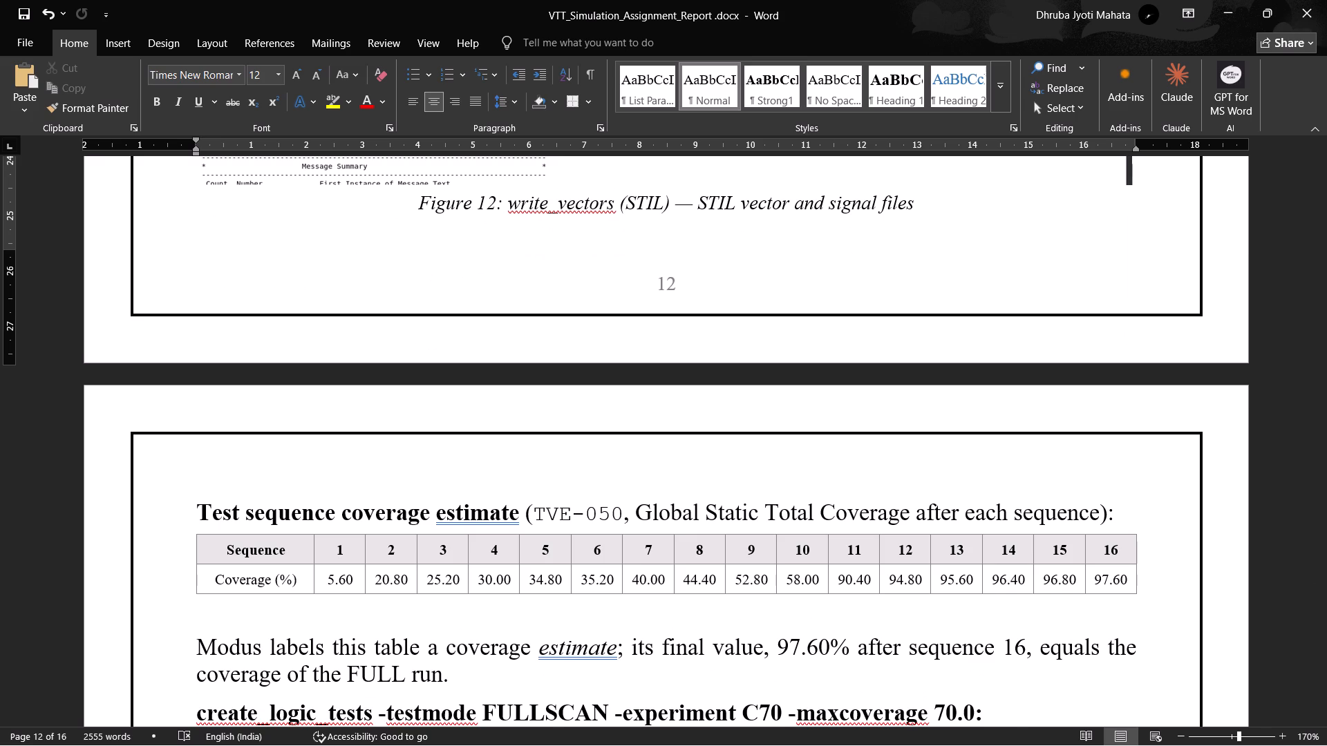
scroll(1010, 639, down, 2)
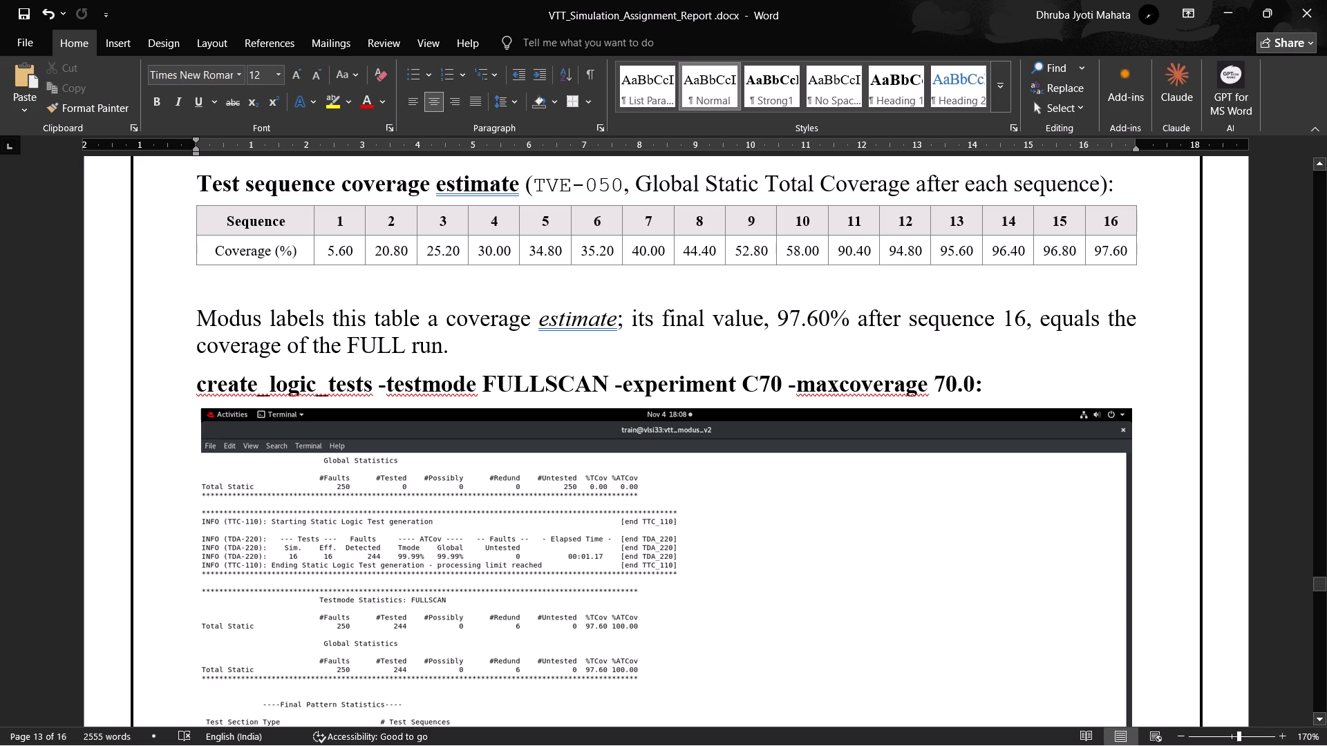
scroll(630, 353, down, 3)
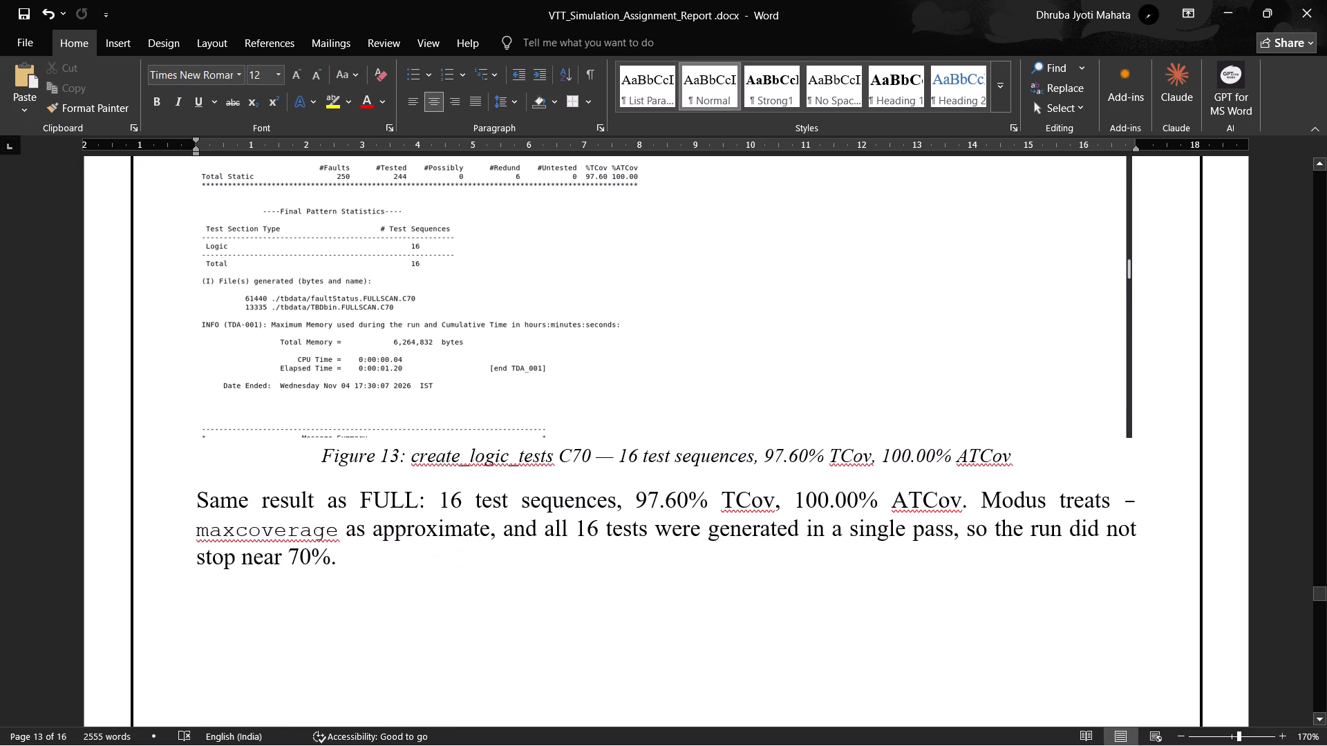
Crop the bottom of the Figure 13 screenshot to just below the "Total 16" line, leaving it about 6.44 cm high.
scroll(644, 465, up, 2)
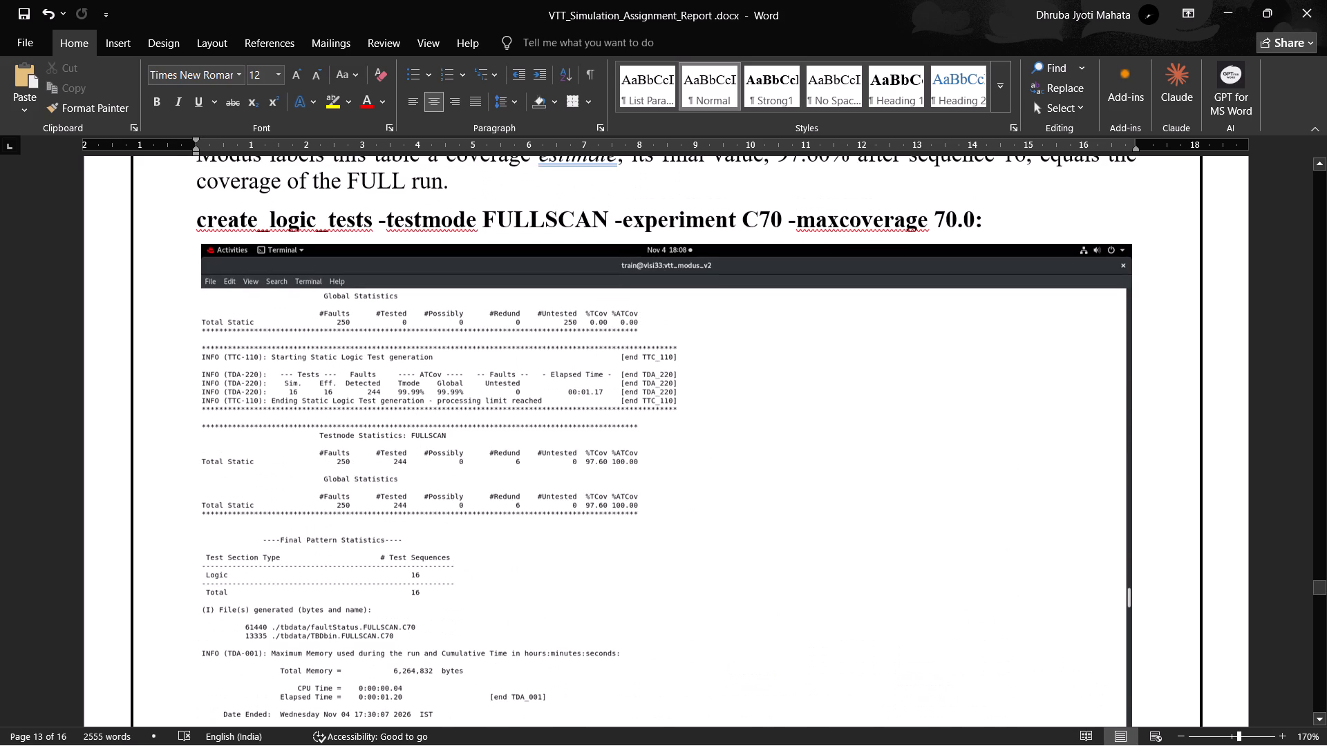
click(682, 517)
click(502, 39)
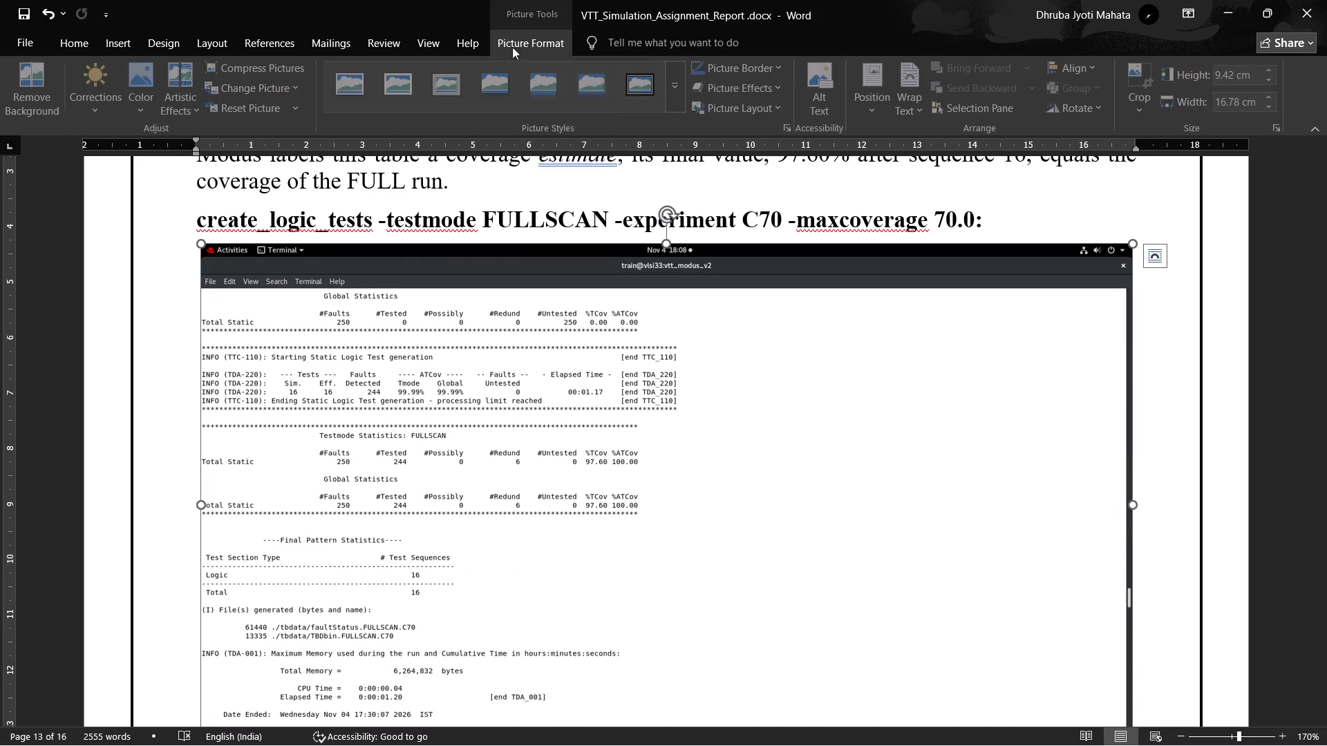
click(1147, 73)
scroll(845, 373, down, 2)
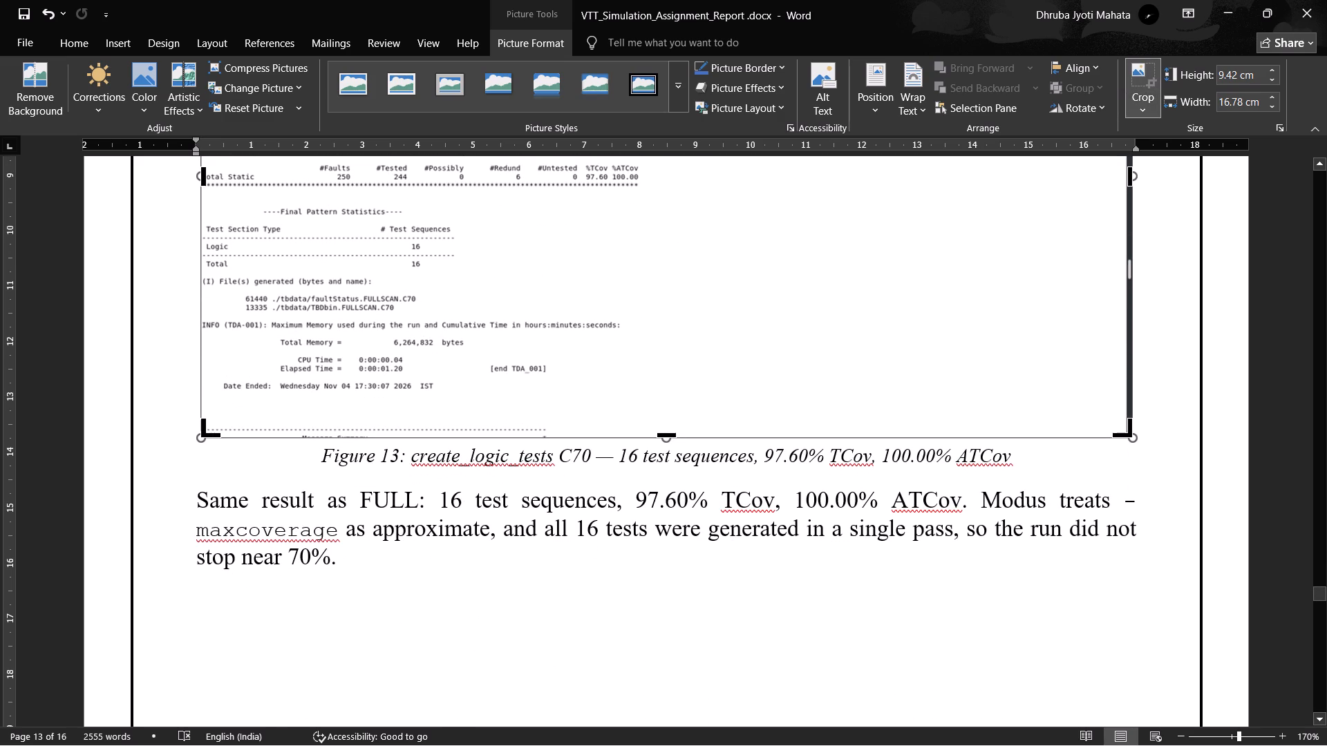
drag(676, 432, 679, 268)
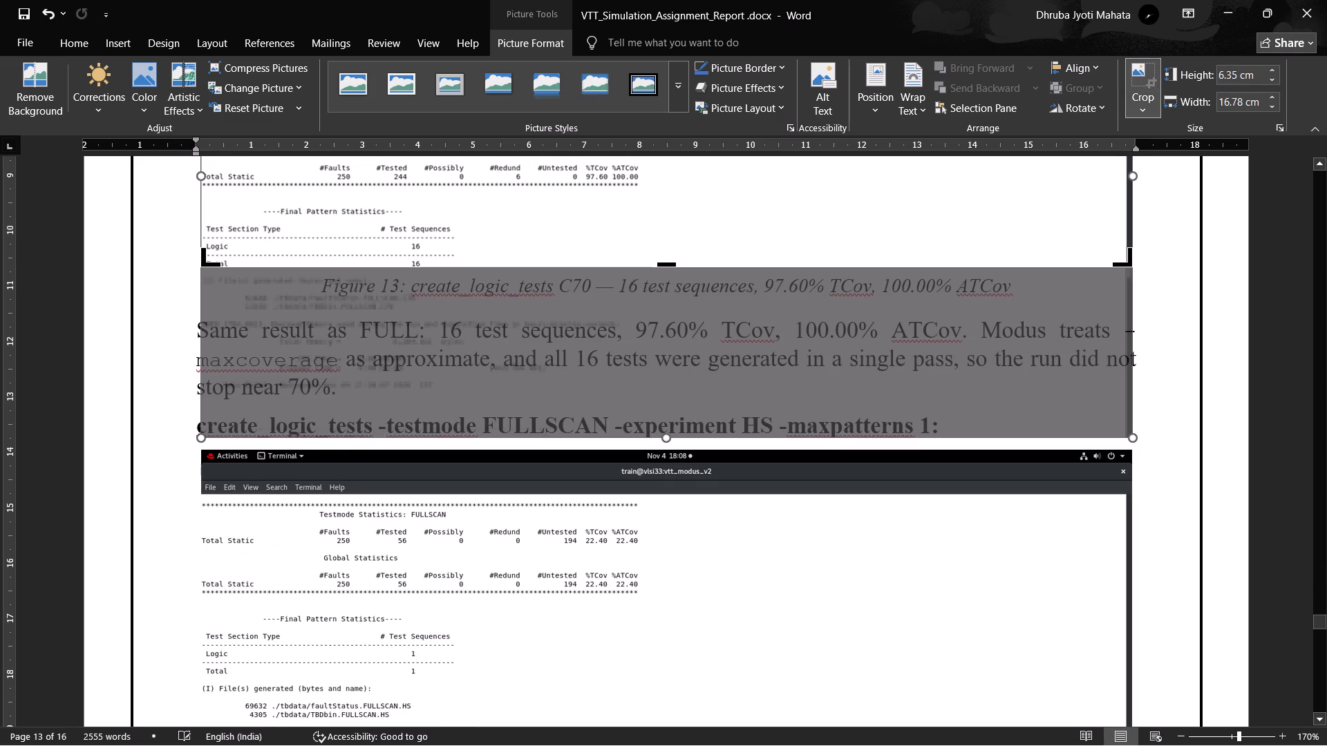
drag(669, 262, 669, 272)
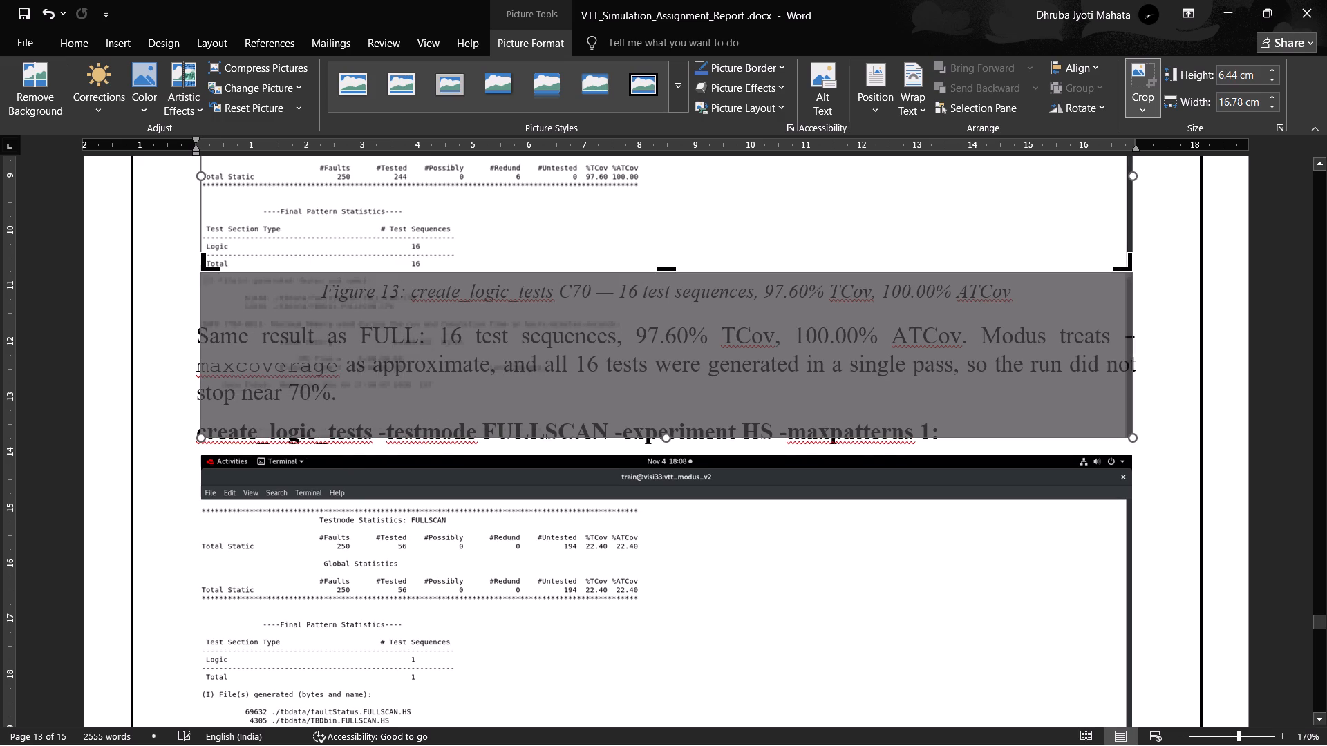
click(1184, 390)
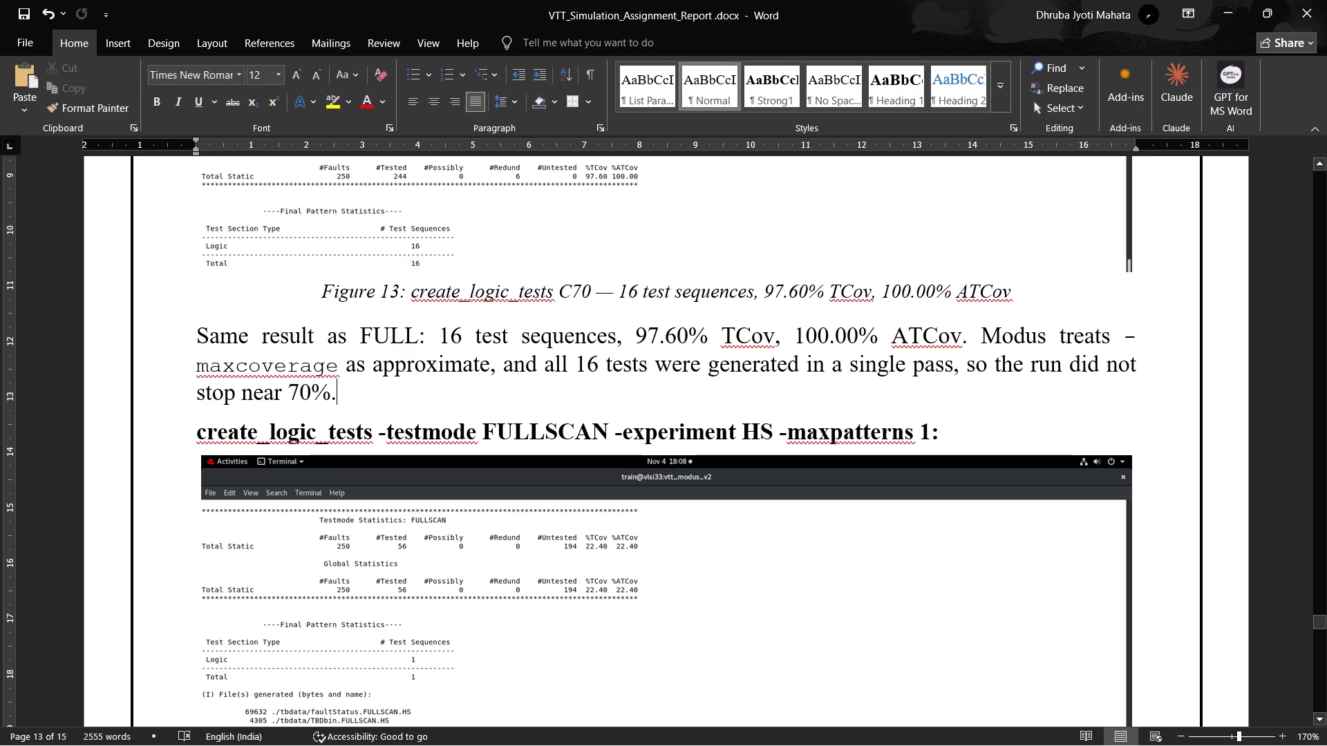
Crop the bottom of the Figure 14 screenshot to just below the "Total 1" line, leaving it about 4.15 cm high.
scroll(615, 480, down, 1)
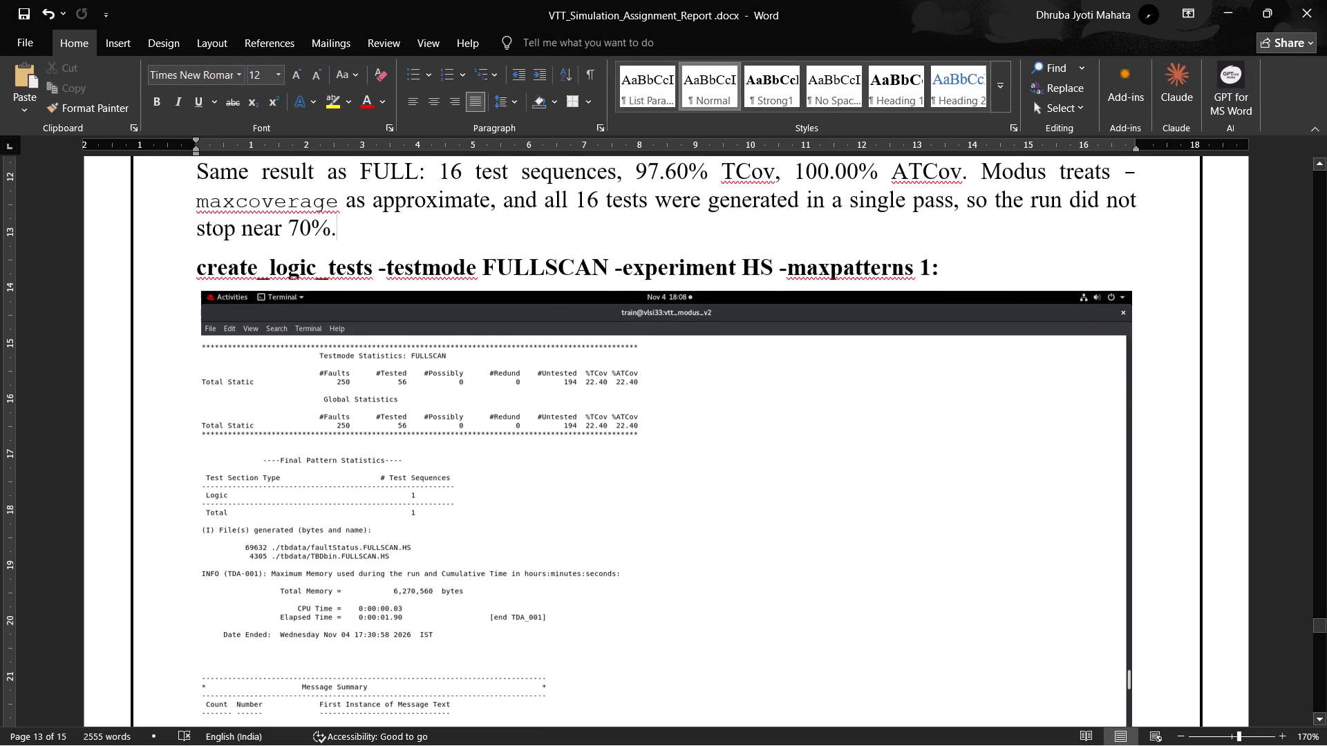
scroll(615, 480, down, 1)
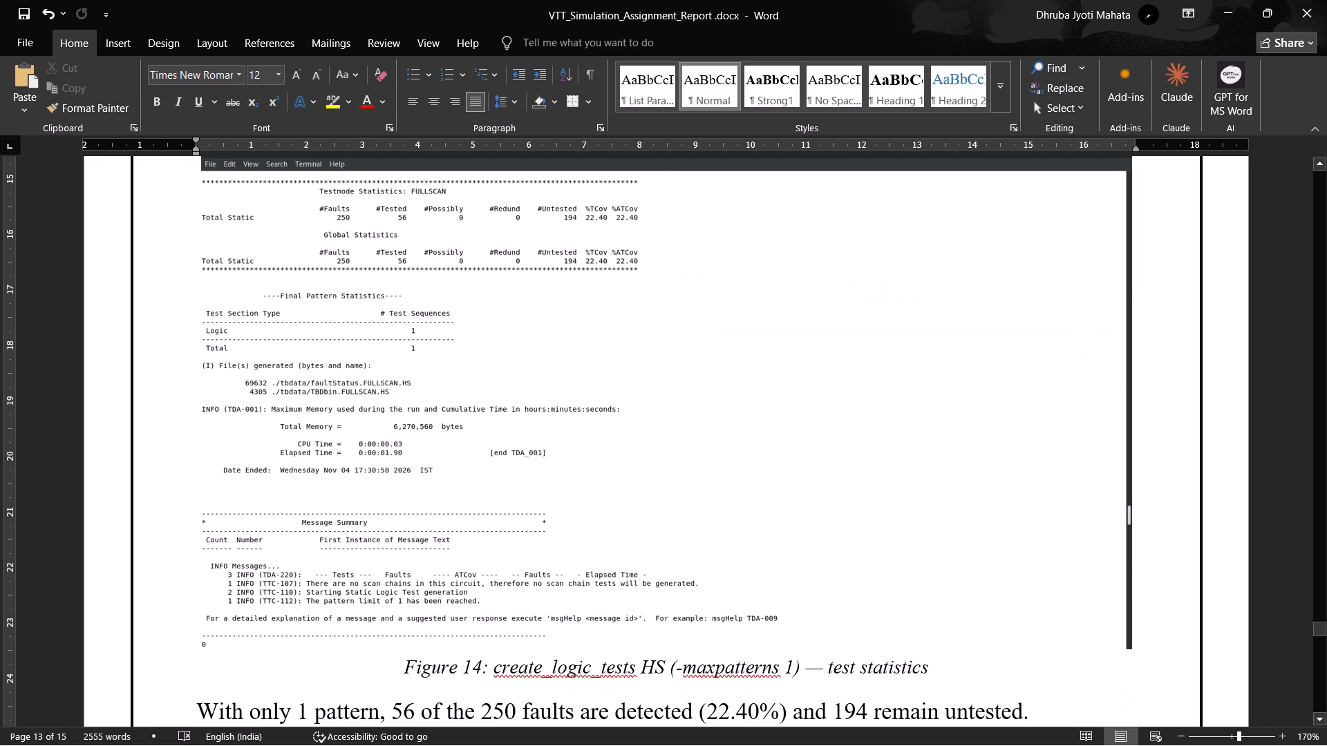
click(615, 480)
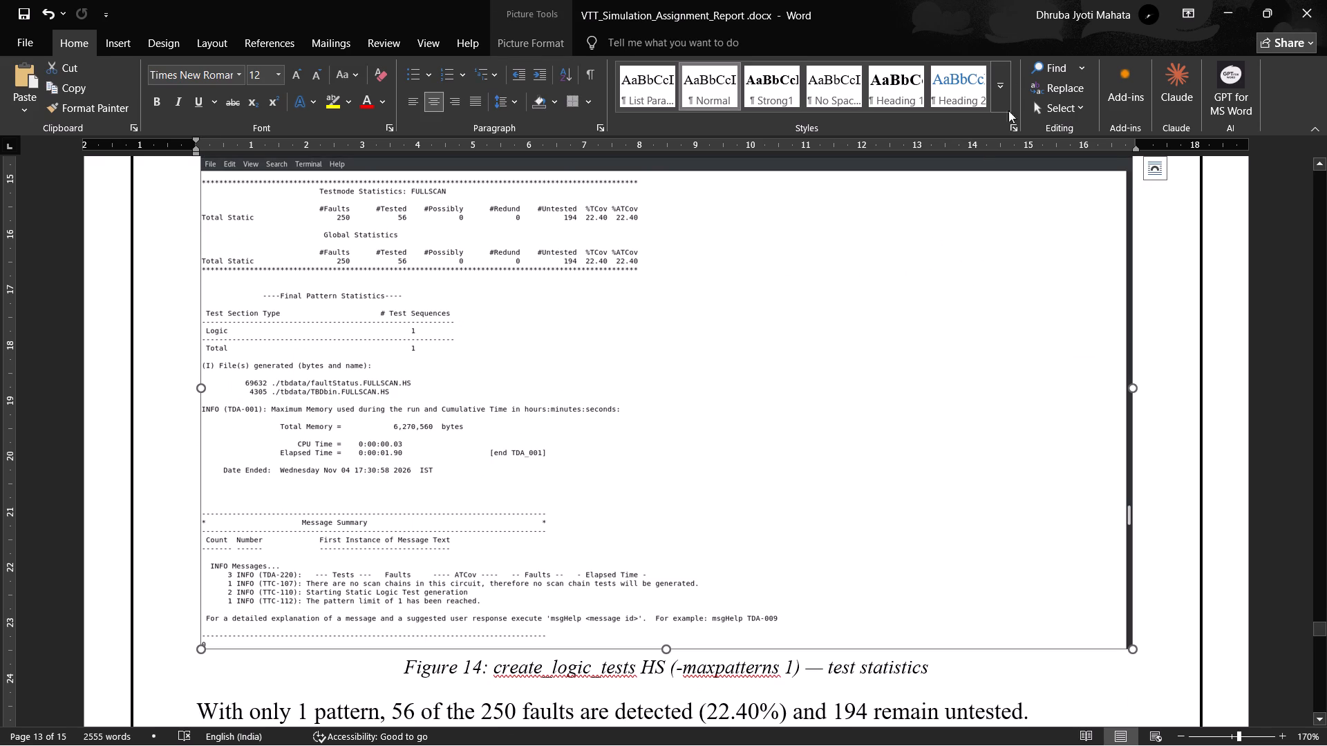
click(536, 32)
click(1145, 73)
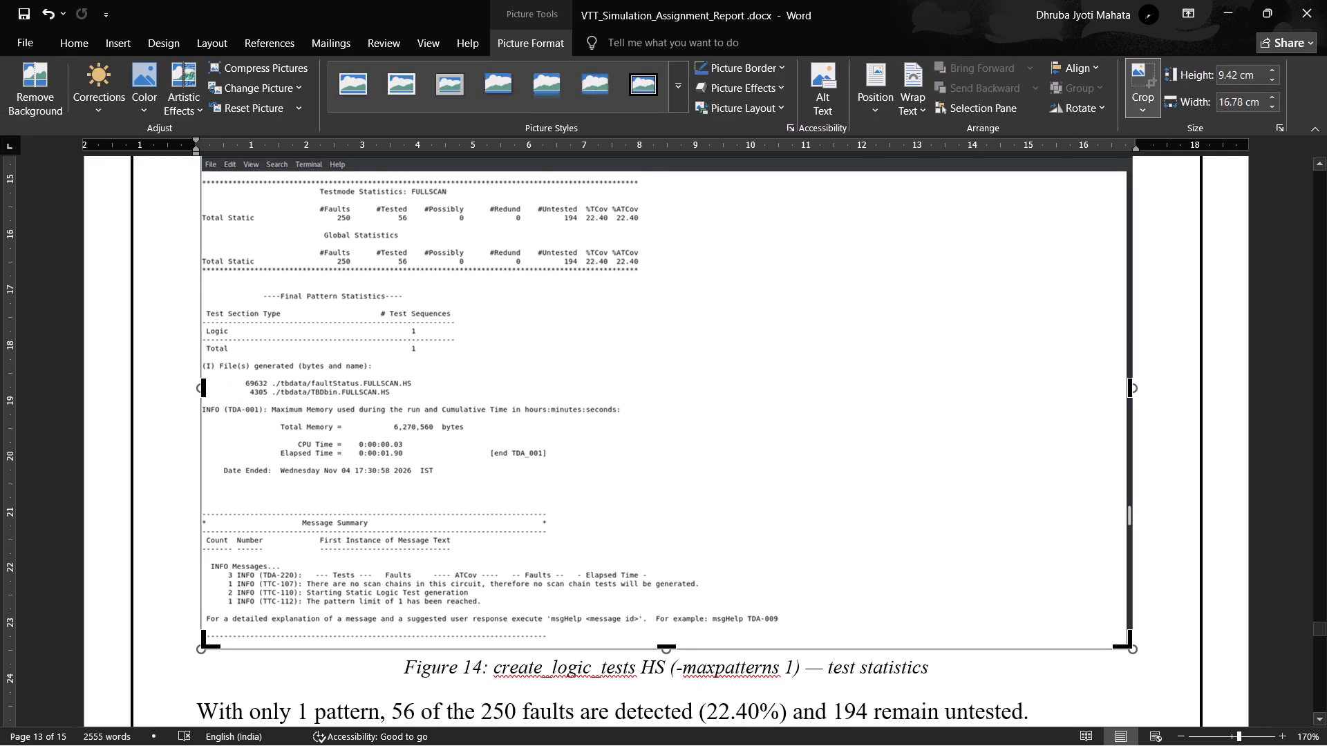
drag(664, 649, 650, 640)
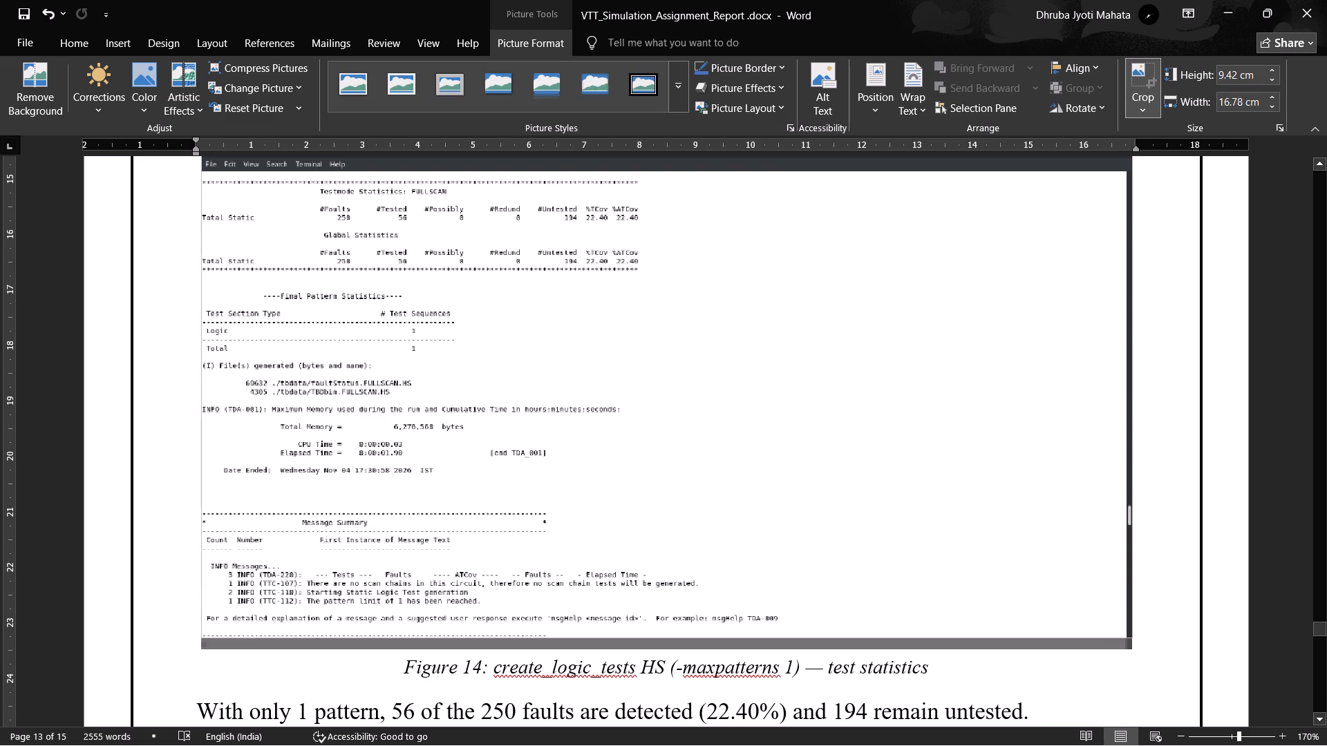
drag(650, 640, 636, 382)
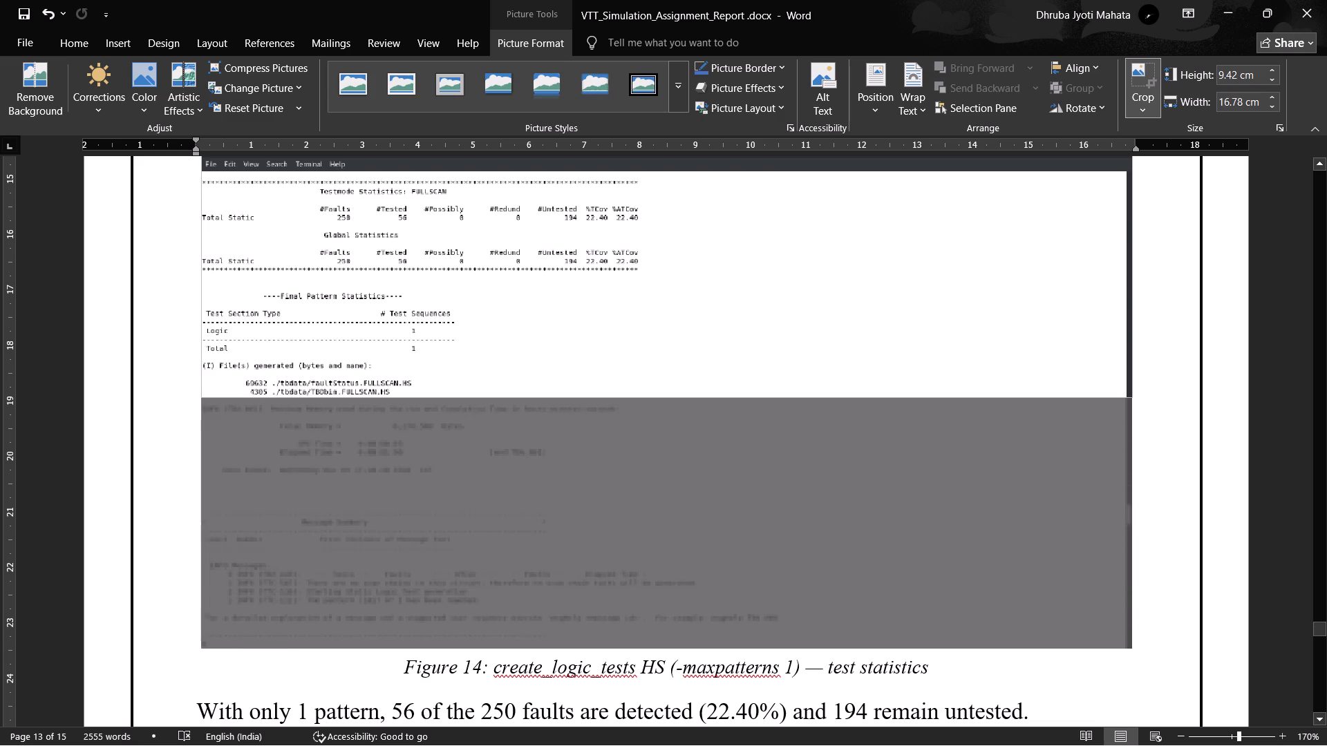
drag(636, 382, 643, 357)
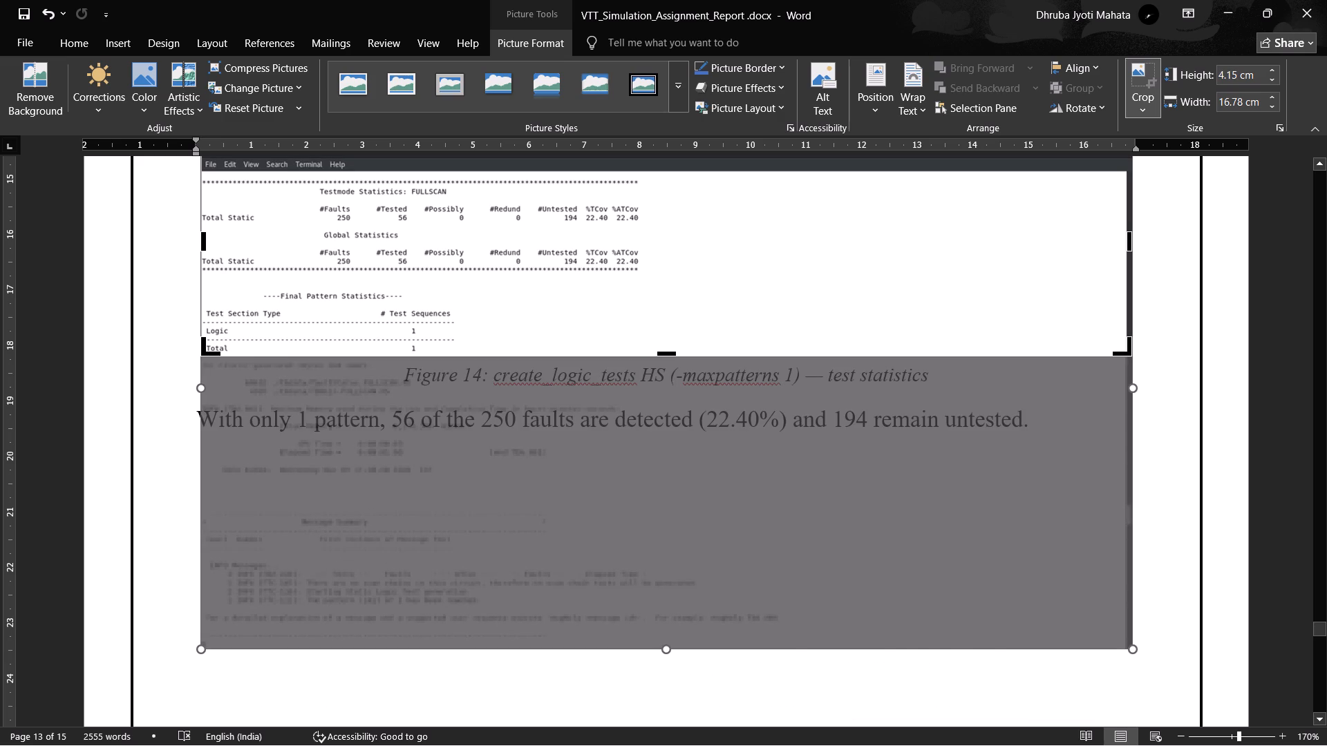
click(1175, 439)
scroll(1167, 448, up, 1)
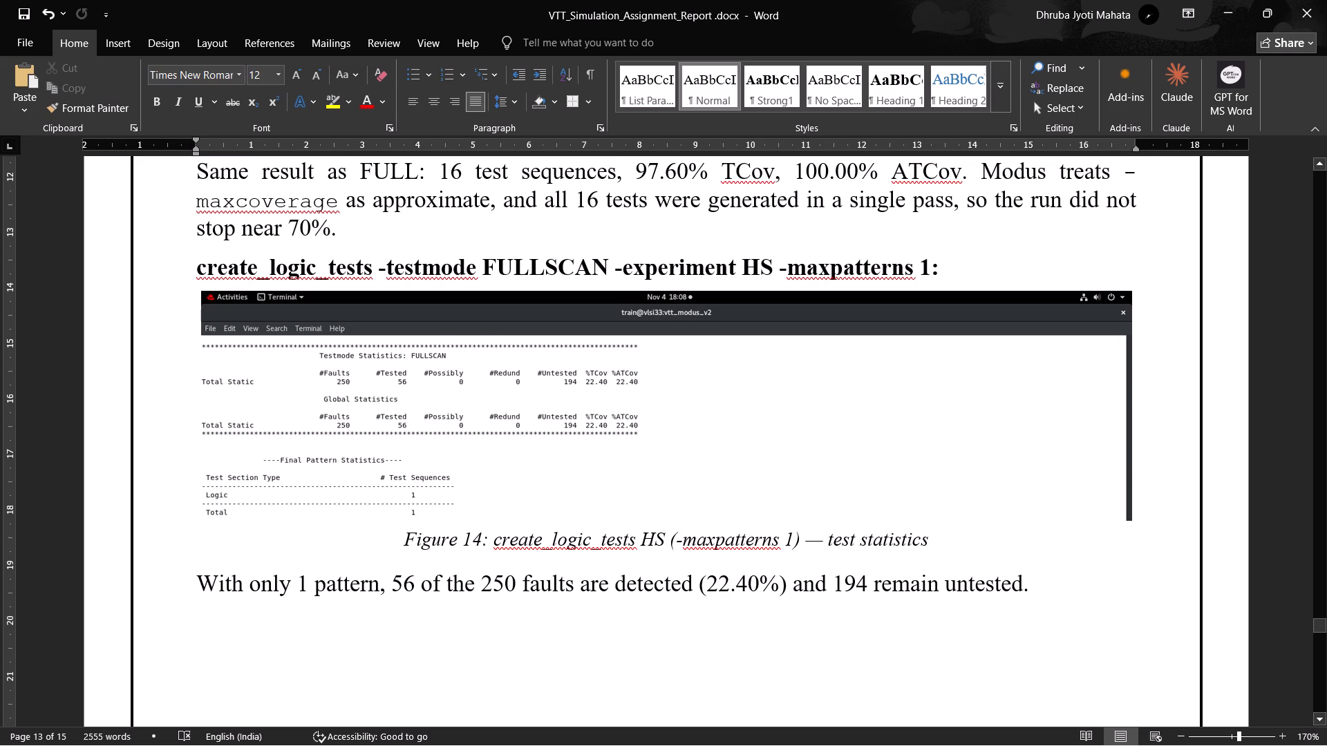
Crop the bottom of the Figure 15 screenshot to just below the "Total 3" line, leaving it about 6.48 cm high.
scroll(1128, 524, down, 1)
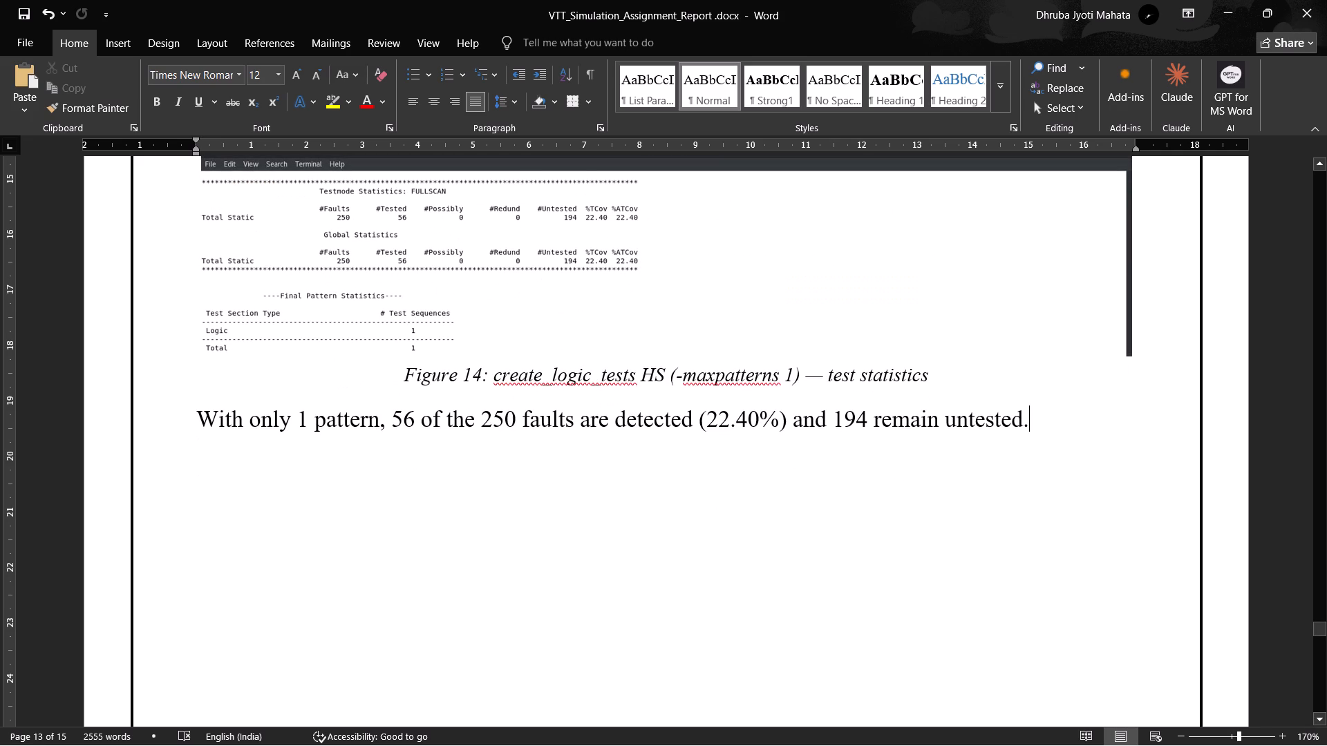
scroll(1129, 524, down, 6)
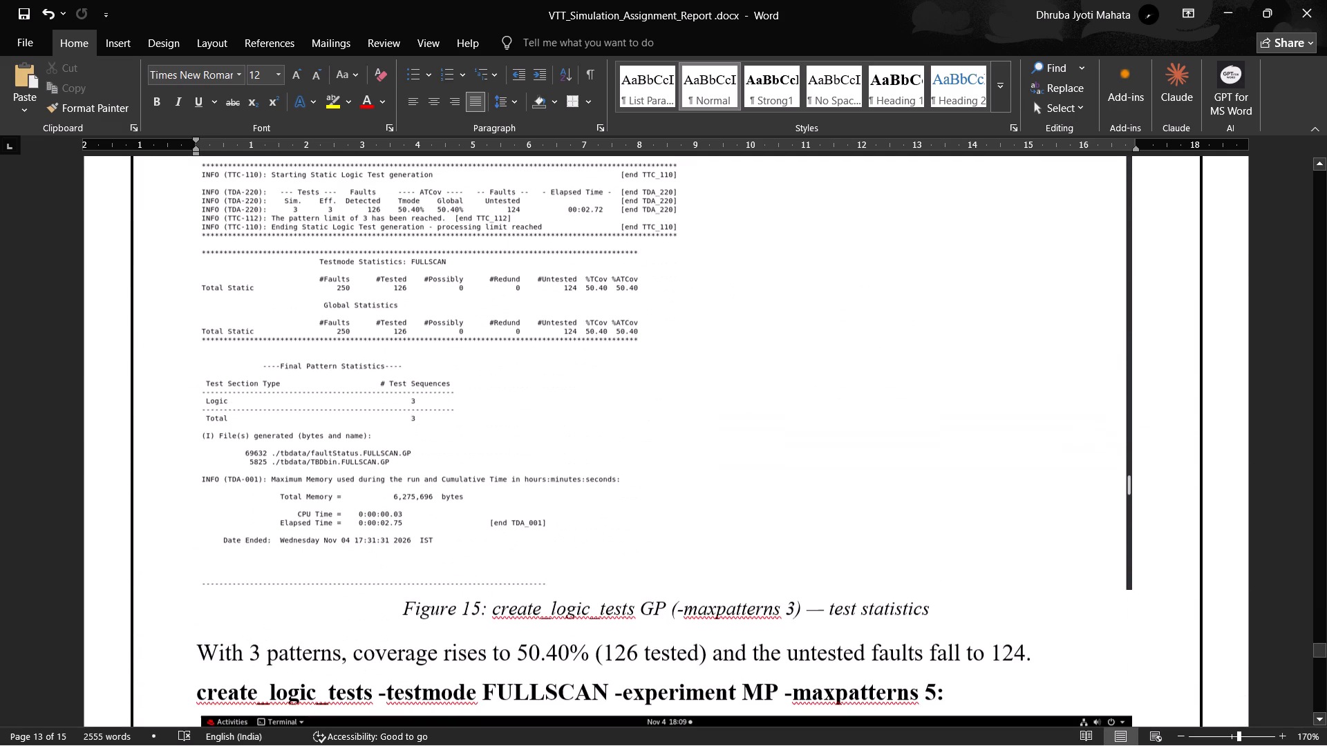
scroll(1129, 524, up, 1)
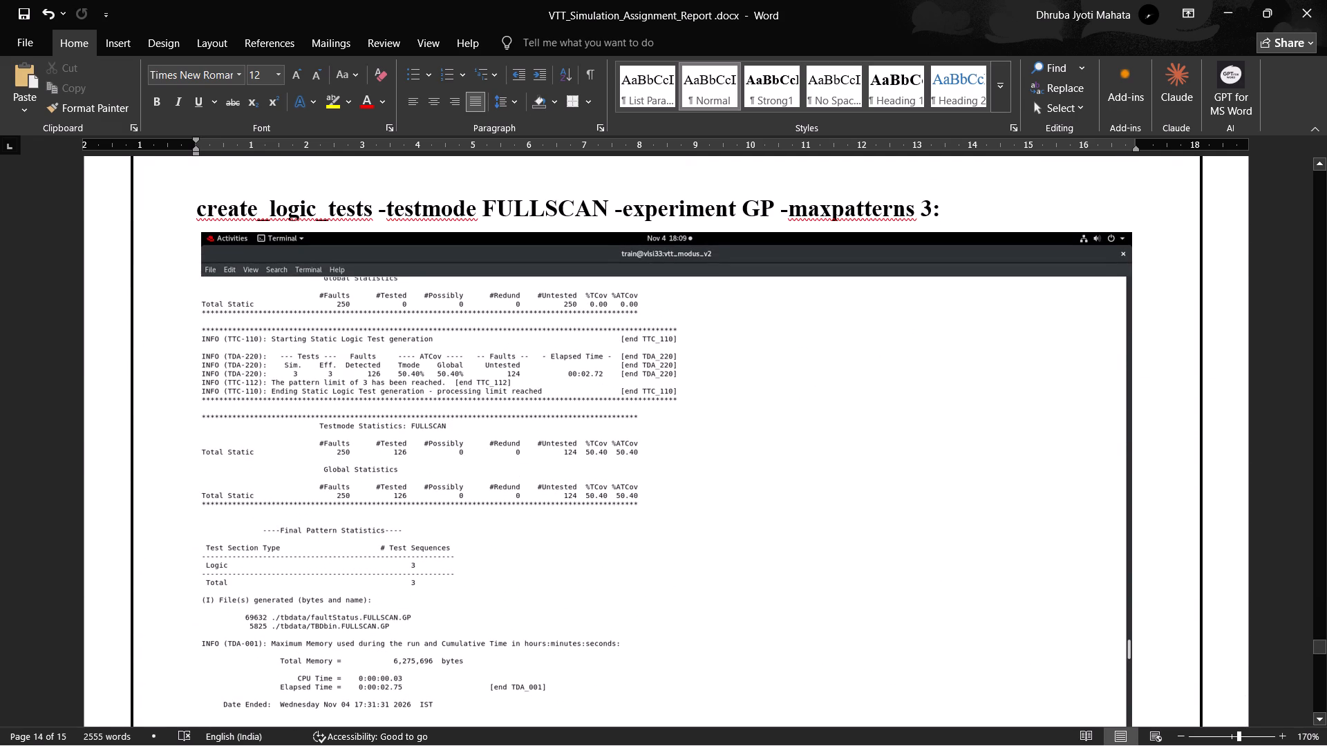
ctrl+scroll(1093, 524, down, 2)
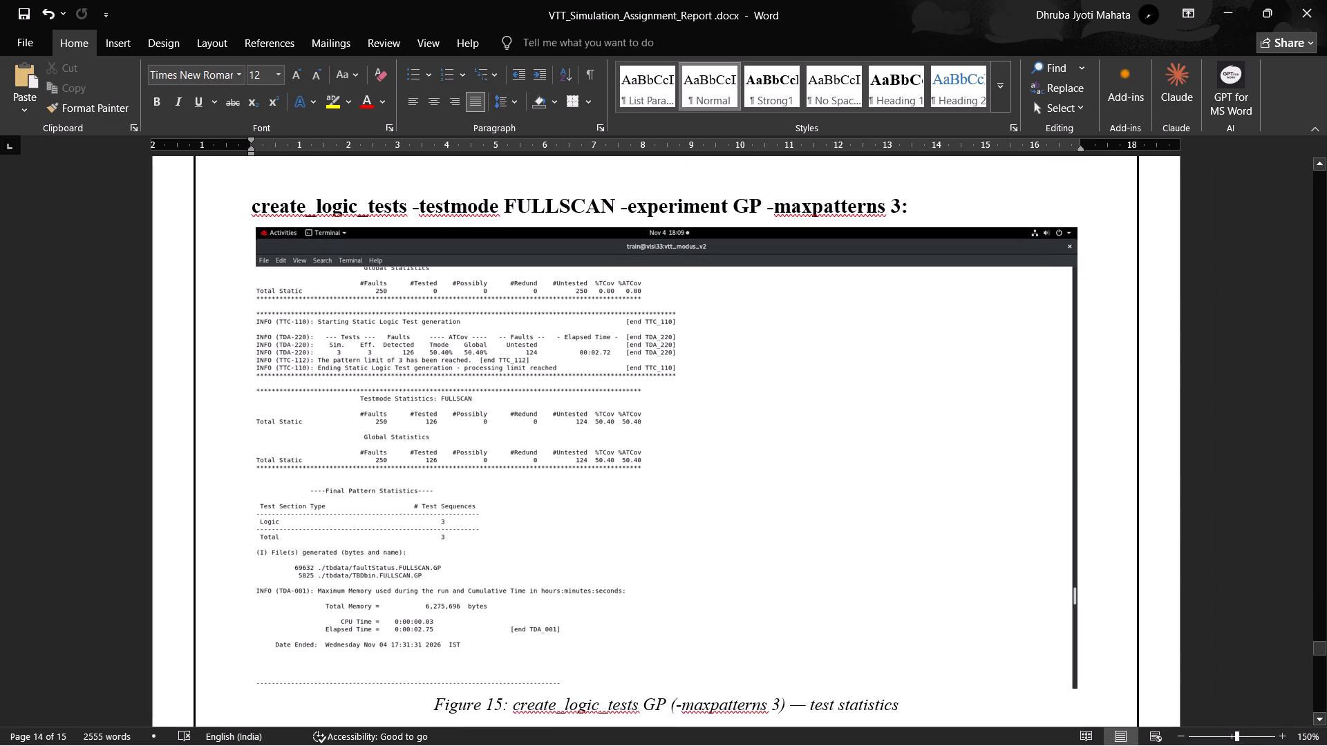
scroll(860, 557, down, 1)
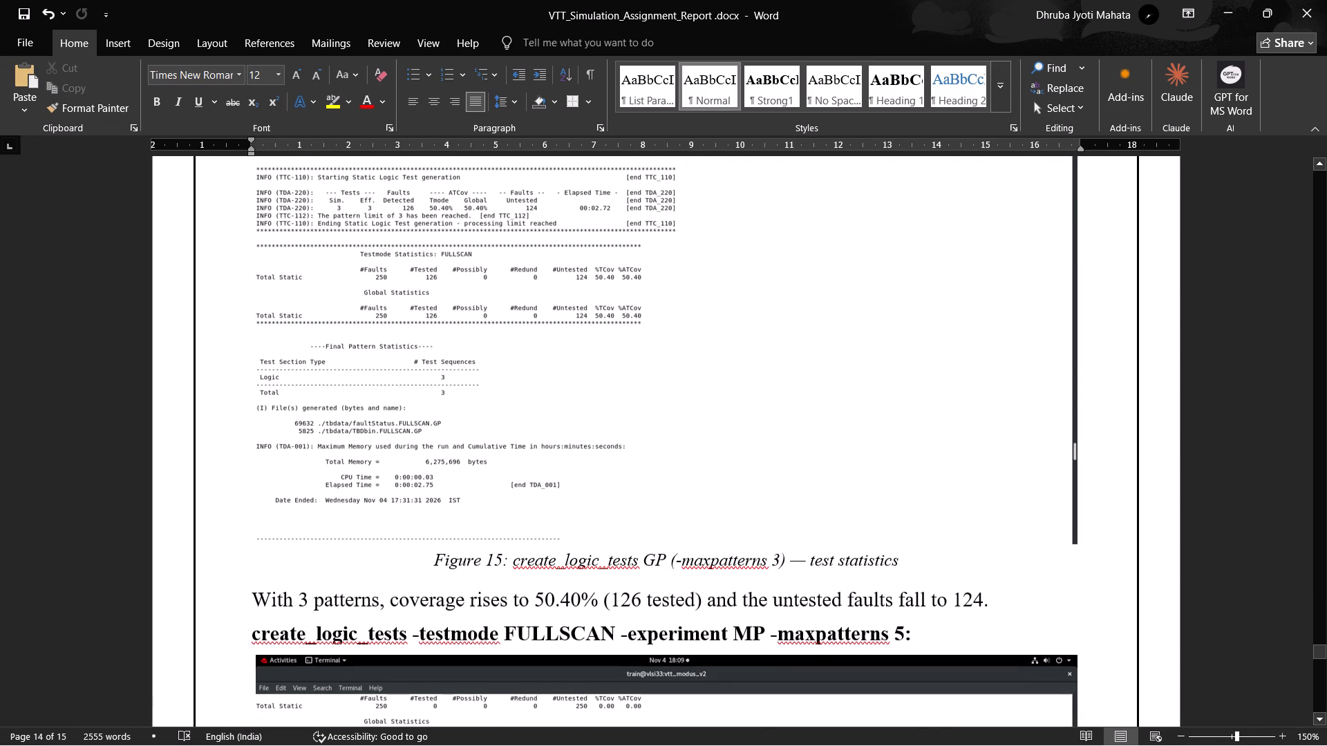
scroll(838, 556, up, 1)
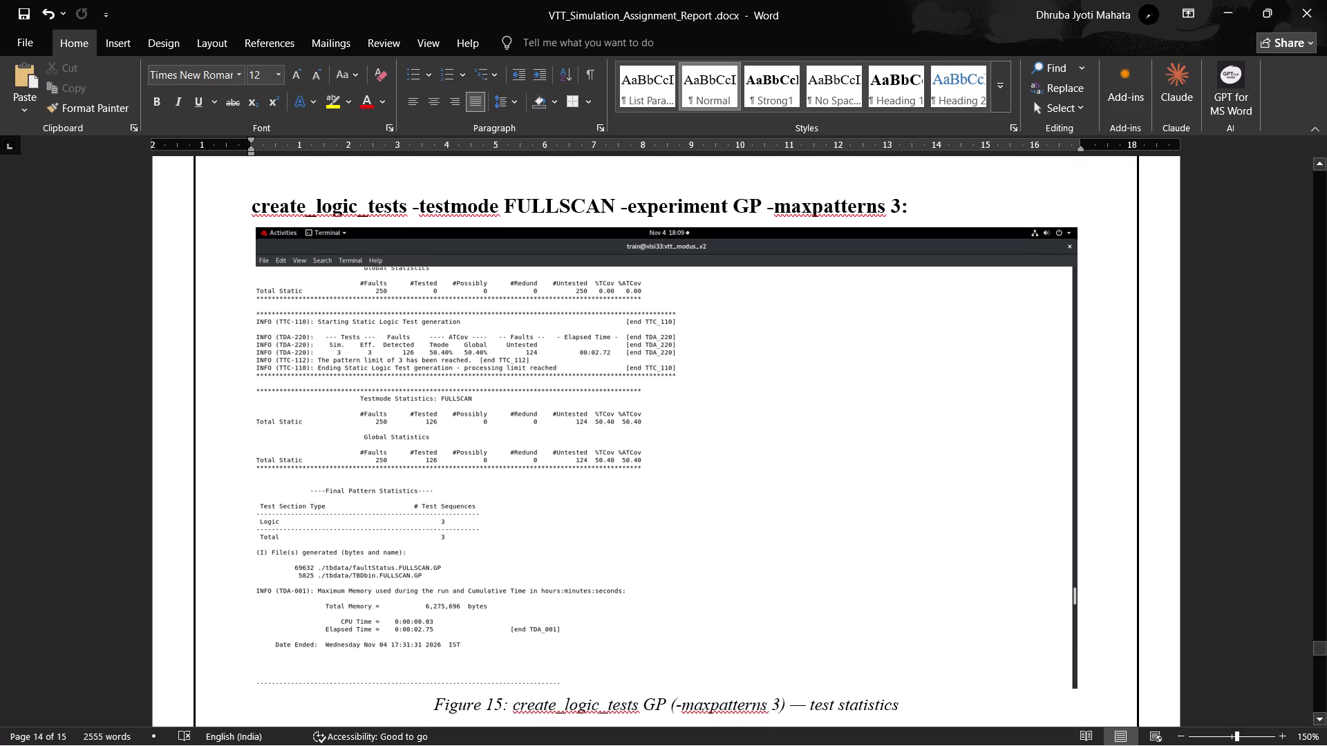
click(838, 556)
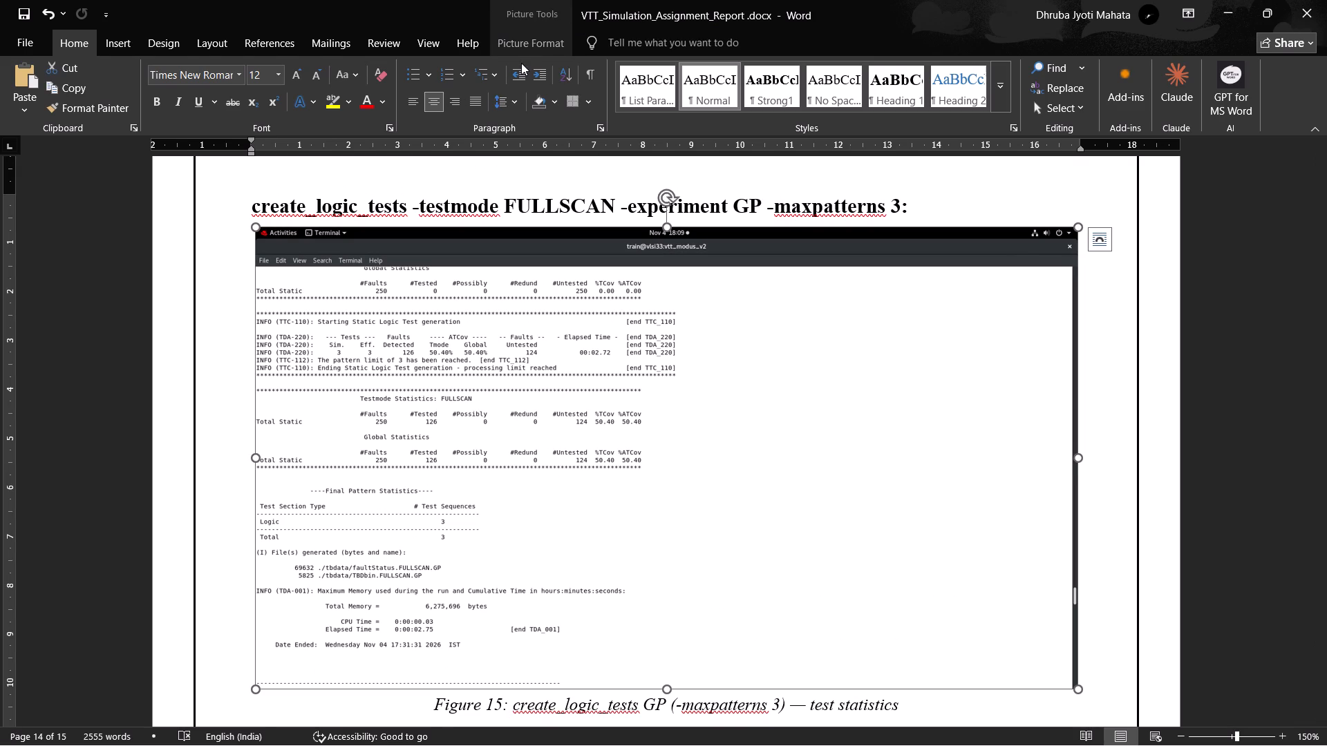
click(521, 51)
click(1136, 78)
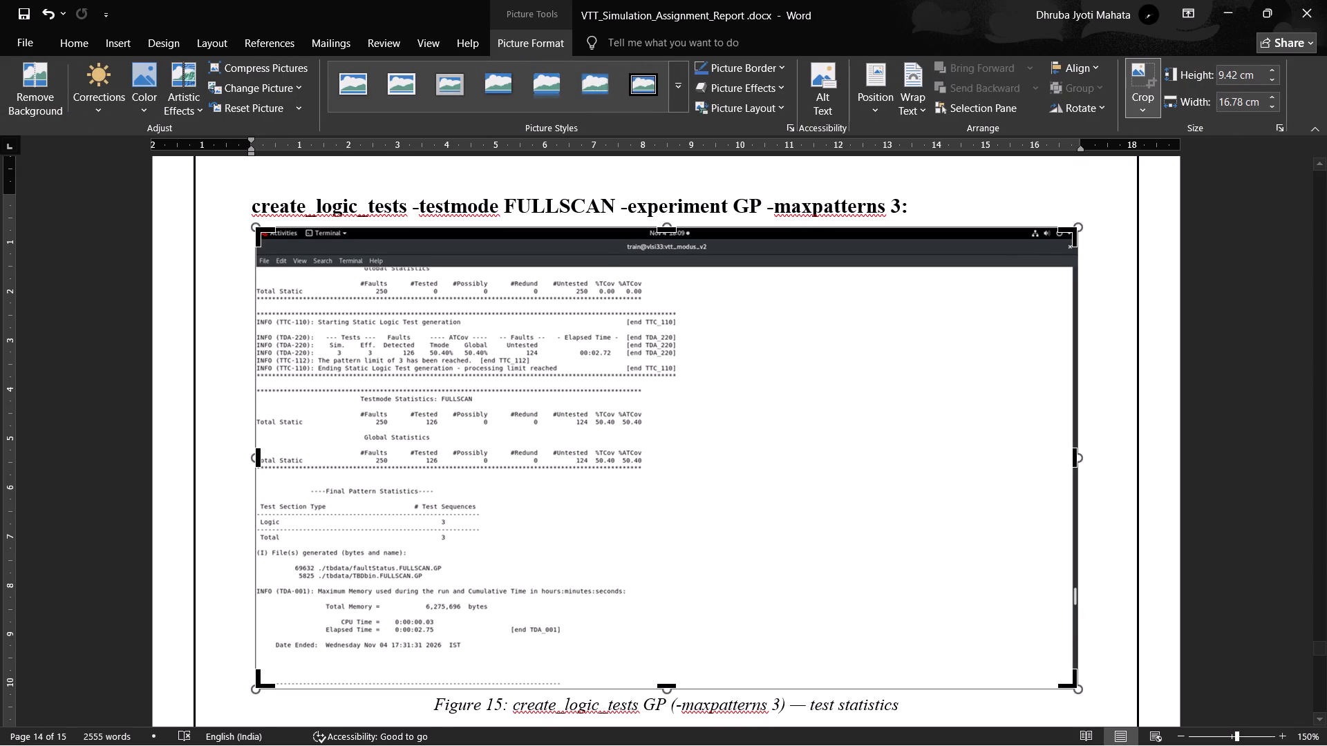
drag(666, 685, 667, 544)
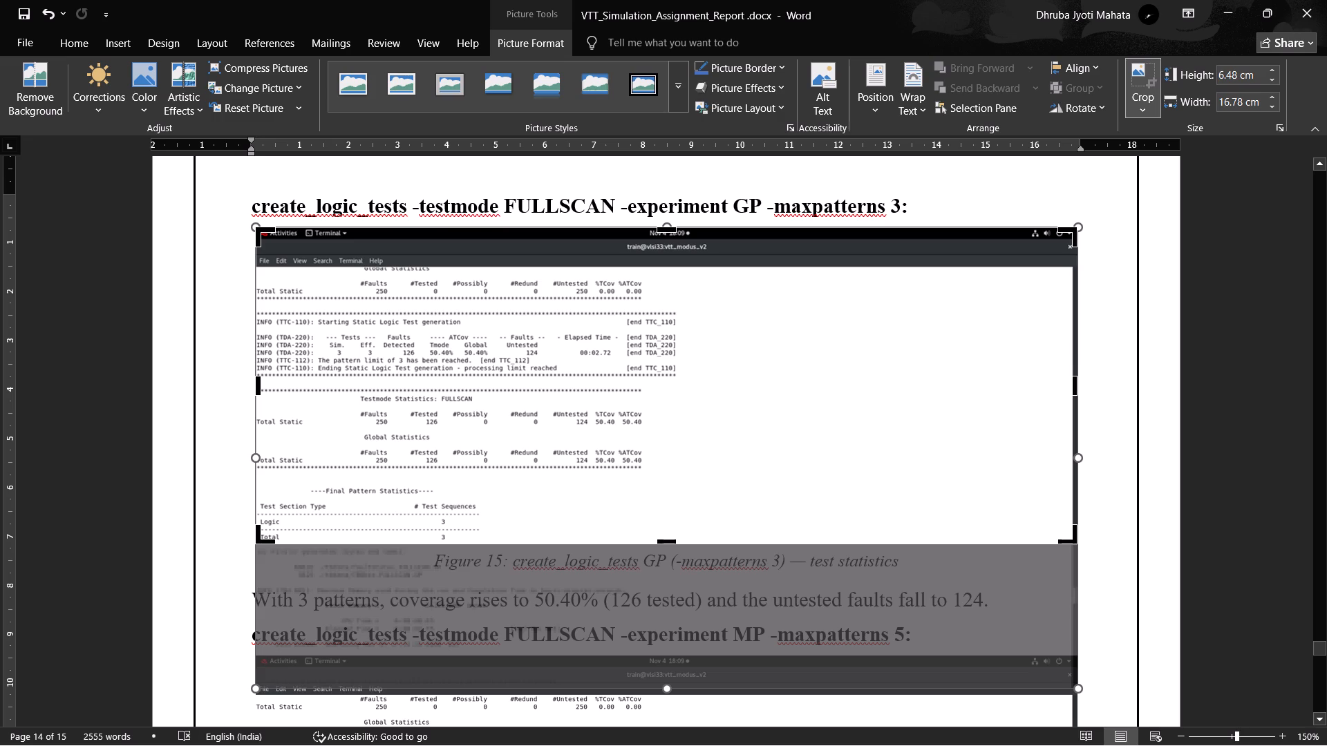
click(1129, 510)
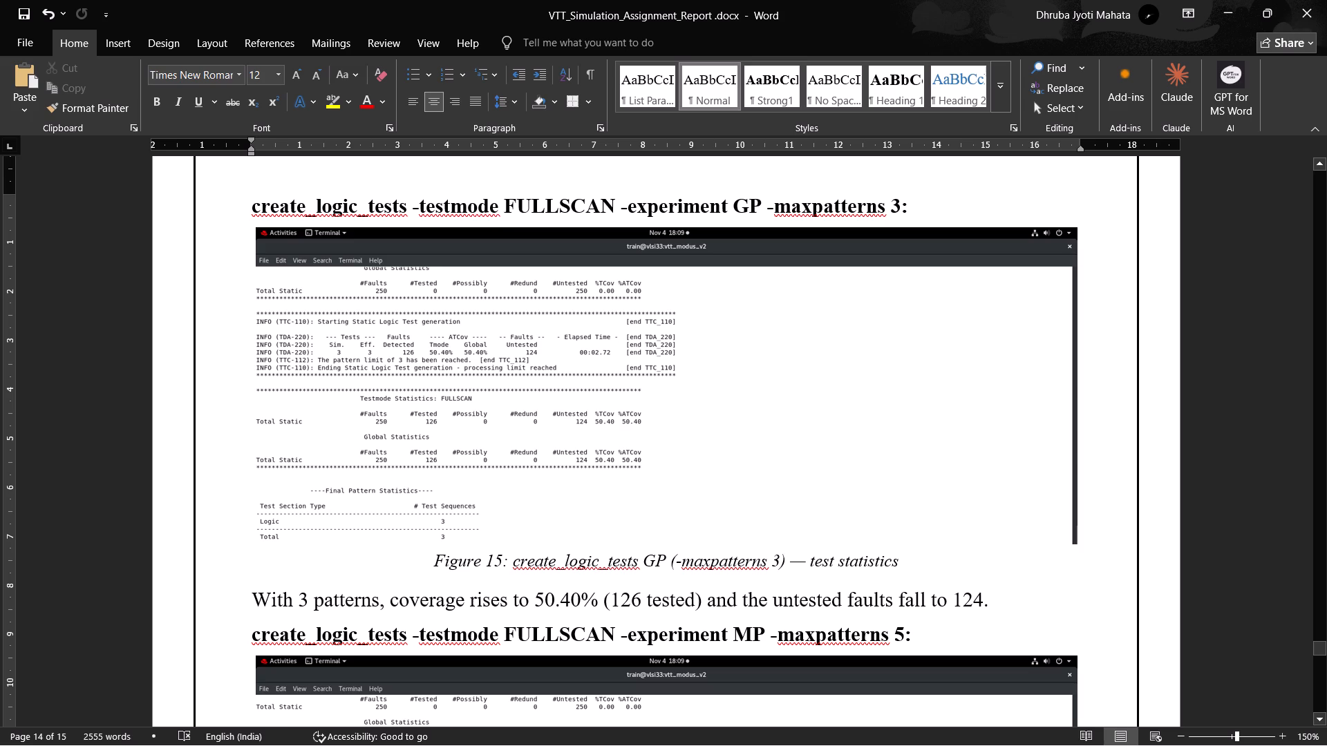
Crop the bottom of the Figure 16 screenshot to just below the "Total 5" line.
scroll(1102, 563, down, 2)
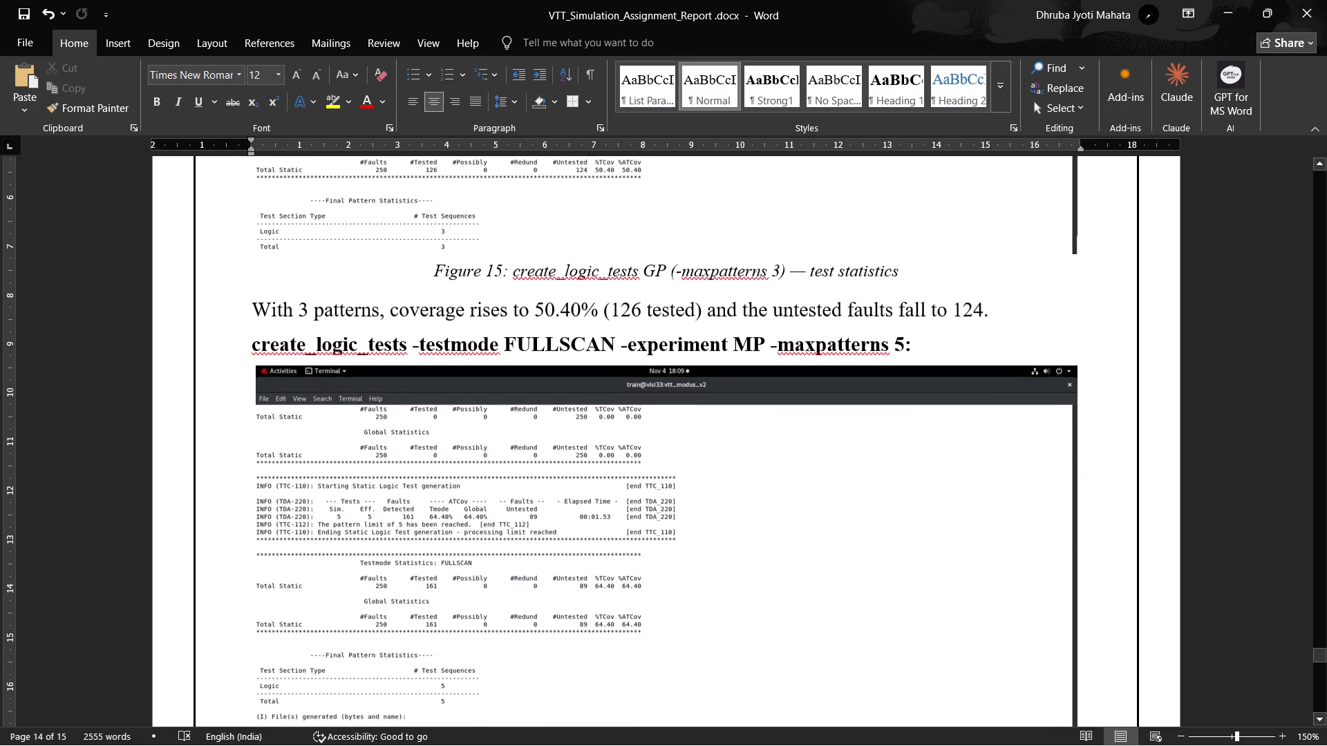
scroll(1102, 563, down, 1)
click(784, 535)
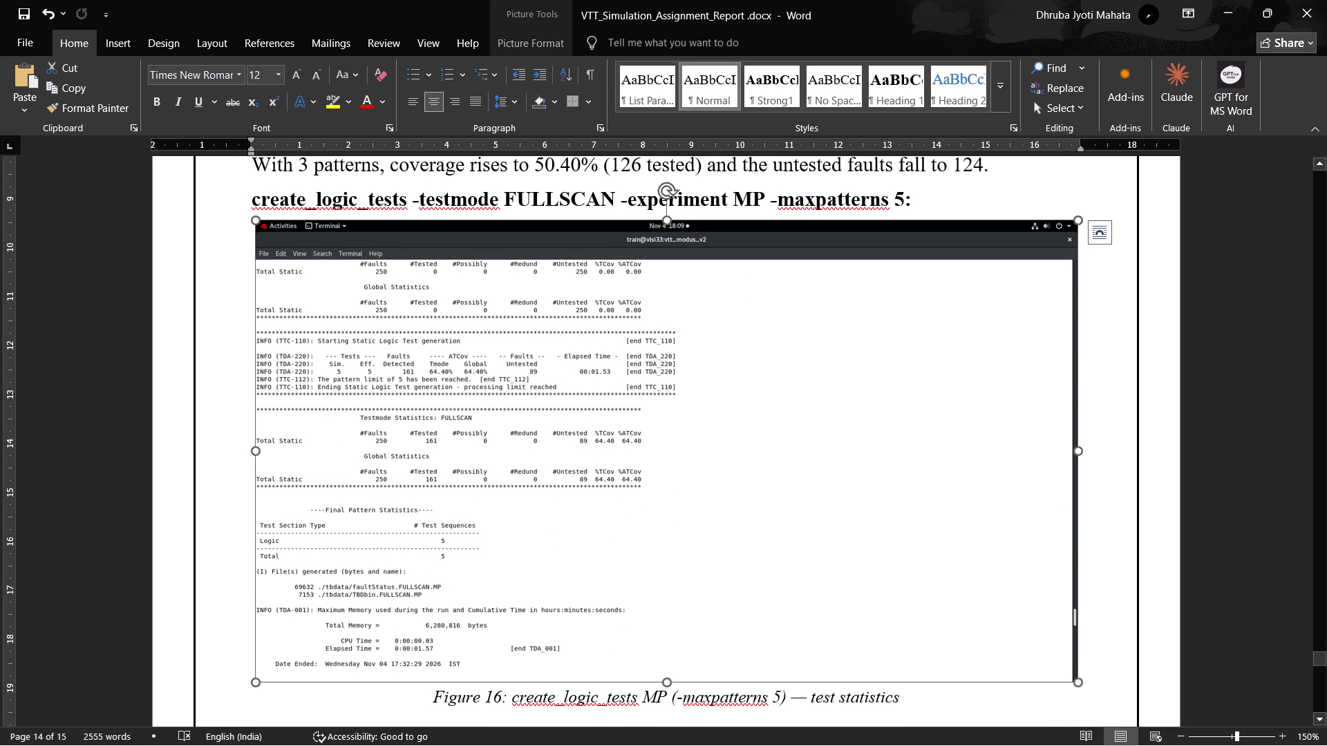
click(555, 32)
click(1148, 66)
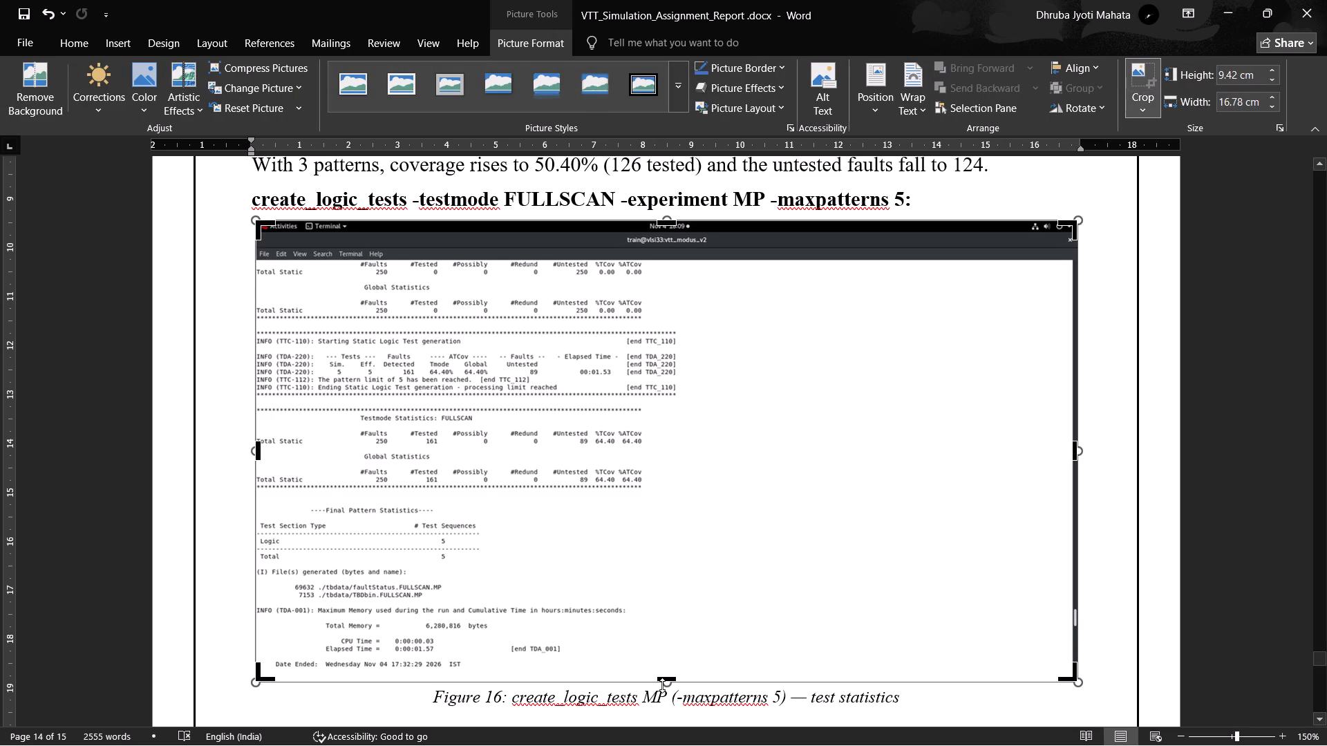
drag(665, 676, 652, 579)
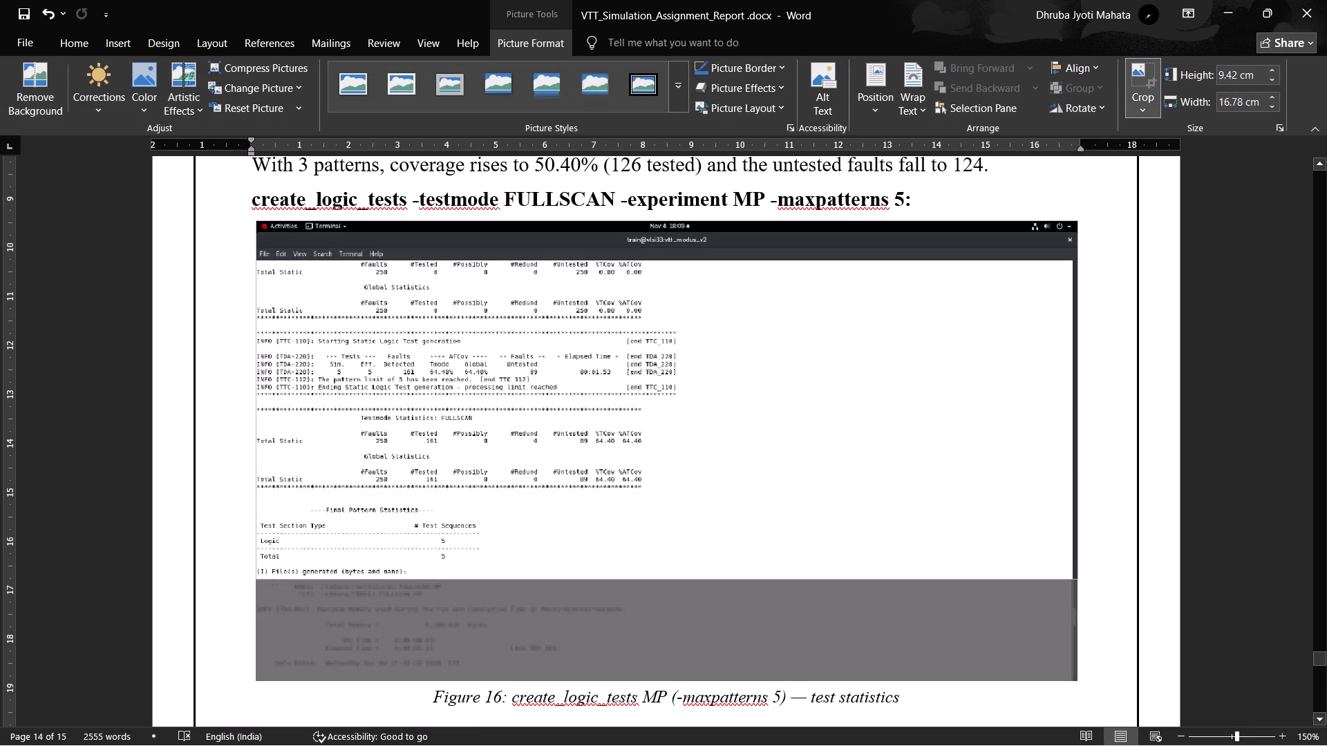
drag(652, 579, 652, 567)
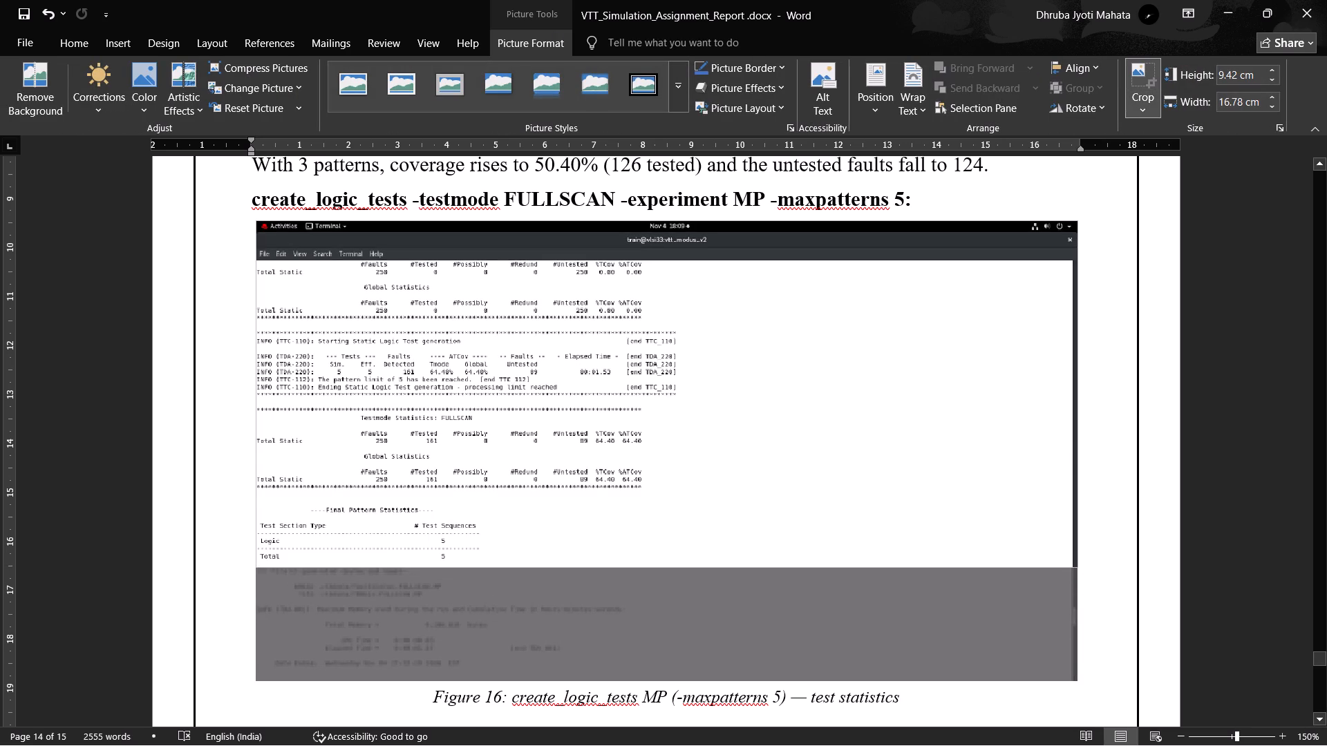
drag(652, 567, 652, 566)
click(1120, 548)
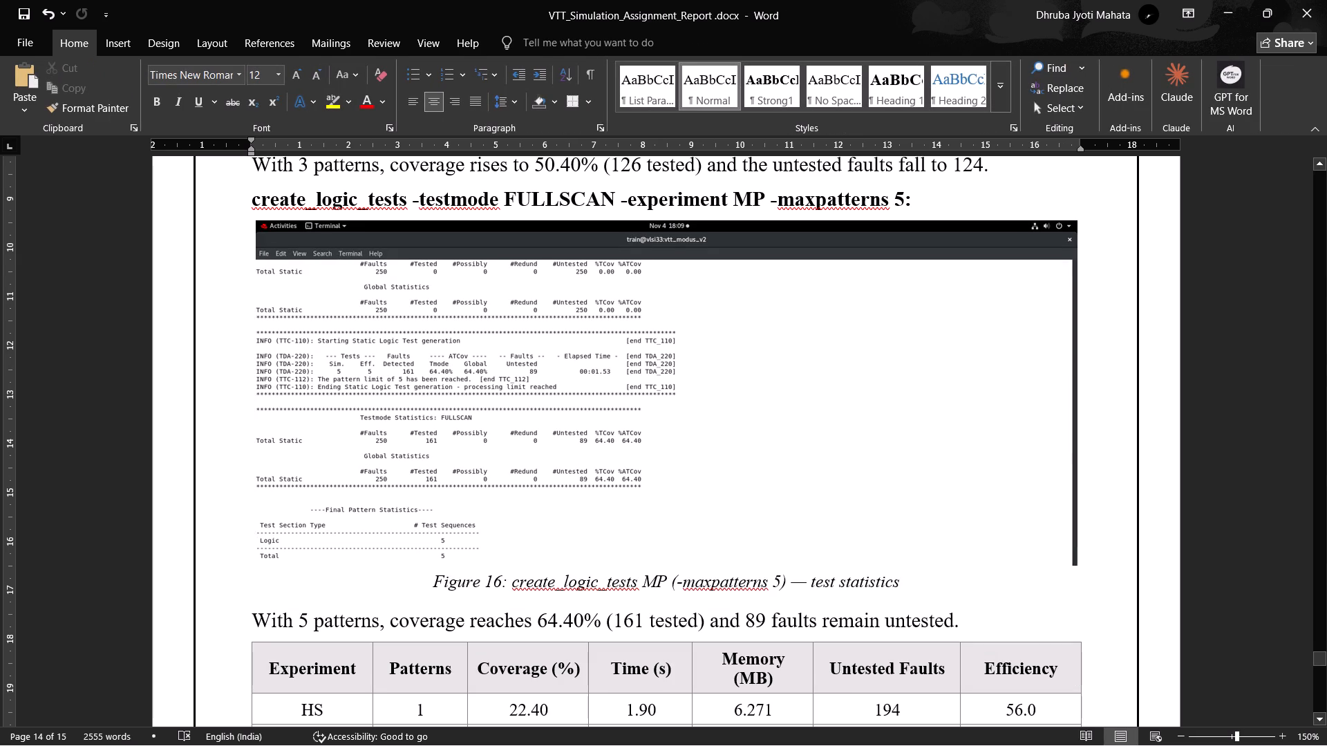
Review the experiment results table with its note, the Observation section, and the Cadence Modus and Atalanta comparison through the report's end.
scroll(1116, 587, down, 2)
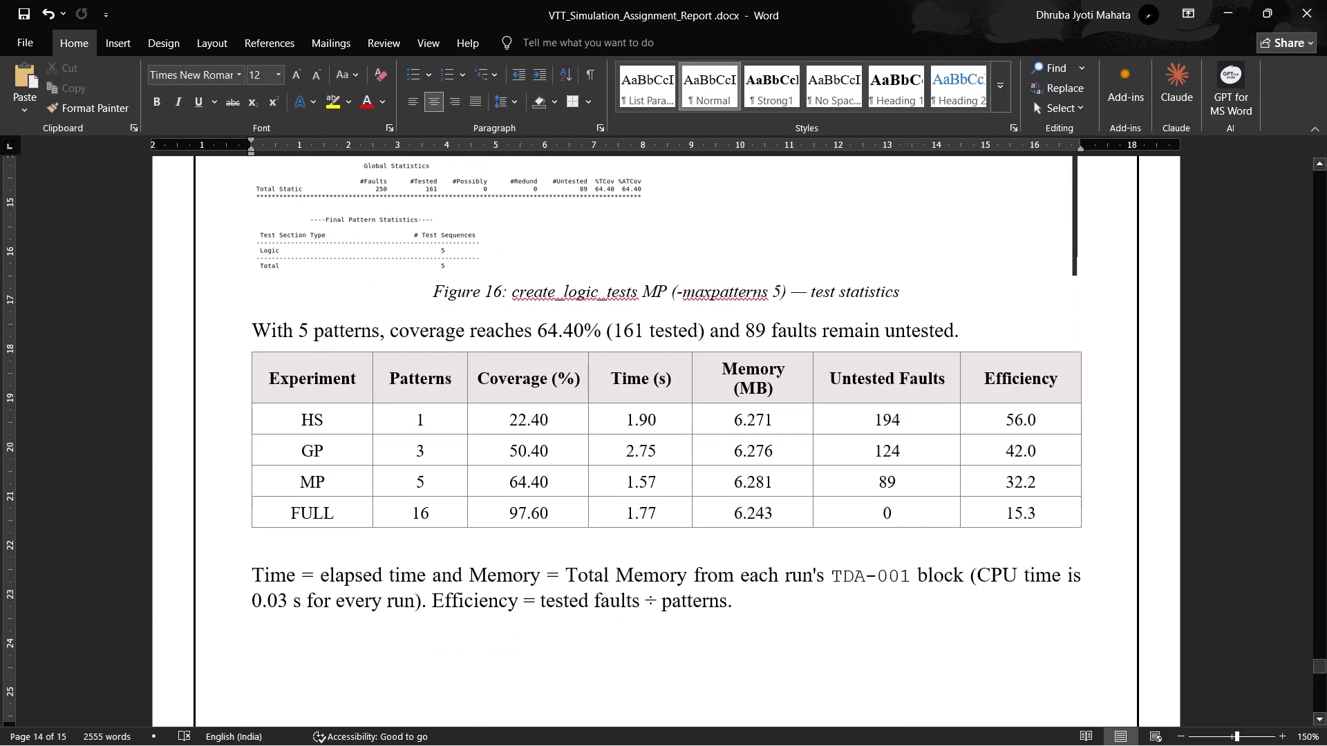
scroll(1115, 591, down, 5)
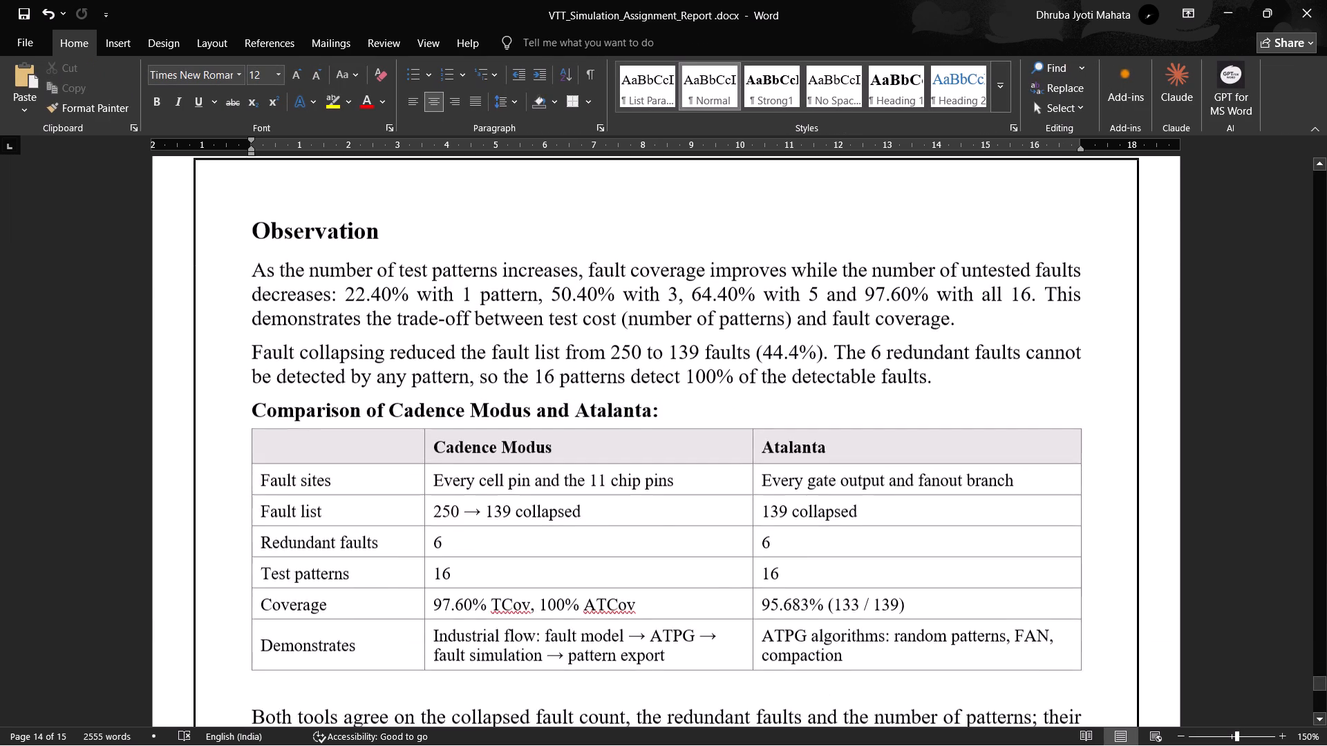
scroll(1111, 593, up, 3)
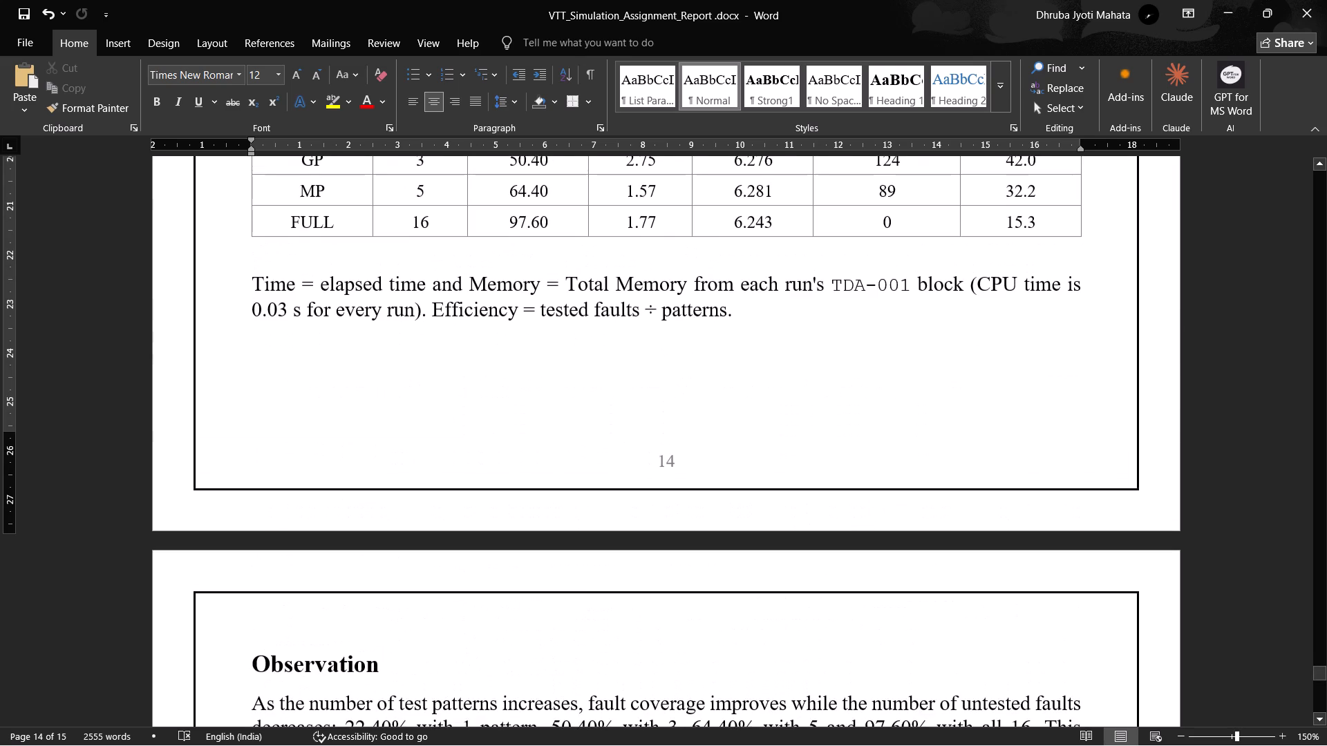
scroll(1111, 593, up, 2)
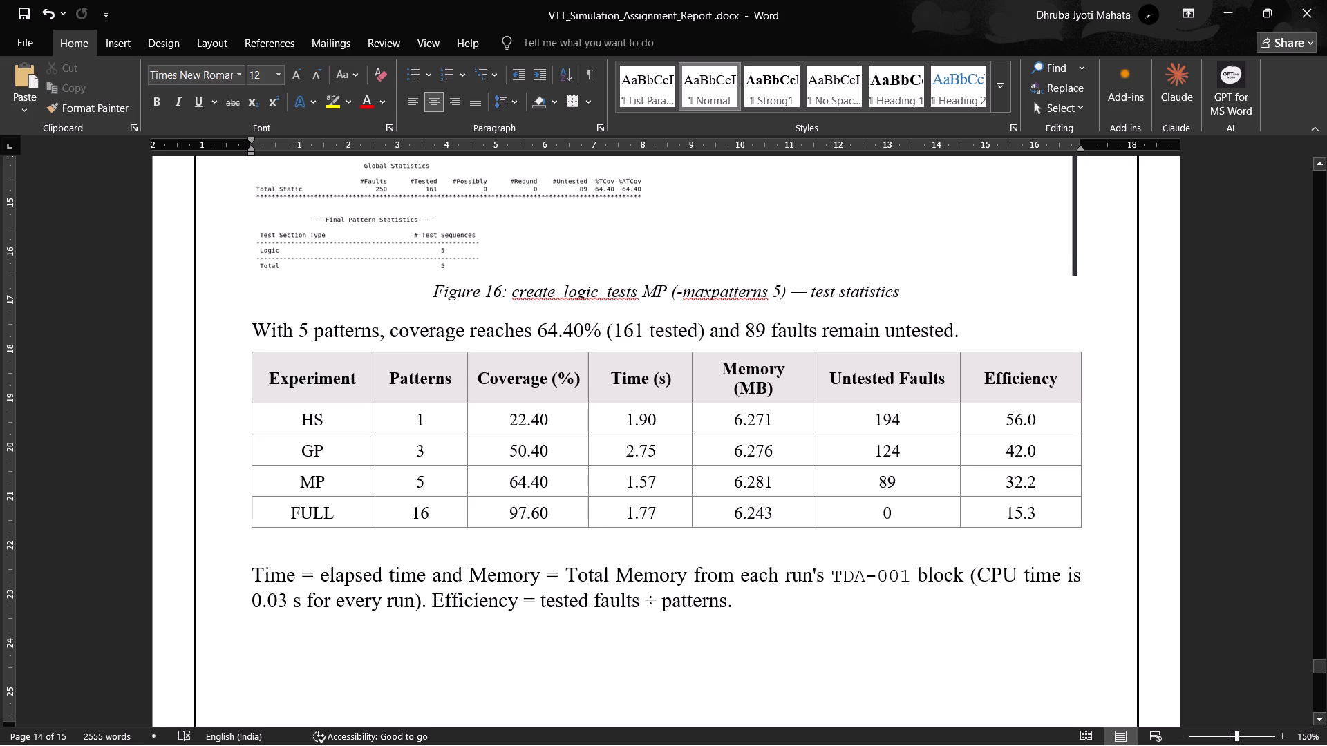
scroll(851, 571, down, 2)
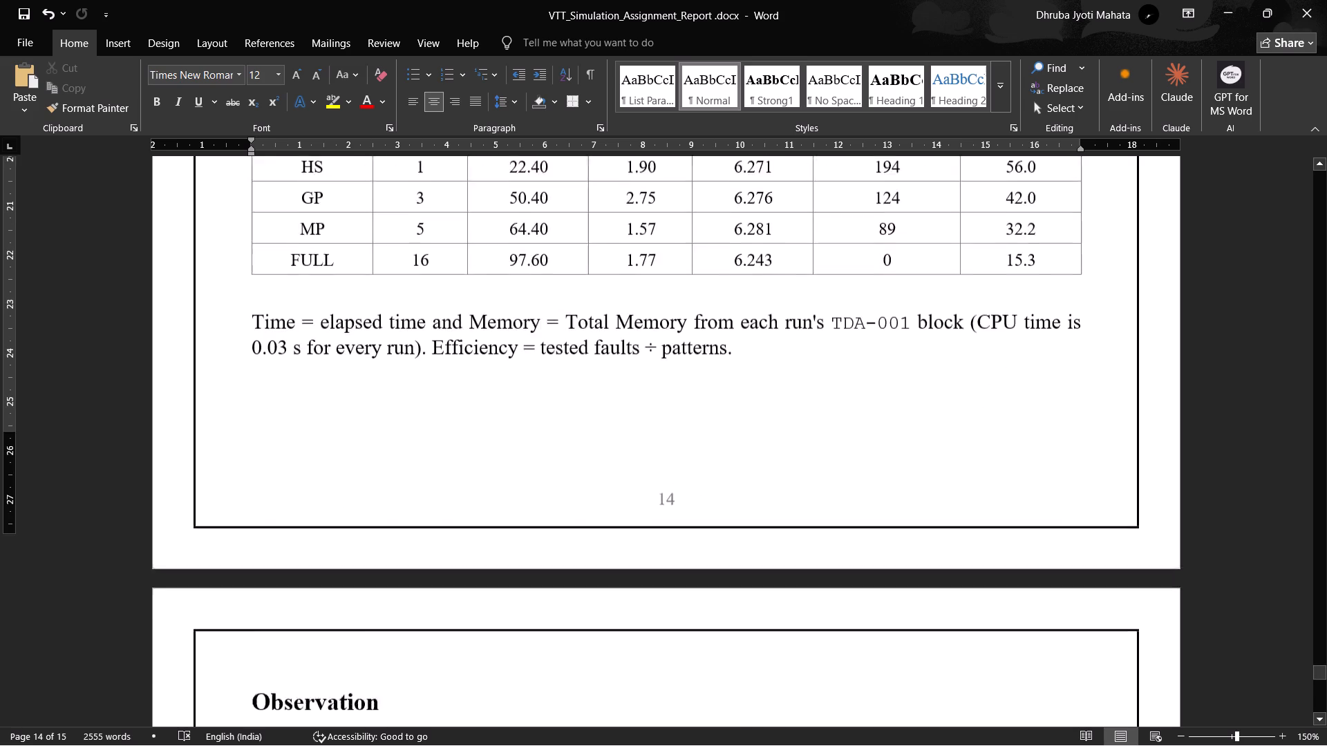
scroll(846, 571, down, 2)
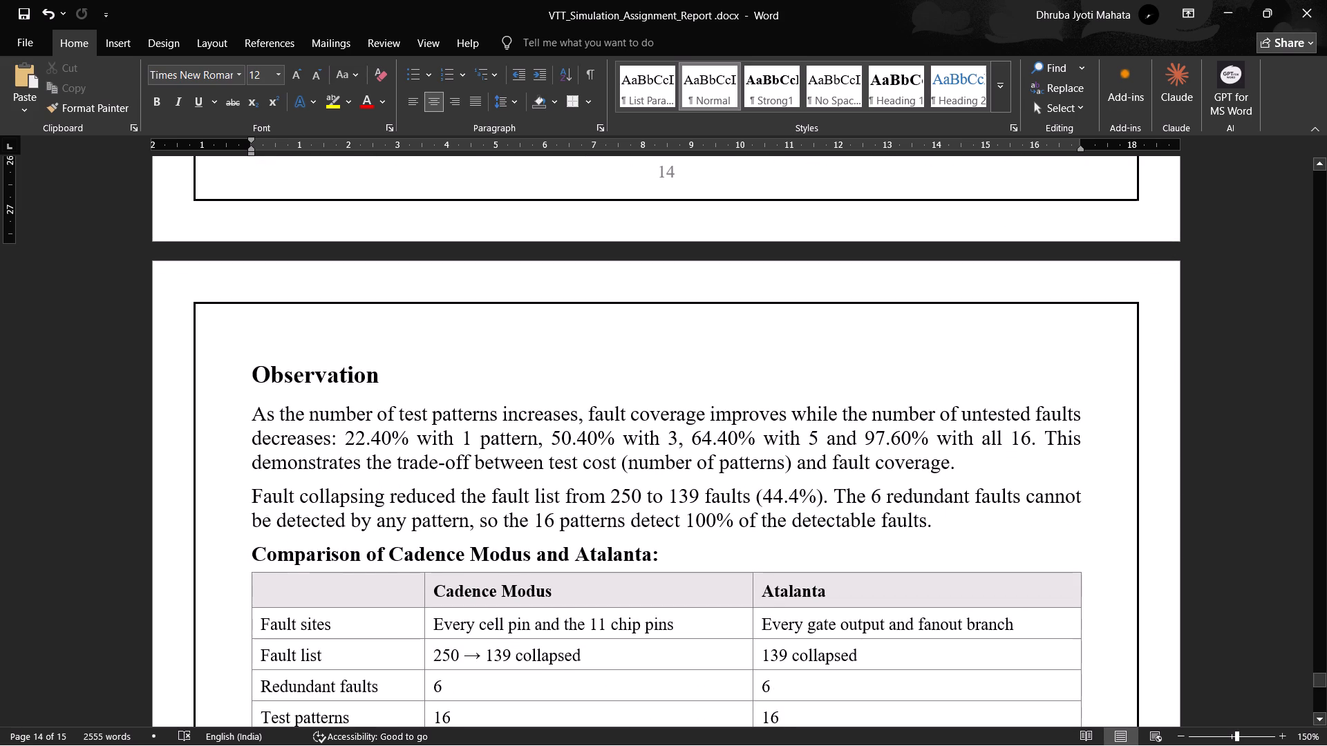
scroll(826, 455, up, 3)
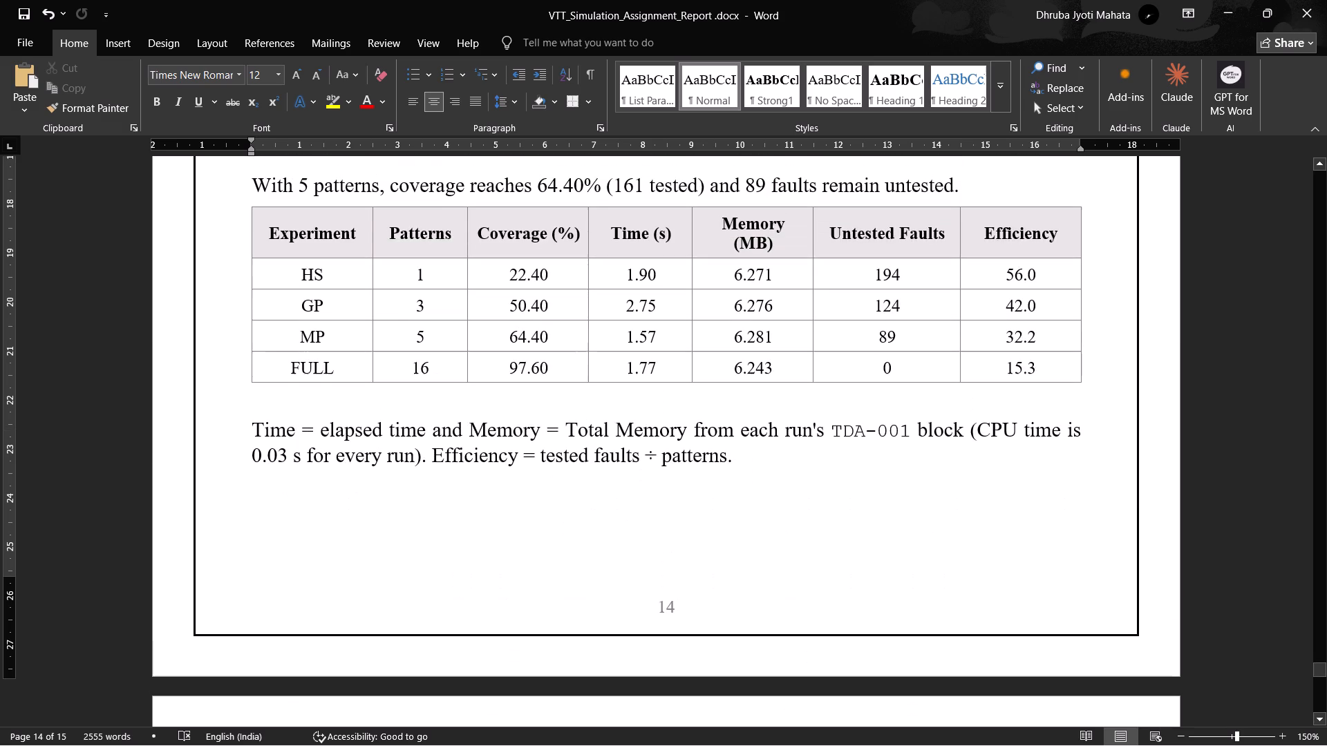
scroll(826, 455, down, 2)
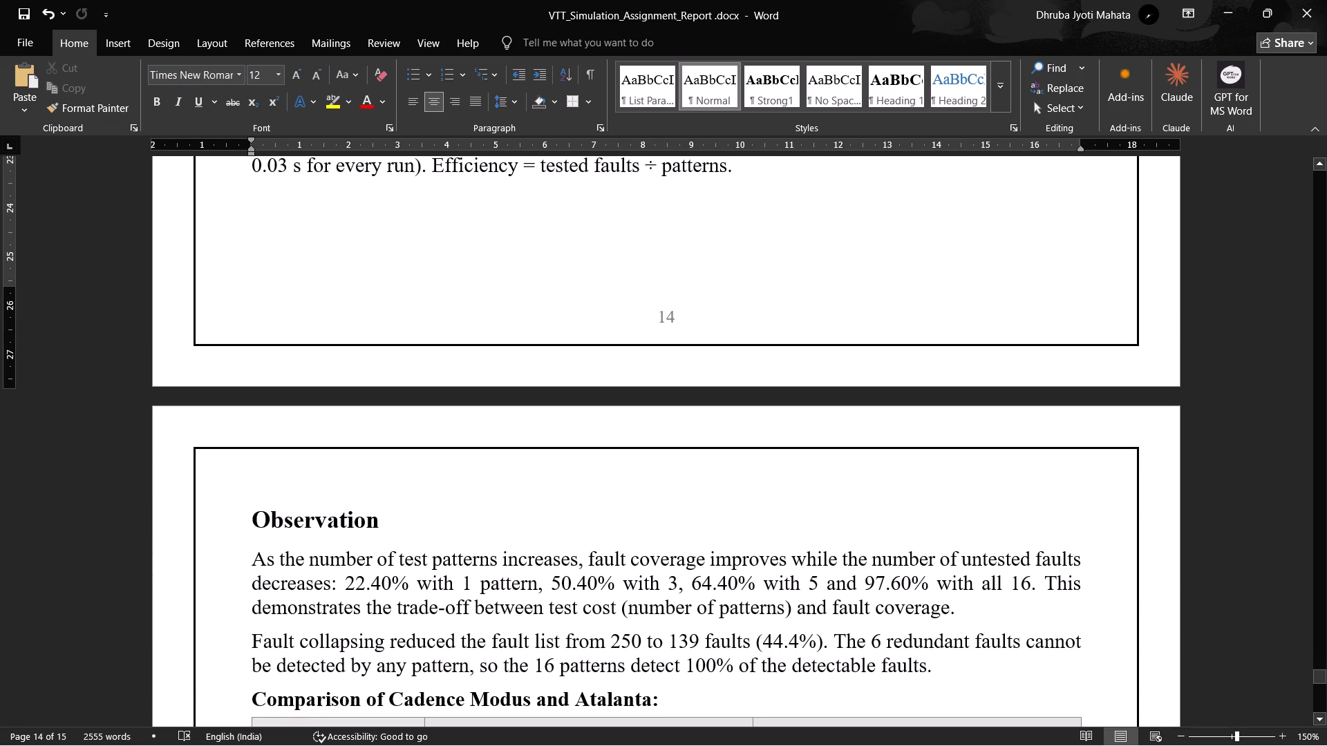
scroll(695, 567, up, 3)
scroll(695, 567, down, 3)
scroll(470, 588, up, 2)
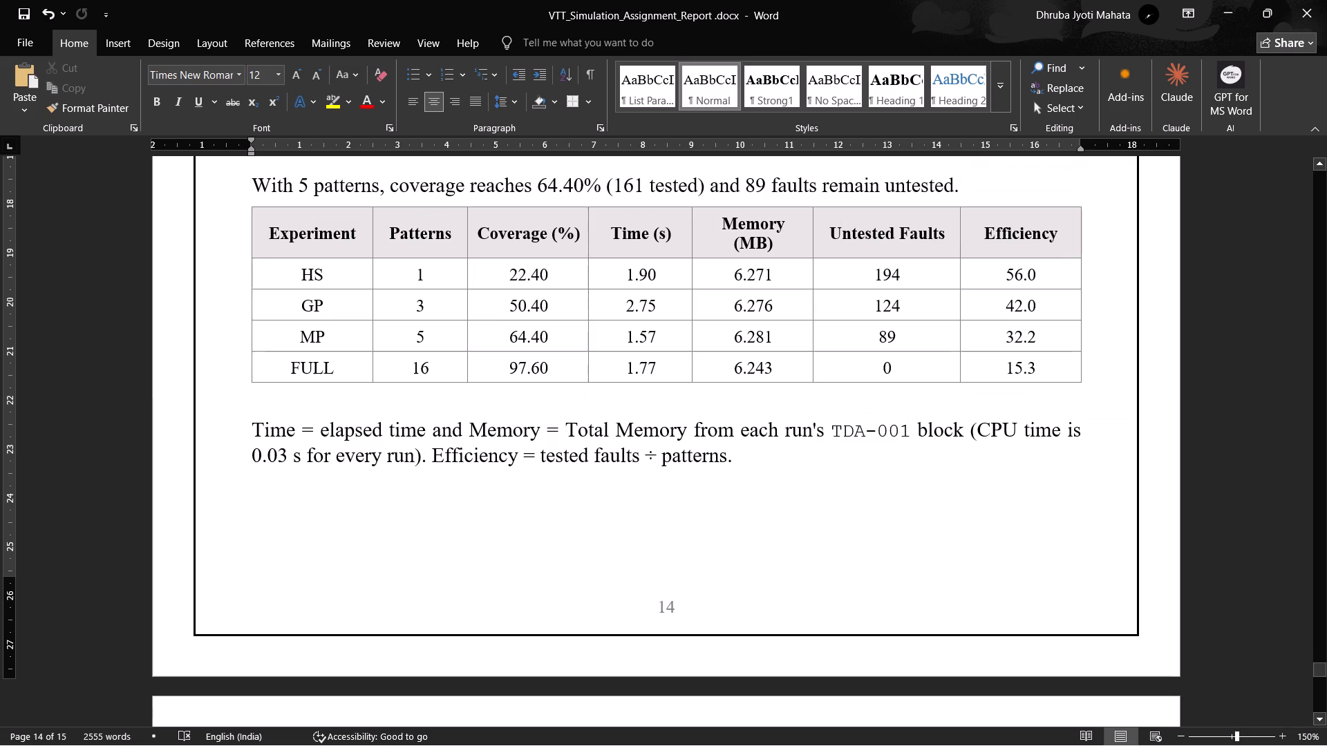
scroll(479, 587, down, 2)
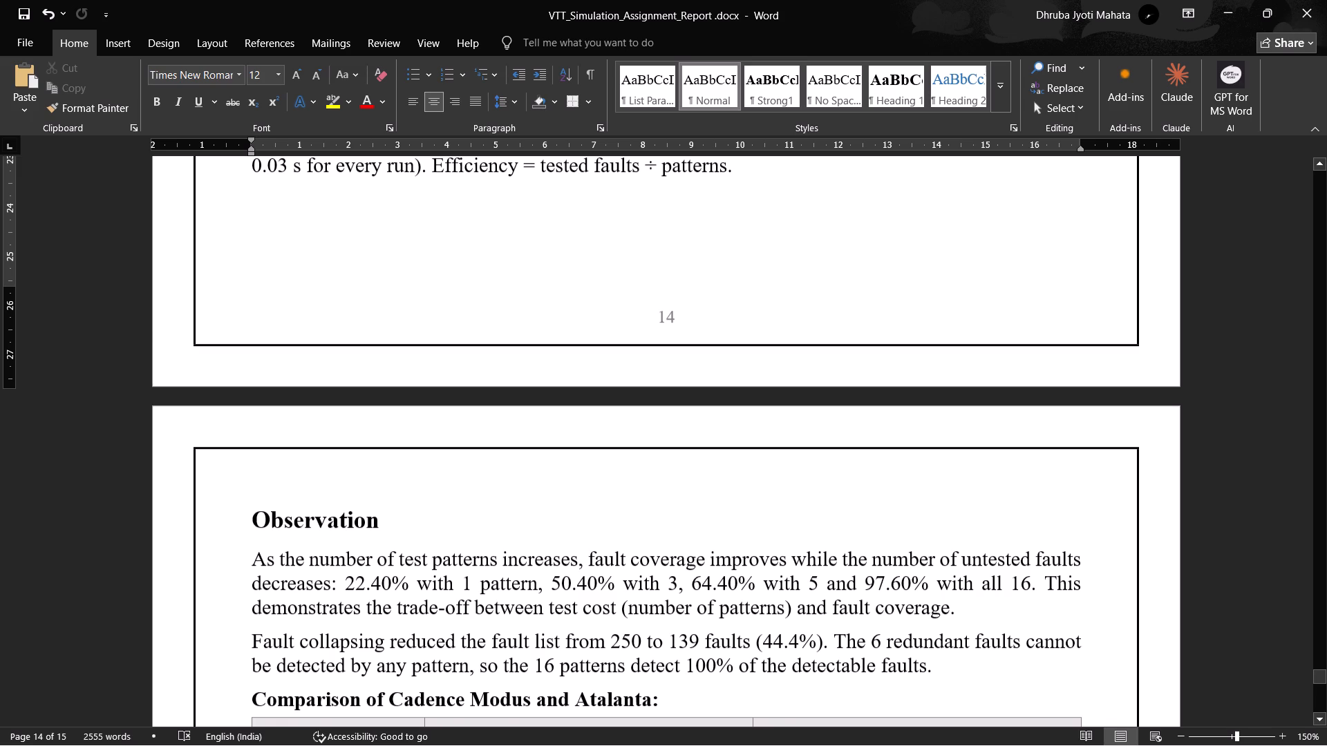
scroll(563, 658, down, 1)
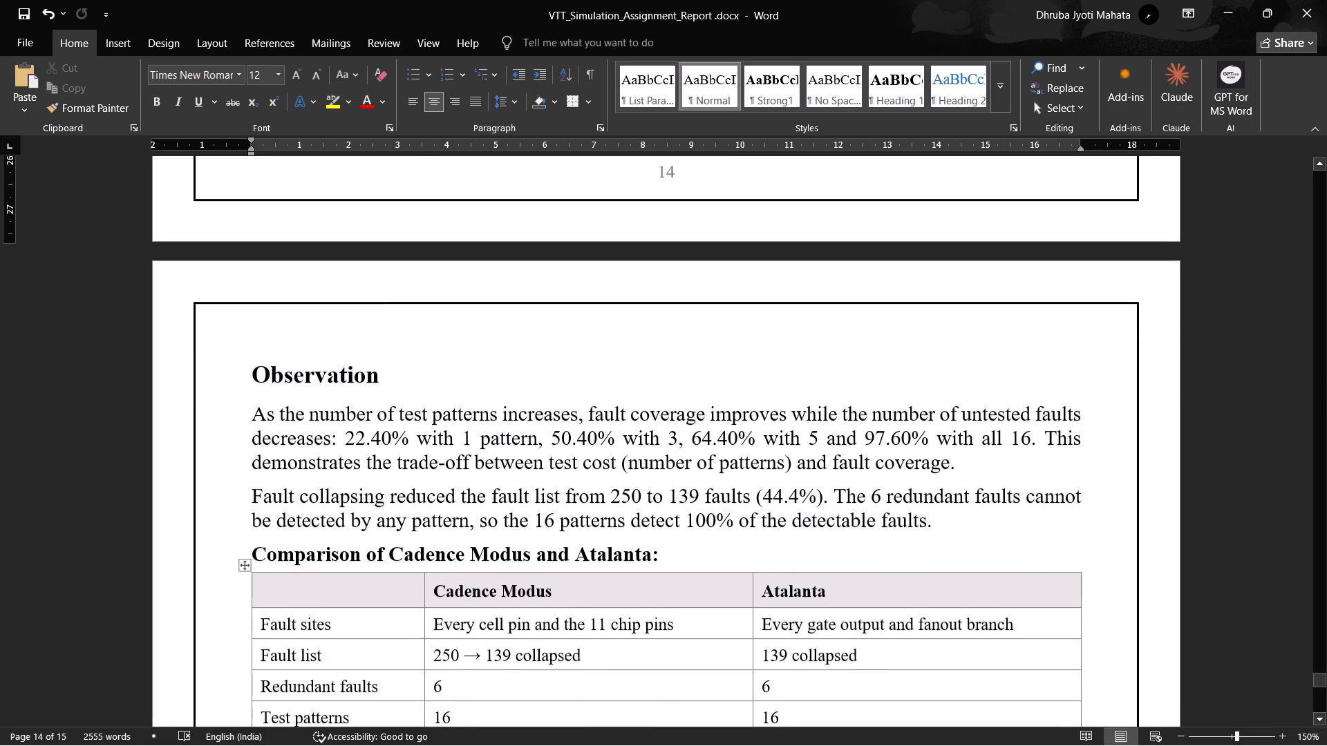
scroll(785, 514, down, 2)
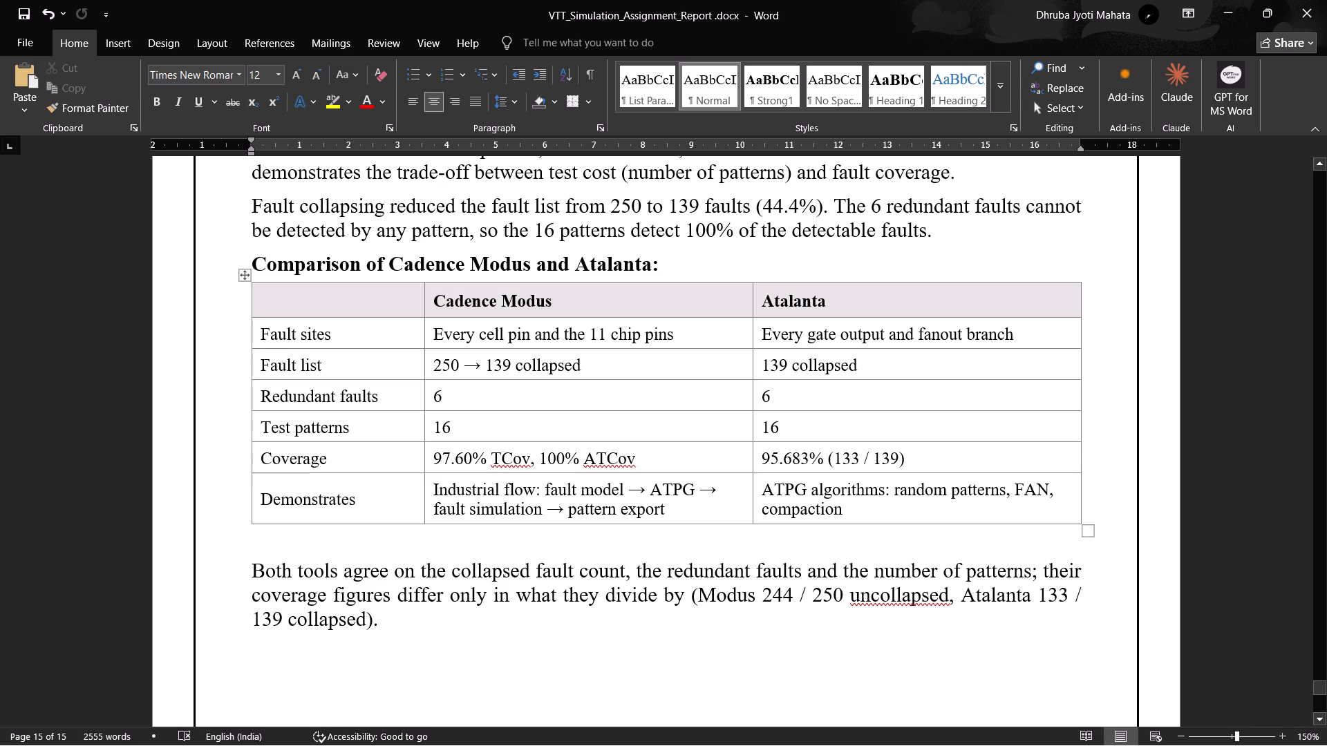
scroll(854, 545, down, 10)
Check the report's overall page layout in a multi-page overview at 50%, going back to the first page.
scroll(845, 571, up, 20)
scroll(845, 571, up, 5)
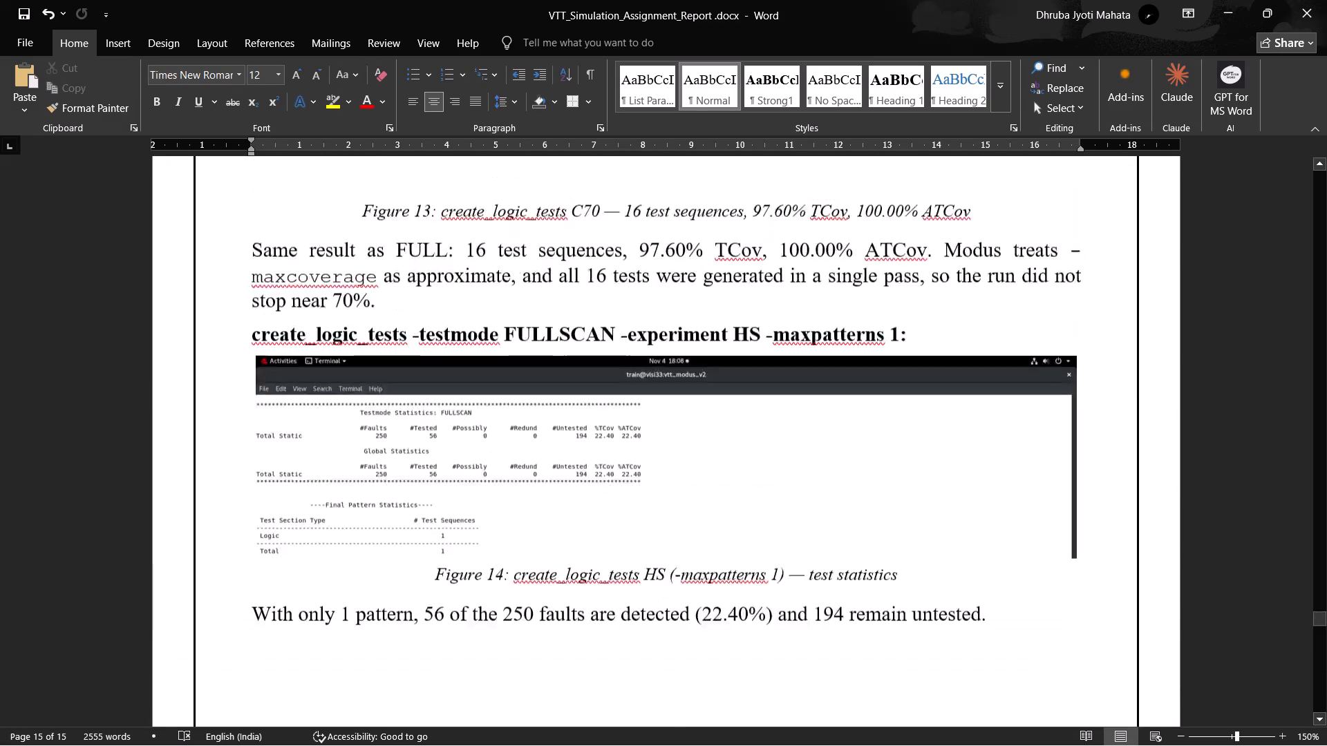
scroll(845, 571, up, 12)
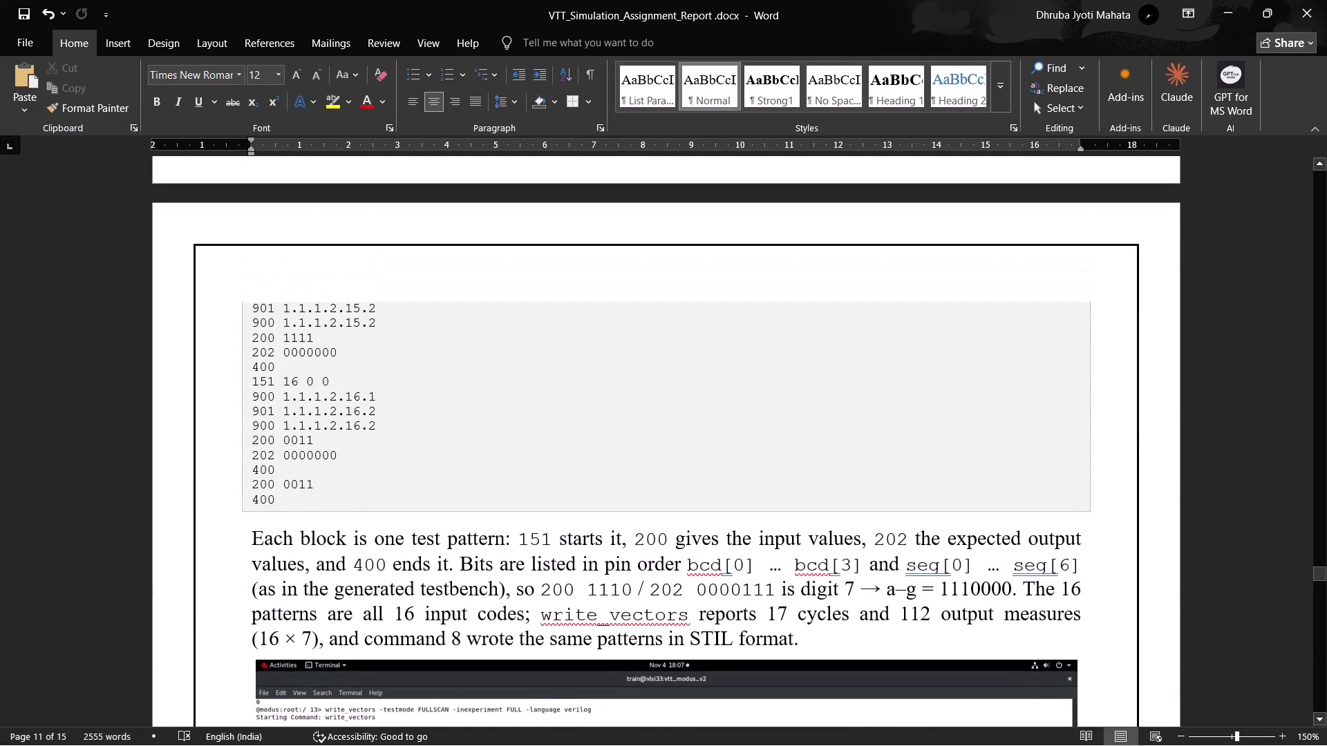
ctrl+scroll(826, 584, down, 10)
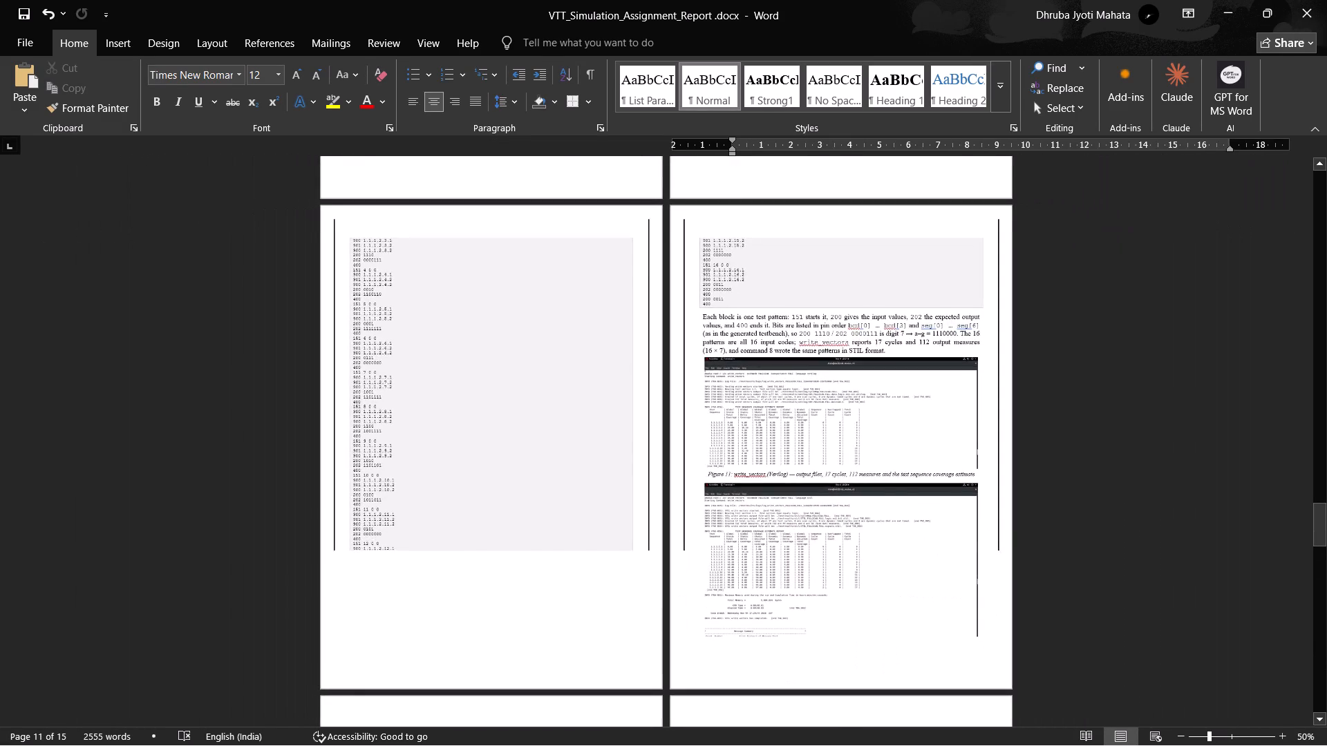
scroll(795, 592, up, 17)
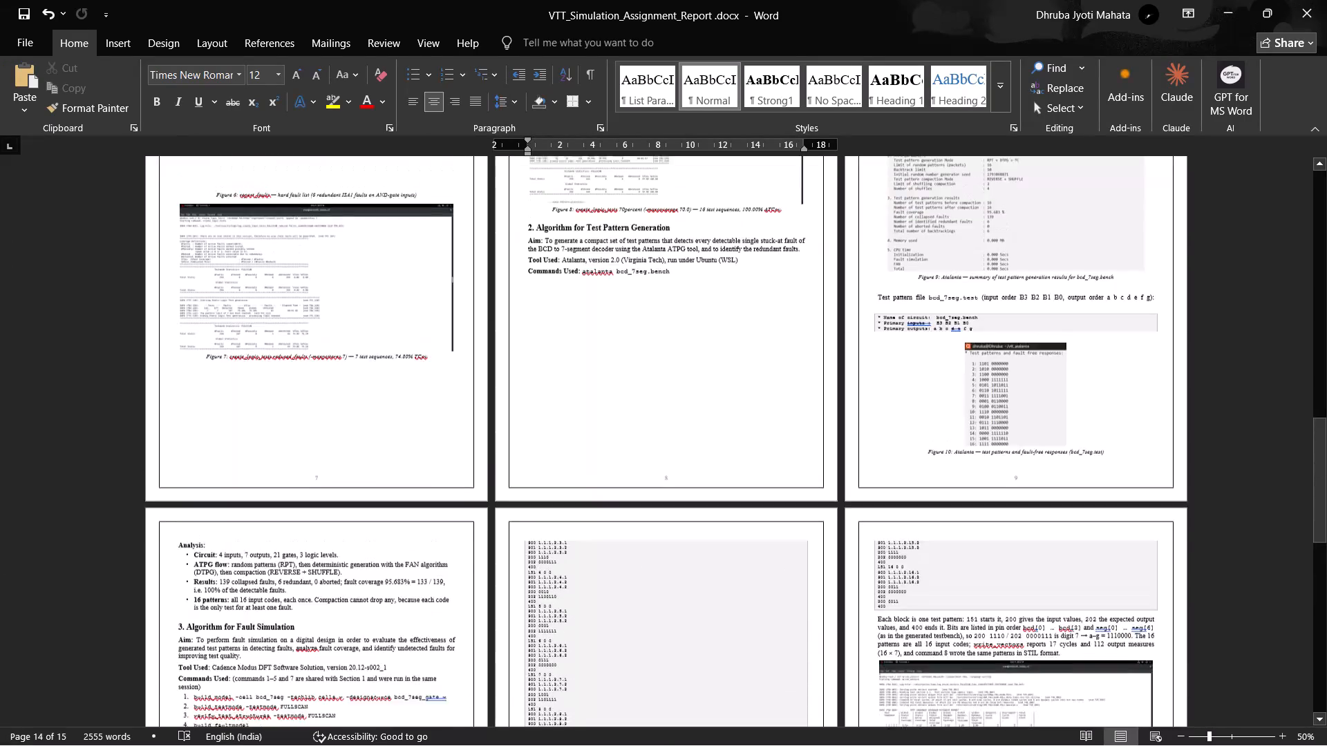
scroll(795, 592, up, 20)
scroll(795, 592, up, 9)
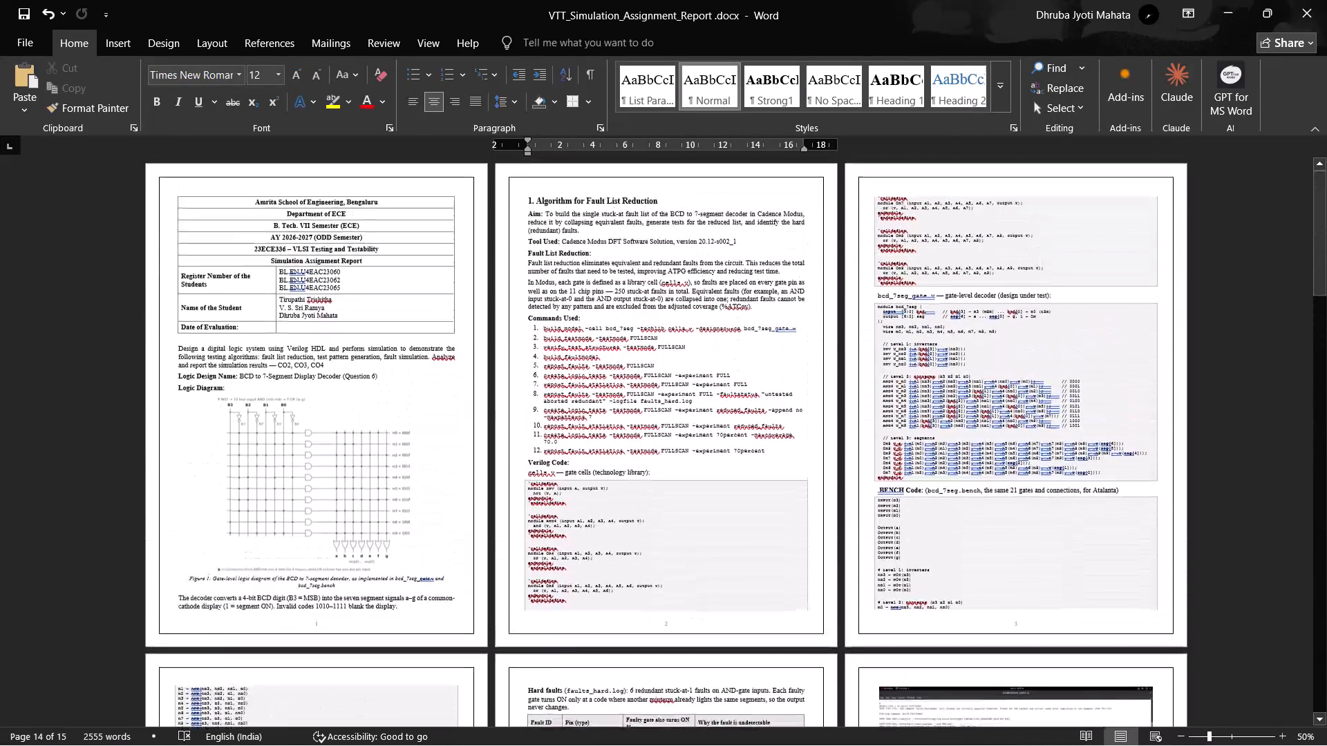
scroll(795, 592, up, 1)
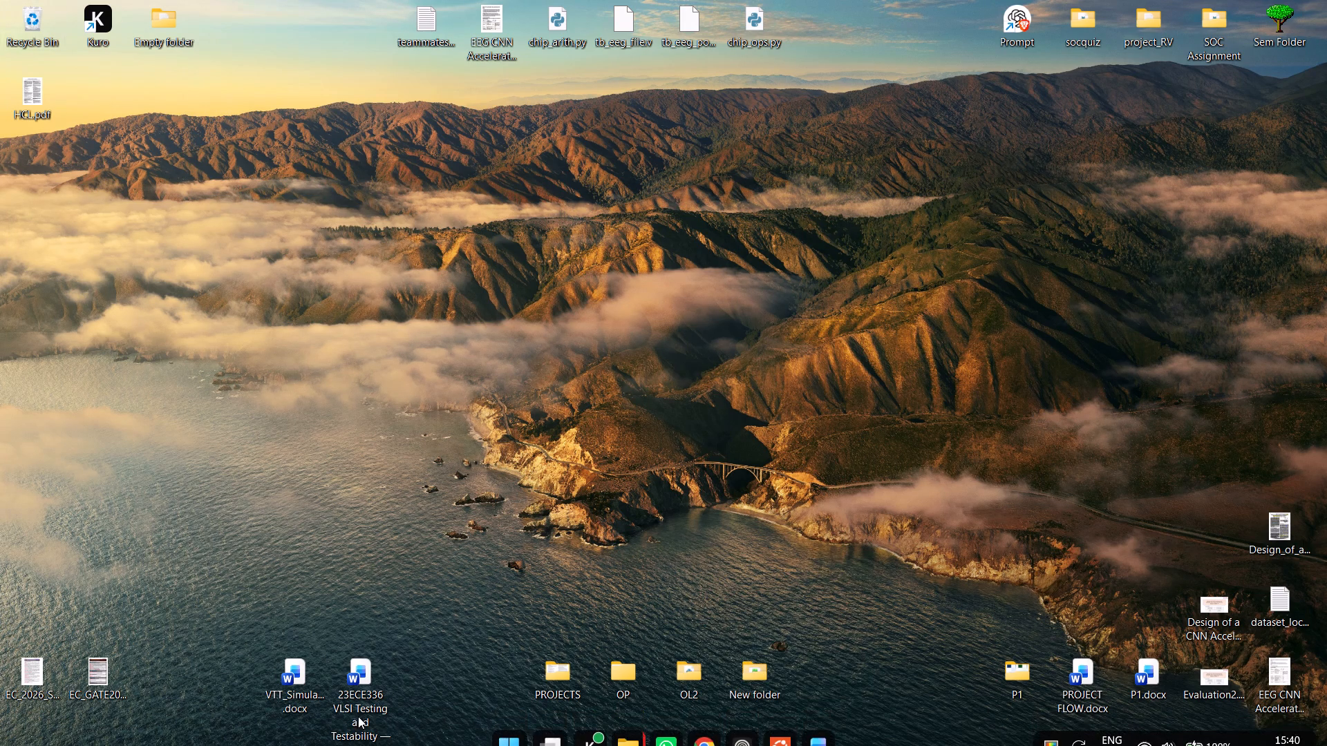
Open the 23ECE336 VLSI Testing and Testability report from the desktop, skim its pages from the start into section 3, and close it.
double_click(388, 682)
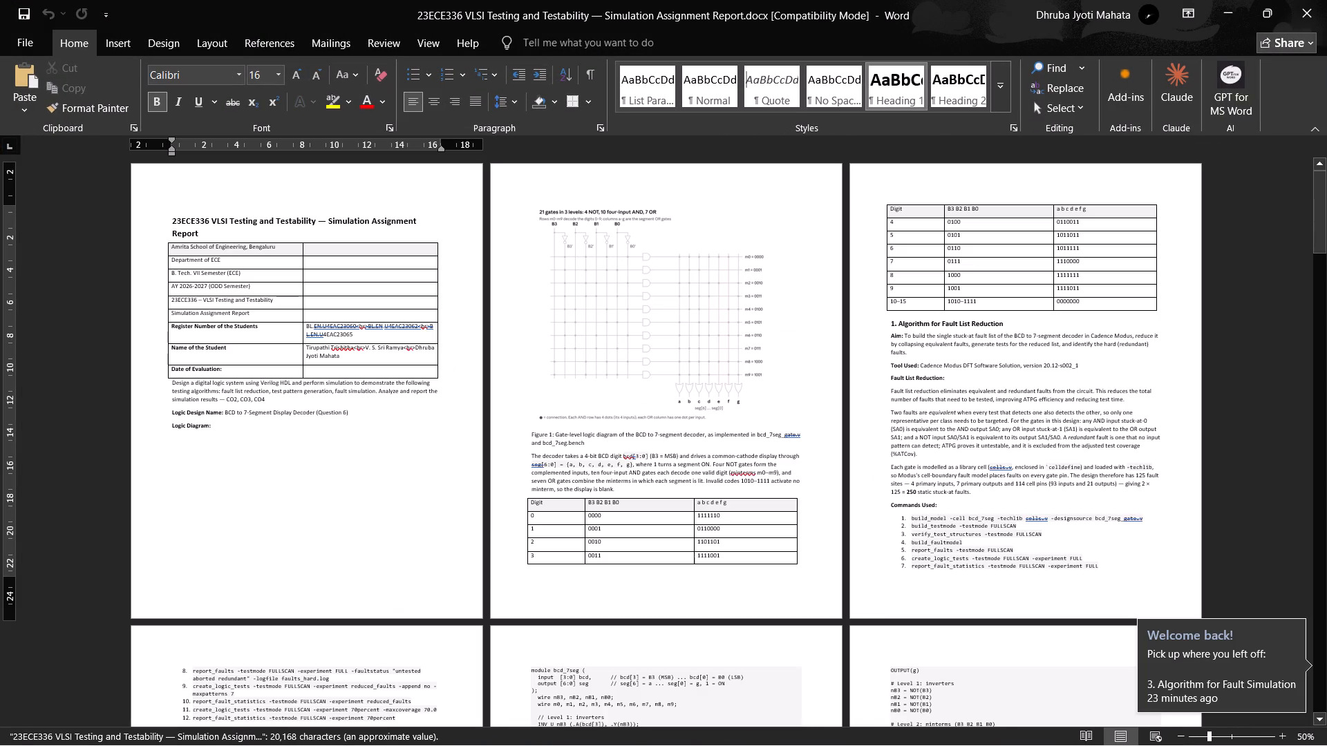
scroll(988, 500, down, 7)
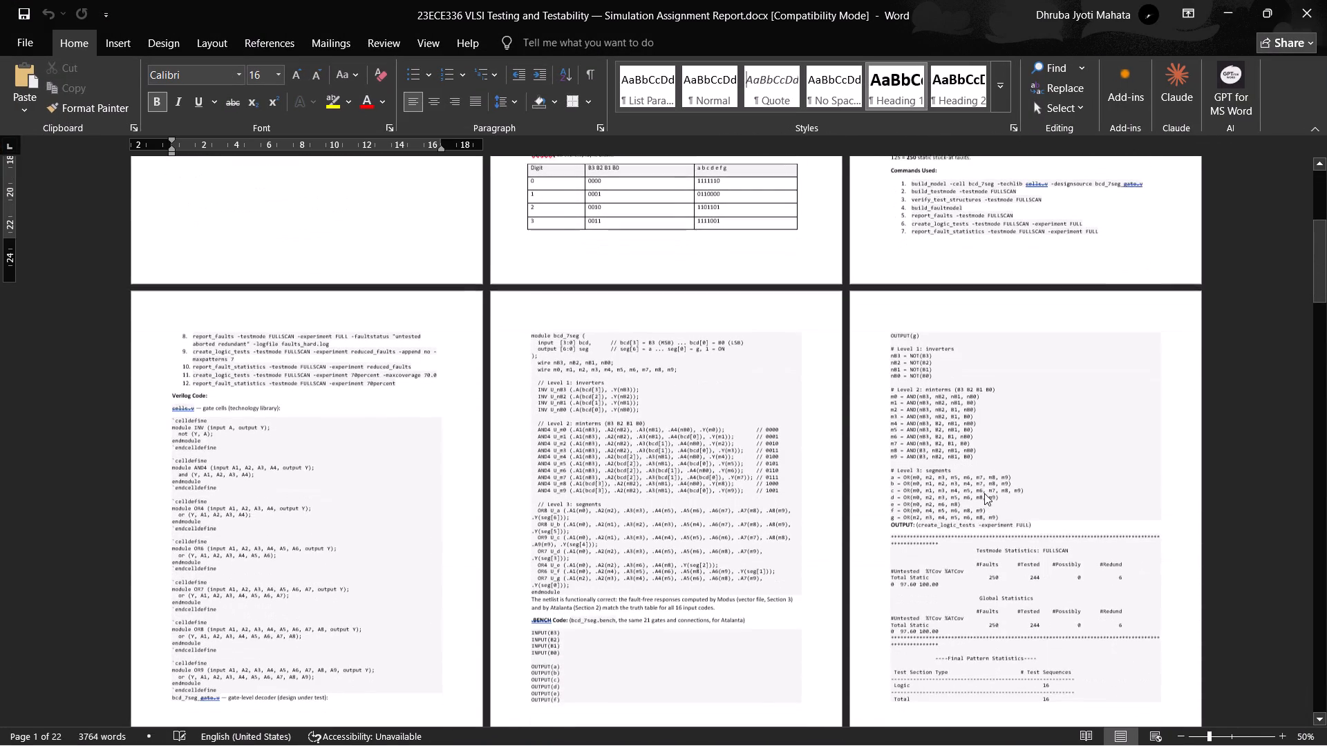
scroll(984, 493, down, 13)
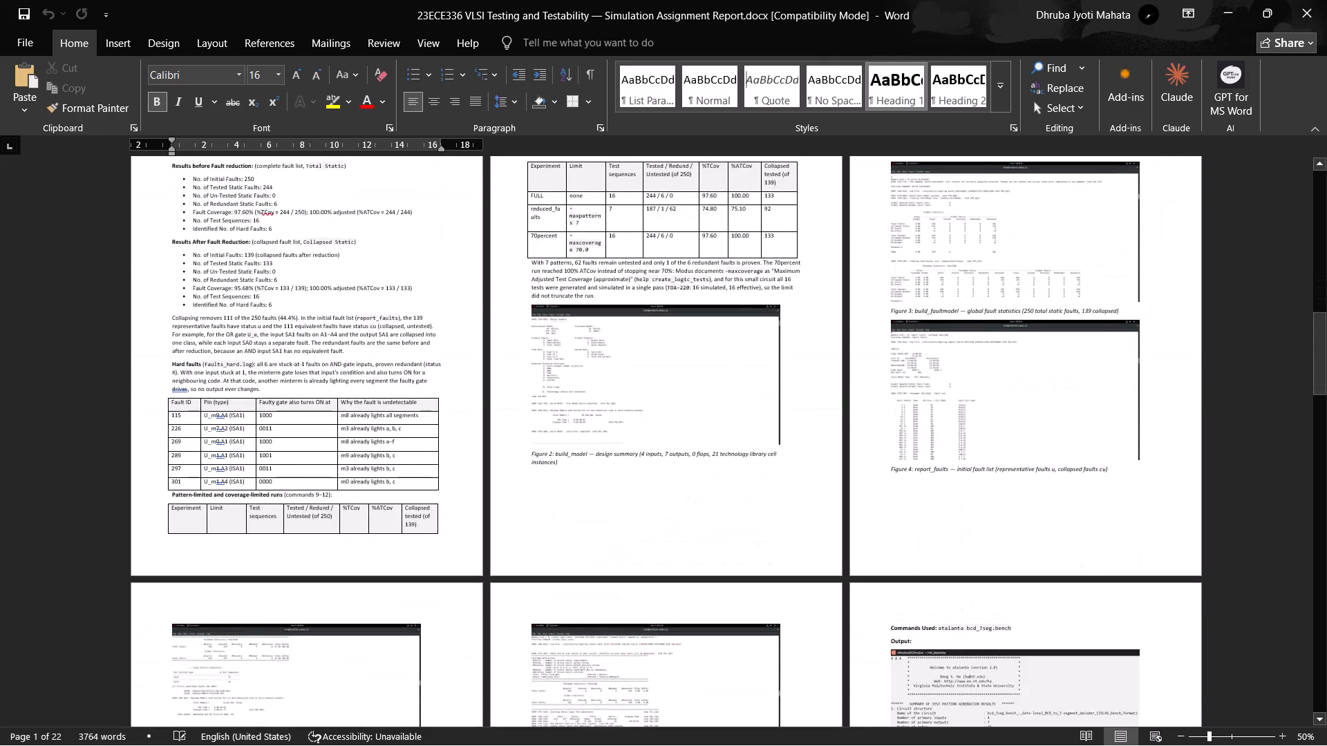
scroll(984, 493, down, 13)
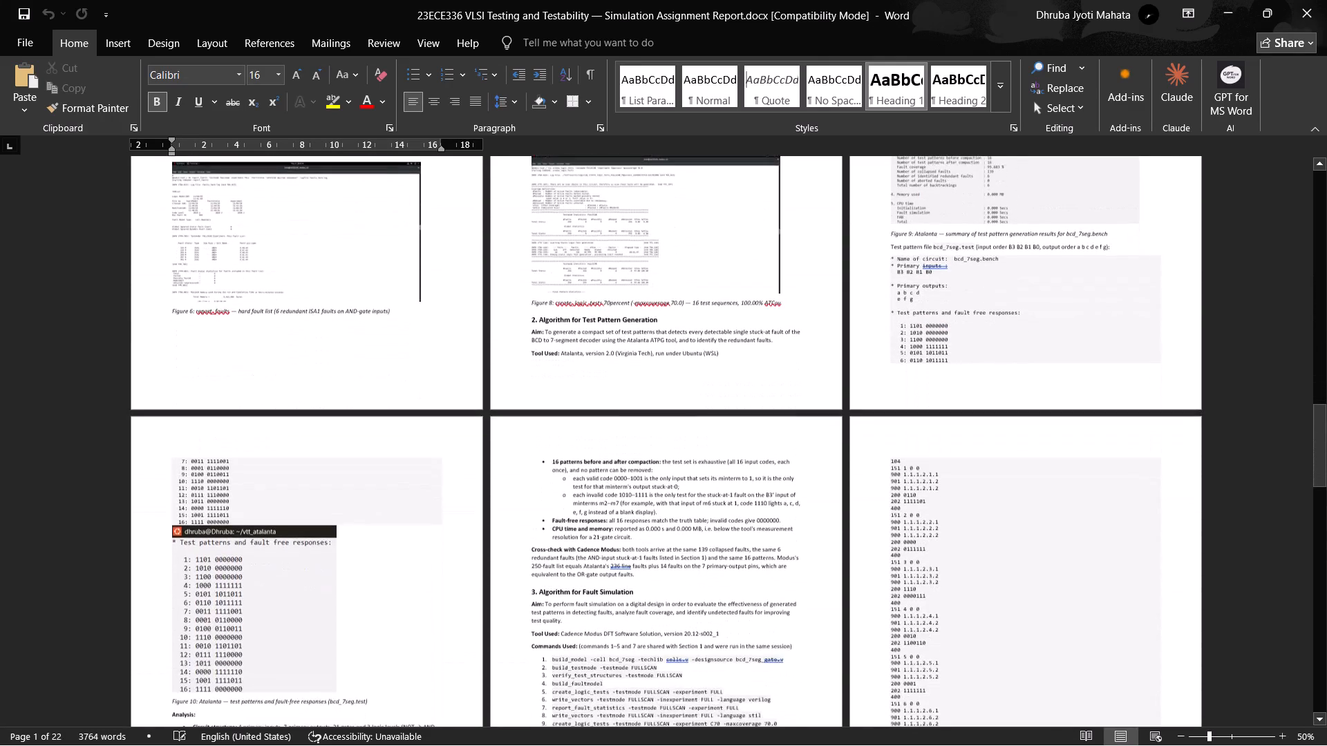
scroll(981, 492, down, 6)
click(1326, 0)
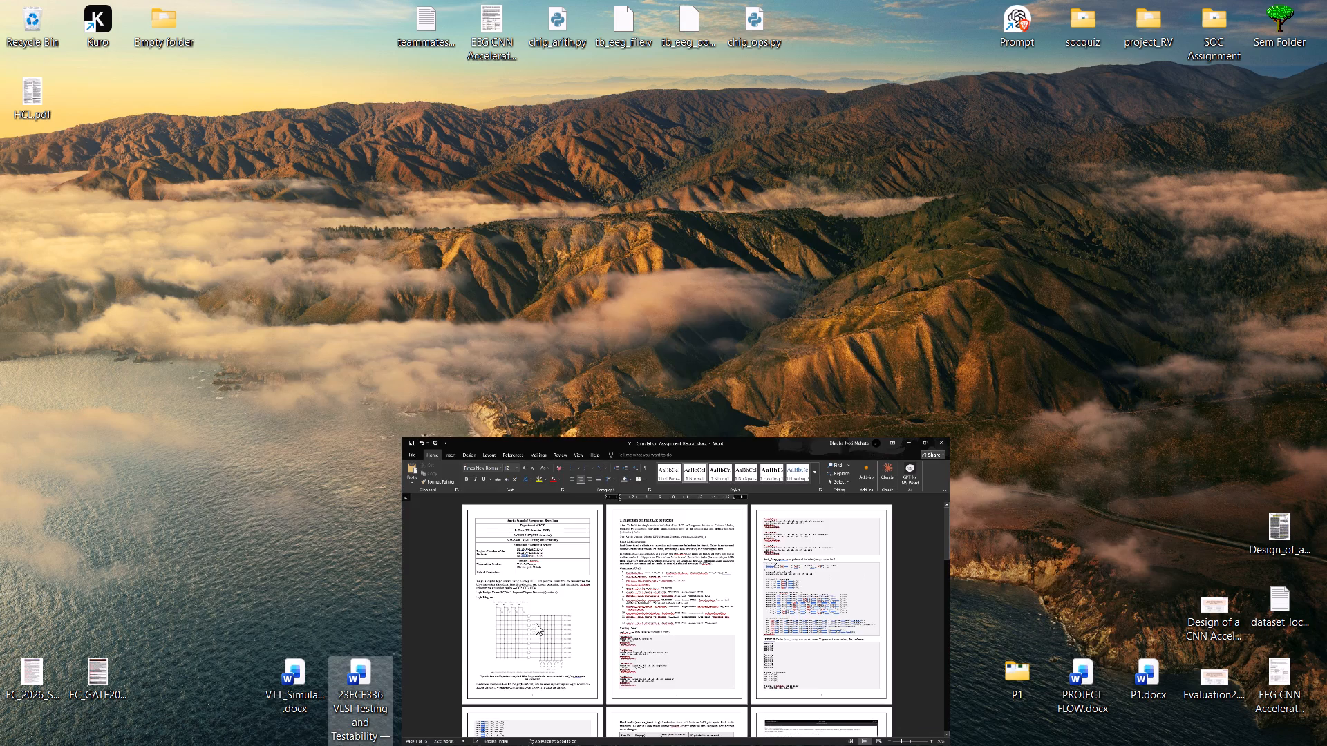
Delete the 23ECE336 VLSI Testing and Testability Word document from the desktop.
click(383, 676)
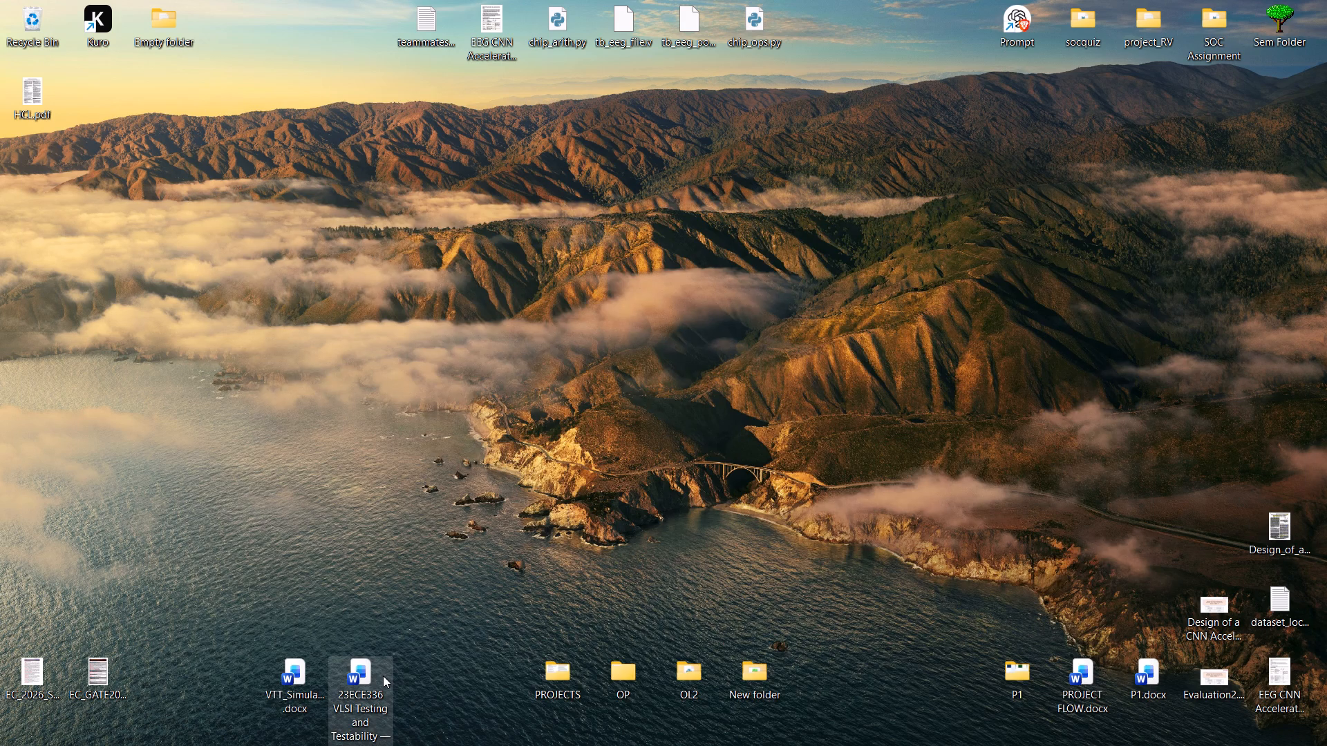
key(Delete)
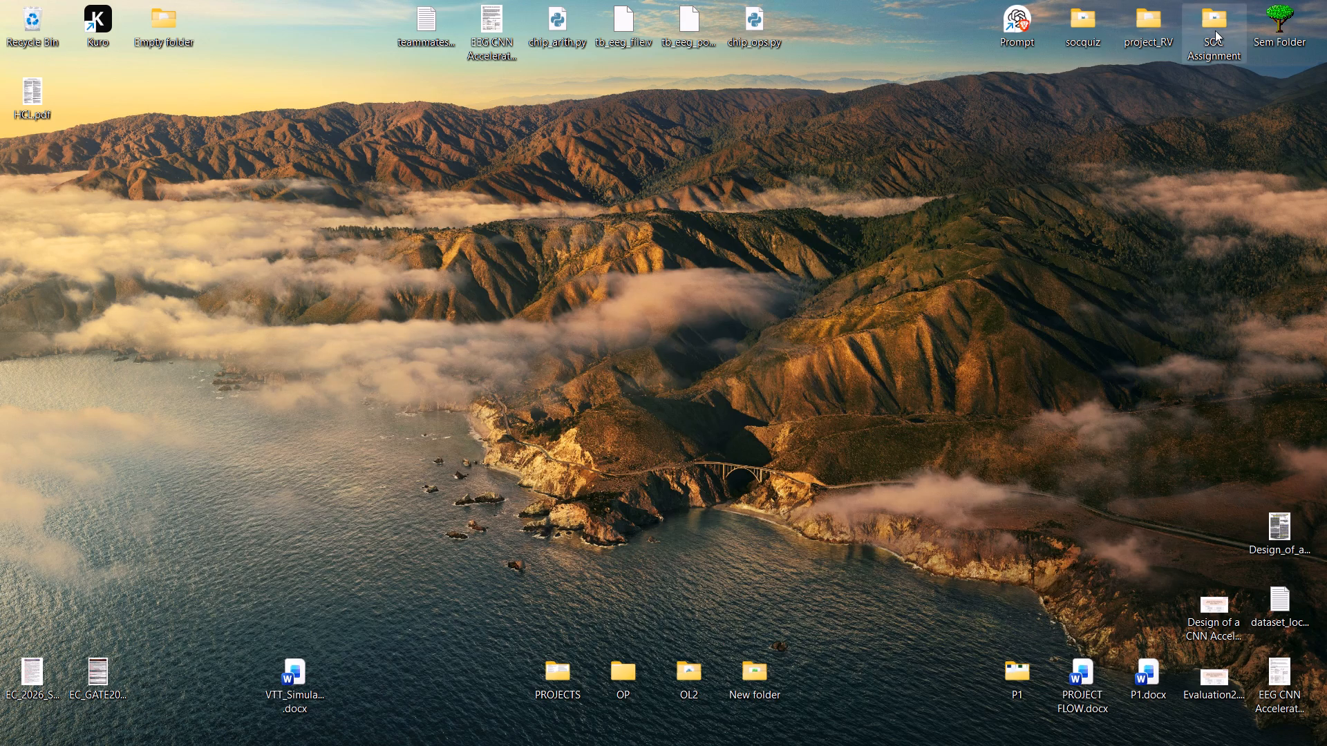
Open the SOC Assignment folder from the desktop, check its contents, and close it.
double_click(1215, 30)
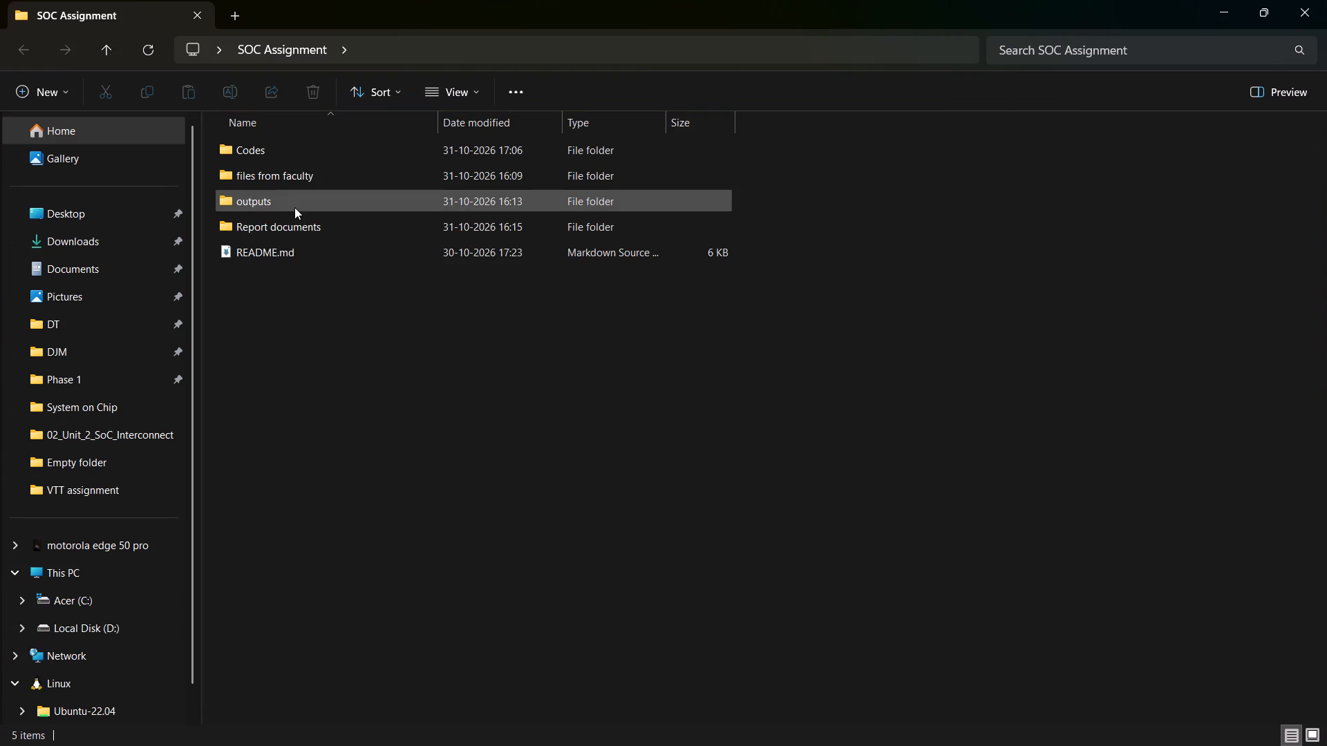
drag(362, 357, 422, 344)
click(1279, 0)
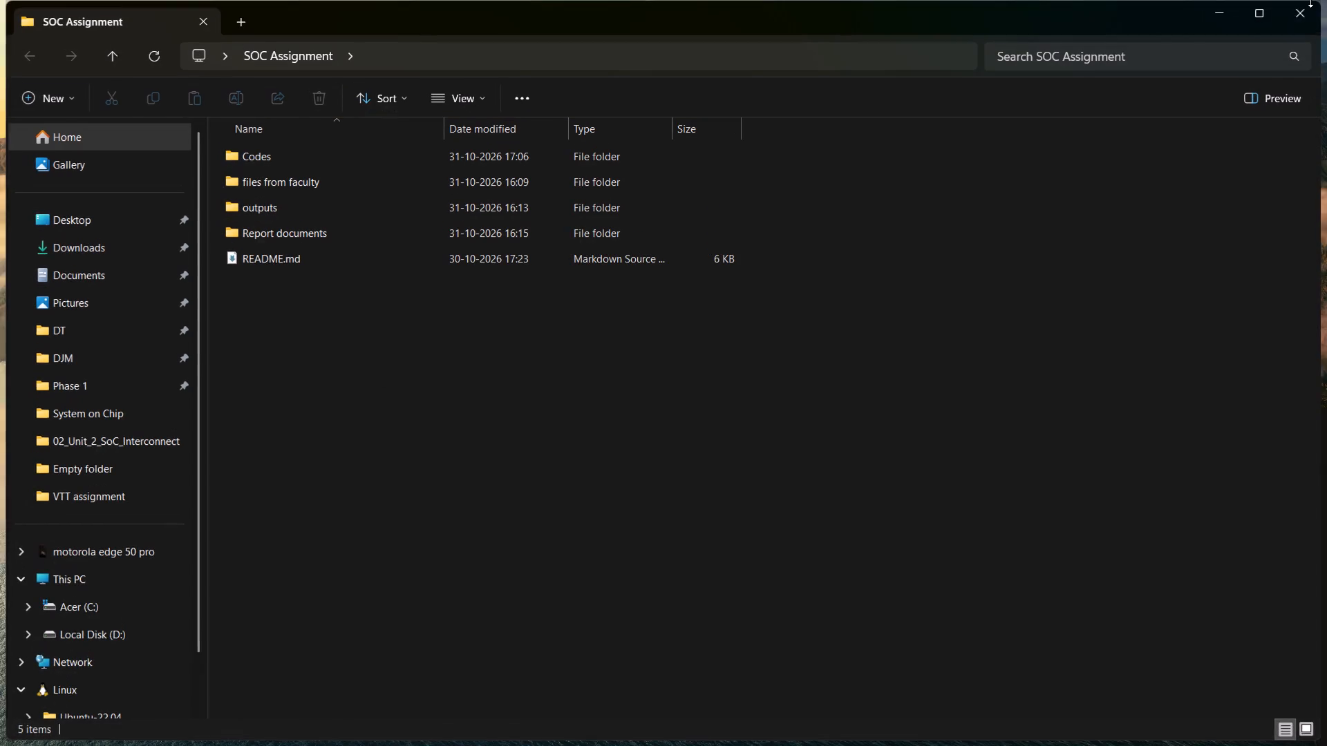
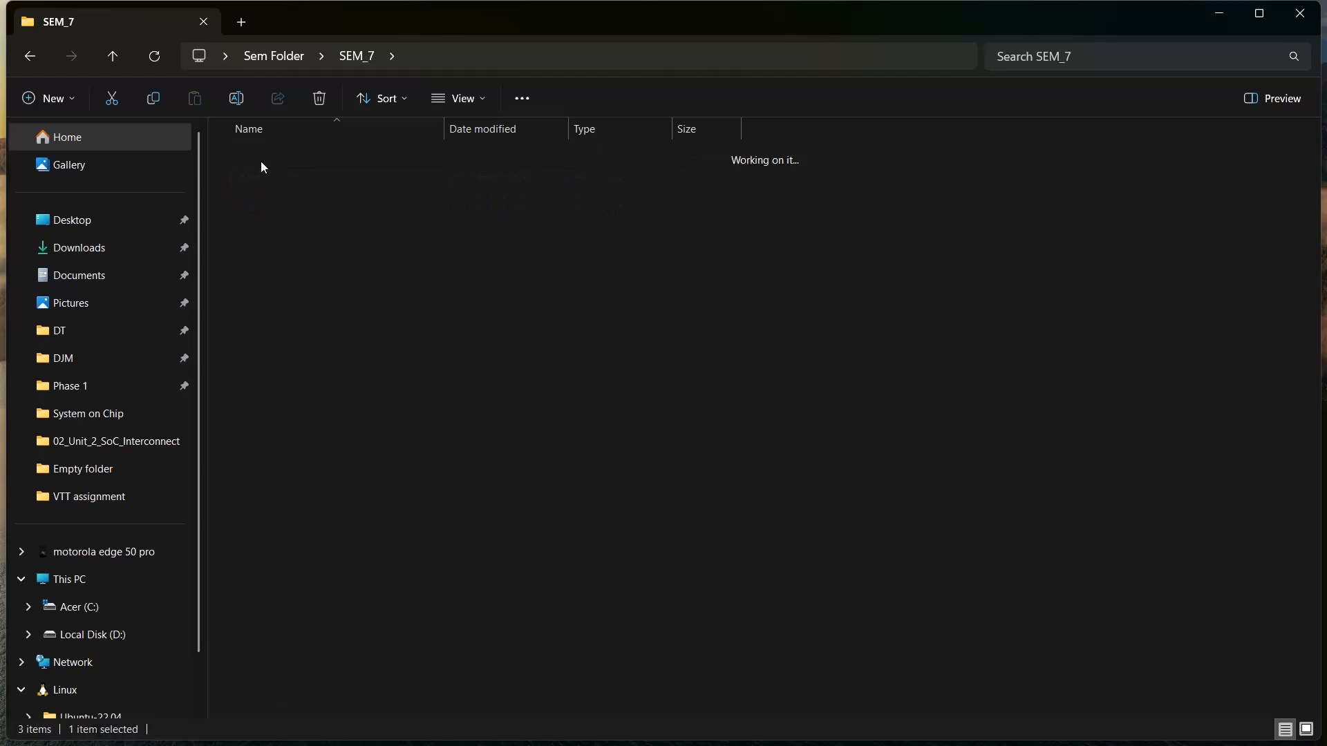
Open VTT_Assignment_Final_Report.docx from the VTT assignment folder under SEM_7 Assignments and enable editing.
click(281, 143)
drag(281, 143, 283, 152)
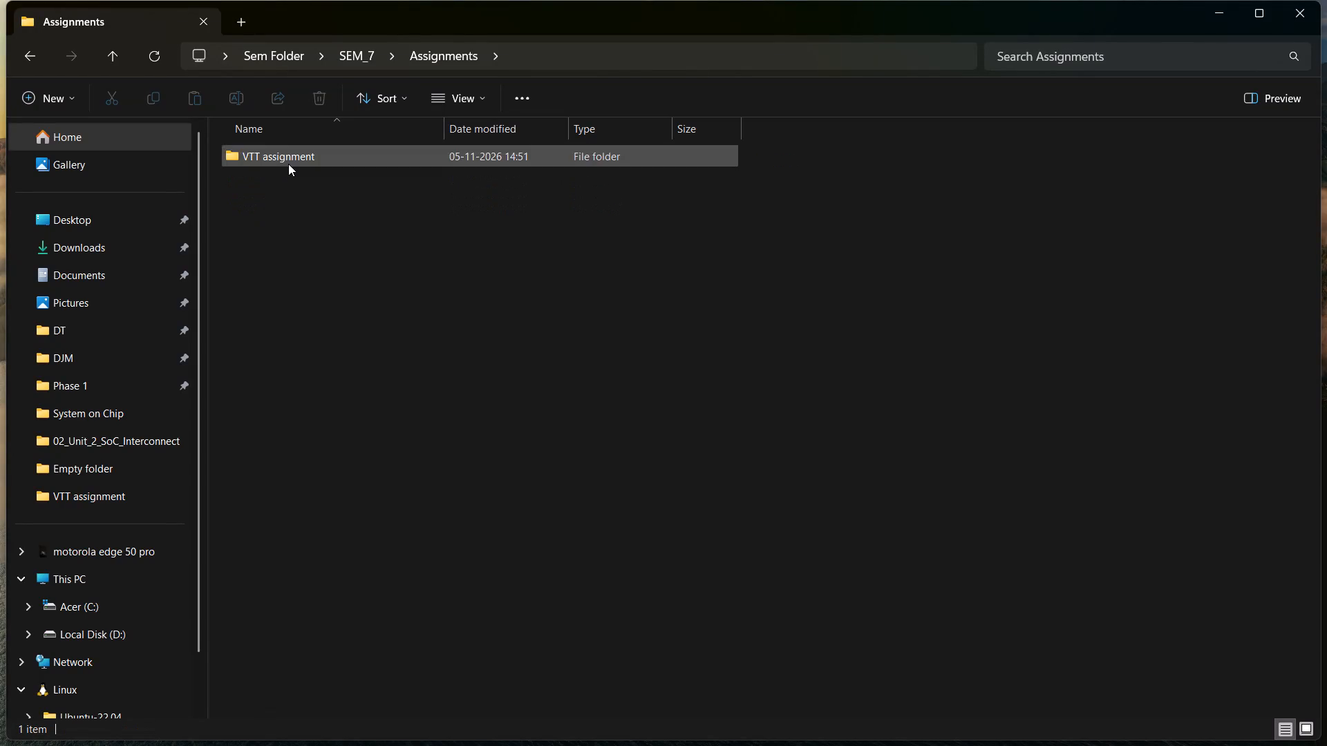
double_click(288, 164)
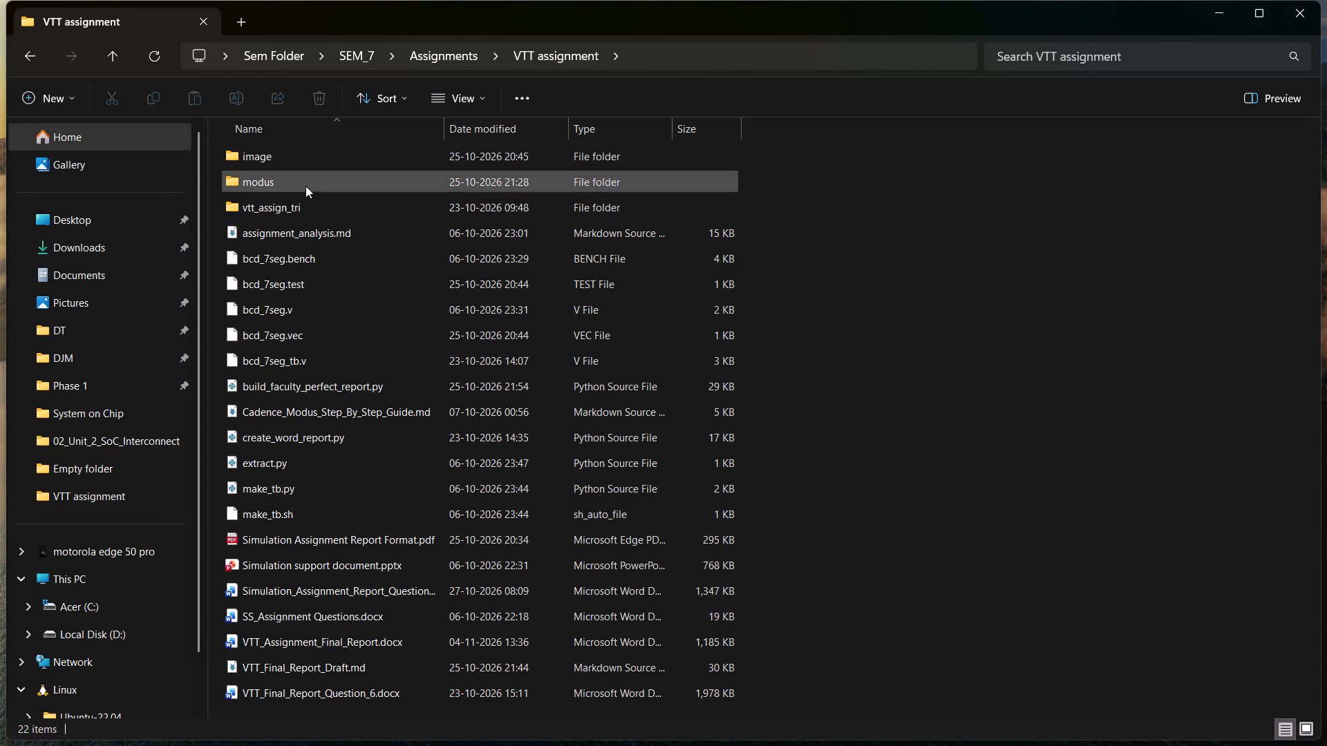
double_click(305, 177)
drag(328, 234, 323, 250)
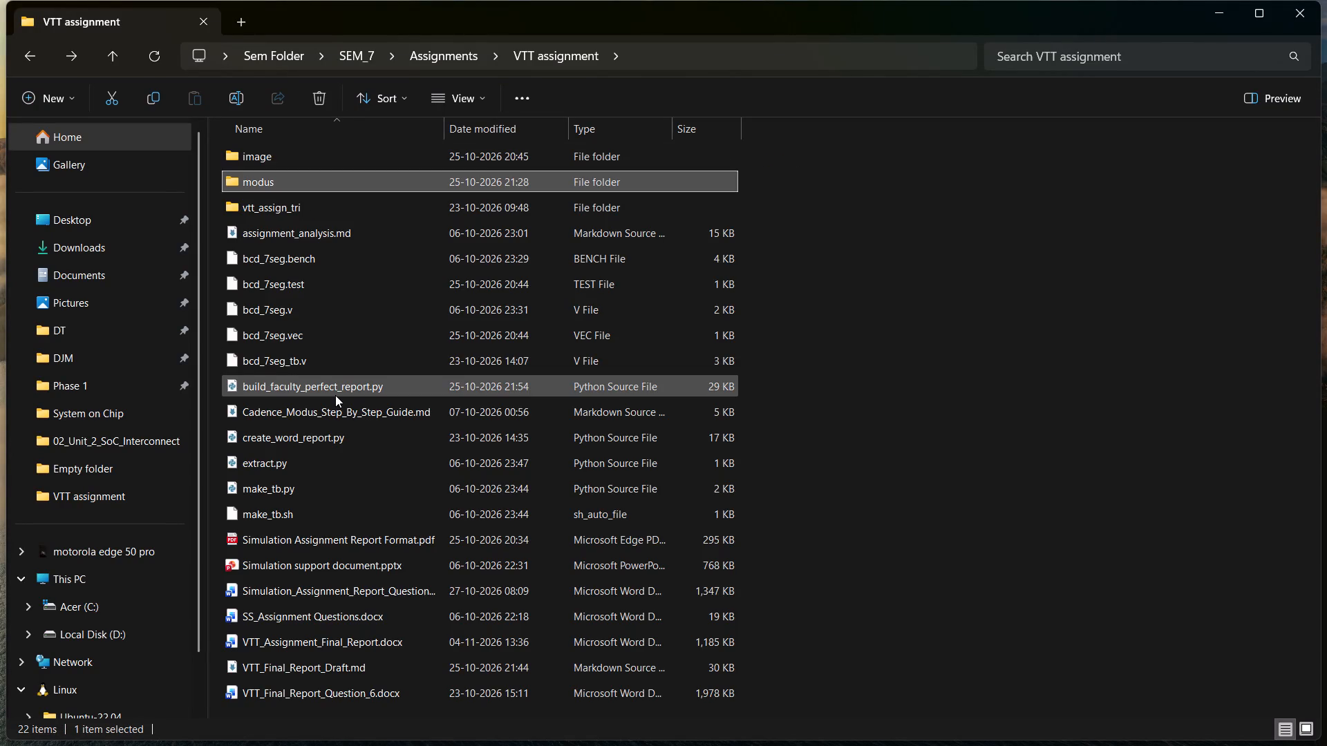
scroll(335, 399, down, 3)
double_click(364, 642)
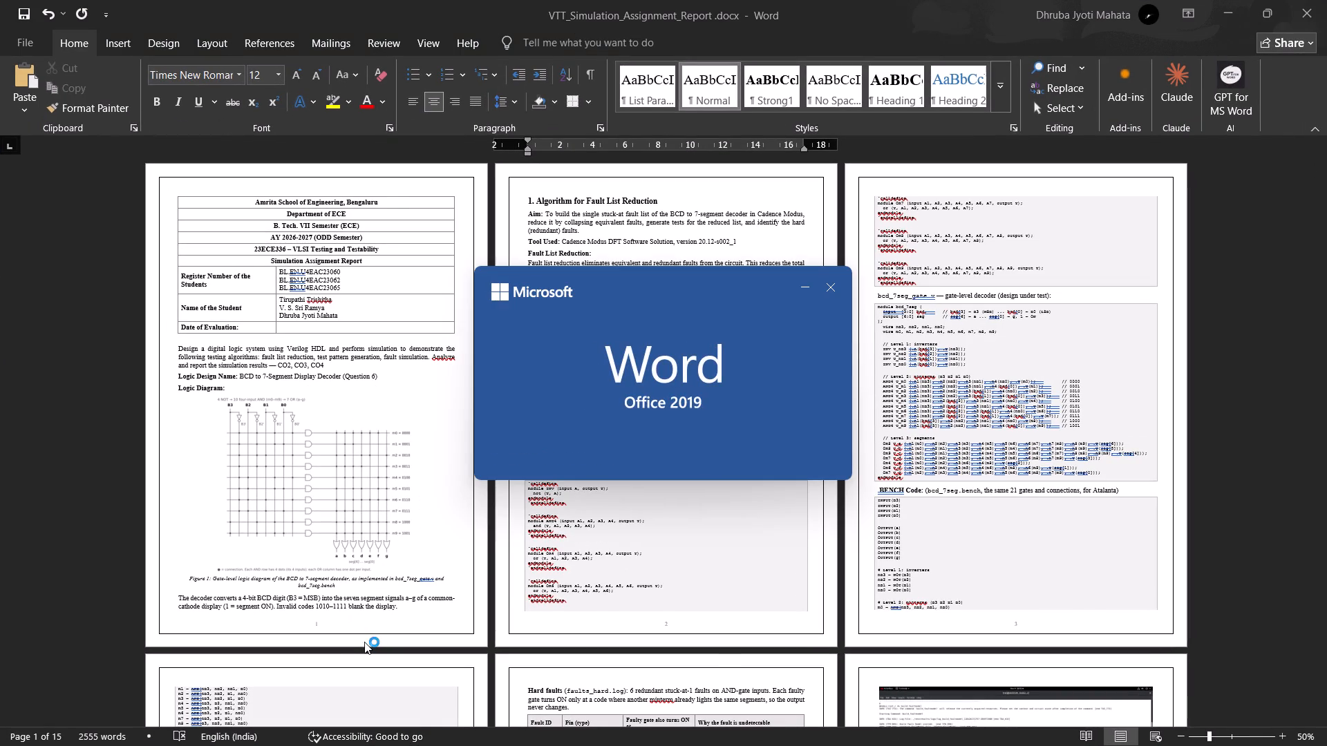
scroll(700, 179, down, 3)
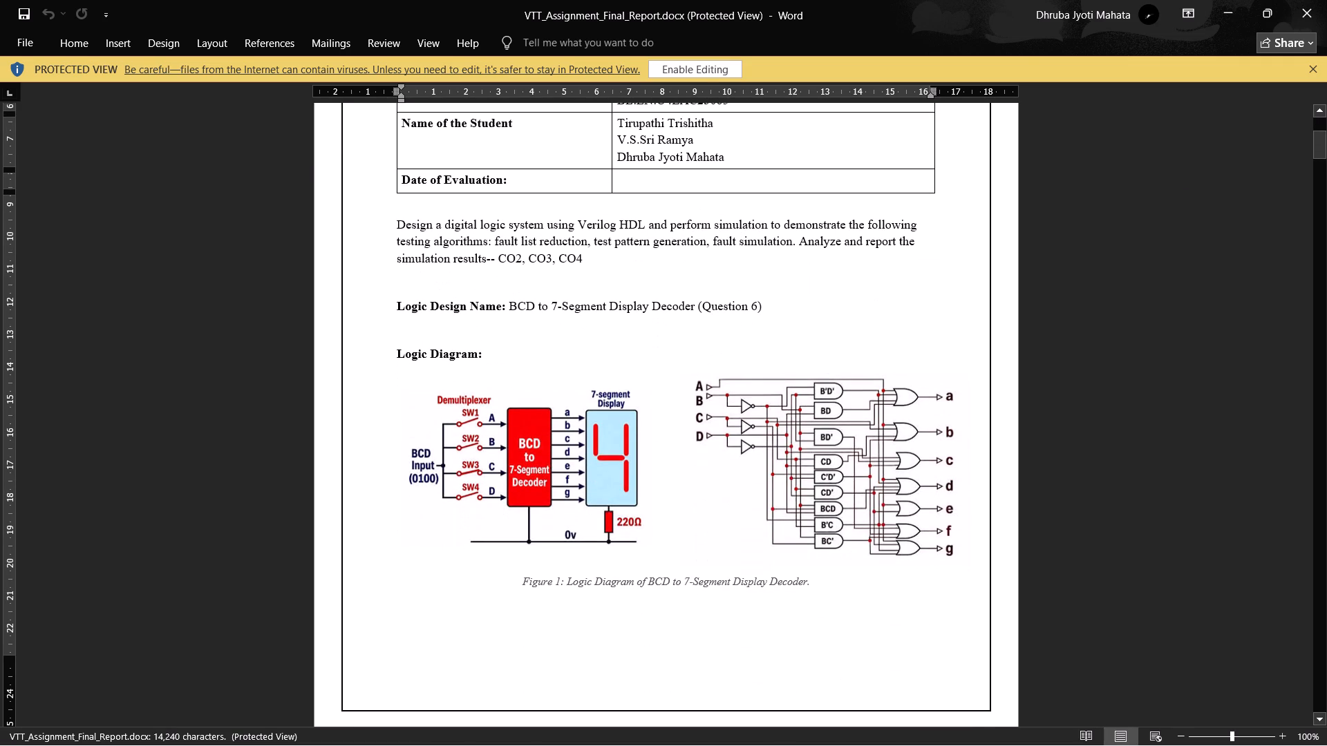
click(700, 59)
click(700, 63)
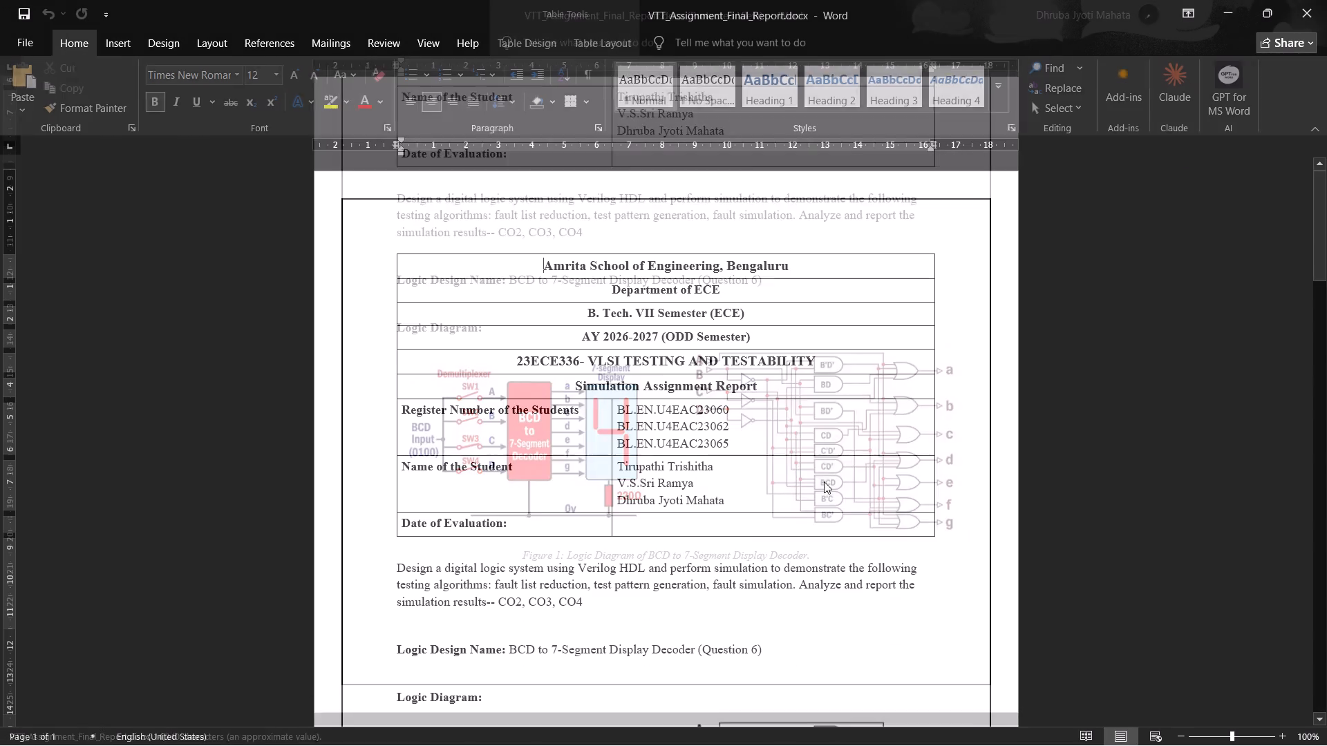
Compare the spacing and content of section 1 in VTT_Assignment_Final_Report with the first pages of VTT_Simulation_Assignment_Report.
scroll(823, 484, down, 8)
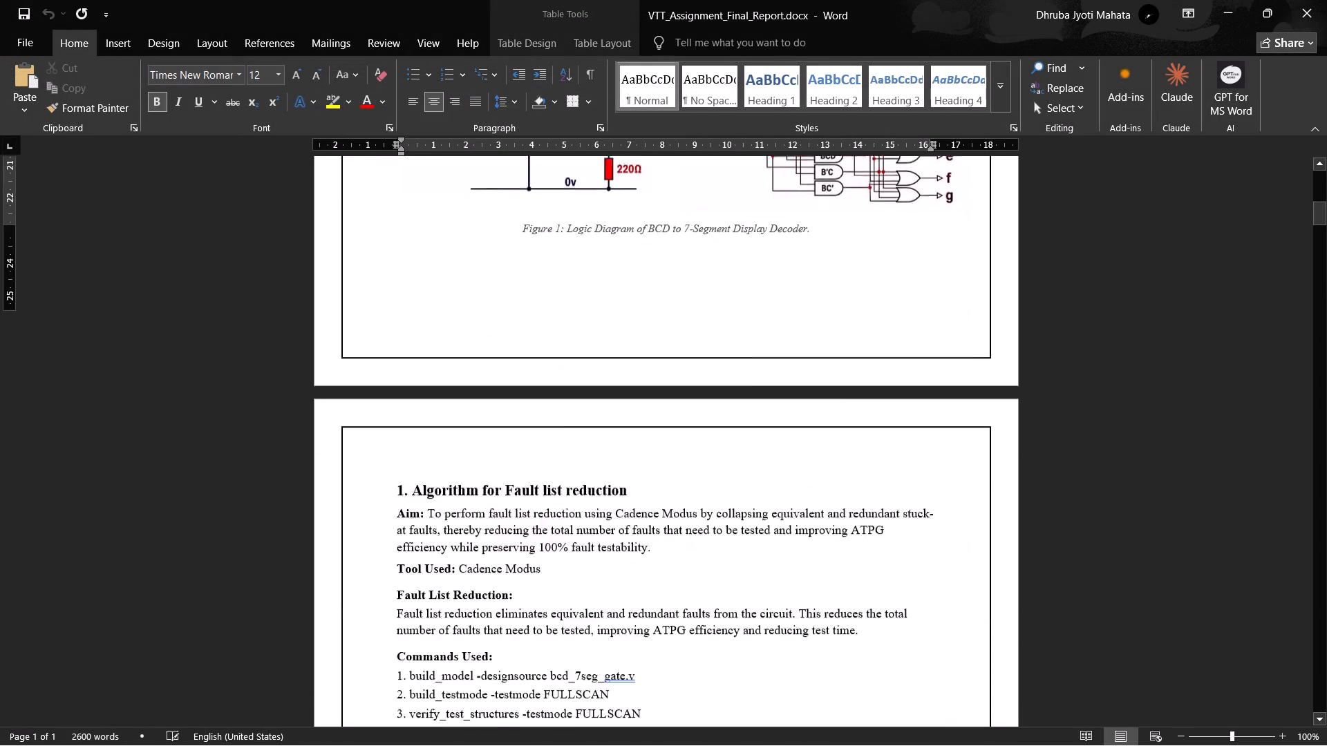
scroll(823, 484, down, 4)
scroll(823, 484, up, 1)
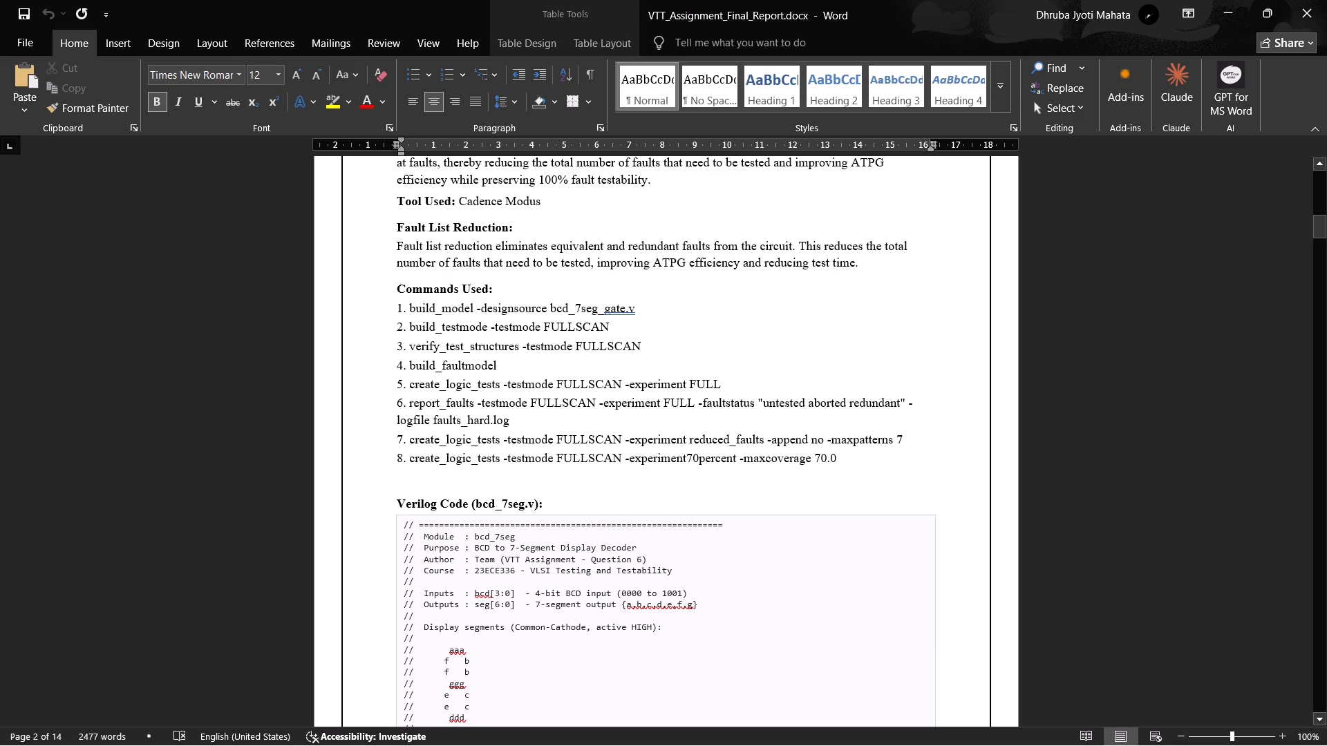
key(alt+Tab)
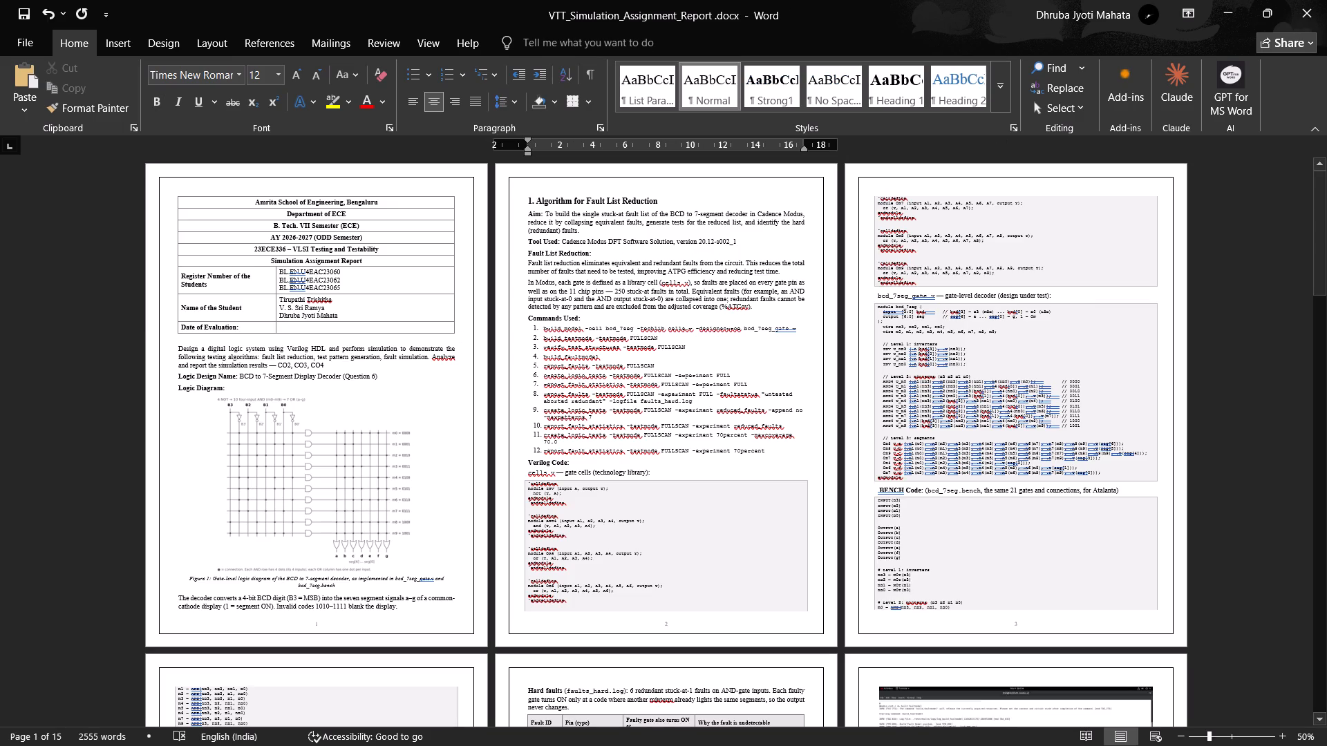
ctrl+scroll(690, 433, up, 2)
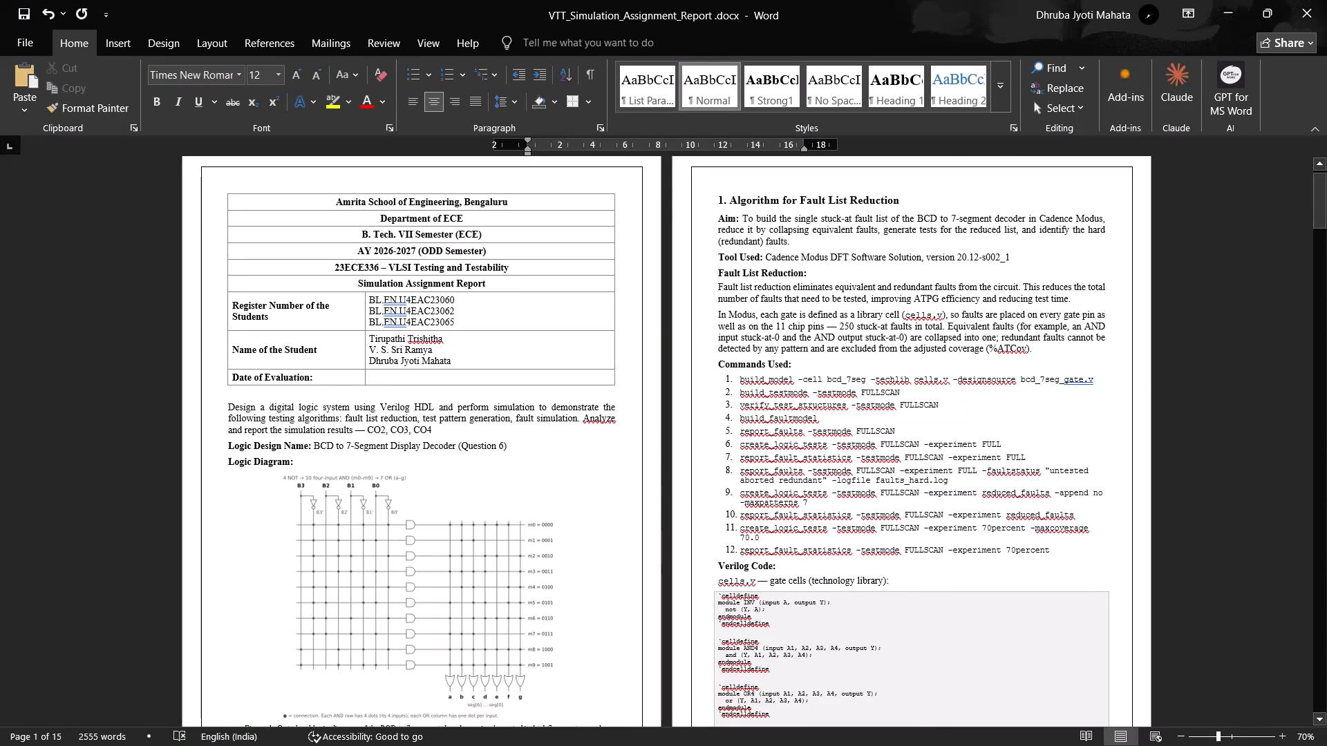
key(alt+Tab)
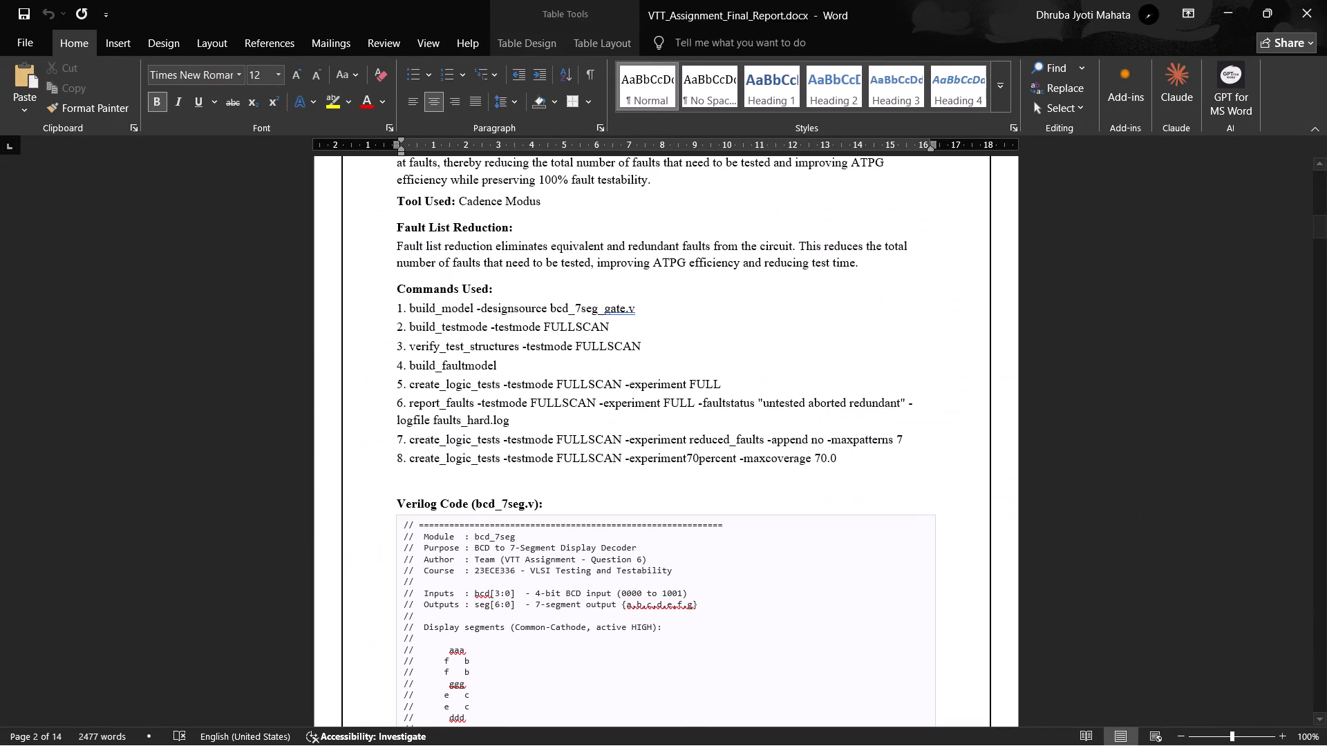
key(alt+Tab)
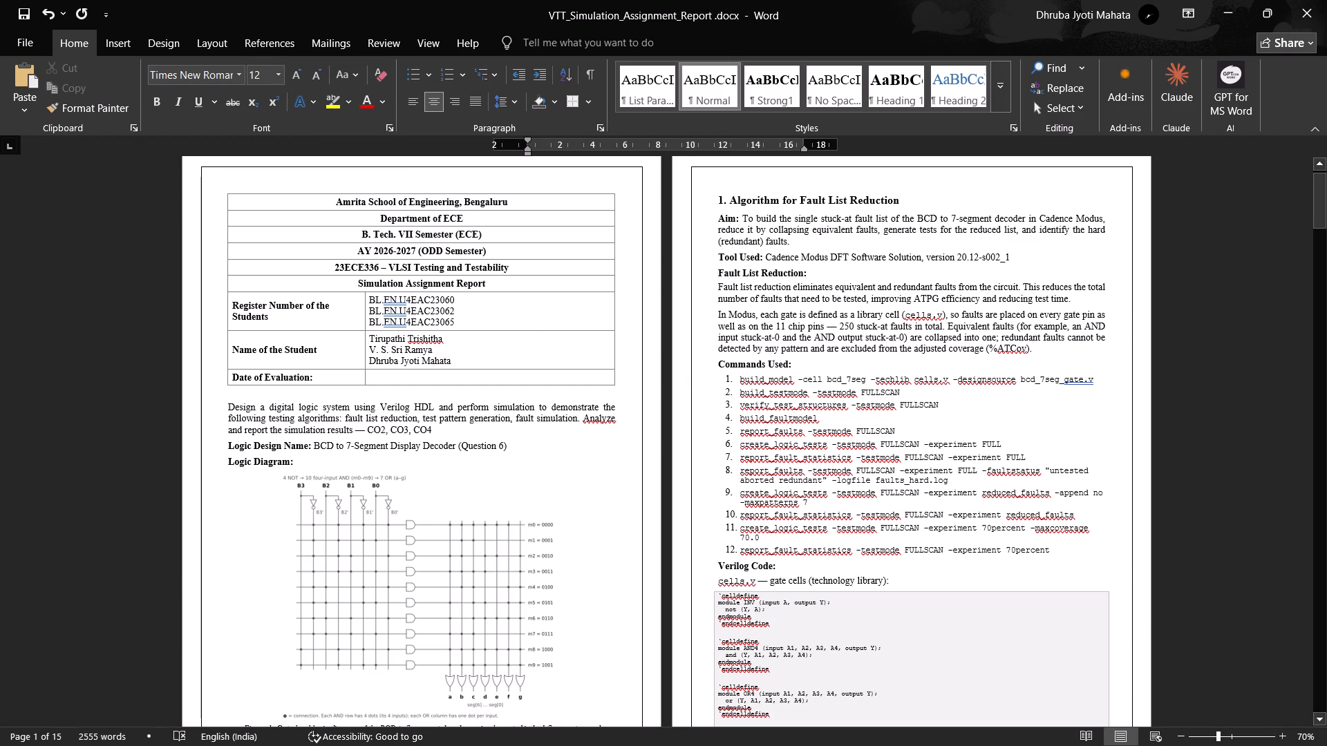
key(alt+Tab)
key(alt+Tab)
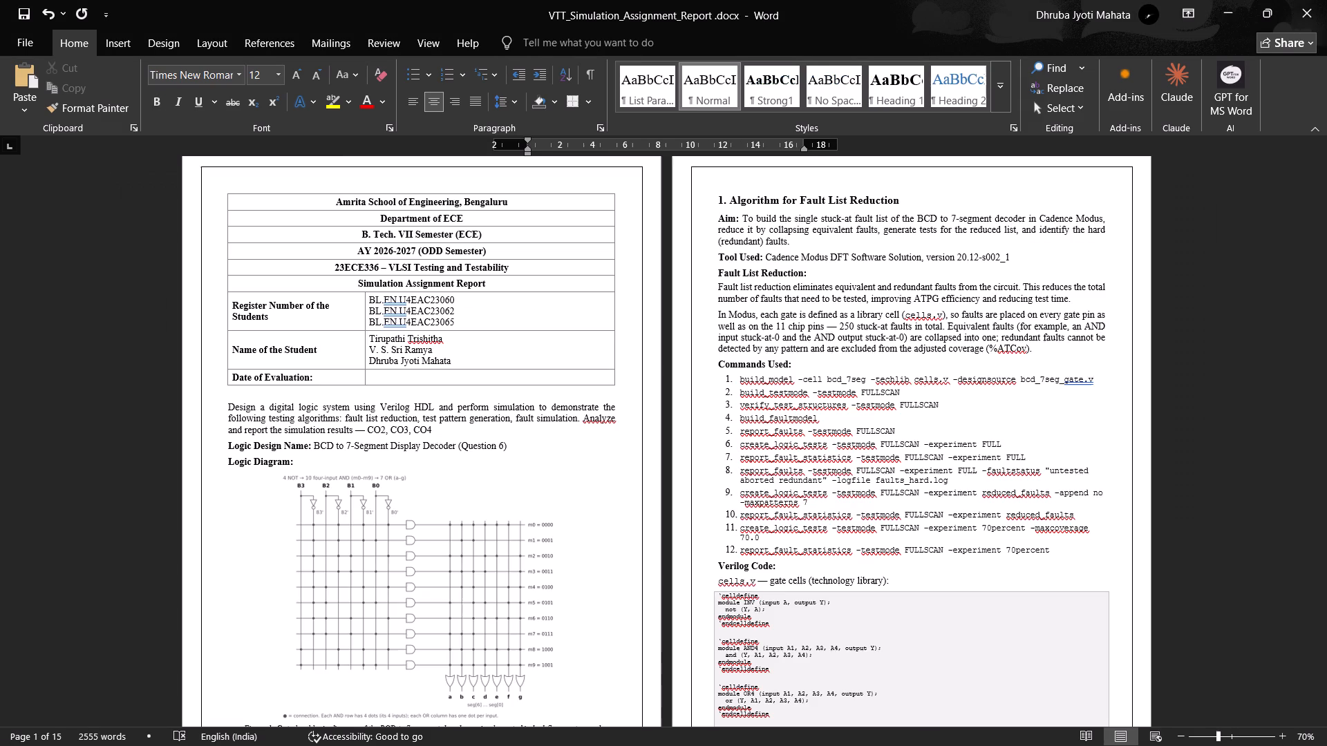
key(alt+Tab)
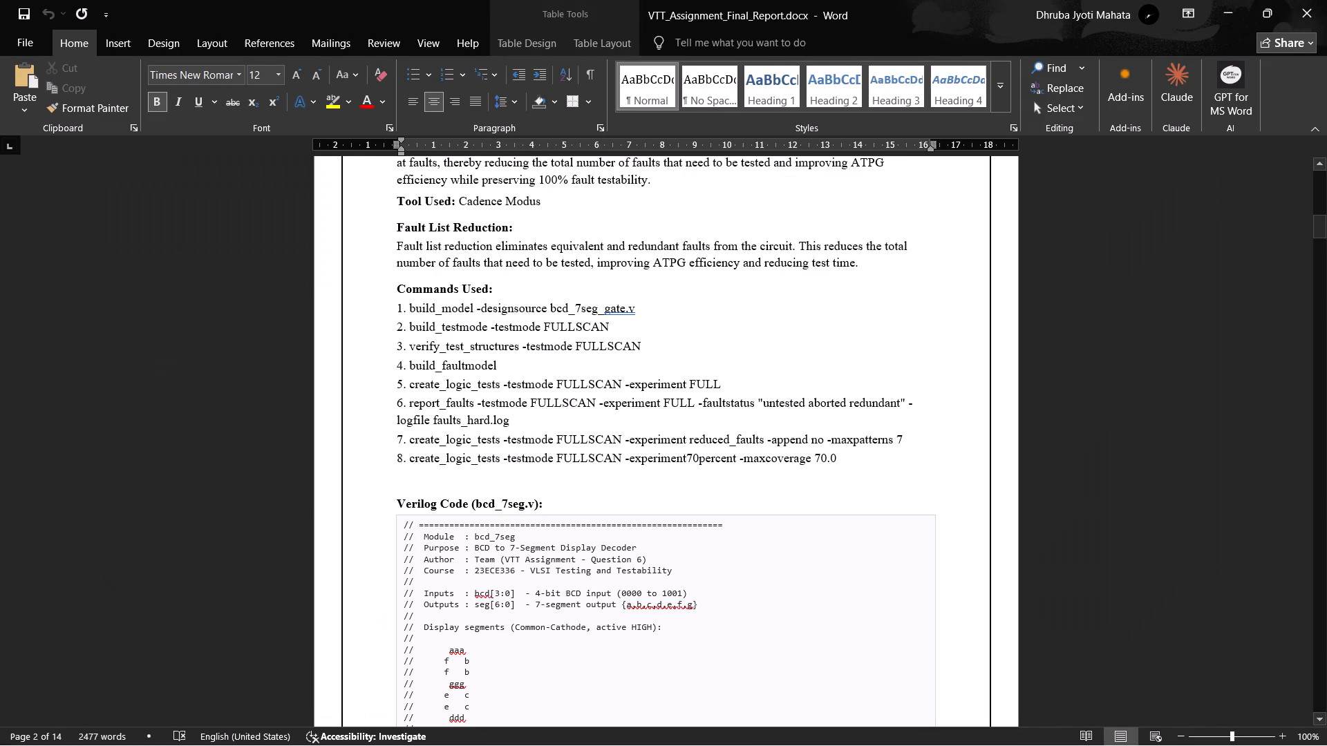
key(alt+Tab)
In section 1 of VTT_Simulation_Assignment_Report, insert a blank line after the Aim, the Tool Used line and the Fault List Reduction text.
click(1074, 568)
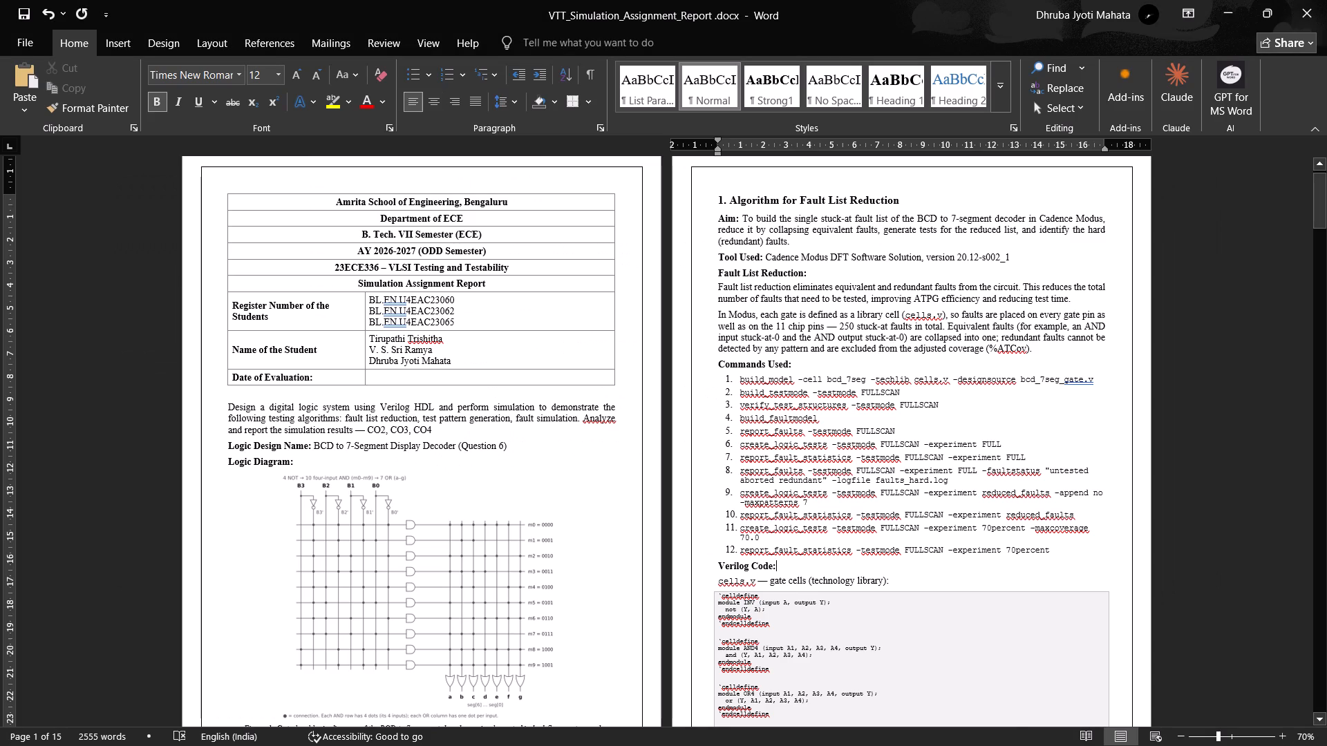
click(1038, 356)
scroll(954, 498, down, 1)
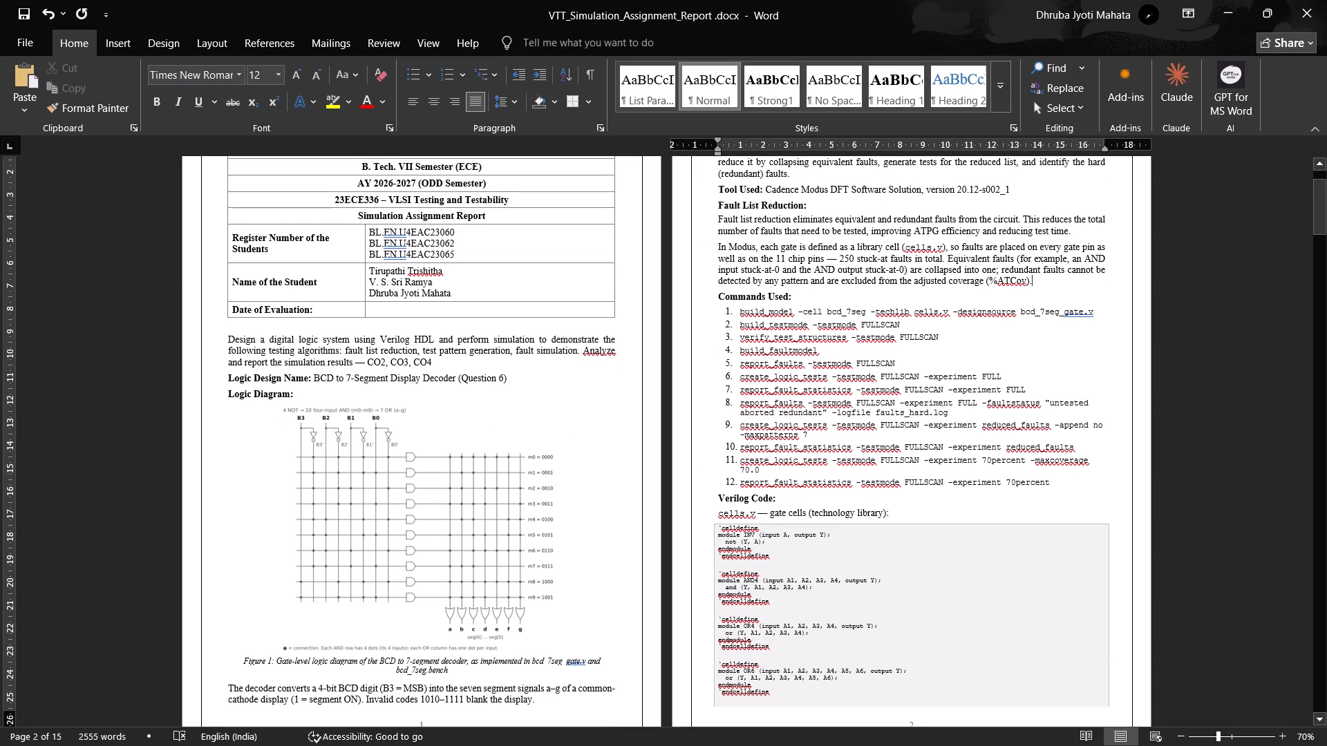
scroll(891, 410, up, 2)
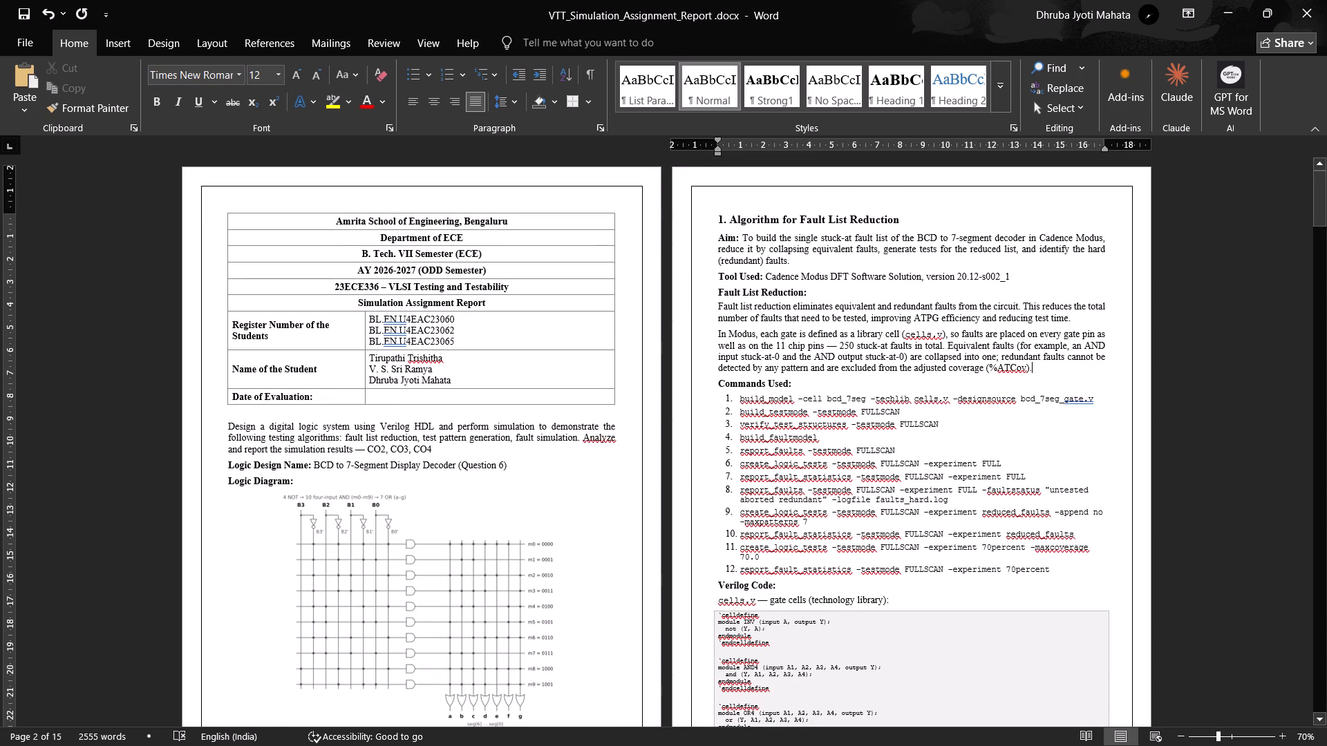
key(Return)
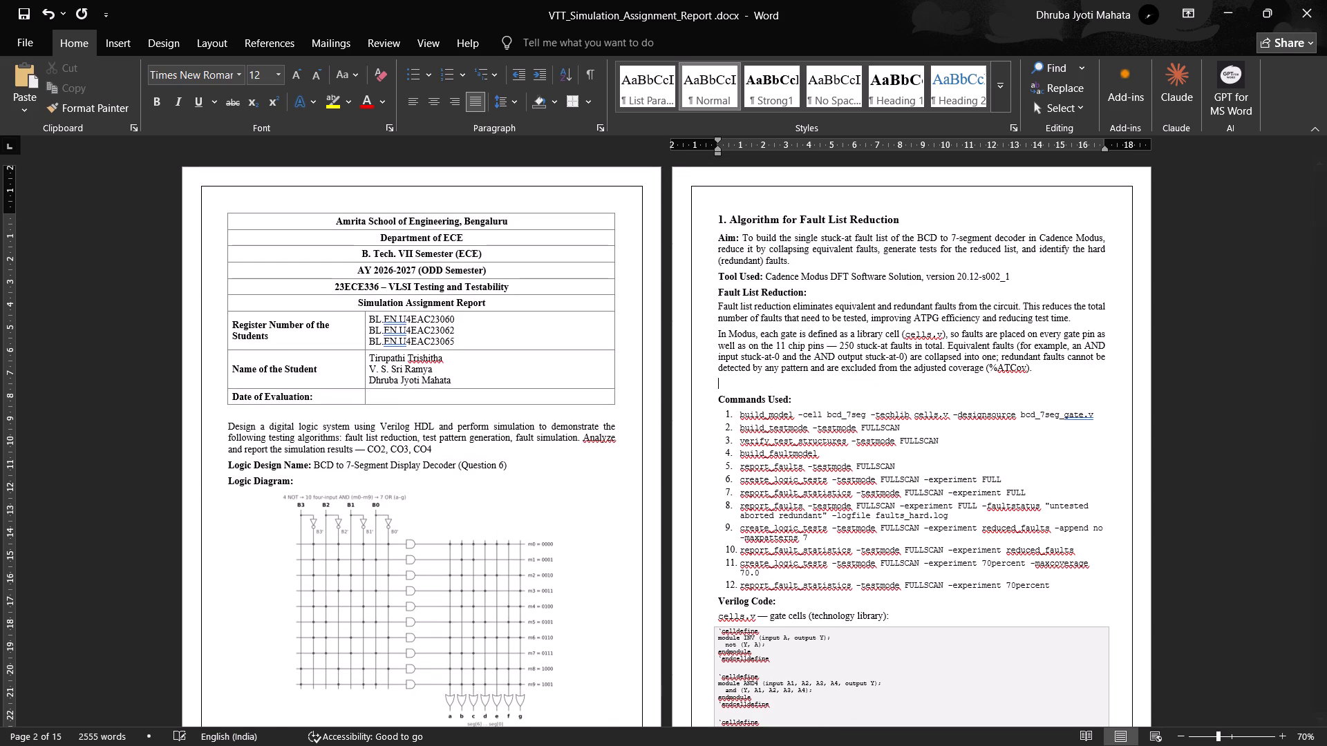
click(1039, 271)
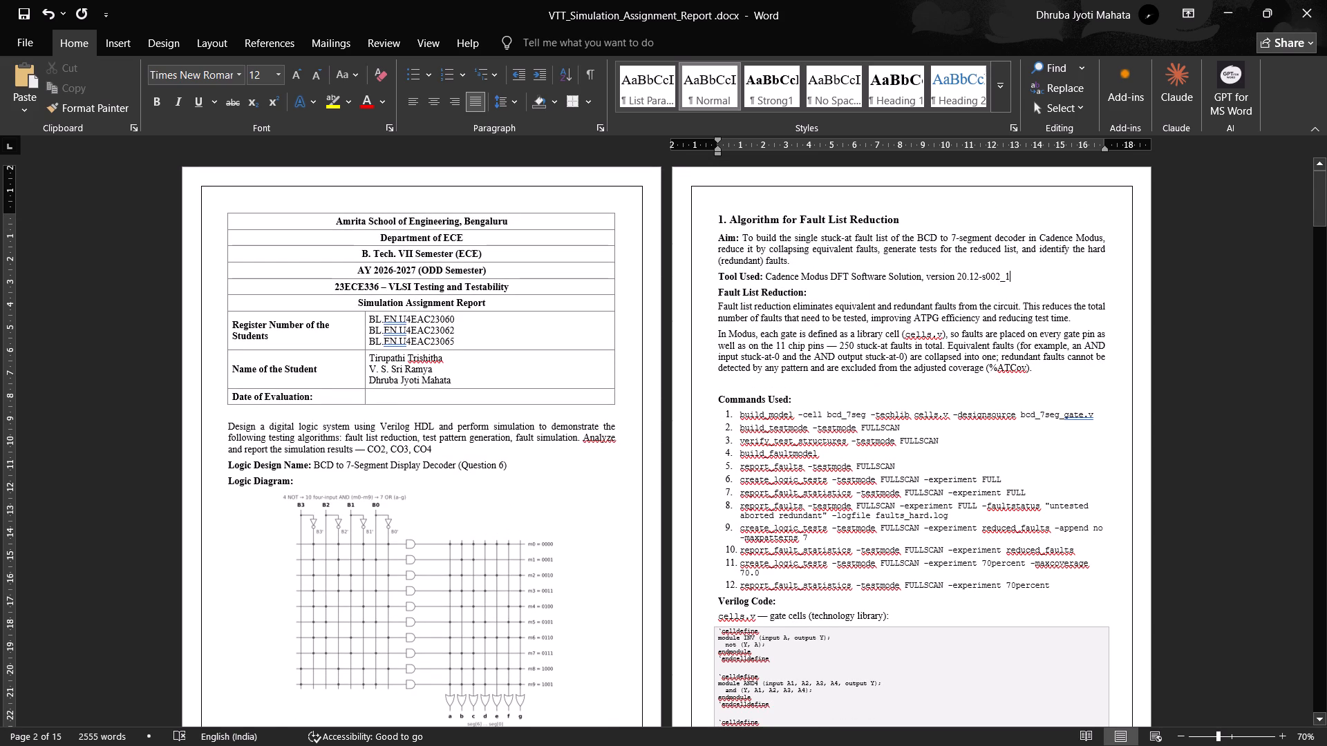
key(Return)
click(840, 254)
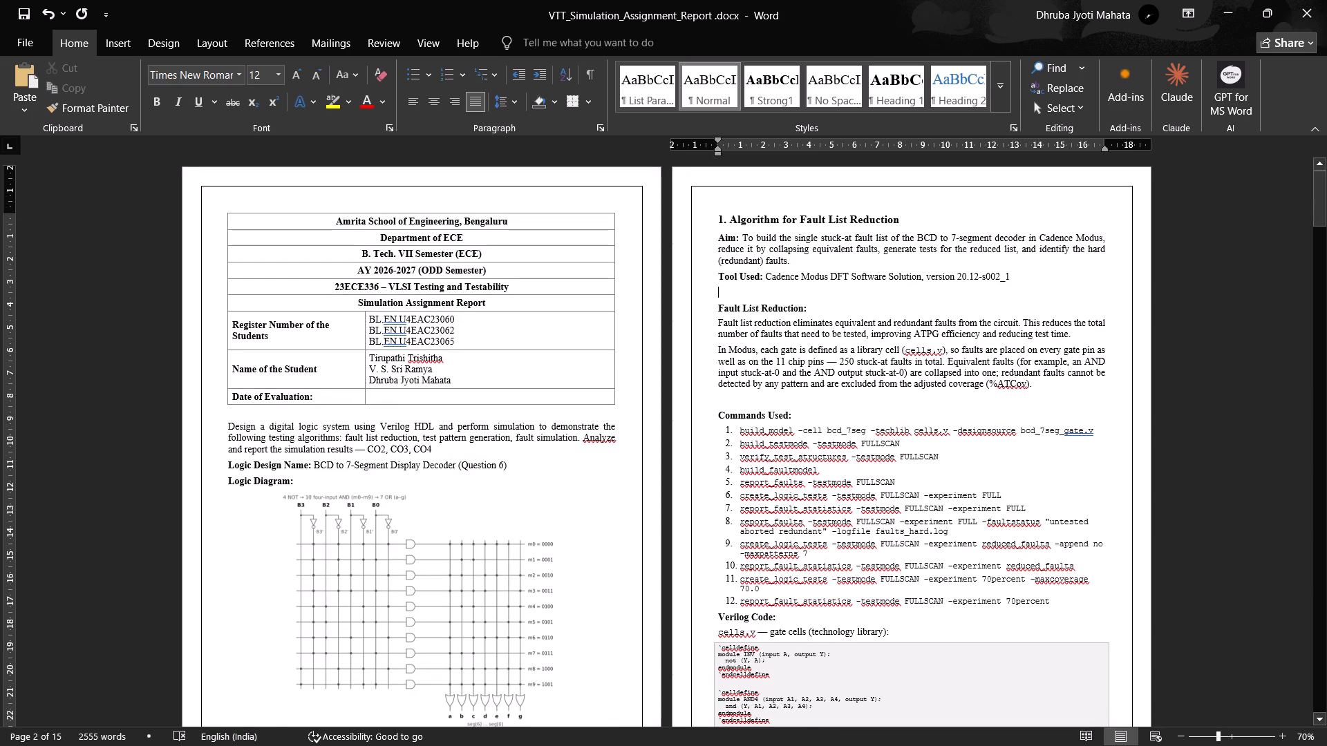
key(Return)
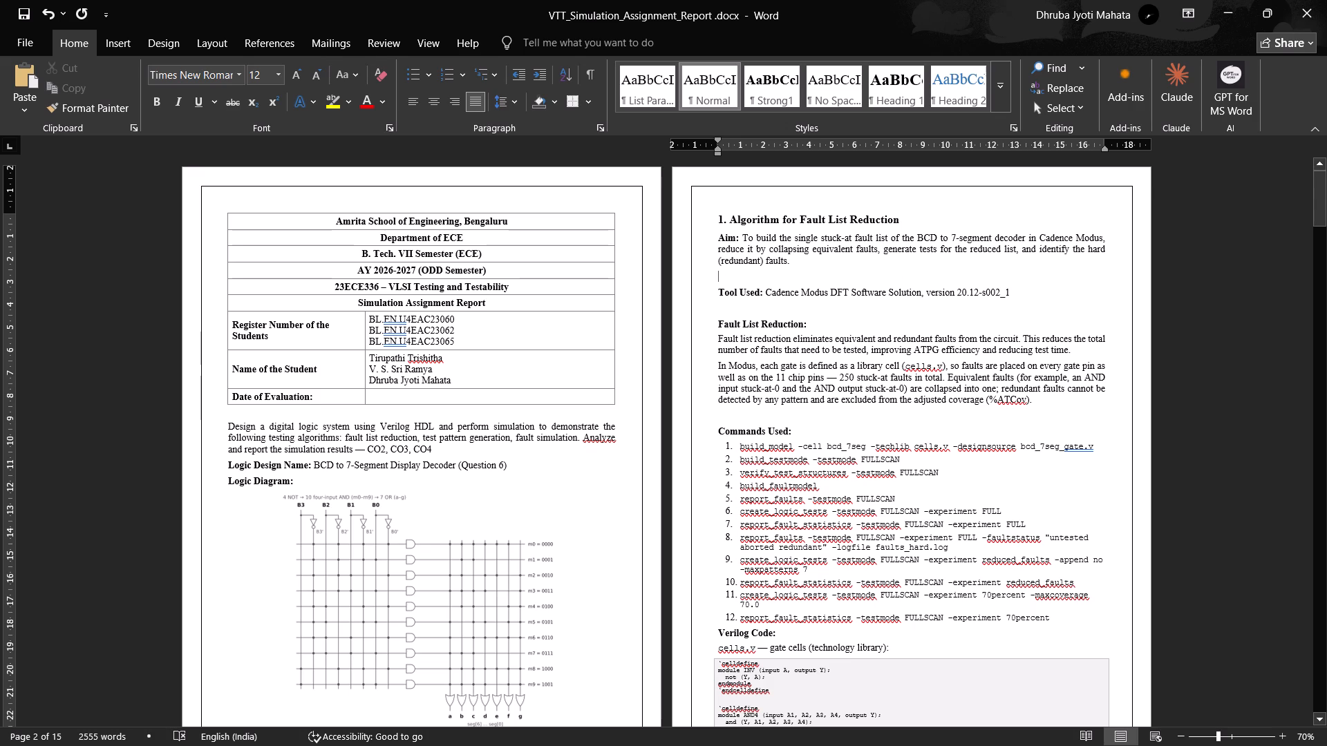
Insert a blank line under the Commands Used heading and an empty paragraph after the list's last command.
scroll(1026, 431, down, 2)
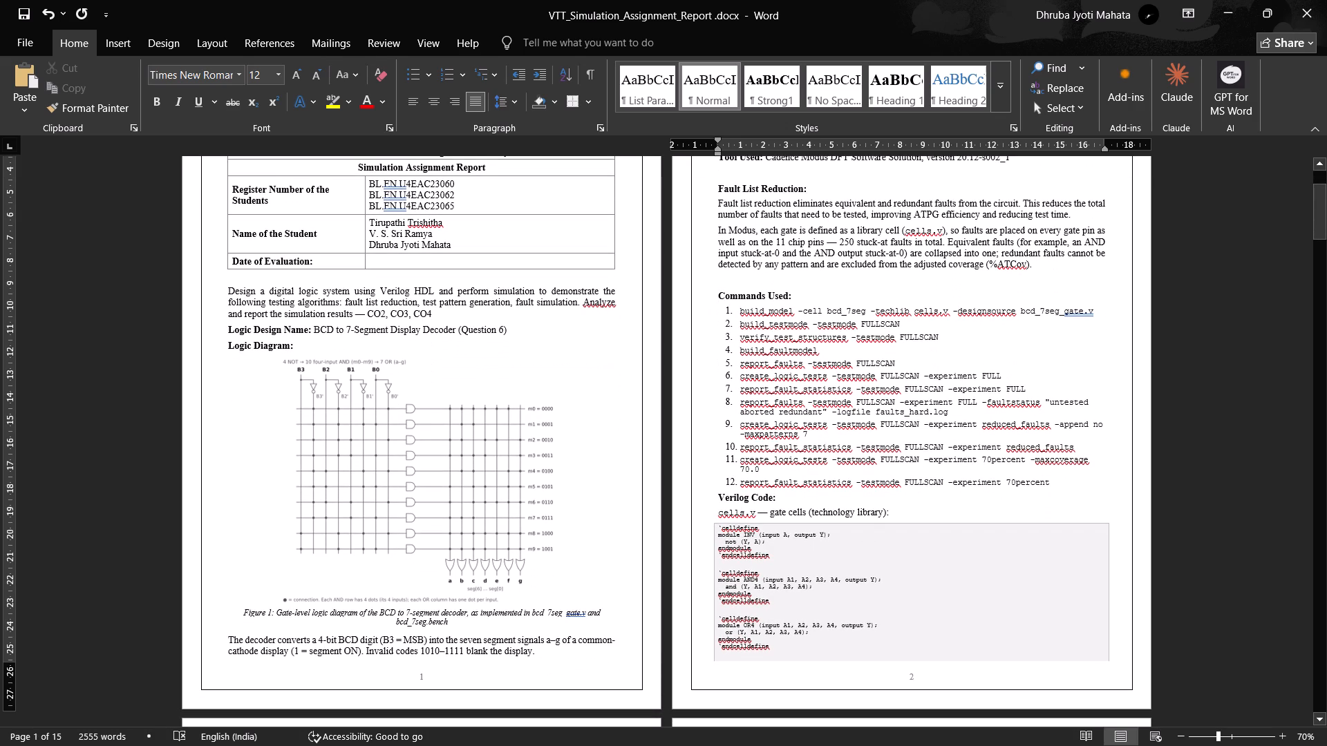
click(836, 298)
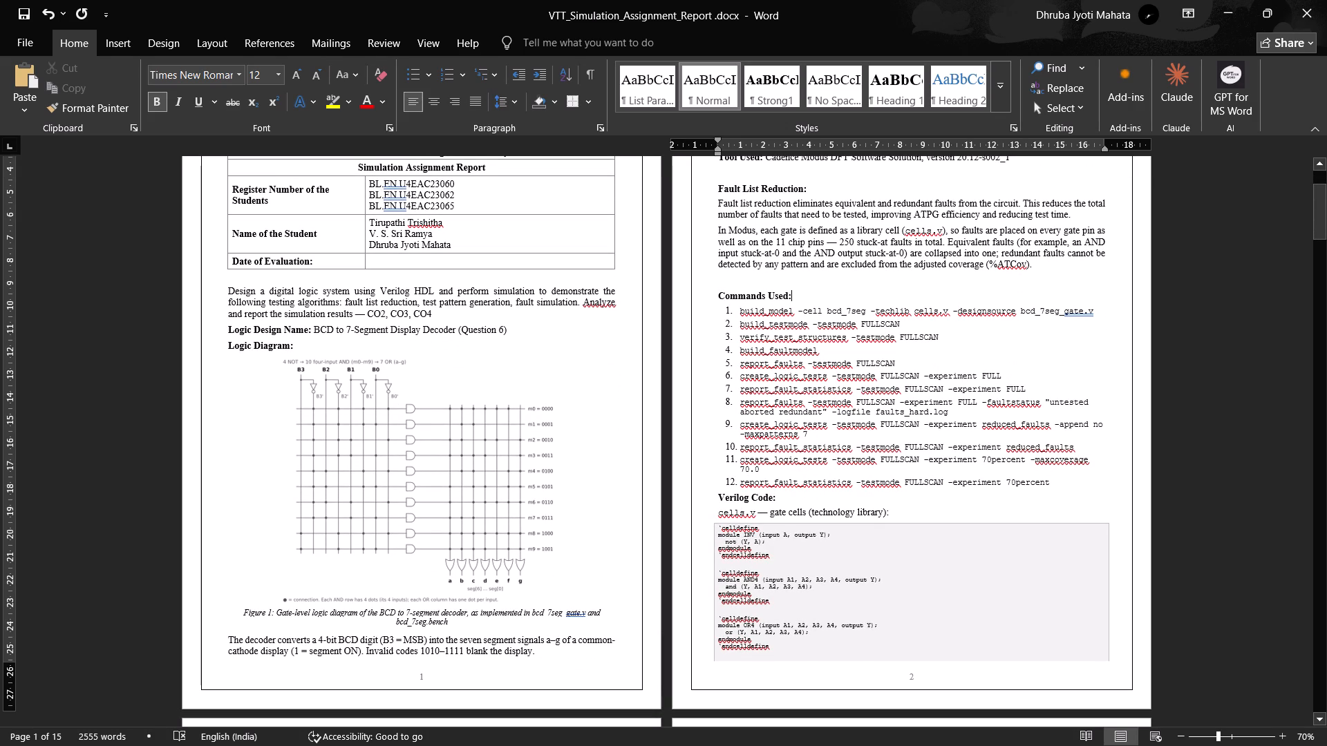
key(Return)
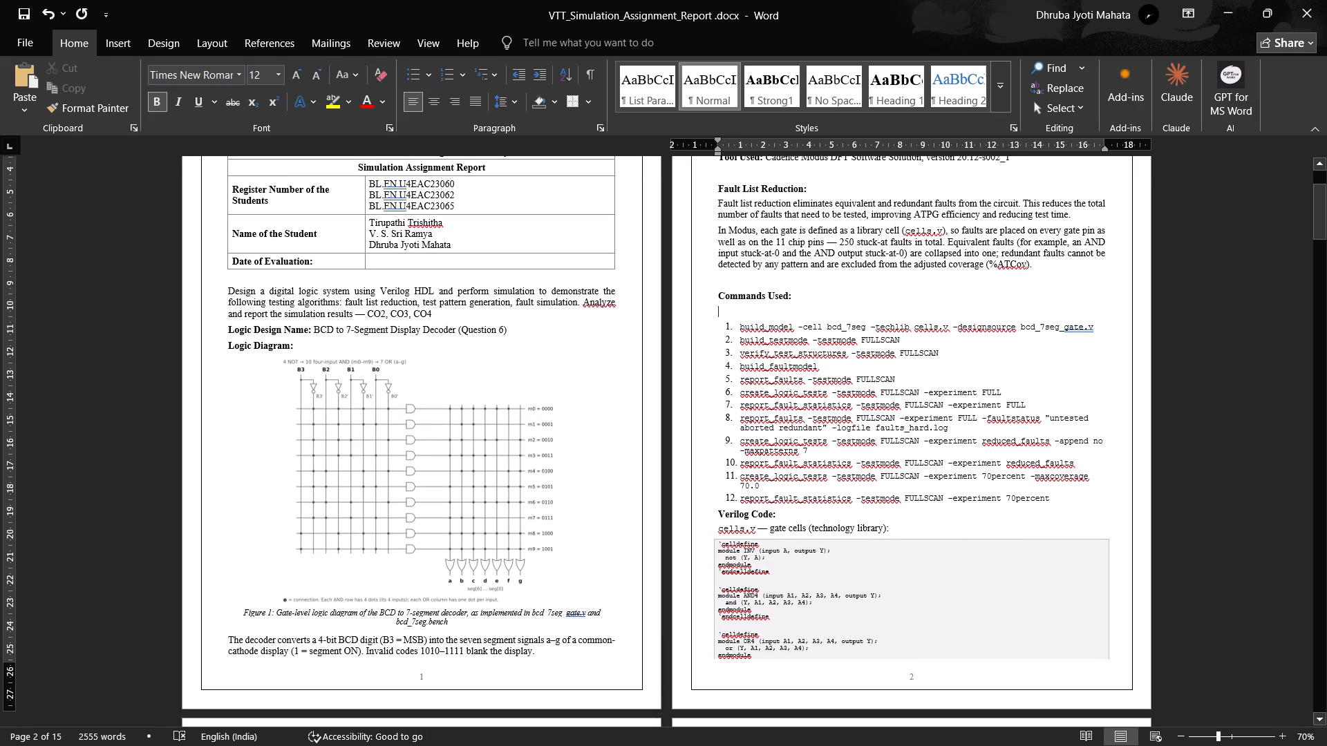
click(950, 505)
click(1054, 511)
click(1065, 502)
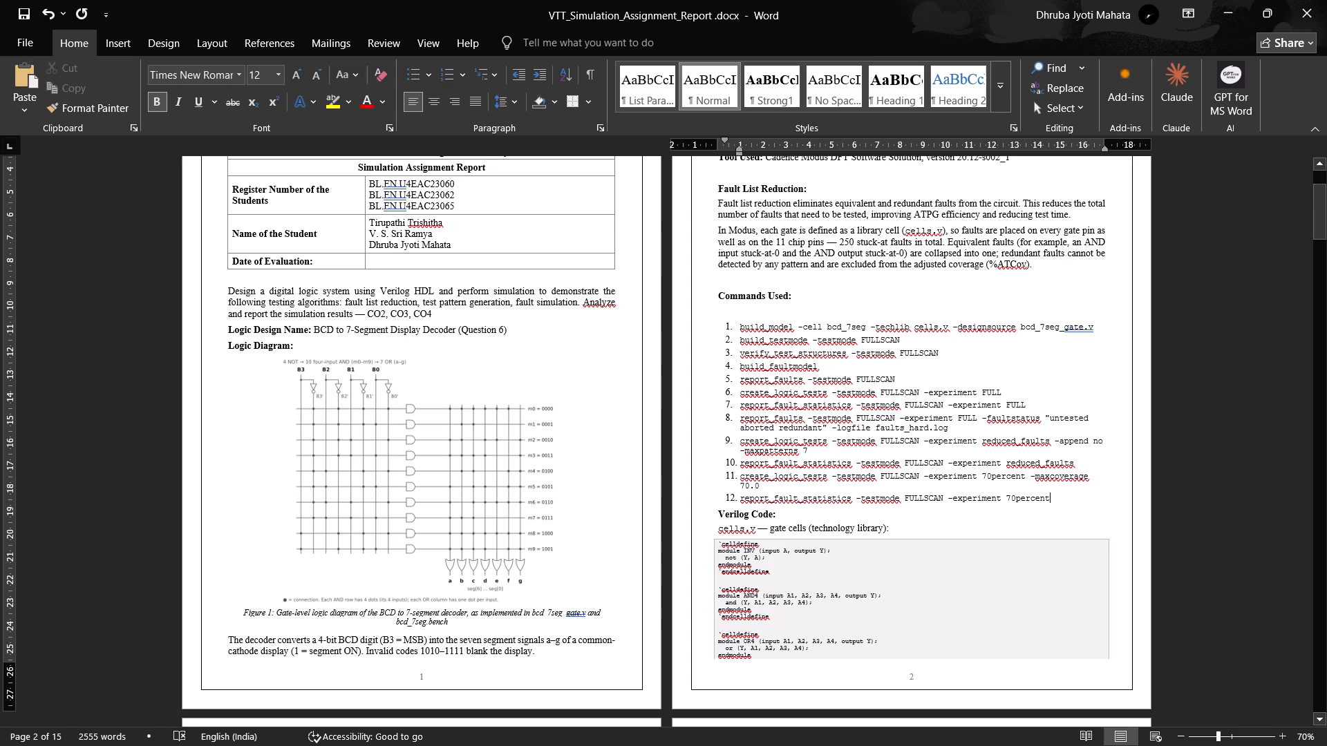
key(Return)
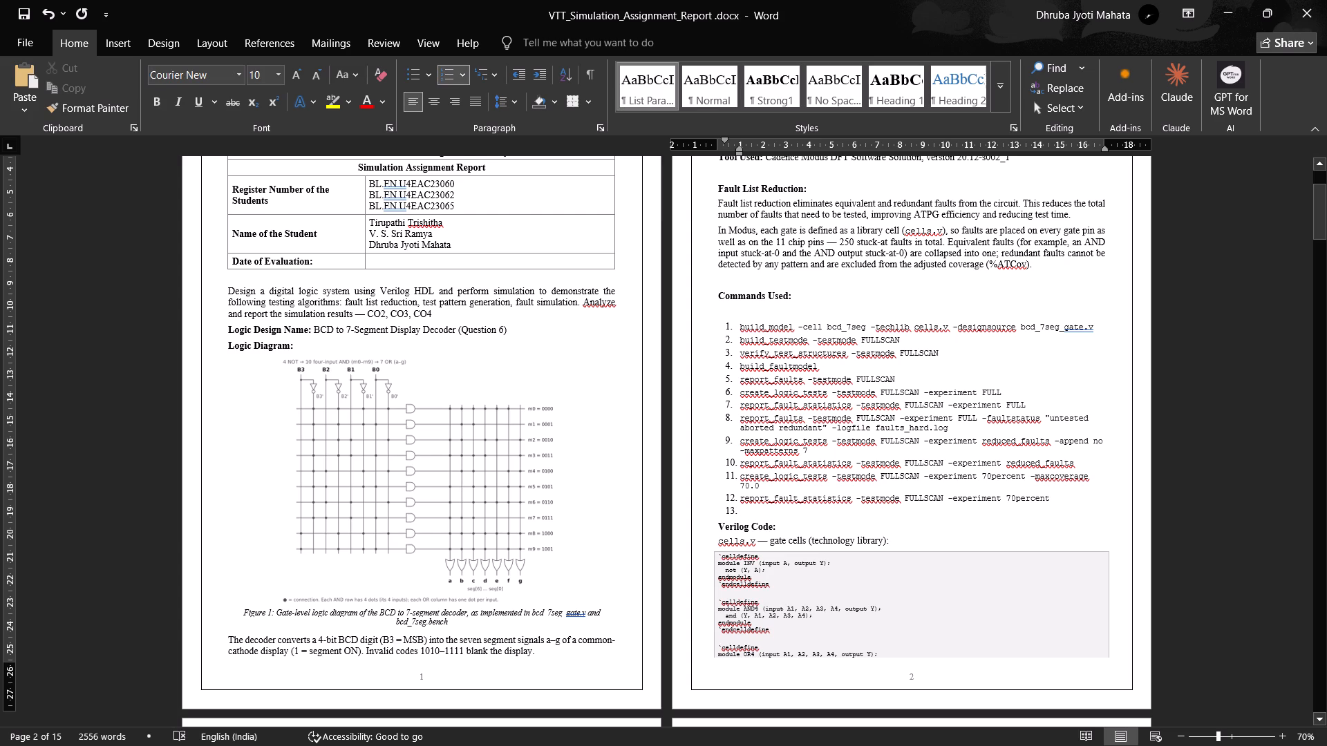
Review the new spacing on page 2 and the code and results pages that follow.
scroll(939, 518, up, 3)
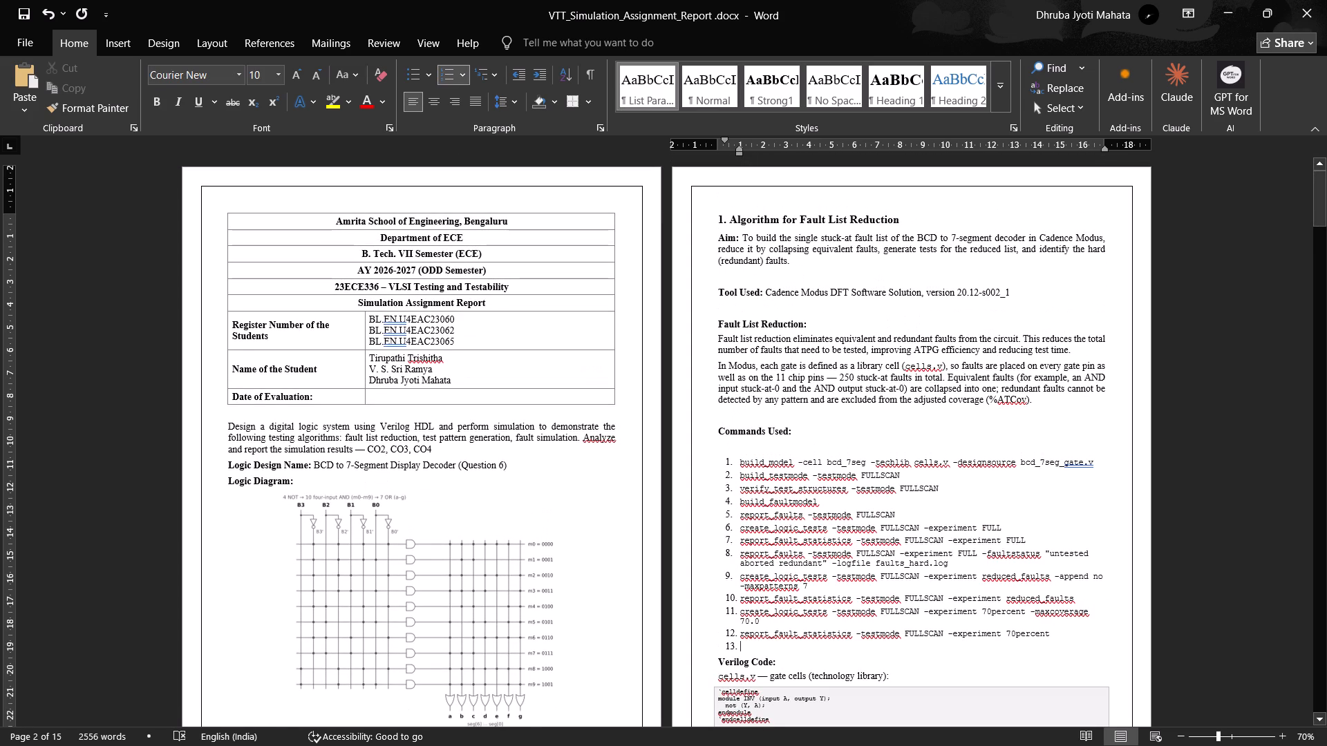
scroll(939, 518, up, 1)
scroll(379, 530, down, 2)
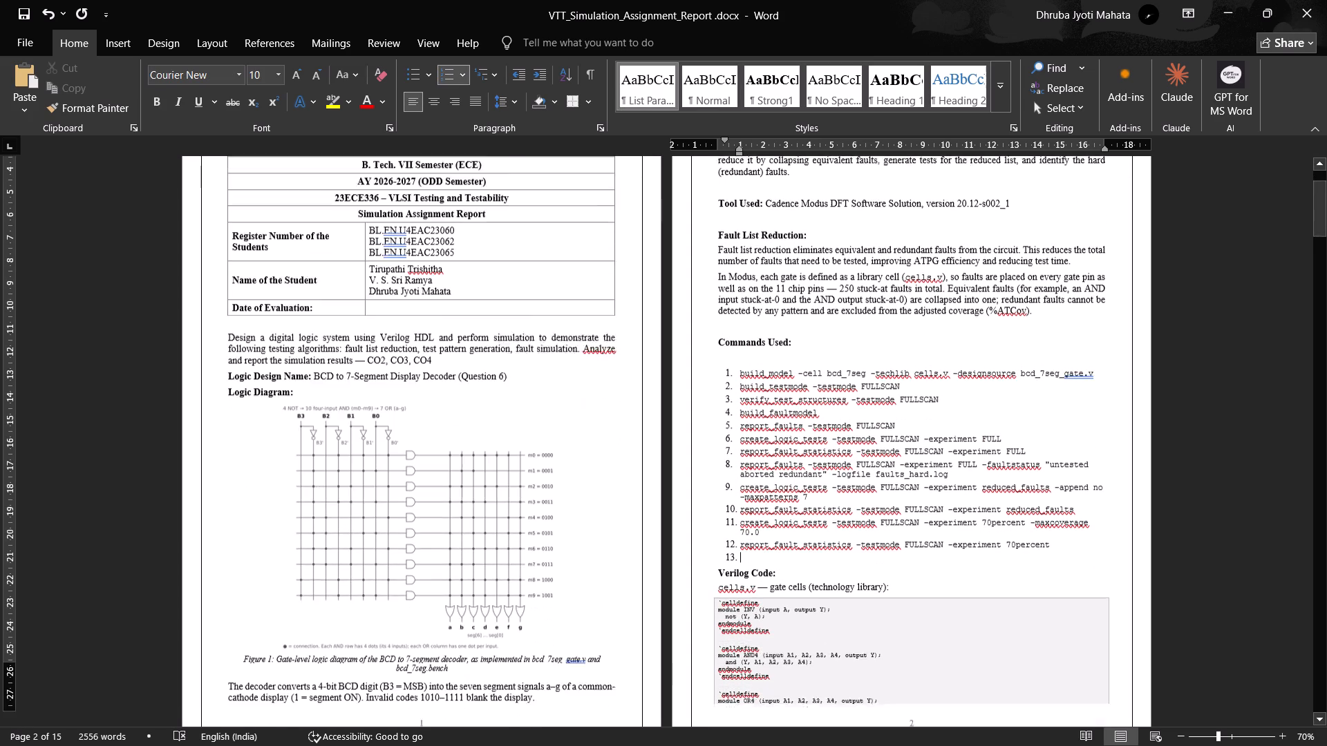
scroll(379, 530, down, 11)
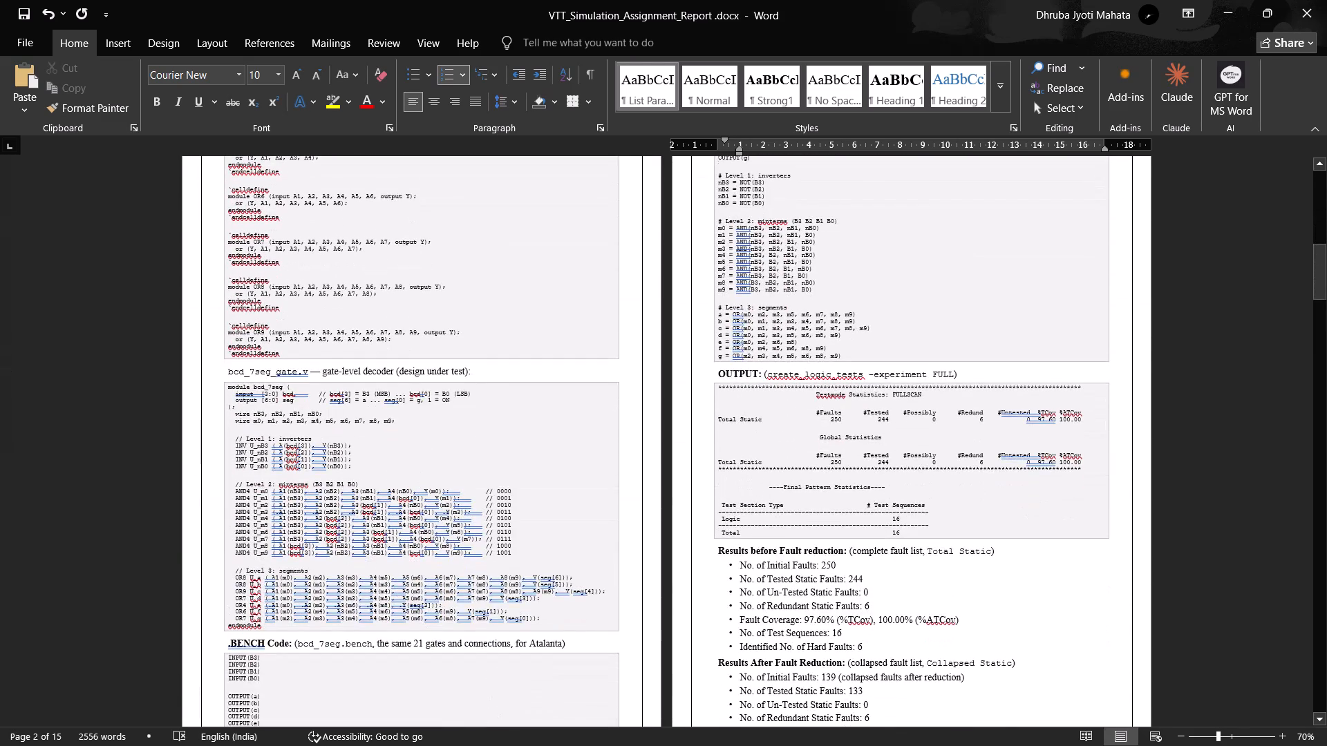
scroll(379, 530, down, 1)
scroll(347, 745, down, 1)
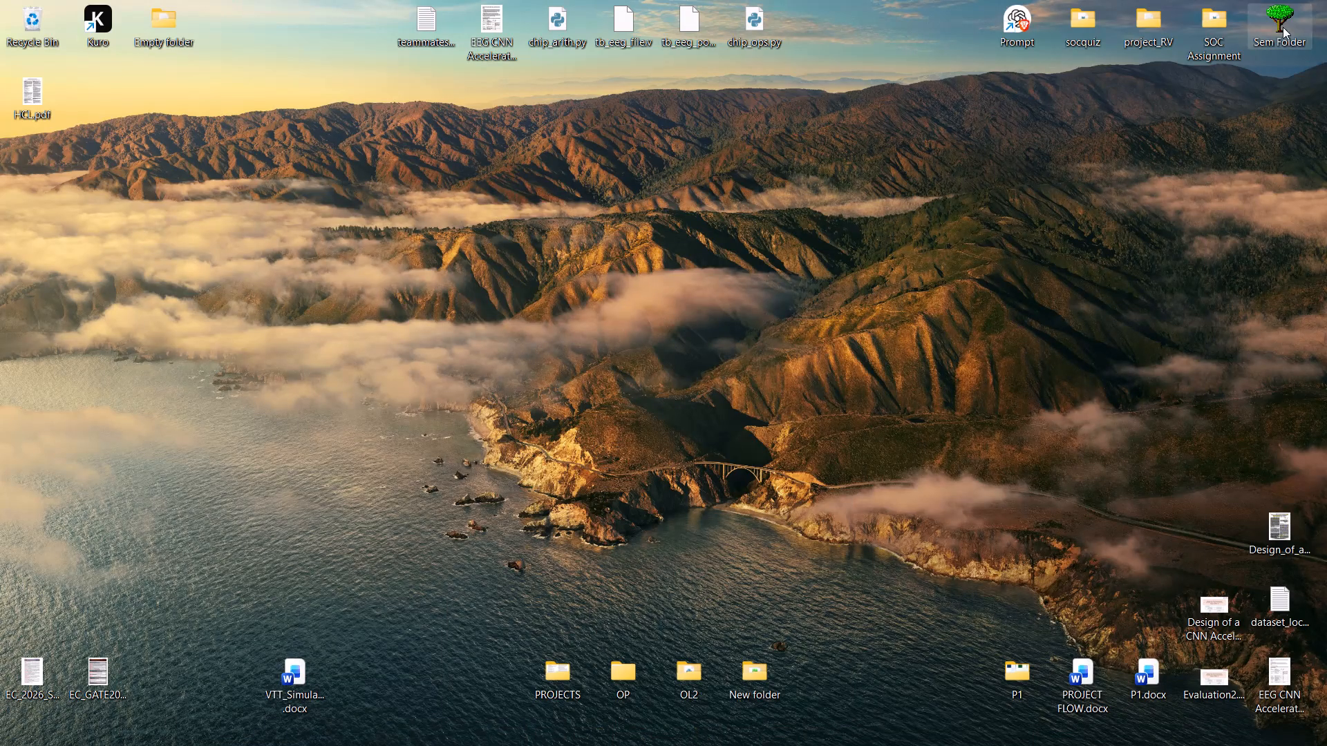
Open SoC_Assignment_Simulation_Report.pdf from the Report documents folder inside the desktop's SOC Assignment folder.
double_click(1218, 32)
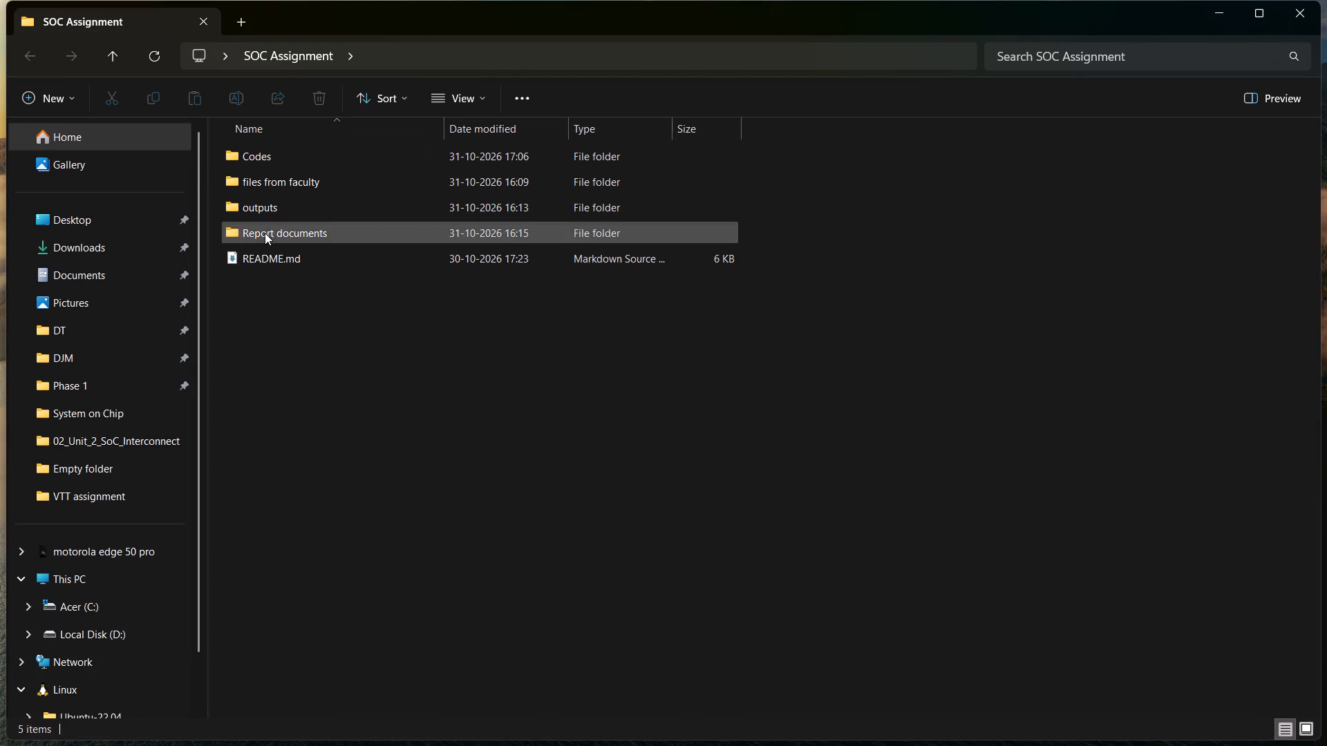
double_click(271, 239)
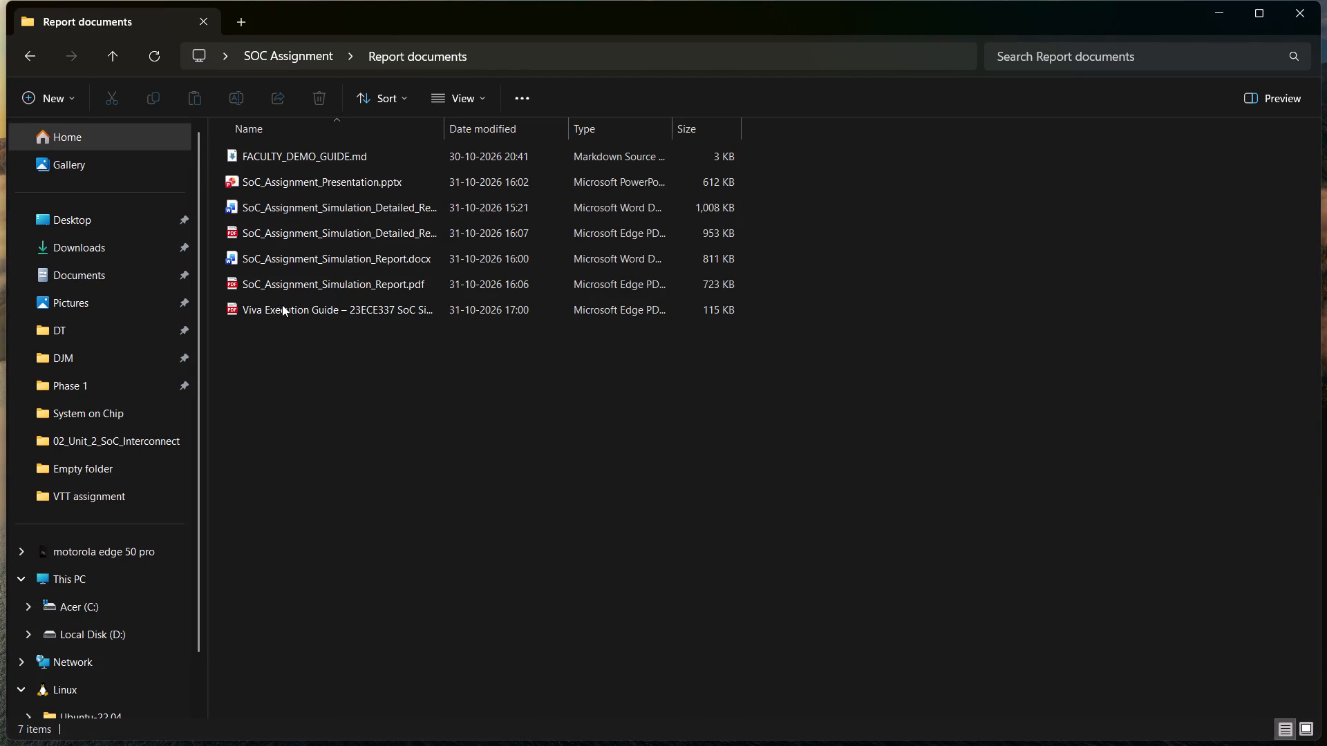
double_click(279, 296)
double_click(279, 293)
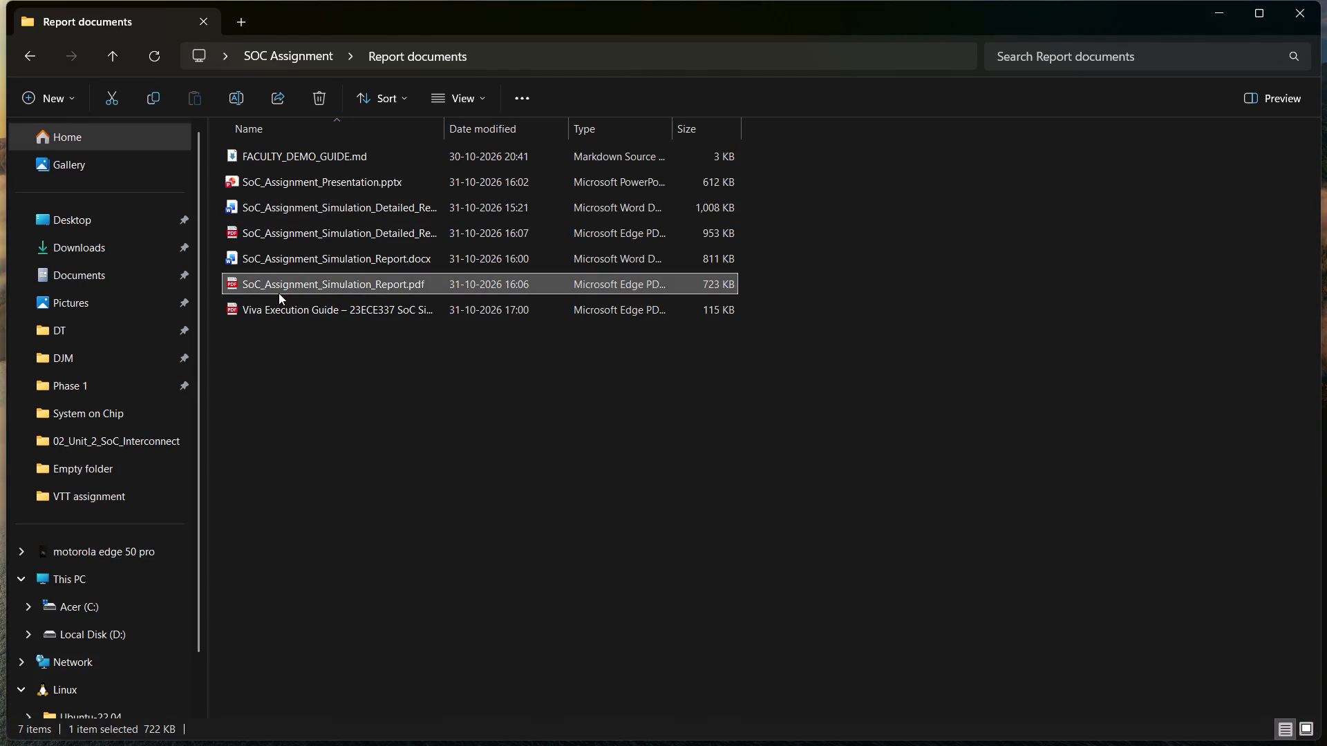
scroll(477, 362, up, 4)
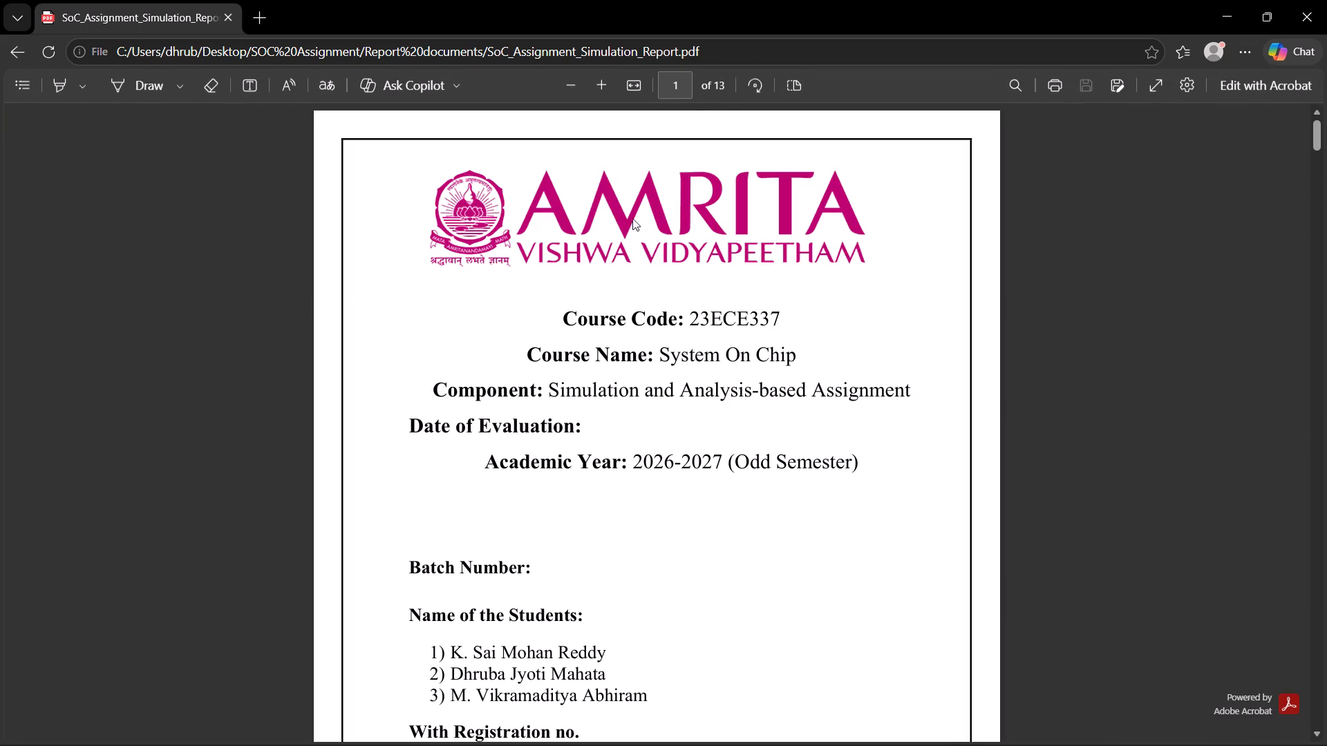
Capture a rectangular screen snip of the Amrita Vishwa Vidyapeetham logo on the PDF's cover page, and close the PDF.
triple_click(650, 206)
click(664, 204)
drag(678, 213, 746, 226)
click(865, 213)
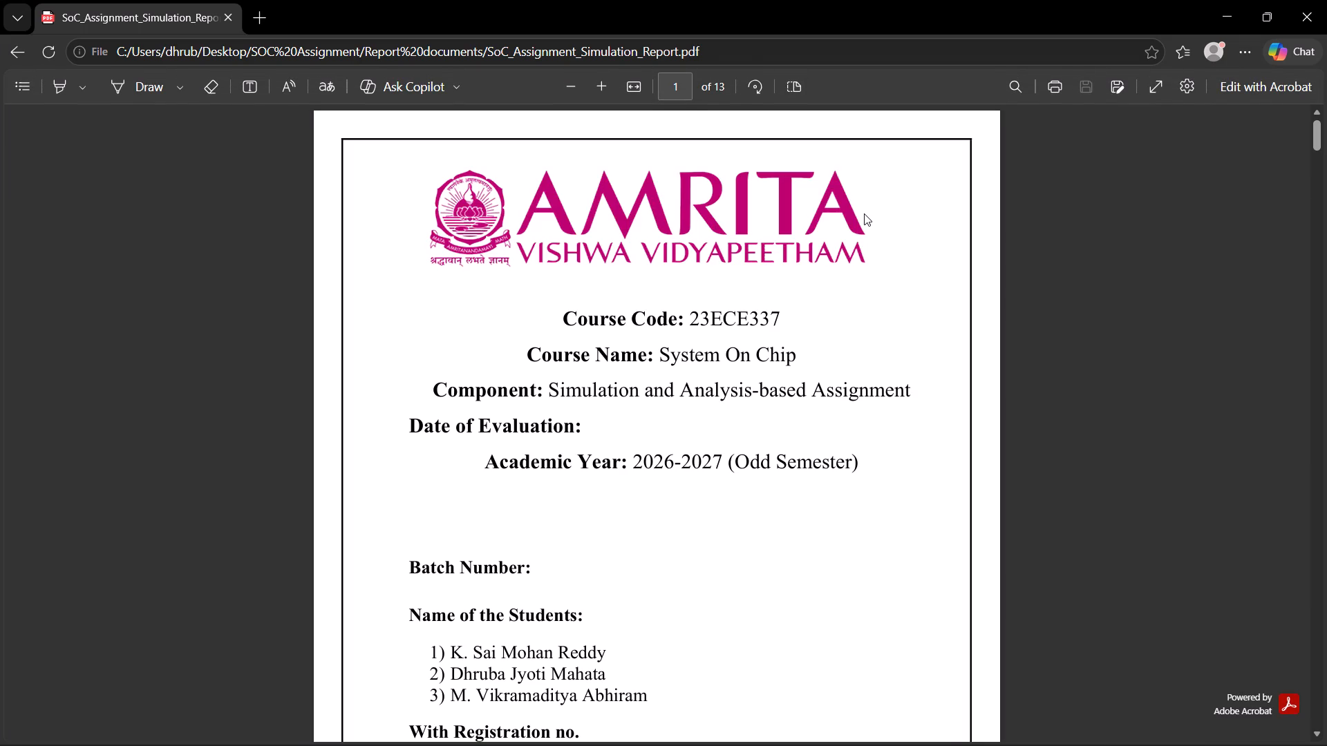
key(Print)
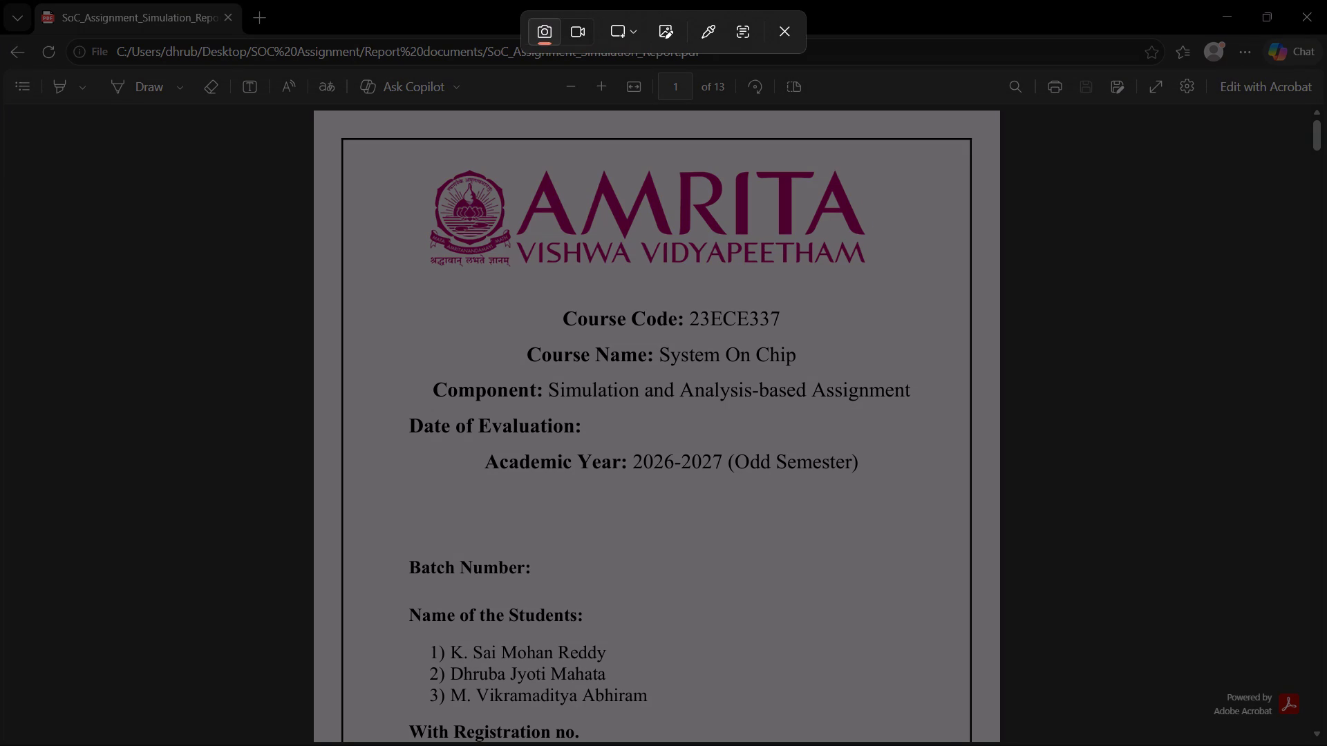
drag(412, 156, 892, 285)
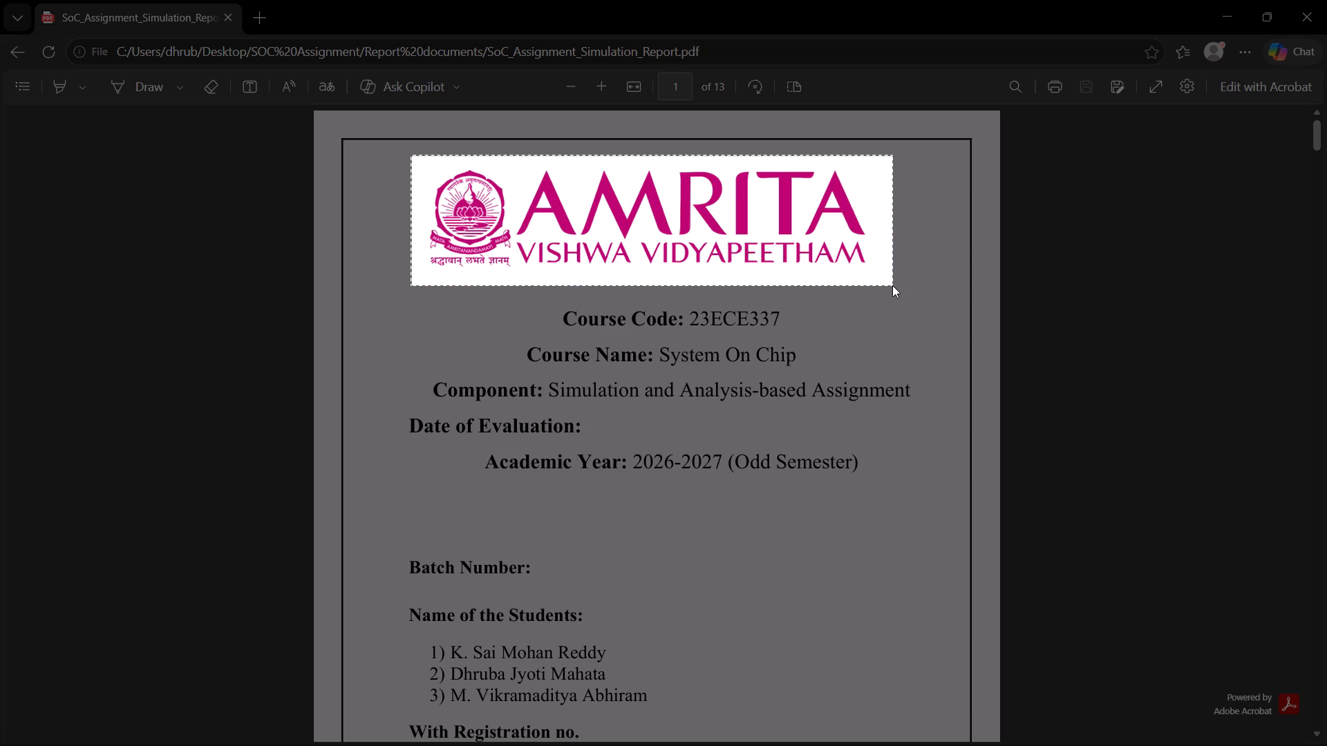
drag(892, 285, 892, 283)
click(1326, 0)
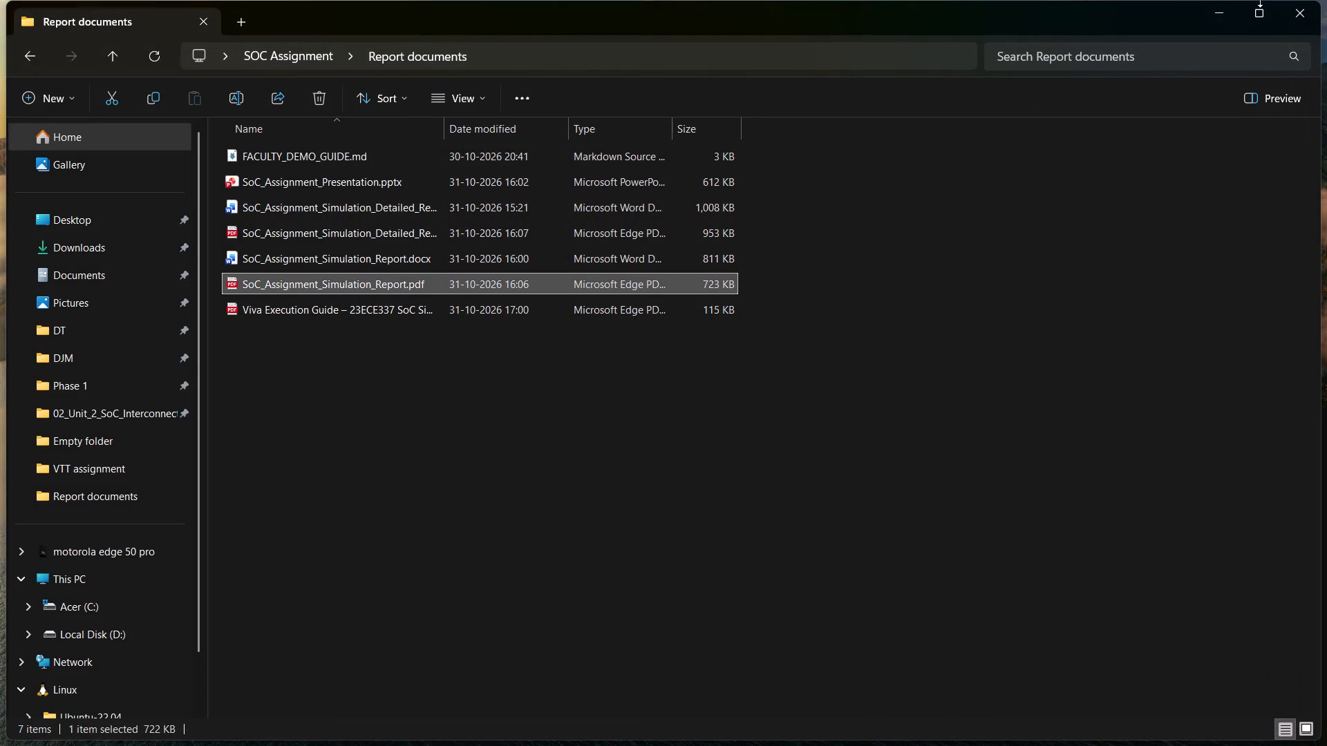
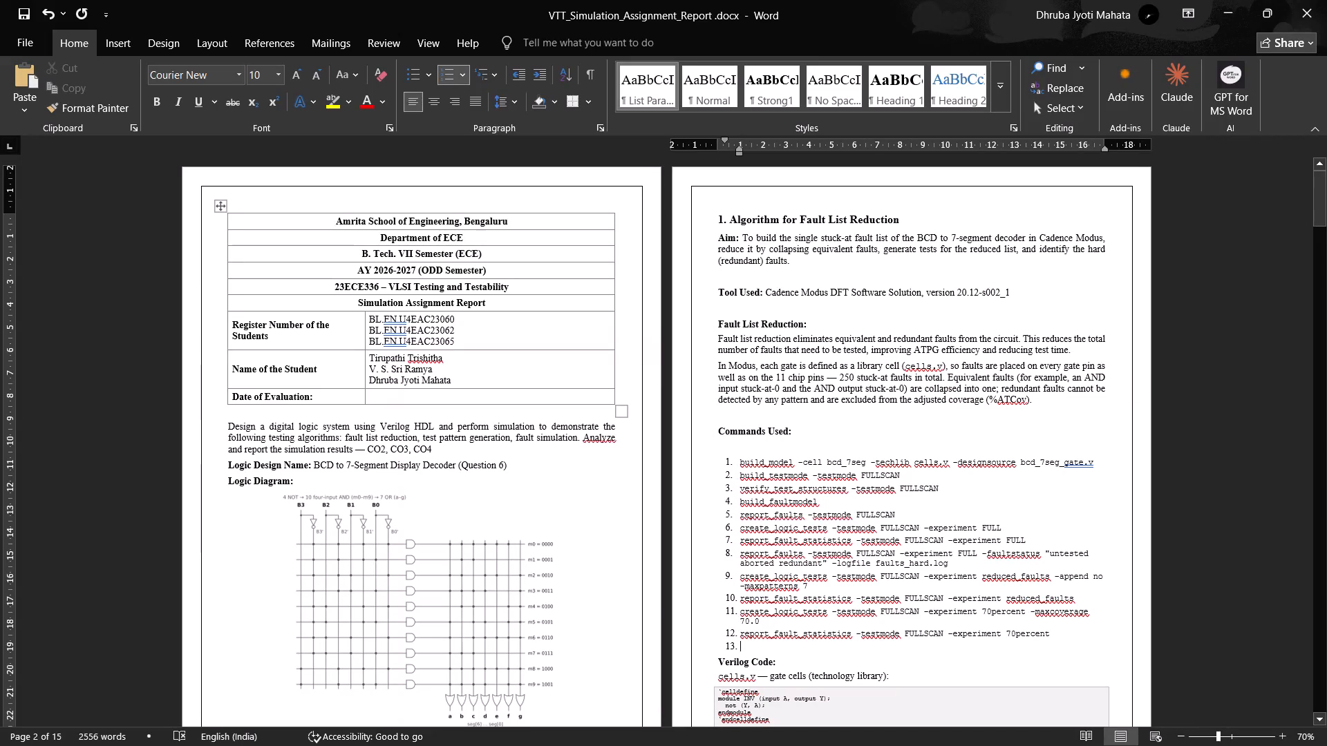
Insert a line break before the "Design a digital logic system" paragraph on page 1 and paste the captured Amrita logo there.
click(312, 208)
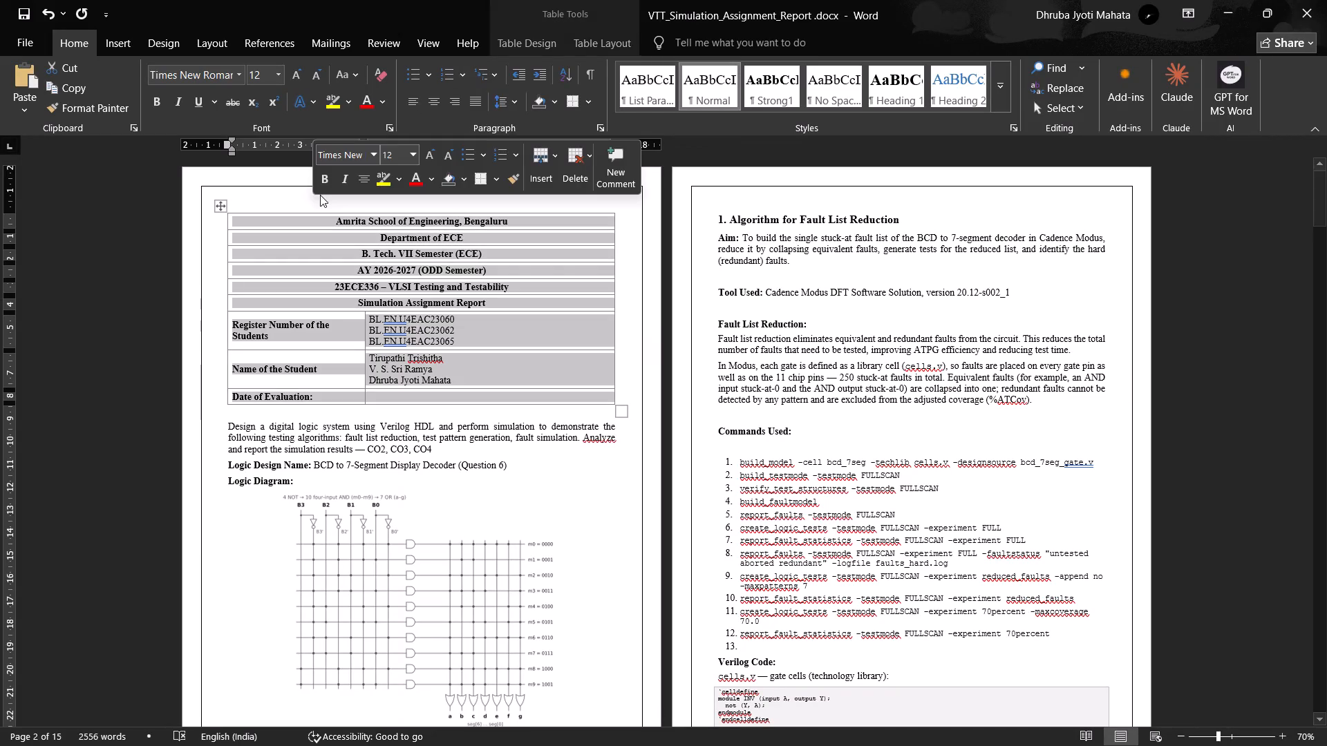
click(207, 233)
click(628, 425)
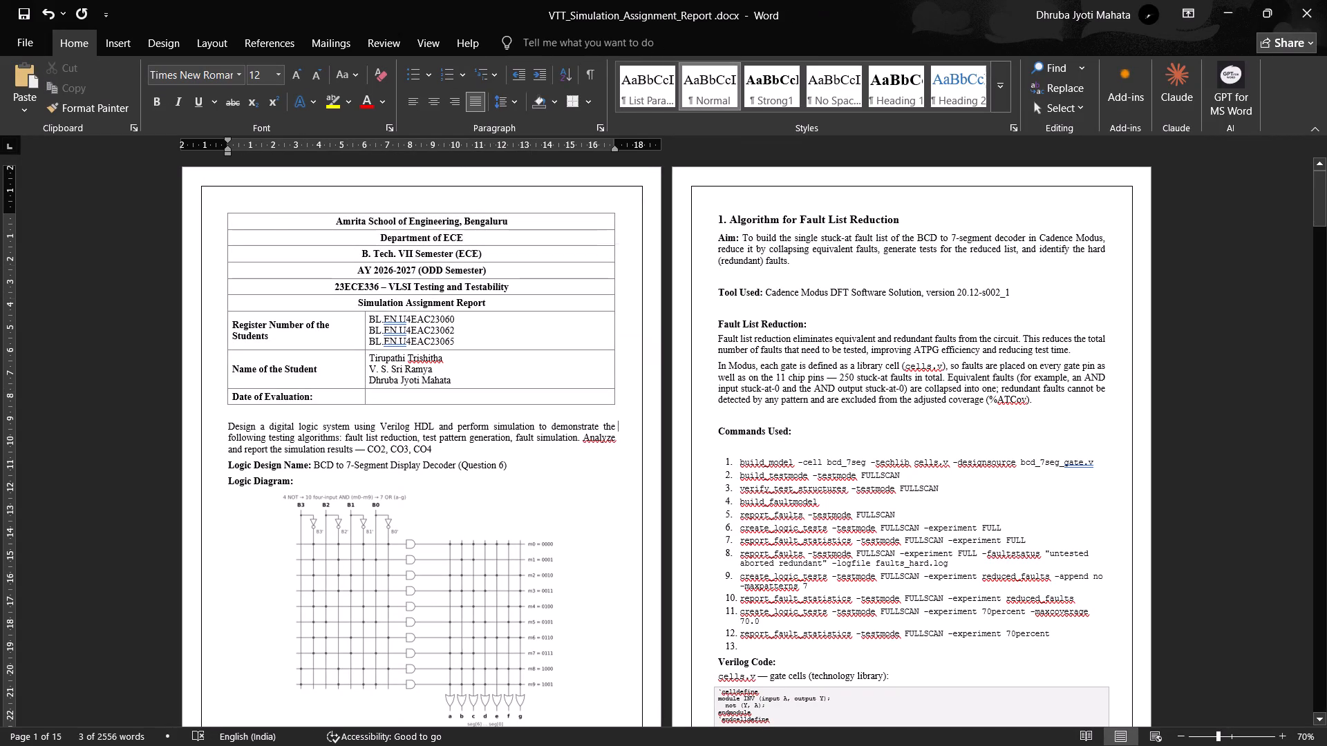
click(220, 428)
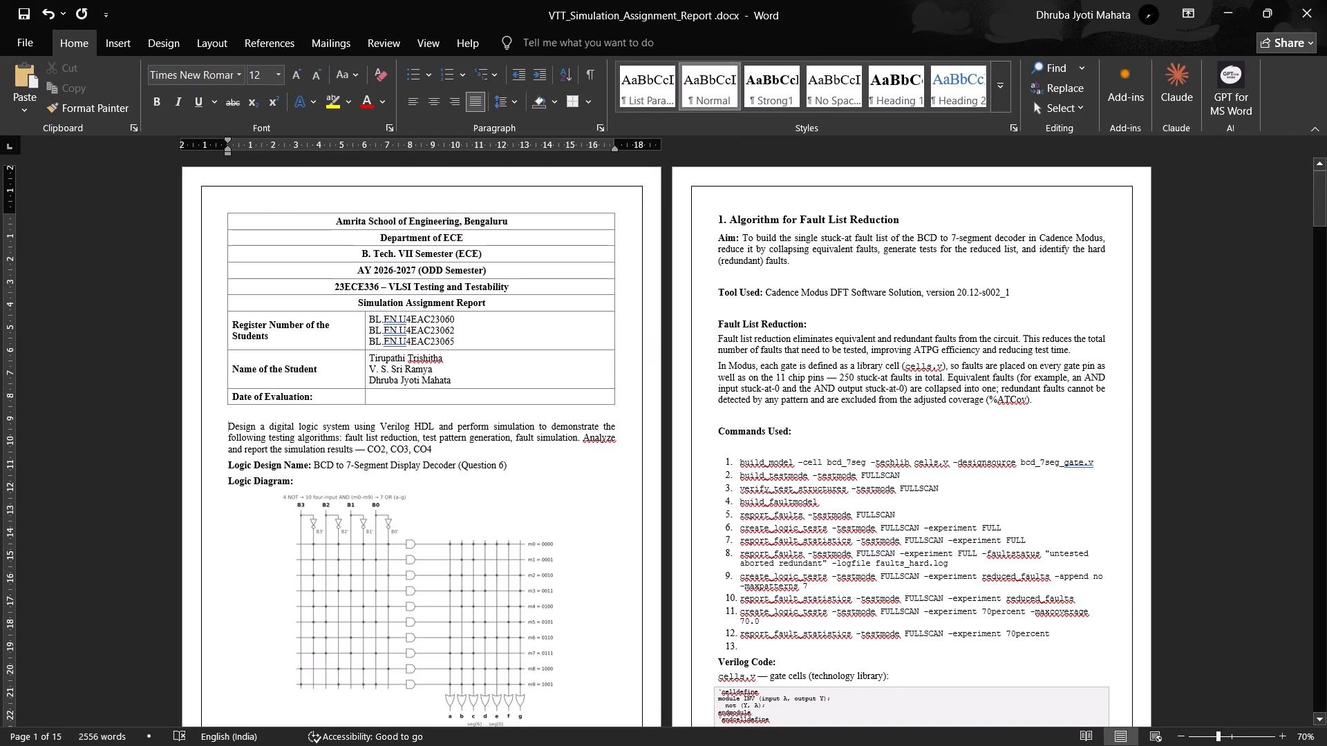
key(shift+Return)
key(Up)
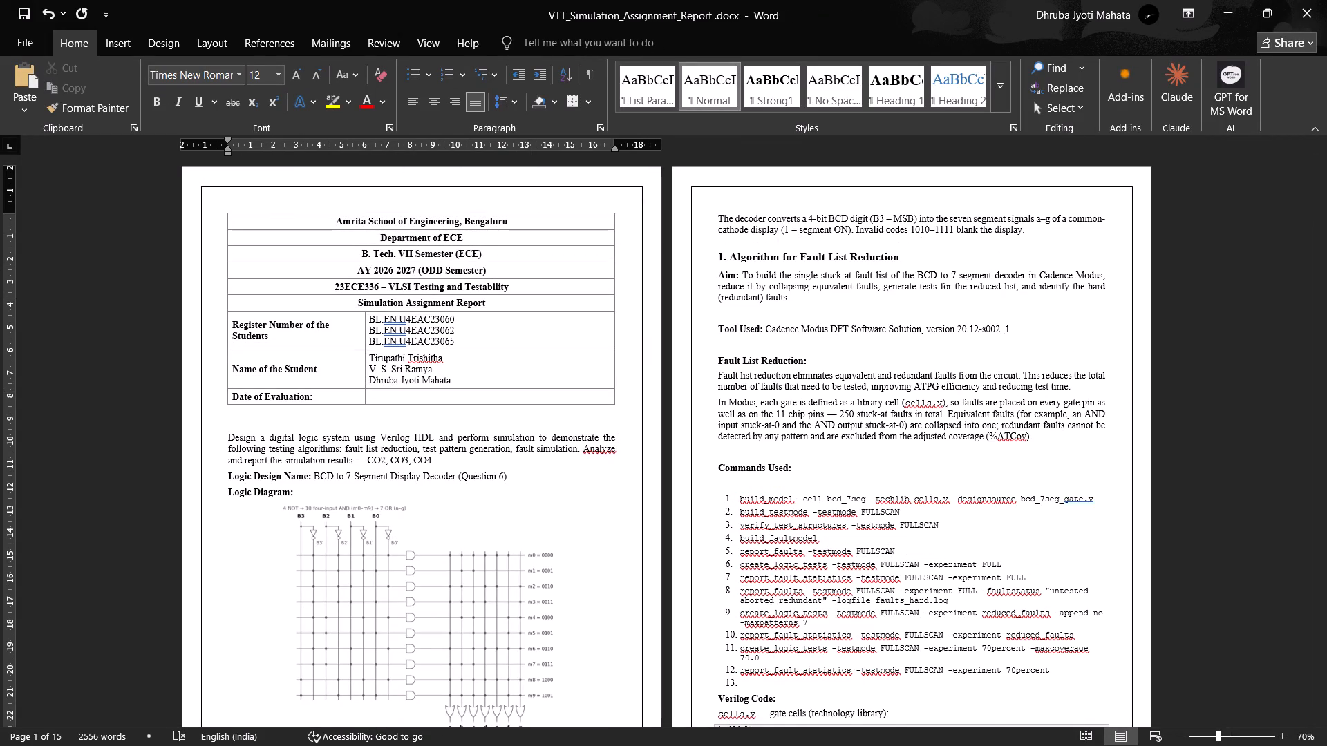
key(ctrl+v)
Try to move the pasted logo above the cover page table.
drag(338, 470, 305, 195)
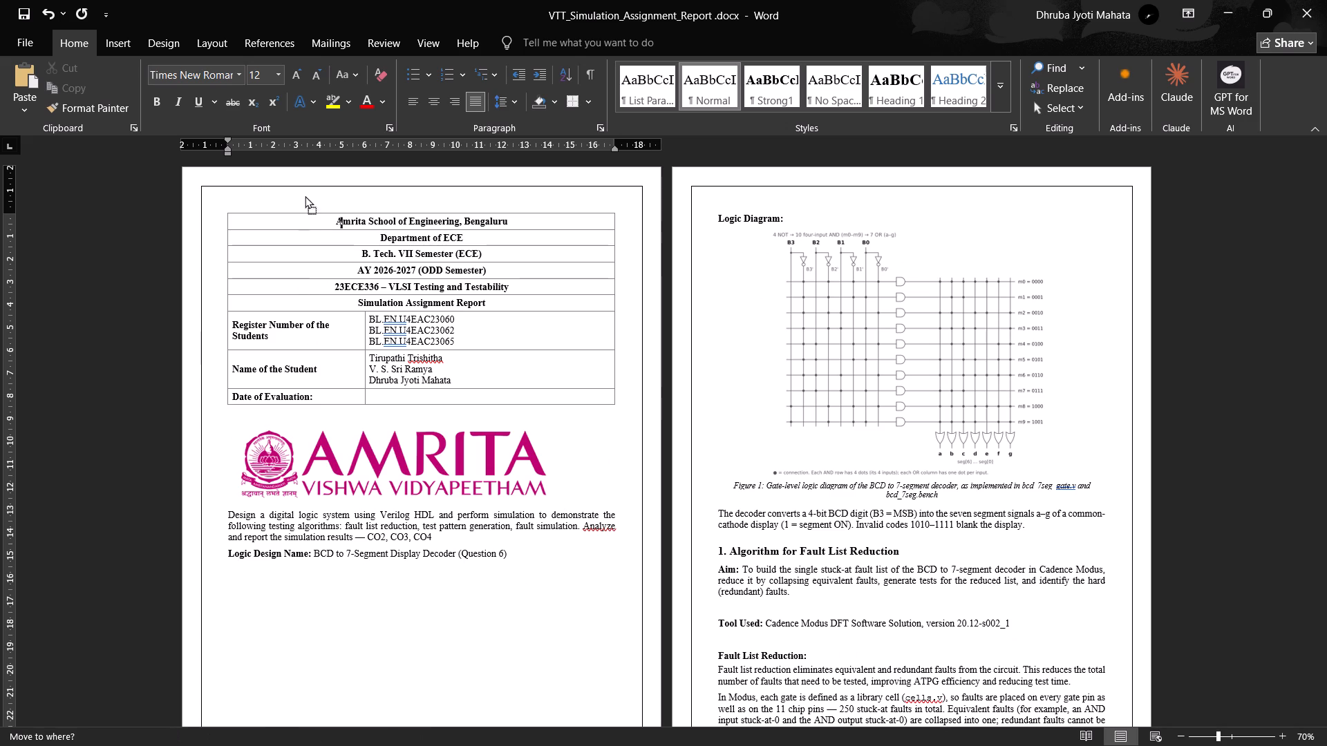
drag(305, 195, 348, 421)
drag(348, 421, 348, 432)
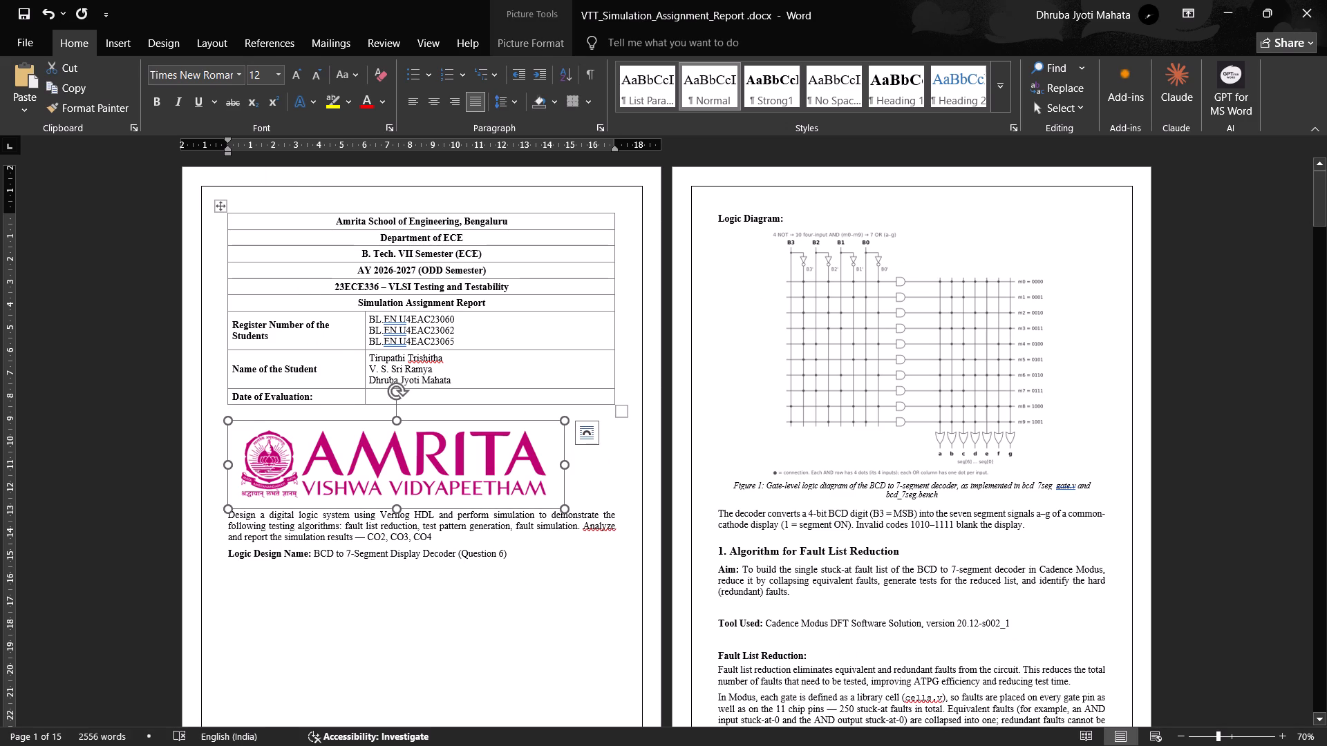
Move the cover page table down so it sits directly below the Amrita logo.
drag(220, 208, 231, 493)
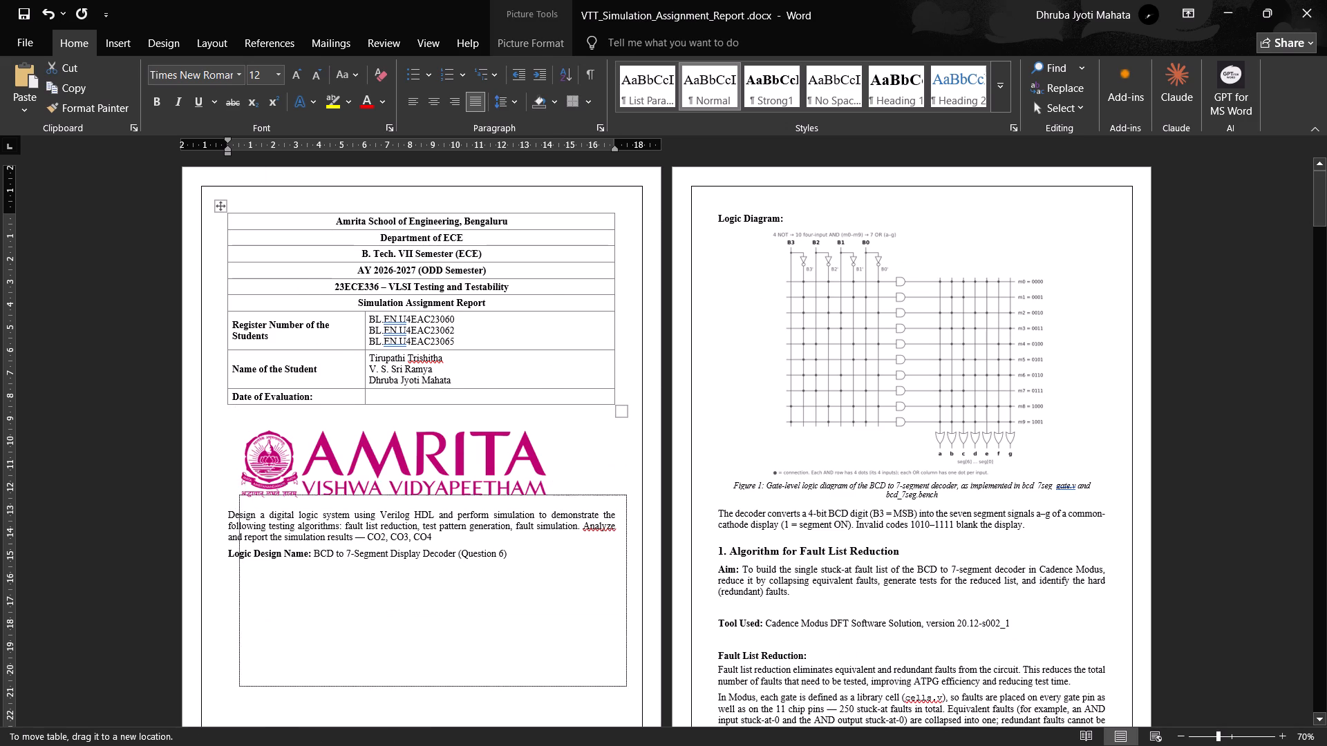
drag(231, 493, 227, 506)
click(433, 285)
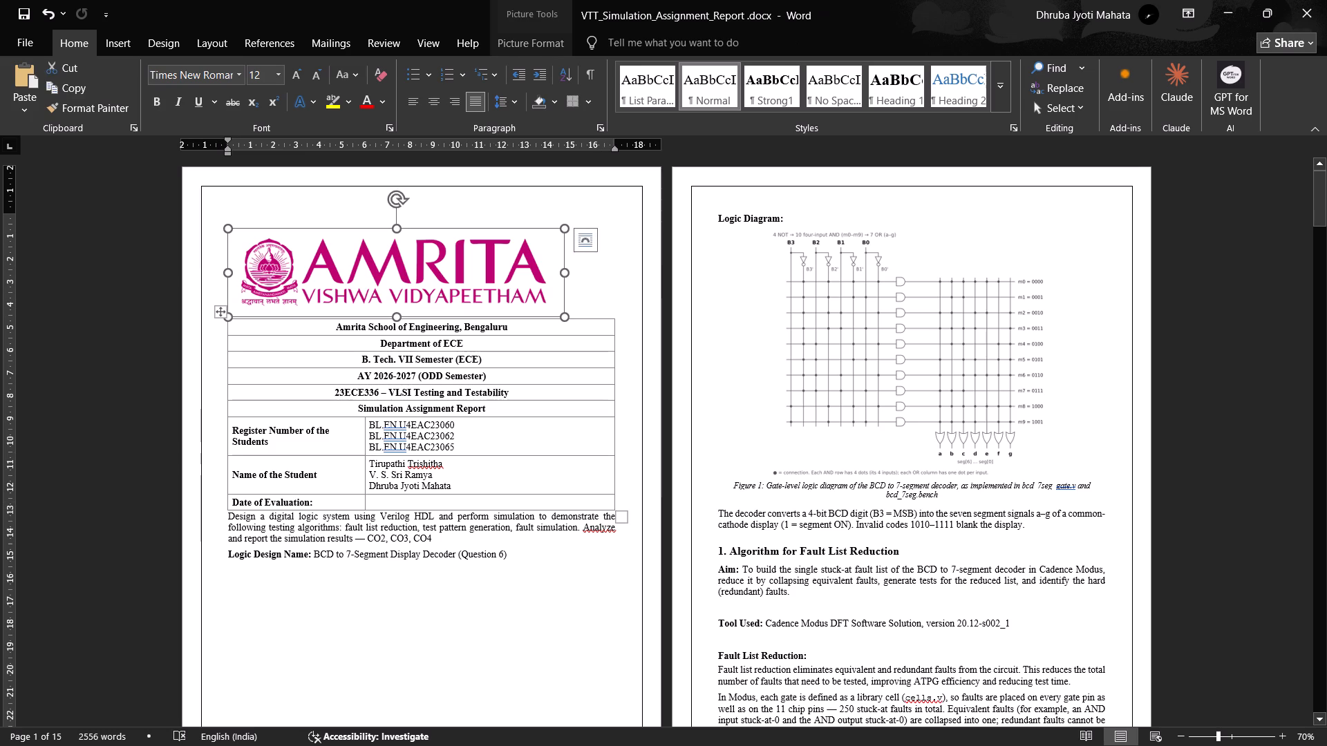
Centre the Amrita logo horizontally and shrink it proportionally to about two thirds of its size.
drag(451, 265, 530, 236)
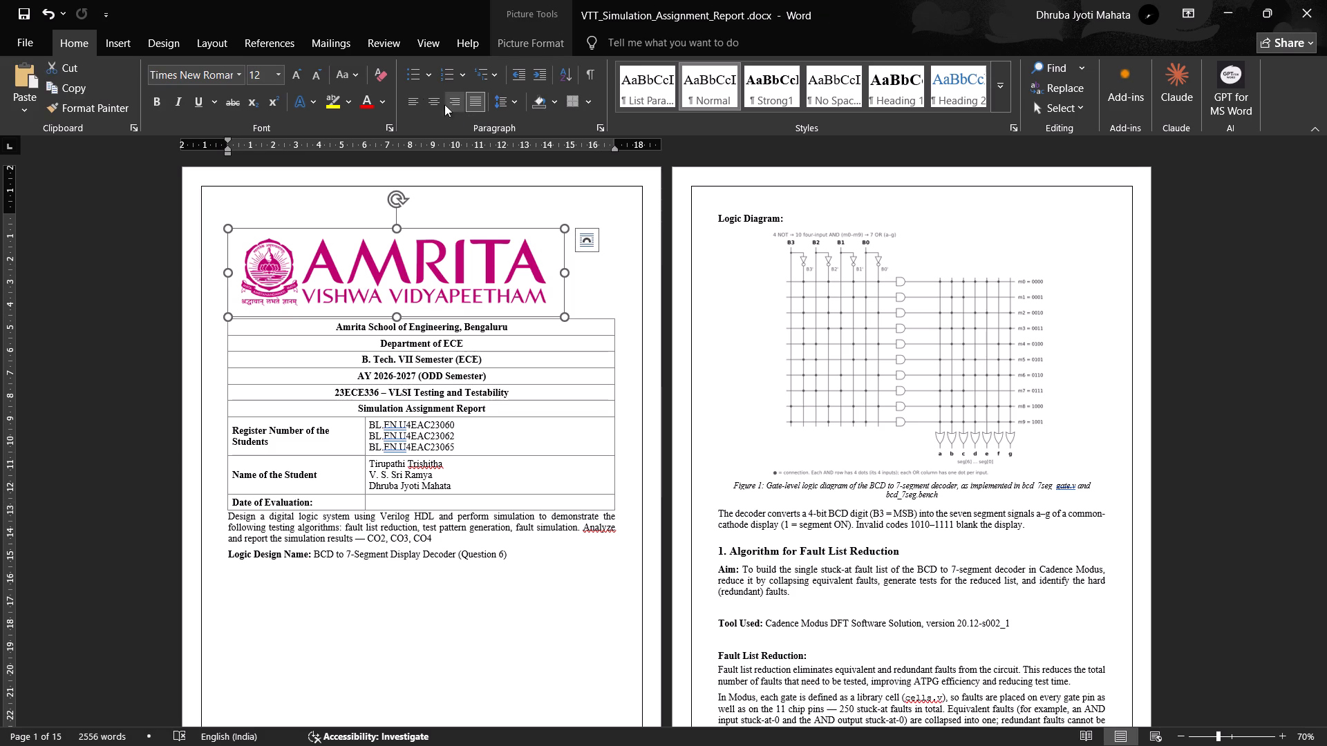
drag(423, 99, 431, 99)
click(436, 98)
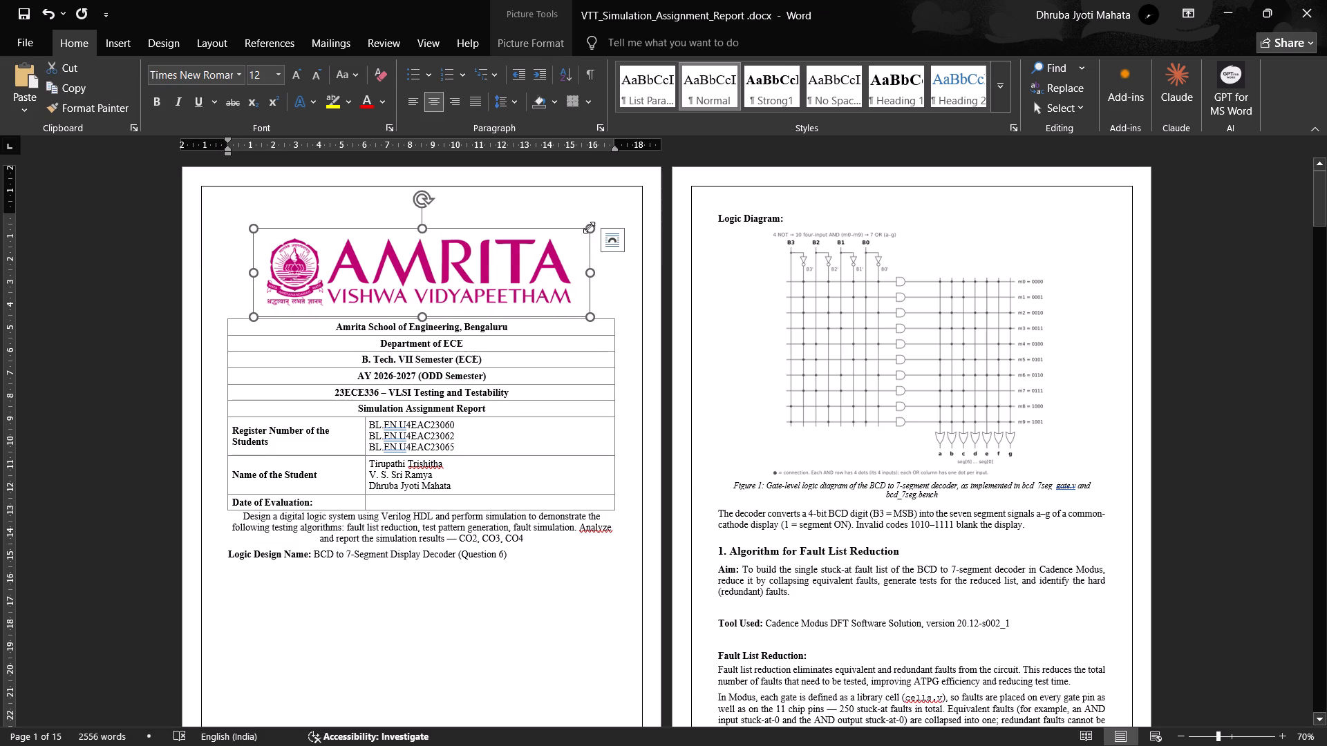
drag(589, 228, 480, 266)
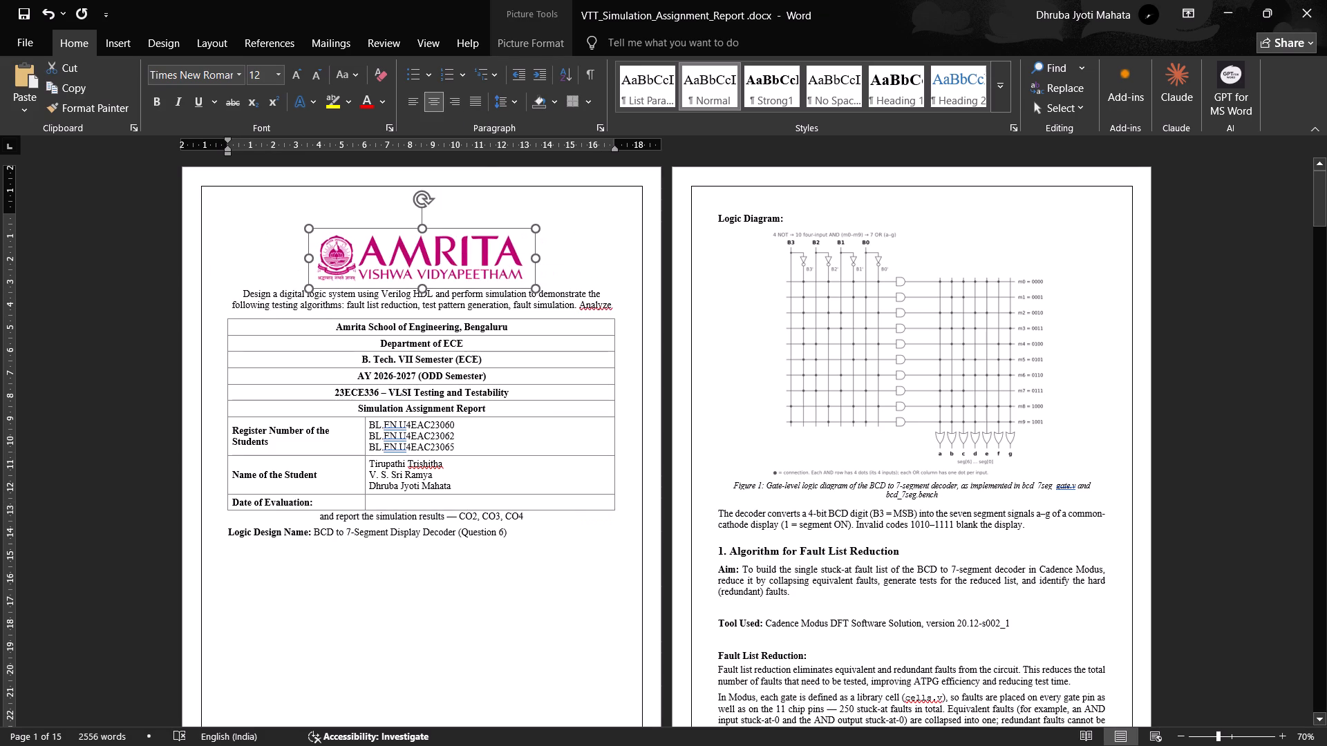
drag(480, 266, 467, 270)
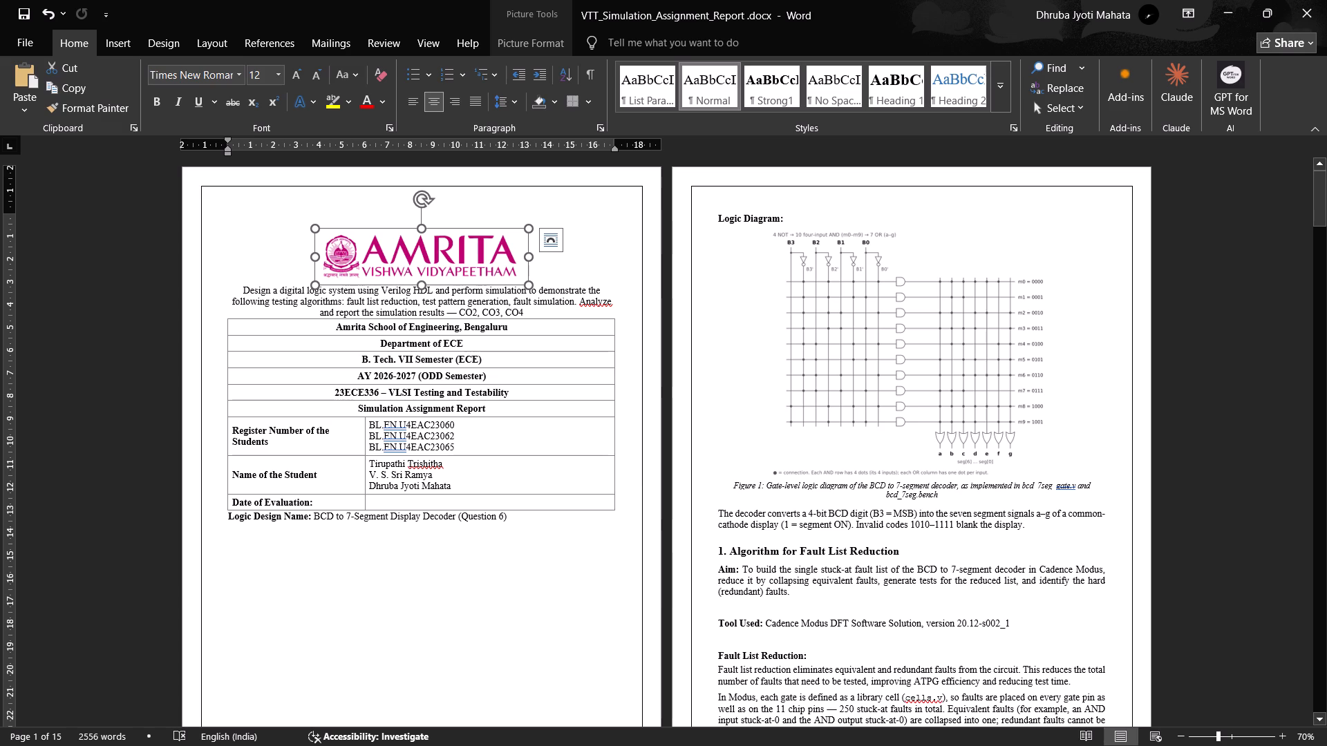
Move the cover table up so it sits right beneath the reduced logo, above the description paragraph.
drag(216, 309, 214, 280)
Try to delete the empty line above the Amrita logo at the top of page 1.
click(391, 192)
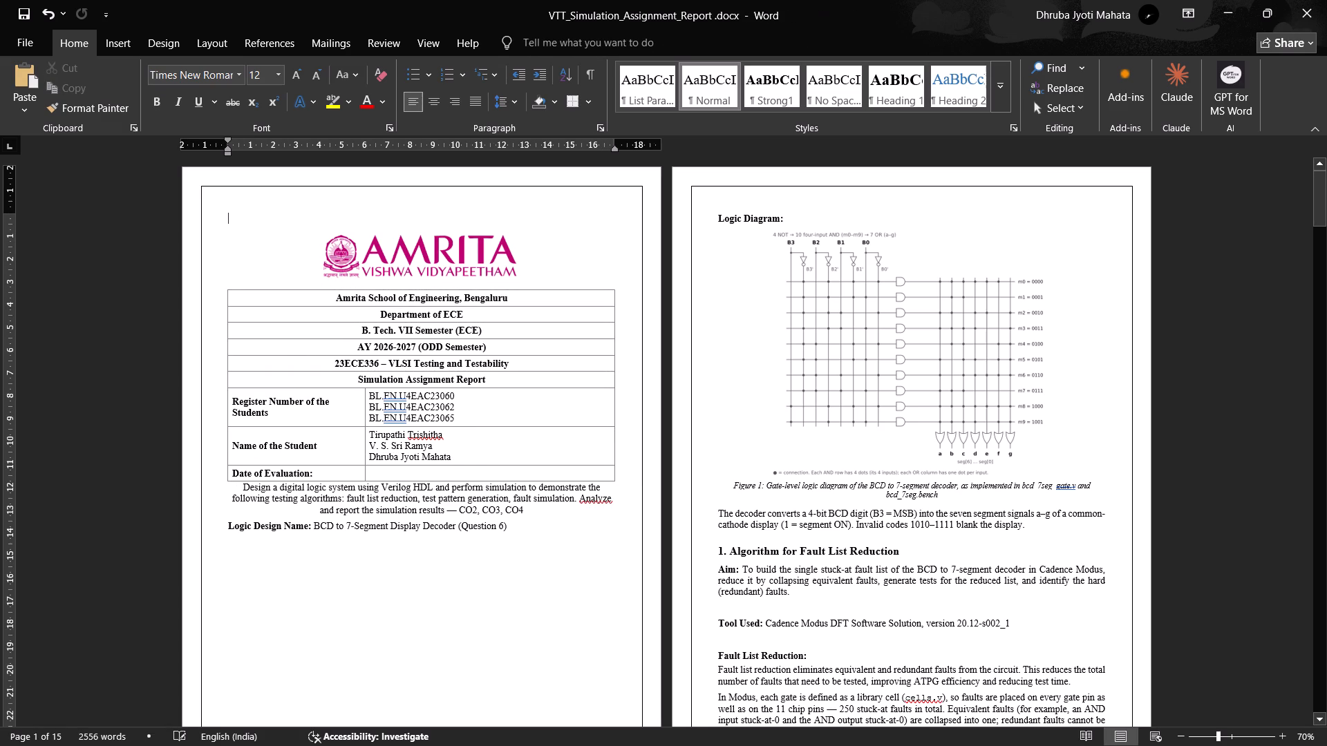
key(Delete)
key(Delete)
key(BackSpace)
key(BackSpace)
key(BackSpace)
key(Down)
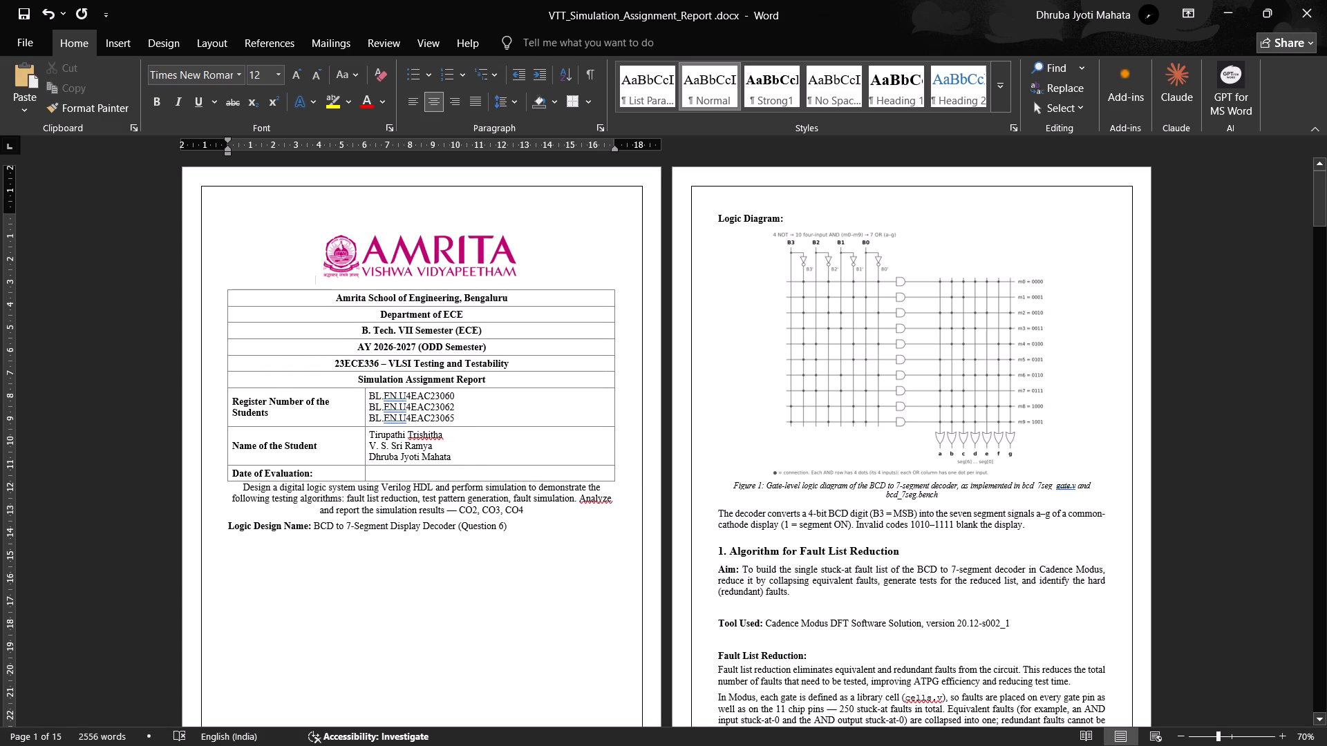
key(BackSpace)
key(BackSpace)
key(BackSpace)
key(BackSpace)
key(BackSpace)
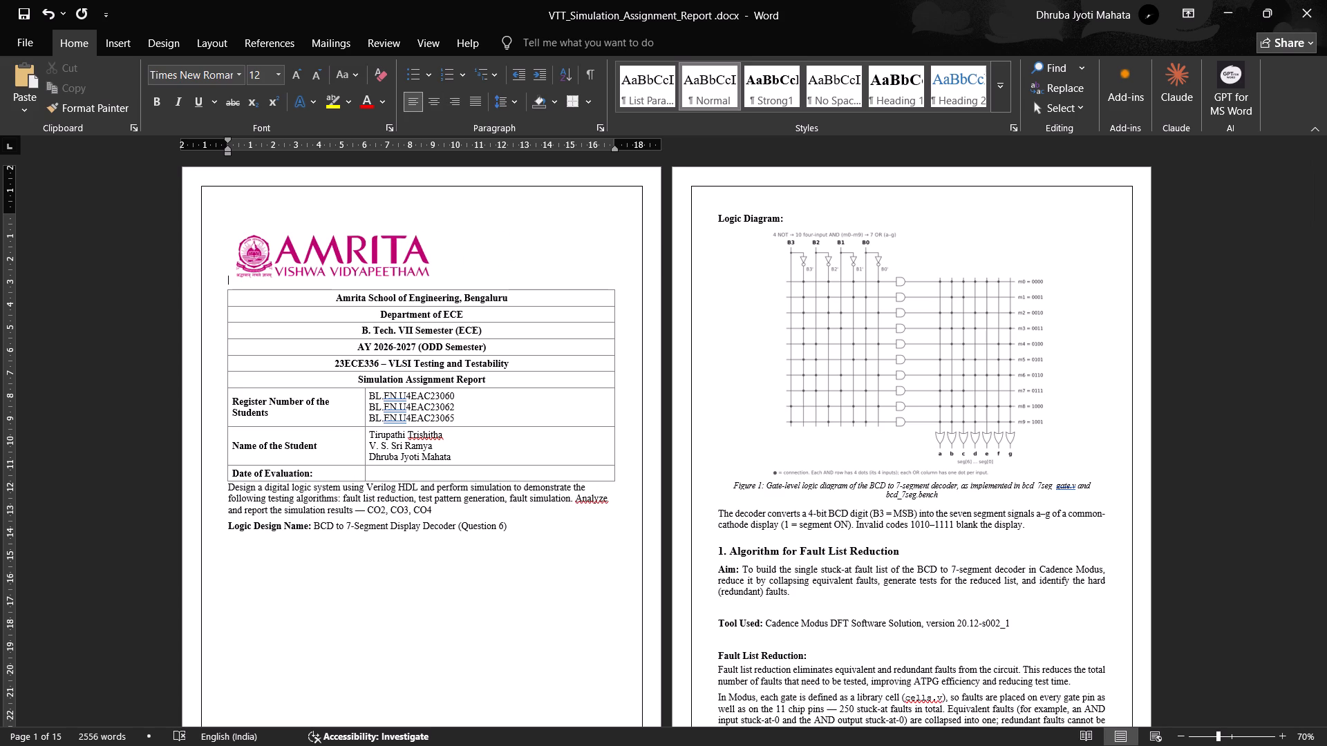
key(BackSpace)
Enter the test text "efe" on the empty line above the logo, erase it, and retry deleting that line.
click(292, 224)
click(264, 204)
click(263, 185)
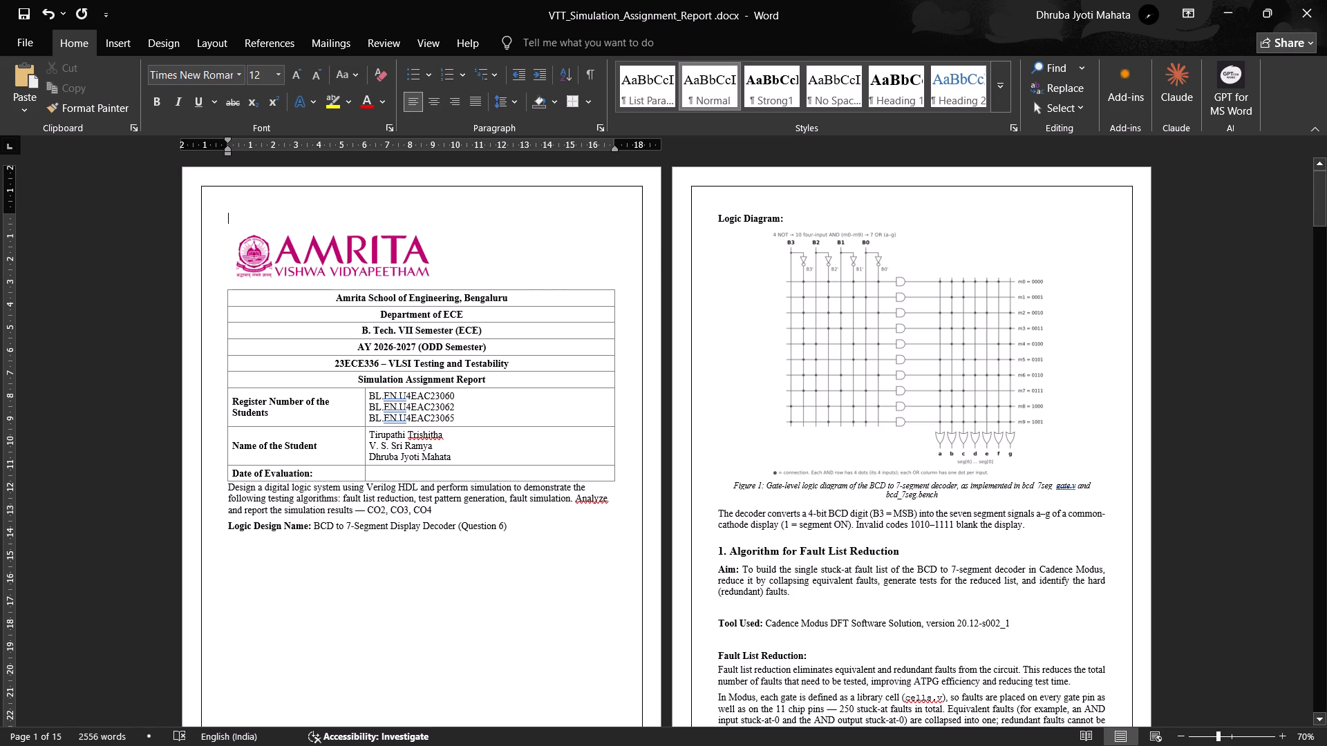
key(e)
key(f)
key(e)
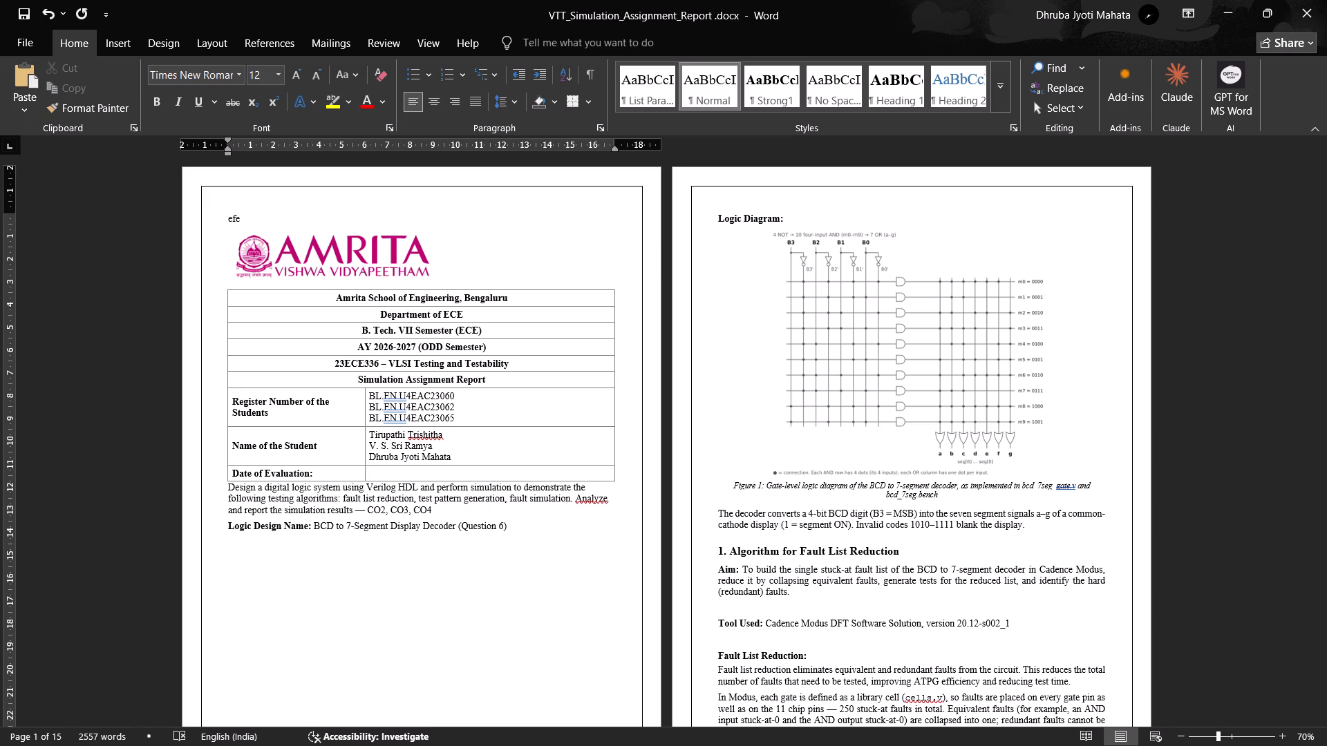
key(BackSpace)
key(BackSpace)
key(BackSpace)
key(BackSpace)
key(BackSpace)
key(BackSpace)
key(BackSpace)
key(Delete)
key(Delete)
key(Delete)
Move the Amrita logo up onto the empty first line of page 1 and centre it.
drag(313, 255, 320, 203)
drag(341, 227, 317, 185)
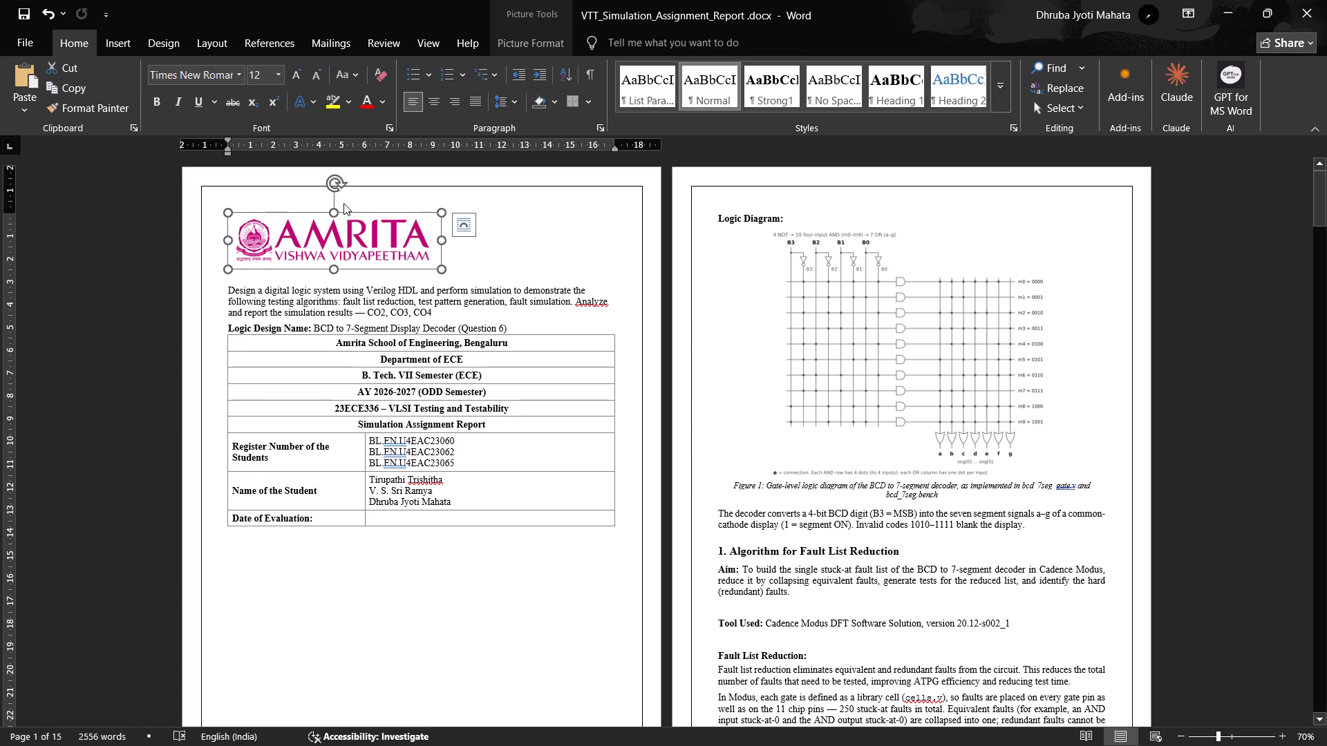
click(433, 98)
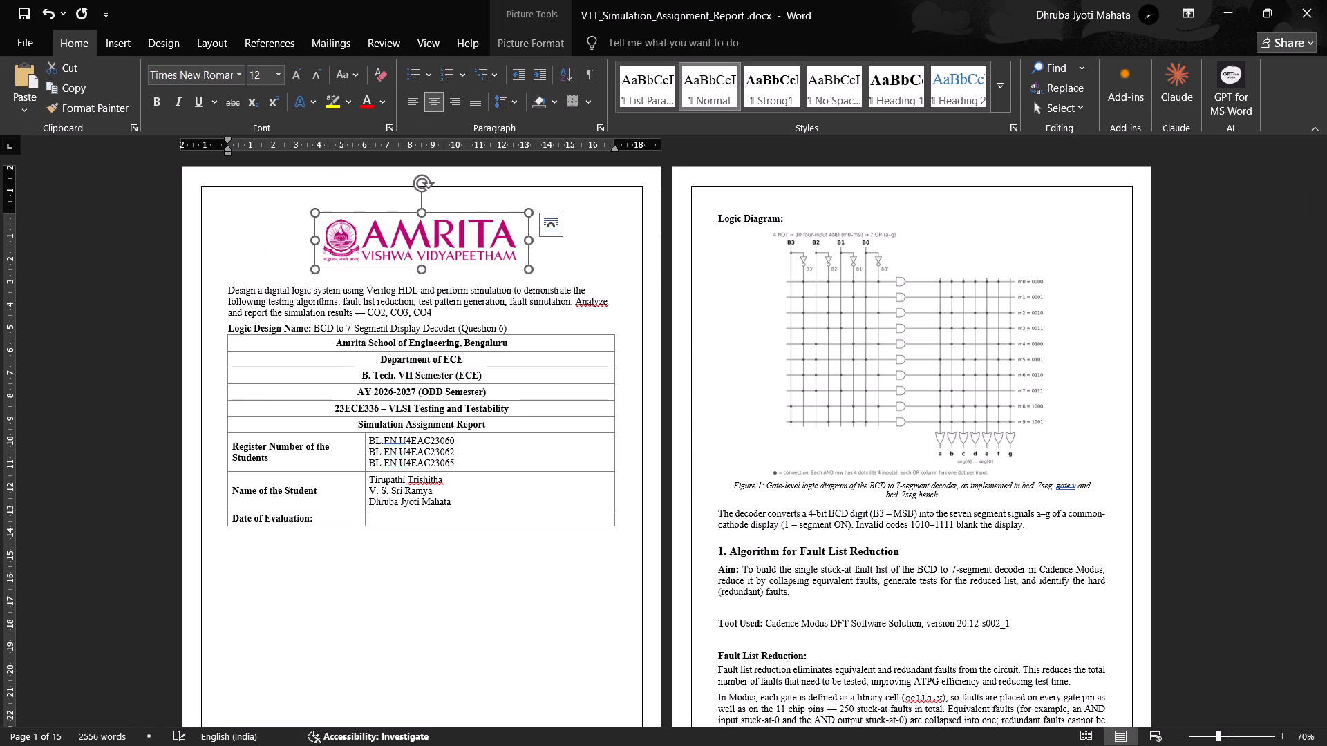
Move the cover table back up directly beneath the centred logo, ahead of the description paragraph.
drag(222, 327, 226, 273)
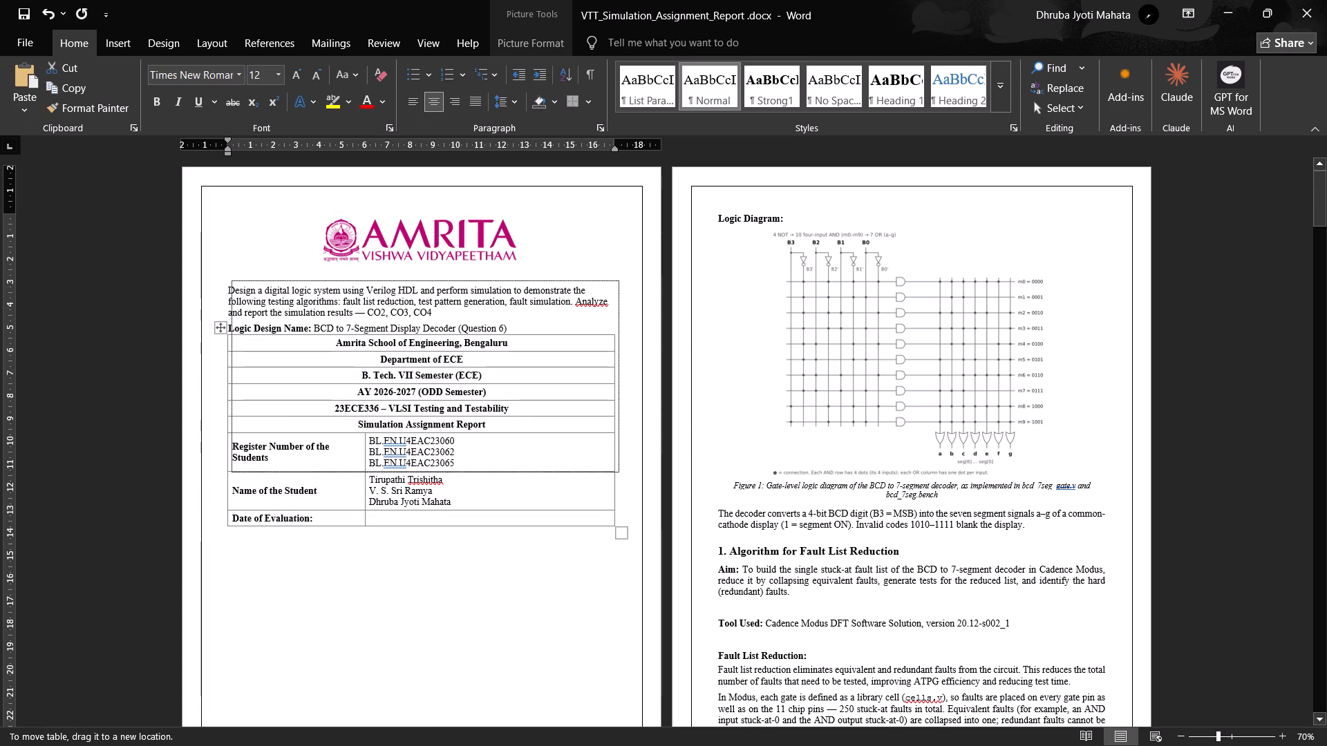
drag(226, 273, 225, 273)
drag(223, 269, 240, 260)
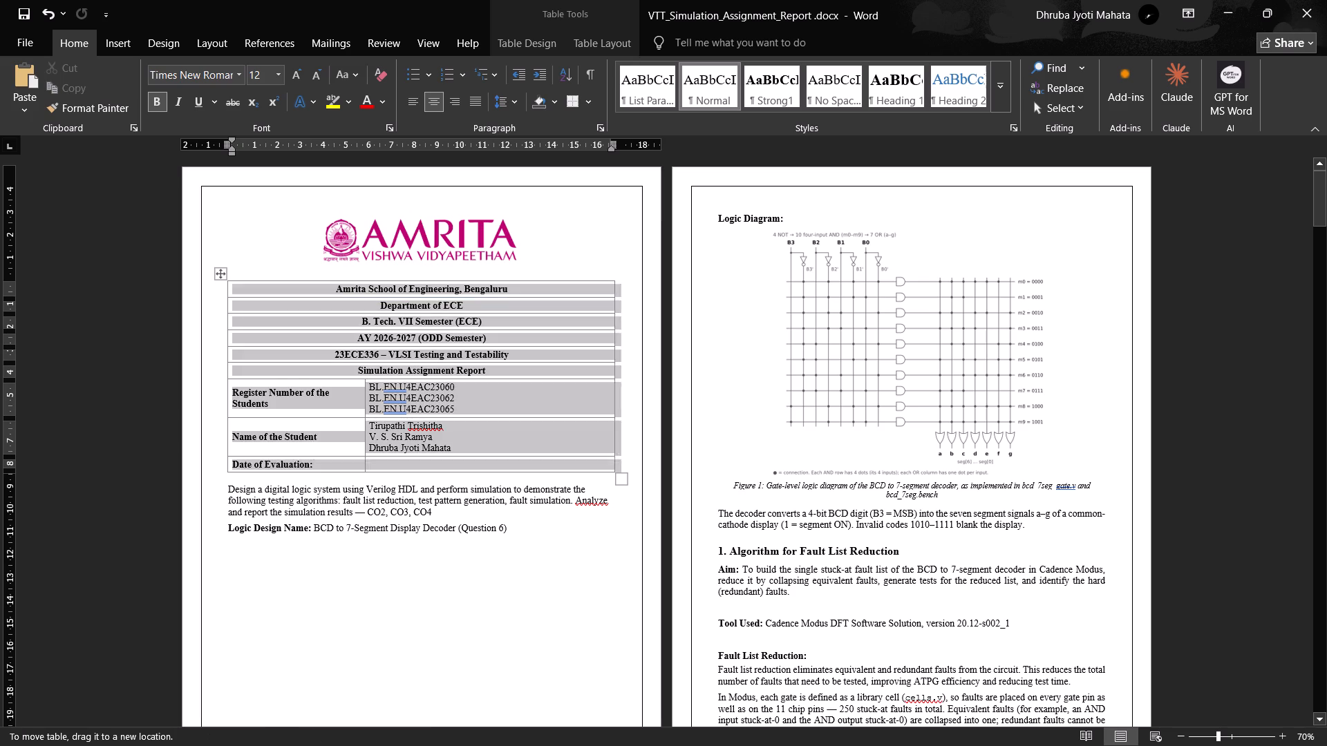
drag(240, 260, 232, 260)
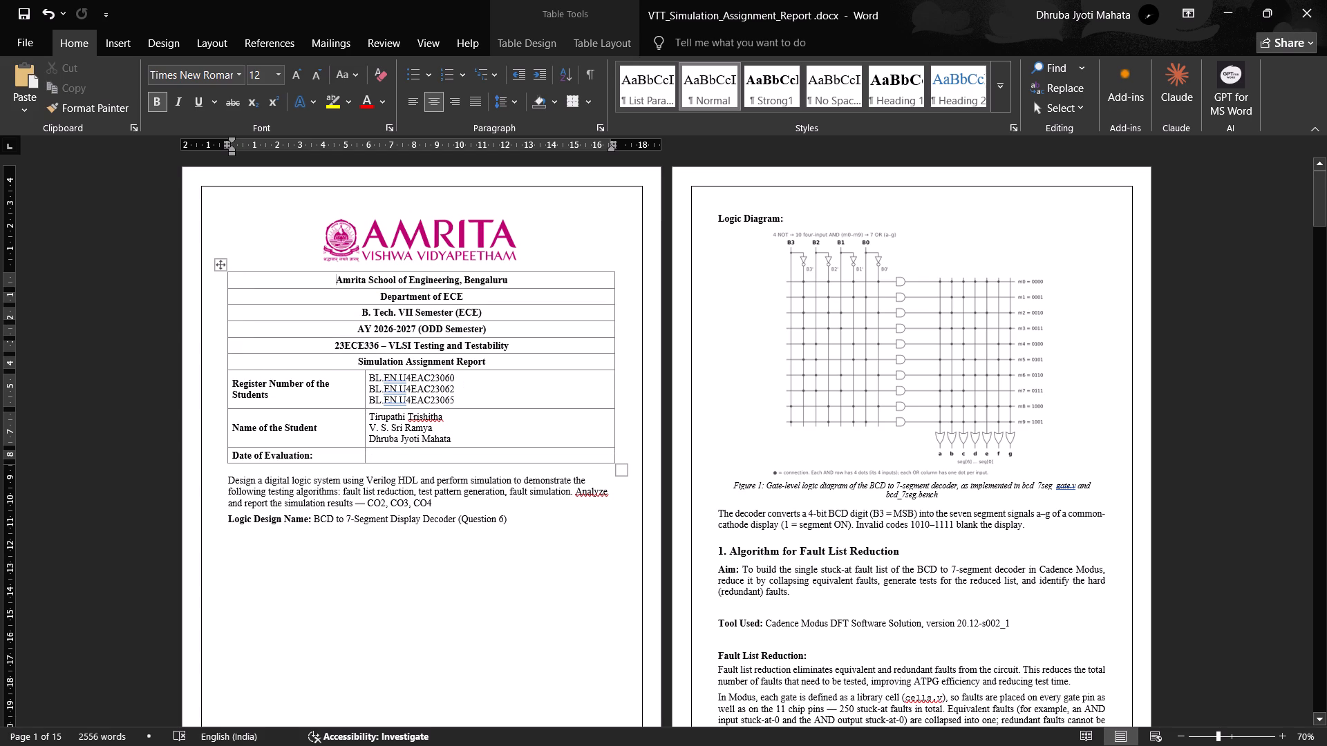
click(433, 587)
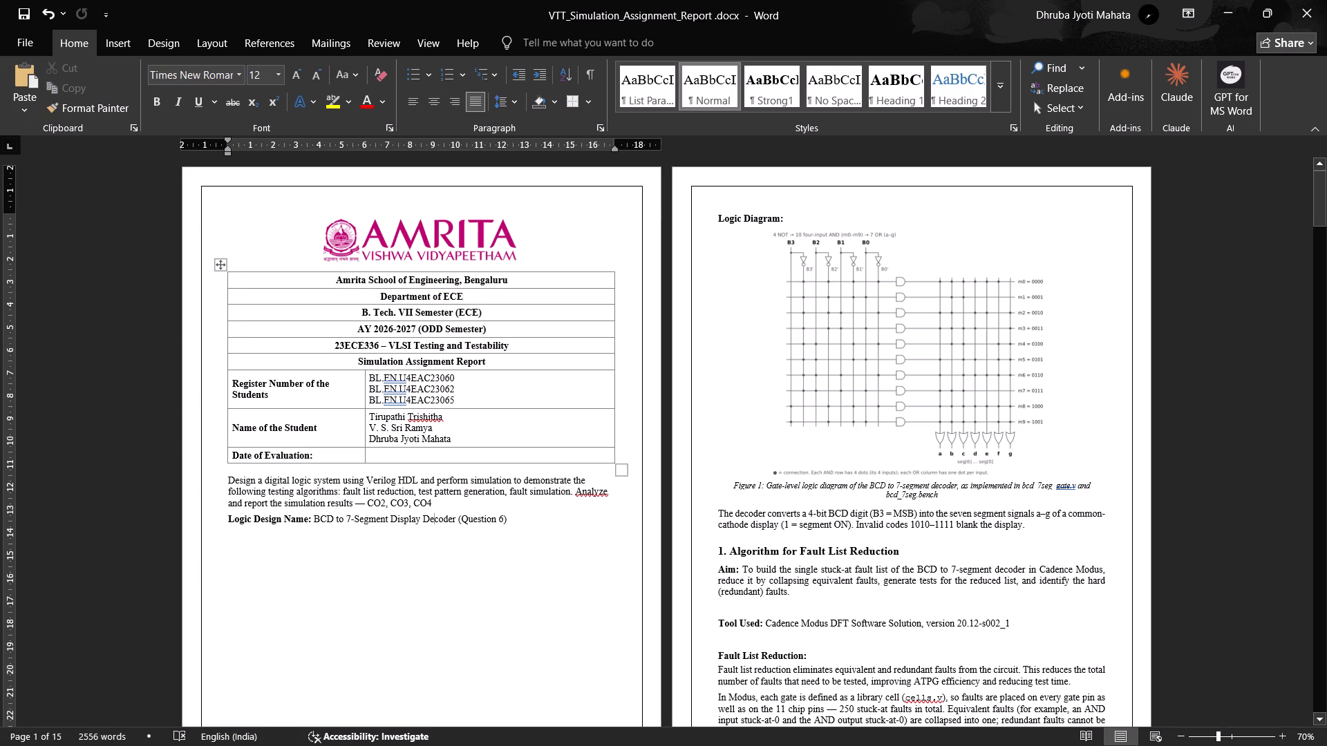
Fine-tune the cover table's vertical position to leave a small gap below the logo and above the description paragraph.
scroll(484, 654, down, 2)
scroll(480, 649, up, 2)
drag(217, 262, 217, 281)
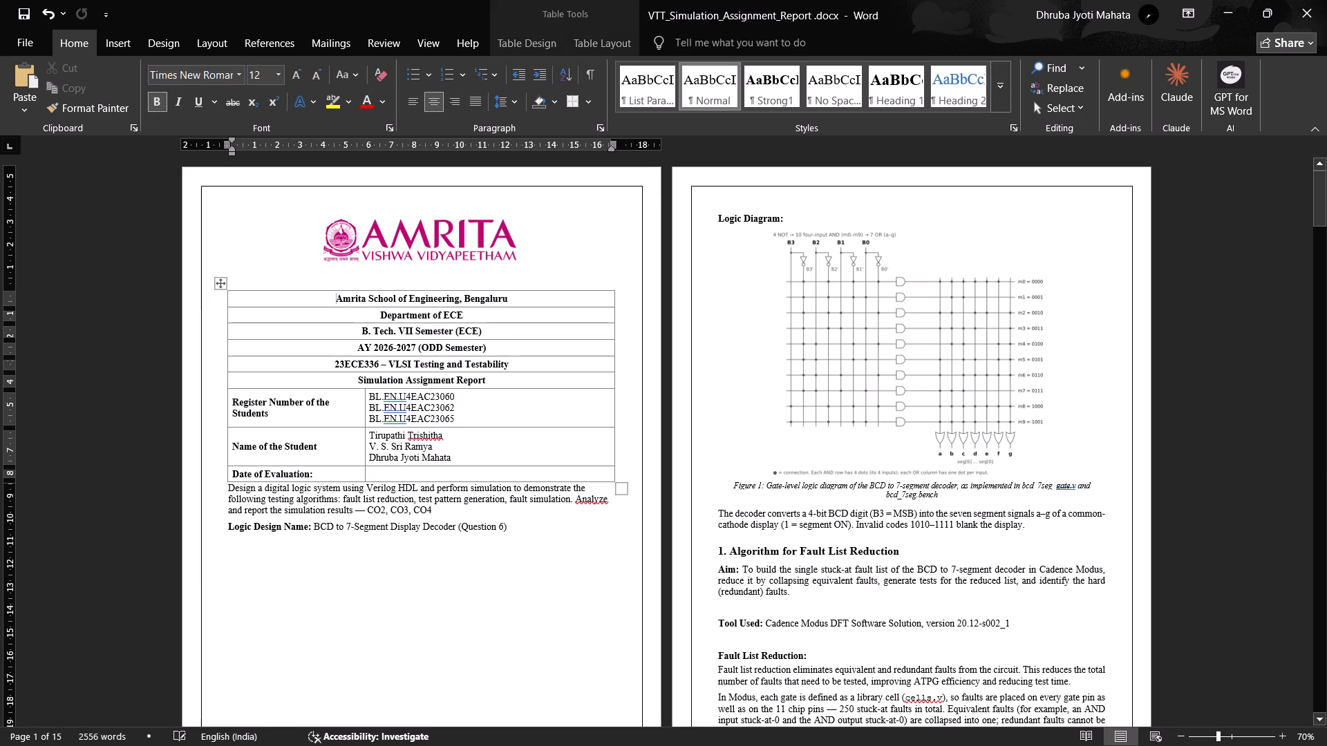
drag(220, 285, 229, 273)
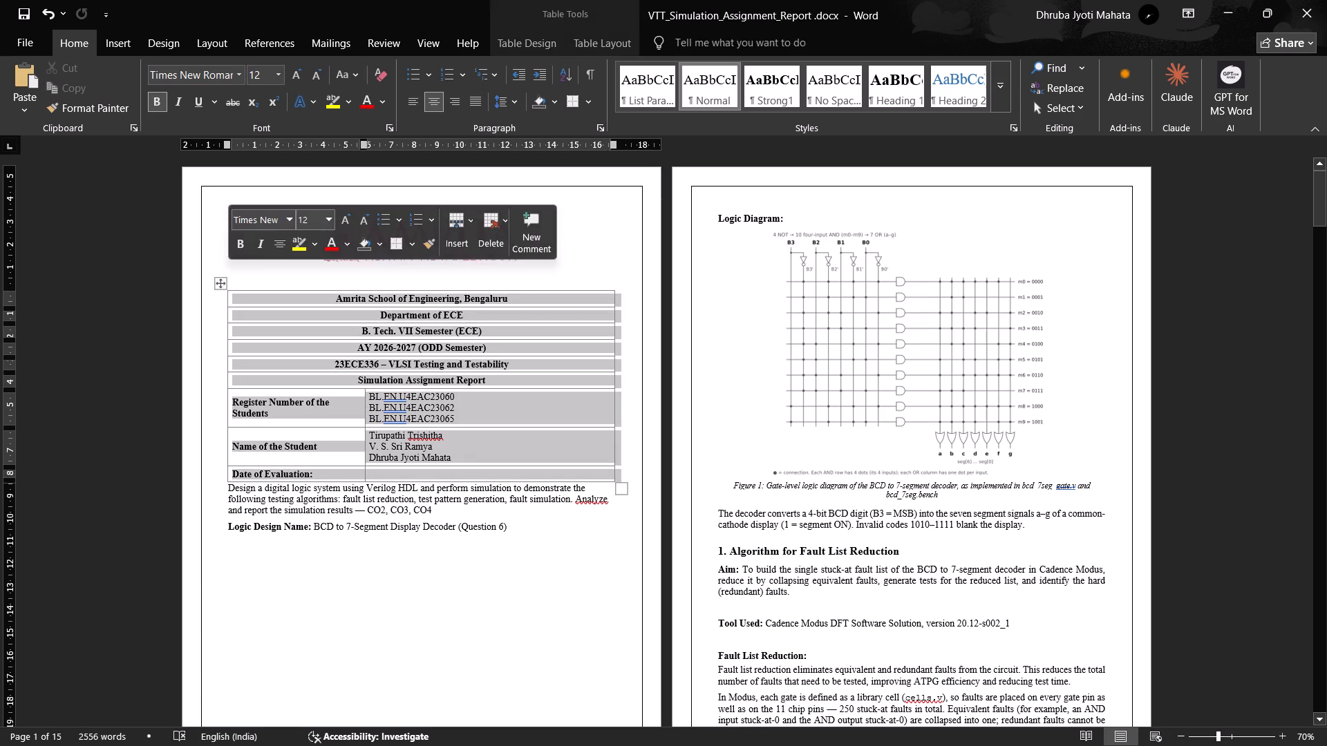
drag(220, 283, 226, 267)
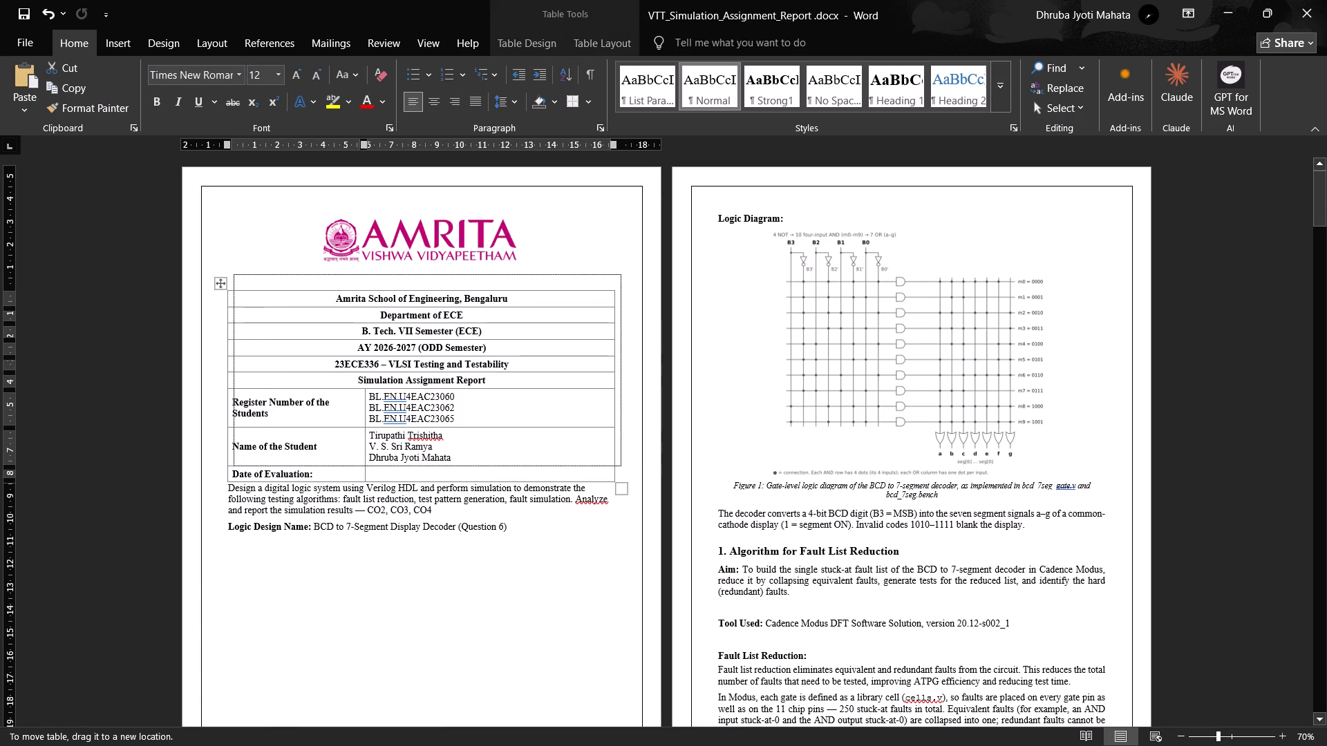
drag(226, 267, 232, 271)
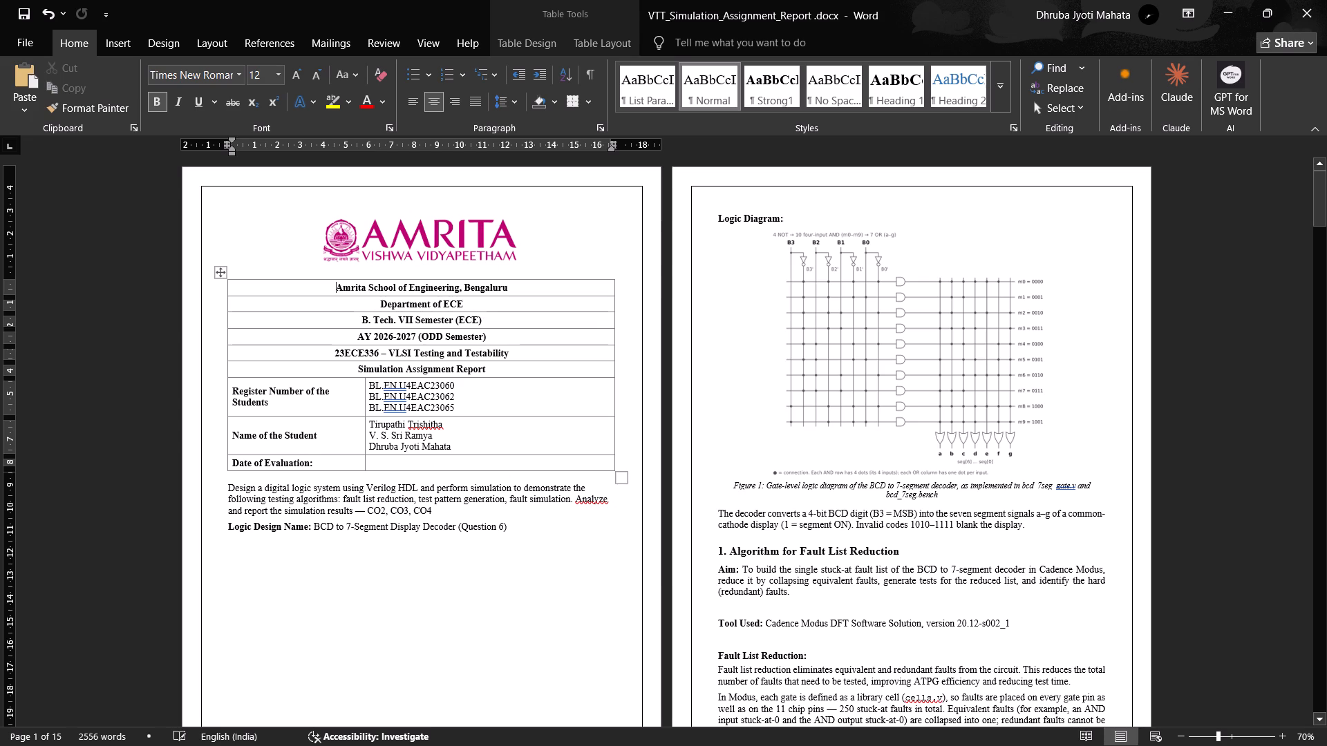
click(426, 645)
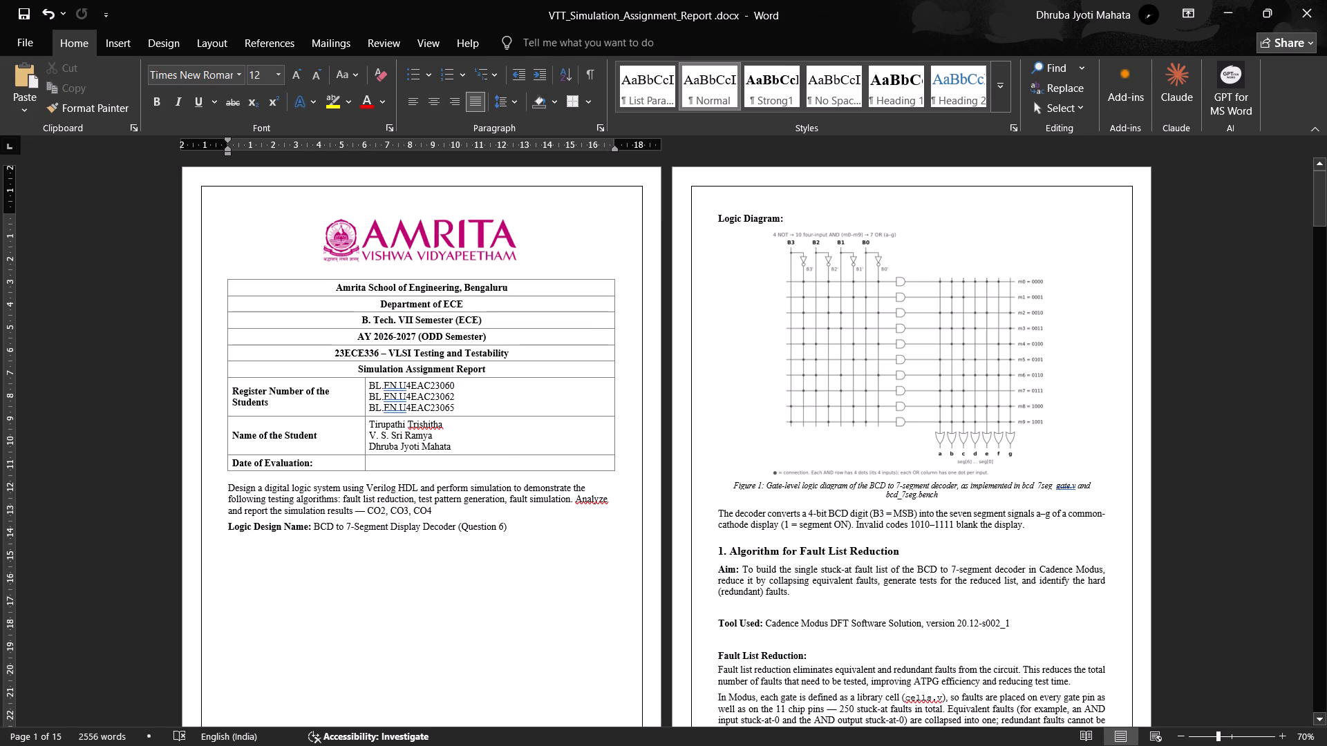
Shrink the gate-level logic diagram proportionally so that it fits on page 1 together with its heading and caption.
scroll(536, 570, down, 1)
click(859, 316)
scroll(966, 338, up, 1)
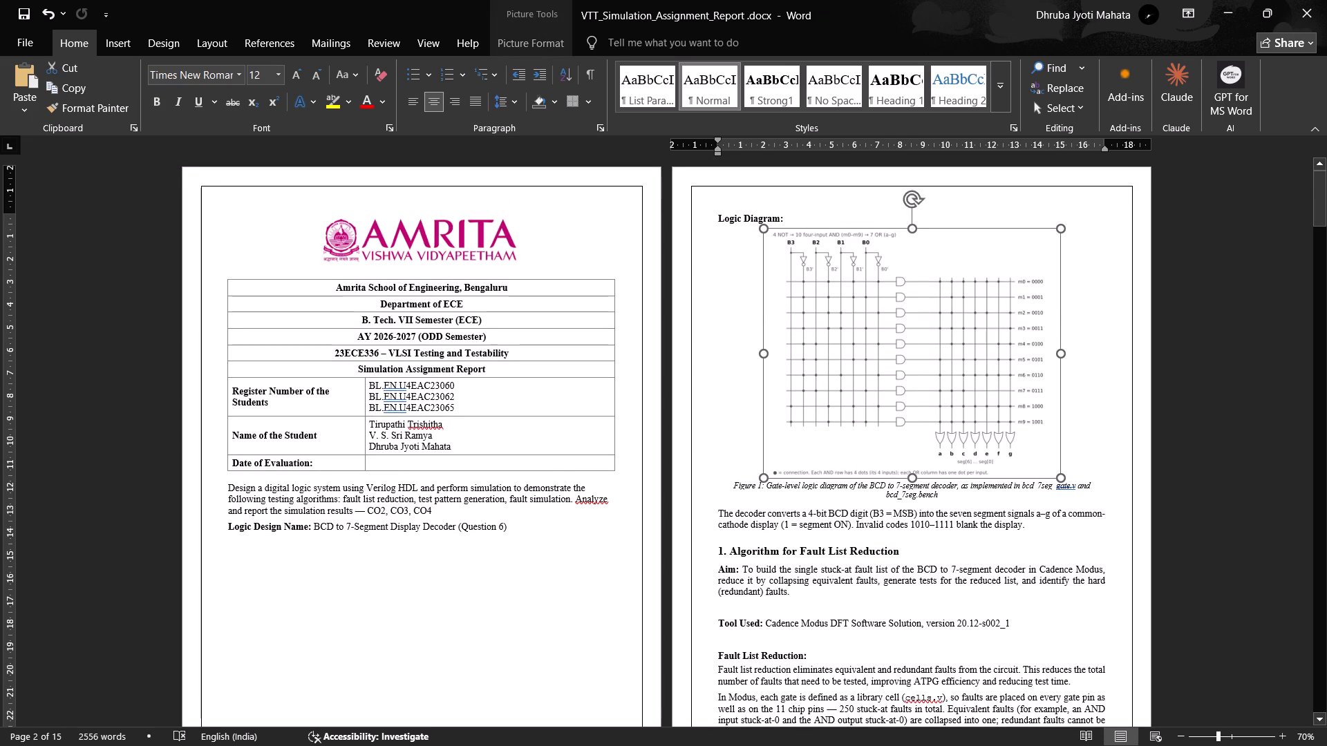
click(285, 477)
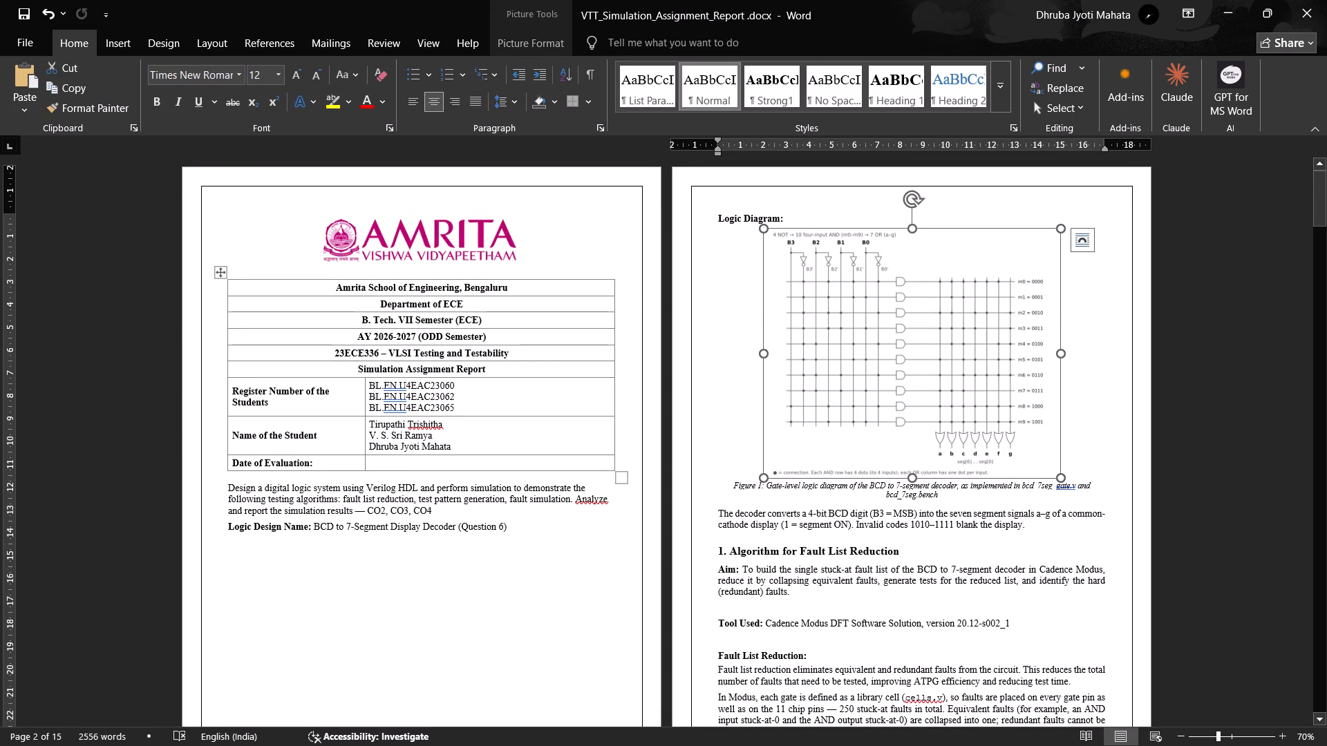
click(465, 513)
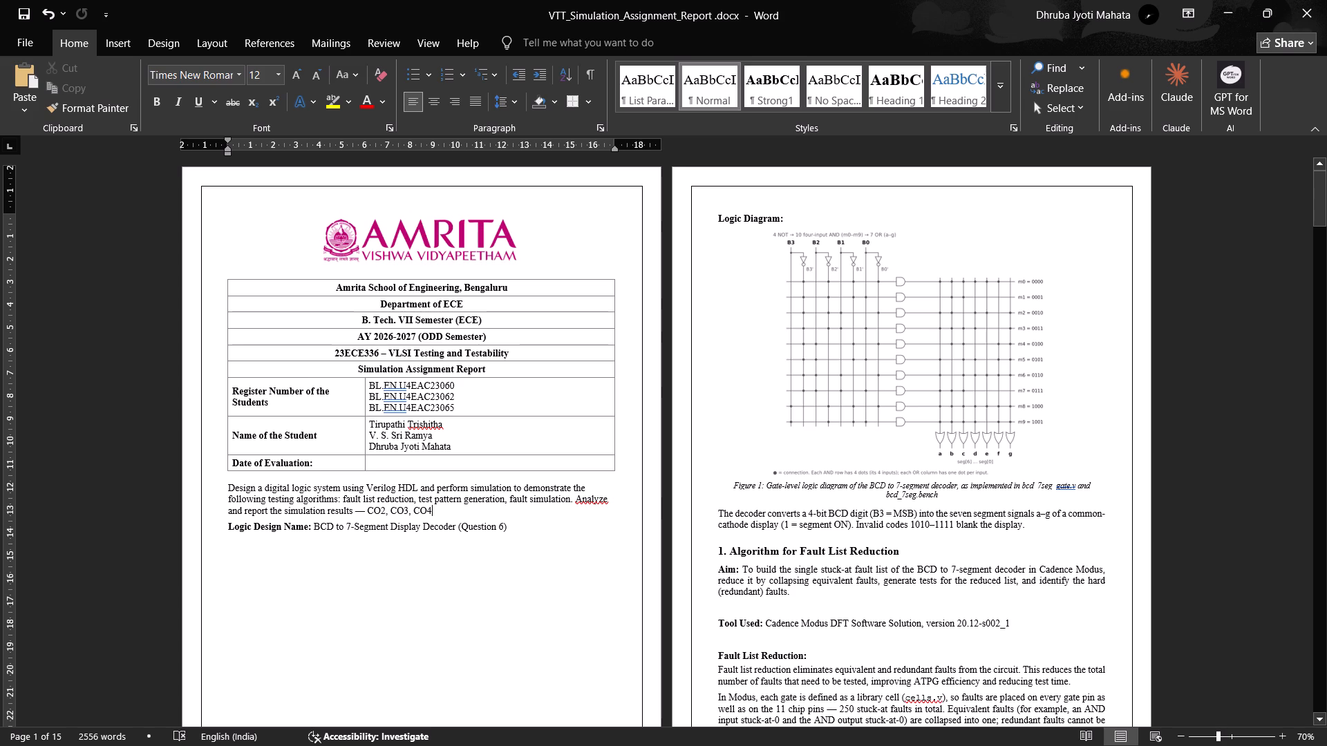
click(1001, 401)
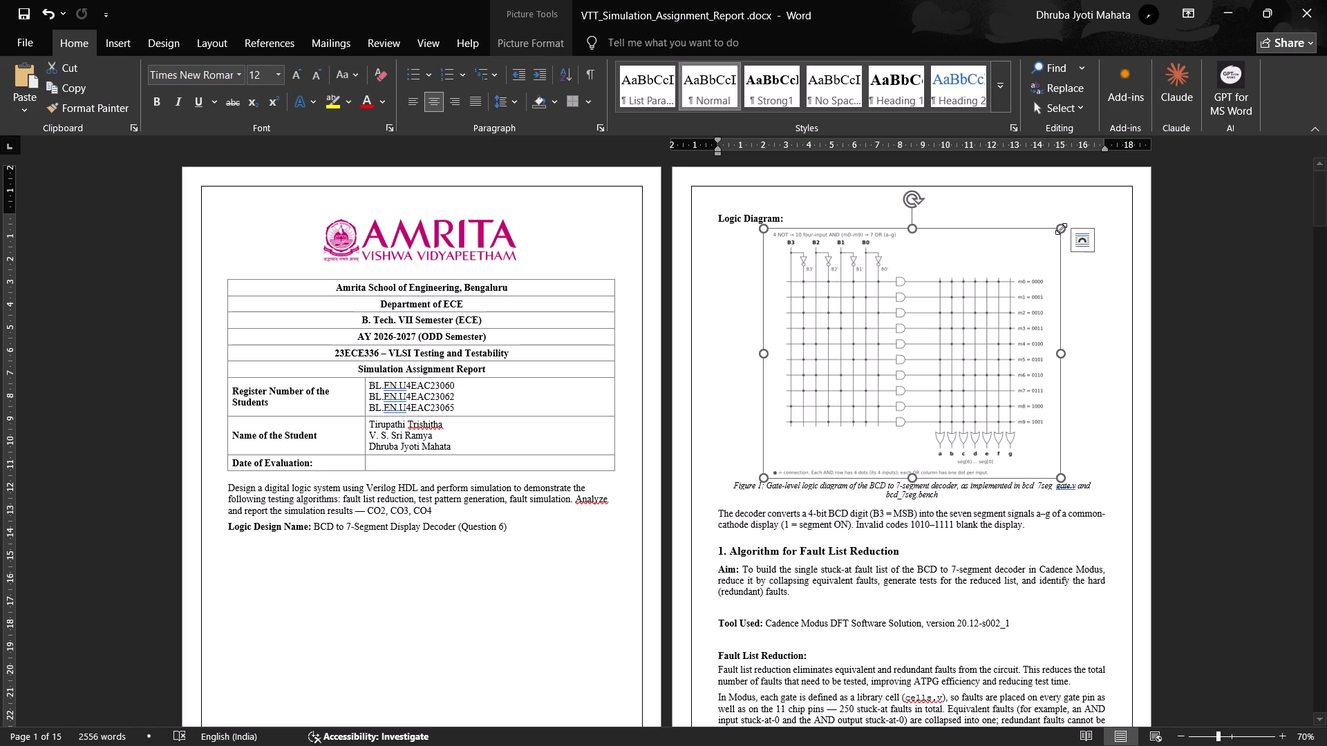
drag(1065, 227, 1028, 268)
scroll(685, 527, down, 2)
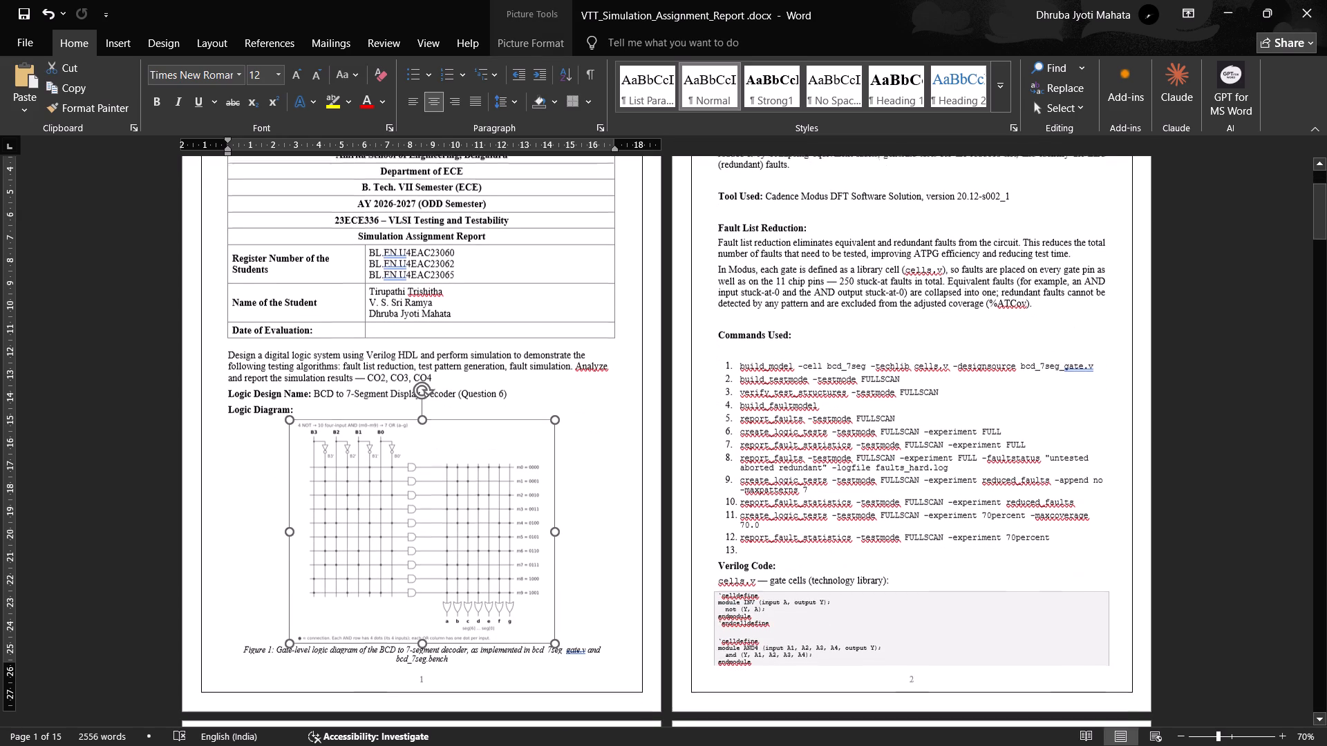
ctrl+scroll(554, 535, up, 2)
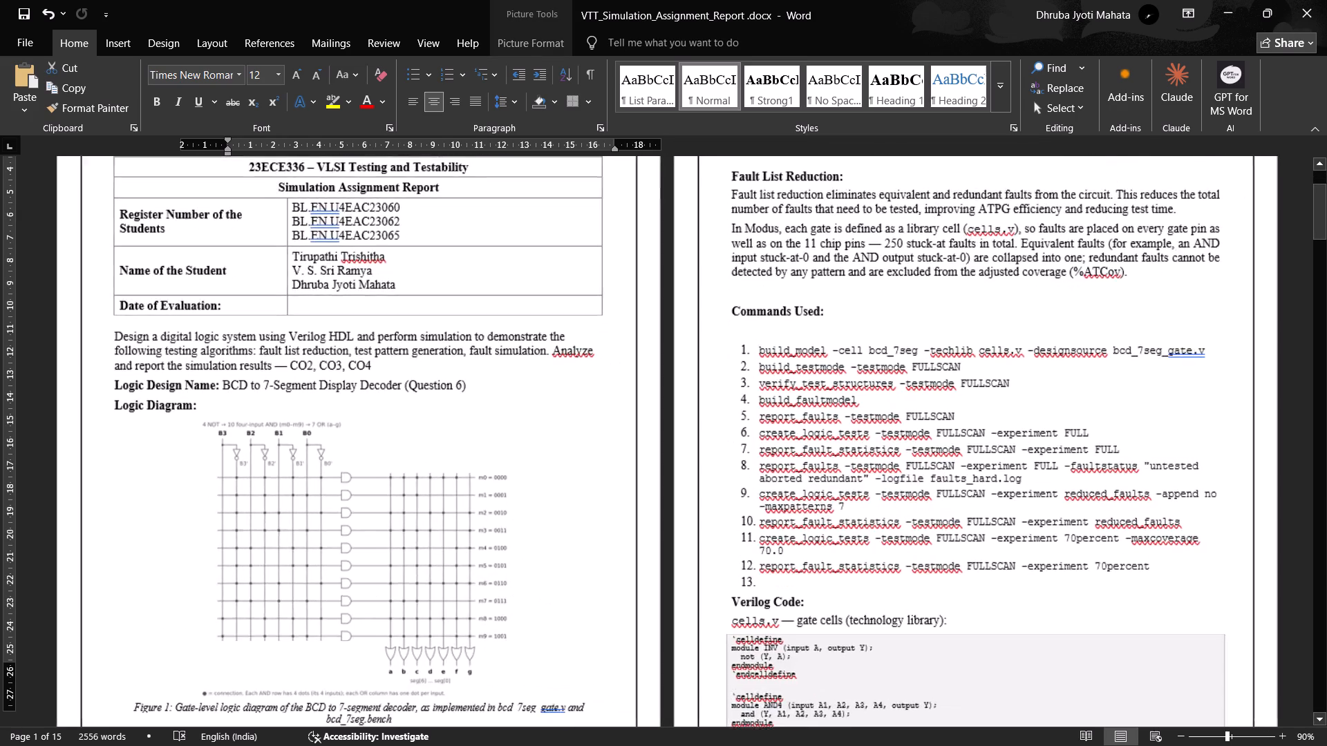
ctrl+scroll(577, 635, up, 1)
scroll(674, 590, up, 3)
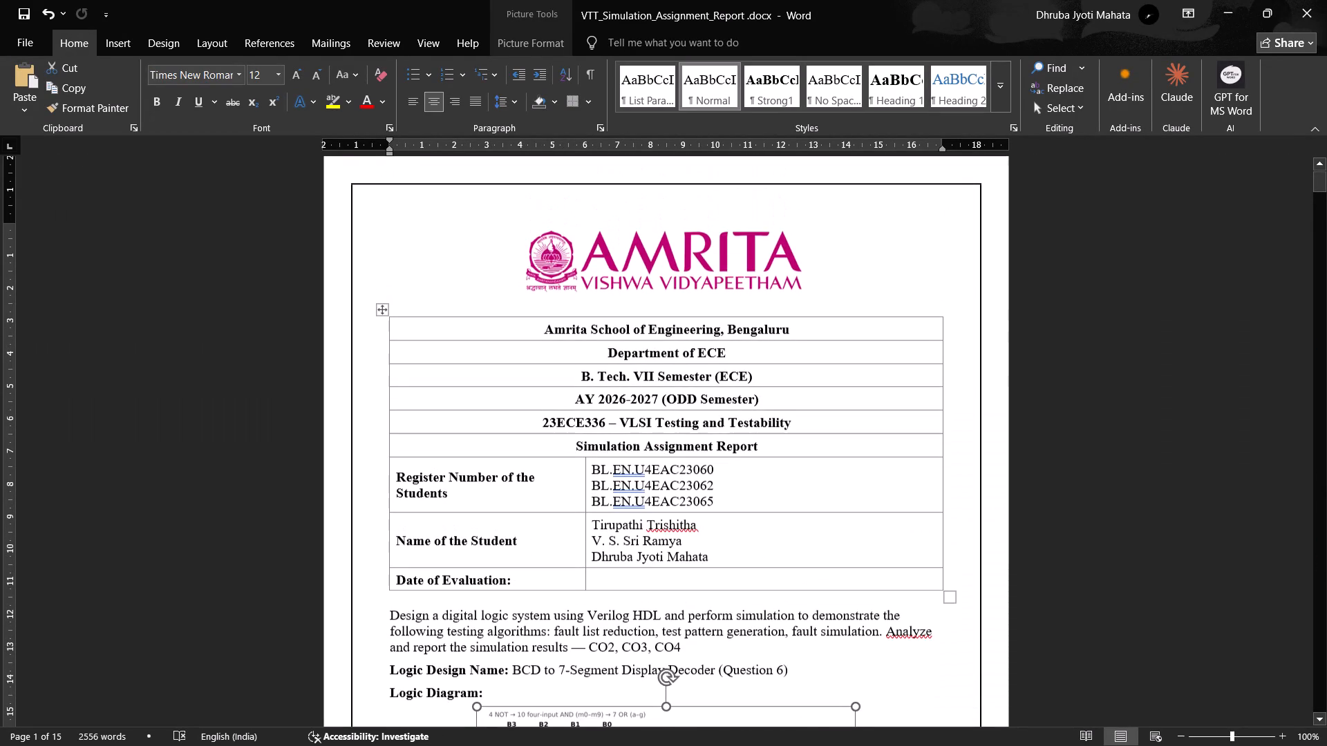
click(715, 259)
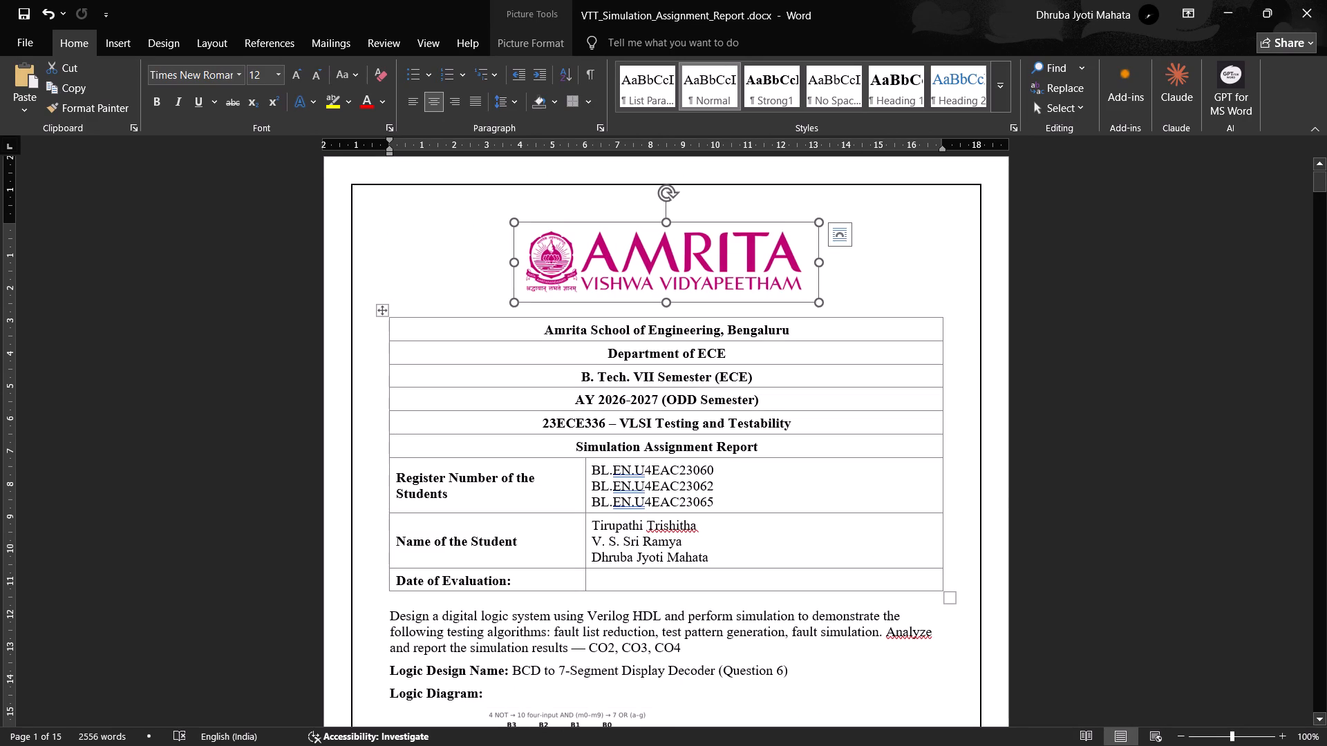
click(1122, 385)
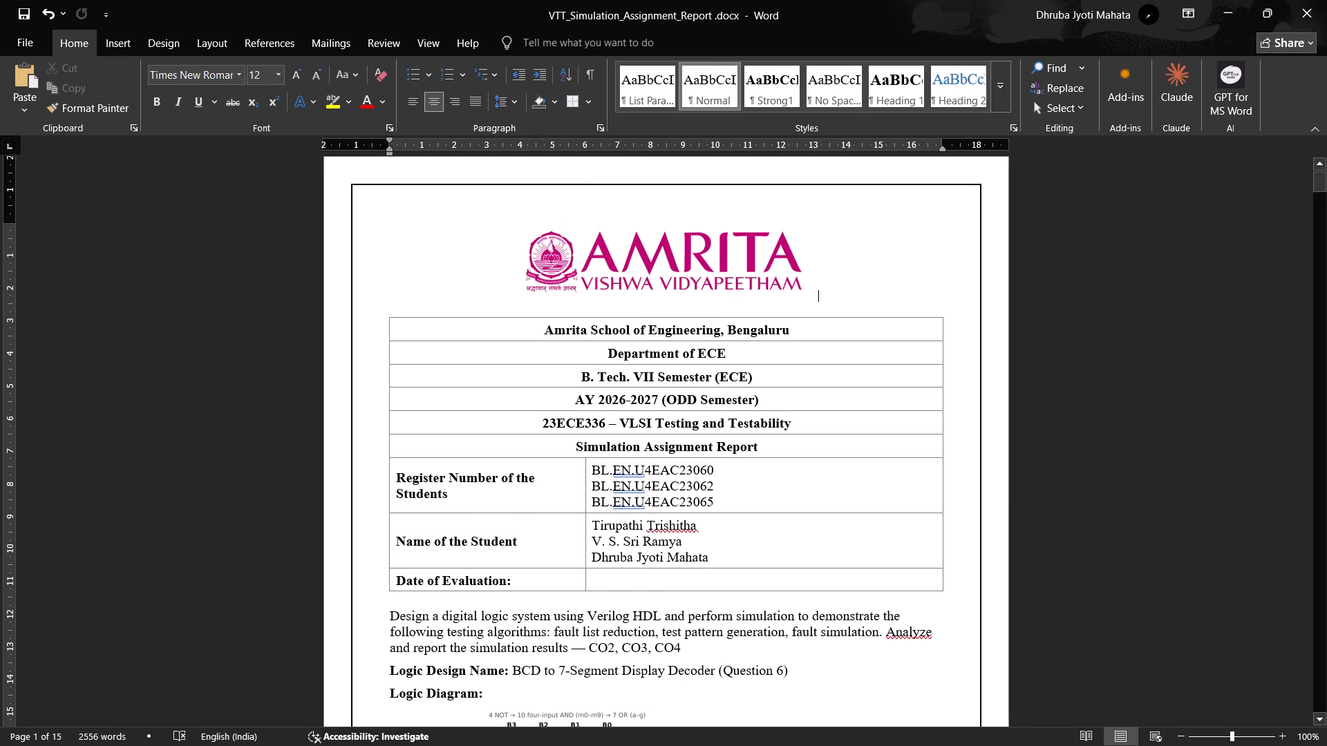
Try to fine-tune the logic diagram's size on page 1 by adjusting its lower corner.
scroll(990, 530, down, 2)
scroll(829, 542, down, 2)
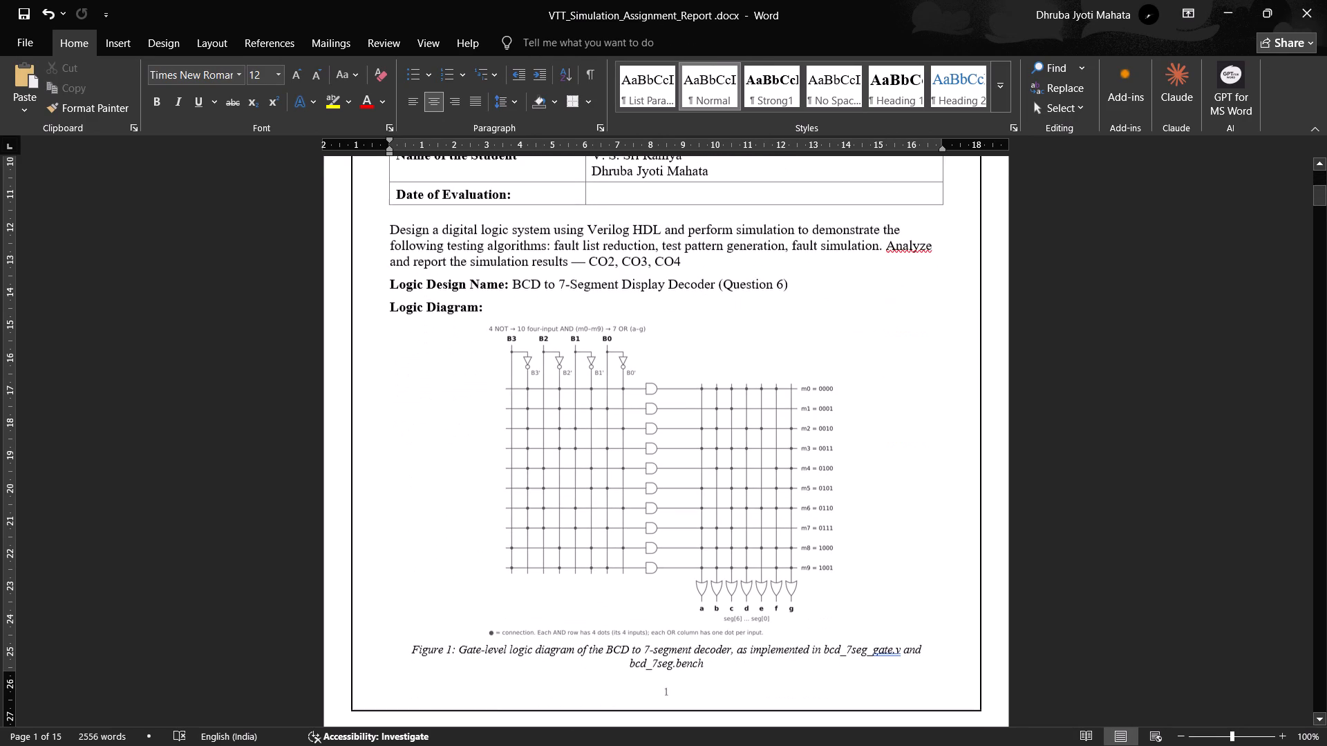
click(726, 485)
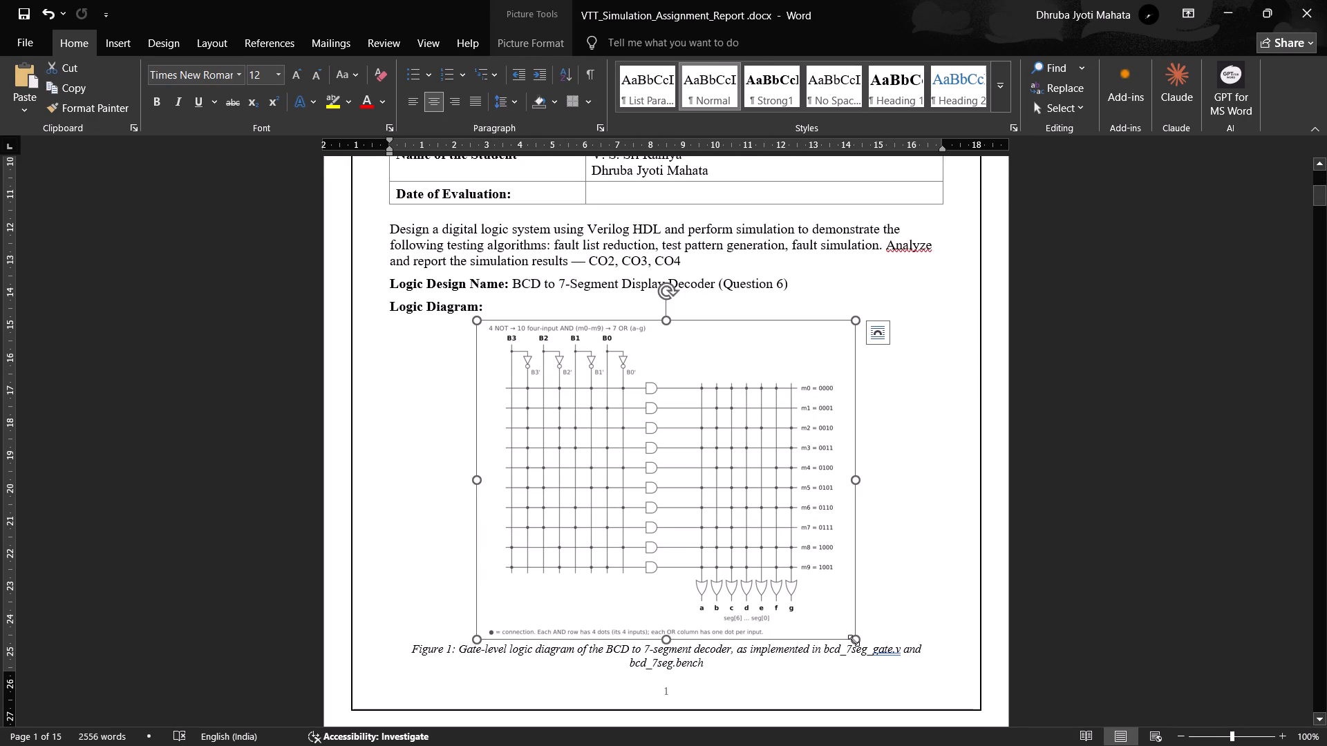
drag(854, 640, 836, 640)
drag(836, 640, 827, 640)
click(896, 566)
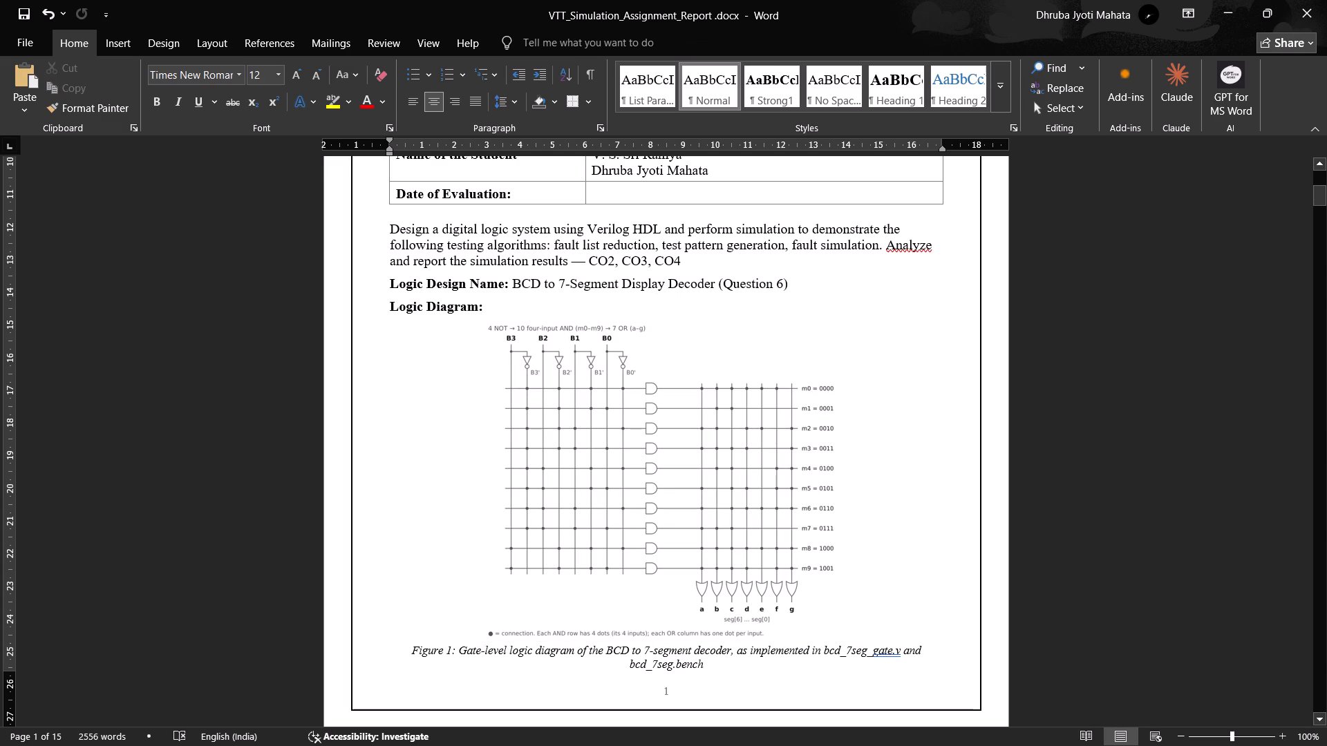
Shrink the Amrita logo on page 1 slightly in proportion, keeping it centred above the cover table.
scroll(898, 549, up, 5)
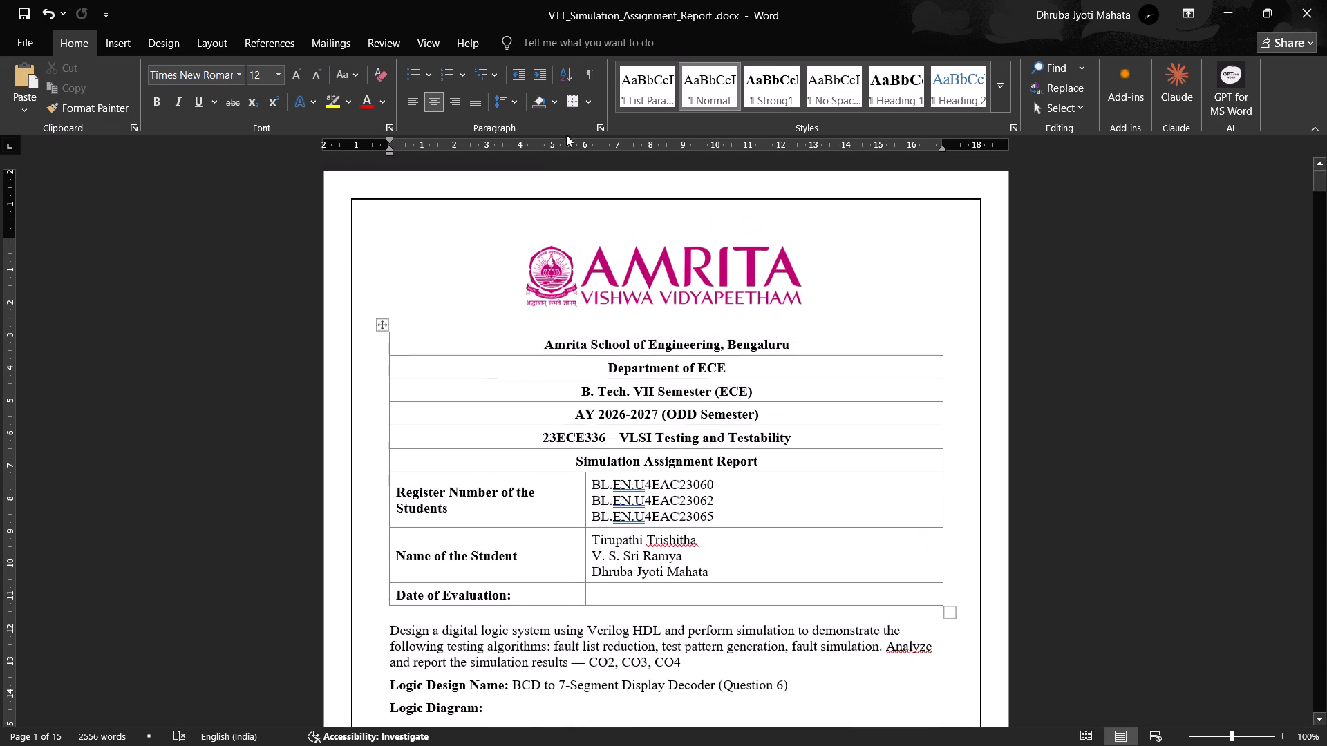
click(734, 278)
drag(821, 240, 768, 292)
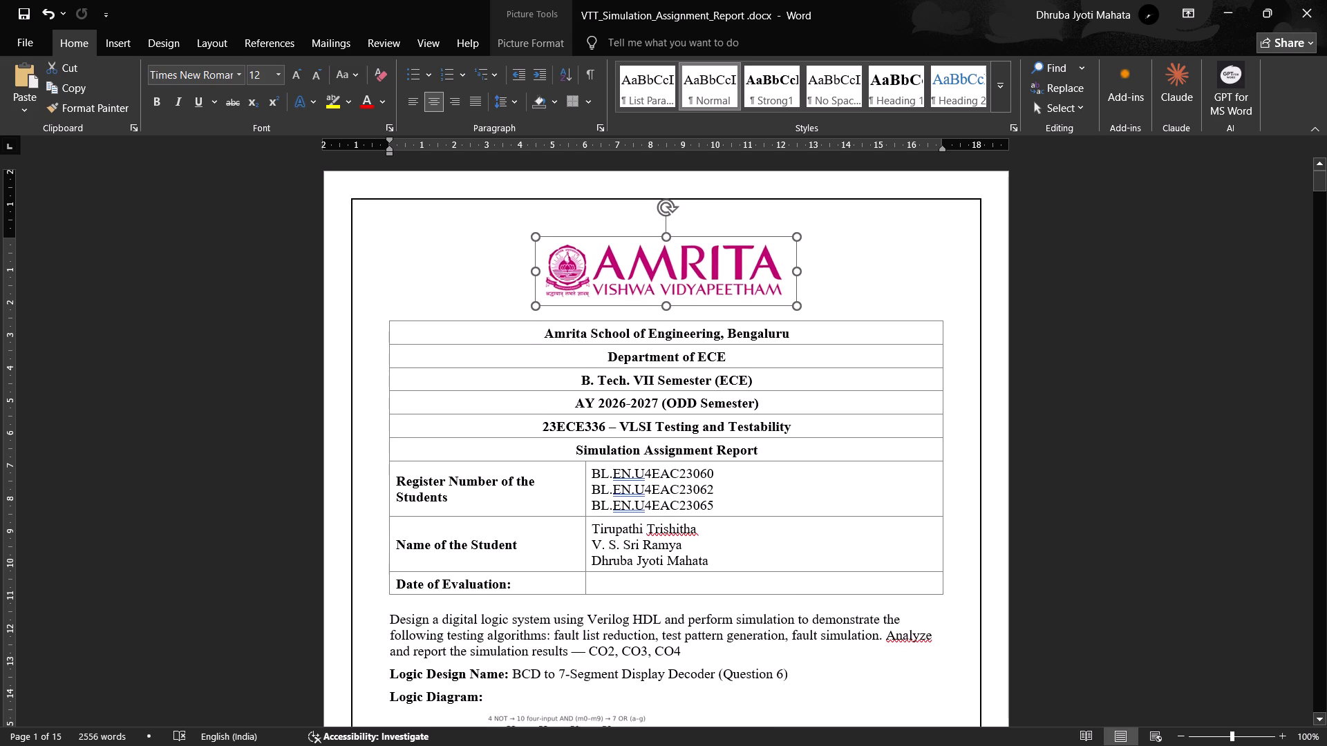
drag(768, 292, 774, 287)
click(898, 285)
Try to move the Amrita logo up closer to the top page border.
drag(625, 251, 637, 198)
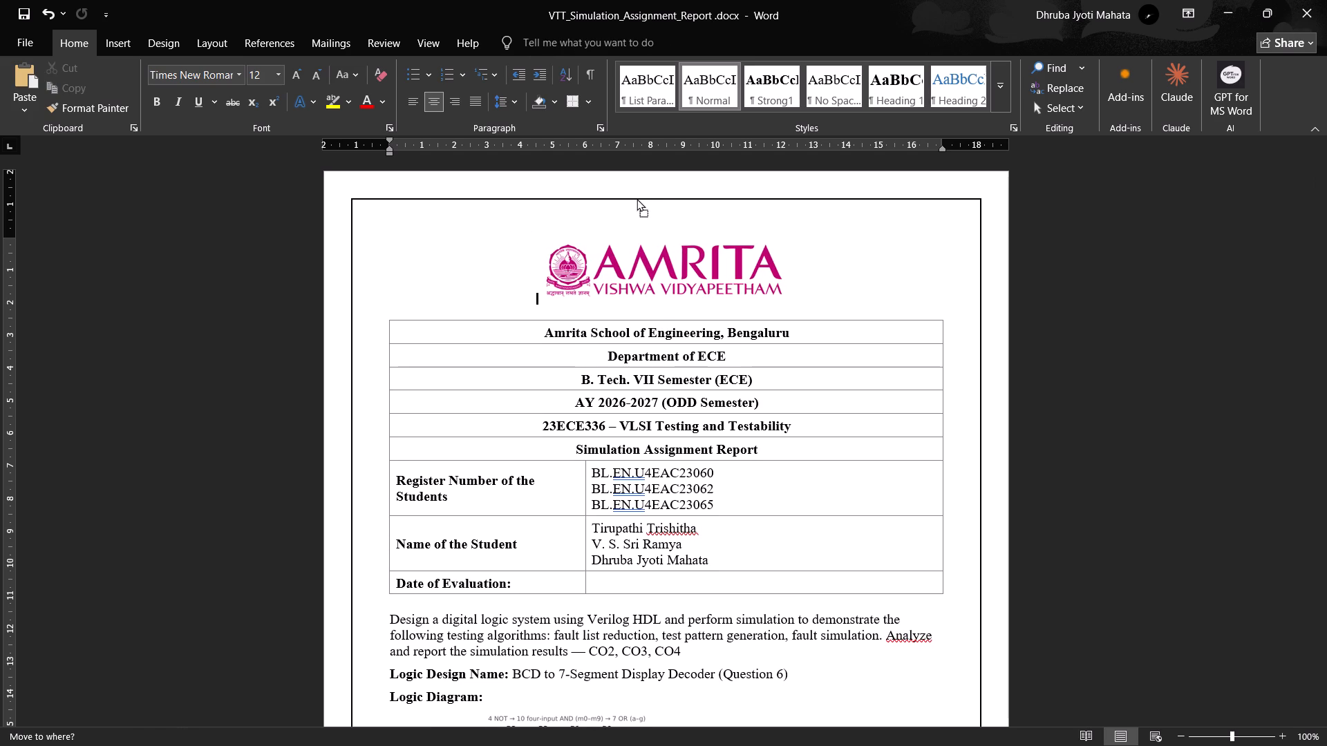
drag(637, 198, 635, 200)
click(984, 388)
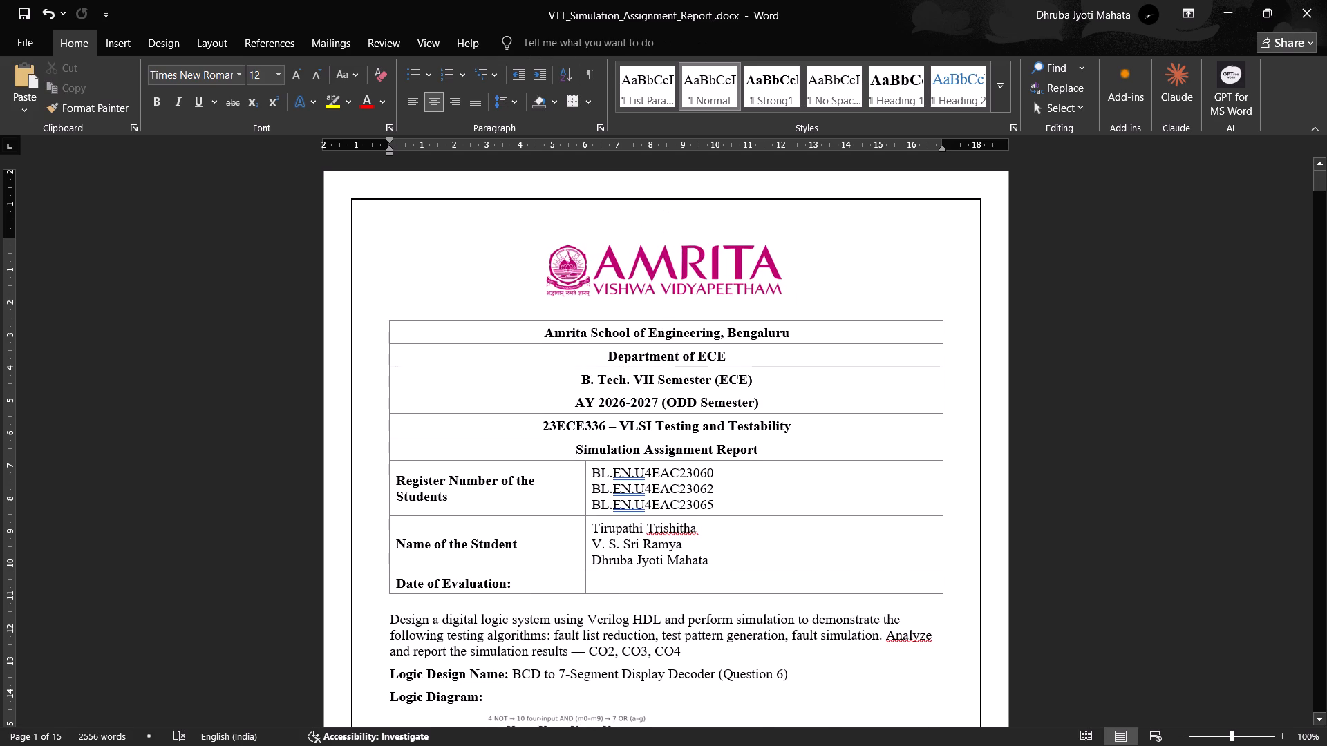
Enlarge the logic diagram slightly in proportion to use the free space on page 1, keeping its caption on the same page.
scroll(950, 470, down, 4)
click(650, 510)
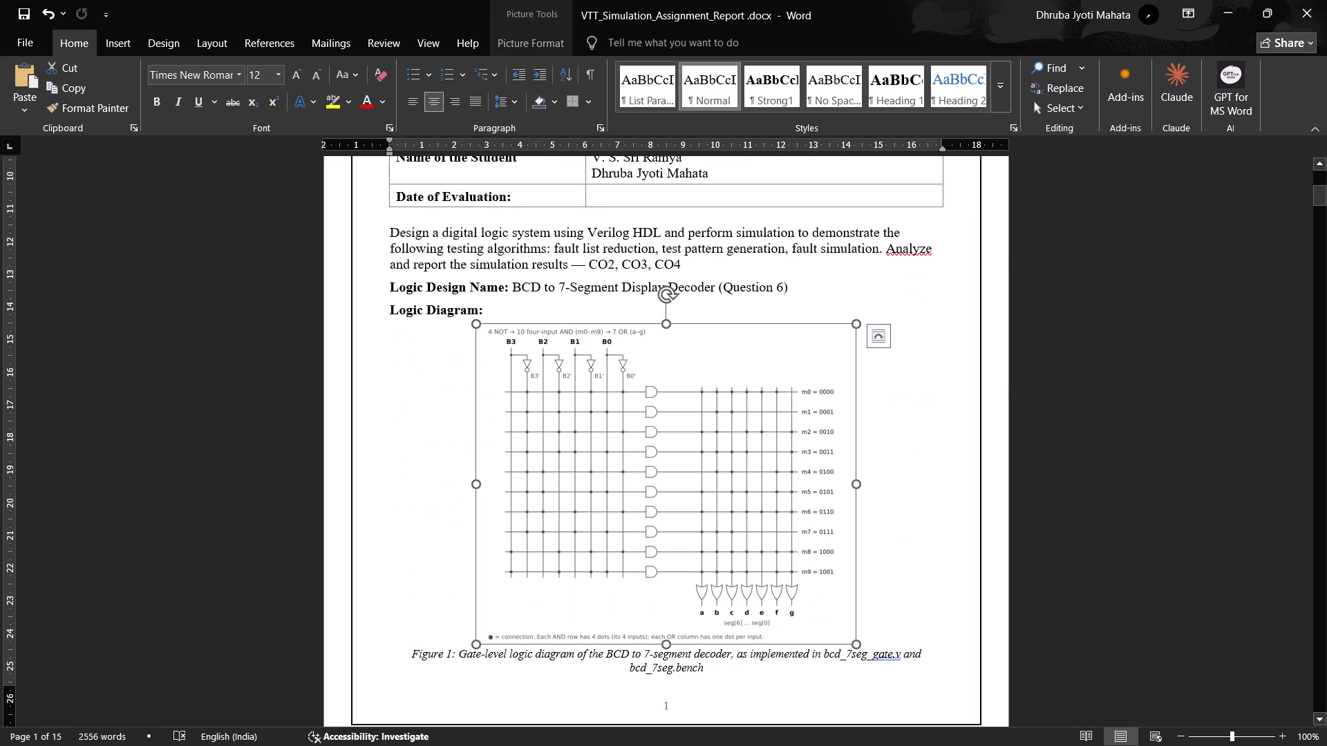
drag(857, 644, 865, 655)
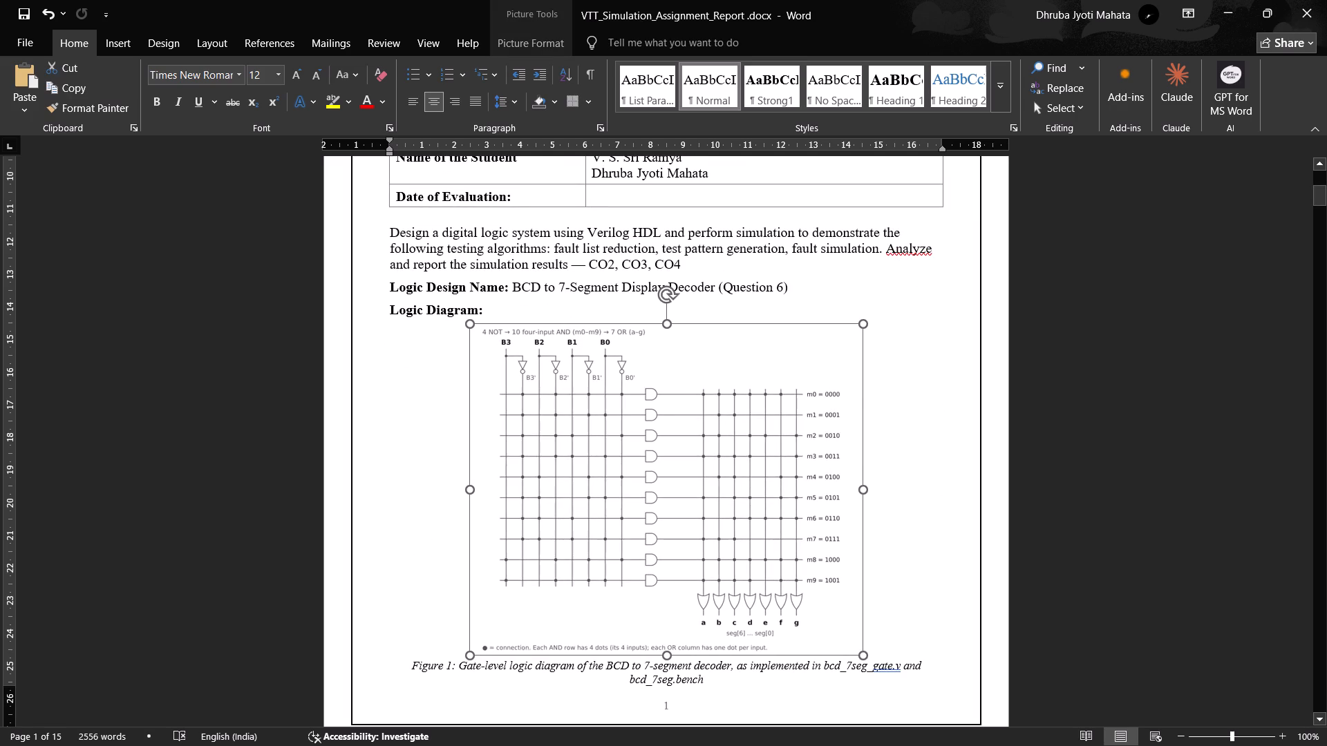
drag(865, 655, 863, 655)
click(937, 637)
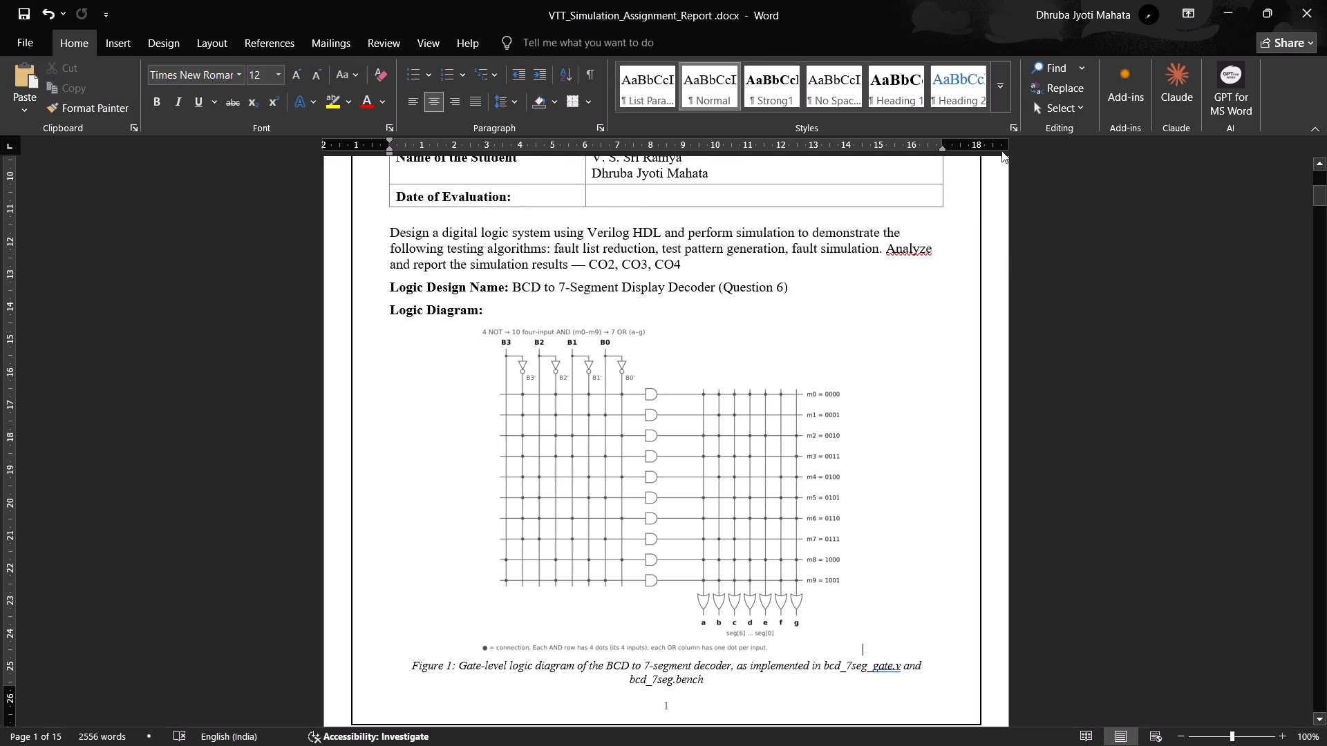
Review the layout of page 1 and the fault list reduction section on page 2.
scroll(820, 387, up, 3)
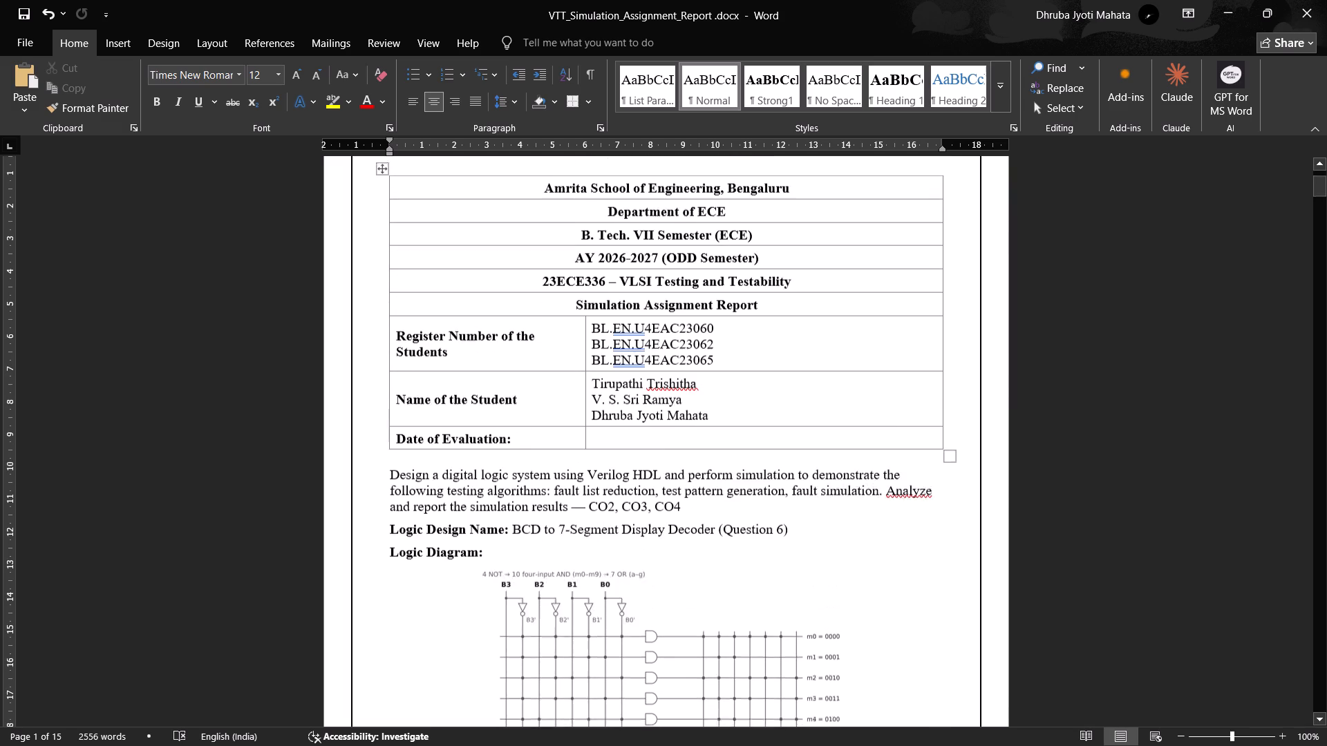
scroll(790, 383, down, 2)
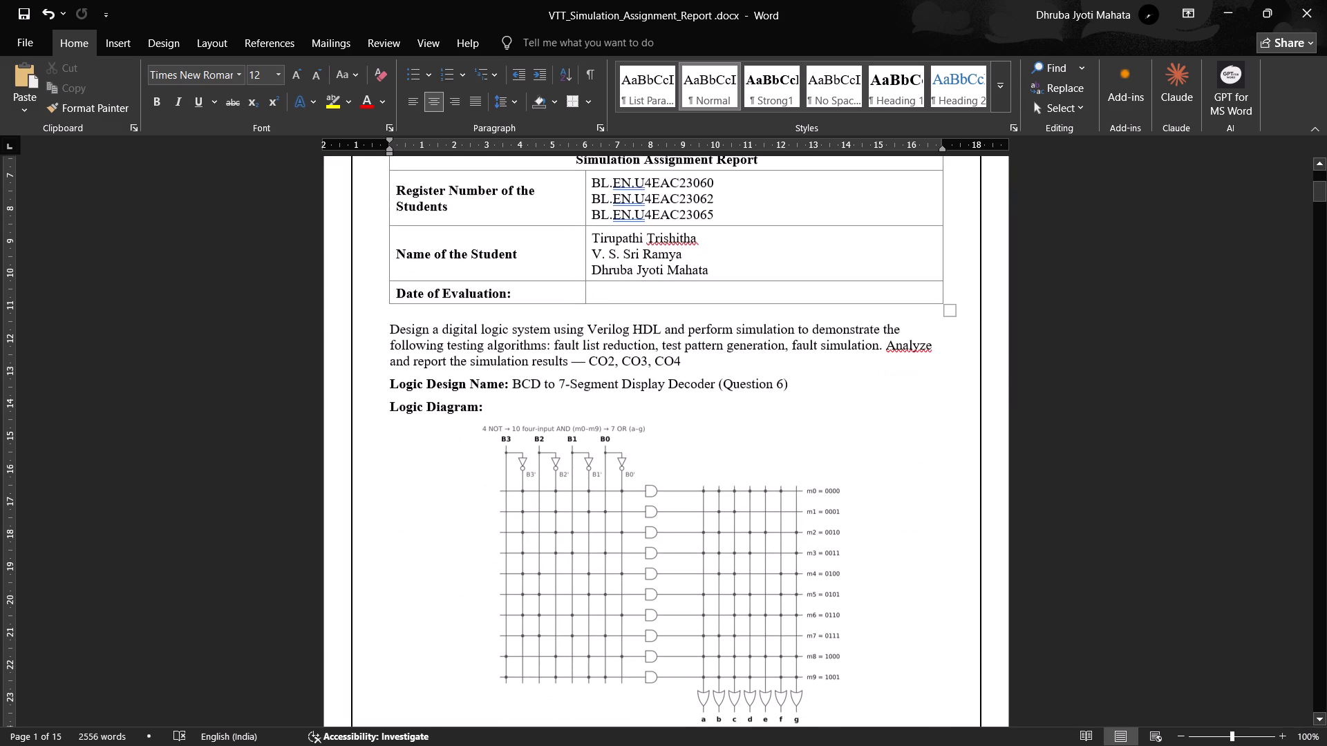
scroll(790, 383, up, 2)
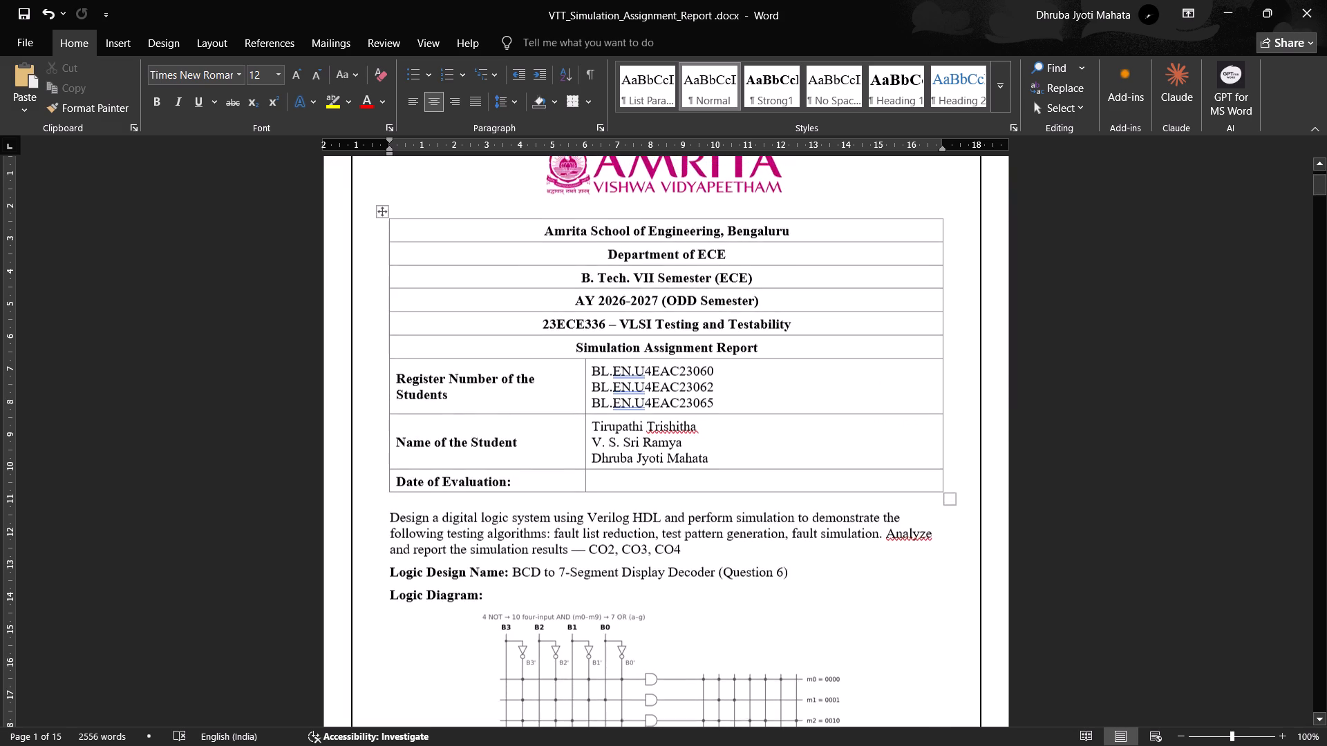
scroll(790, 383, up, 1)
scroll(790, 383, down, 4)
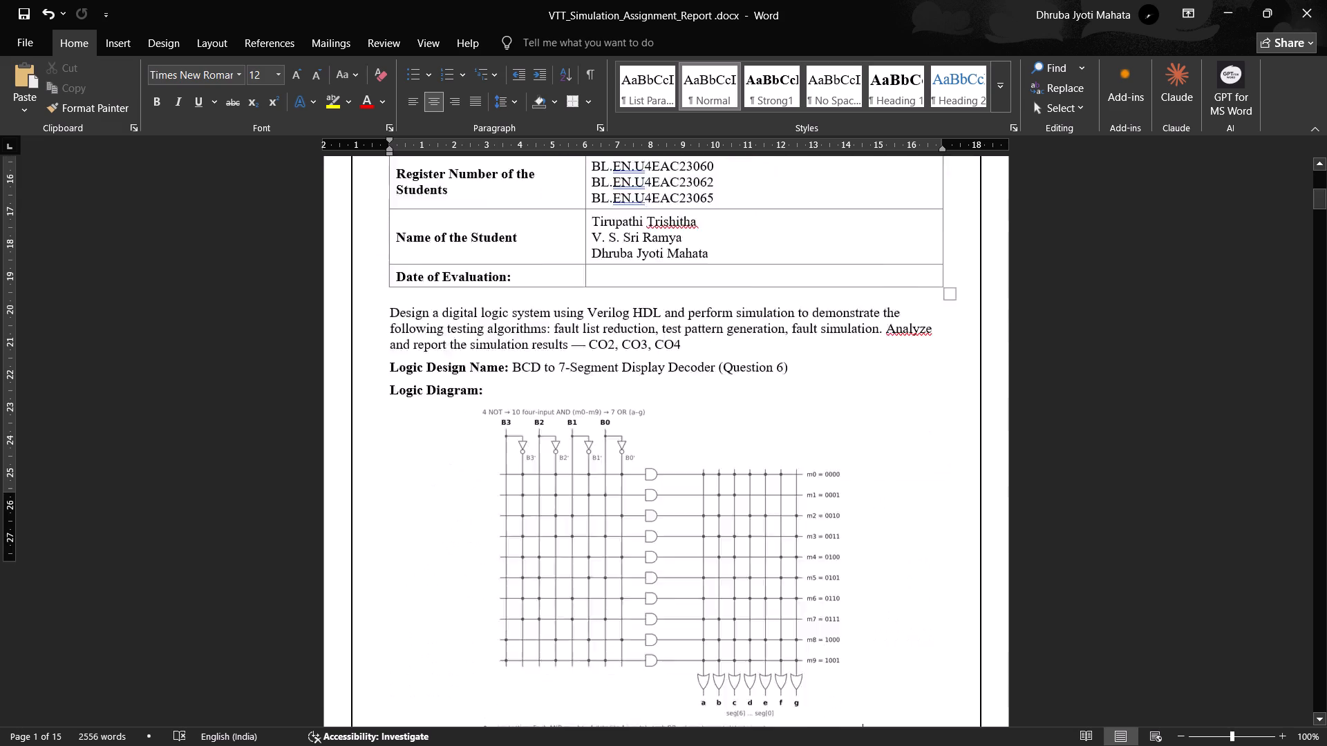
scroll(790, 383, down, 7)
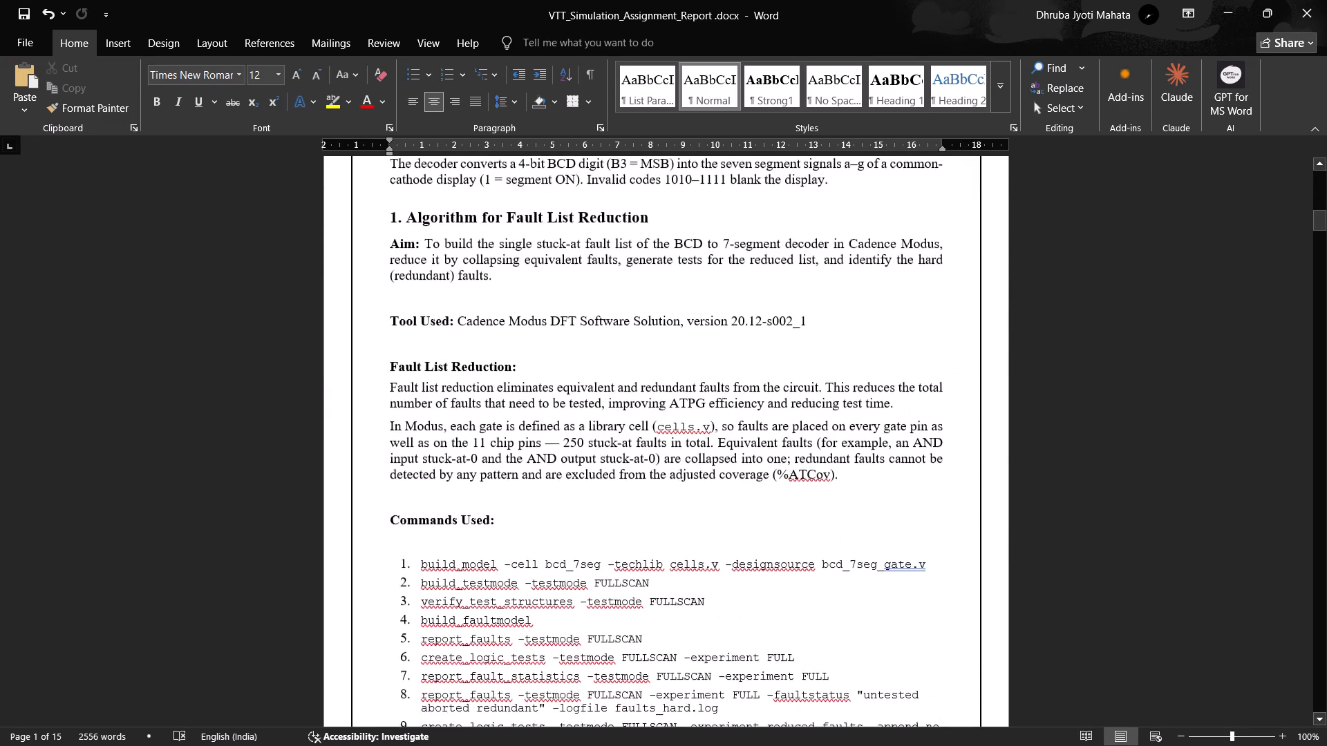
scroll(790, 383, down, 5)
scroll(790, 383, up, 5)
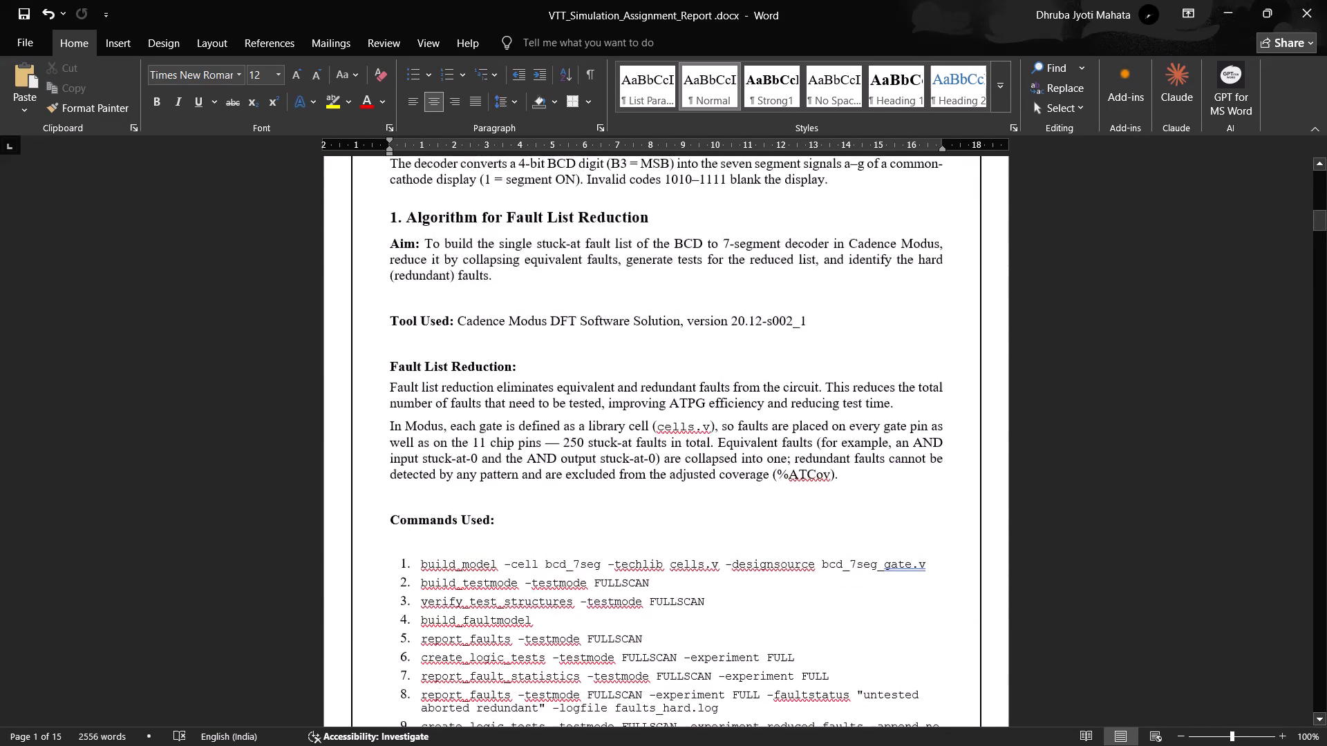
scroll(790, 383, up, 1)
Remove the empty list number 13 at the end of the Commands Used list.
scroll(790, 383, down, 4)
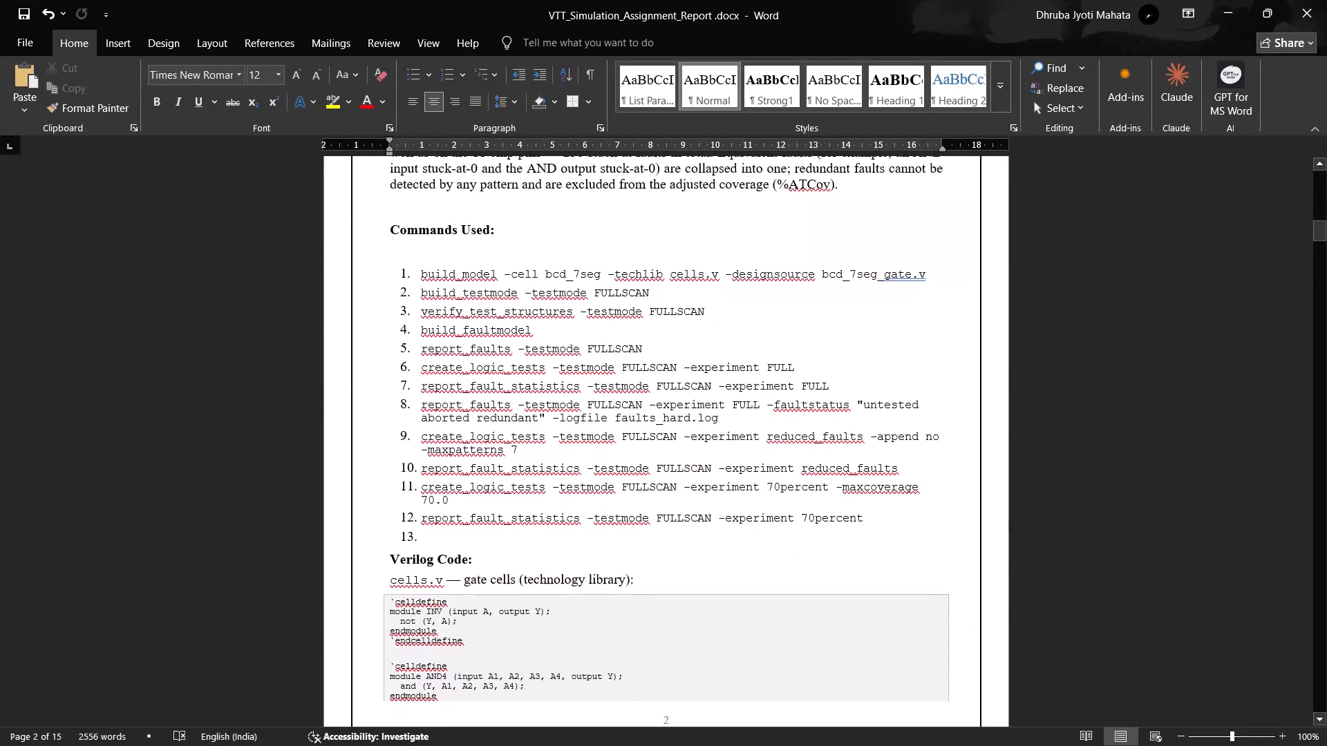
click(419, 542)
key(BackSpace)
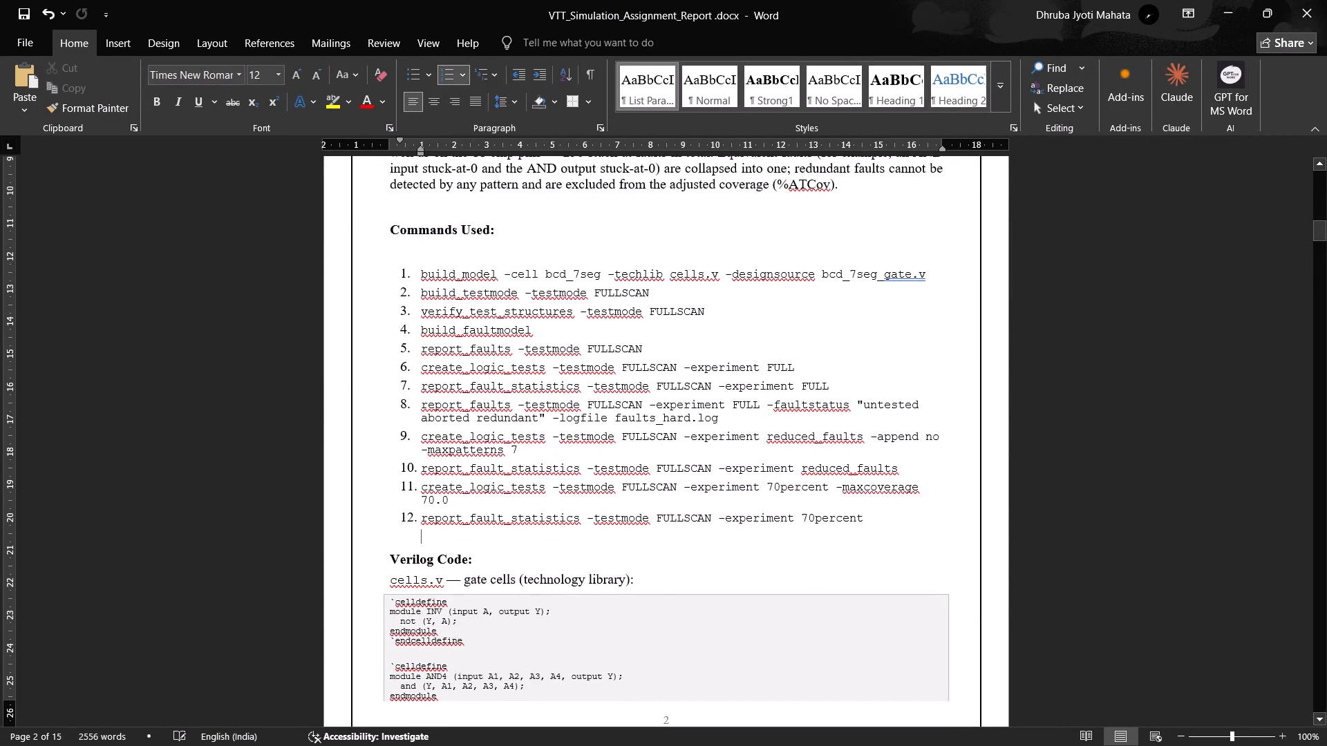
Insert seven blank lines below the Commands Used list to push the Verilog Code section onto the following page.
key(Return)
key(Return)
key(Return)
key(Return)
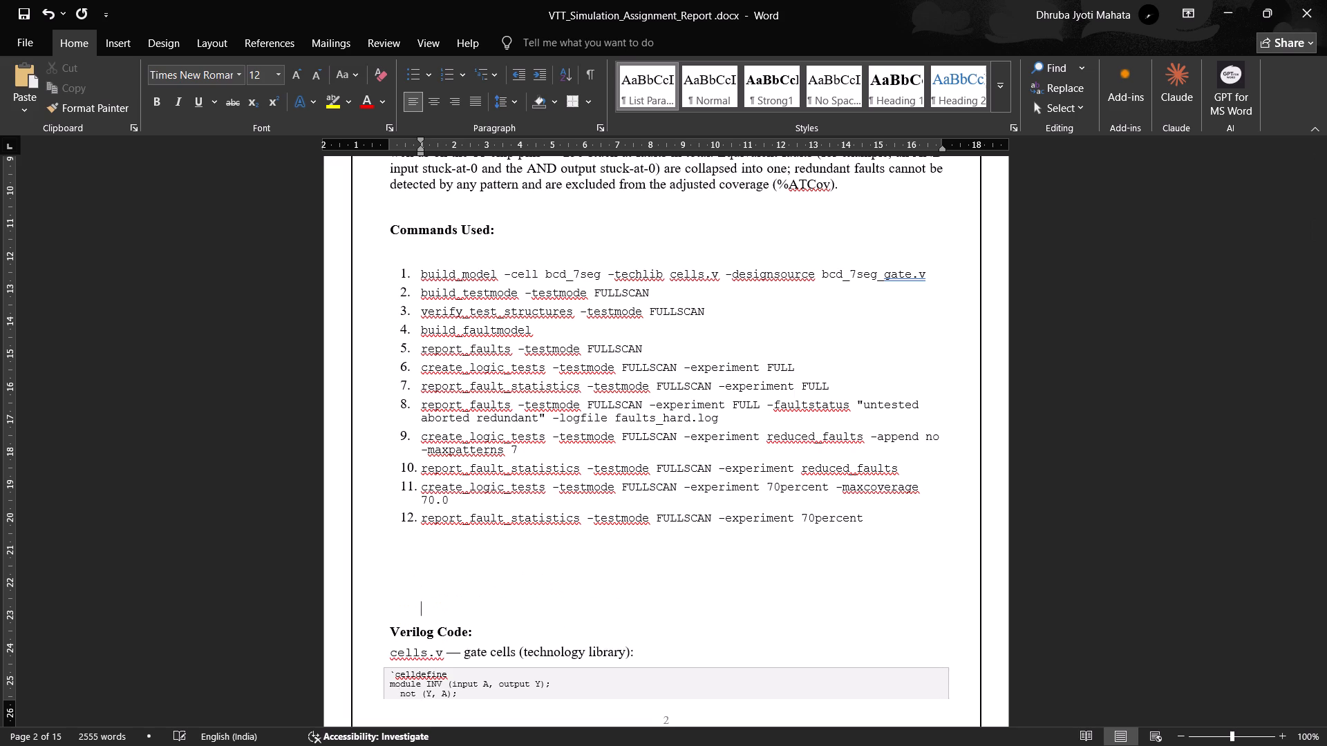
key(Return)
key(Return)
key(Return)
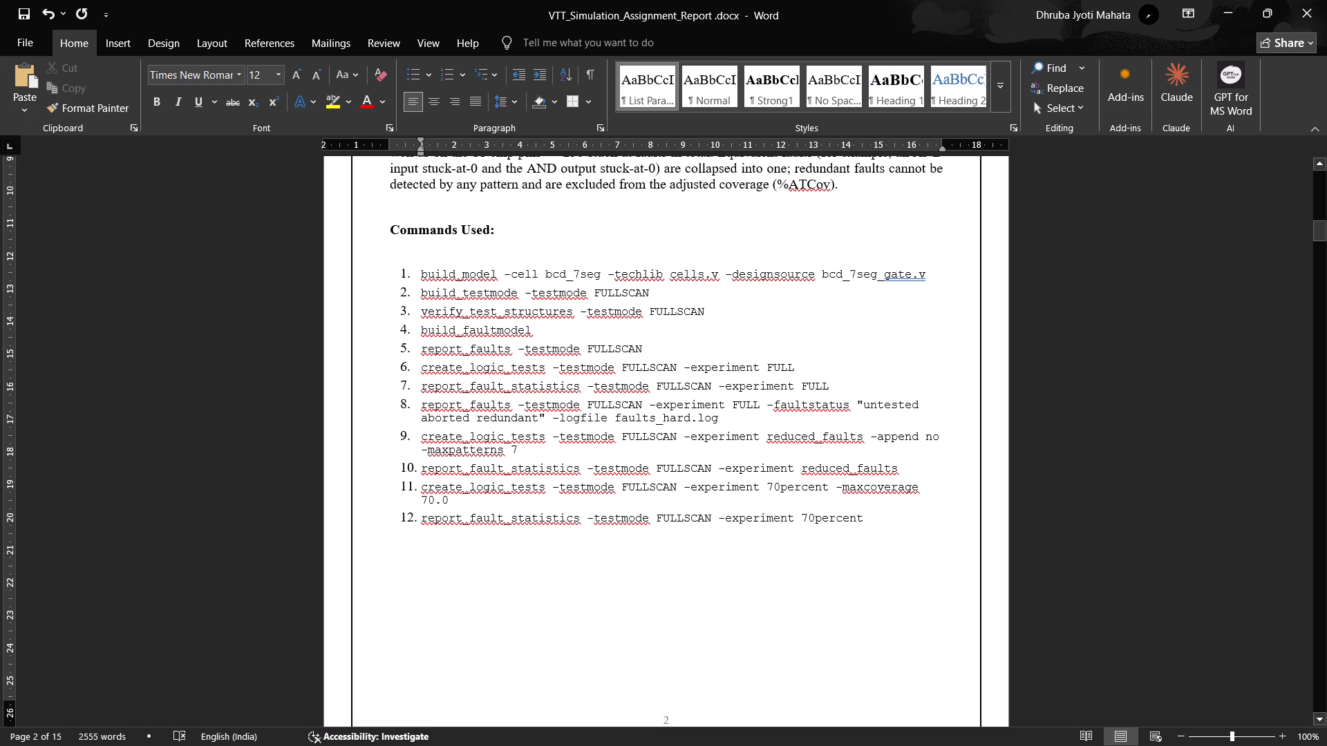
scroll(398, 442, down, 2)
scroll(444, 442, up, 3)
Delete "(B3 = MSB)" from the decoder description sentence at the top of page 2, leaving one space between the words.
scroll(478, 441, up, 2)
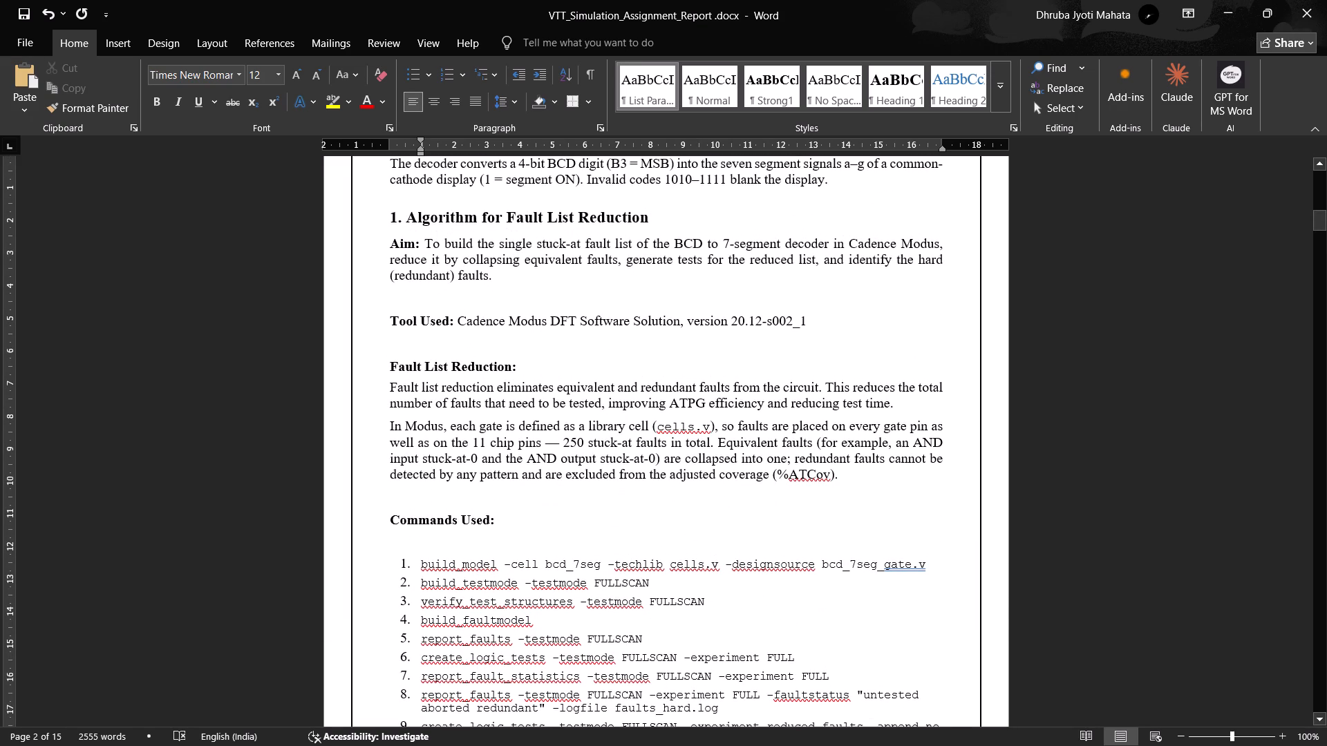
scroll(555, 475, up, 1)
scroll(611, 506, up, 2)
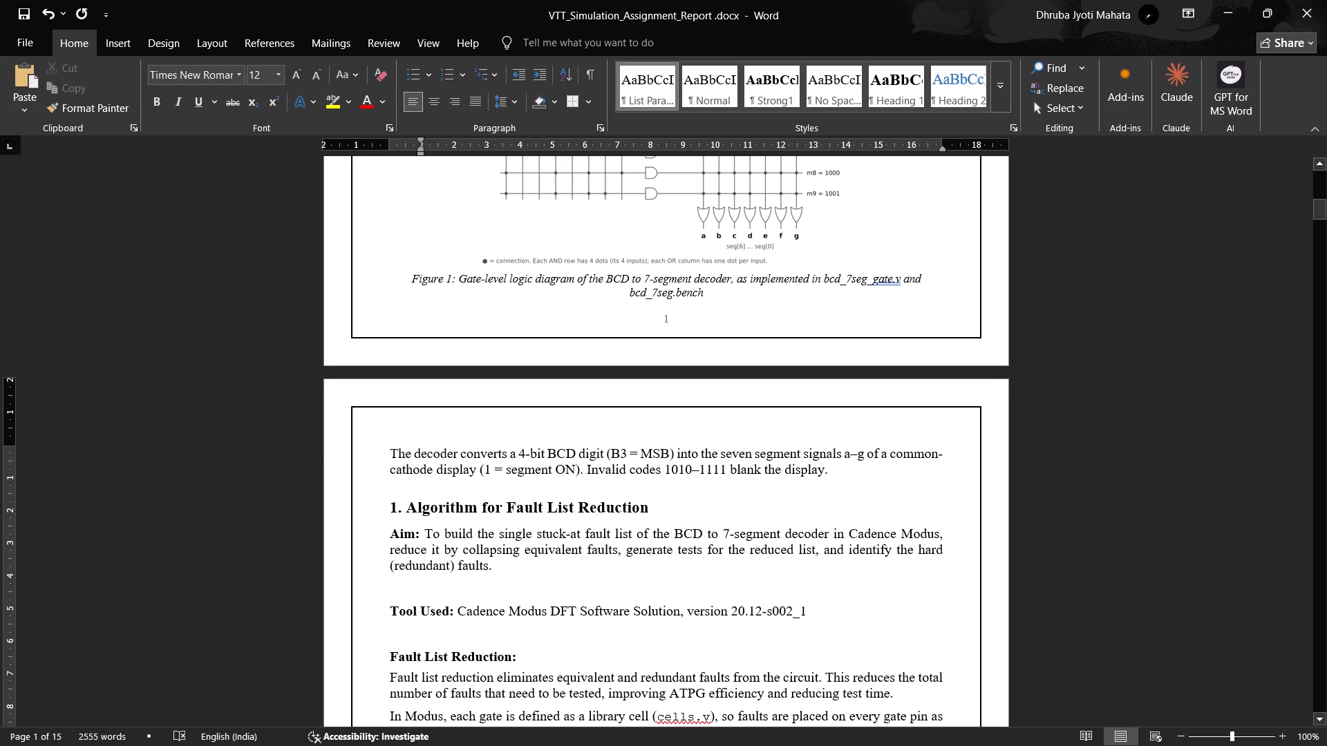
scroll(673, 452, up, 3)
scroll(673, 452, down, 2)
drag(674, 553, 603, 553)
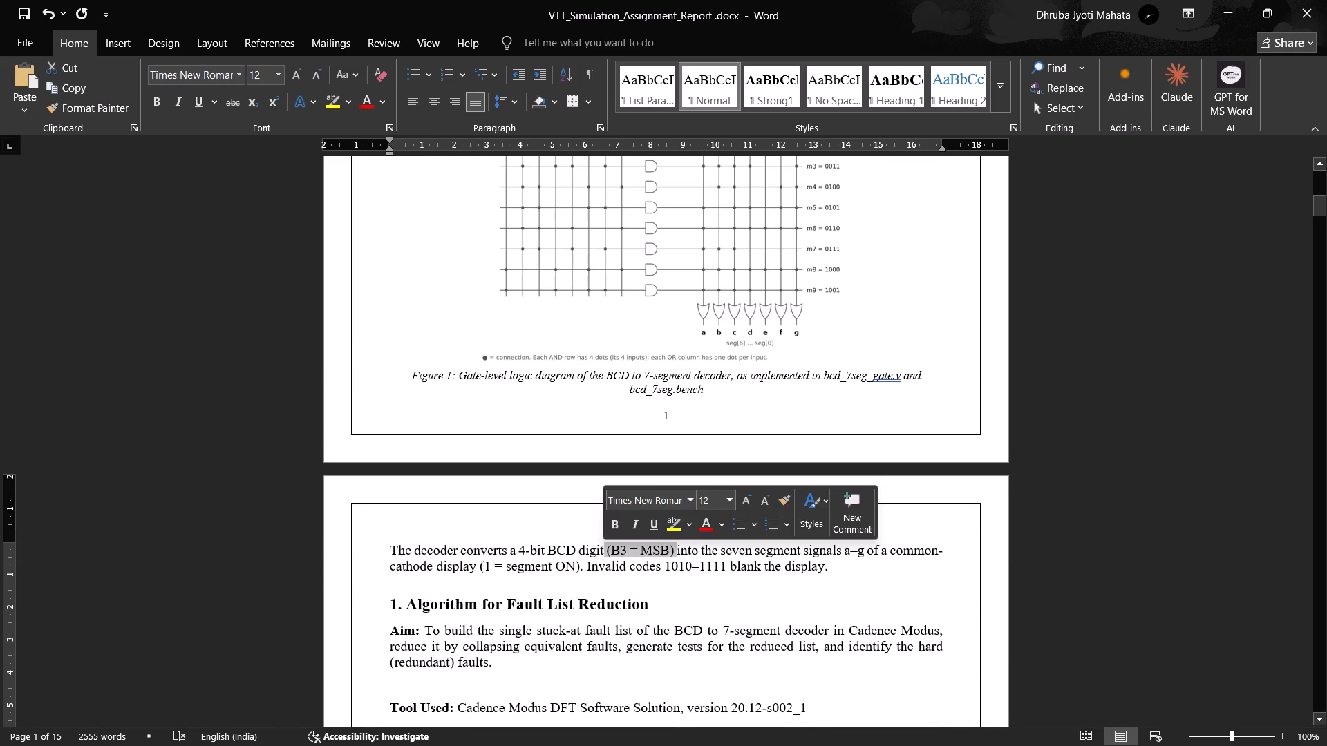
key(BackSpace)
key(space)
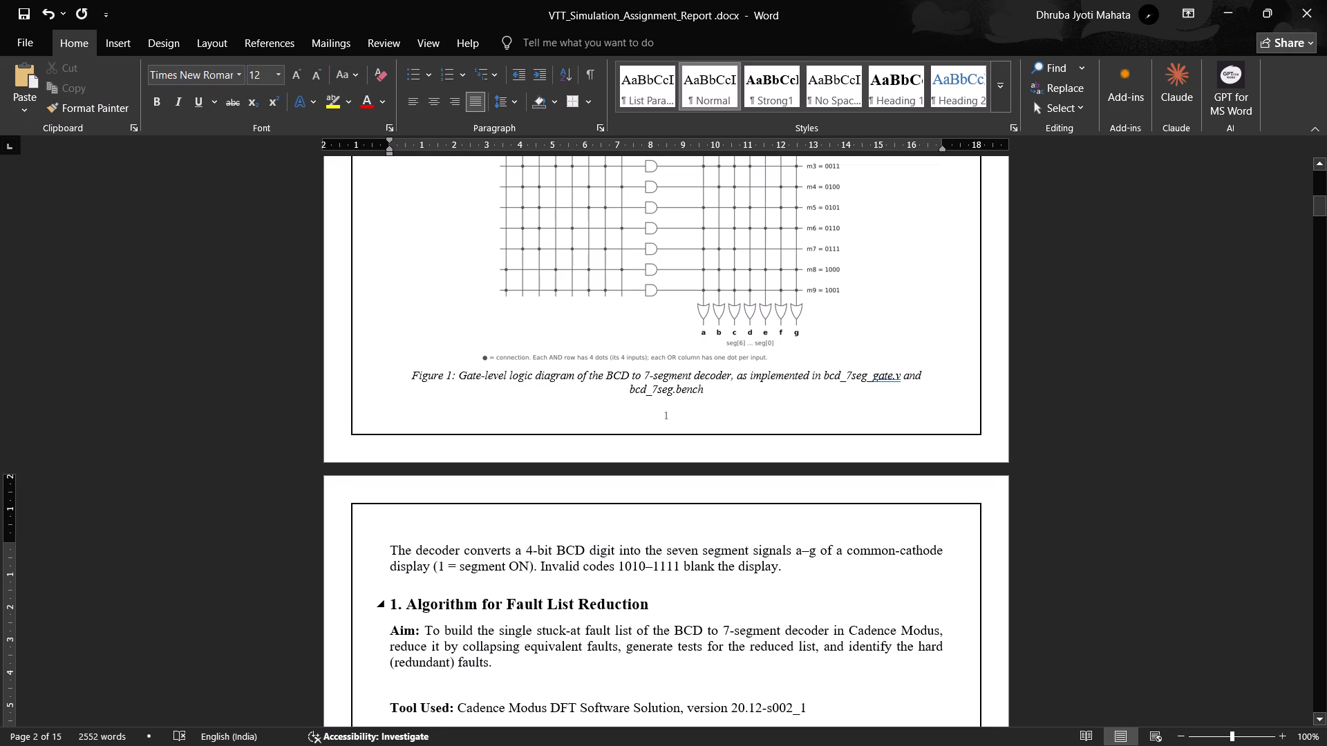
Review the fault list reduction section and the Commands Used list on page 2 for layout and spacing.
scroll(695, 599, down, 4)
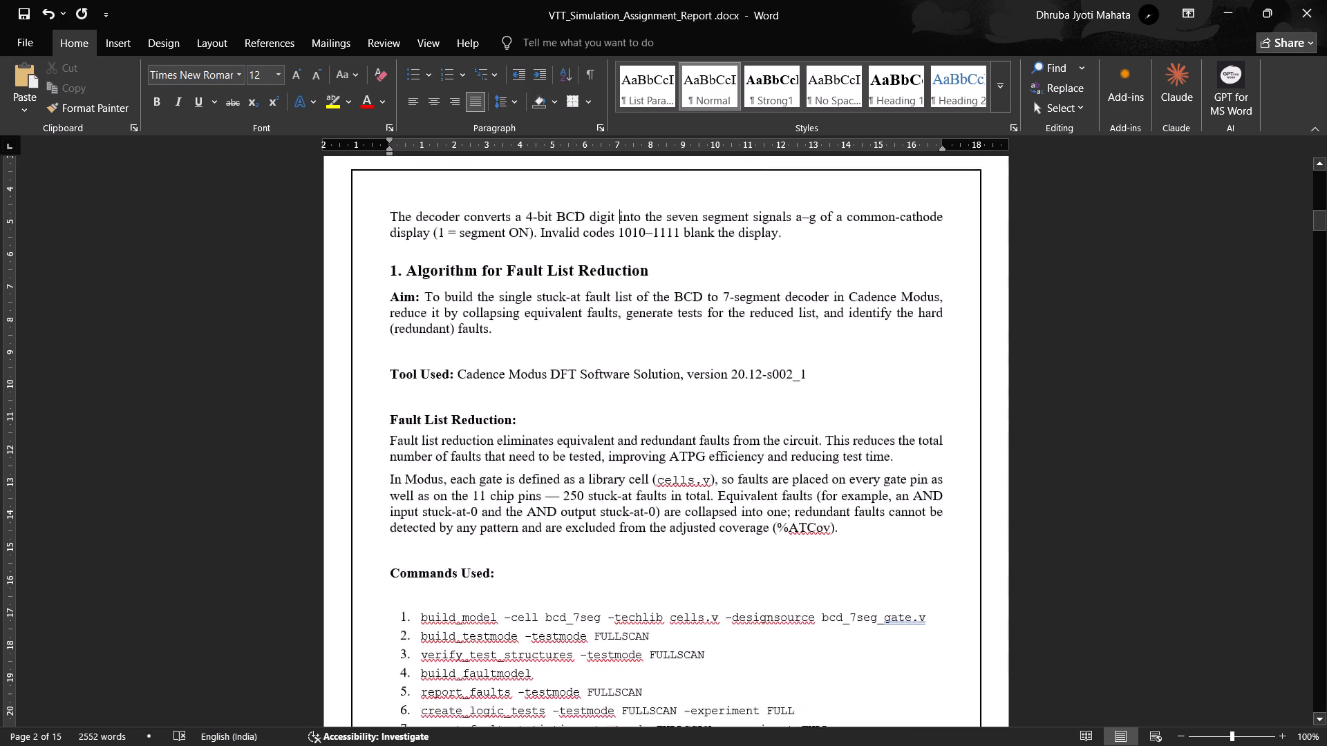
scroll(695, 599, down, 2)
scroll(695, 599, up, 1)
scroll(695, 599, down, 4)
scroll(695, 599, up, 2)
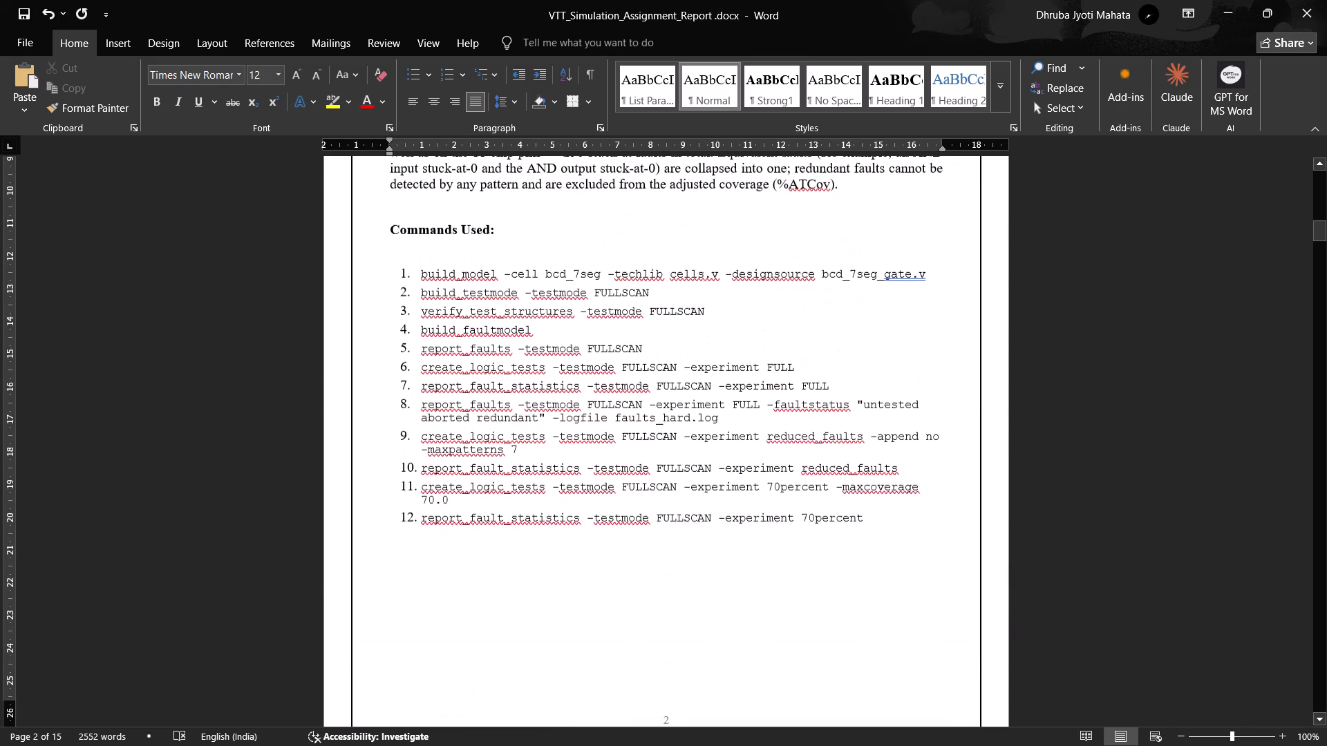
scroll(695, 599, up, 5)
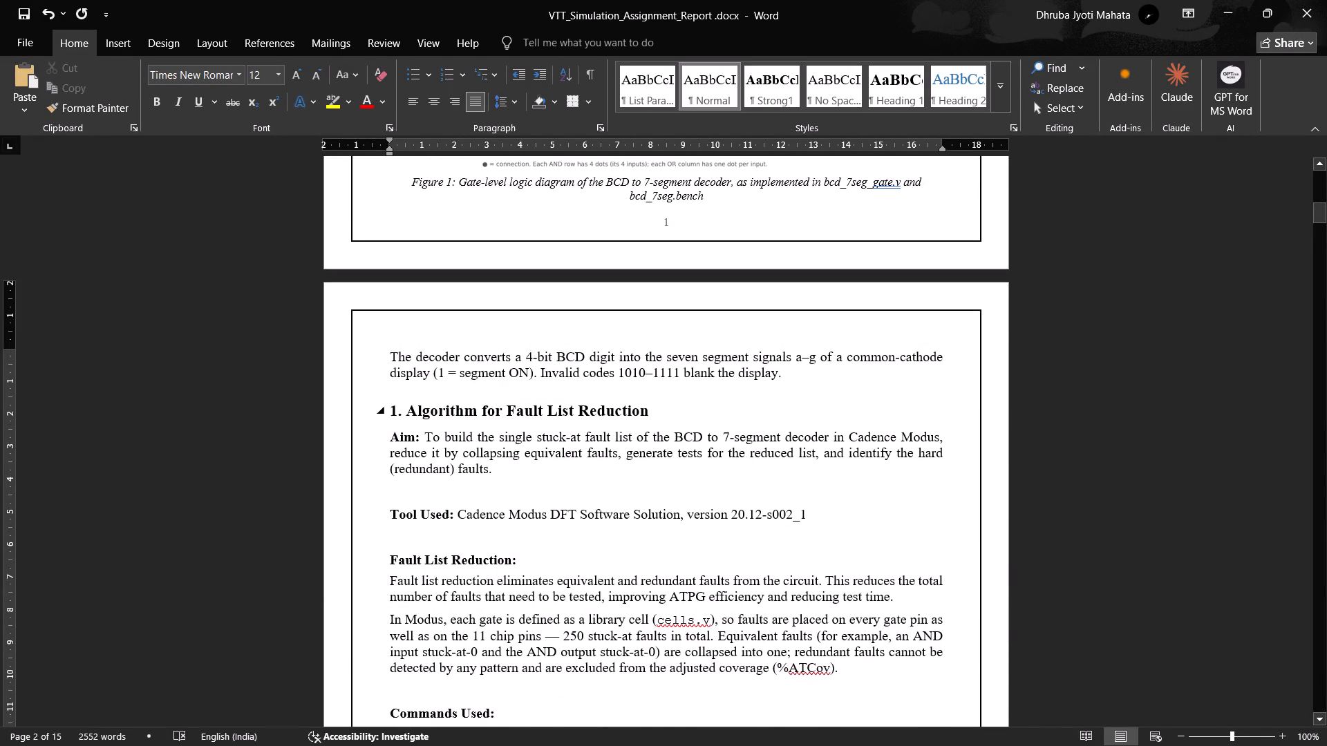
Shrink the Amrita logo at the top of page 1 proportionally to about 6 cm wide.
scroll(802, 407, up, 10)
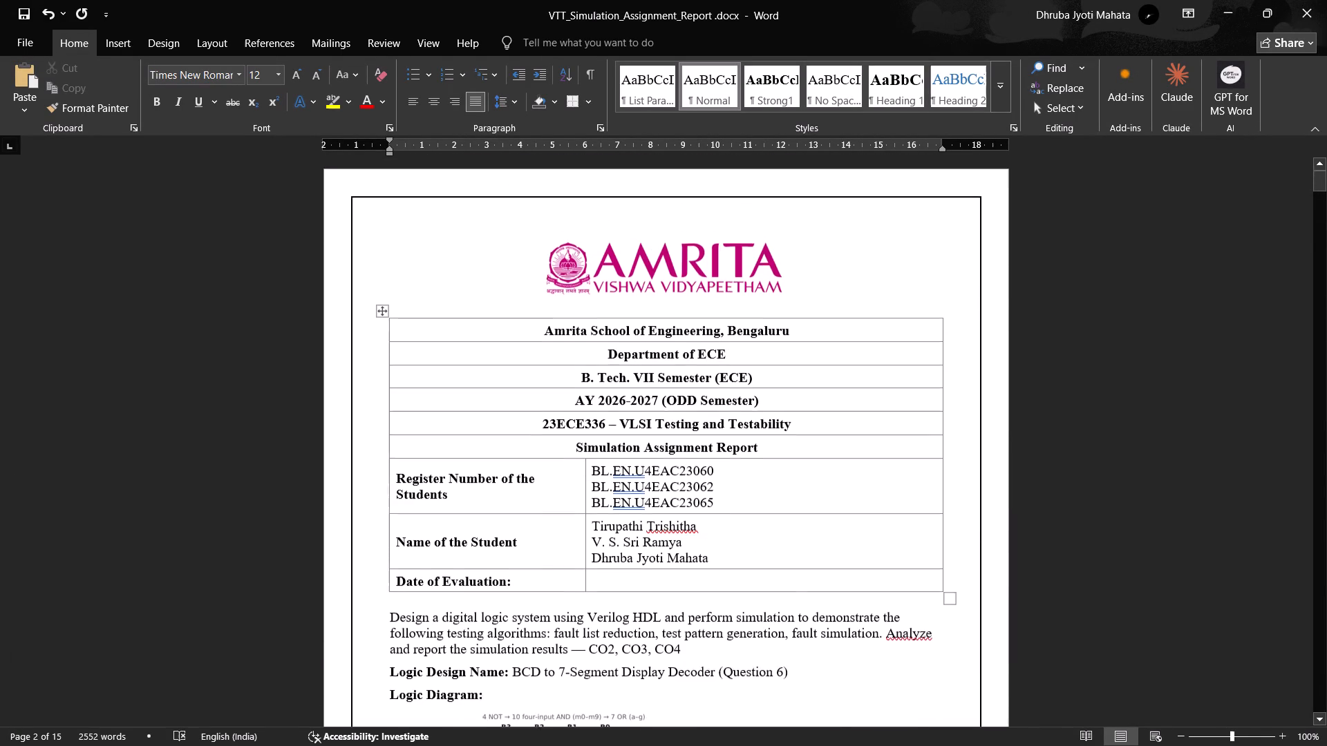
click(693, 249)
drag(798, 231, 720, 297)
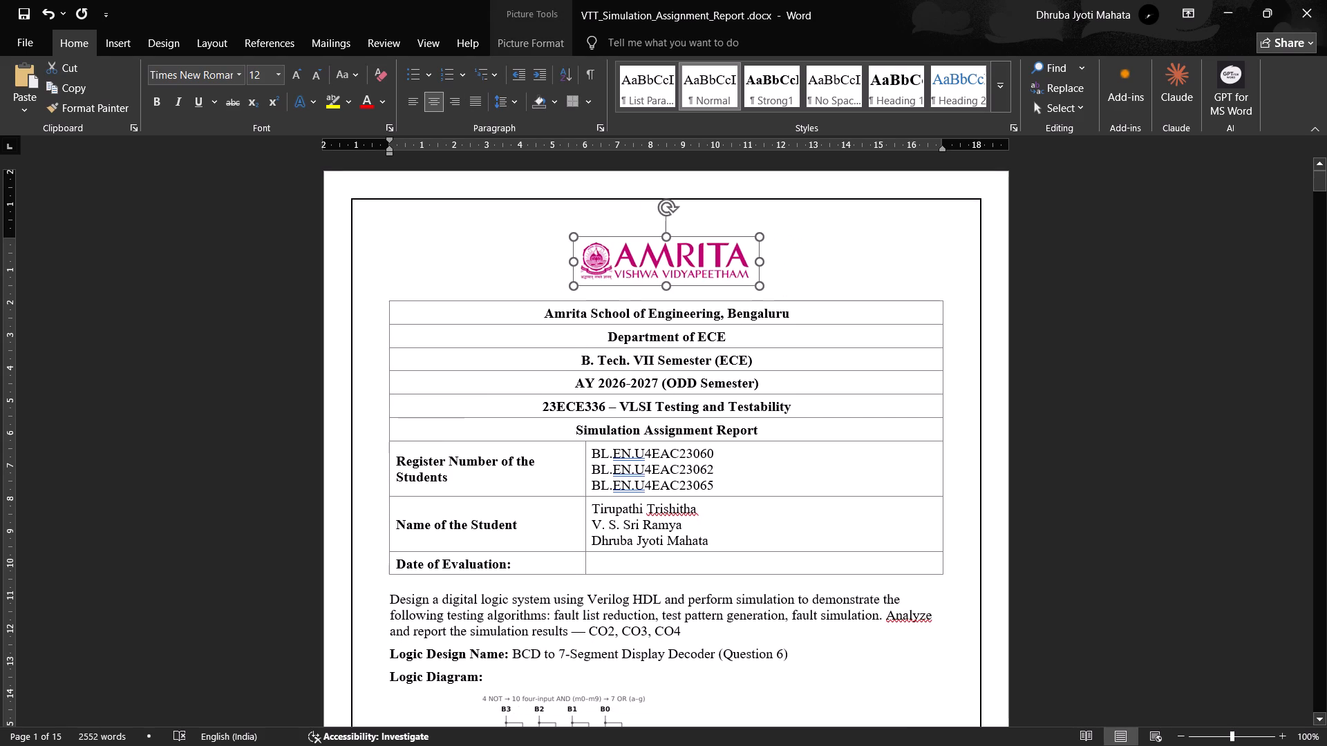
drag(720, 297, 725, 302)
click(907, 279)
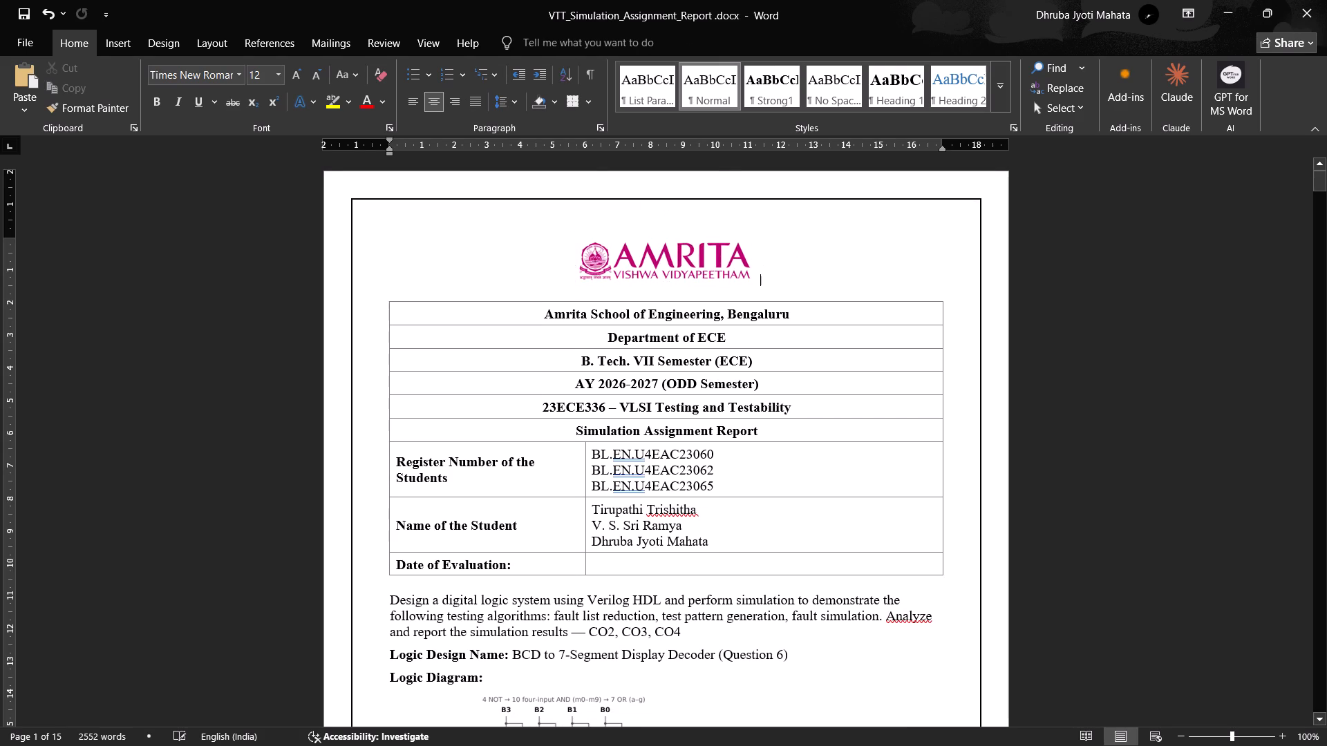
Enlarge the logic diagram on page 1 proportionally to about 12.5 cm wide, keeping its caption on the same page.
scroll(963, 365, down, 6)
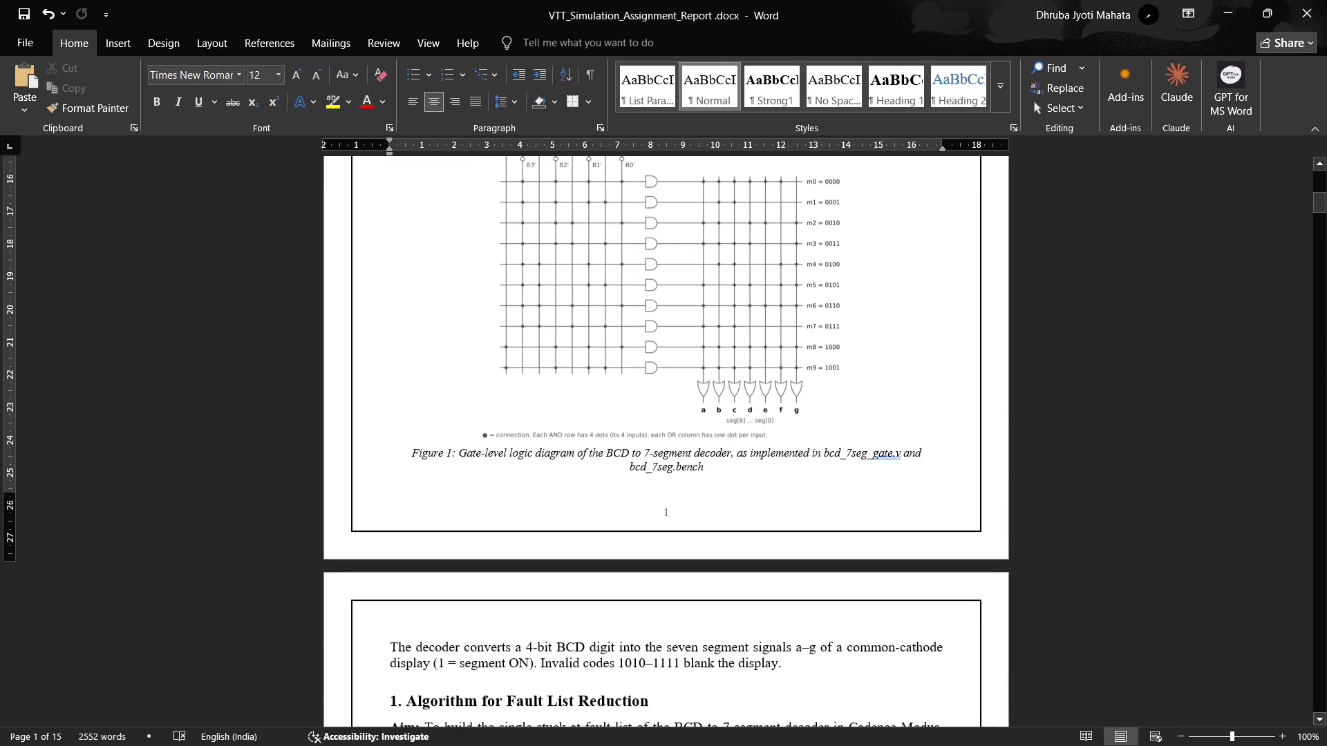
drag(701, 320, 708, 319)
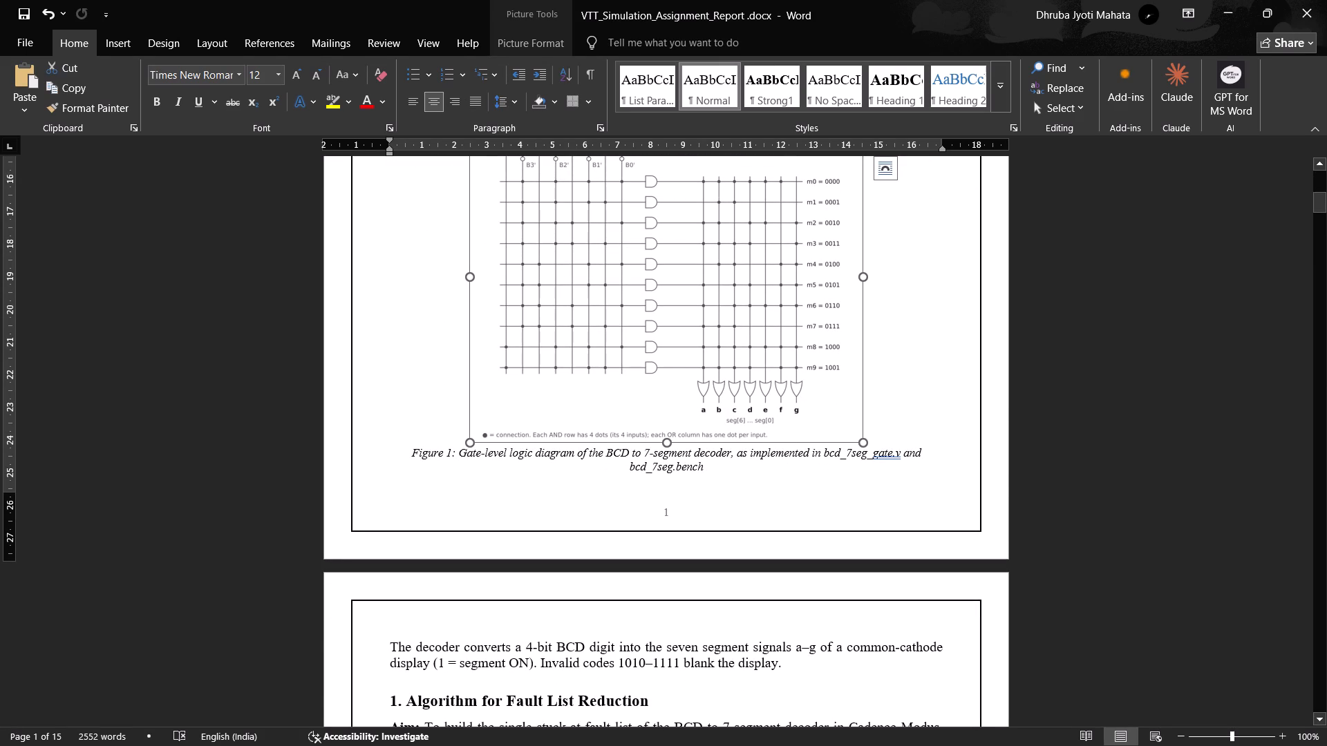
drag(865, 441, 872, 459)
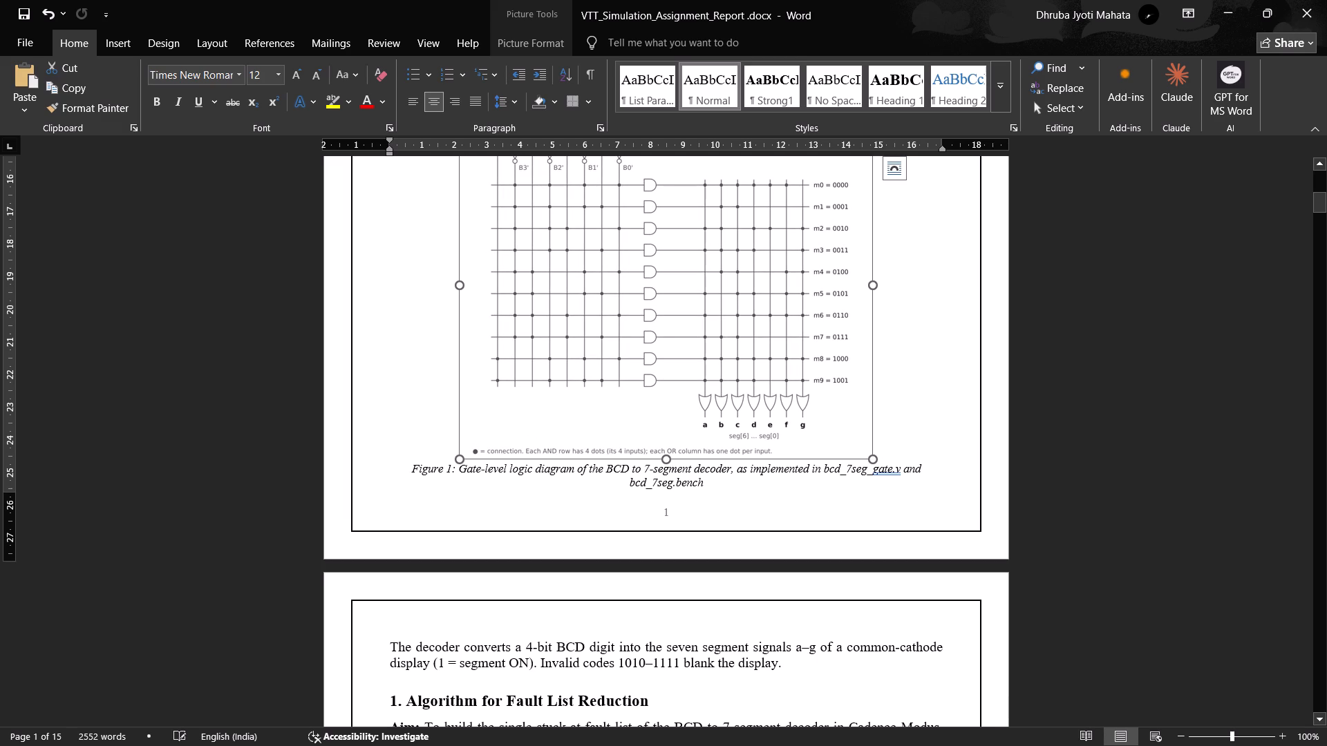
click(954, 396)
Review the layout of page 1 from the cover table to the figure caption and the start of page 2.
scroll(954, 396, up, 4)
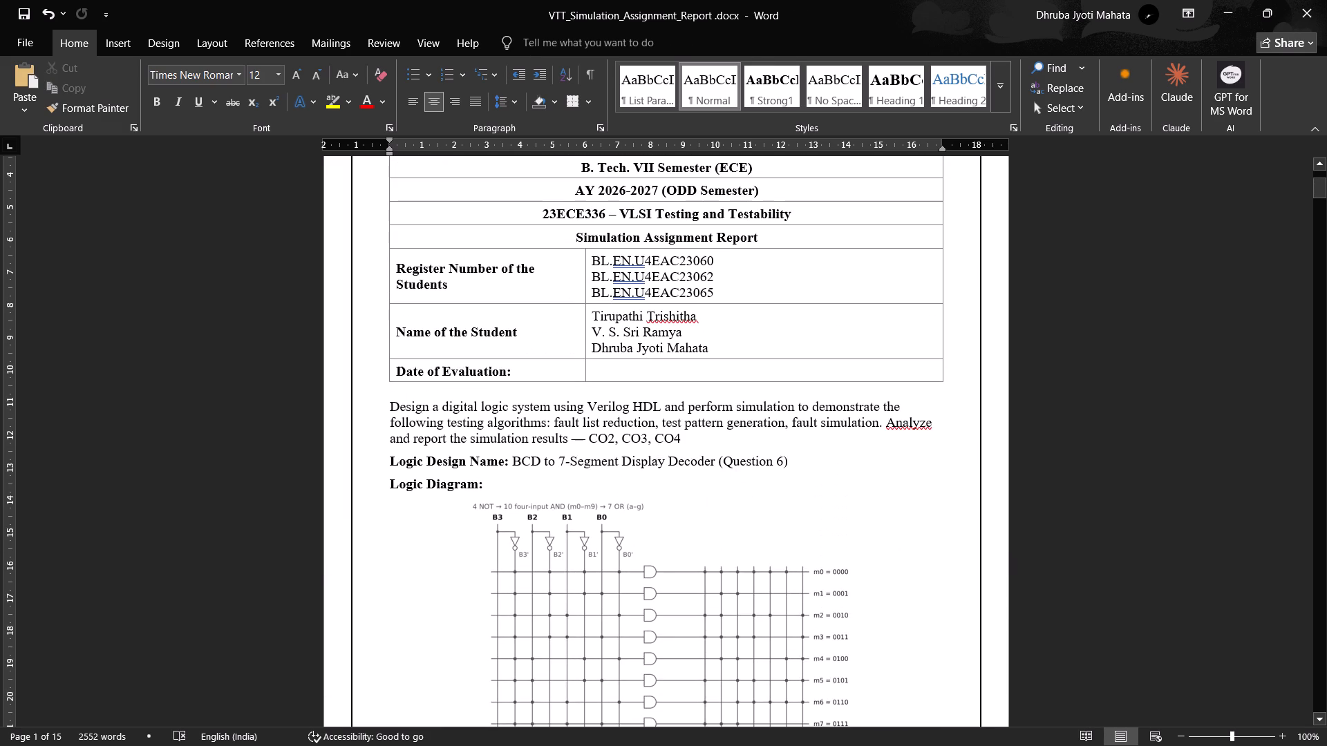
scroll(952, 370, down, 5)
scroll(950, 373, up, 5)
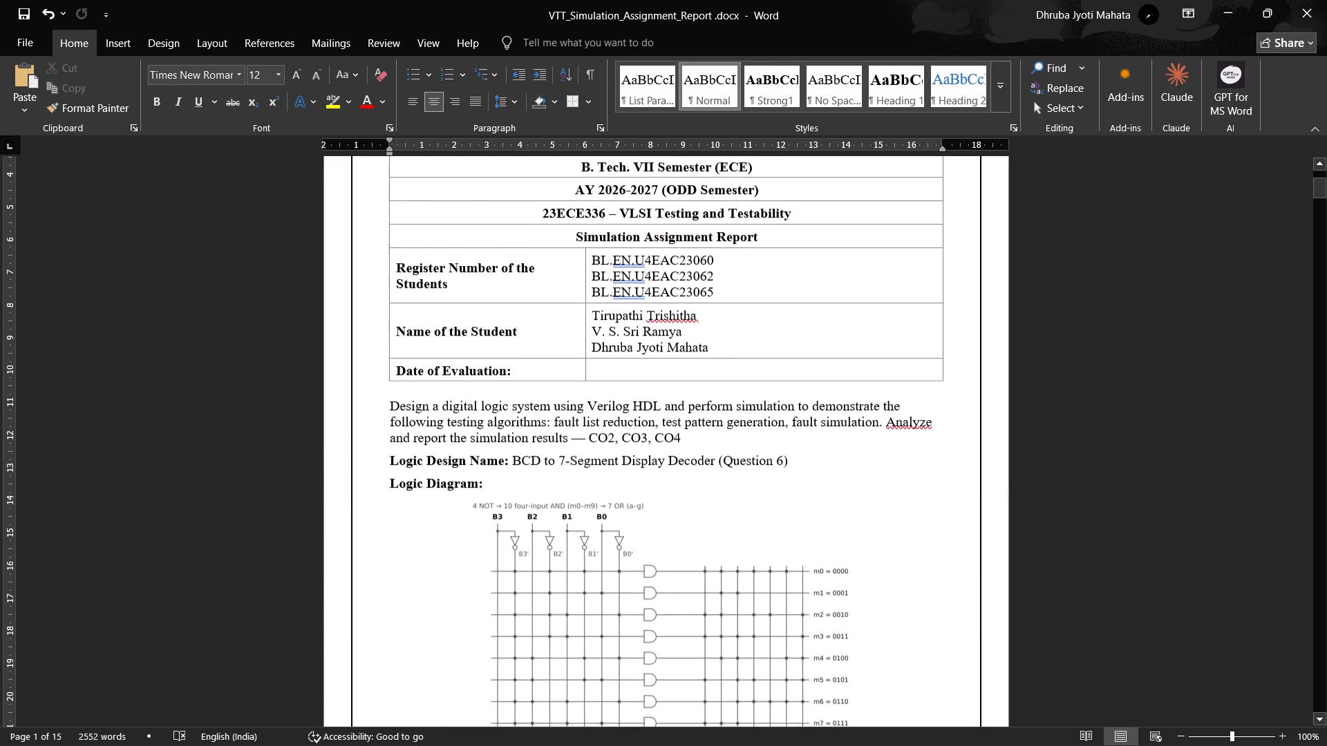
scroll(835, 355, up, 1)
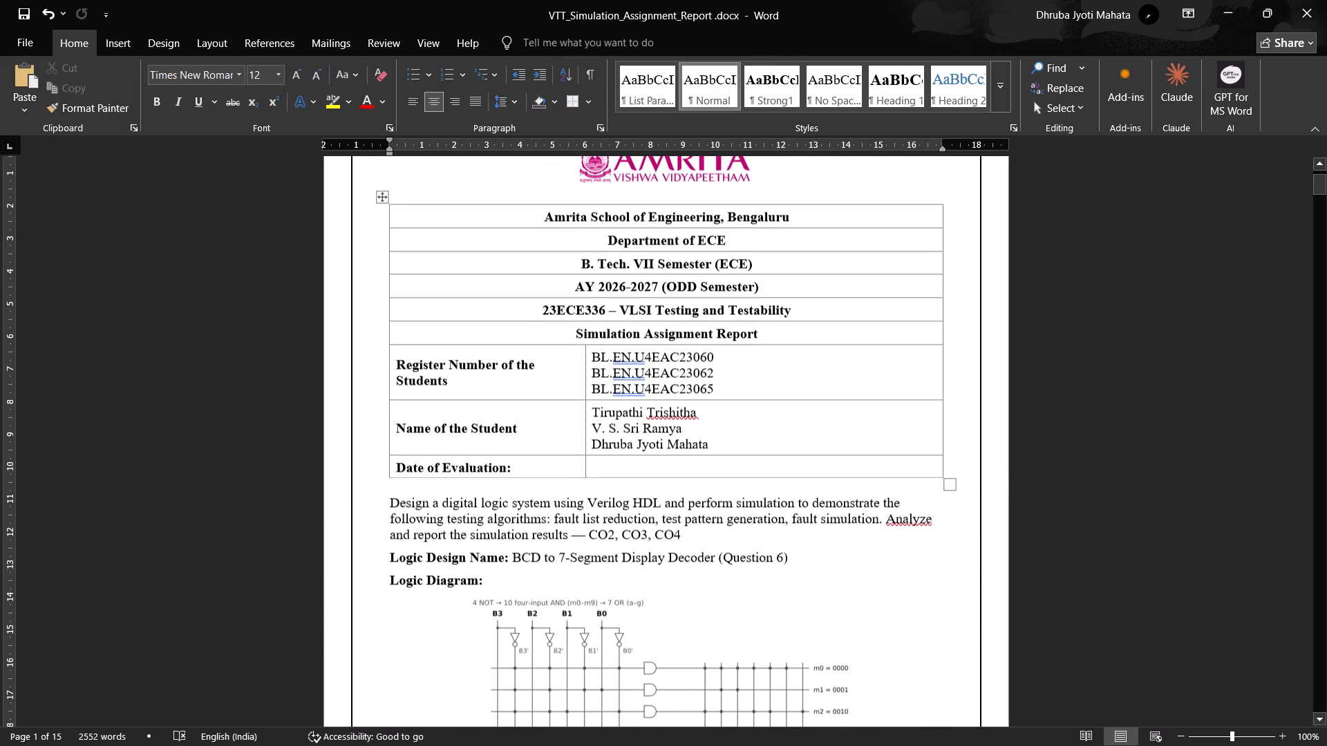
scroll(835, 355, down, 8)
scroll(834, 351, up, 3)
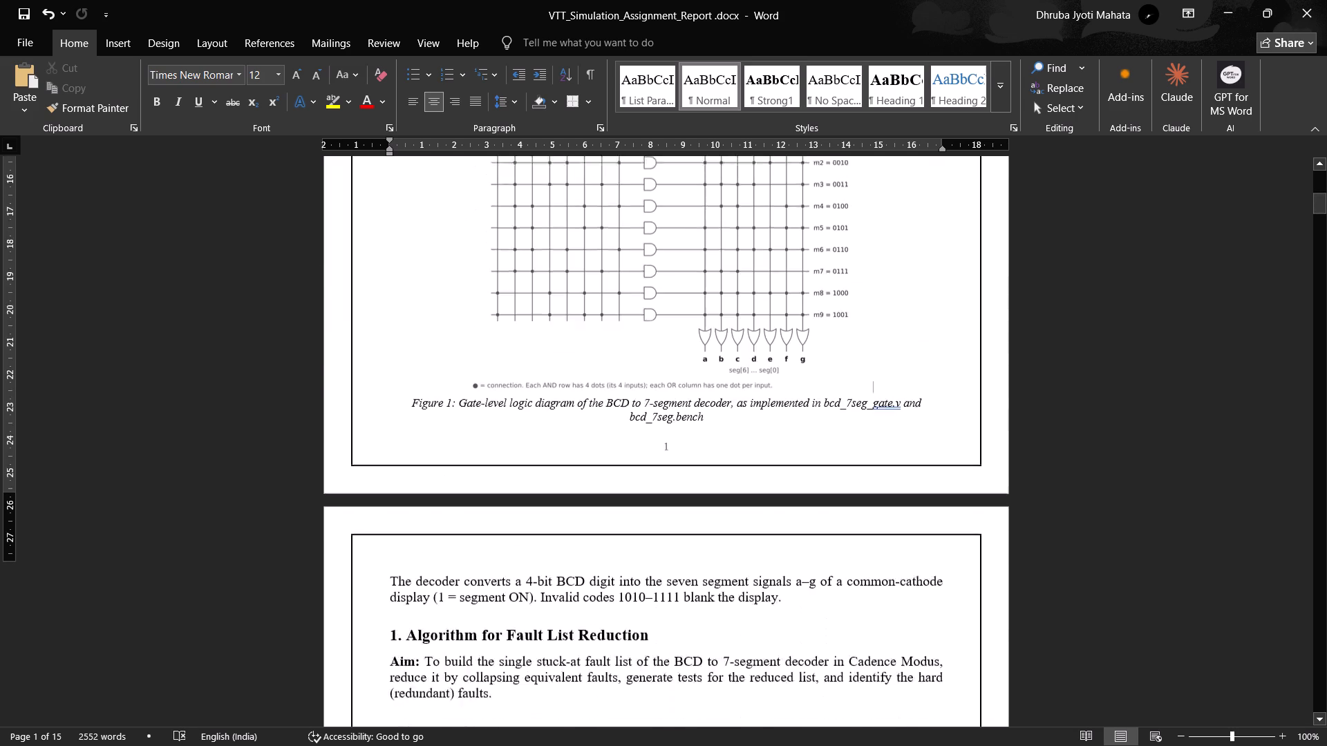
Move the cover table on page 1 slightly up, closer beneath the logo.
scroll(834, 351, up, 4)
scroll(657, 300, up, 3)
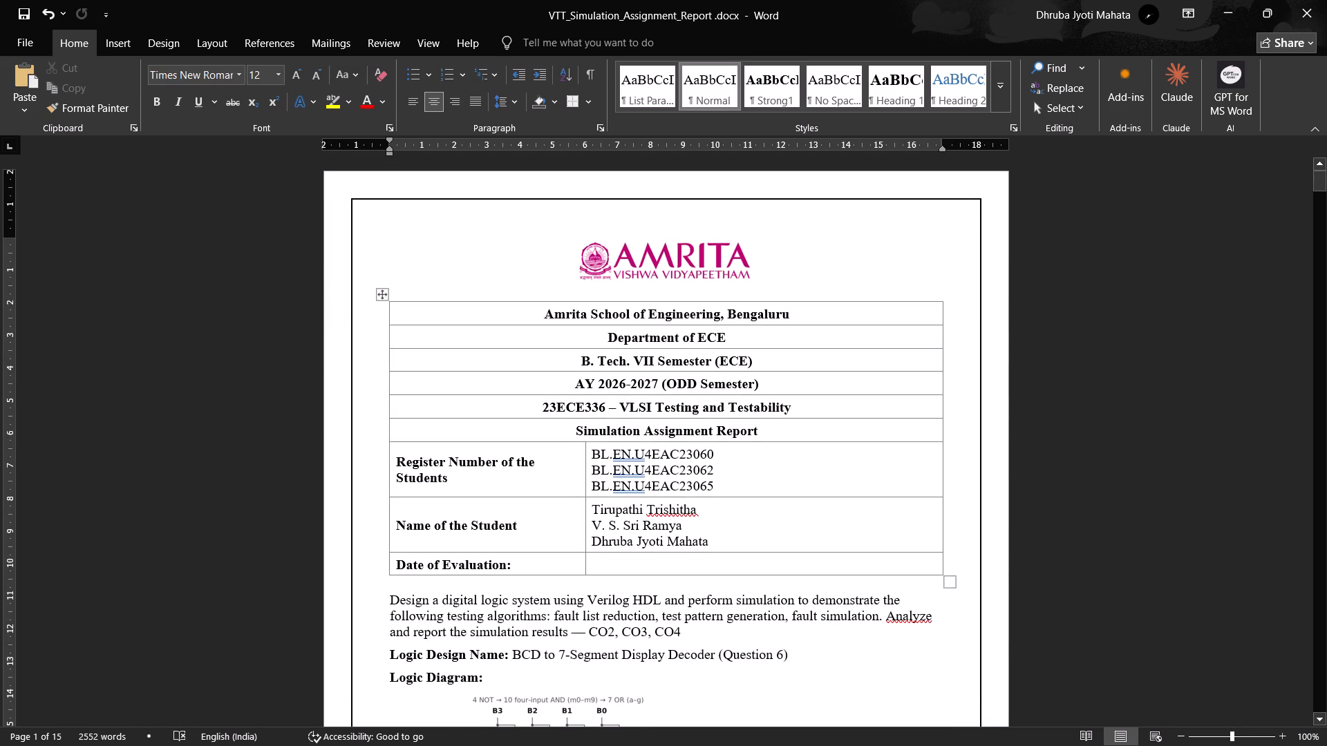
drag(385, 300, 385, 274)
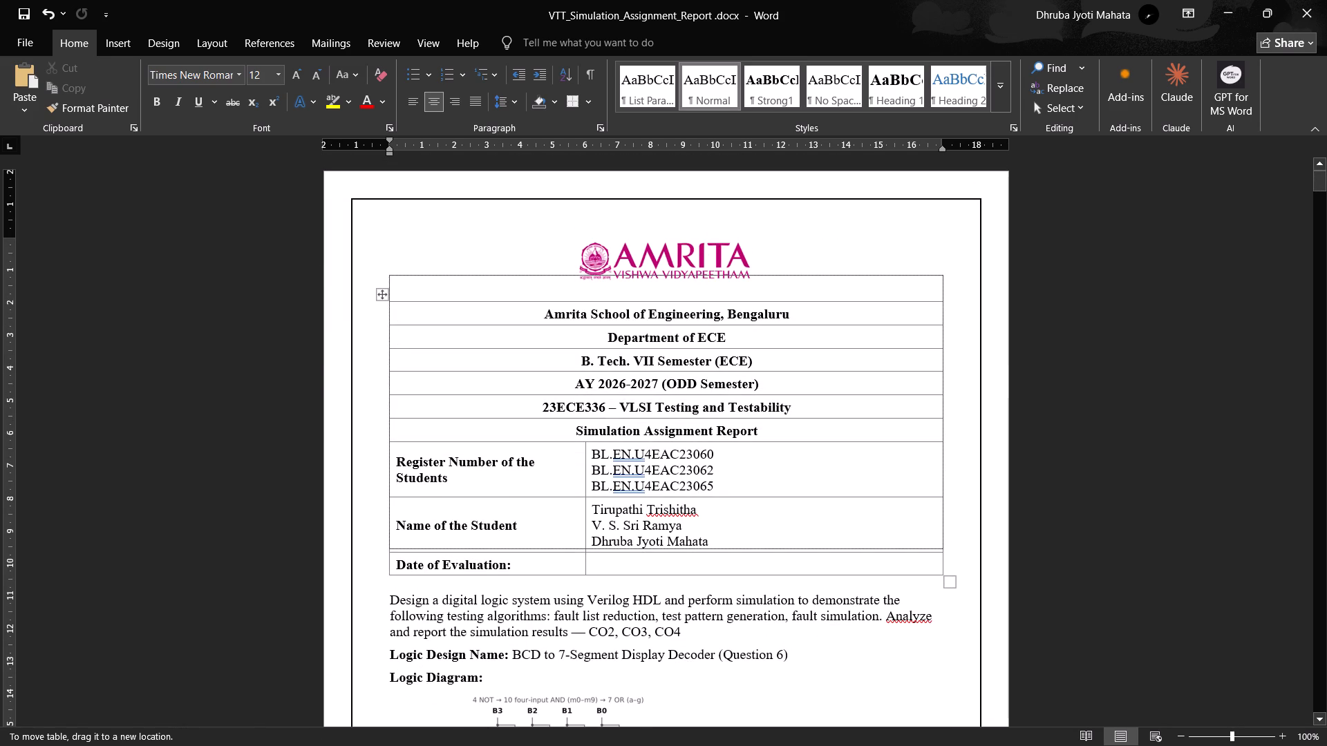
drag(385, 274, 386, 291)
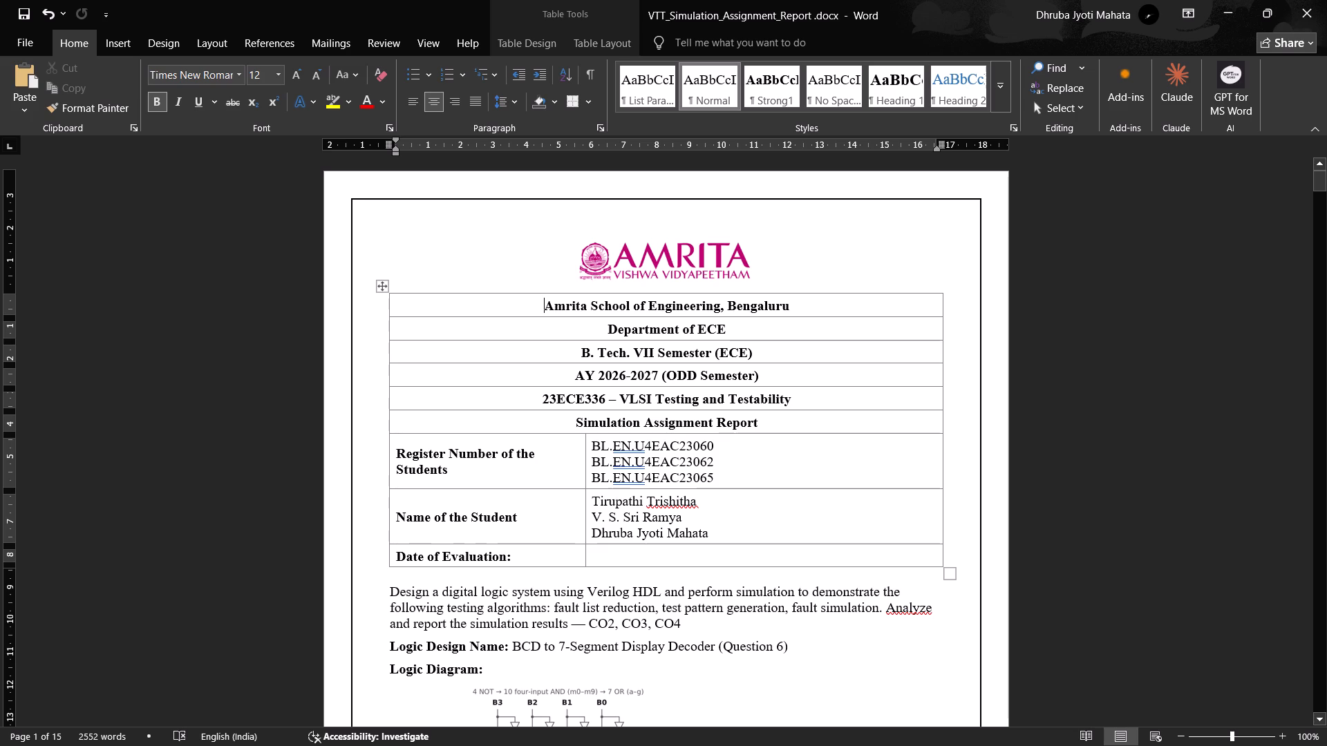
Enlarge the Amrita logo proportionally to about 6.5 cm wide, filling the space above the cover table.
click(704, 267)
drag(758, 239, 768, 236)
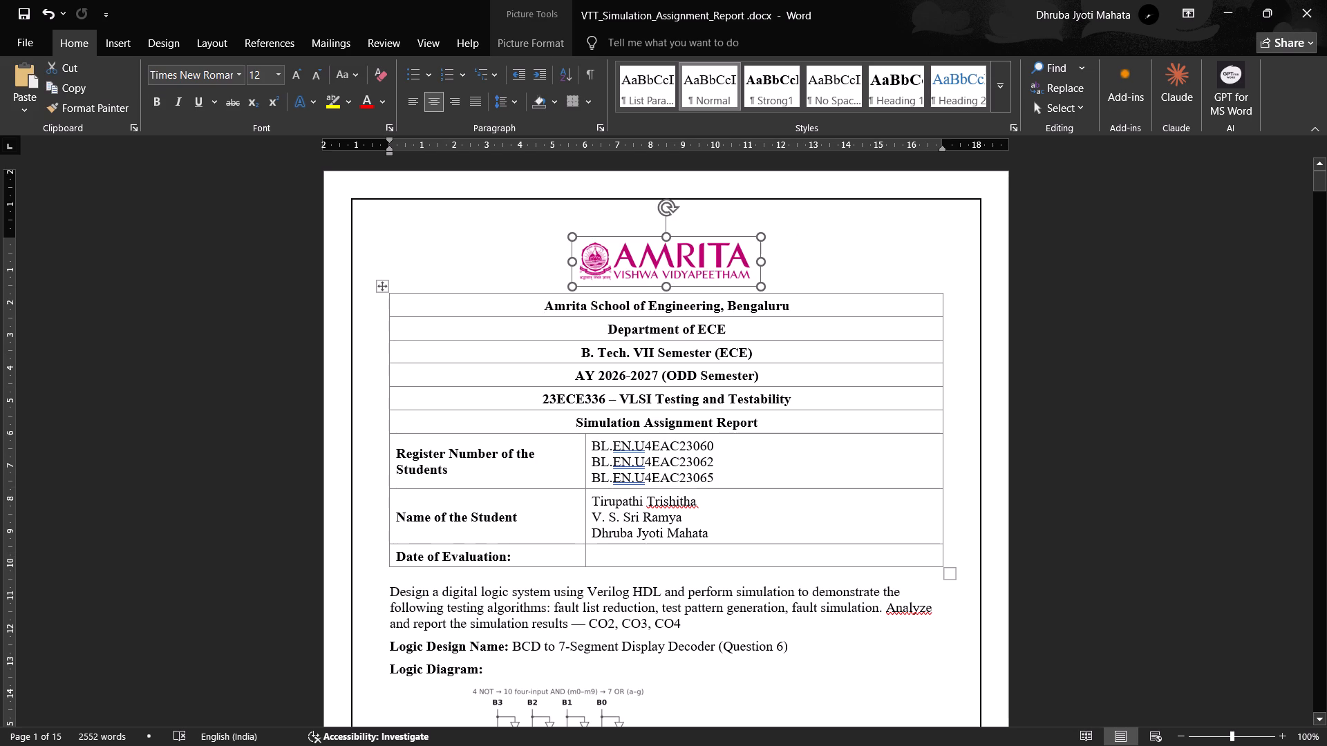
drag(768, 236, 783, 243)
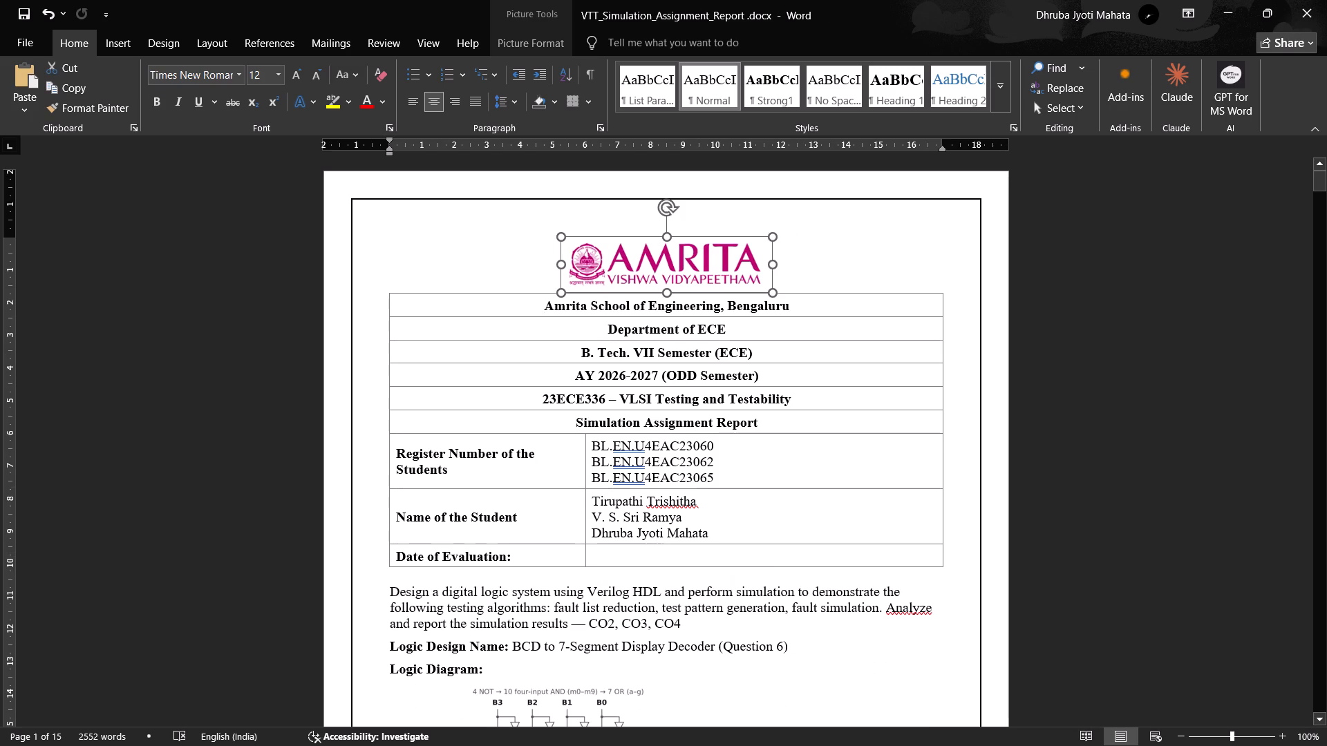
drag(783, 243, 784, 242)
click(914, 263)
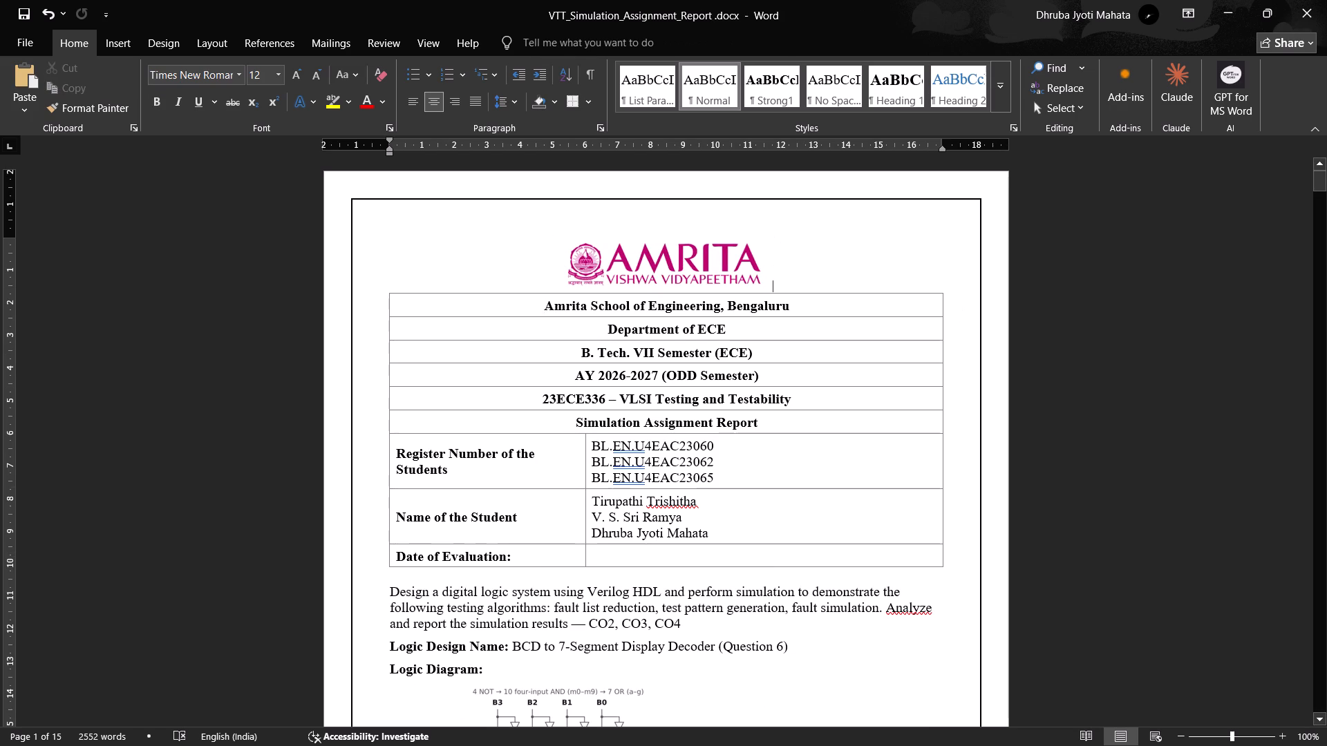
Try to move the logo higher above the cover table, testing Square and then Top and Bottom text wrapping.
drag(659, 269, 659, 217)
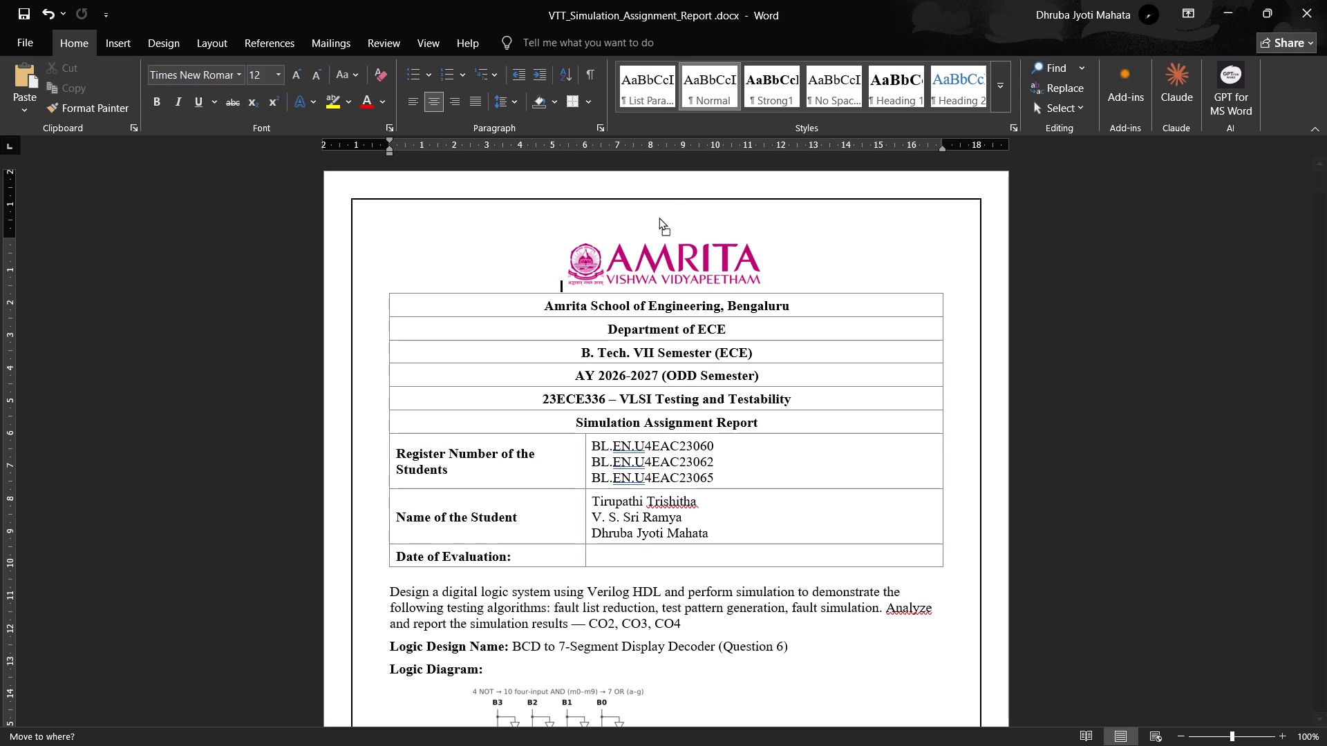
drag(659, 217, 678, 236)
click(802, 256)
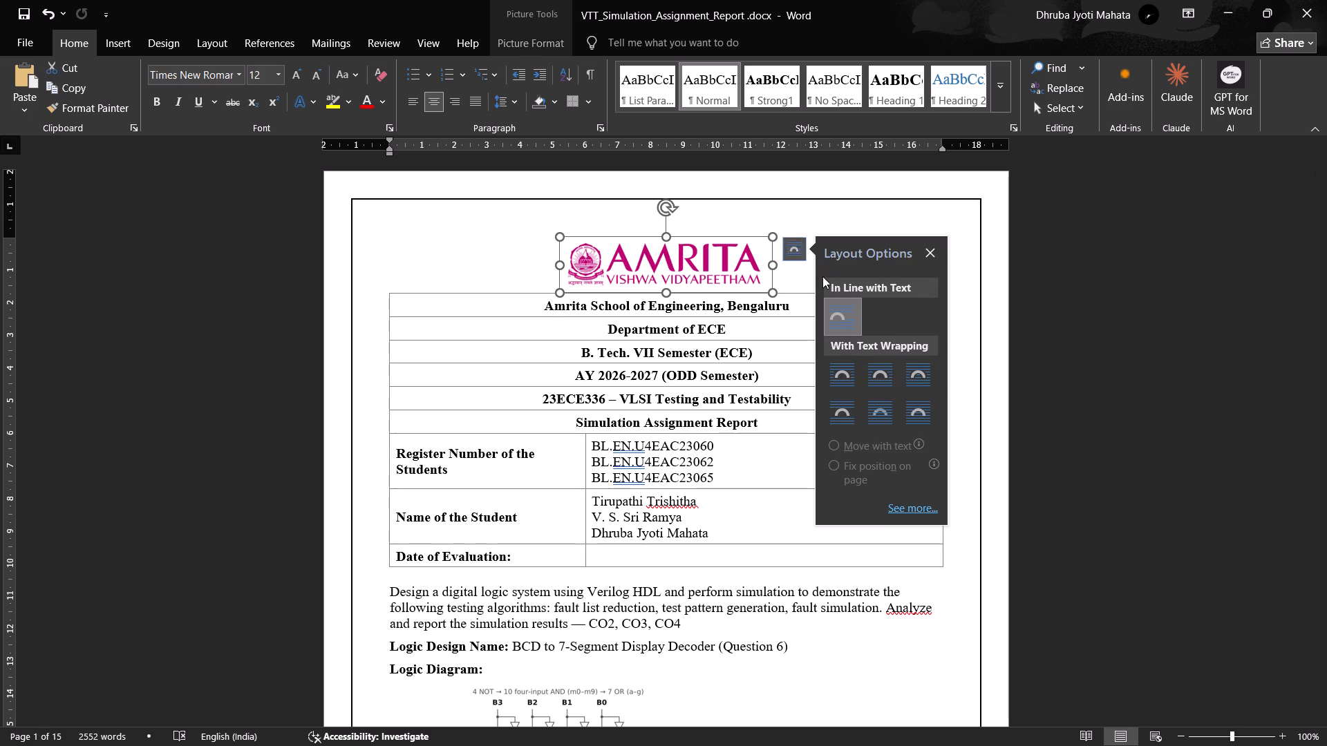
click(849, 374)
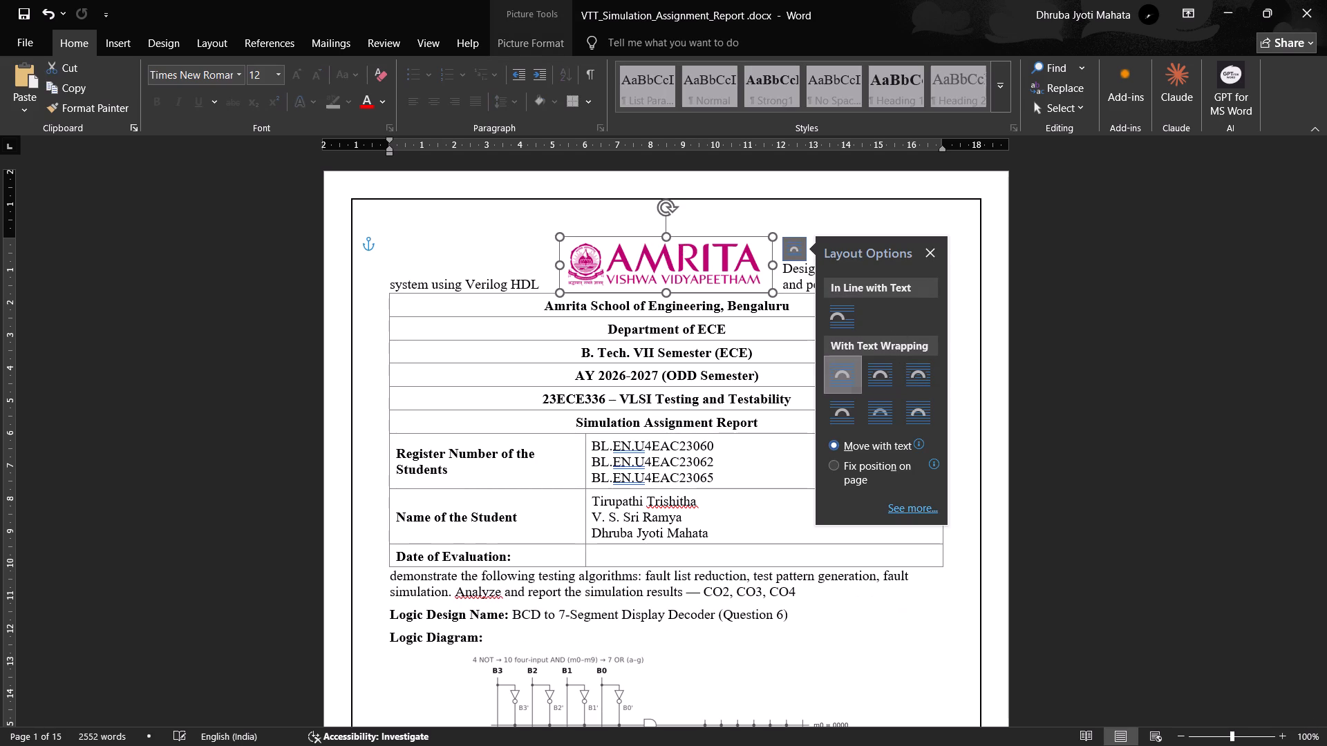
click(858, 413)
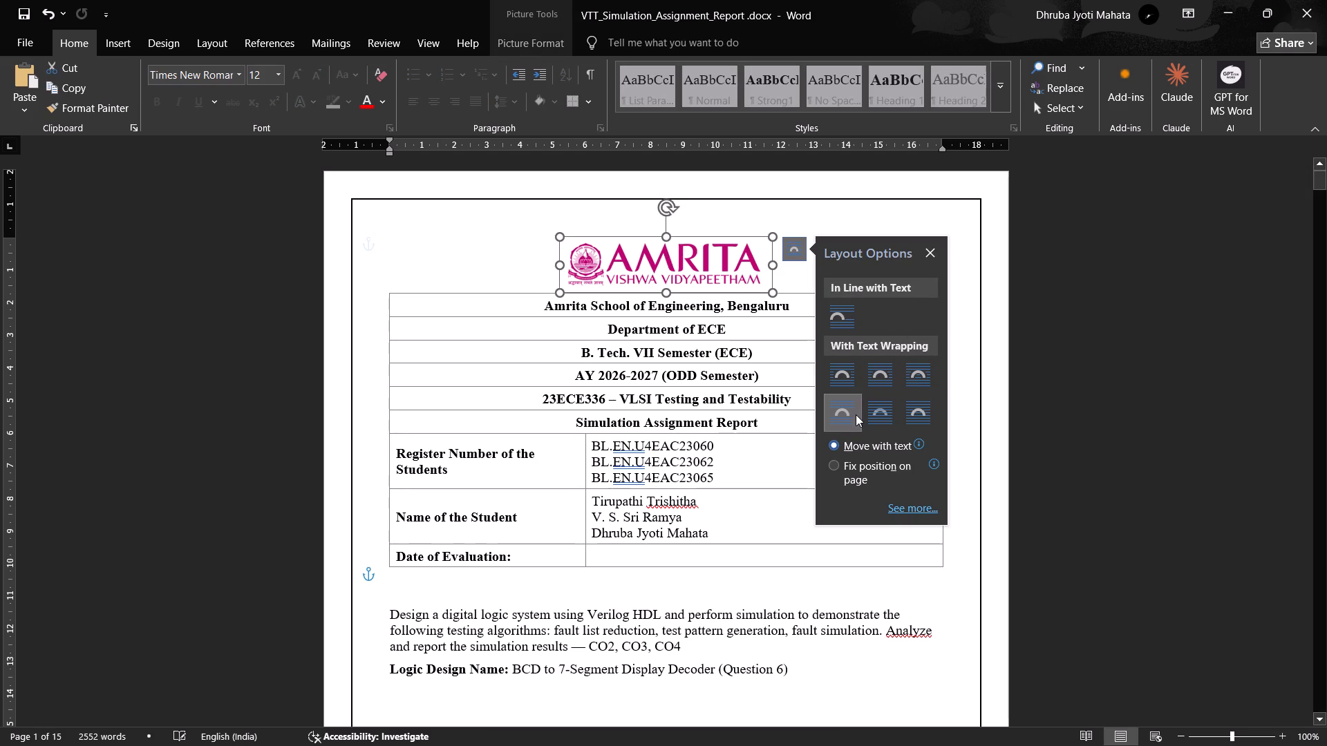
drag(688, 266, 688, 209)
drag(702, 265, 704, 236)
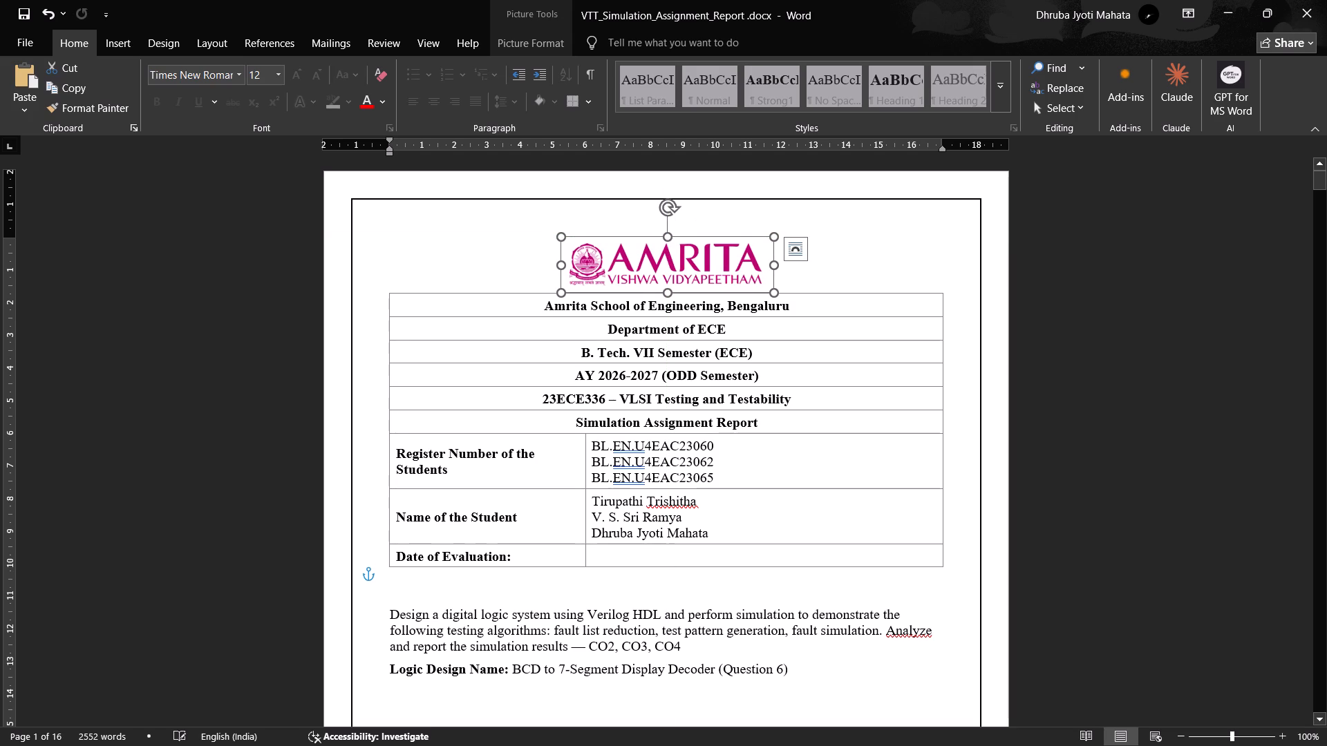
Set the logo's text wrapping to In Front of Text and move it up, centred just below the top page border.
click(800, 252)
click(913, 414)
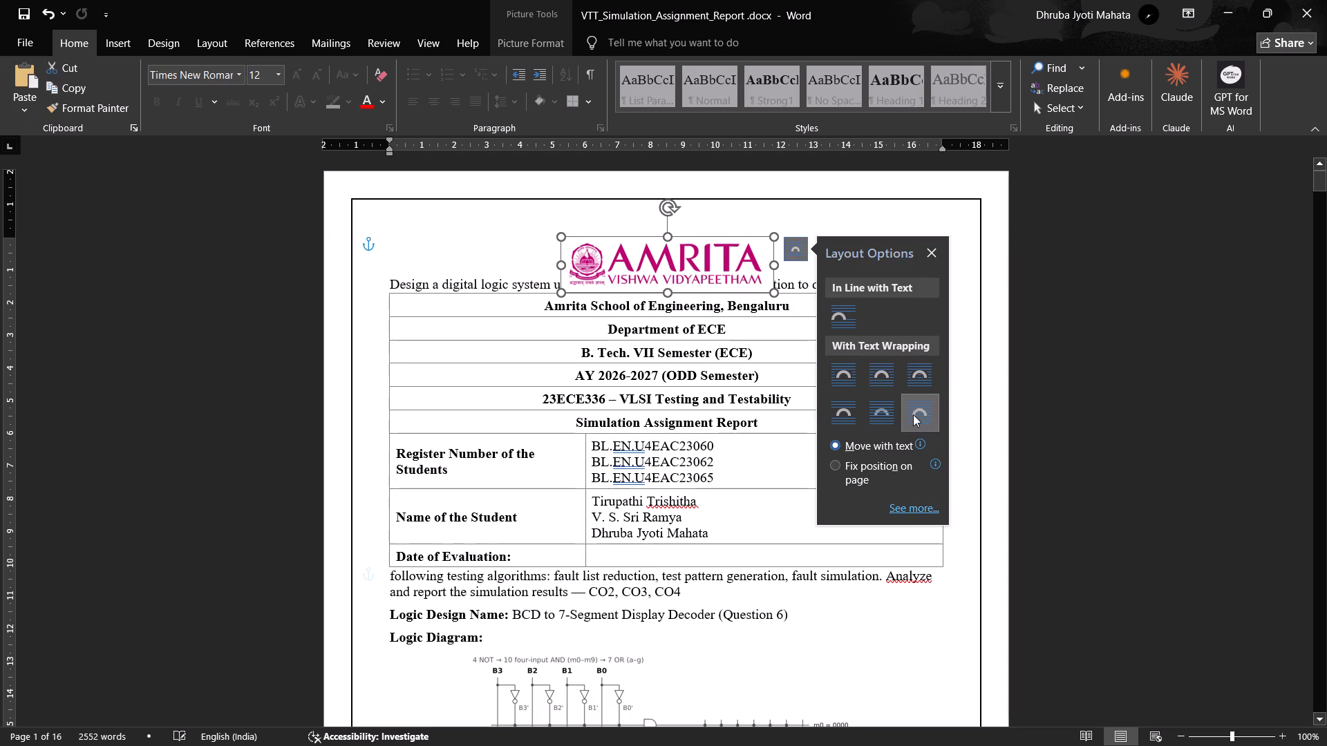
drag(676, 278, 680, 242)
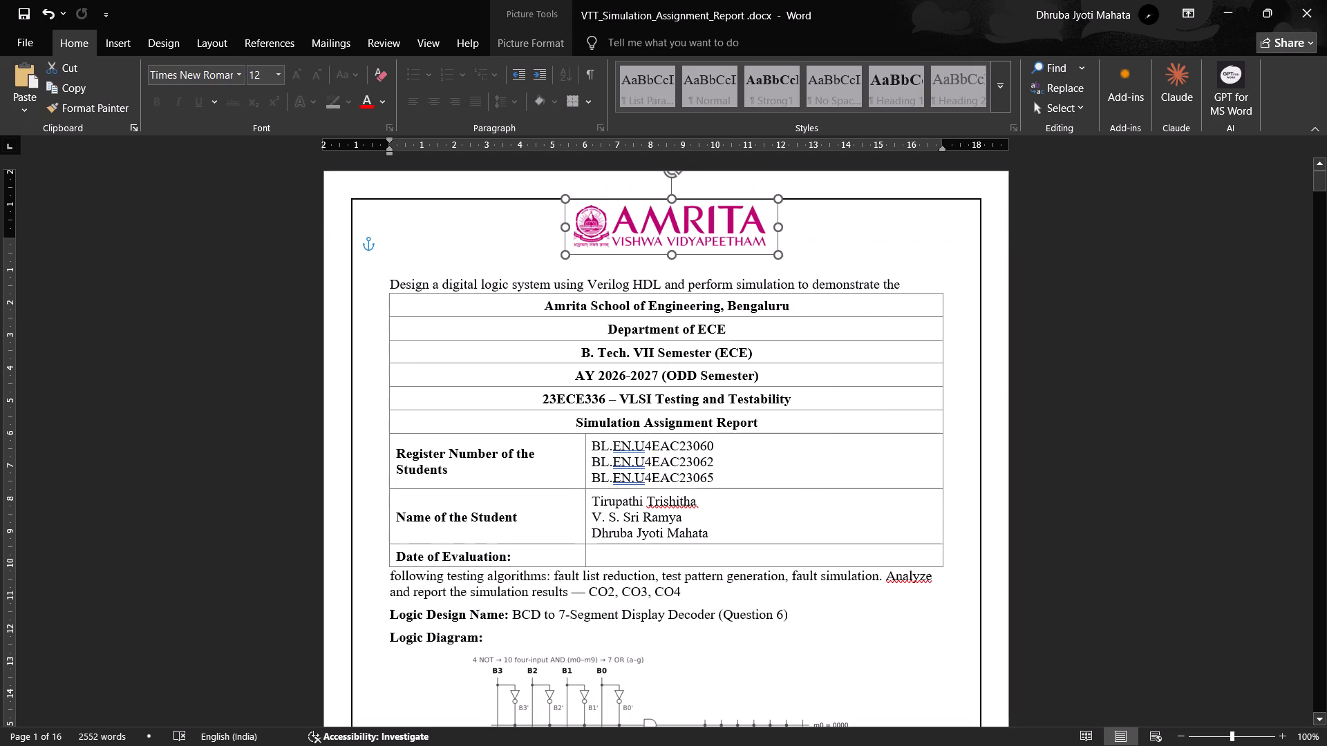
drag(680, 242, 673, 248)
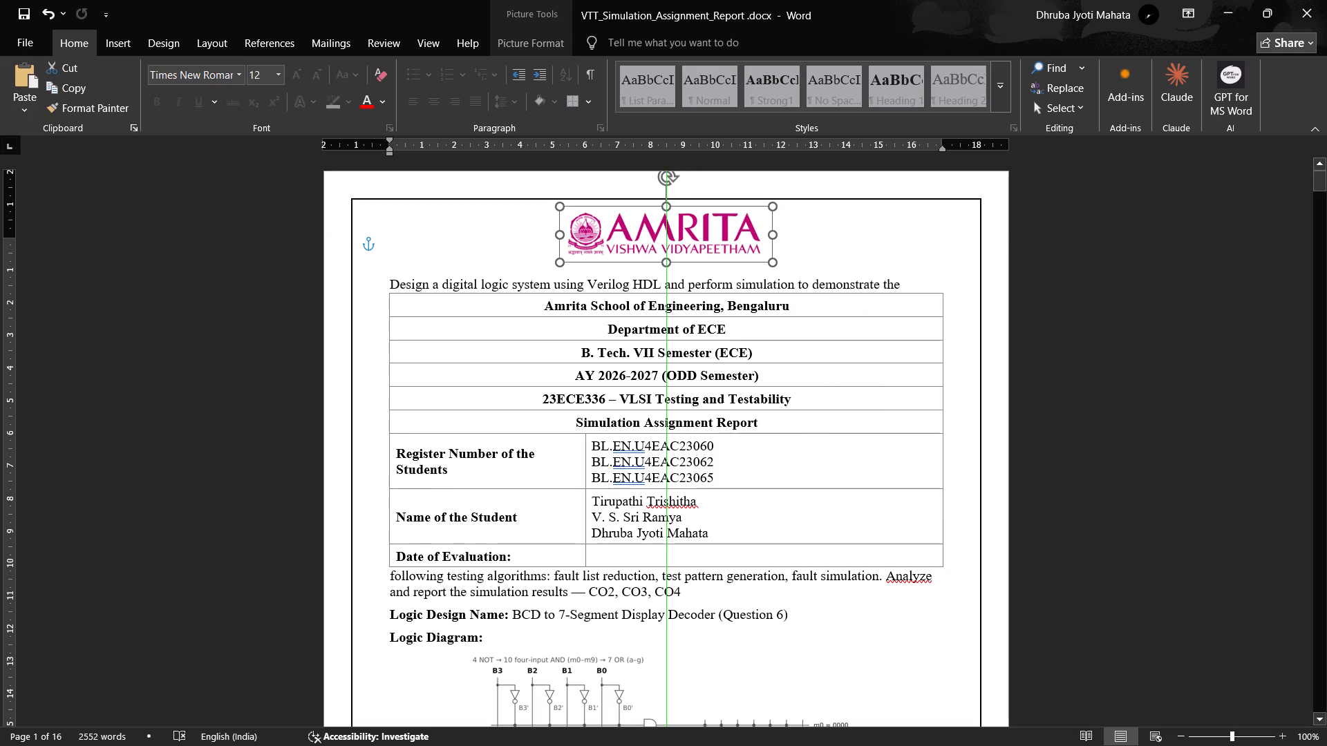
drag(673, 248, 673, 245)
click(450, 285)
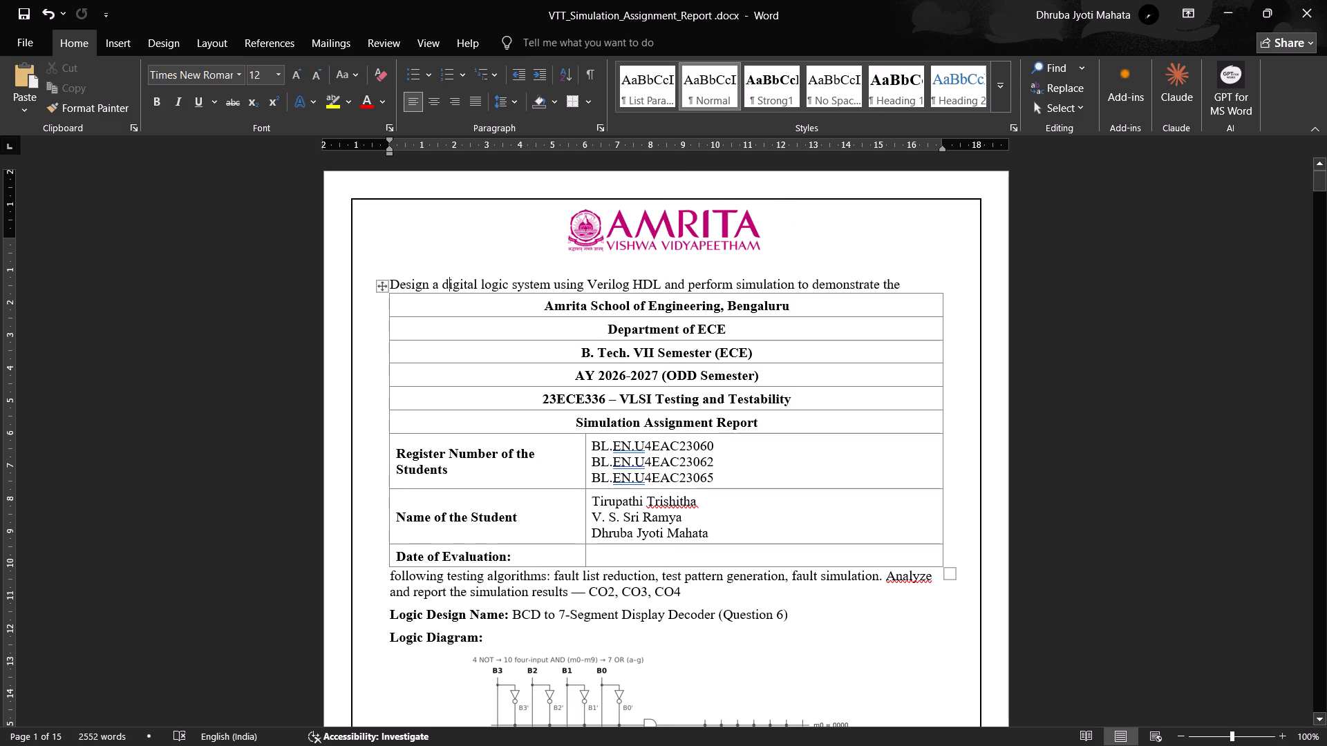
Move the cover table up to just beneath the logo so that the whole assignment description flows below the table.
drag(382, 287, 379, 254)
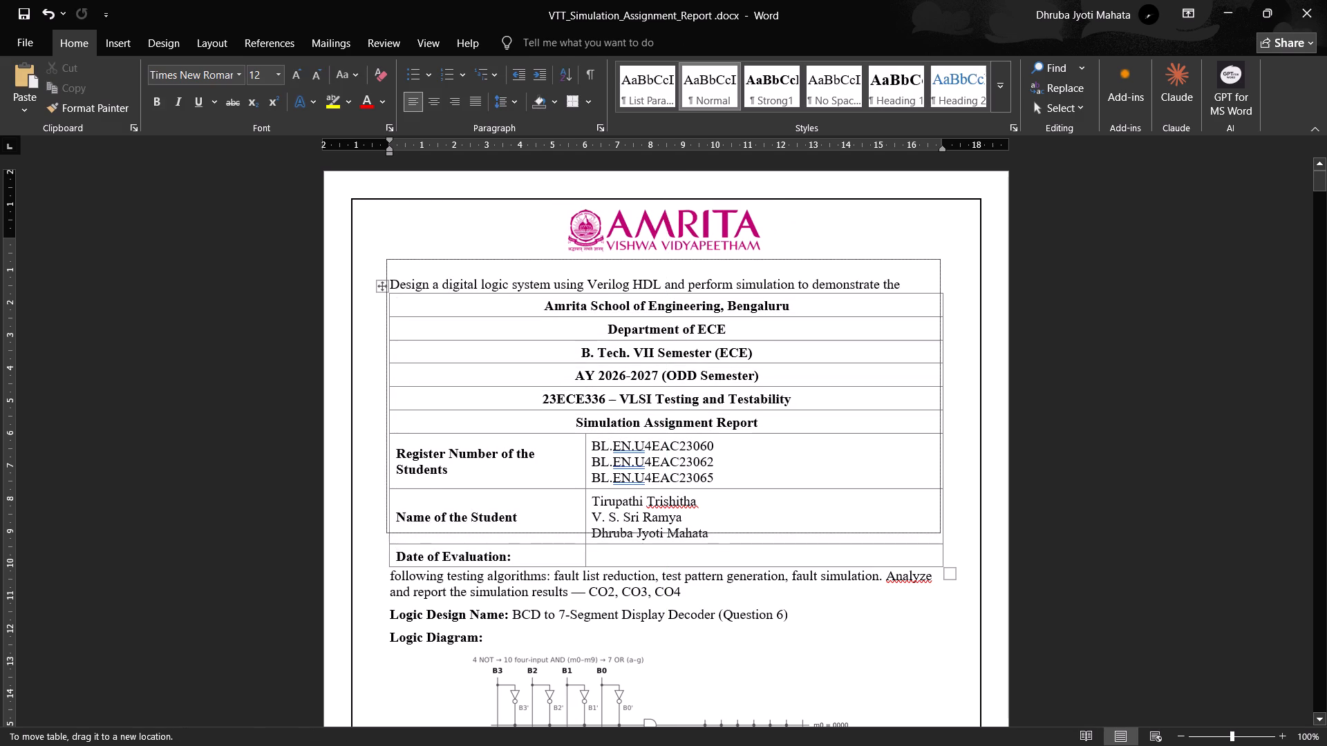
drag(379, 254, 379, 251)
drag(380, 252, 380, 253)
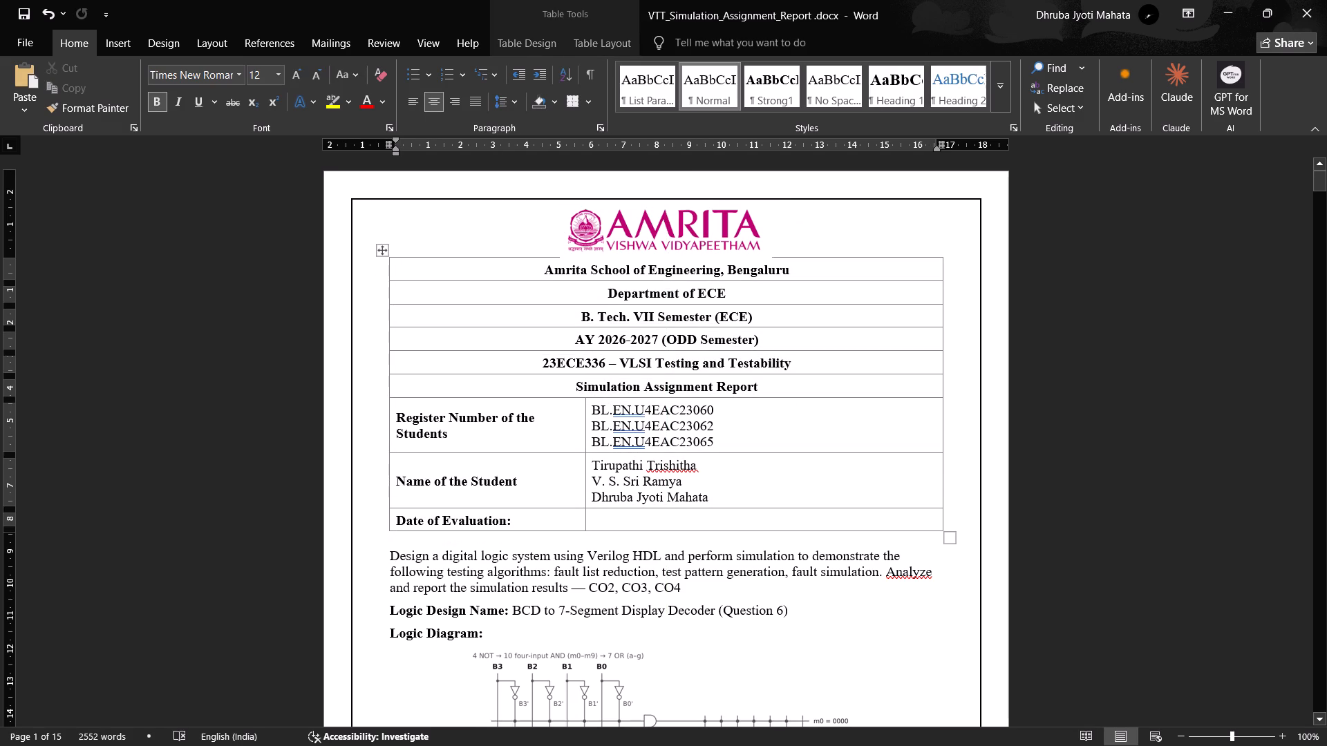
drag(380, 253, 380, 271)
drag(382, 256, 382, 261)
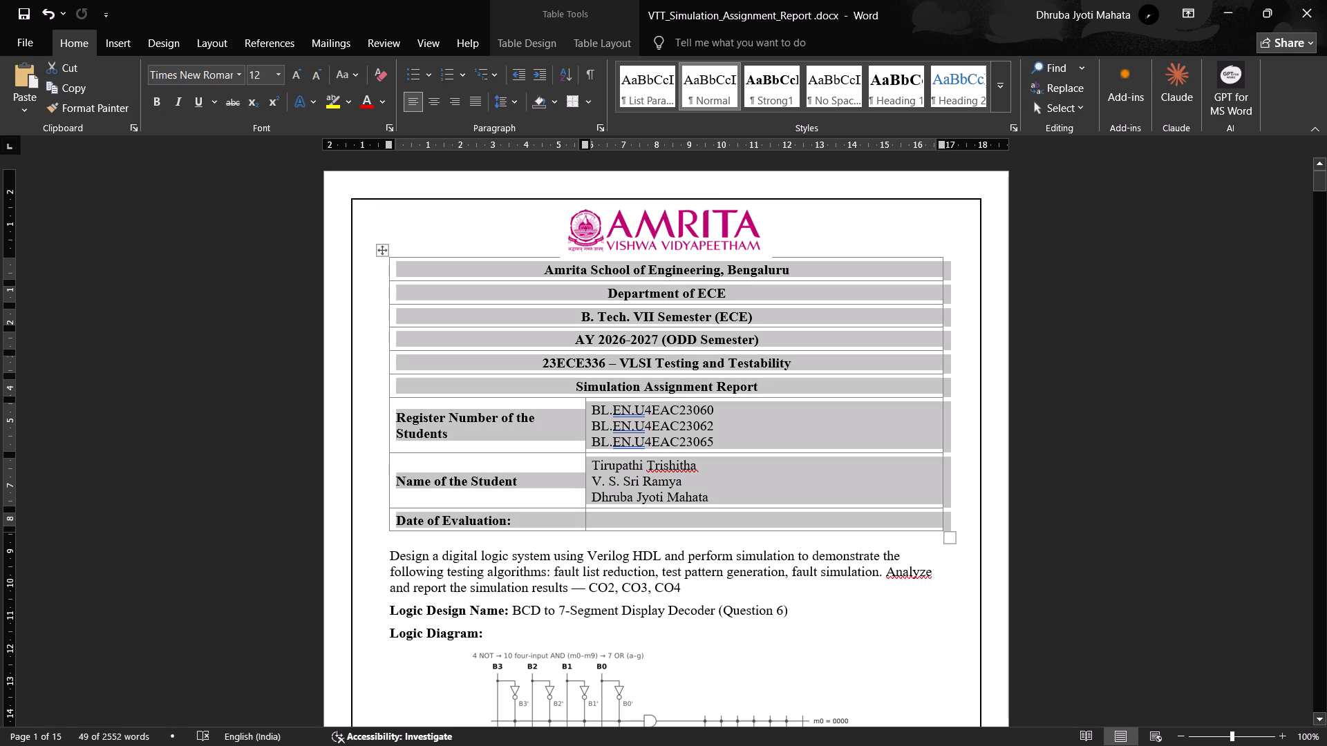
drag(382, 261, 382, 276)
click(382, 248)
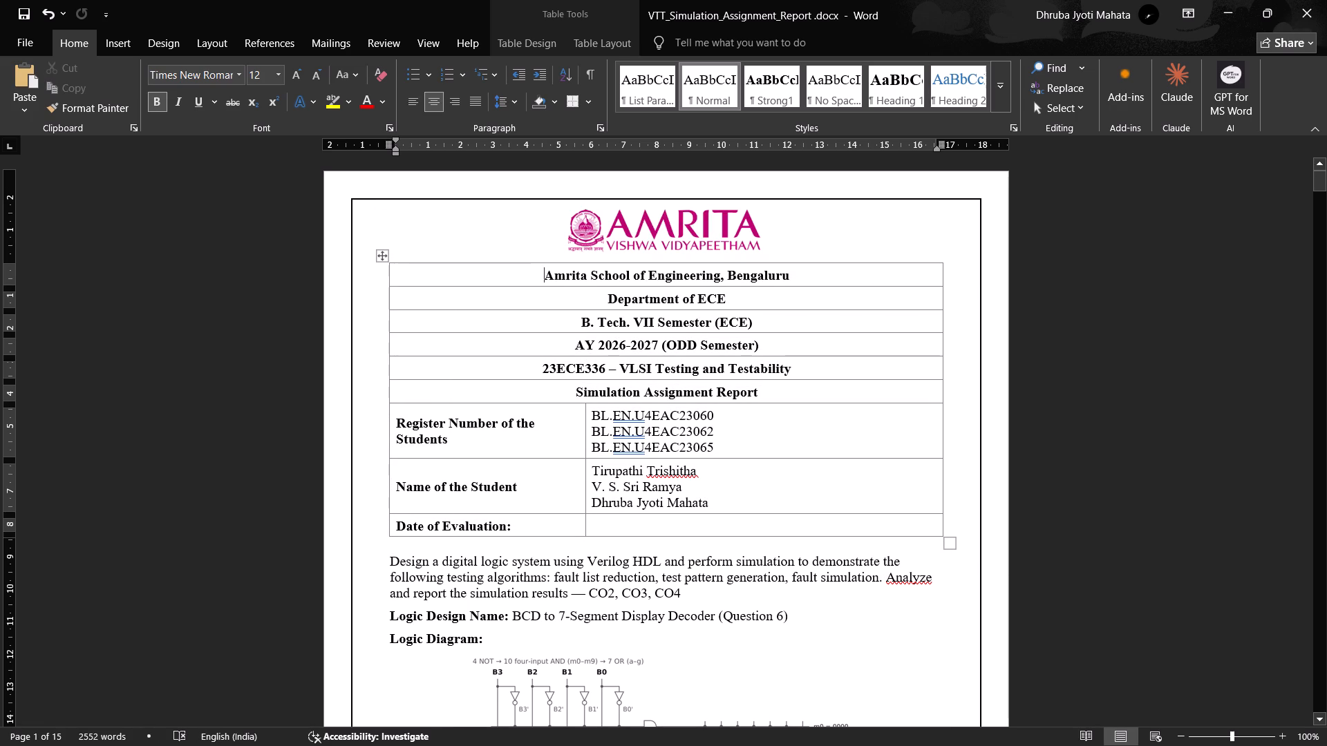
click(984, 395)
Enlarge the logic diagram proportionally to about 13.5 cm wide, using the freed space at the bottom of page 1.
scroll(983, 440, down, 2)
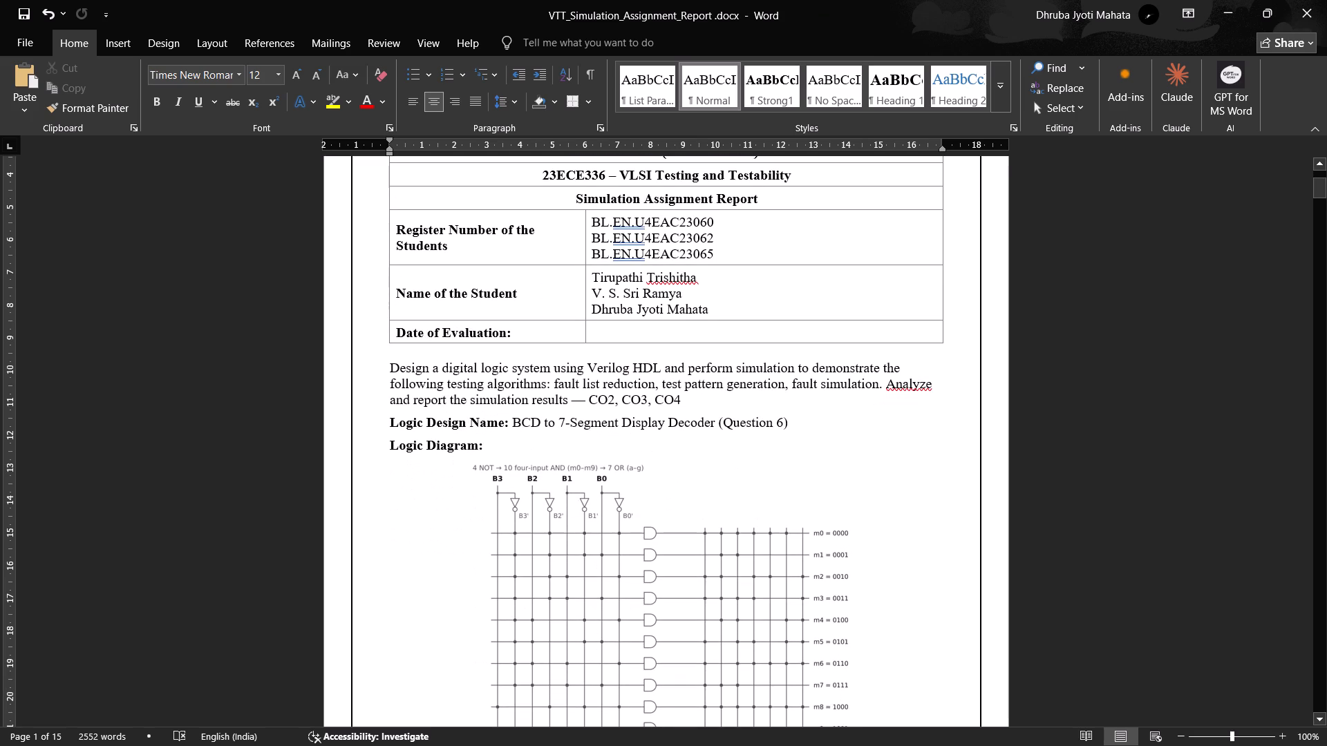
scroll(960, 432, down, 4)
scroll(960, 432, up, 2)
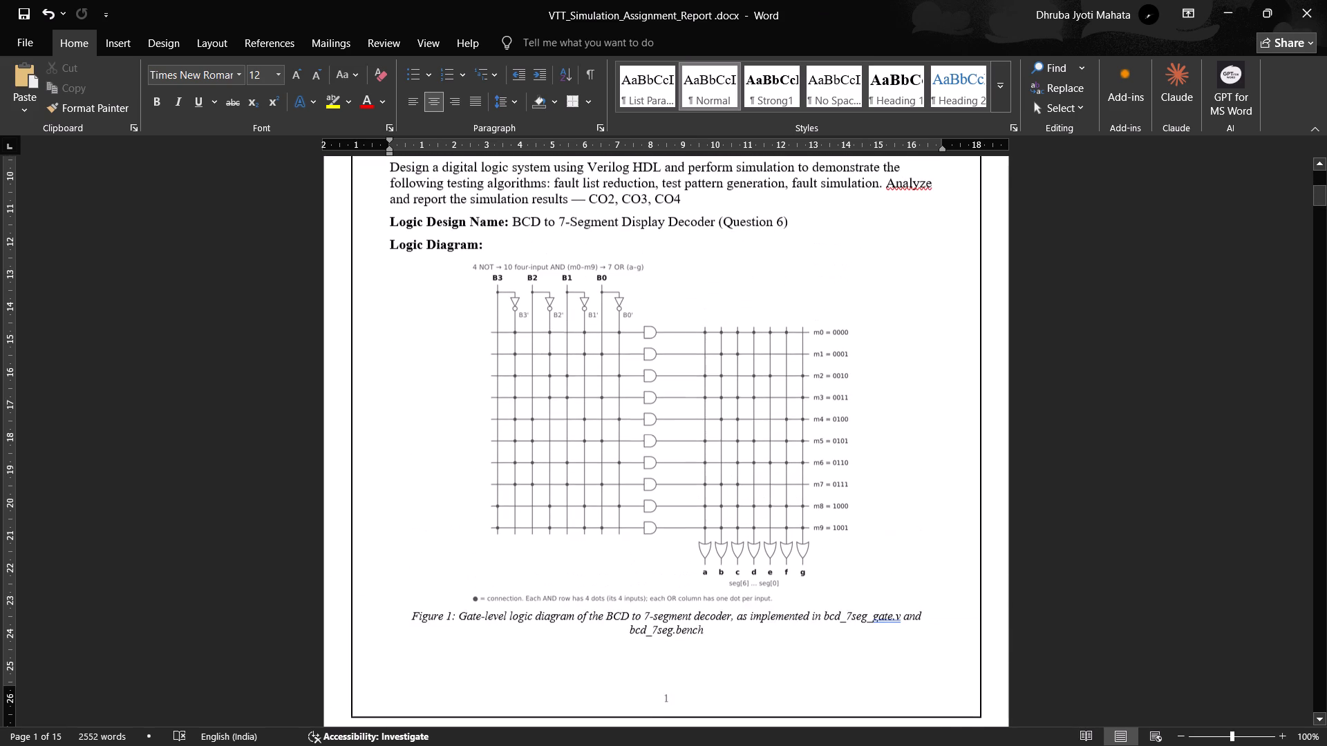
click(784, 435)
drag(872, 267, 899, 248)
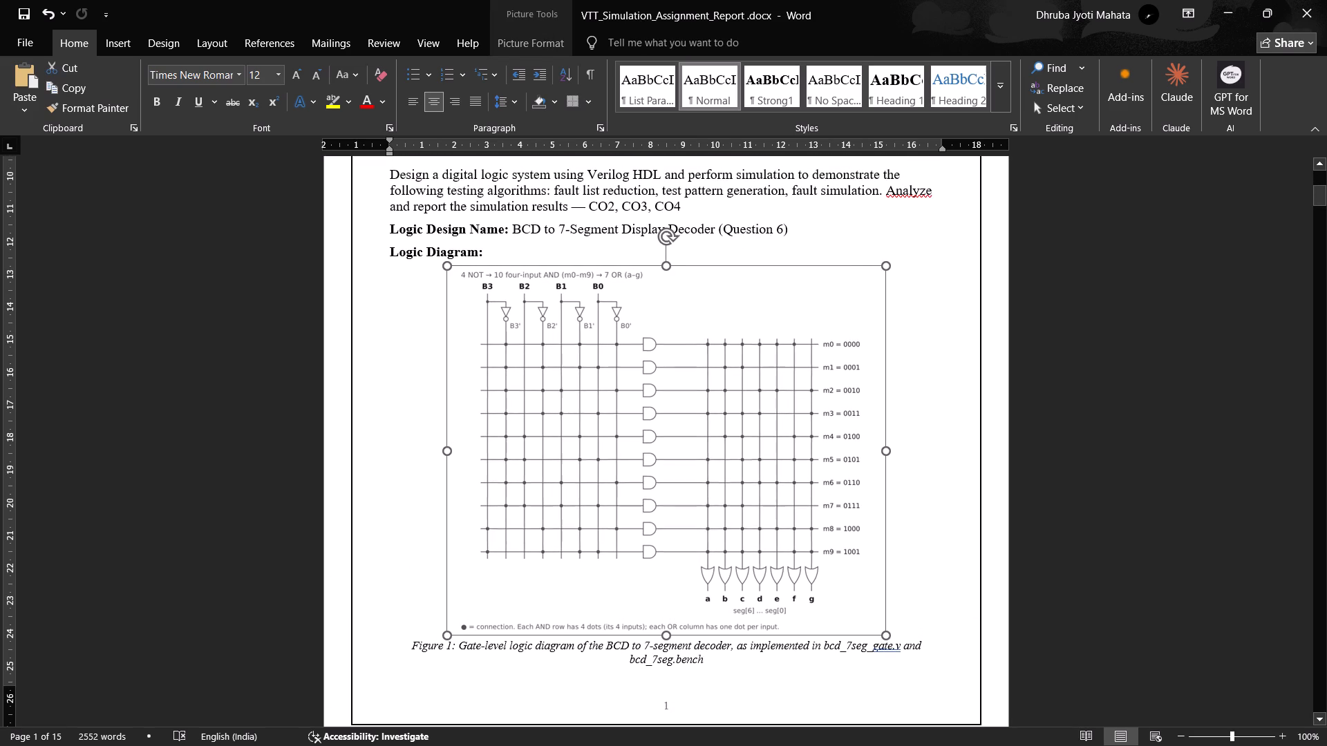
Enlarge the logic diagram proportionally to about 14 cm wide, keeping it and its caption on page 1.
drag(899, 248, 923, 232)
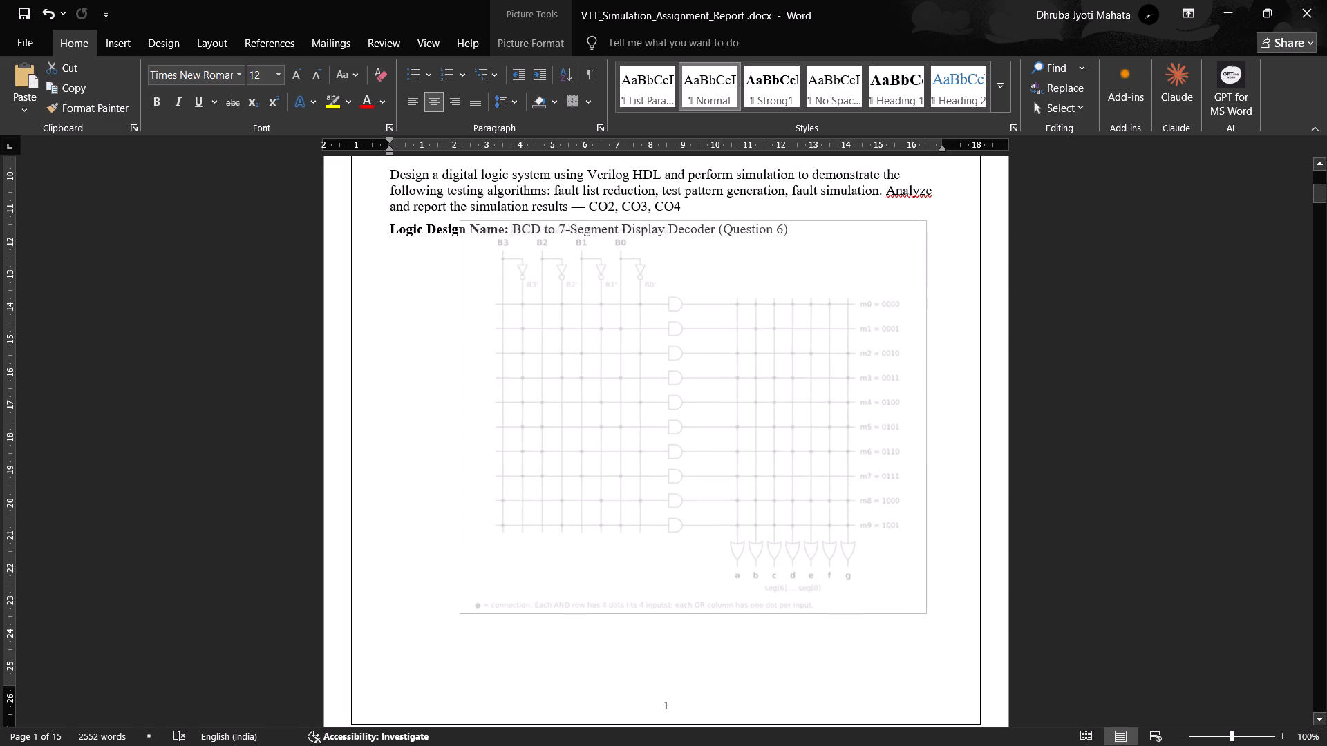
drag(923, 232, 916, 241)
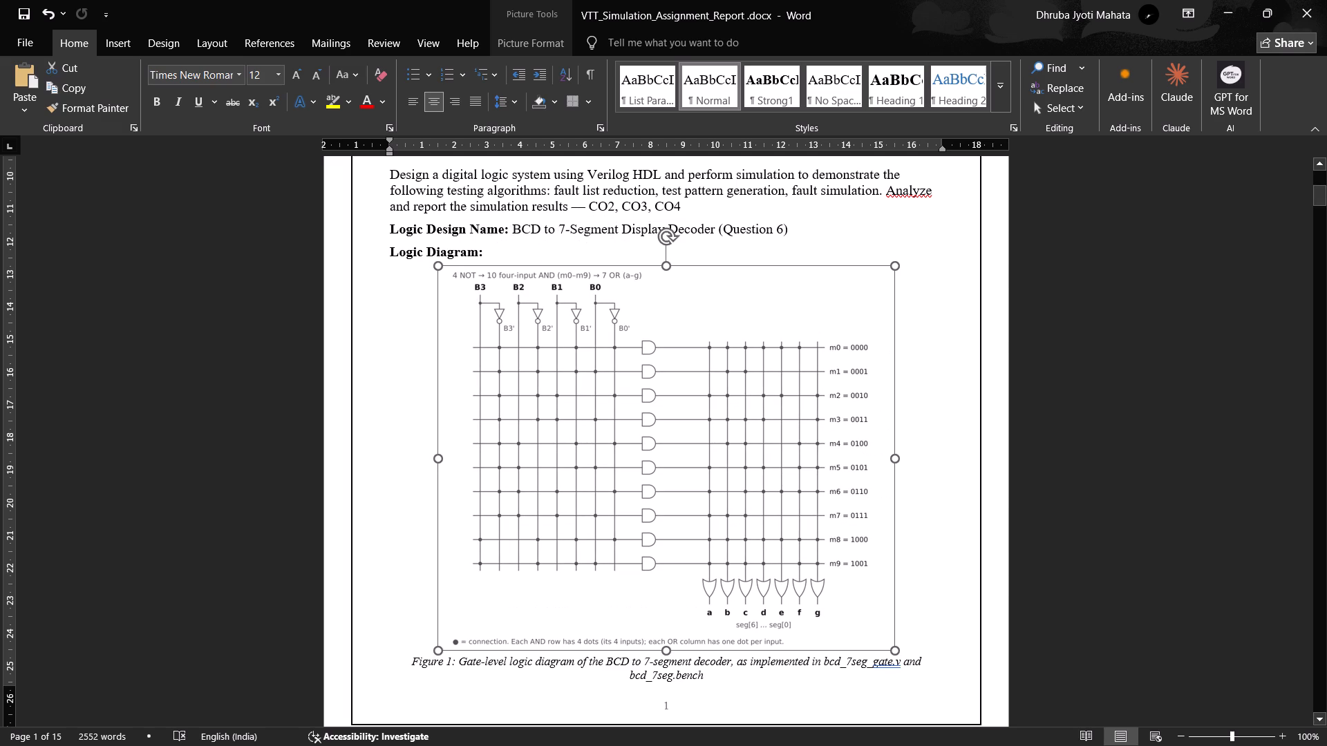
click(963, 403)
Correct the spelling of "Analyze" to "Analyse" in the assignment description below the cover table.
scroll(925, 394, up, 2)
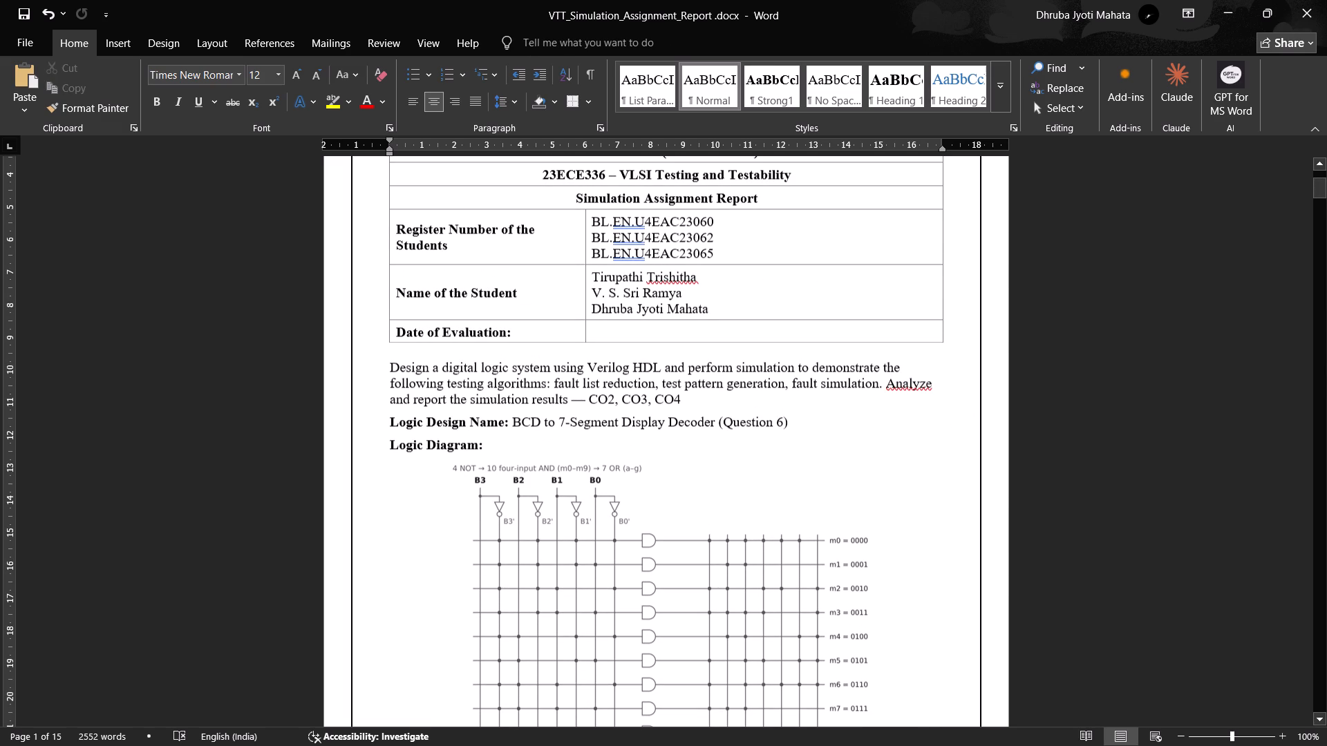
click(923, 388)
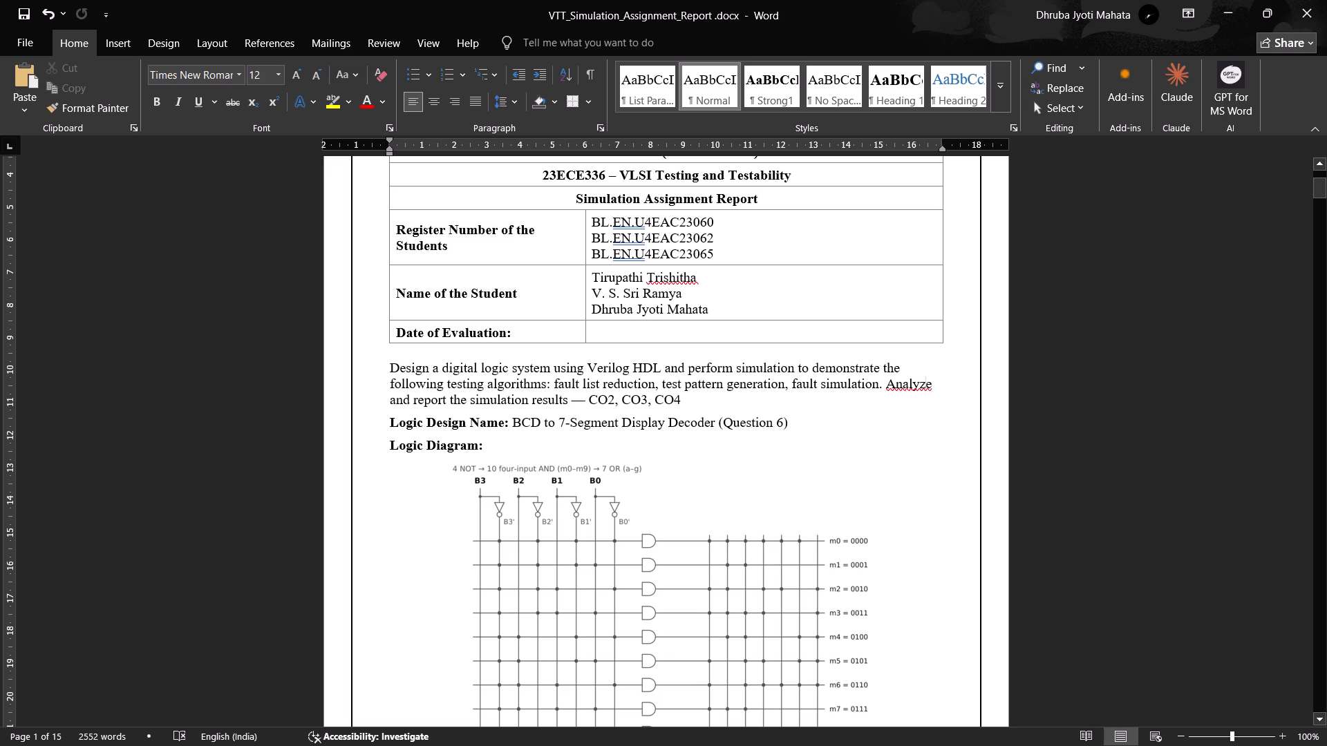
key(BackSpace)
key(s)
click(965, 448)
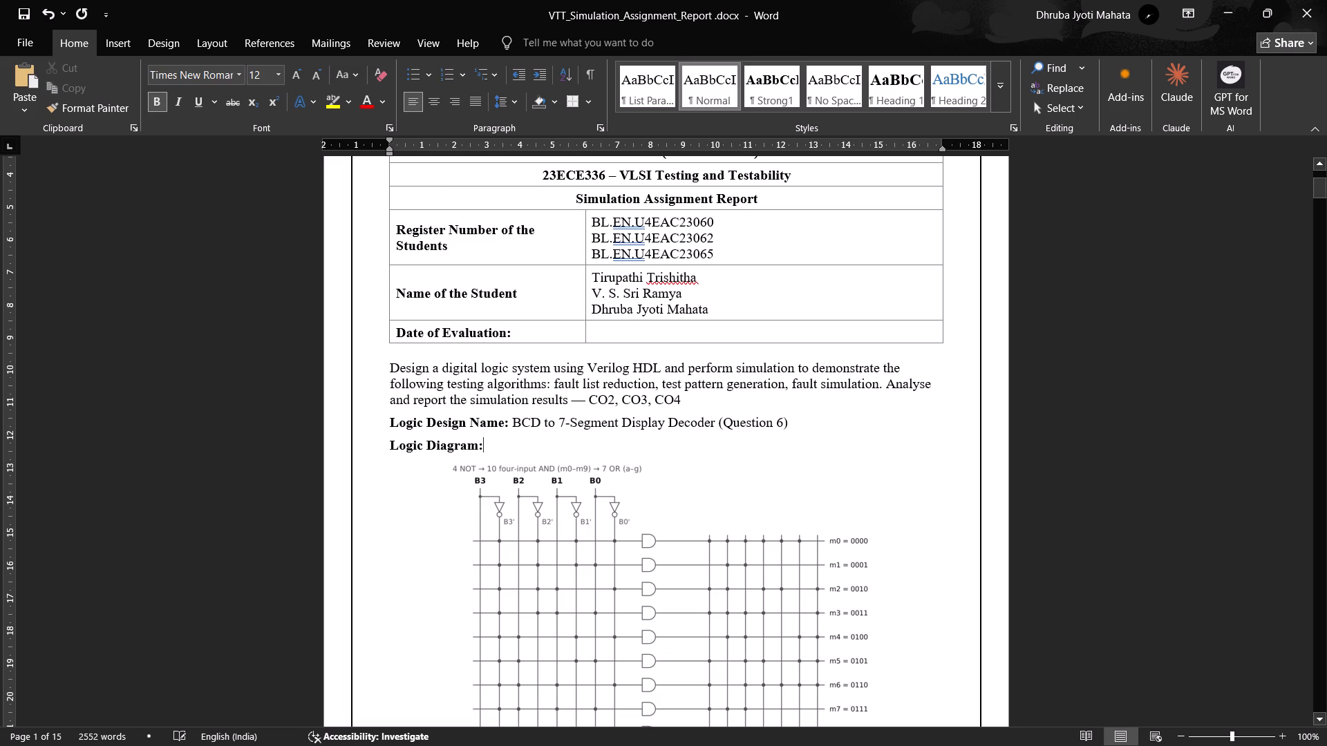
Review the report from the Figure 1 caption through the fault list reduction section to the Verilog code listings on page 3.
scroll(799, 455, down, 5)
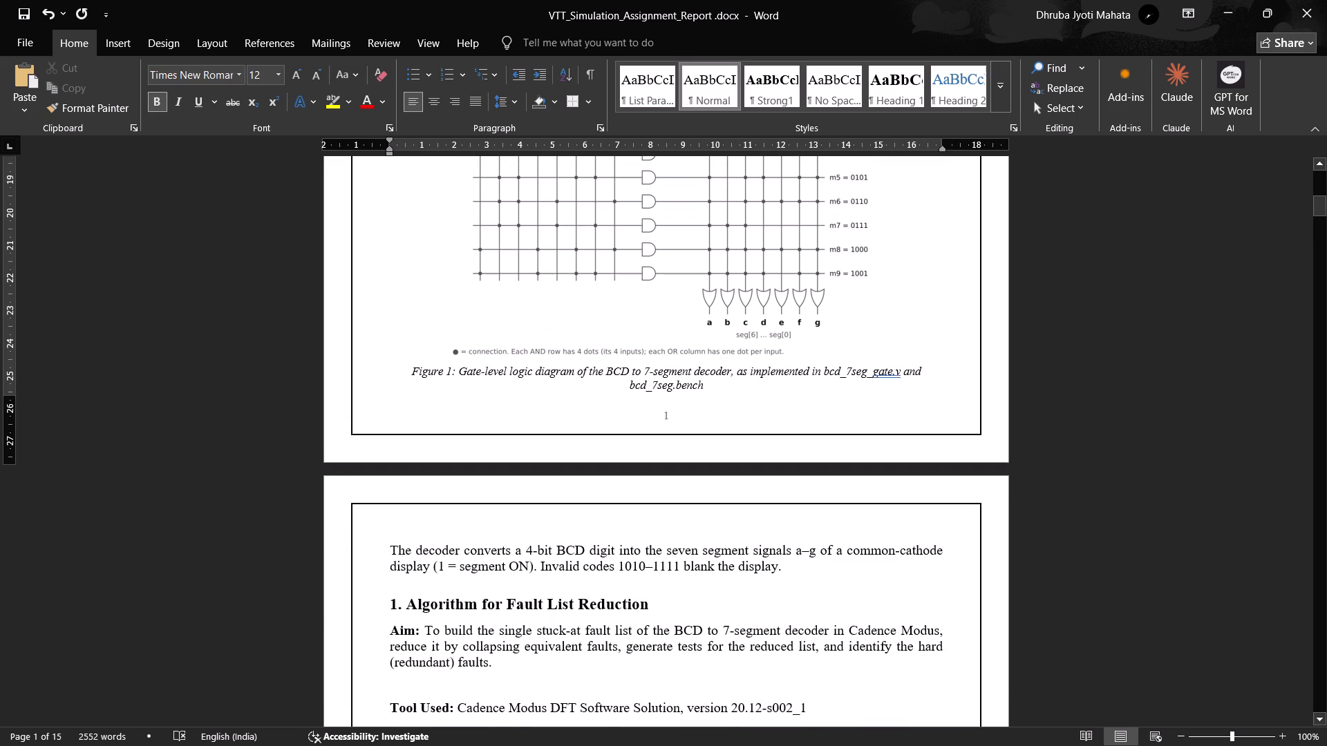
scroll(724, 508, down, 3)
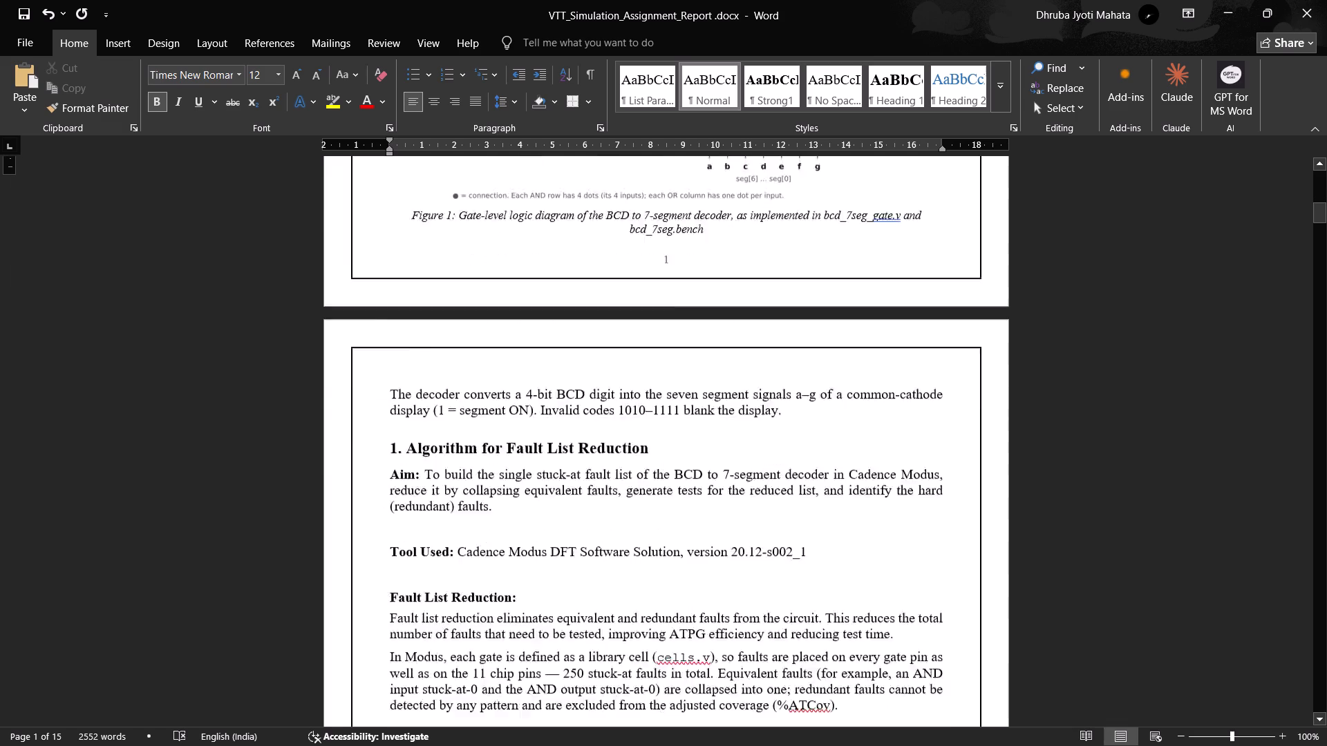
scroll(724, 509, down, 5)
scroll(724, 509, up, 2)
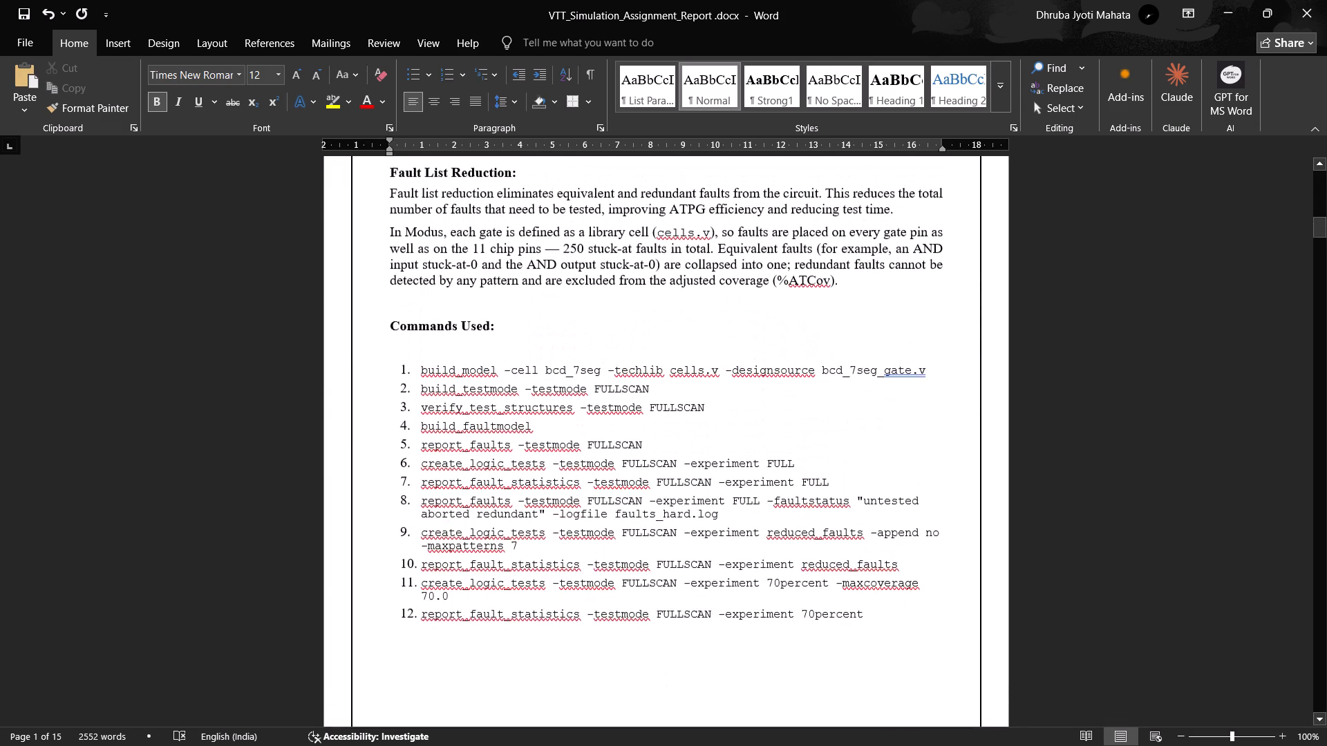
scroll(724, 509, down, 11)
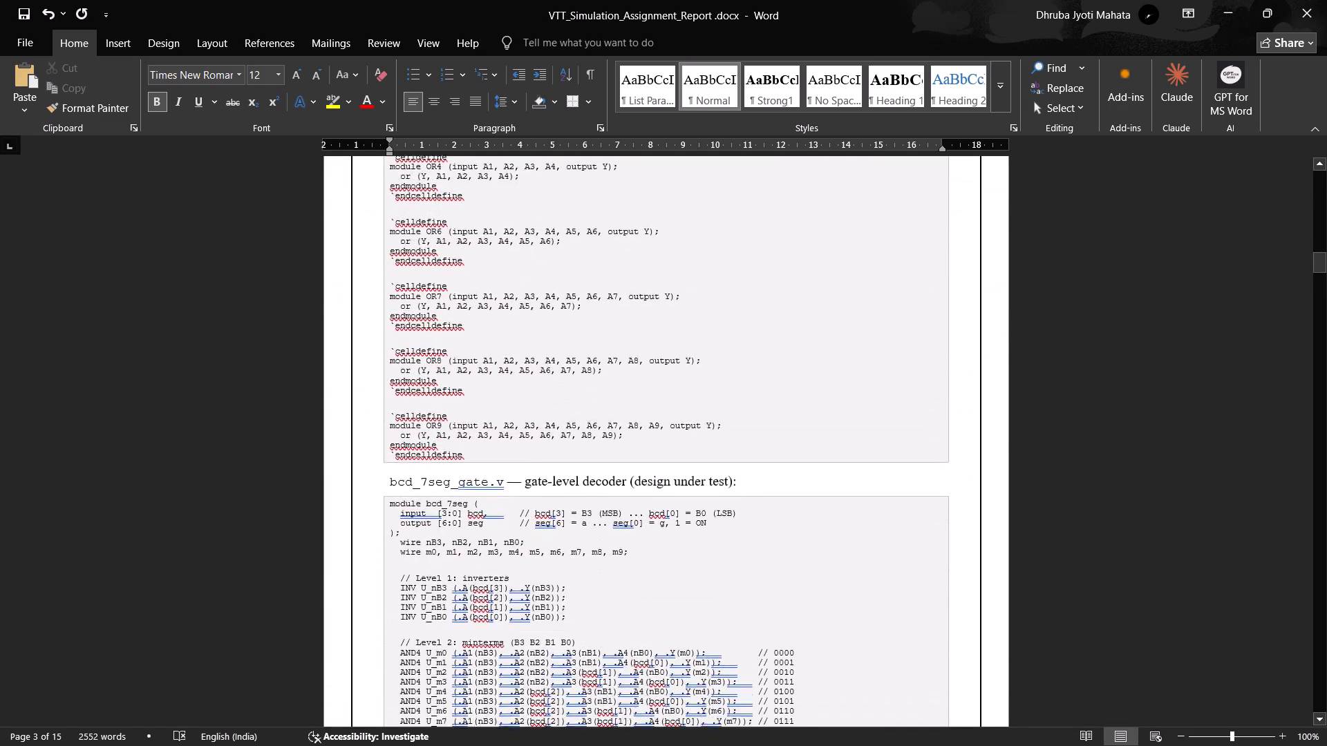
scroll(724, 509, down, 7)
Replace the em dash after cells.v with a hyphen in the "gate cells (technology library)" line under Verilog Code.
scroll(724, 509, up, 9)
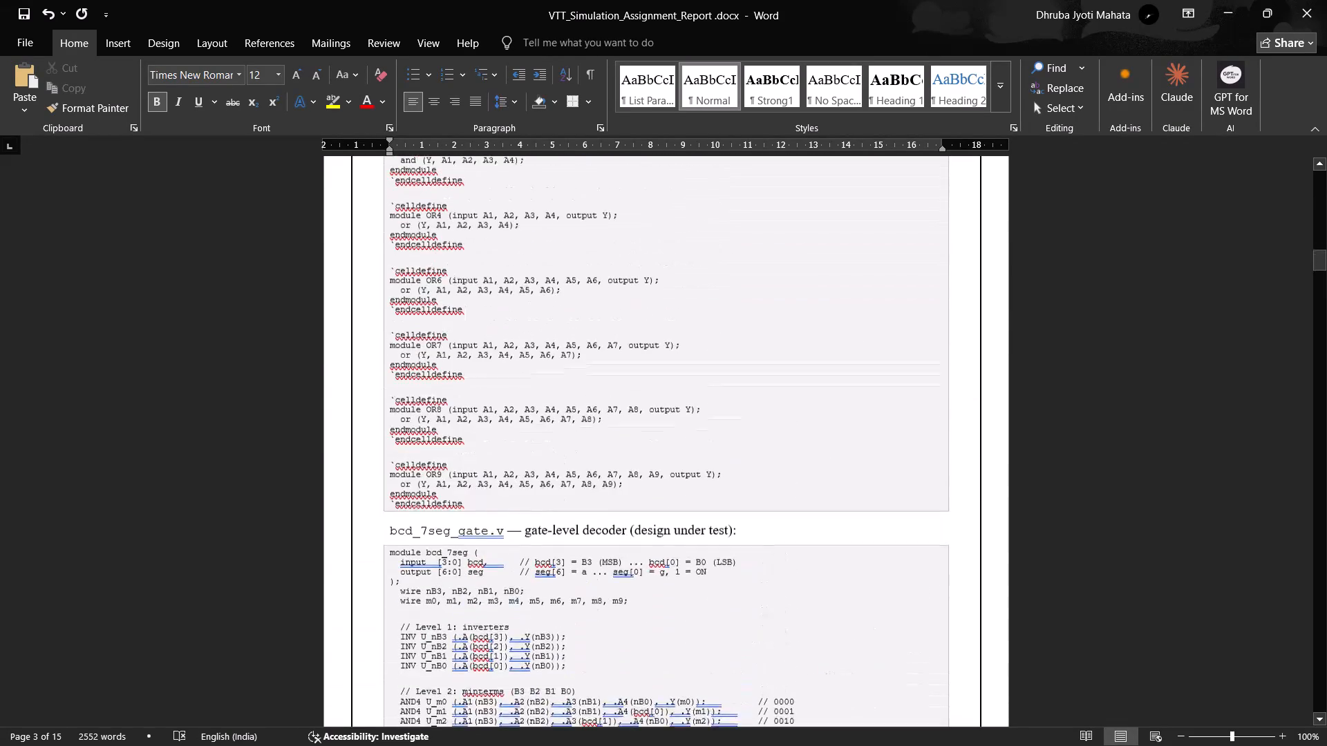
scroll(679, 521, up, 2)
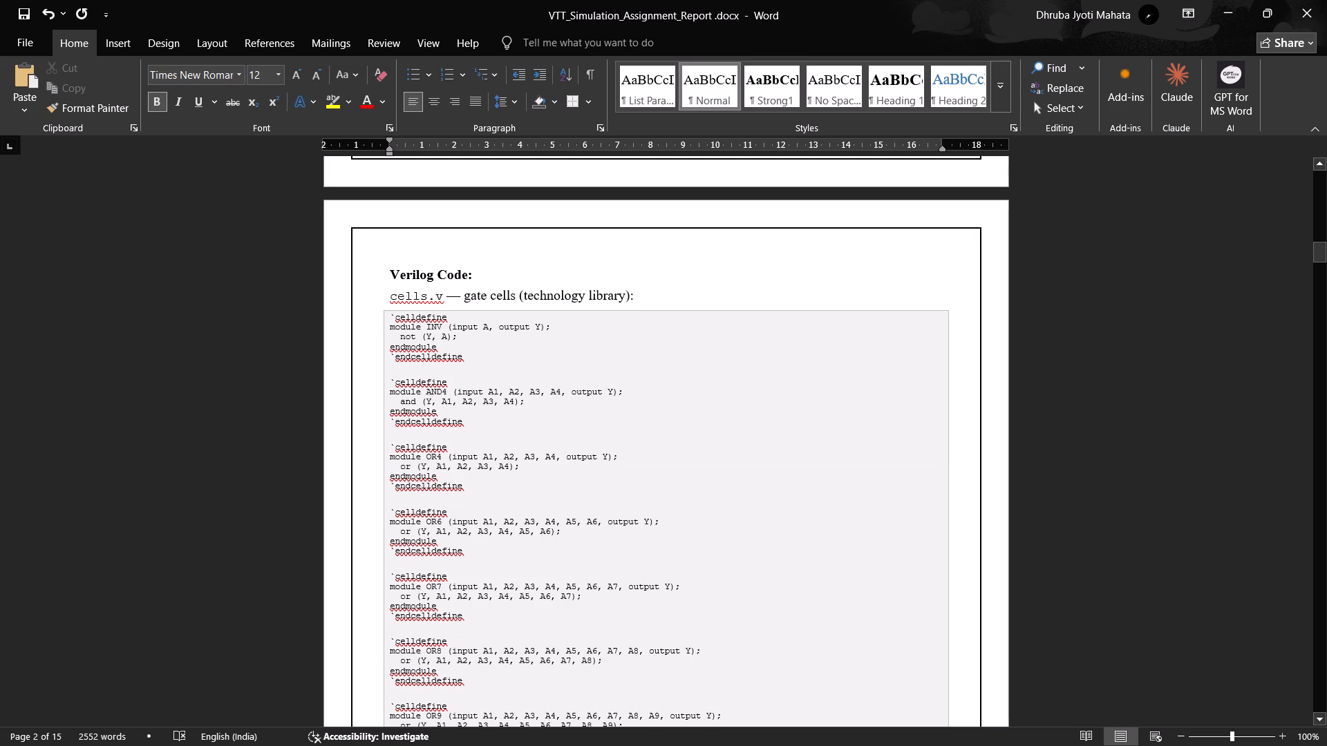
click(461, 300)
key(BackSpace)
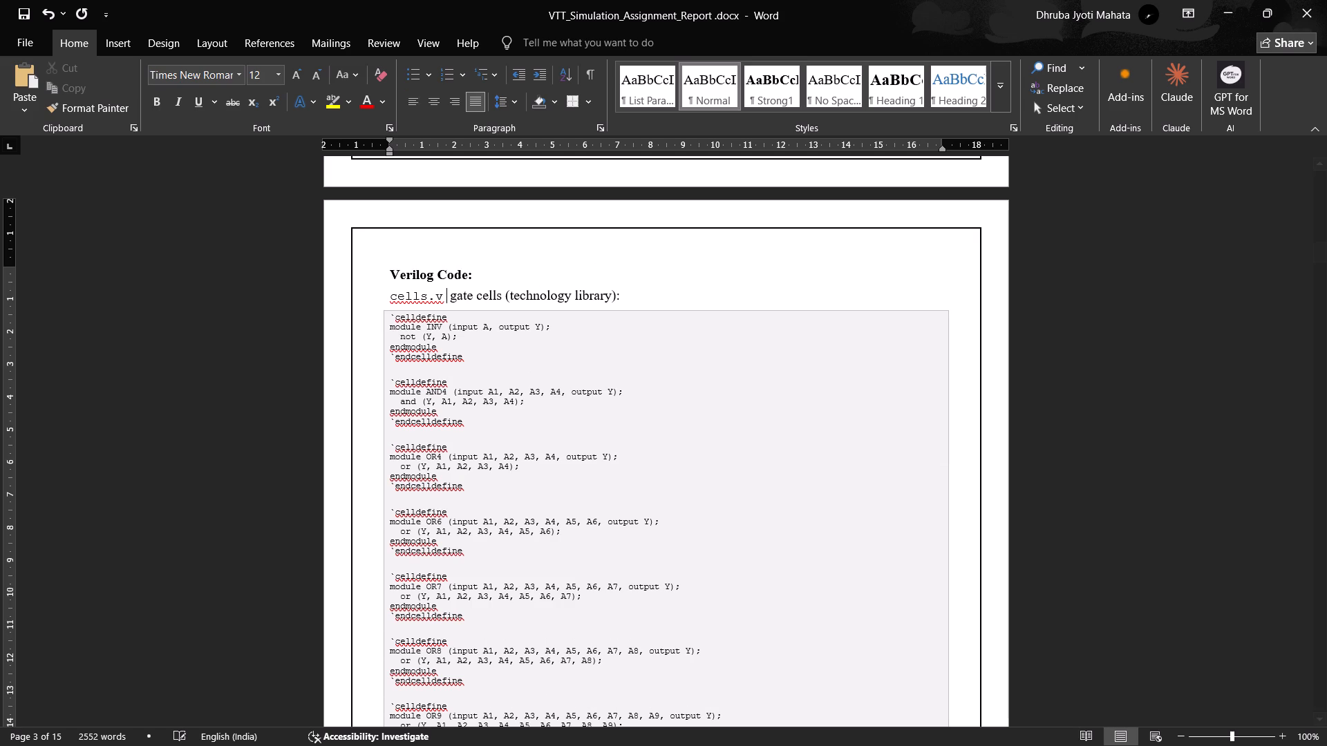
key(minus)
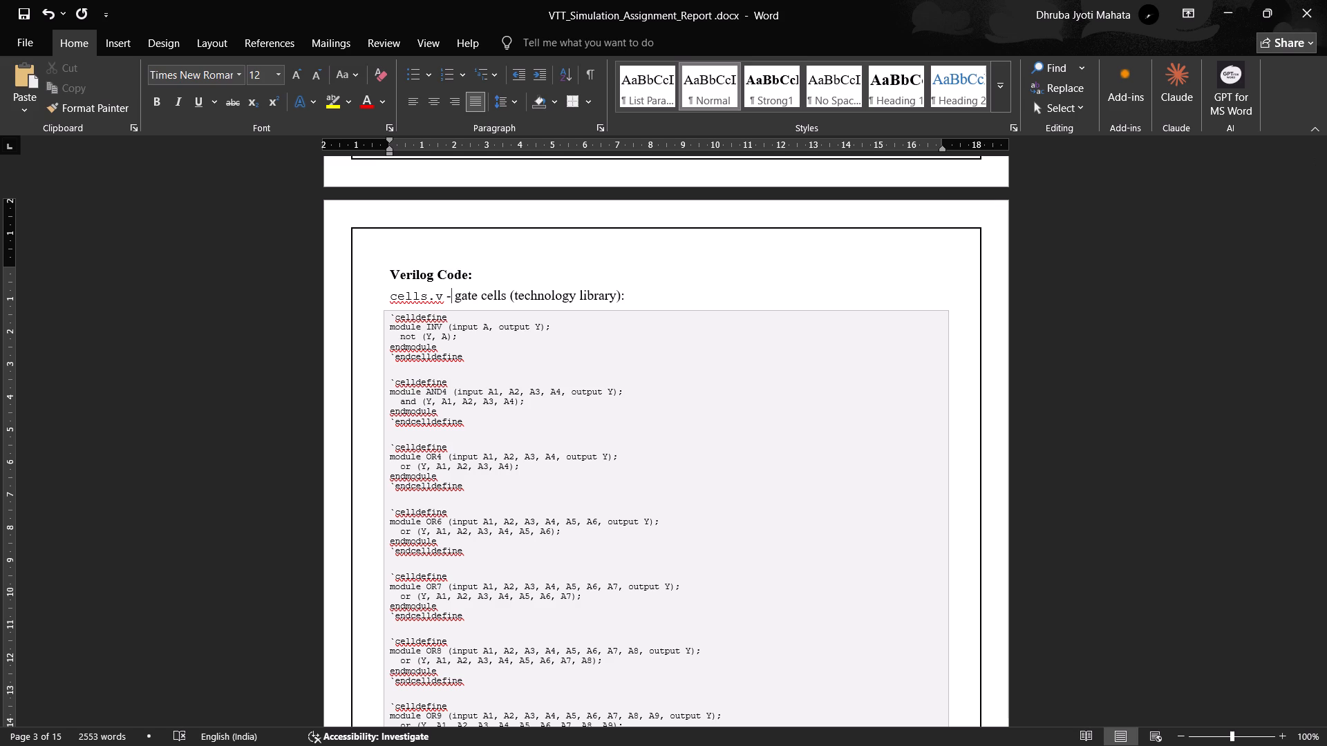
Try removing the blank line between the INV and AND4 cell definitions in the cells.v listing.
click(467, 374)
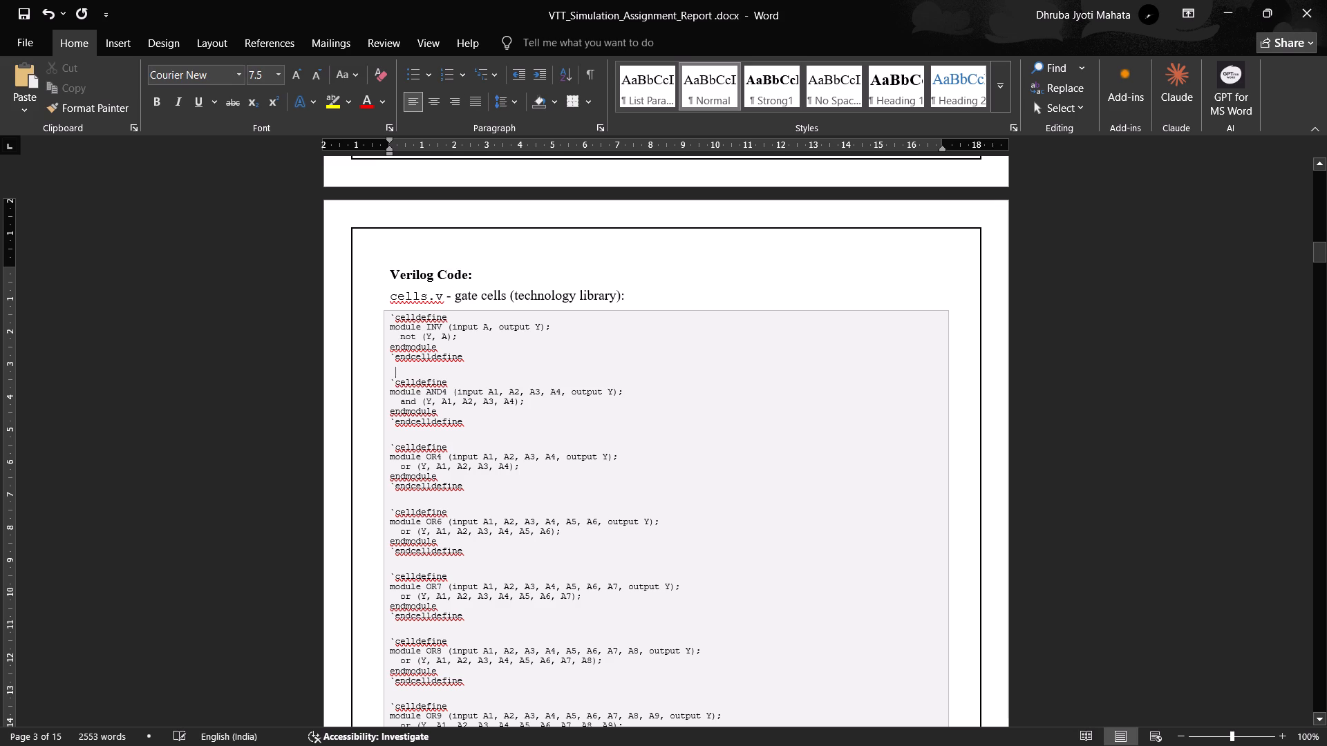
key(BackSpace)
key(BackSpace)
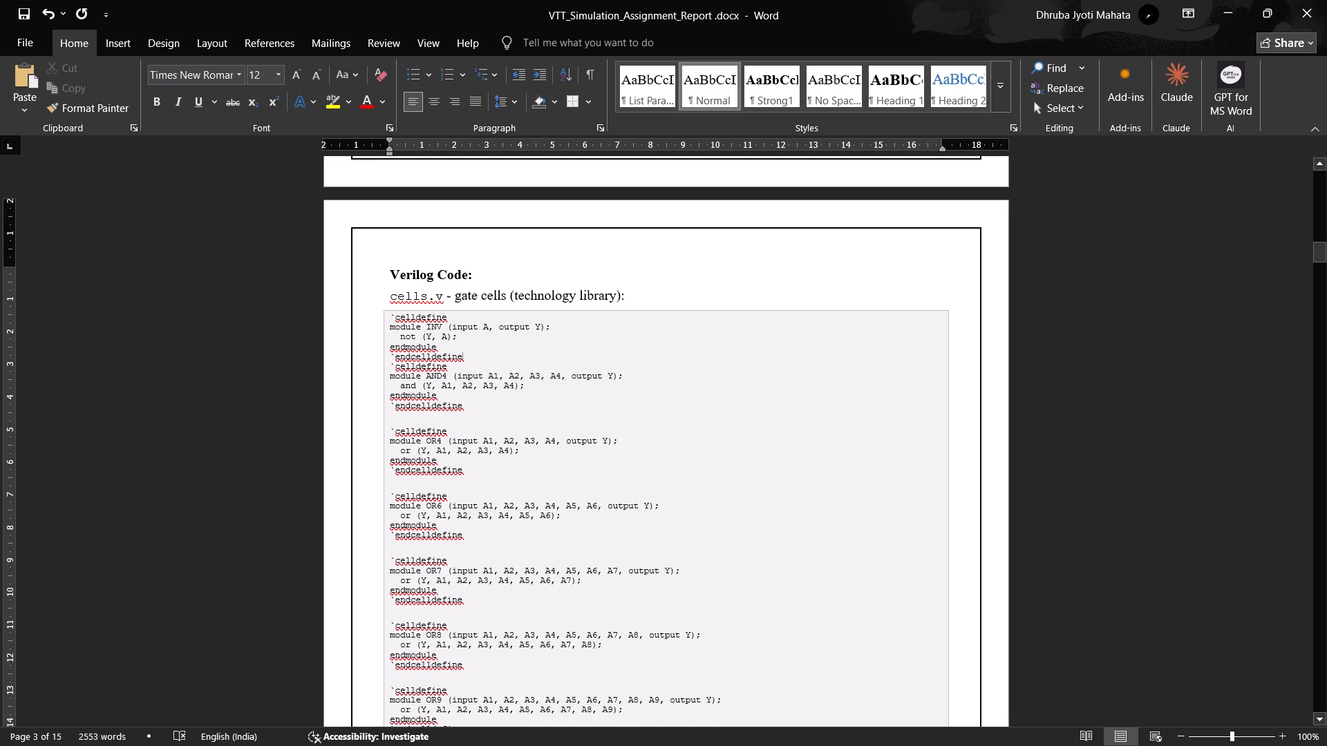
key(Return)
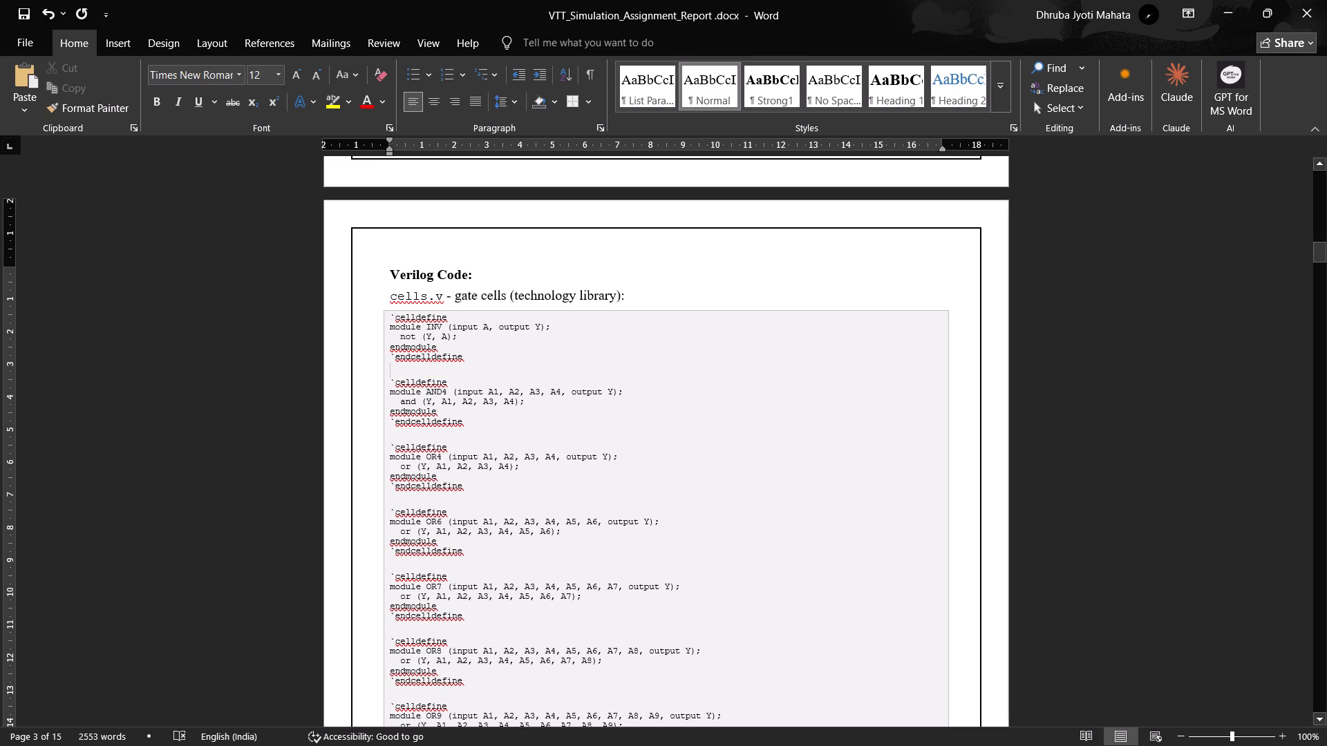
Examine the rest of the cells.v listing and the bcd_7seg_gate.v heading and code below it.
scroll(537, 440, down, 4)
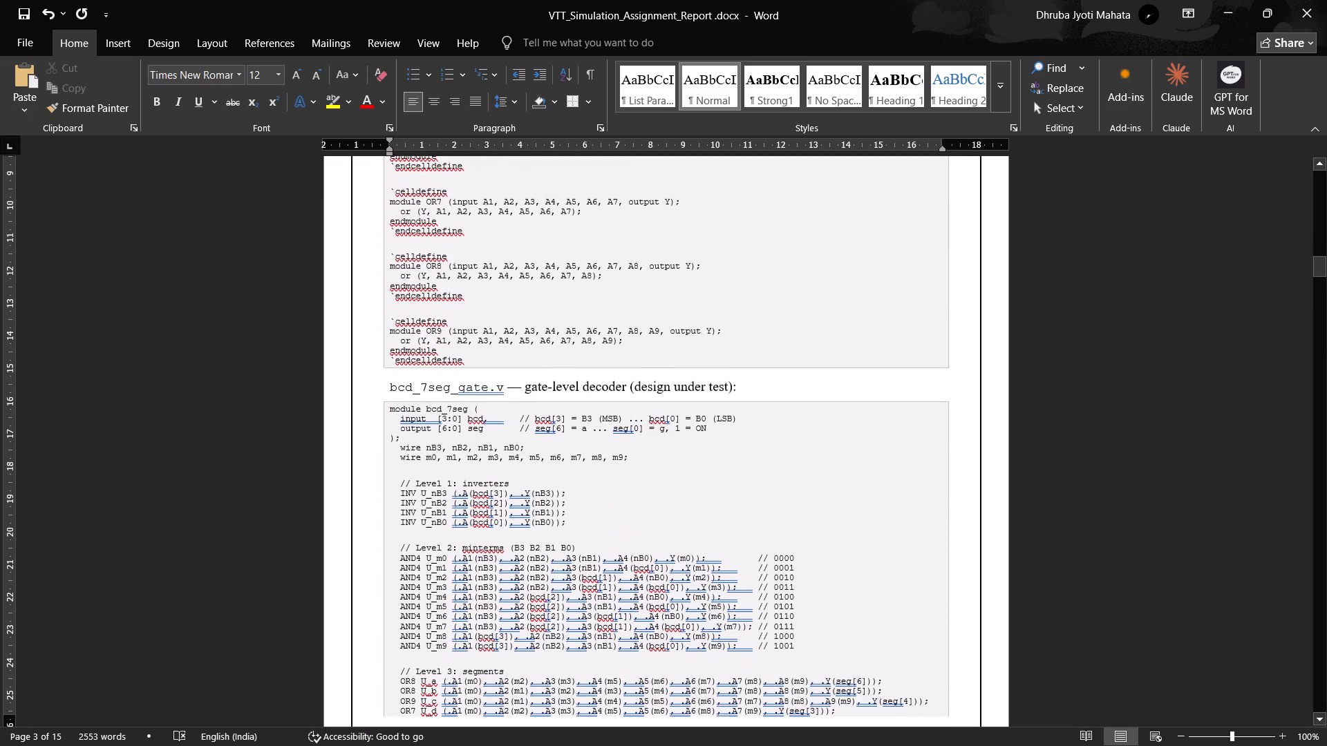
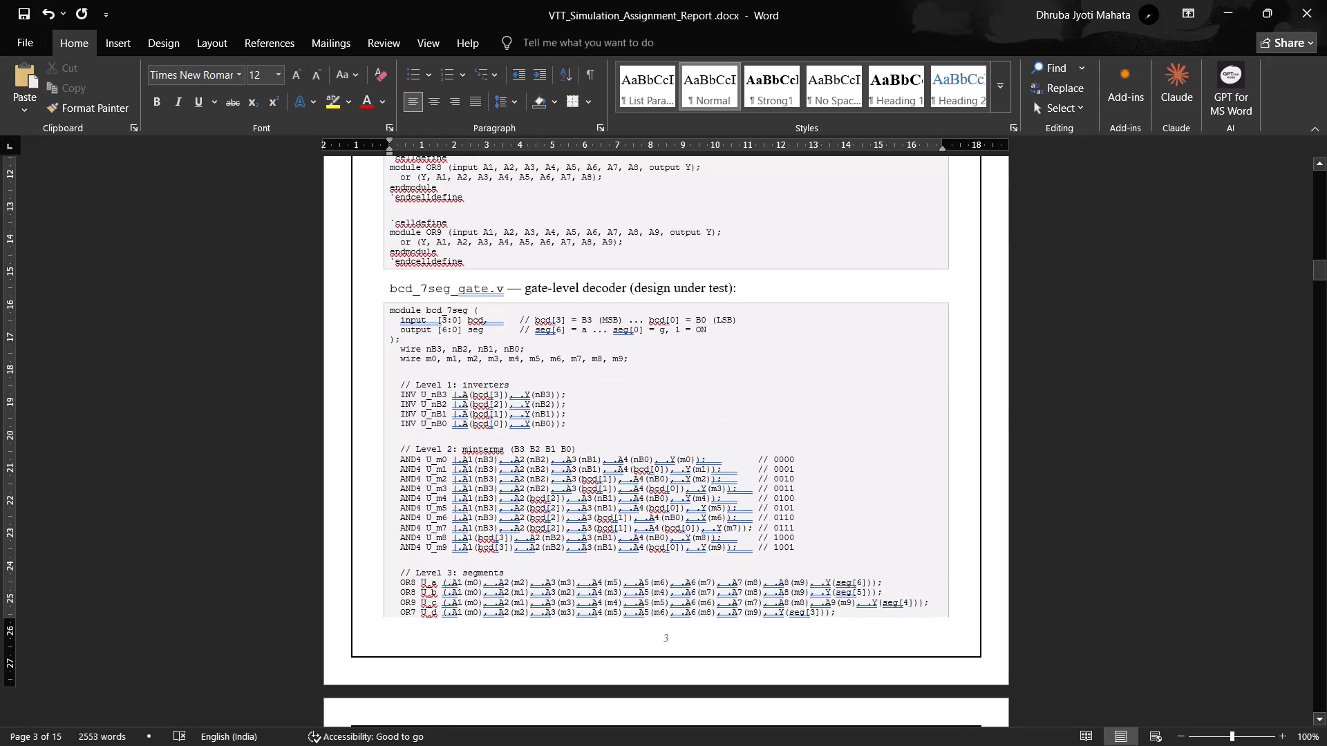
Review the gate-level decoder listing, the .BENCH code and the OUTPUT section of the report for layout.
scroll(766, 386, down, 1)
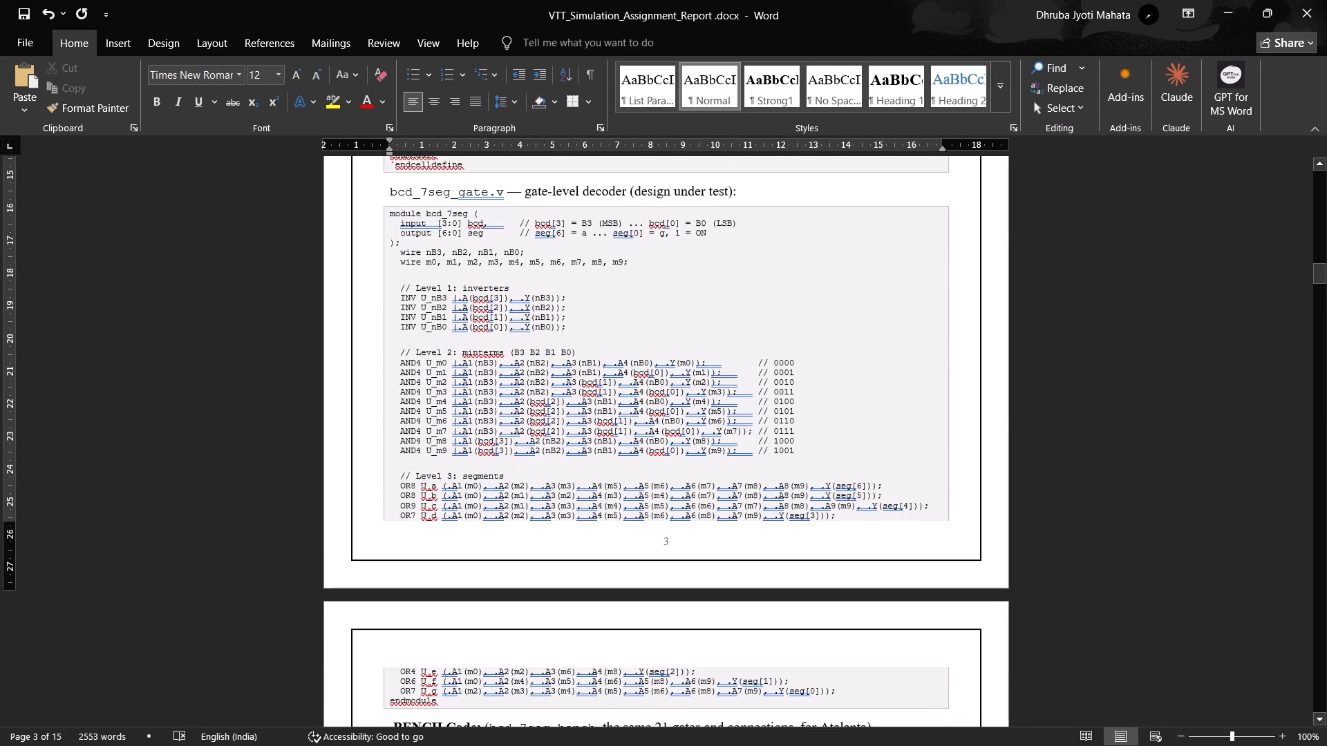
scroll(766, 386, down, 7)
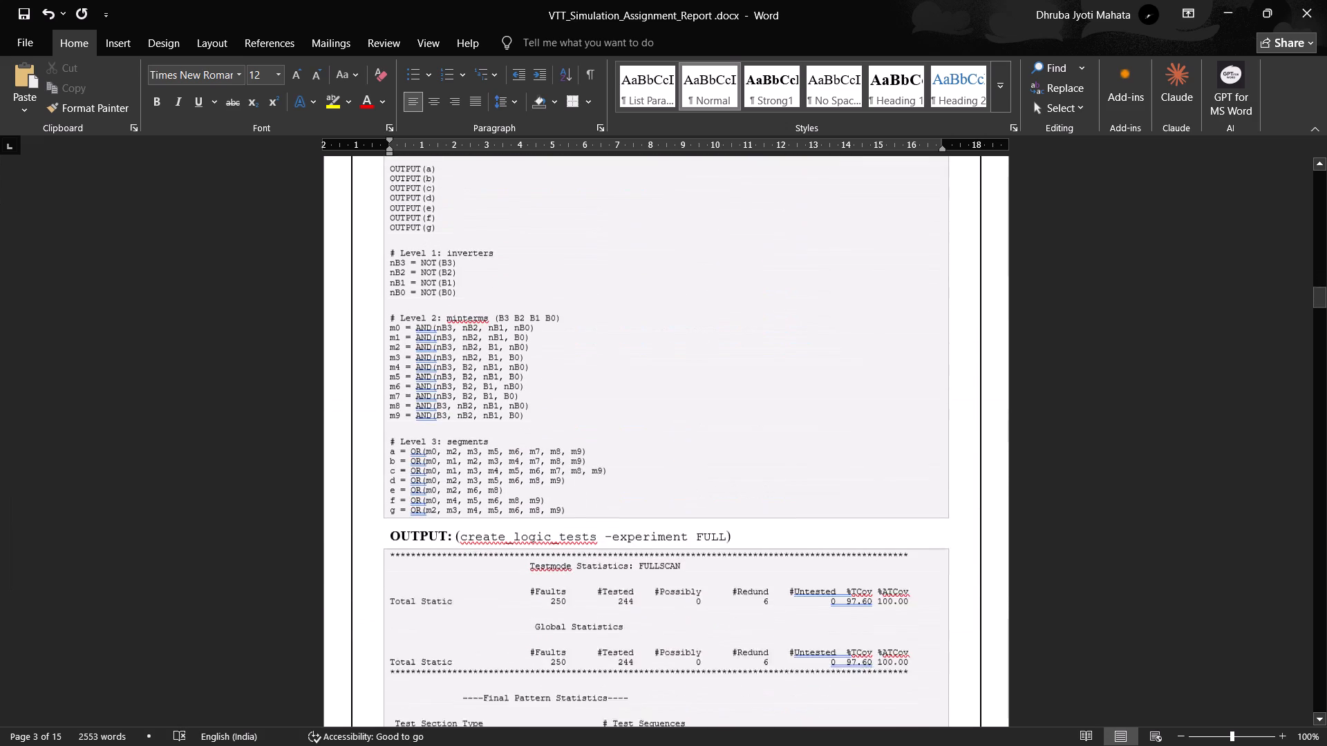
scroll(766, 386, down, 3)
scroll(766, 386, up, 10)
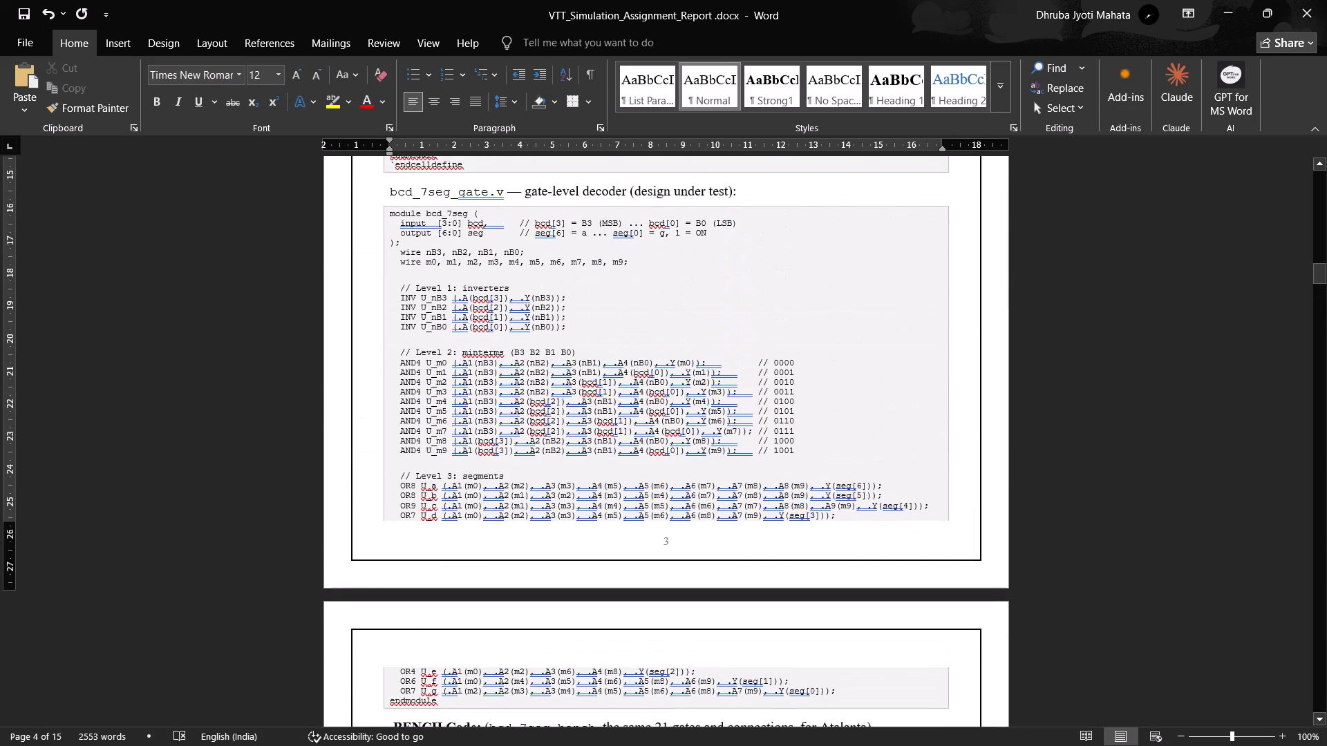
scroll(766, 386, up, 1)
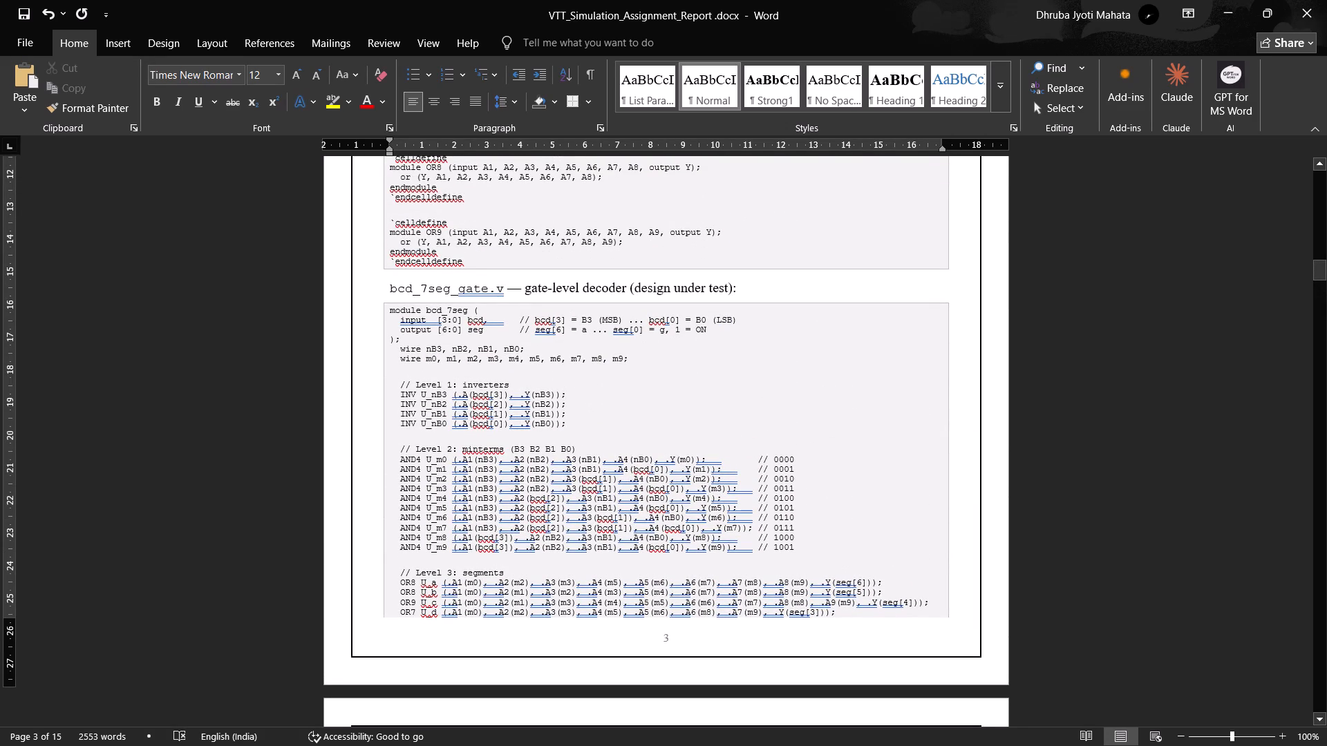
Insert five blank lines before the "// Level 3: segments" comment in the bcd_7seg_gate.v listing to push that block to the next page.
click(399, 563)
key(Return)
key(Return)
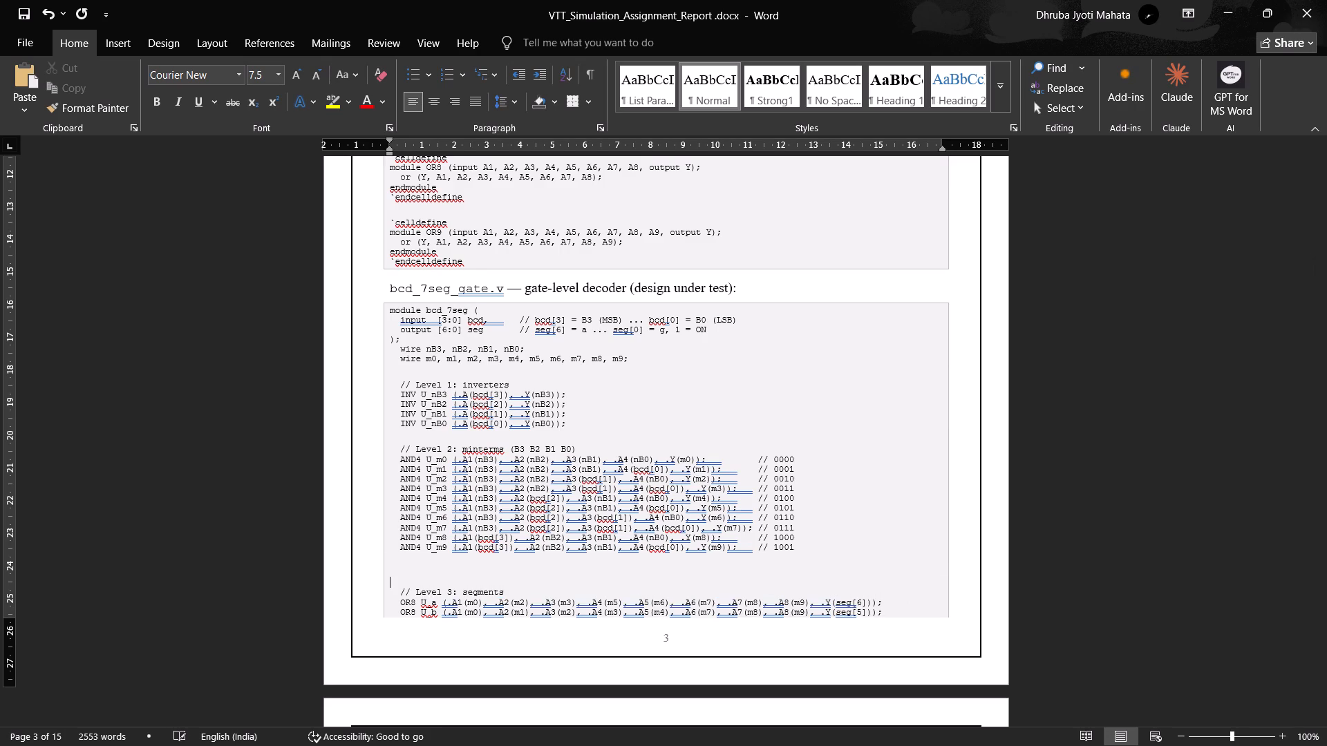
key(Return)
key(Return)
key(Return)
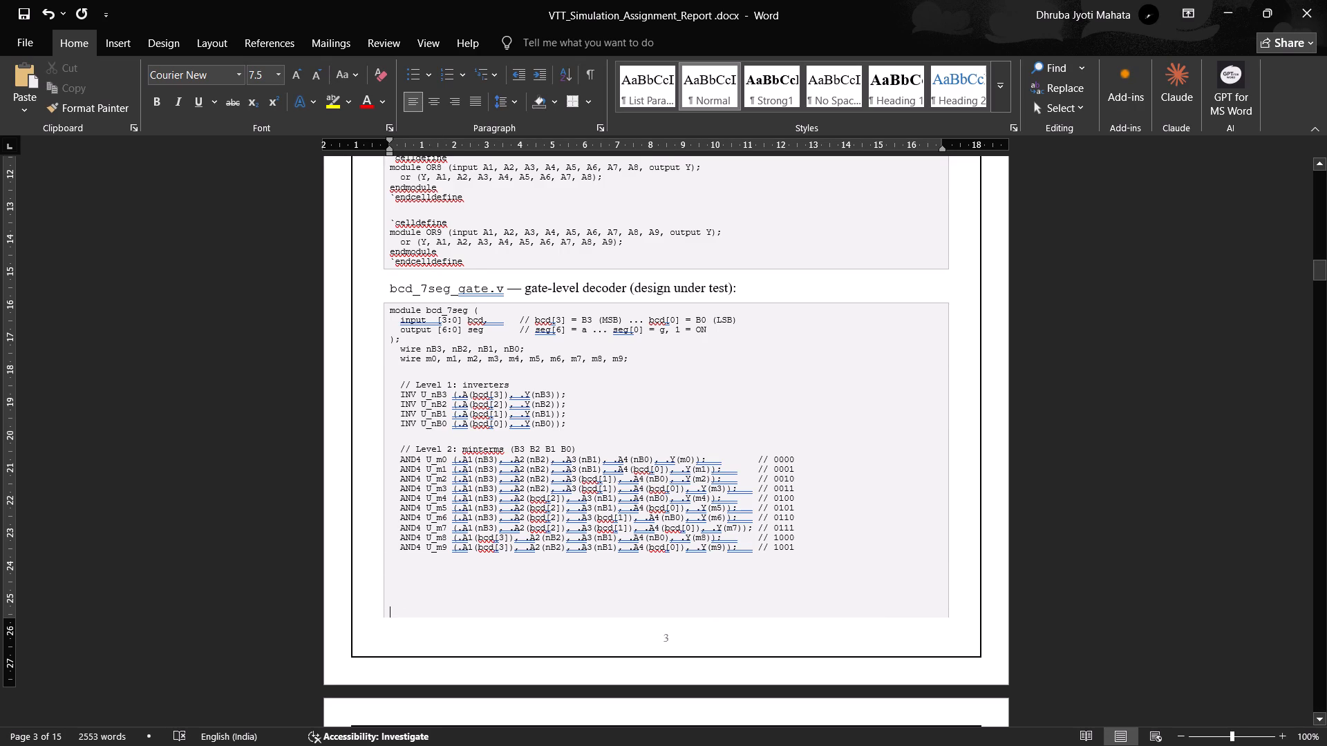
Insert two blank lines above the "bcd_7seg_gate.v — gate-level decoder" caption.
click(383, 287)
key(Return)
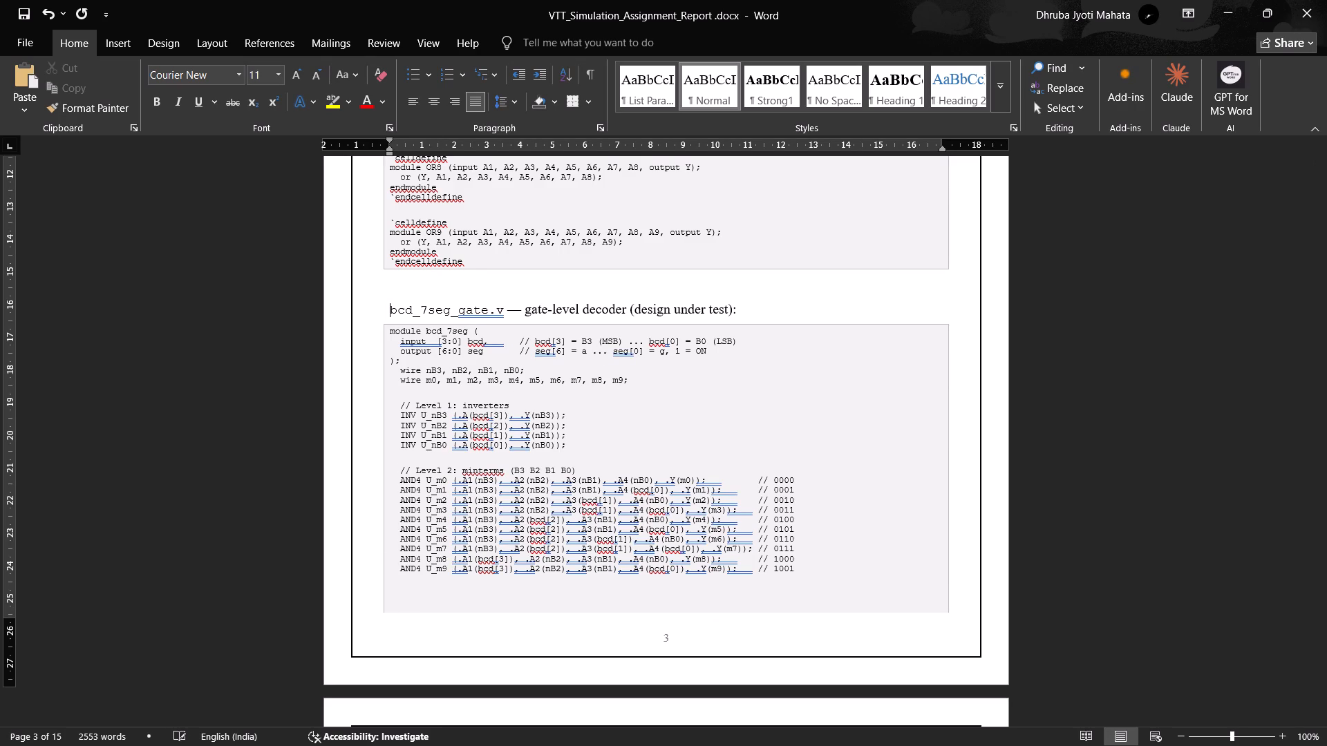
key(Return)
Insert a blank line between the "Verilog Code:" heading and the "cells.v - gate cells" caption.
scroll(382, 286, up, 3)
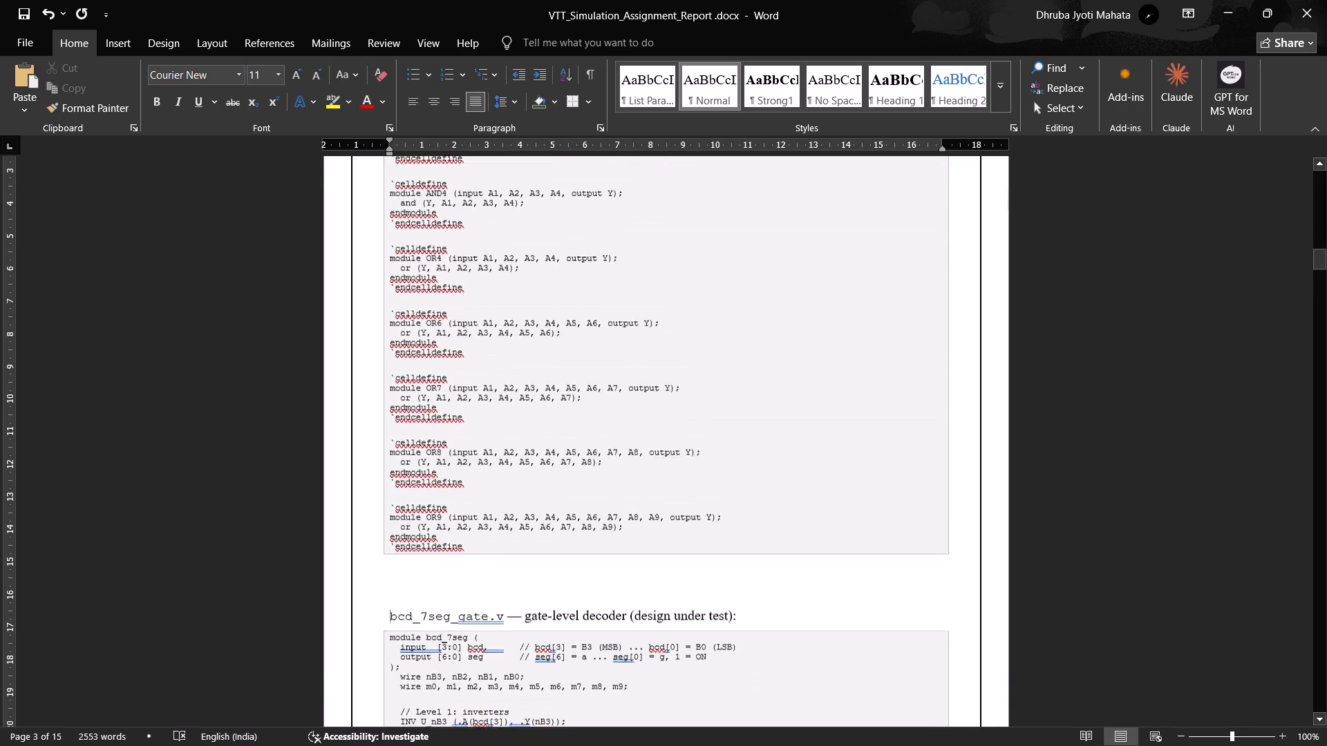
scroll(382, 286, up, 2)
click(388, 296)
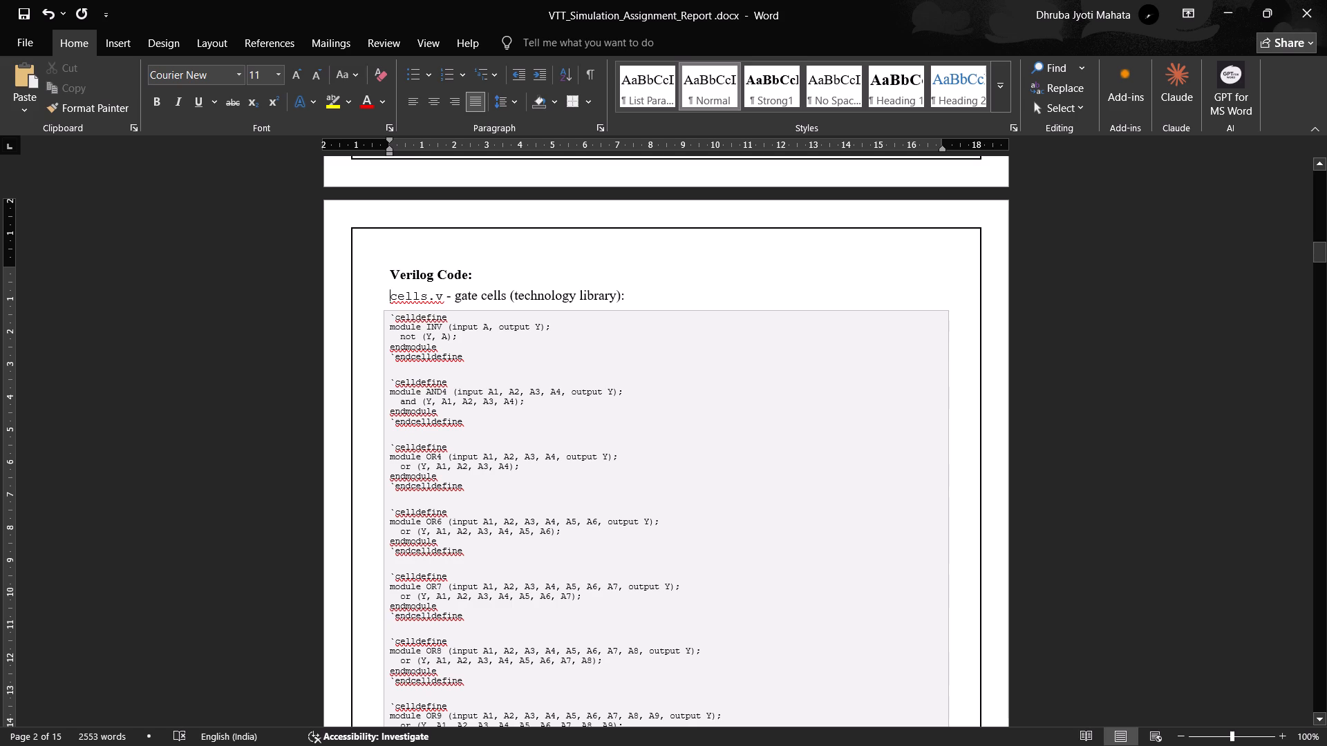
key(Return)
Delete one of the blank lines above the "bcd_7seg_gate.v" caption.
scroll(437, 297, down, 4)
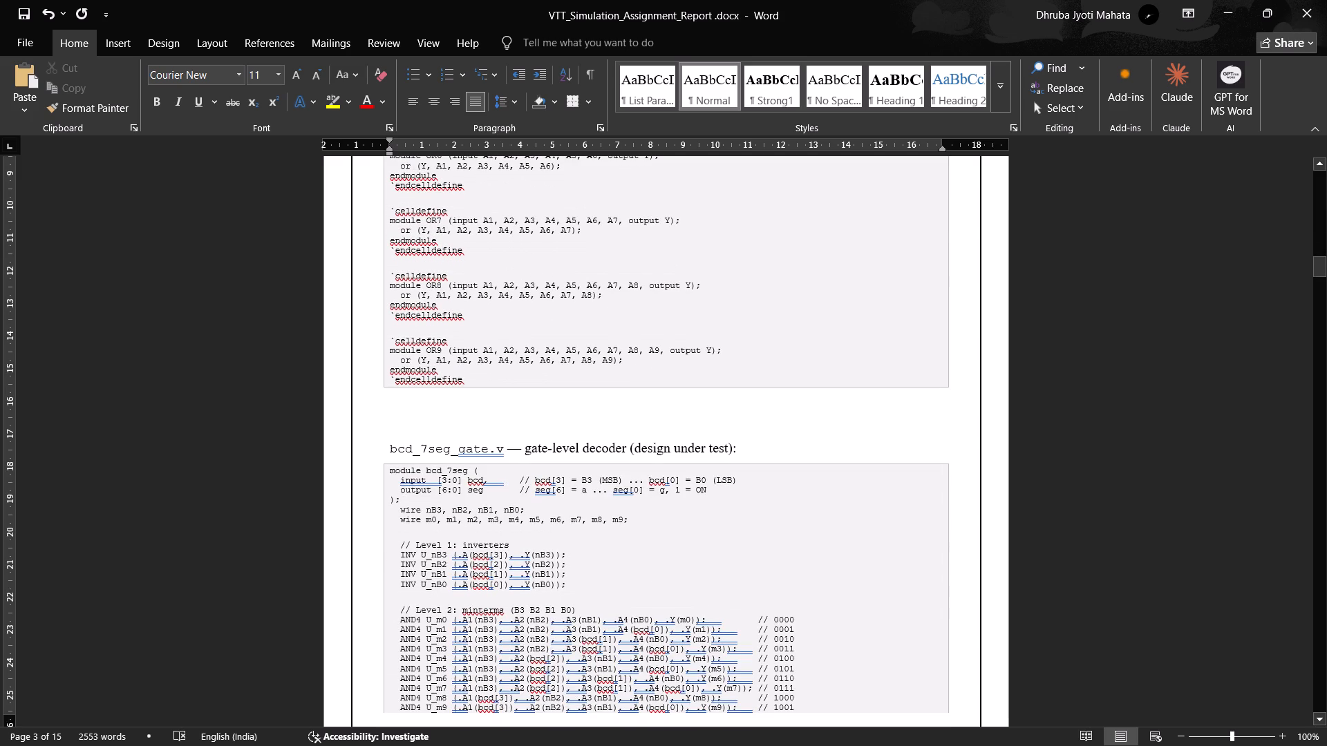
click(412, 432)
key(BackSpace)
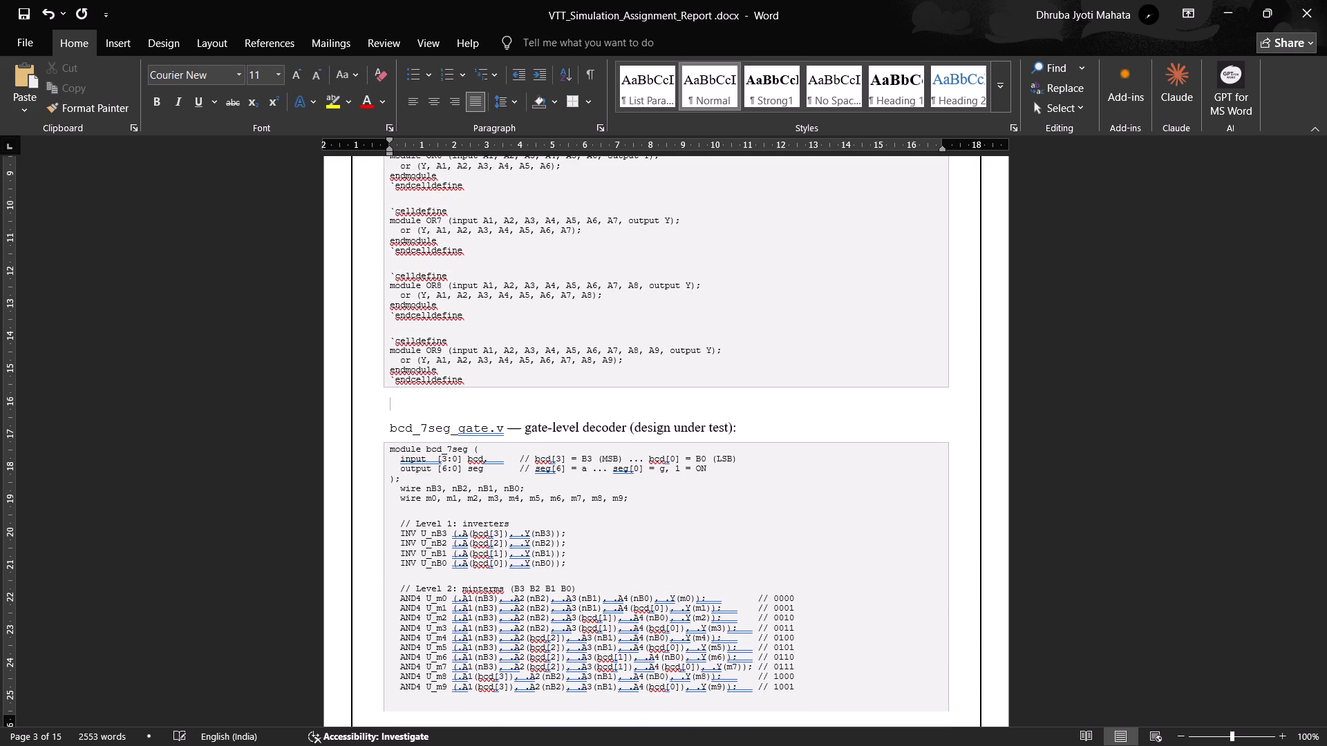
Remove the surplus blank lines above "// Level 3: segments", keeping that comment as the first line of page 4.
scroll(636, 536, down, 4)
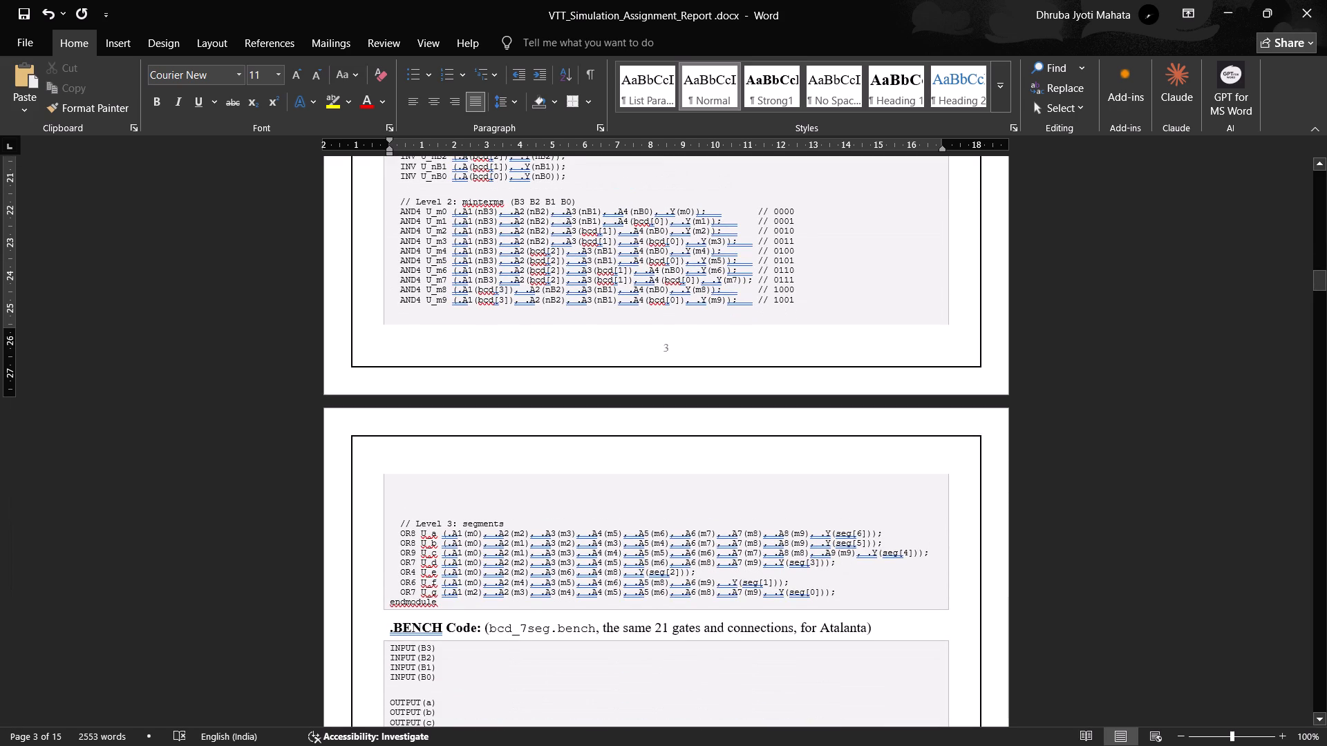
click(487, 510)
key(BackSpace)
key(BackSpace)
key(BackSpace)
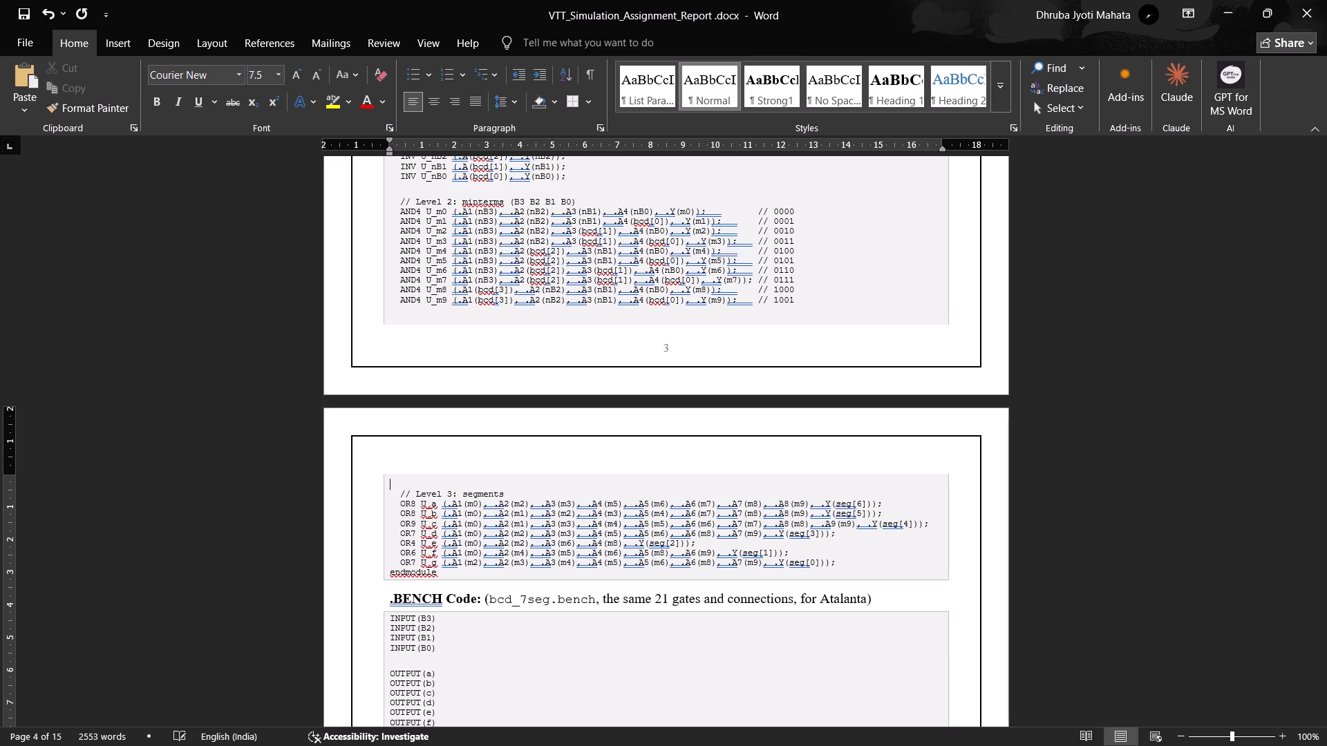
key(BackSpace)
key(Delete)
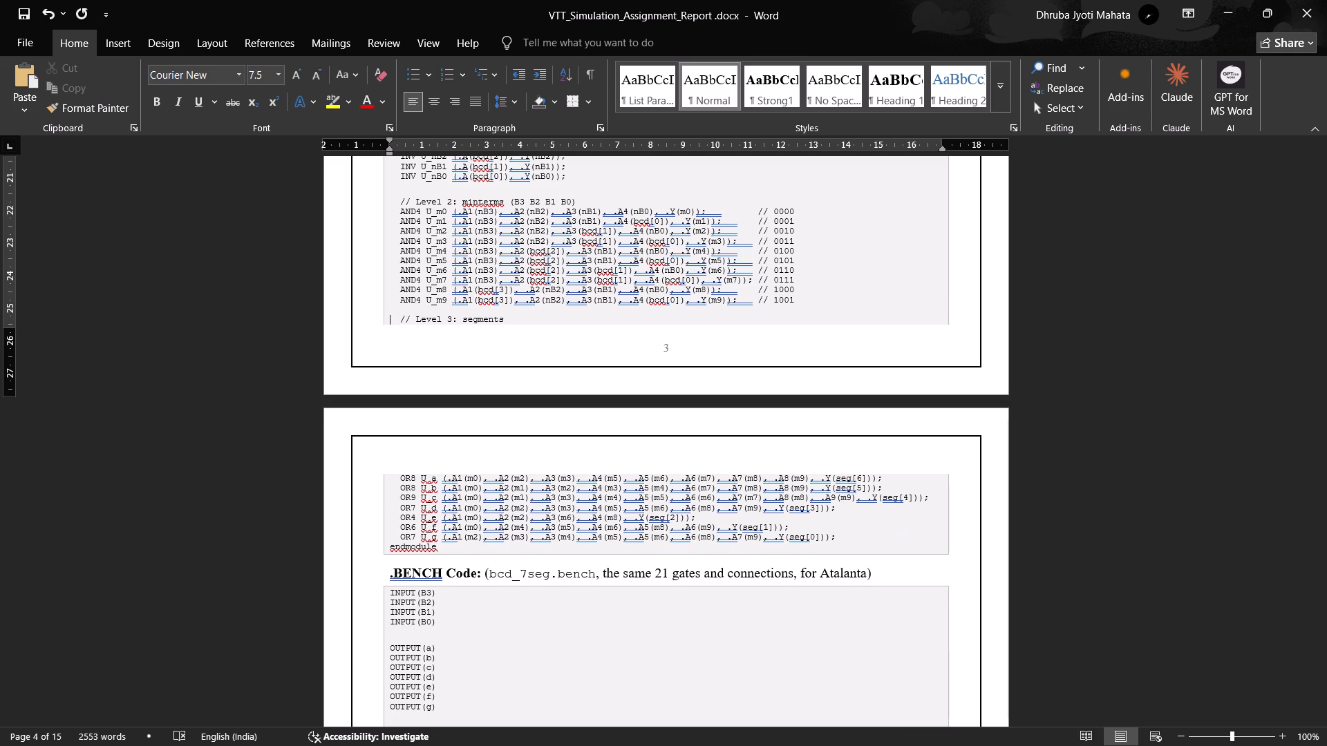
key(Return)
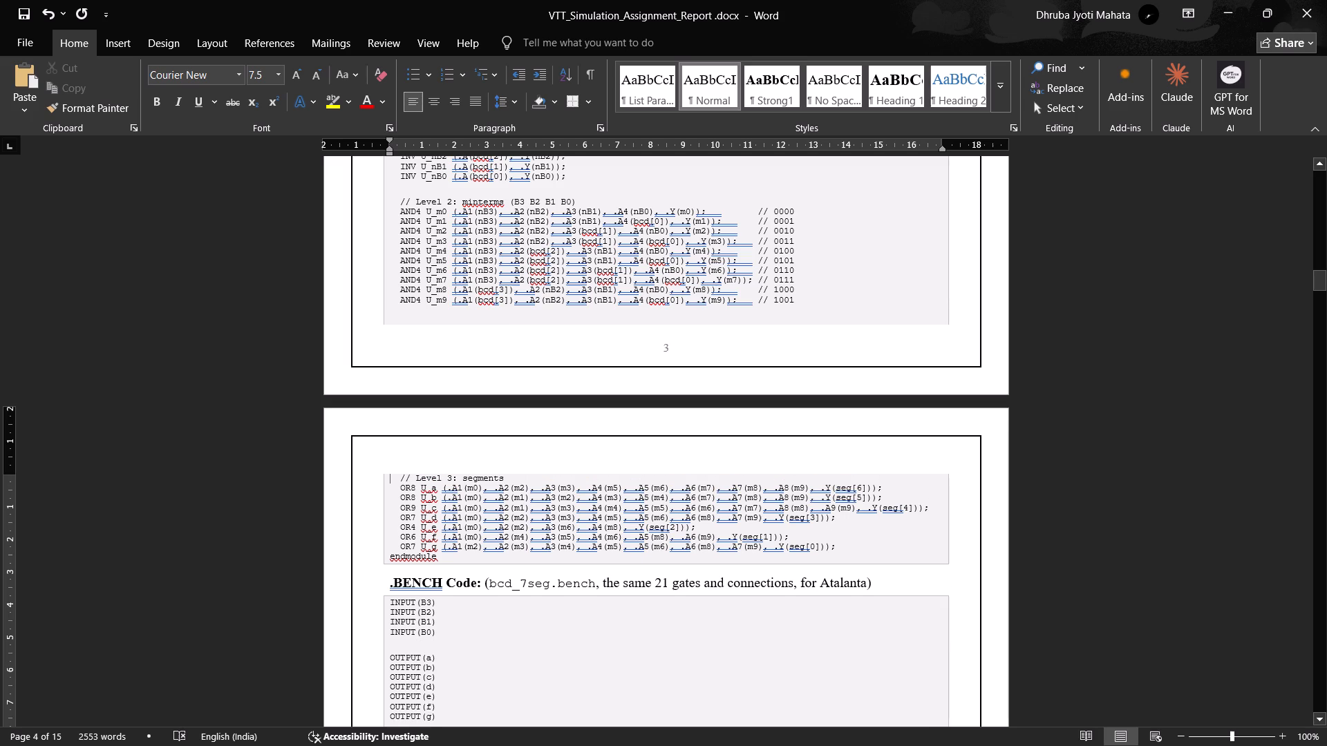
Insert a blank line above the ".BENCH Code:" heading on page 4.
click(995, 586)
scroll(995, 586, down, 5)
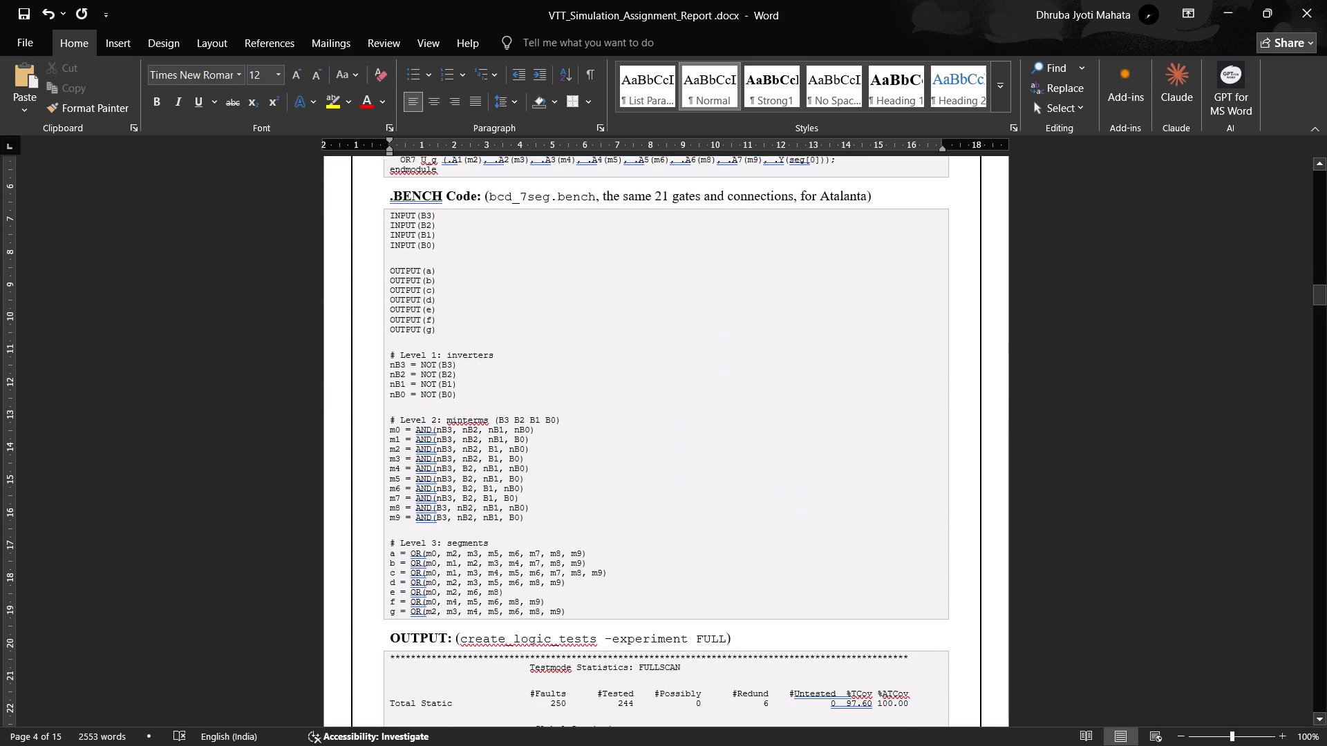
scroll(833, 552, down, 2)
scroll(832, 553, up, 2)
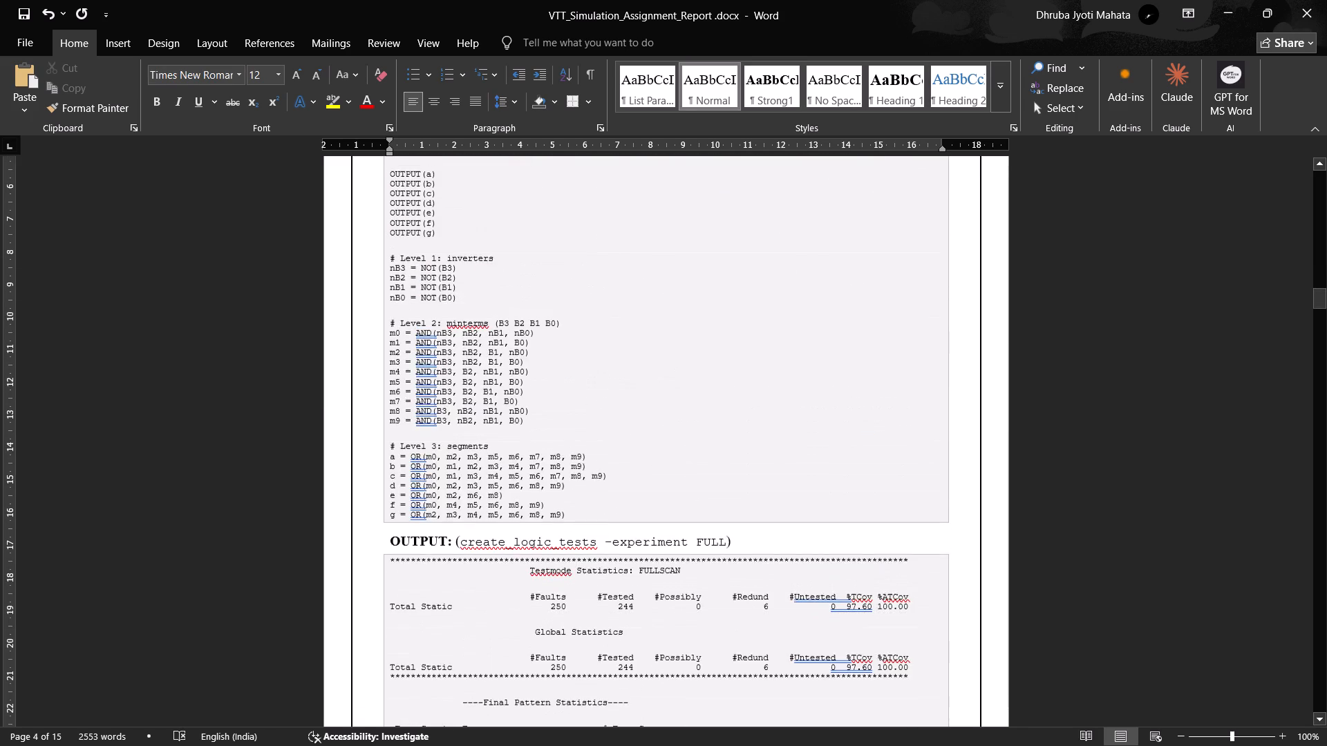
scroll(832, 553, up, 2)
click(385, 291)
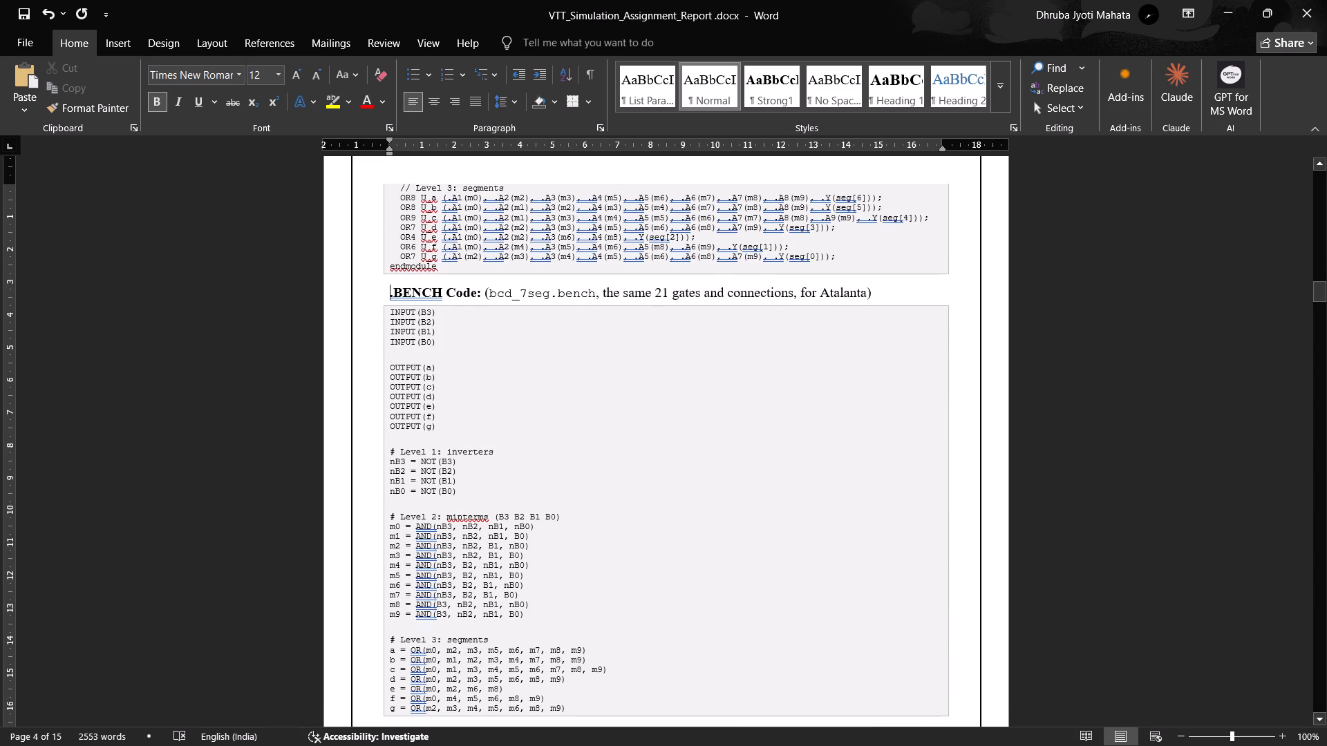
key(Return)
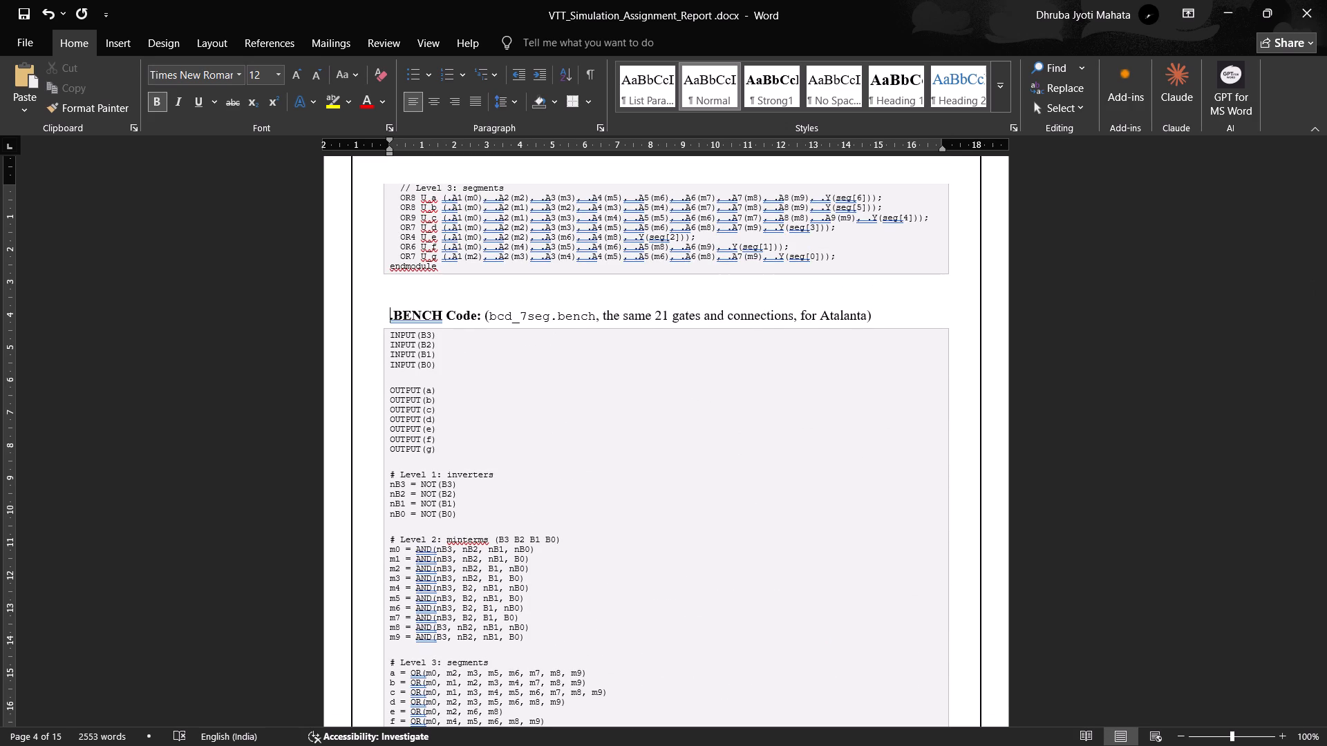
Make the file name "bcd_7seg_gate.v" bold in the gate-level decoder caption.
scroll(604, 425, down, 4)
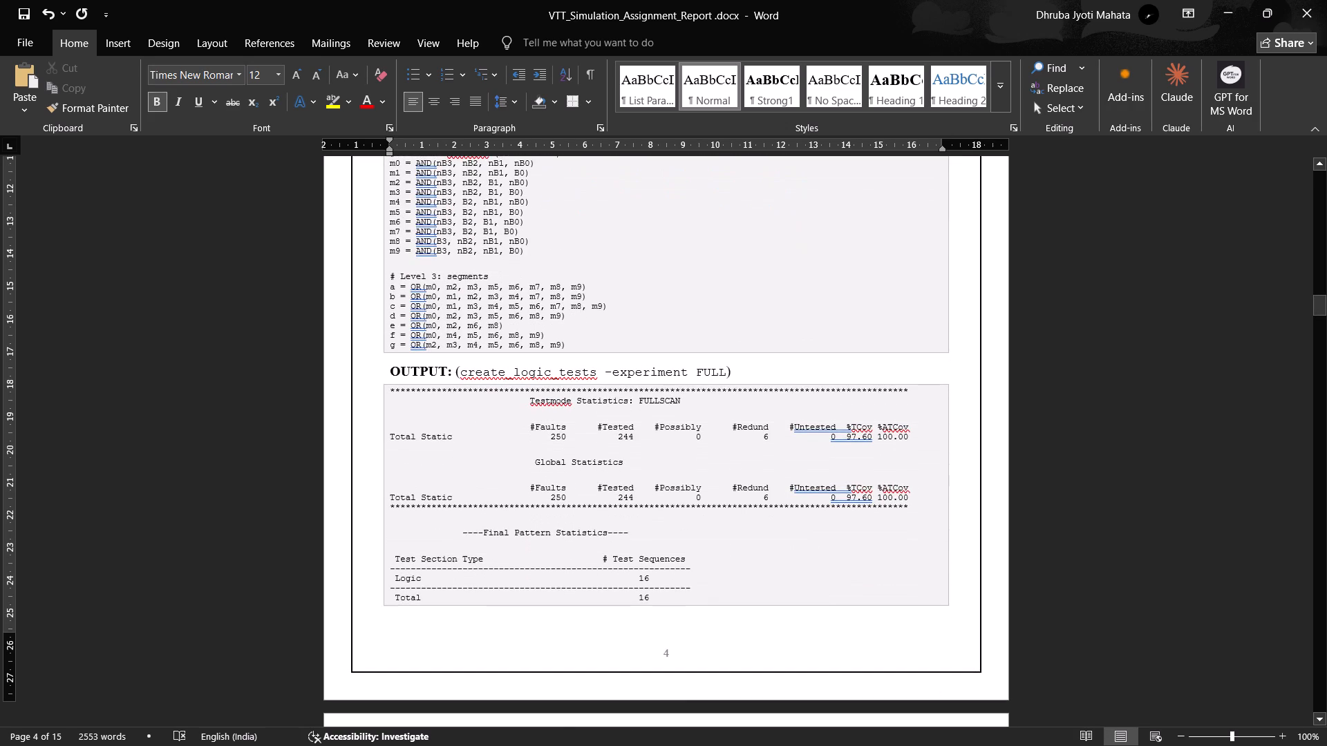
scroll(604, 424, up, 12)
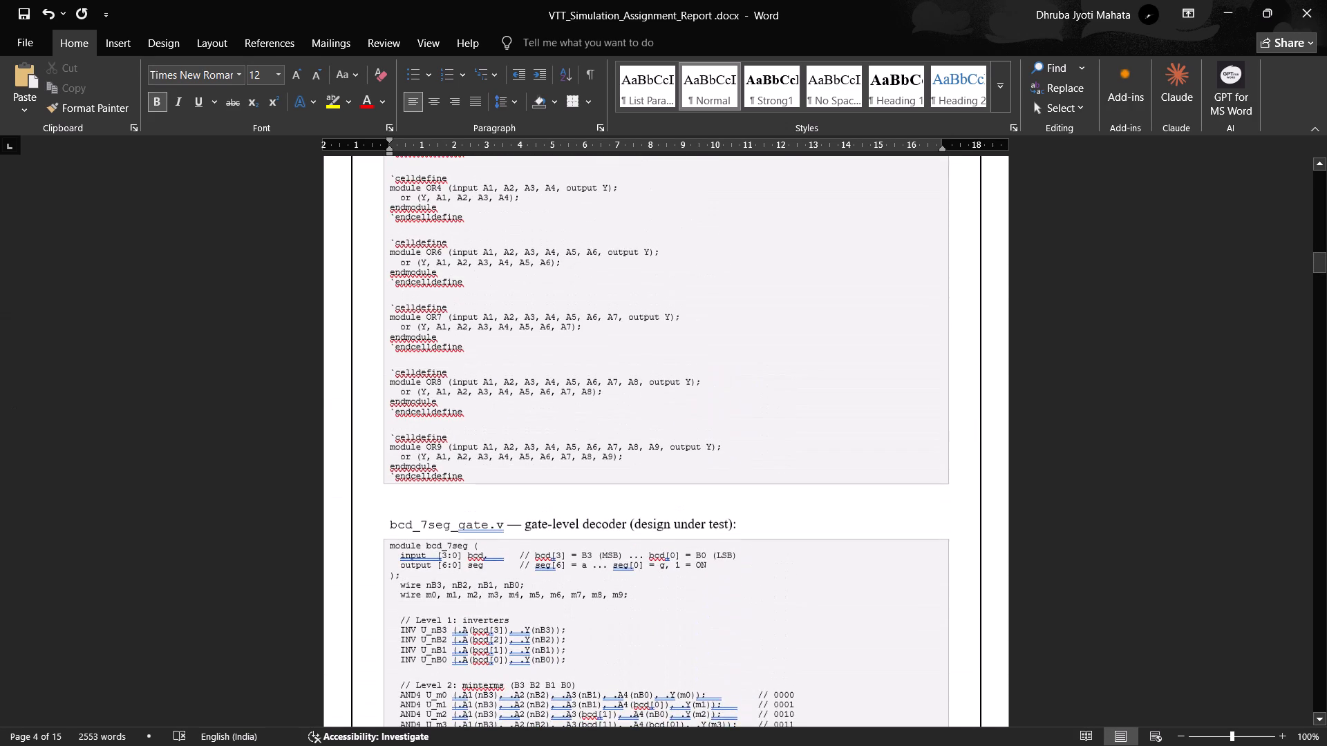
drag(501, 526, 327, 526)
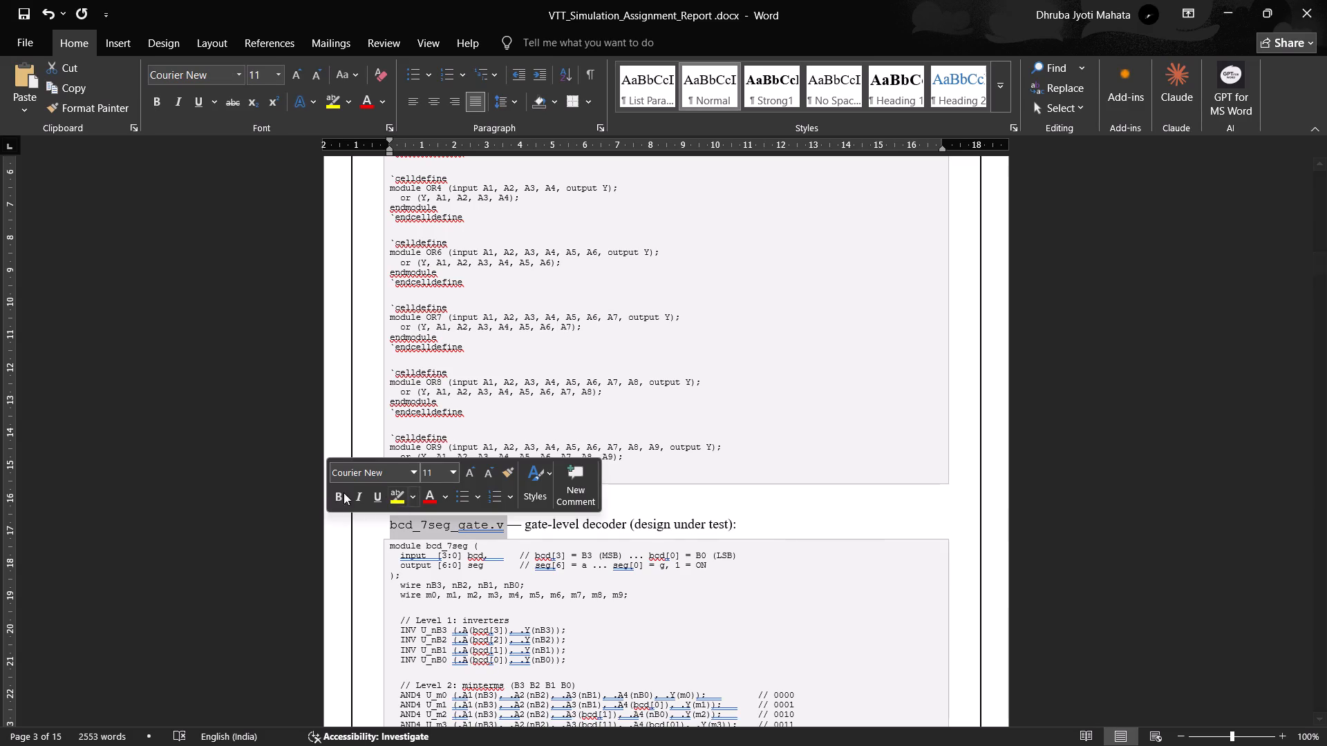
click(342, 501)
click(894, 520)
Make the file name "cells.v" bold in the gate cells caption under "Verilog Code:".
scroll(775, 494, up, 3)
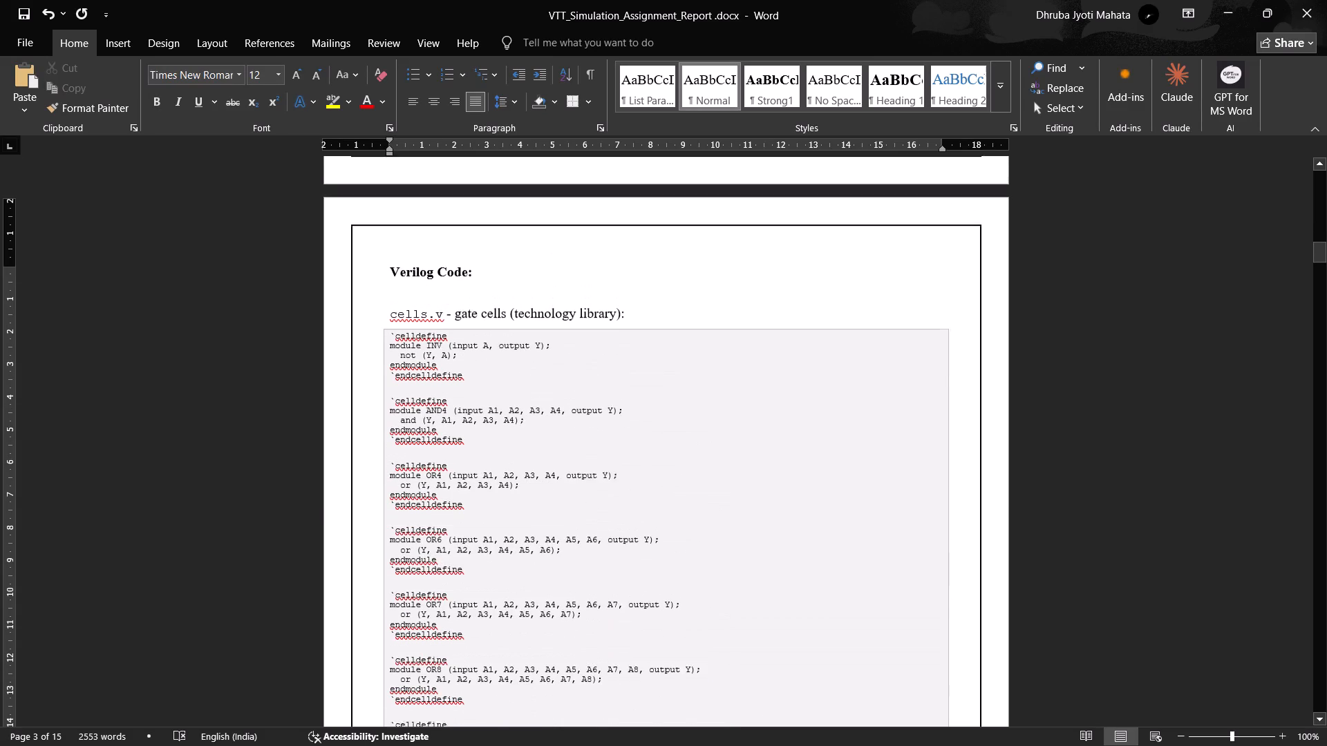
drag(443, 311, 331, 319)
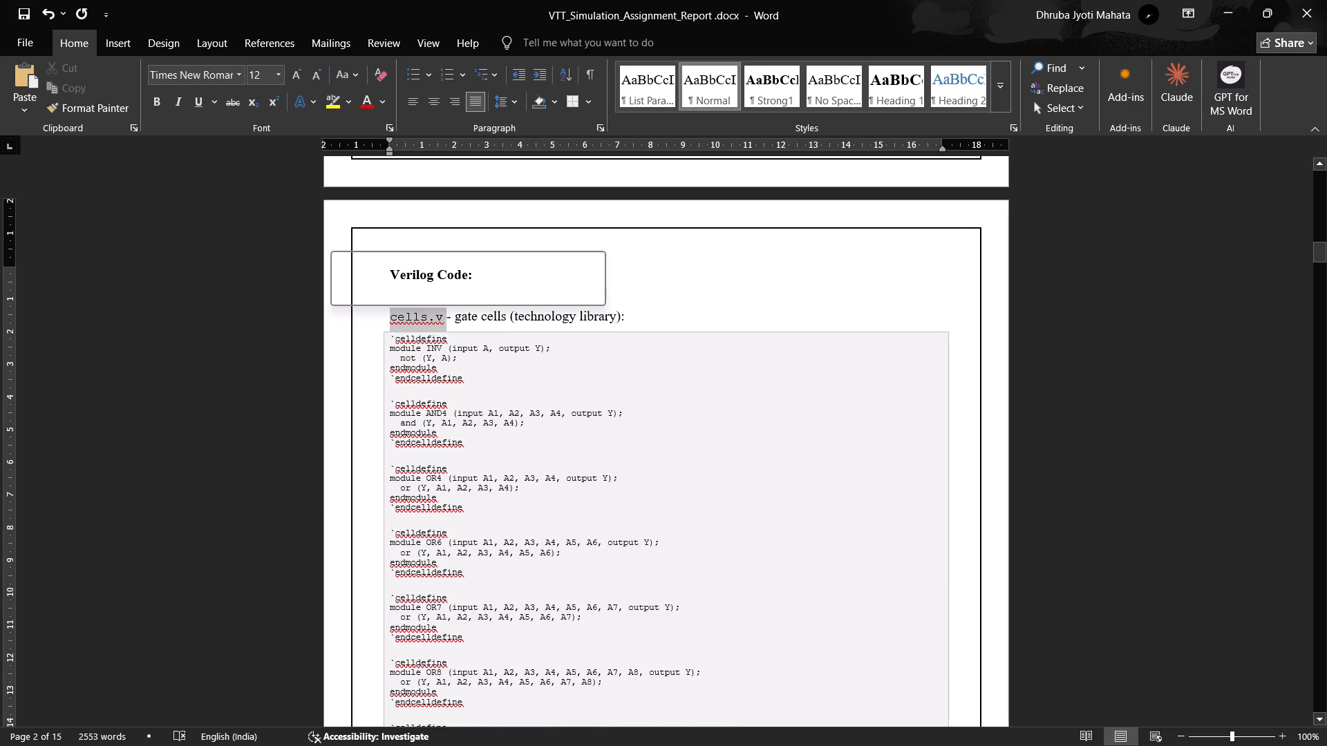
click(346, 291)
click(932, 296)
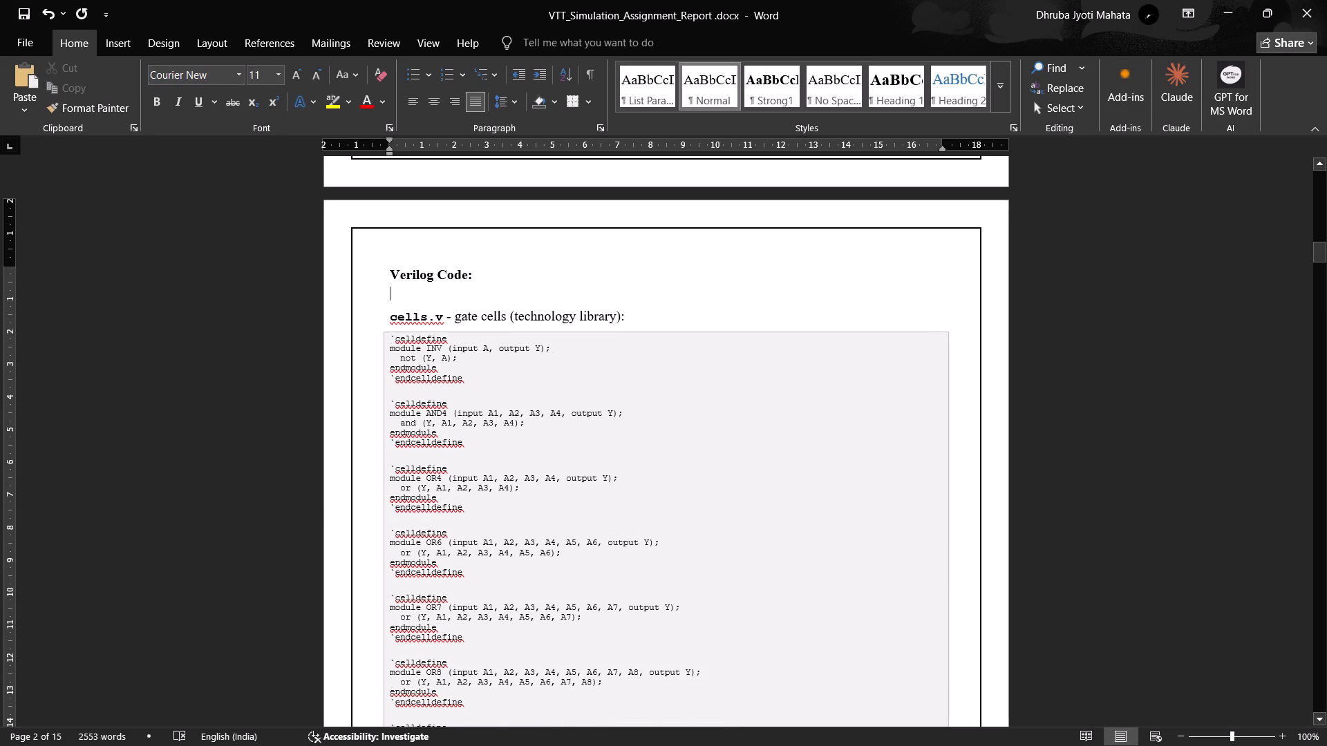
Check the spacing and page breaks of the code listings from the Verilog cells through the .BENCH code.
scroll(991, 483, down, 4)
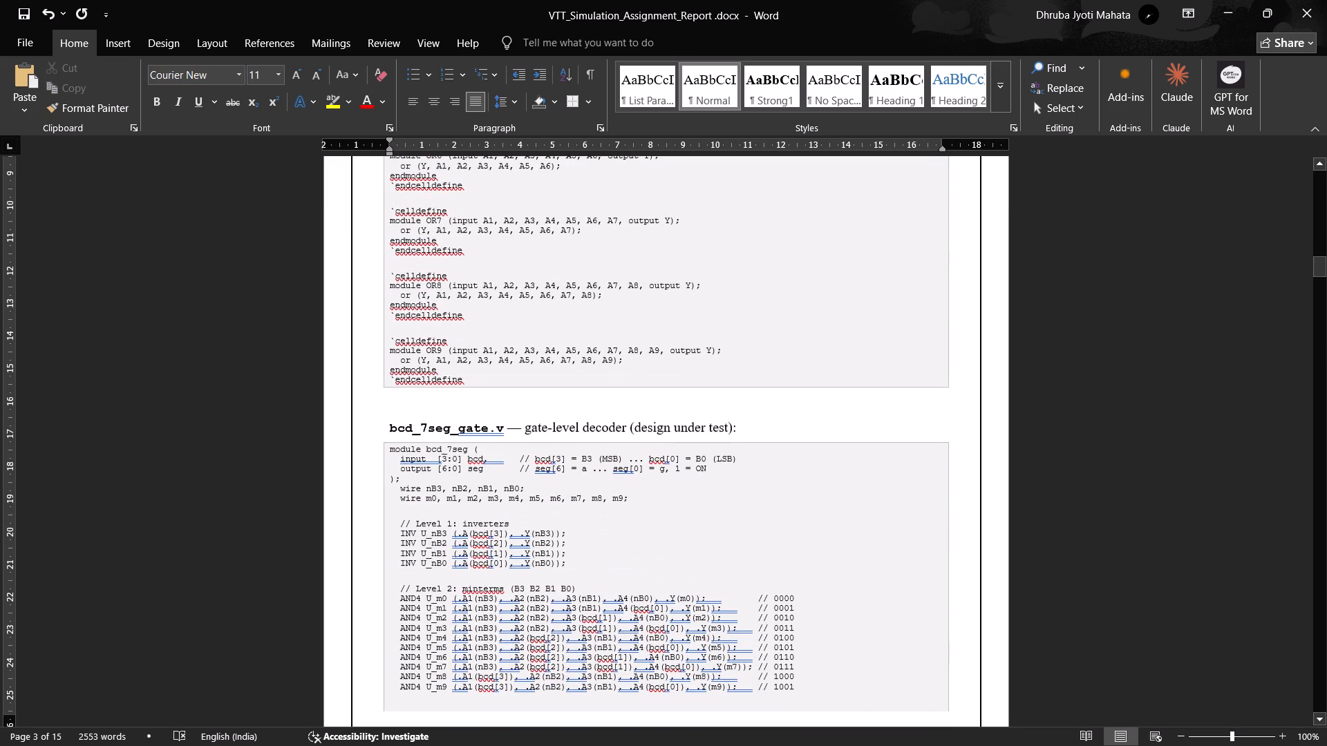
scroll(994, 482, down, 1)
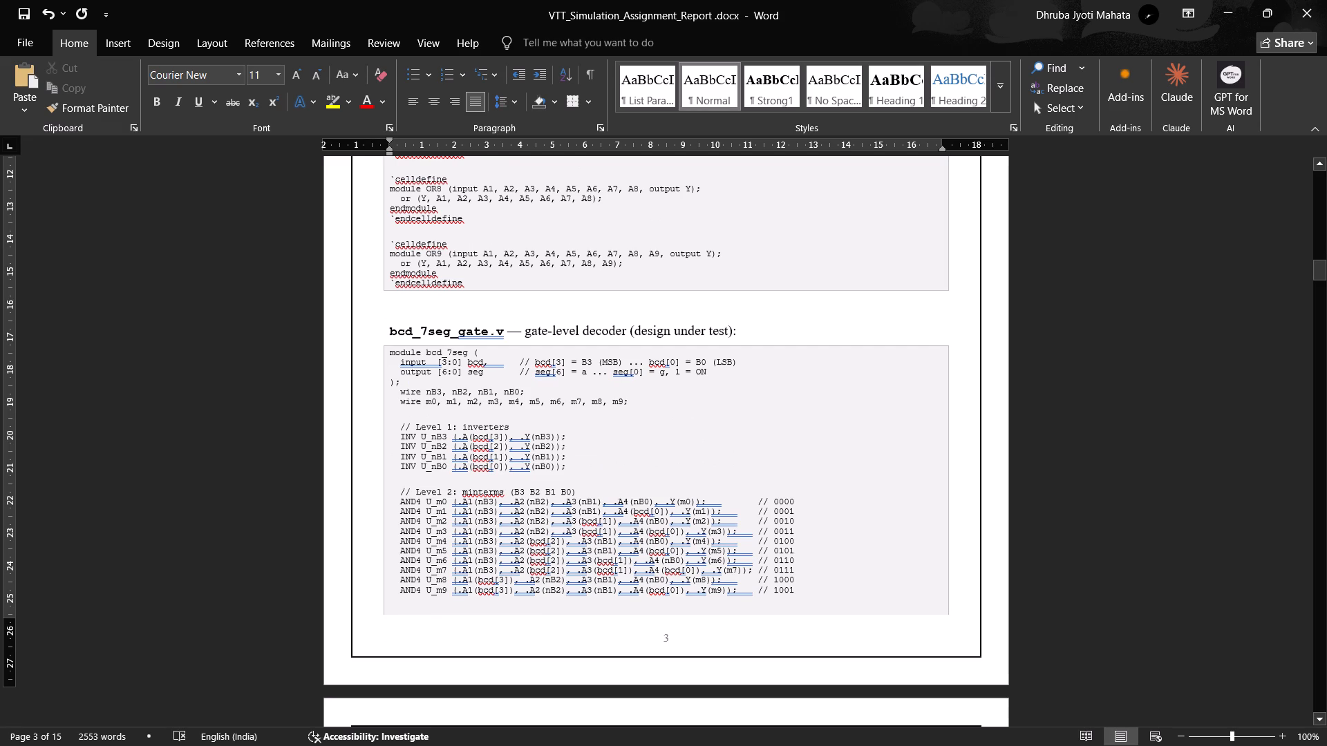
scroll(998, 481, down, 2)
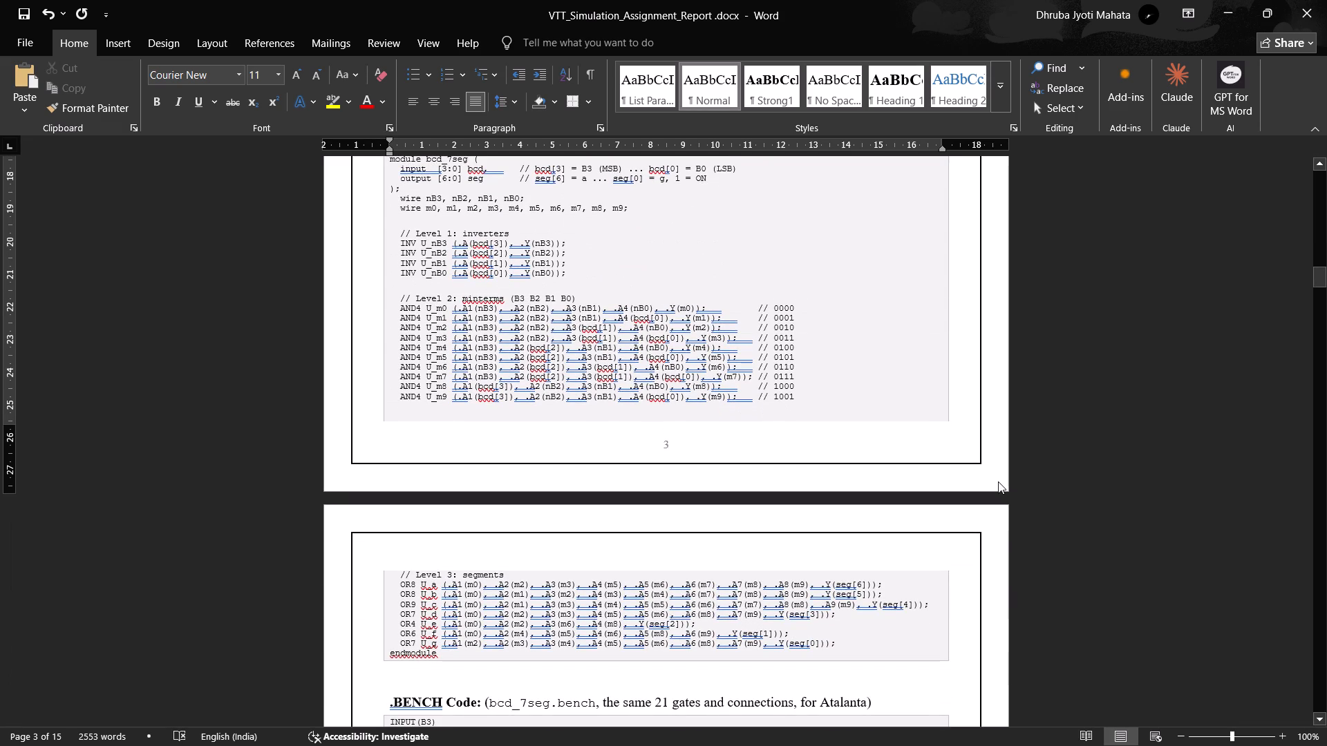
scroll(998, 481, down, 2)
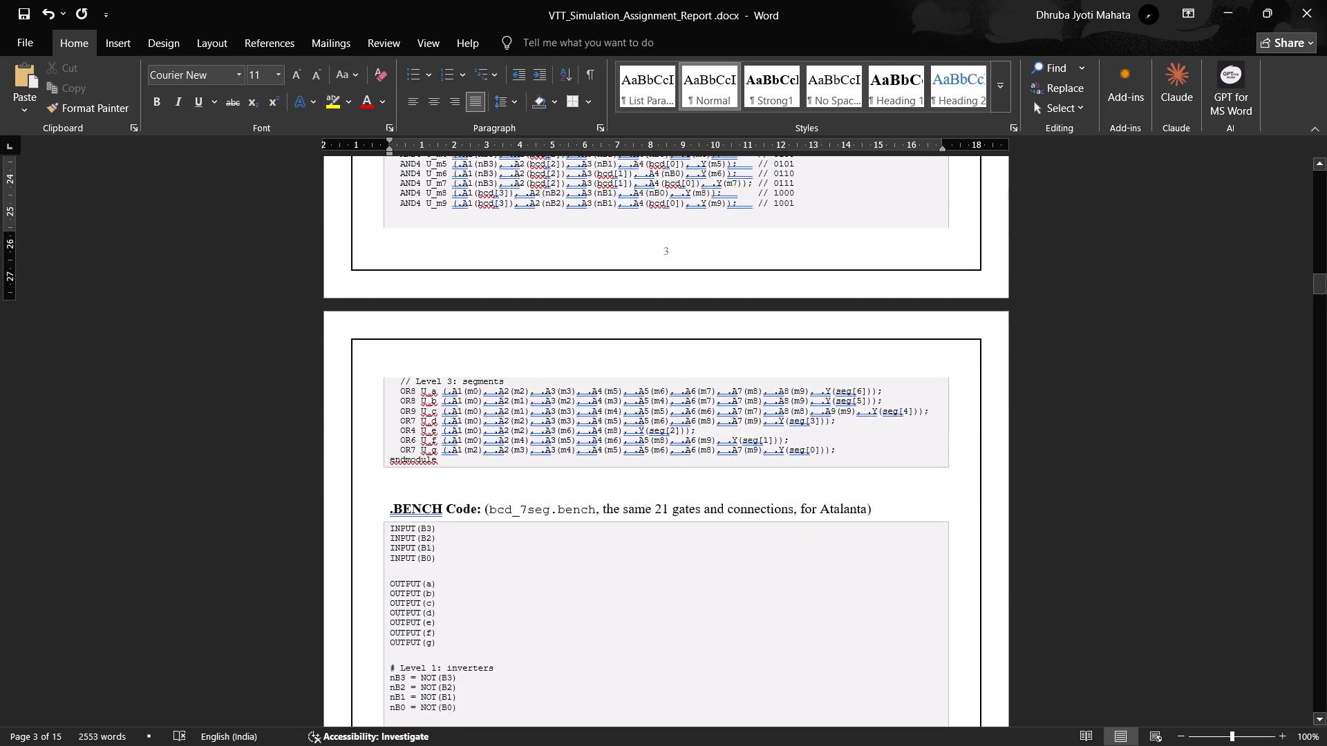
scroll(998, 481, down, 3)
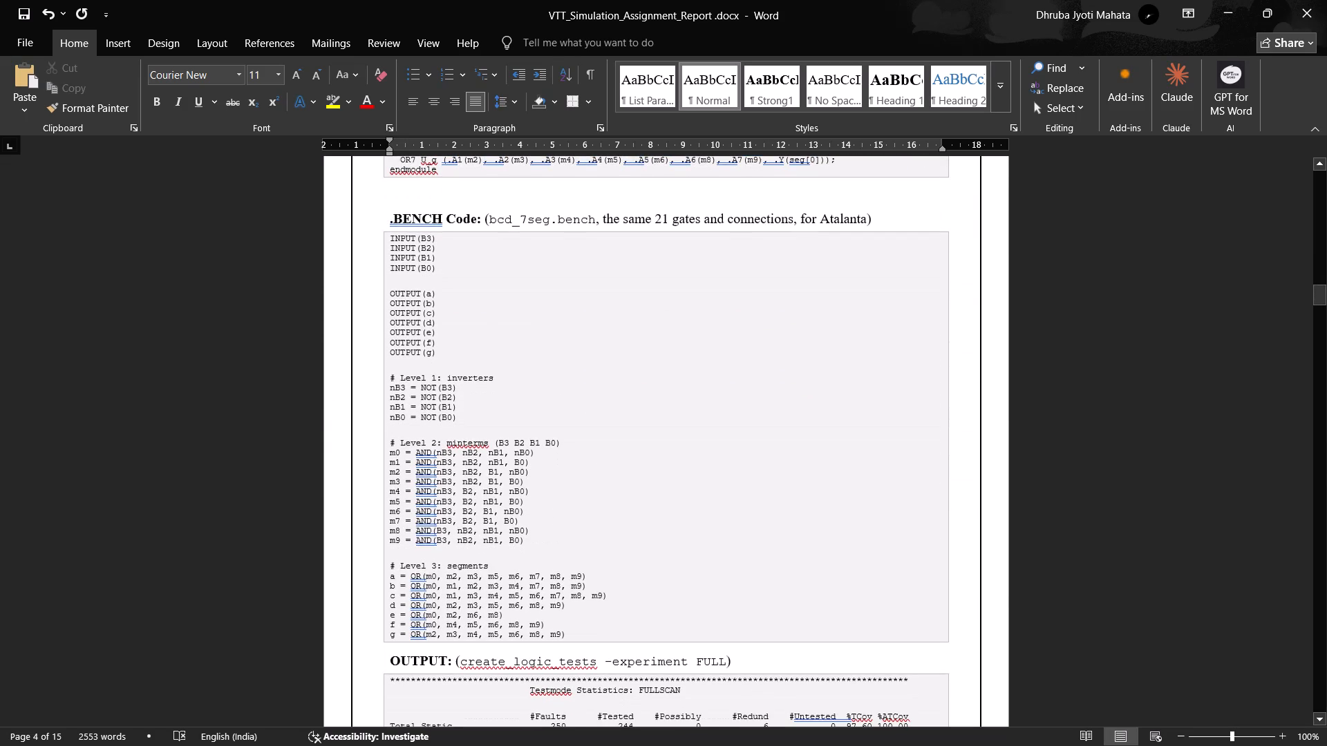
scroll(1004, 481, down, 1)
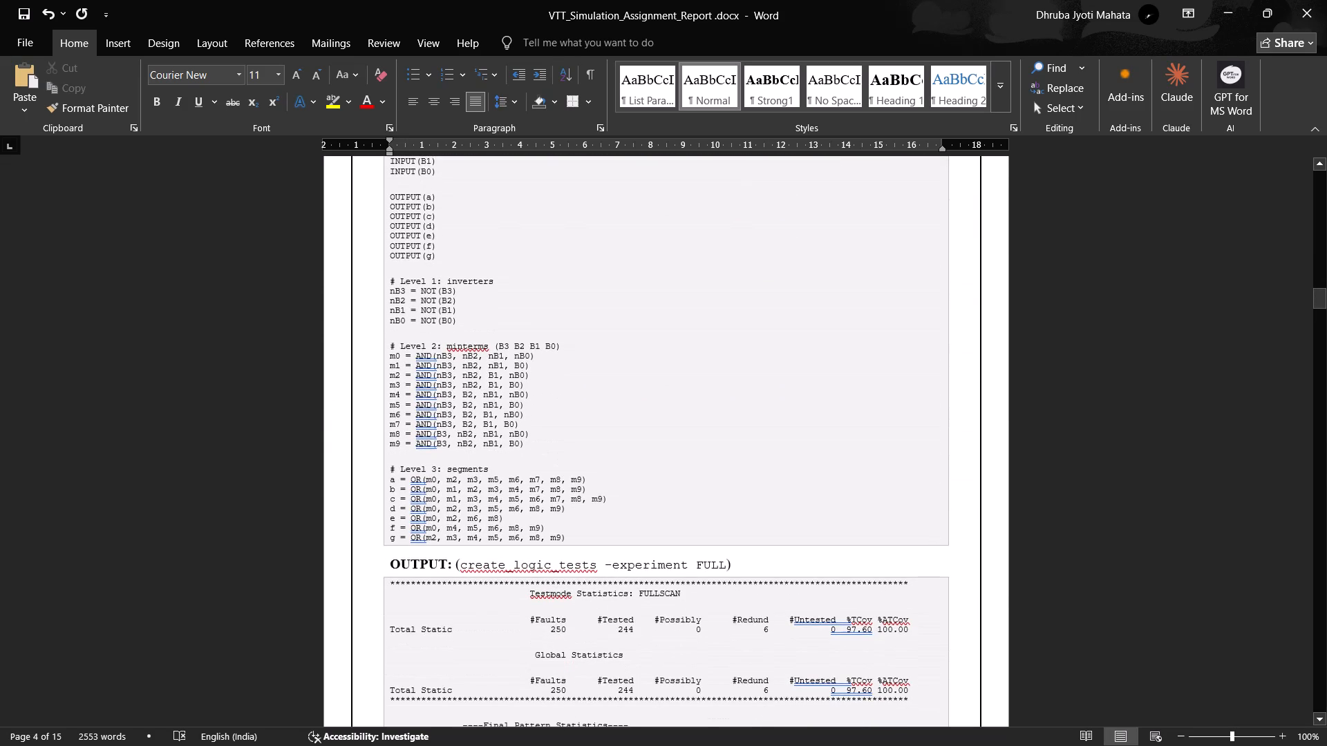
scroll(1004, 481, down, 1)
scroll(1004, 481, up, 2)
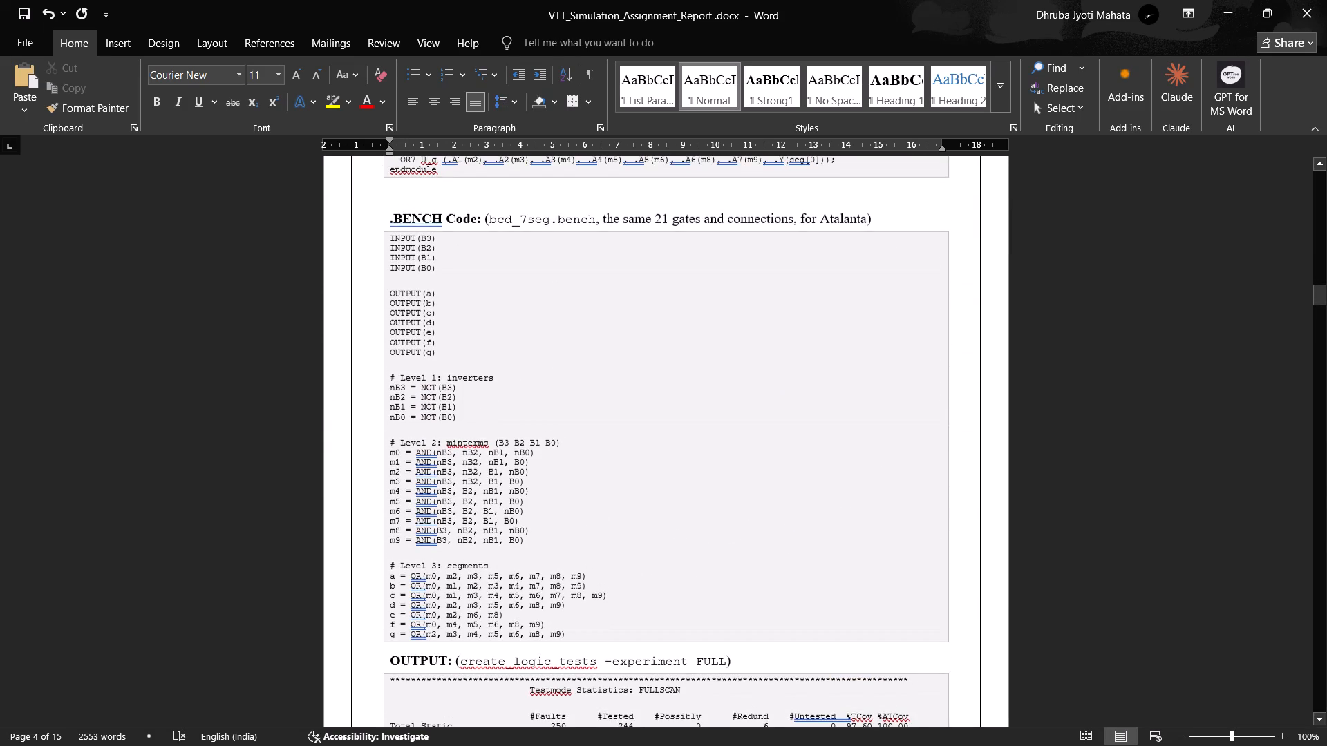
Insert a blank line above the "OUTPUT: (create_logic_tests -experiment FULL)" heading.
scroll(1004, 481, down, 4)
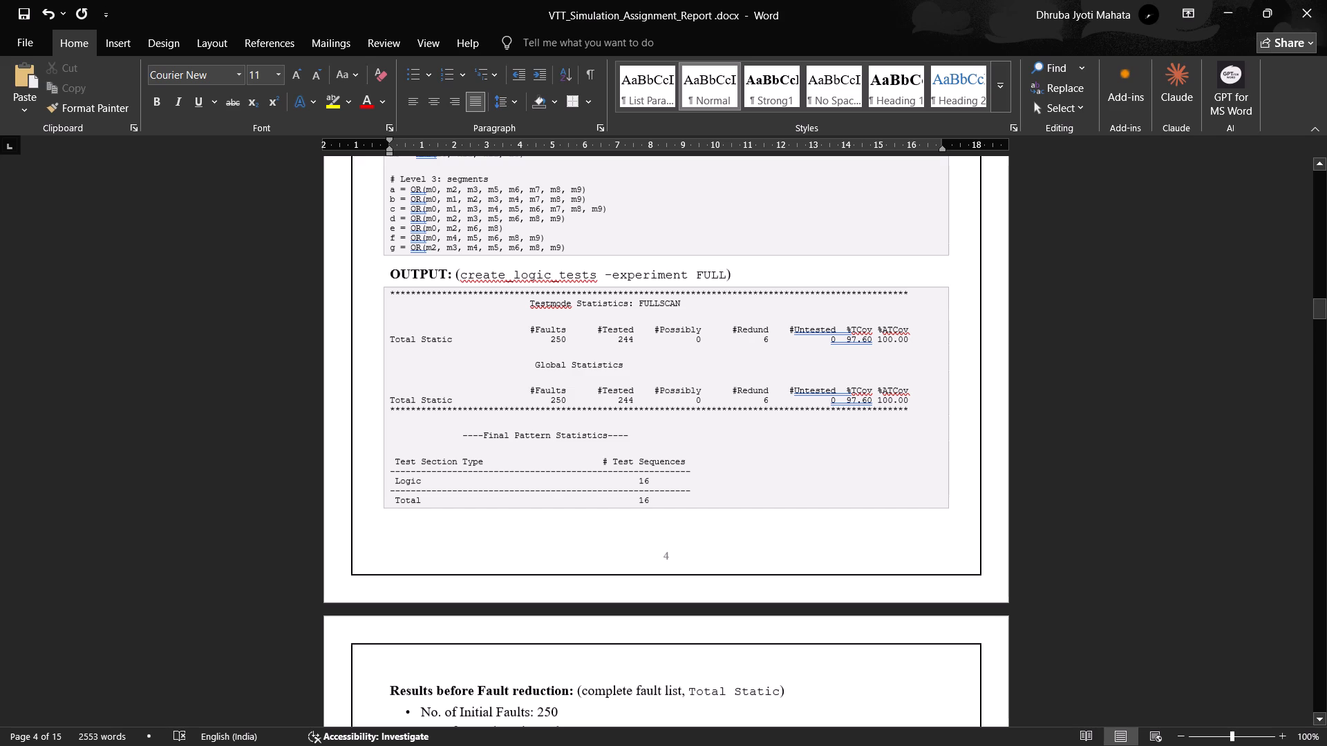
click(391, 272)
key(Return)
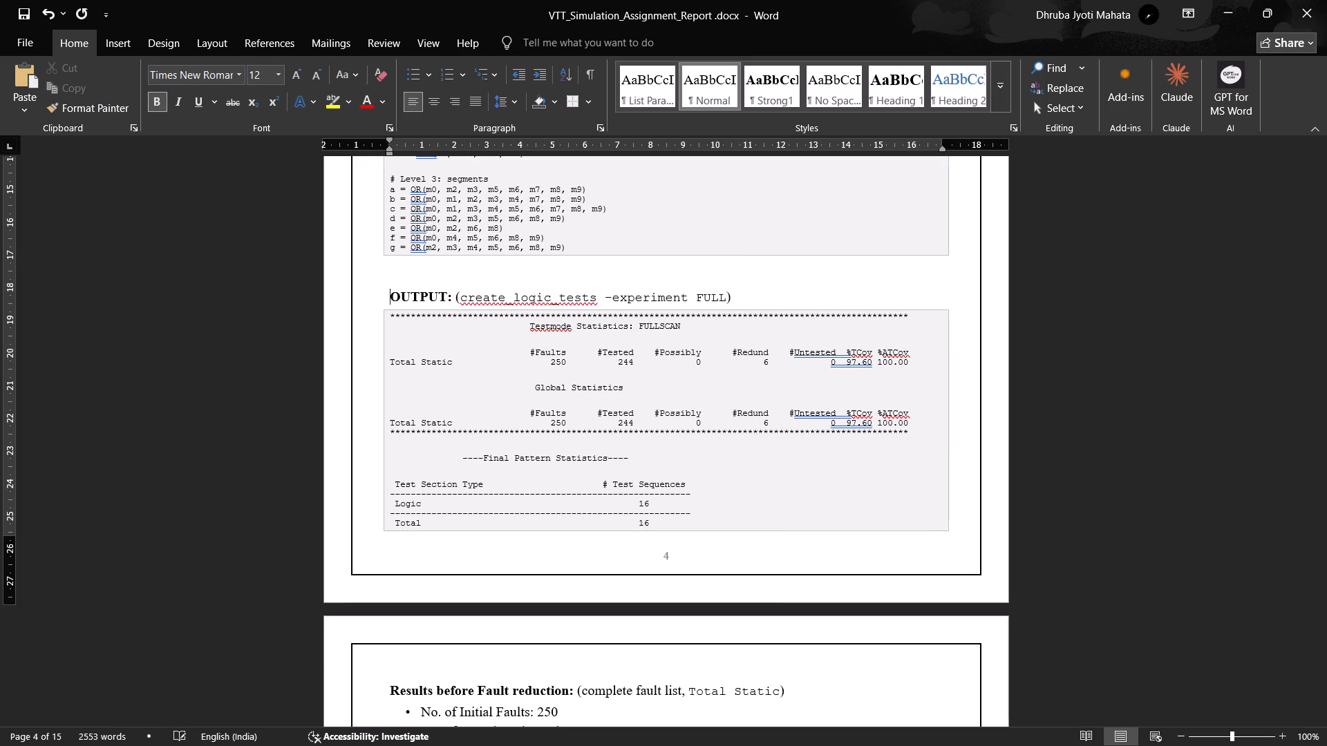
scroll(487, 290, up, 6)
scroll(523, 420, down, 3)
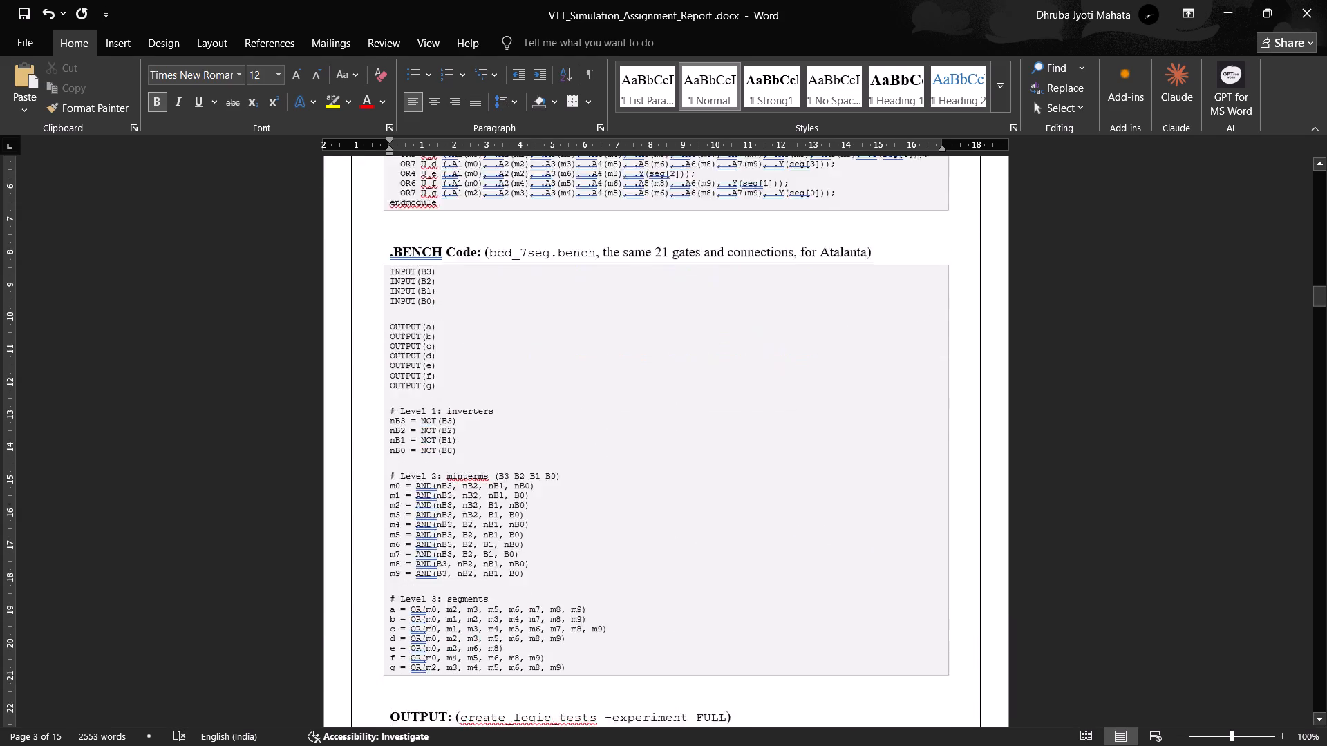
Insert a blank line above the "Fault collapsing removes 111 of the 250 faults" paragraph, below the After Fault Reduction results.
scroll(523, 420, down, 7)
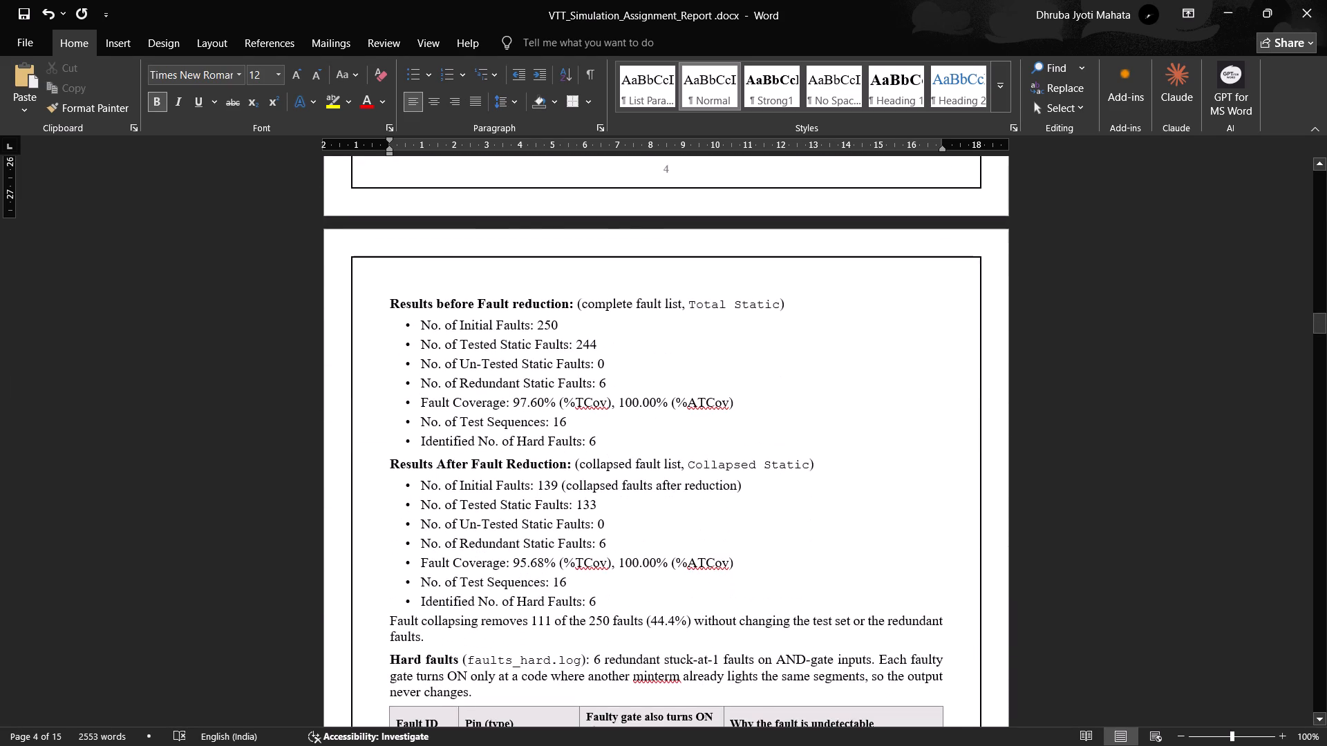
scroll(524, 422, down, 2)
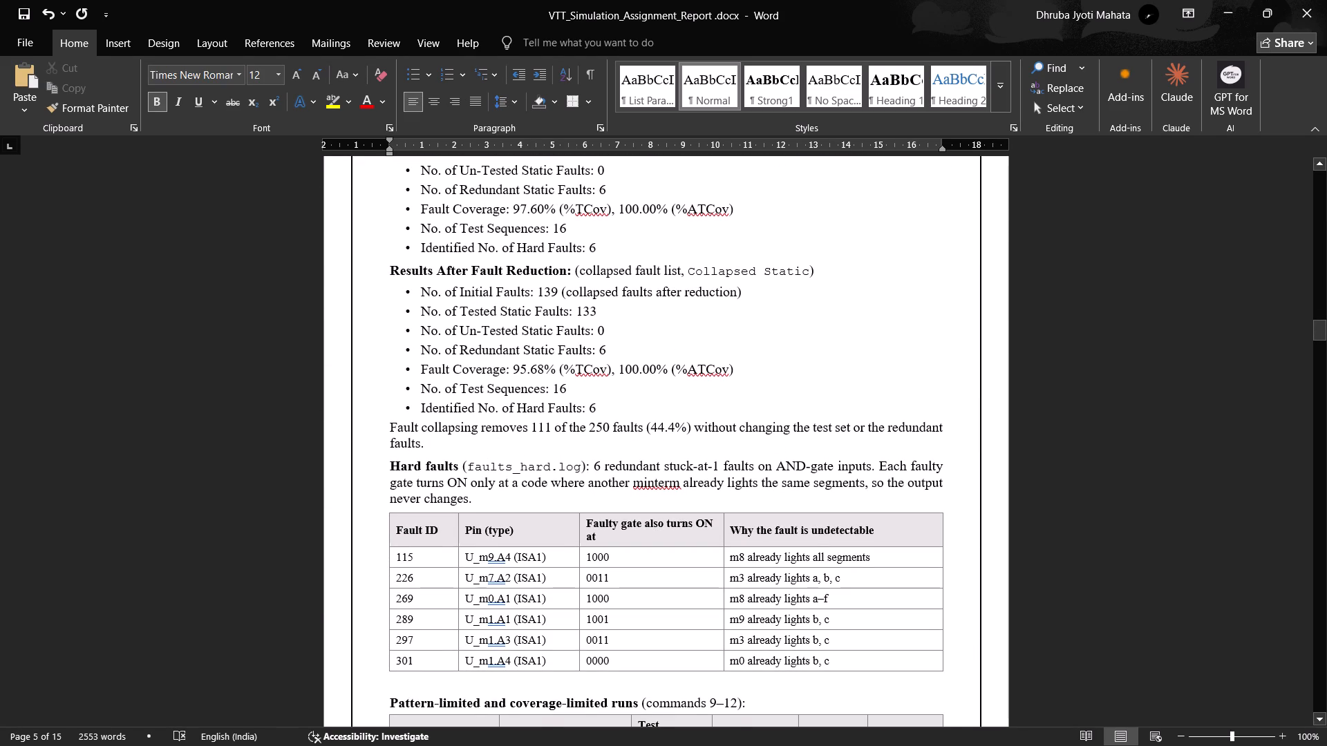
click(391, 428)
key(Return)
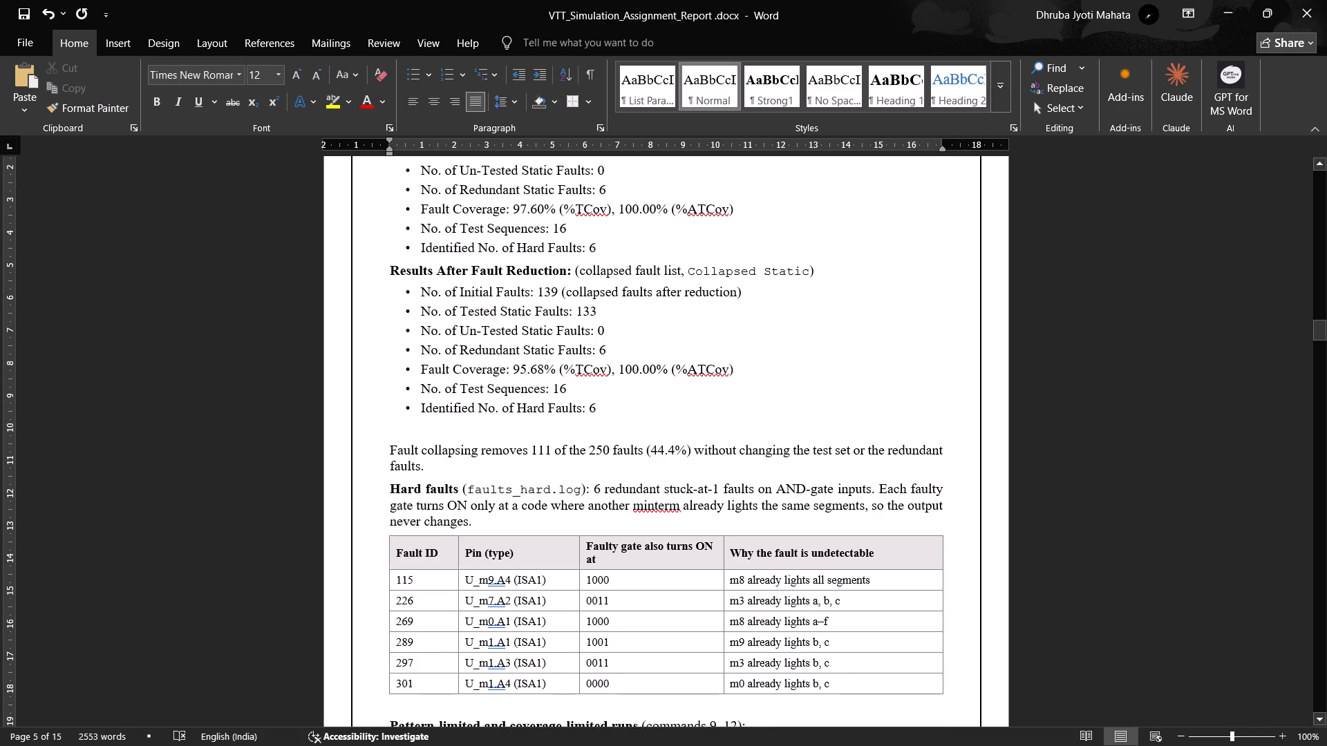
click(448, 475)
Insert a blank line between the "Hard faults" paragraph and the Fault ID table.
scroll(796, 513, down, 4)
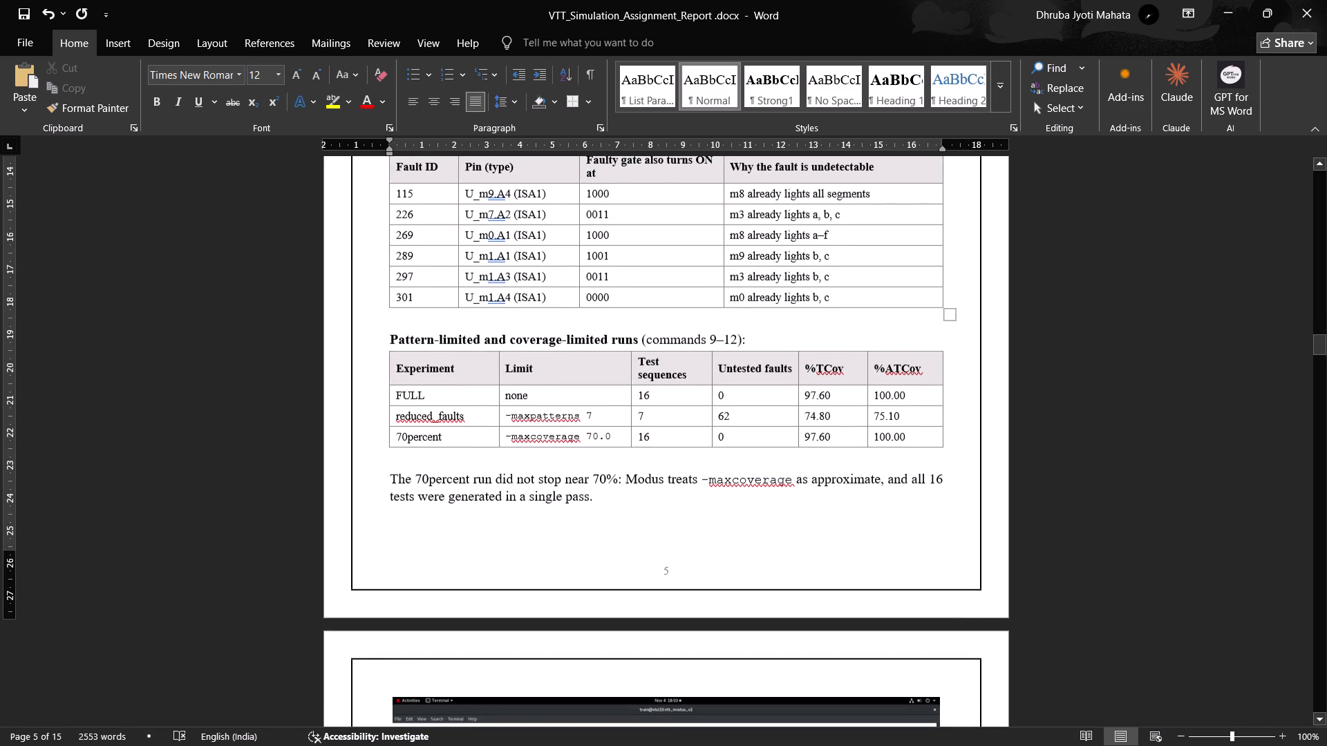
scroll(820, 522, down, 1)
scroll(820, 522, up, 3)
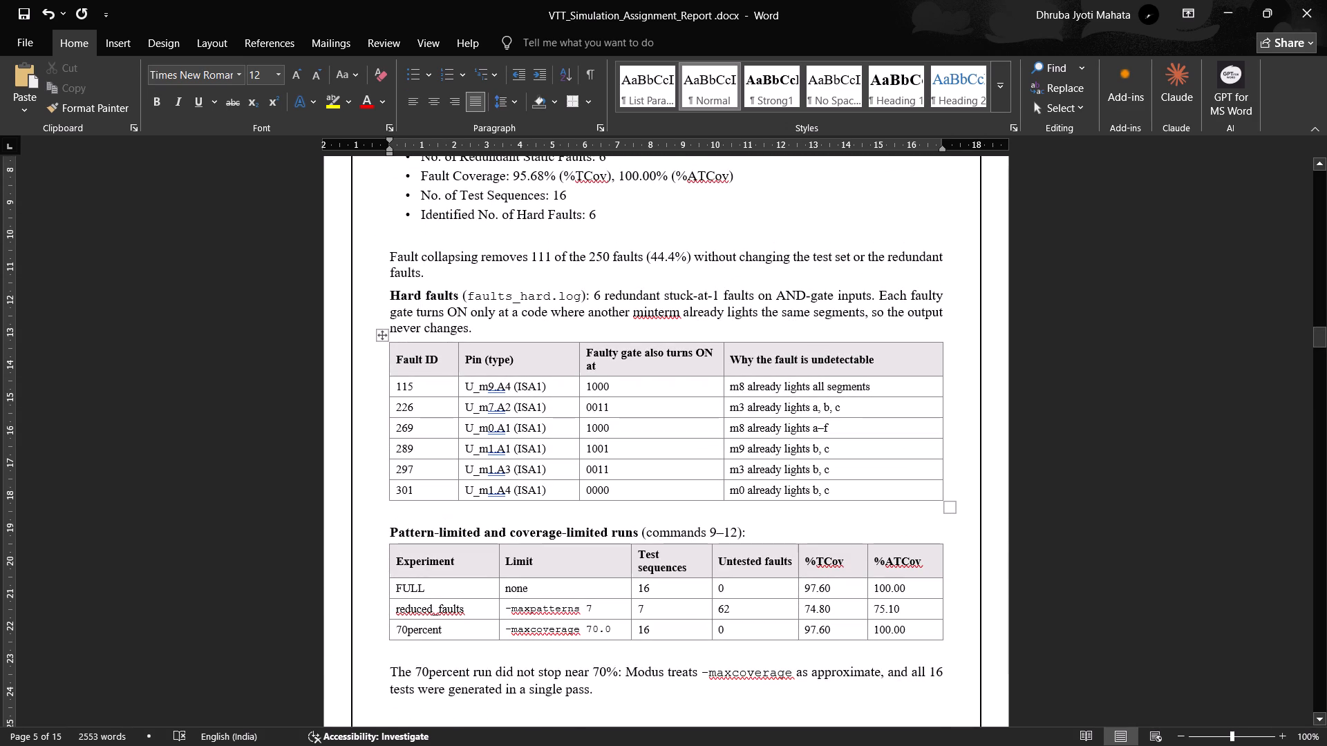
click(549, 326)
key(Return)
scroll(549, 326, down, 1)
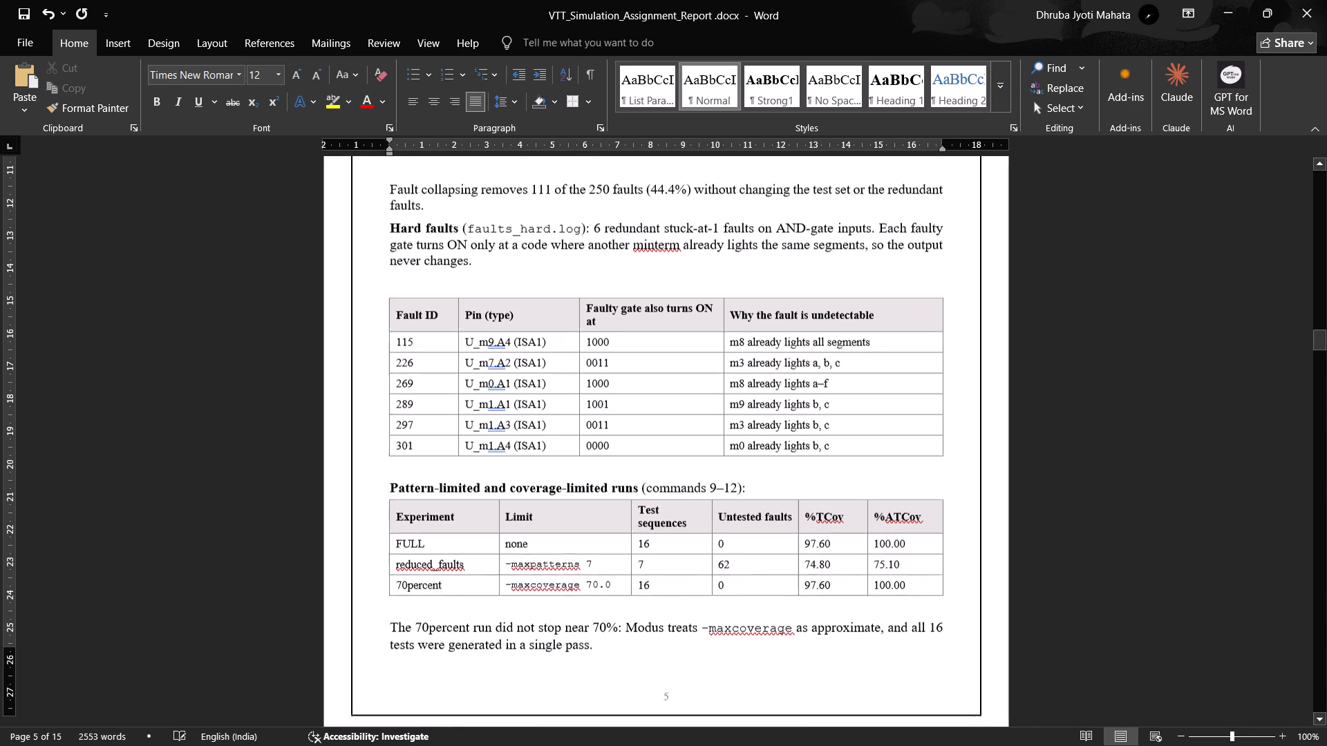
Add the prefix "NOTE: " to the start of the "Fault collapsing removes" paragraph.
scroll(771, 413, up, 1)
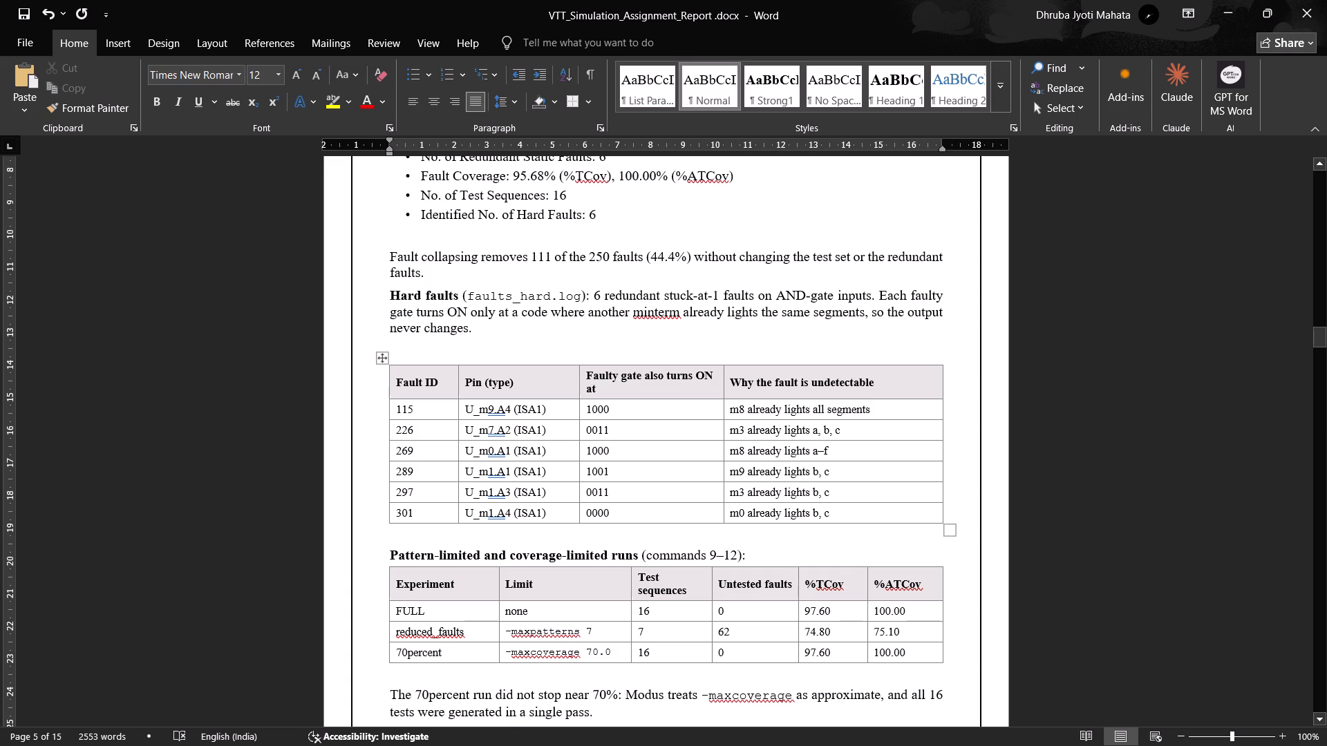
scroll(1014, 347, up, 3)
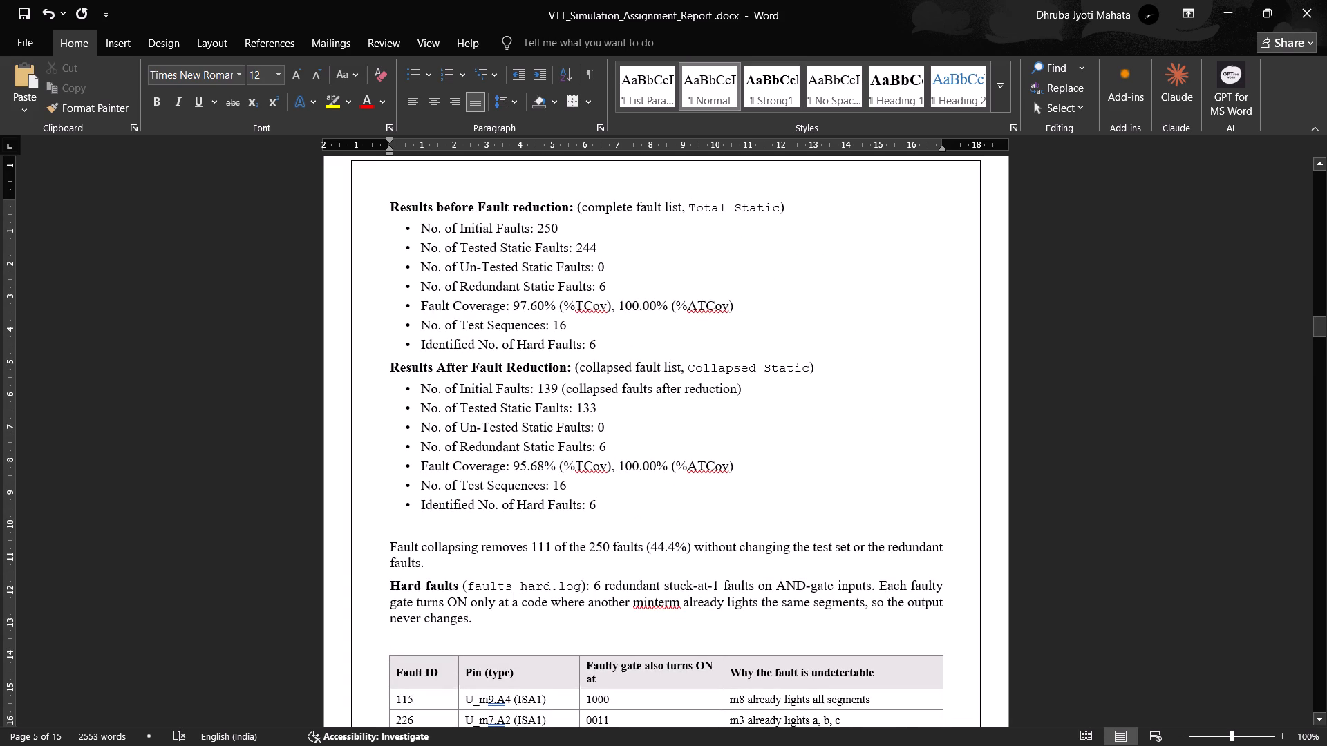
click(392, 546)
text(NOTE)
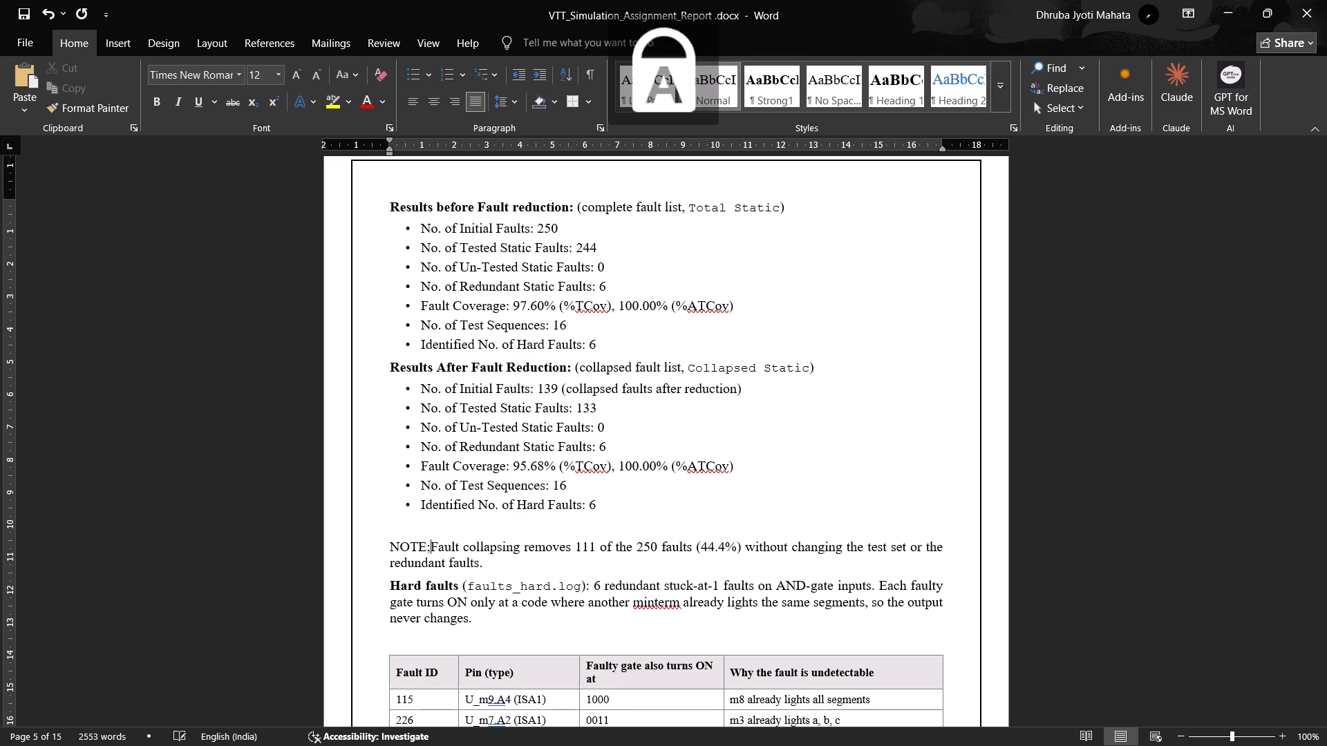
key(BackSpace)
key(shift+colon)
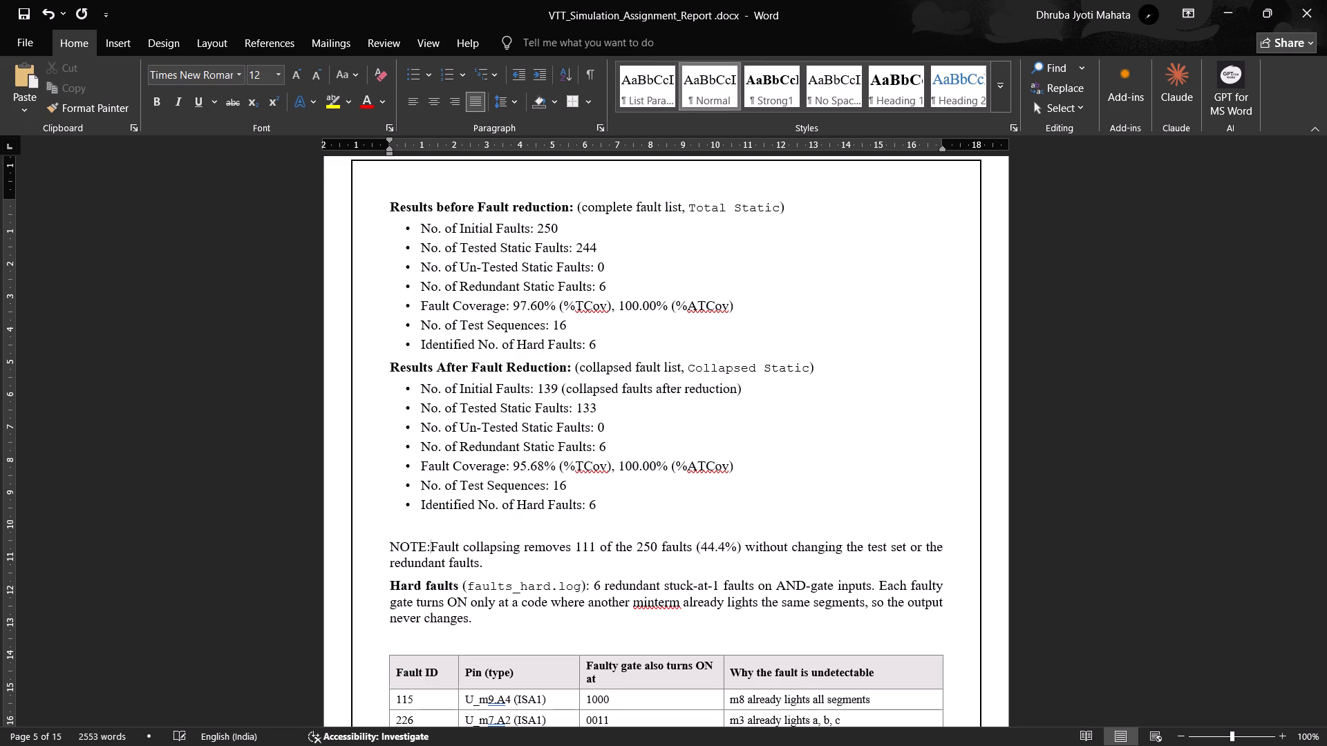
key(space)
key(Left)
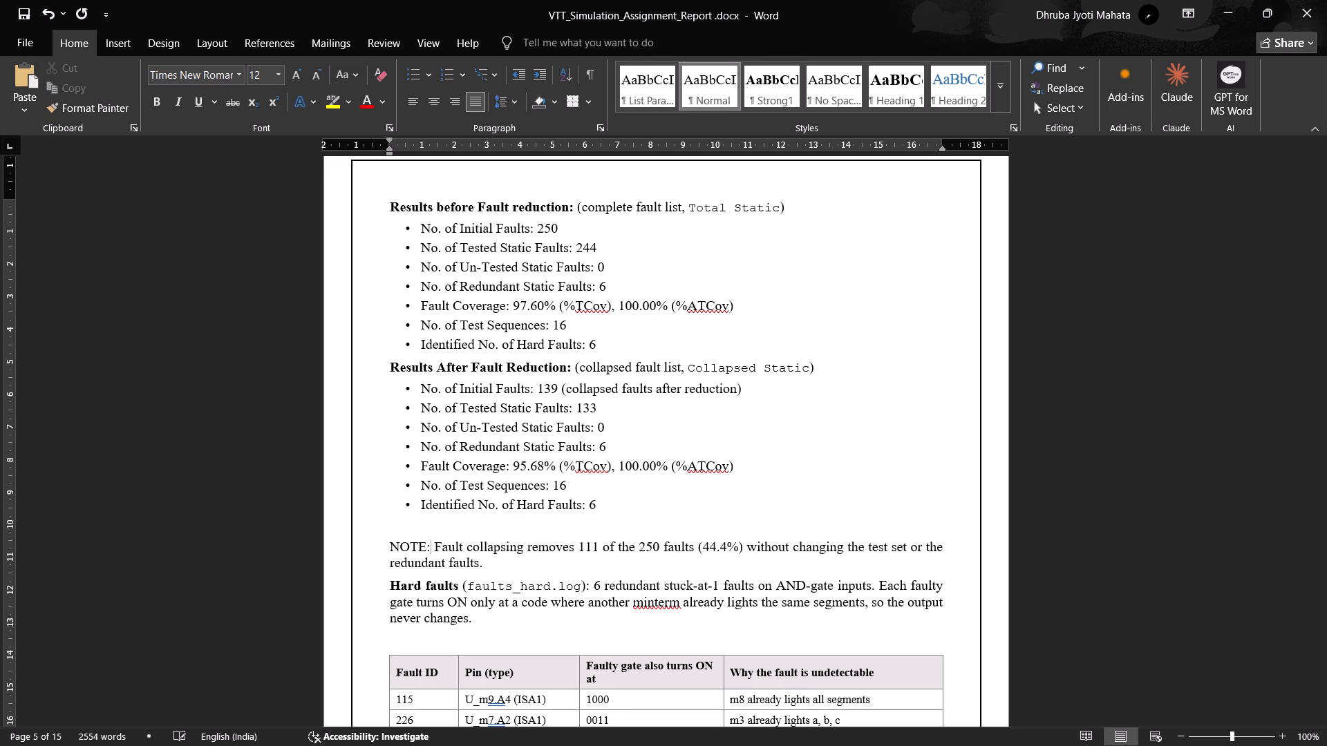
Make the "NOTE:" prefix of the fault collapsing paragraph bold.
key(shift+Left)
key(shift+Left)
key(shift+Left)
key(shift+Left)
key(shift+Left)
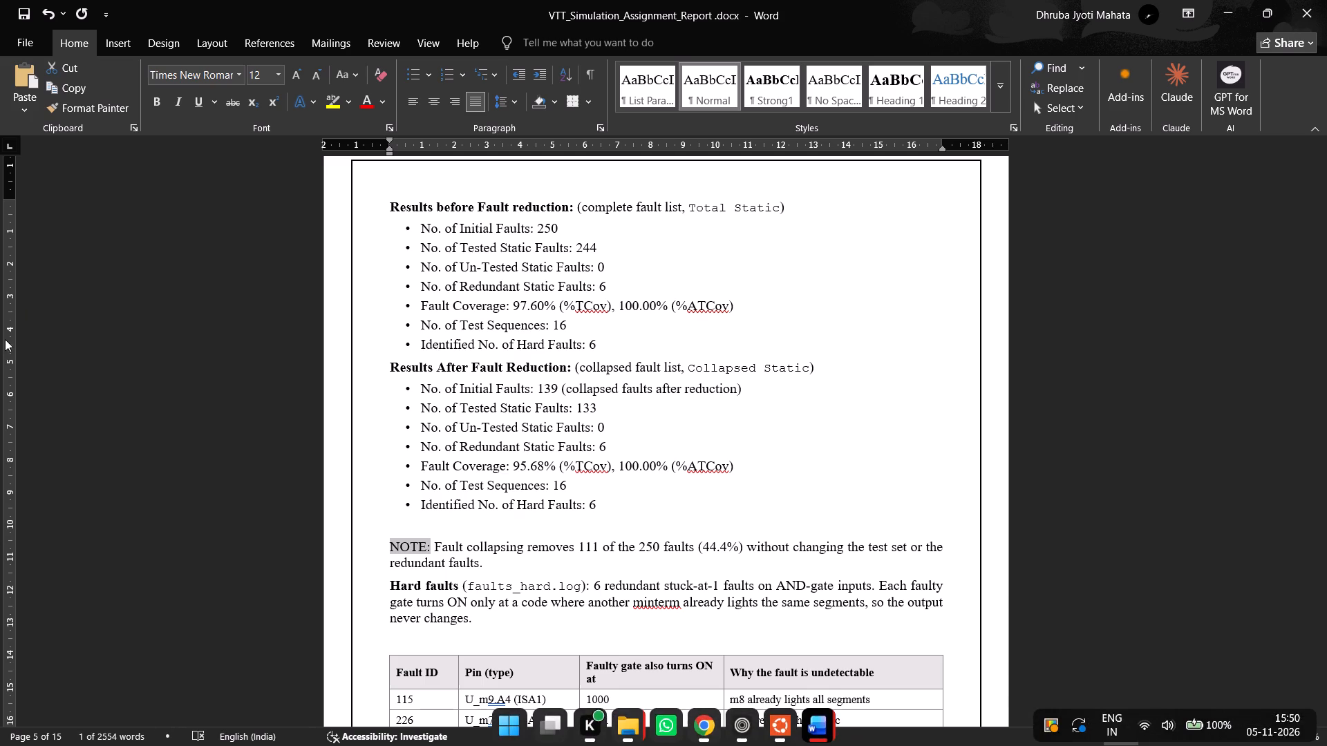
click(154, 104)
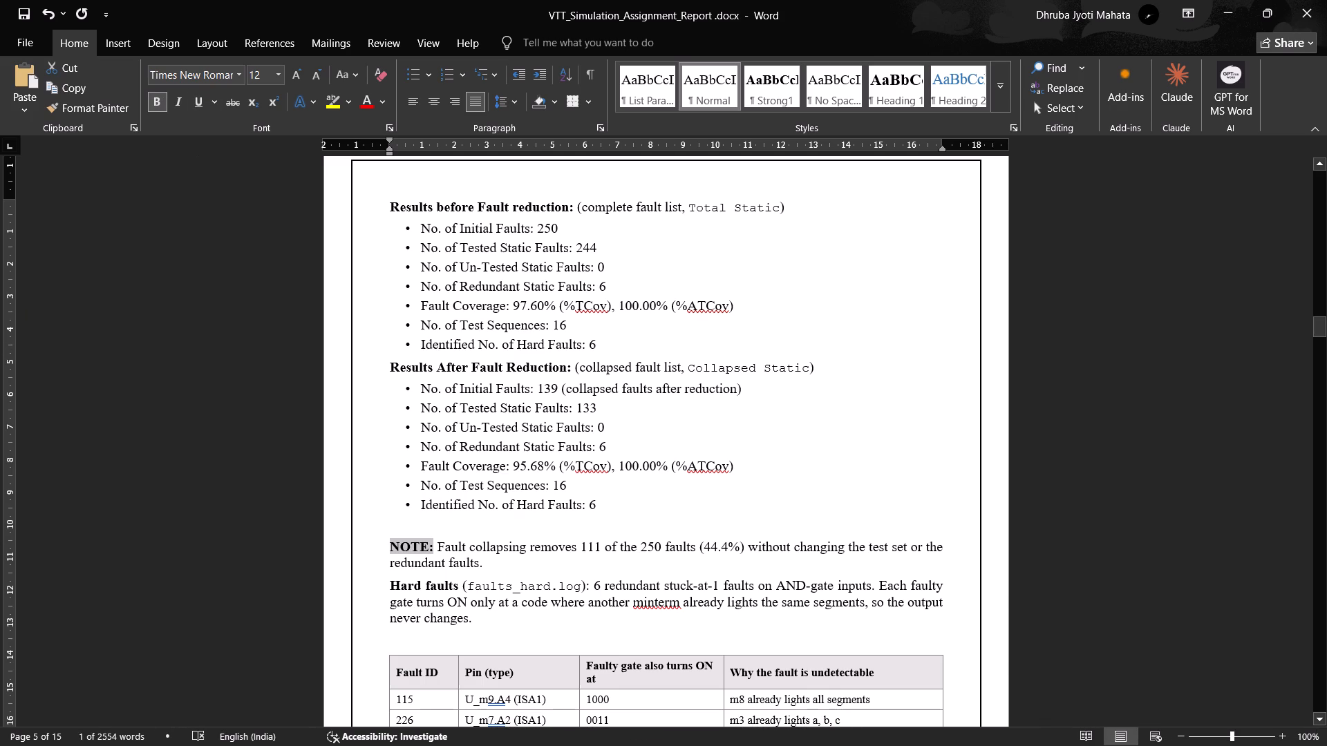
click(940, 555)
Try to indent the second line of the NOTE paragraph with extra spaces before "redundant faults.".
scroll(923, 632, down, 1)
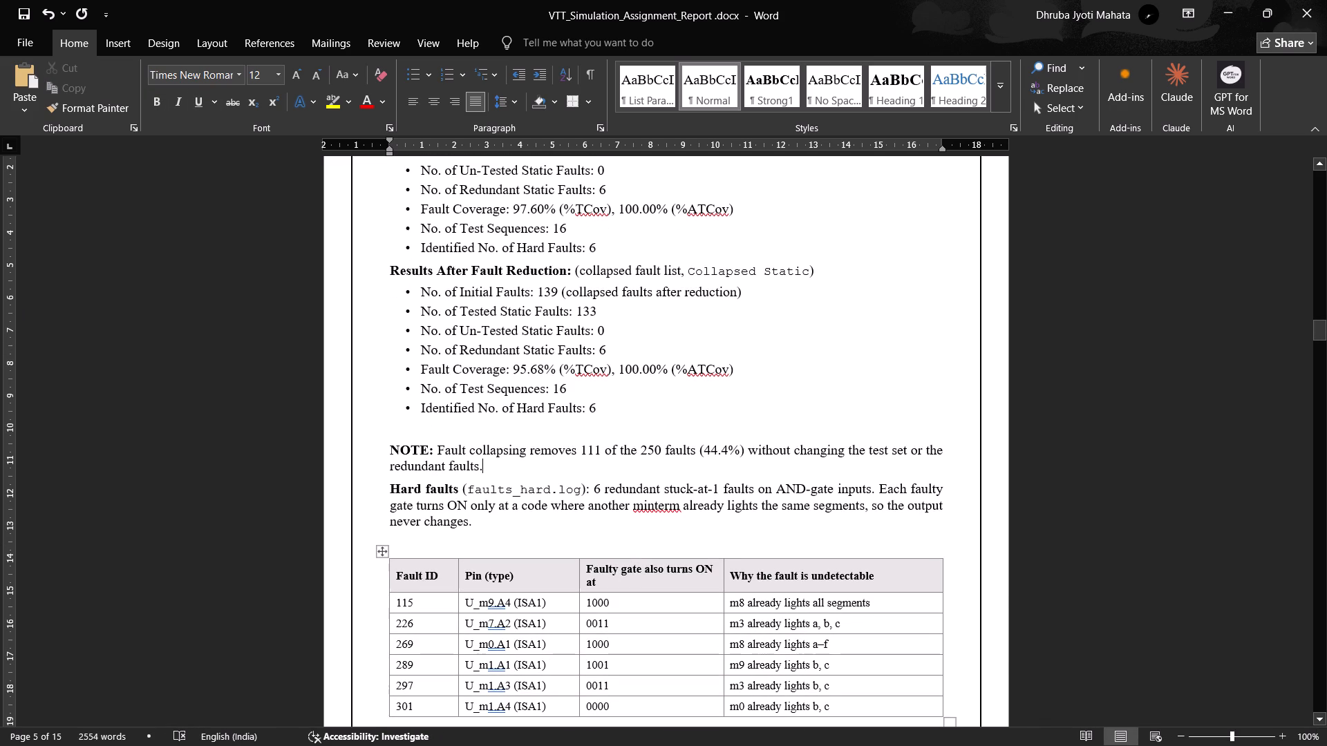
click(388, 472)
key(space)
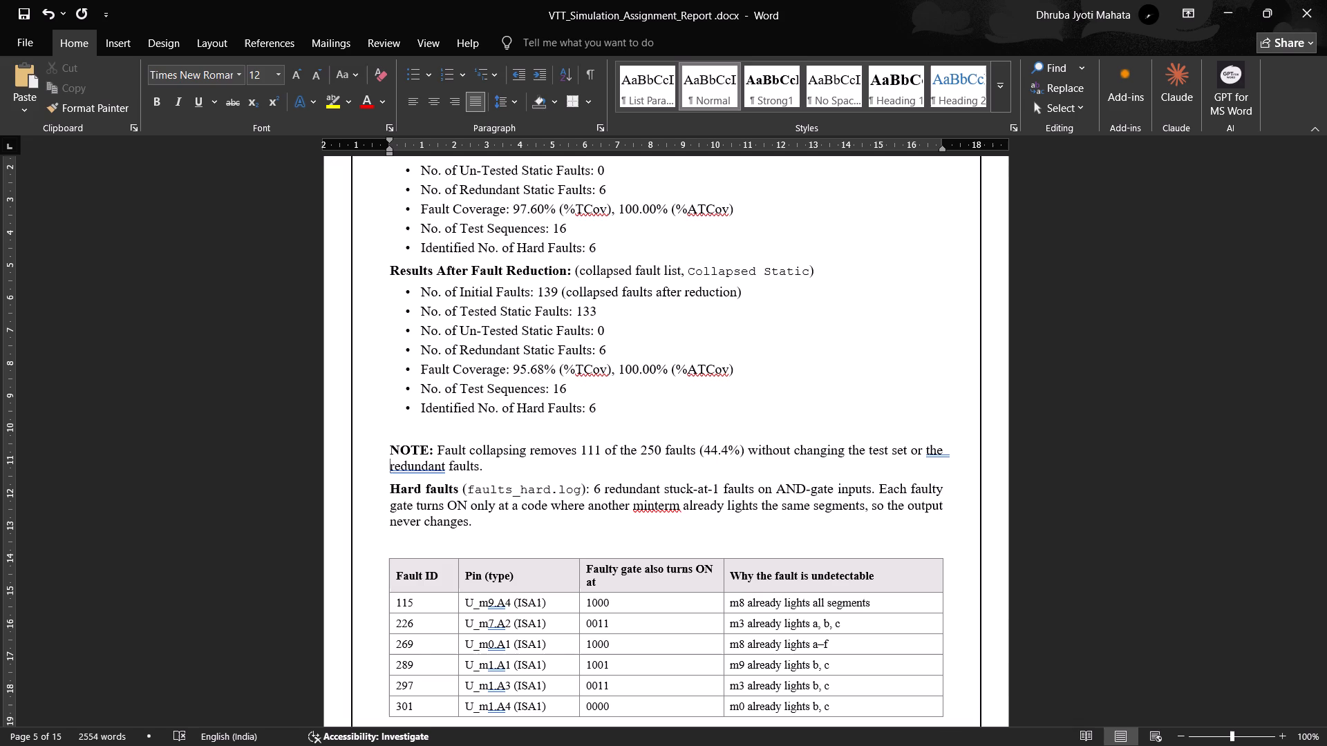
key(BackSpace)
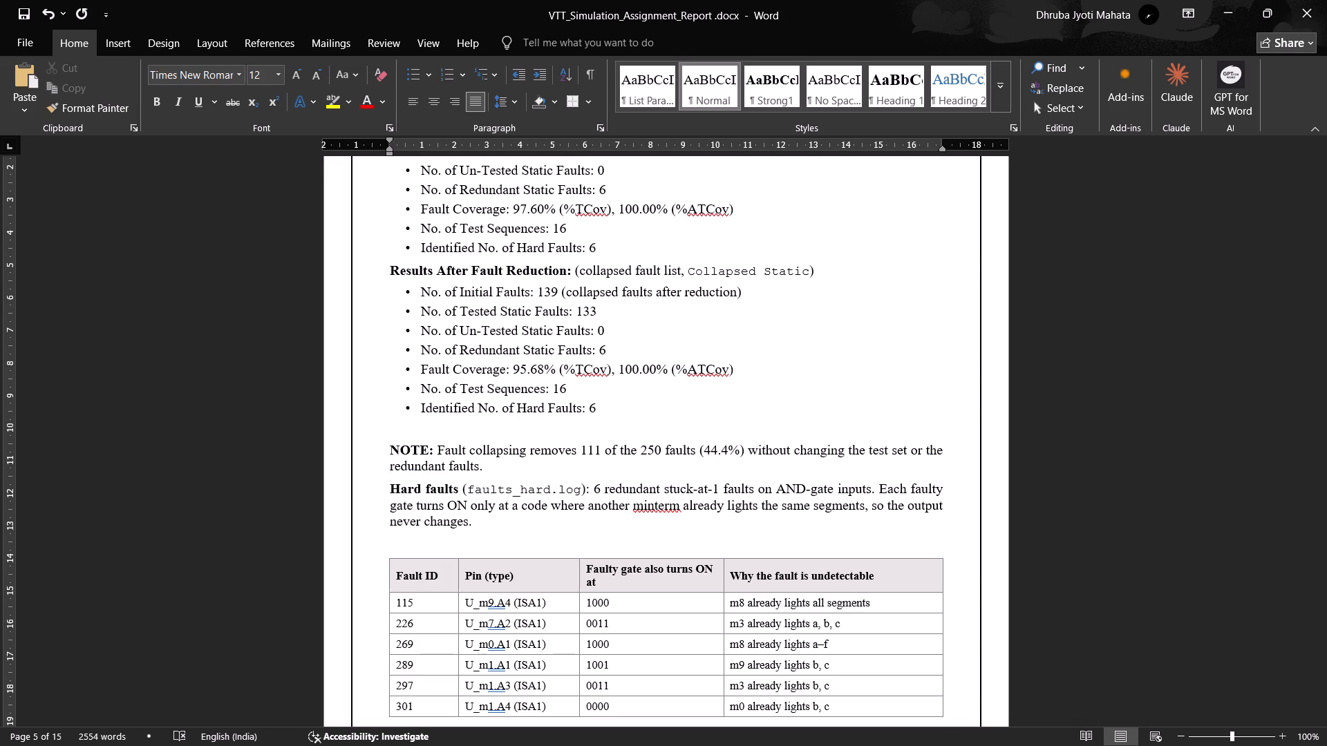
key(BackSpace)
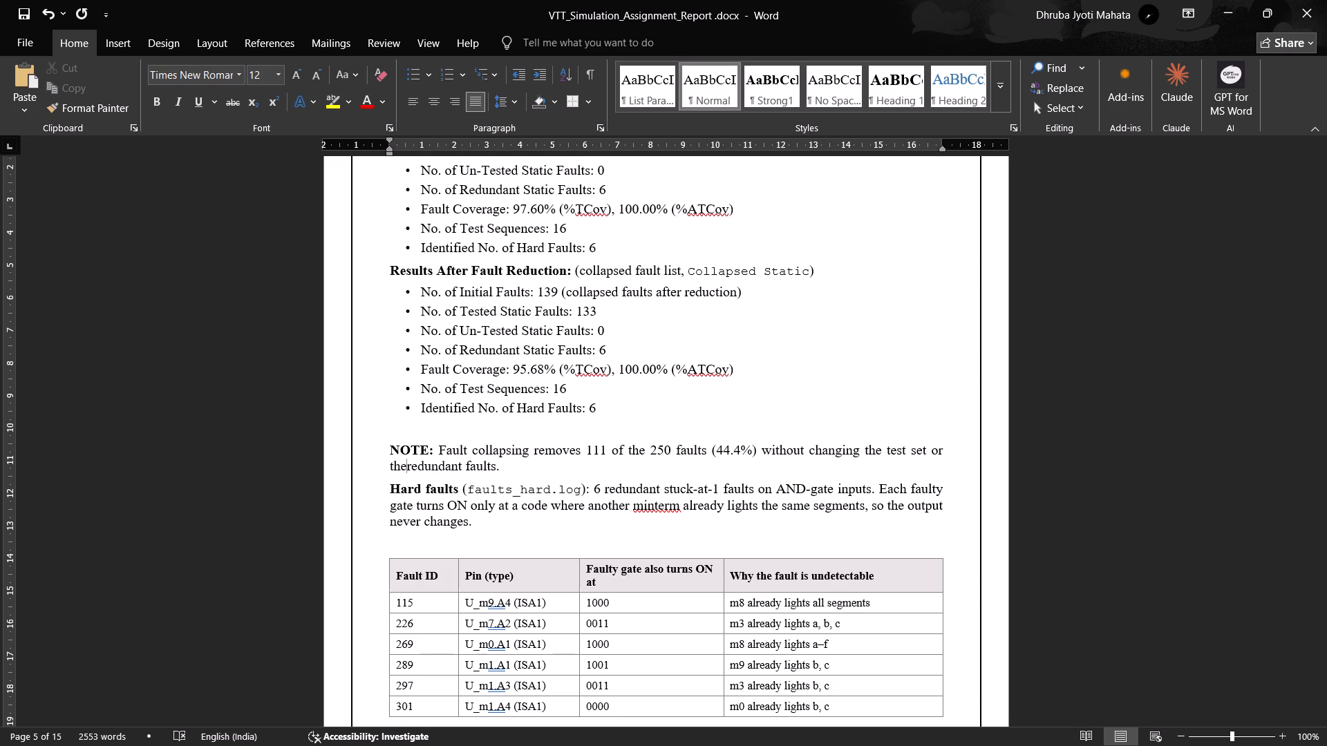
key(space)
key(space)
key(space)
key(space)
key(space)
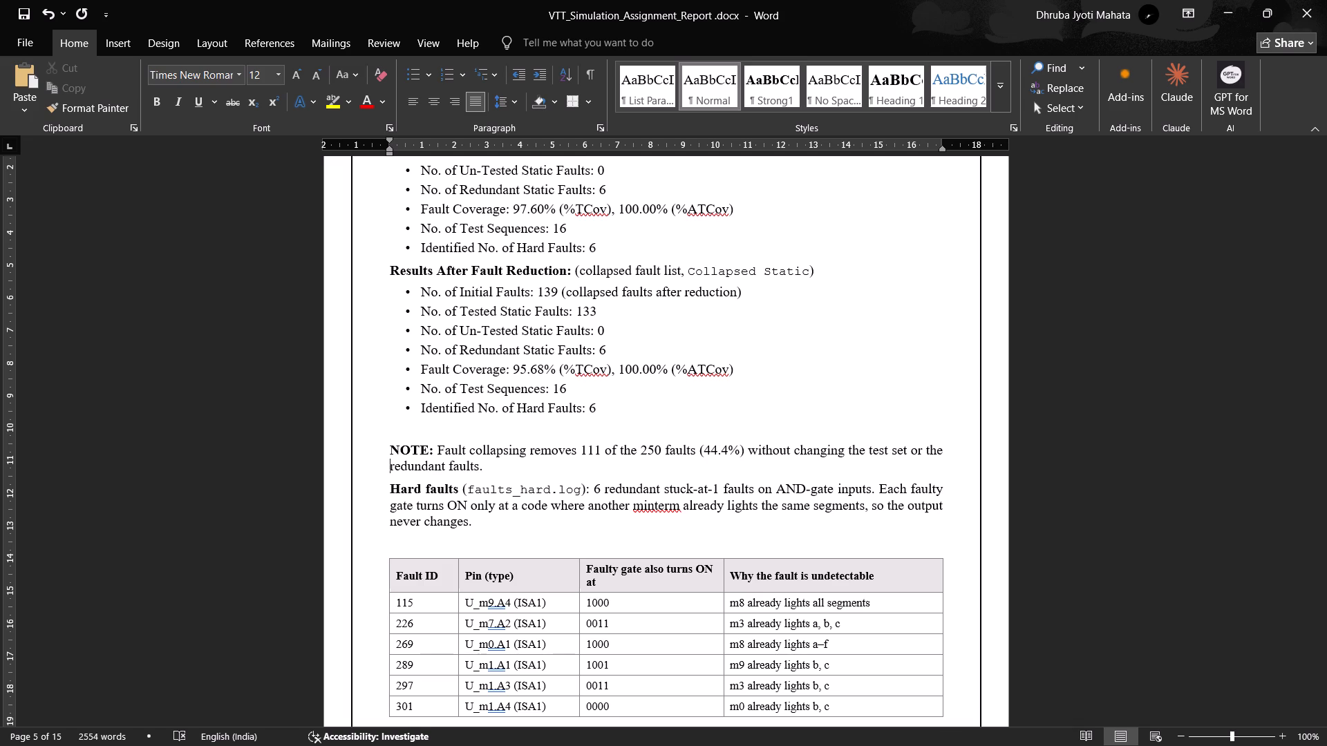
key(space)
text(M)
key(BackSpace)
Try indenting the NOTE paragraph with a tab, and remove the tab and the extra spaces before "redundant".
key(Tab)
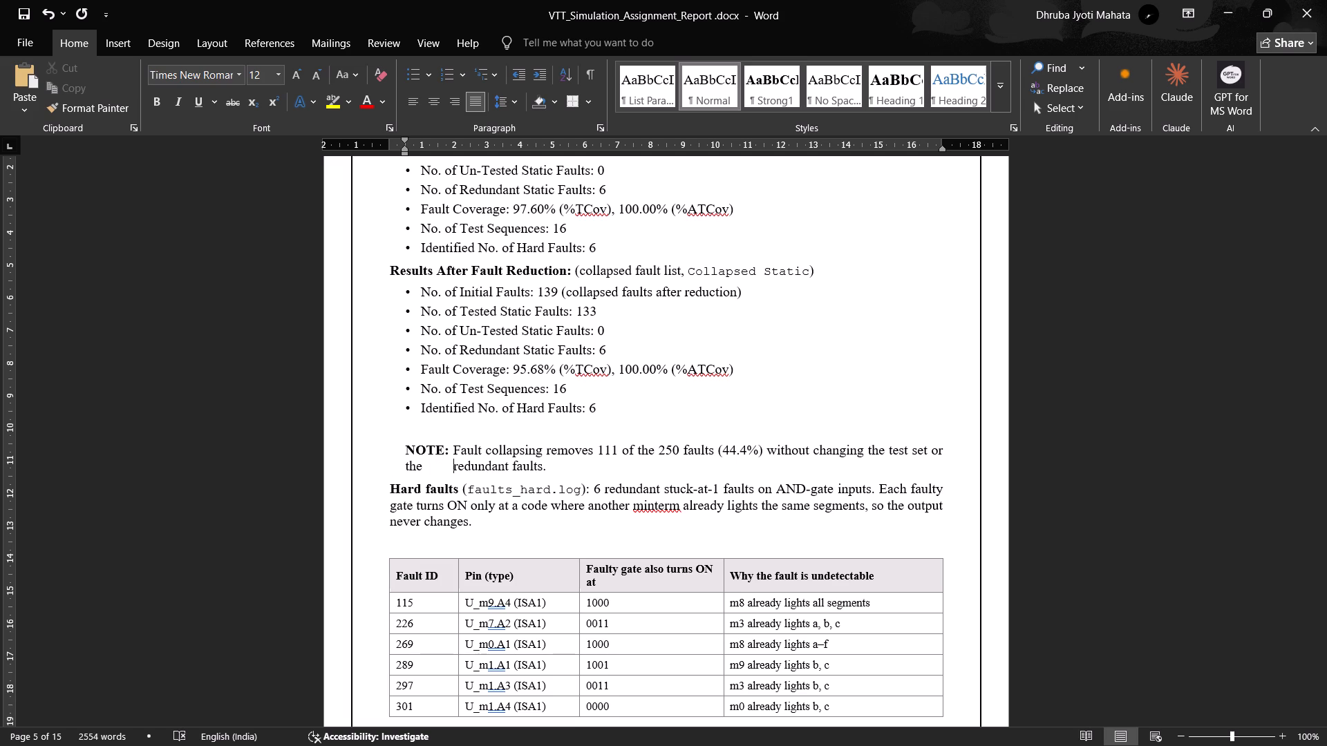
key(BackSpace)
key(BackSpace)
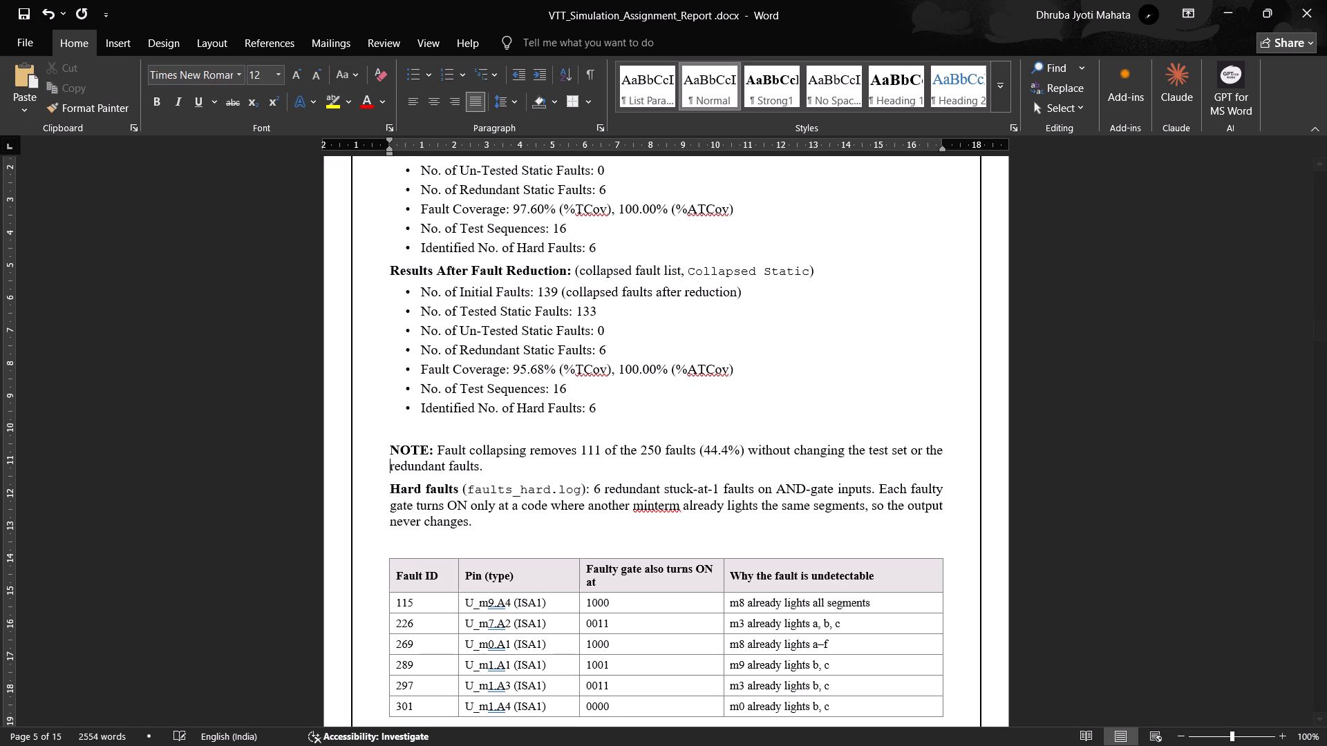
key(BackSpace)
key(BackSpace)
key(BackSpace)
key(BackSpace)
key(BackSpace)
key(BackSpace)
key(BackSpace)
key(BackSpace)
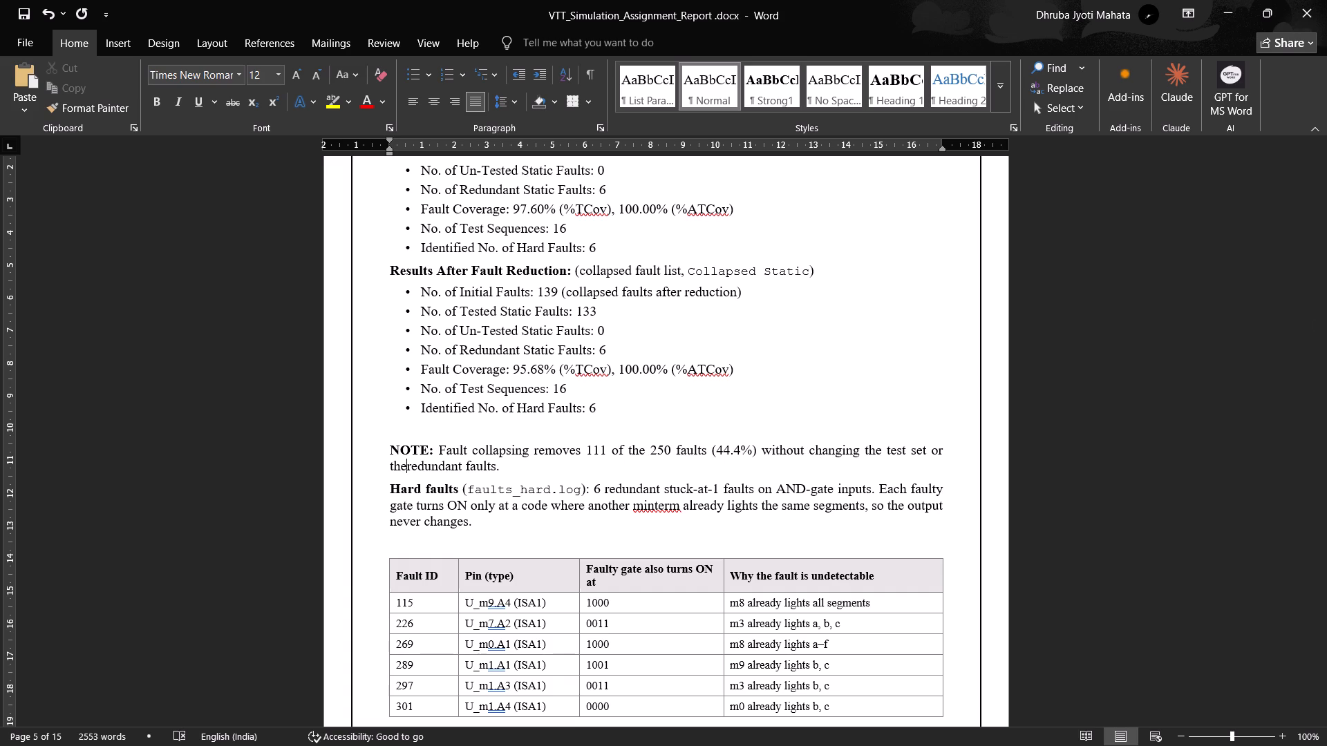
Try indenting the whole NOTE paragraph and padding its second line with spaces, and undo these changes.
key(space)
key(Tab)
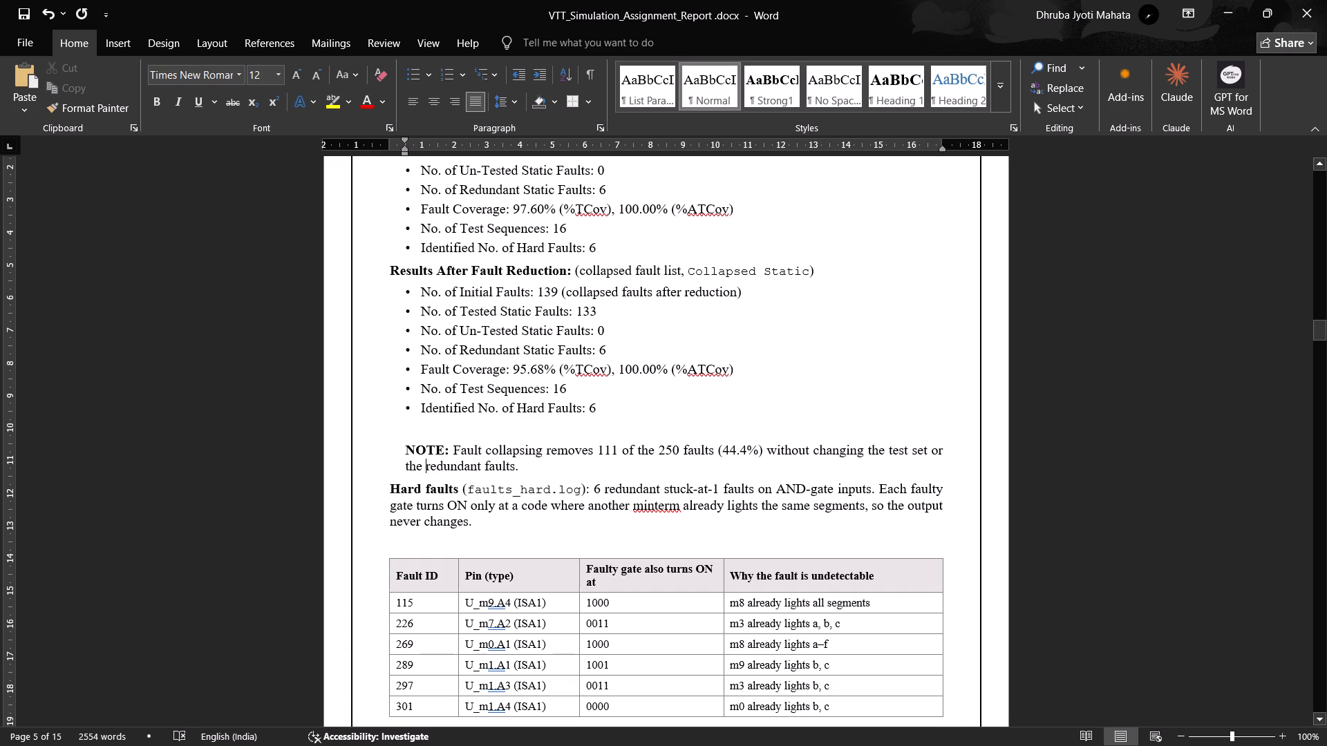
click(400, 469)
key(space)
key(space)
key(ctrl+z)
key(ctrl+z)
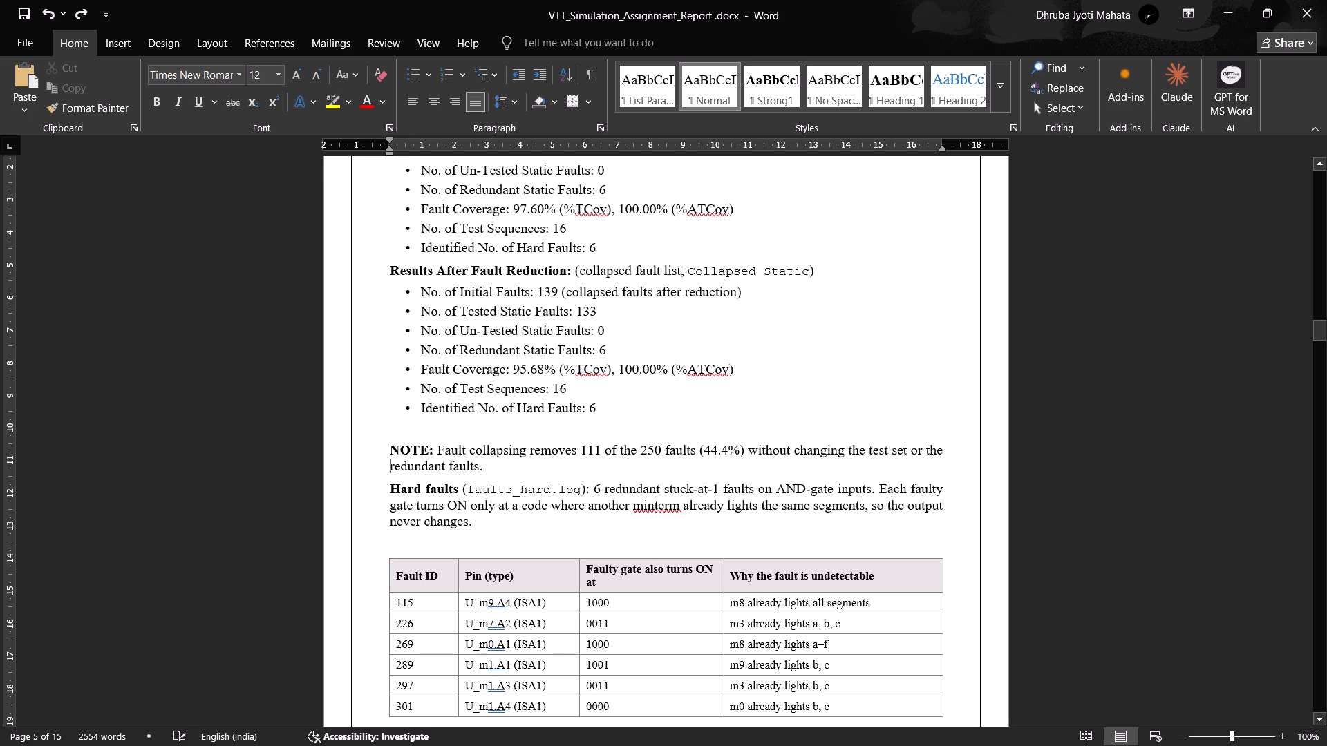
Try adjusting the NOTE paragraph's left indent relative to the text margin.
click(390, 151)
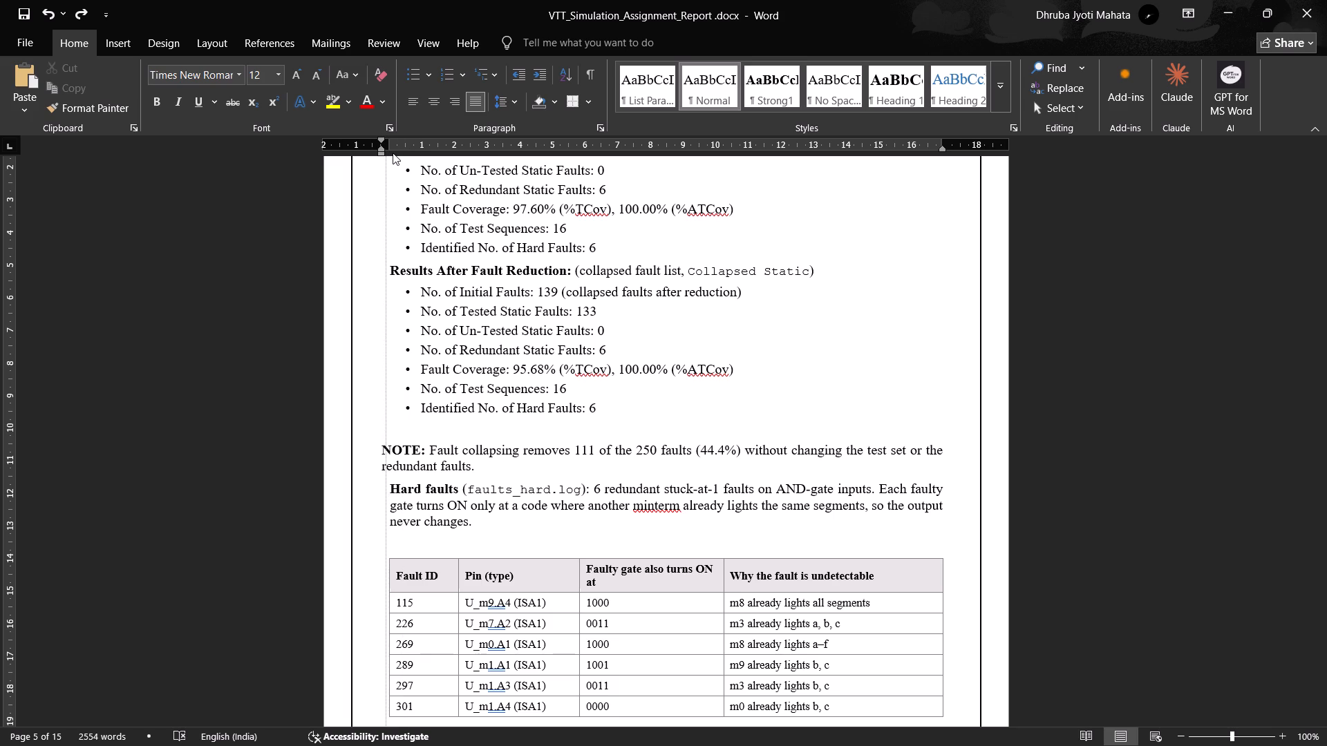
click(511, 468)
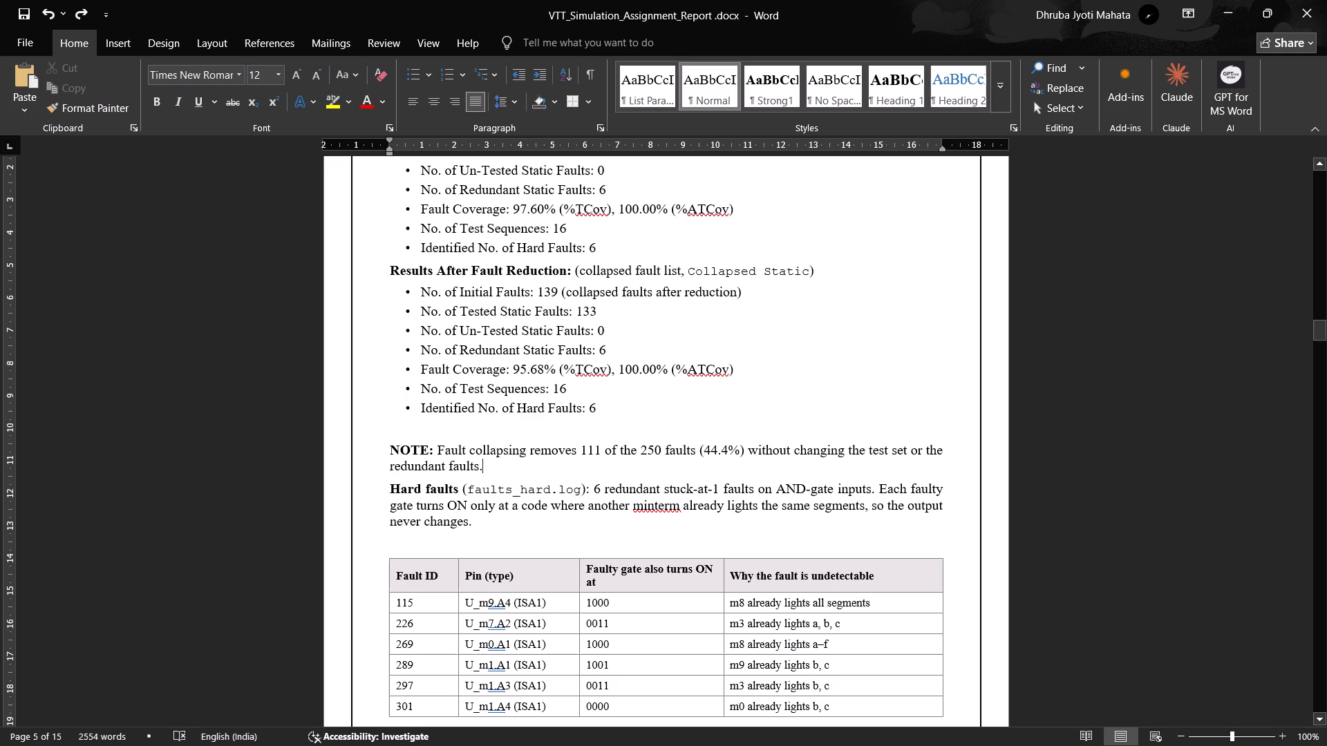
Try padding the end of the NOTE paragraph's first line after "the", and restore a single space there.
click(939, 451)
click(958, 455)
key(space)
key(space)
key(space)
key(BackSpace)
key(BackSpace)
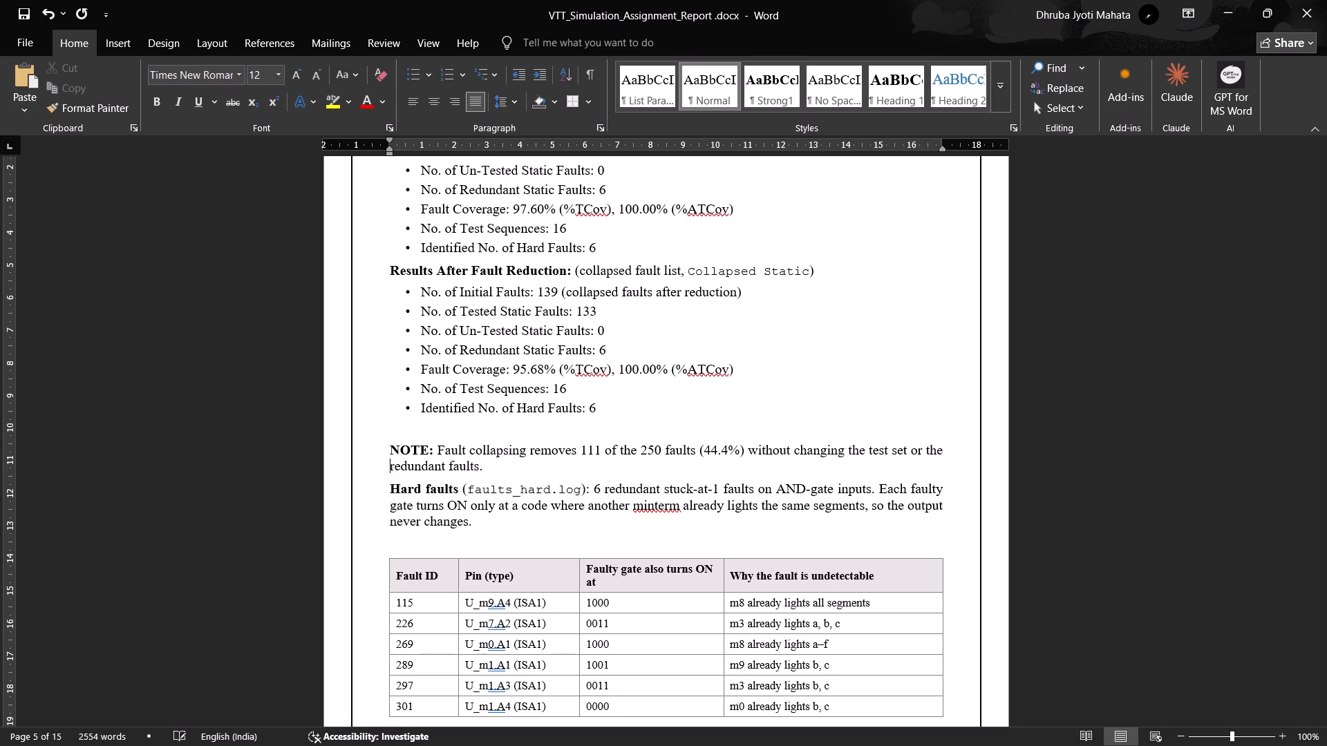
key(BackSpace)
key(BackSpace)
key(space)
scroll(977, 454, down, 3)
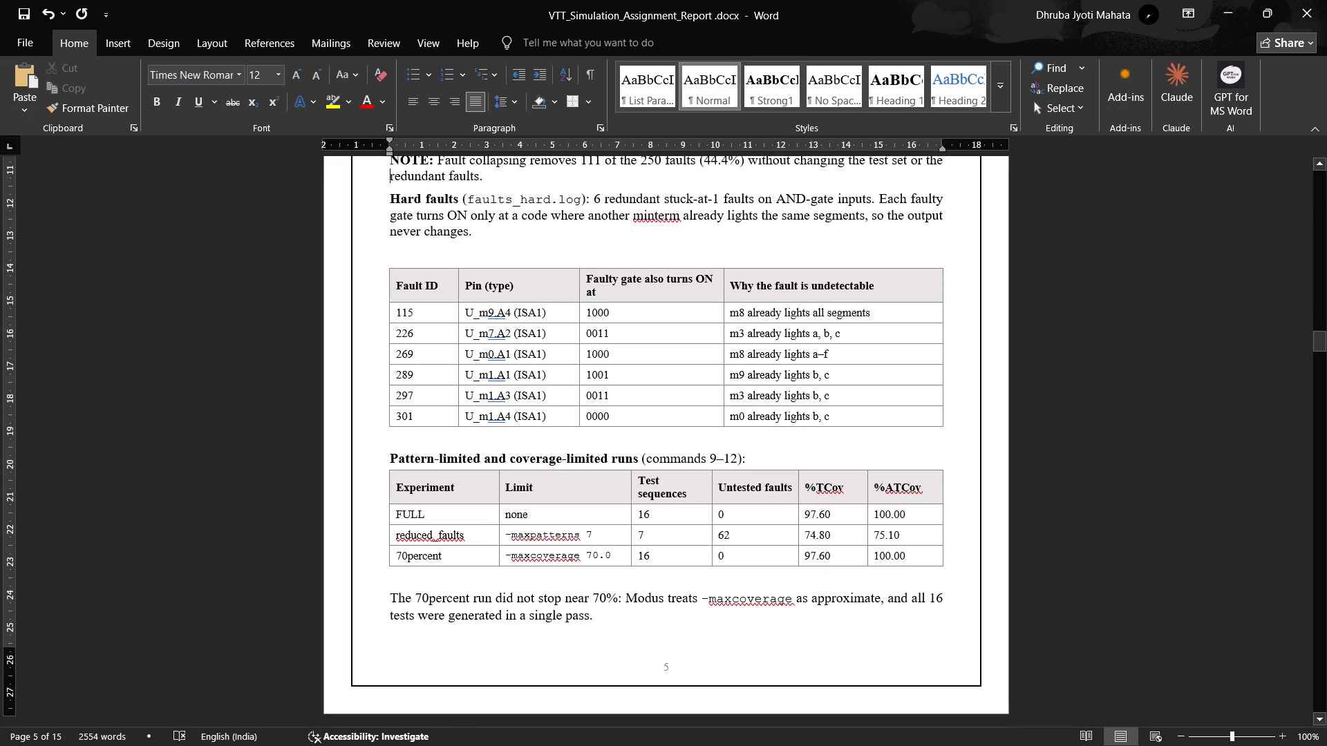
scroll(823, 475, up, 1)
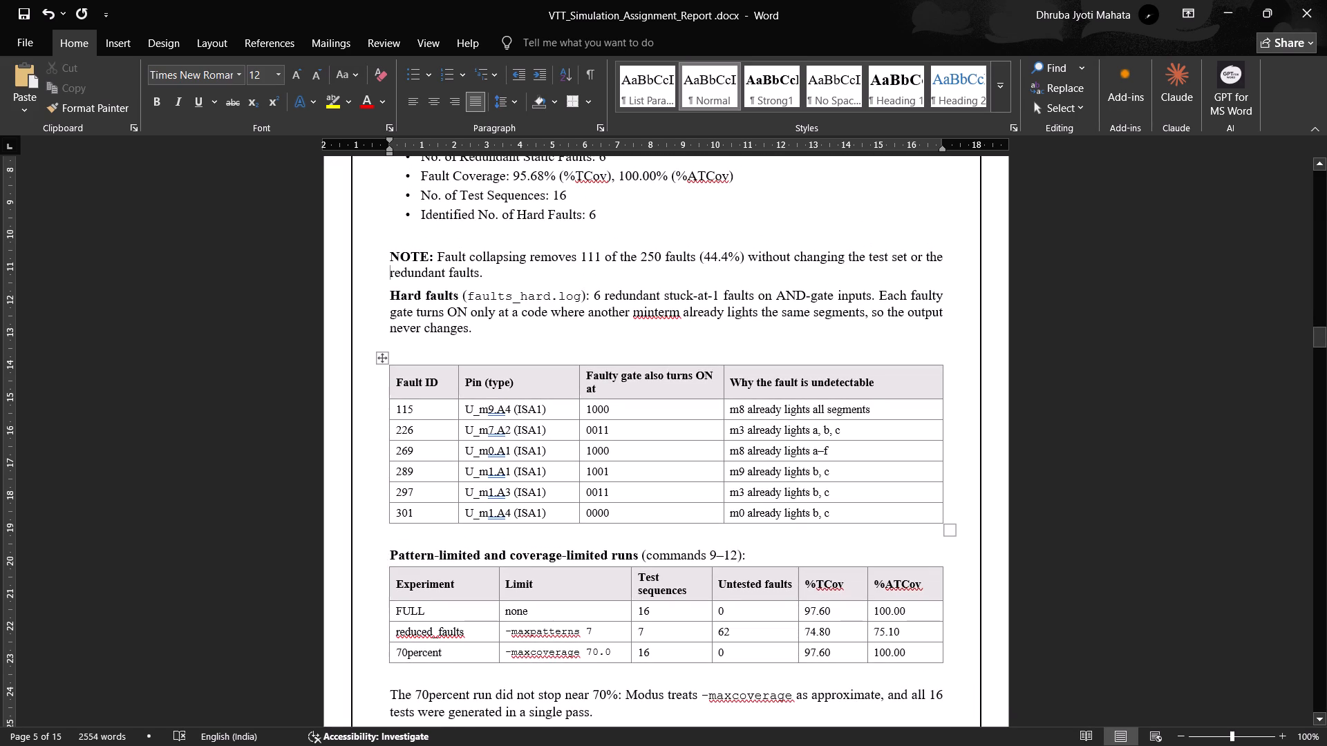
Insert a line break before "6 redundant stuck-at-1 faults" in the Hard faults paragraph and left-align the paragraph.
click(597, 295)
key(Left)
key(shift+Return)
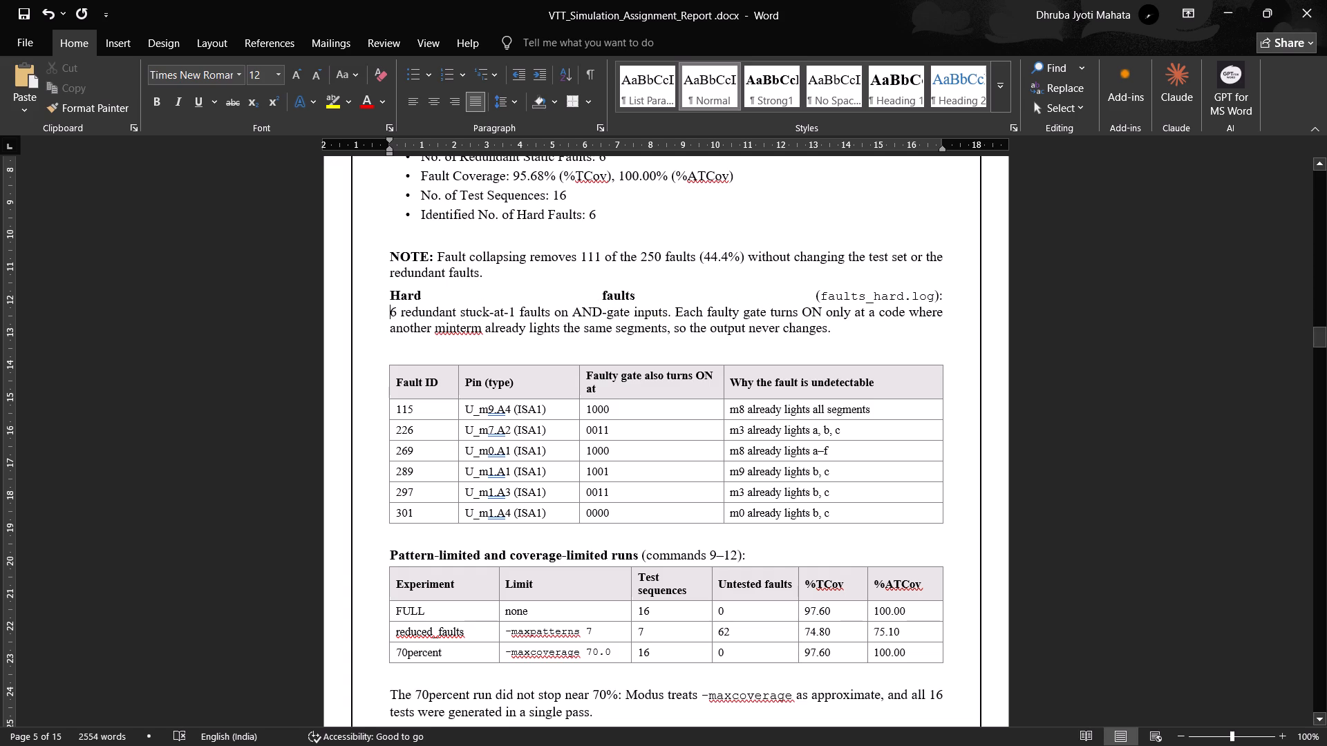
drag(948, 296, 366, 305)
drag(366, 305, 358, 286)
click(908, 310)
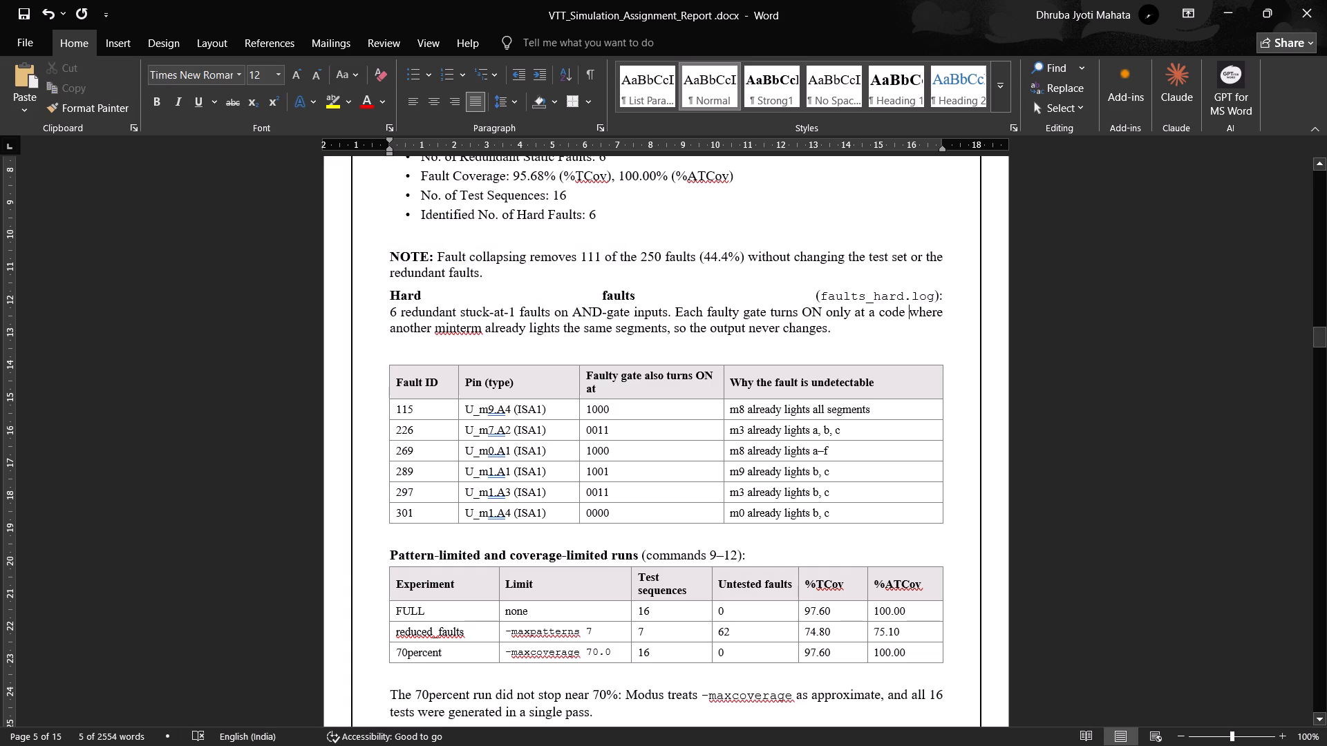
drag(943, 291, 433, 303)
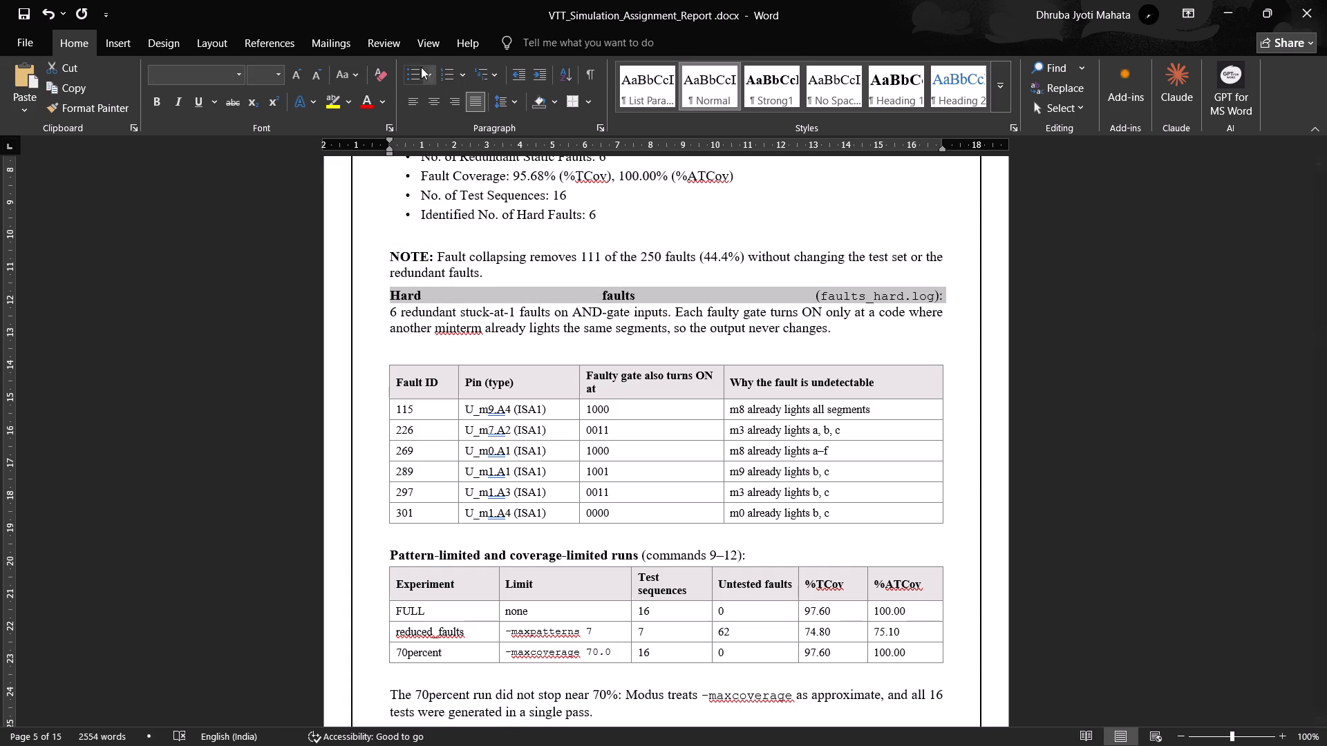
click(414, 104)
click(896, 352)
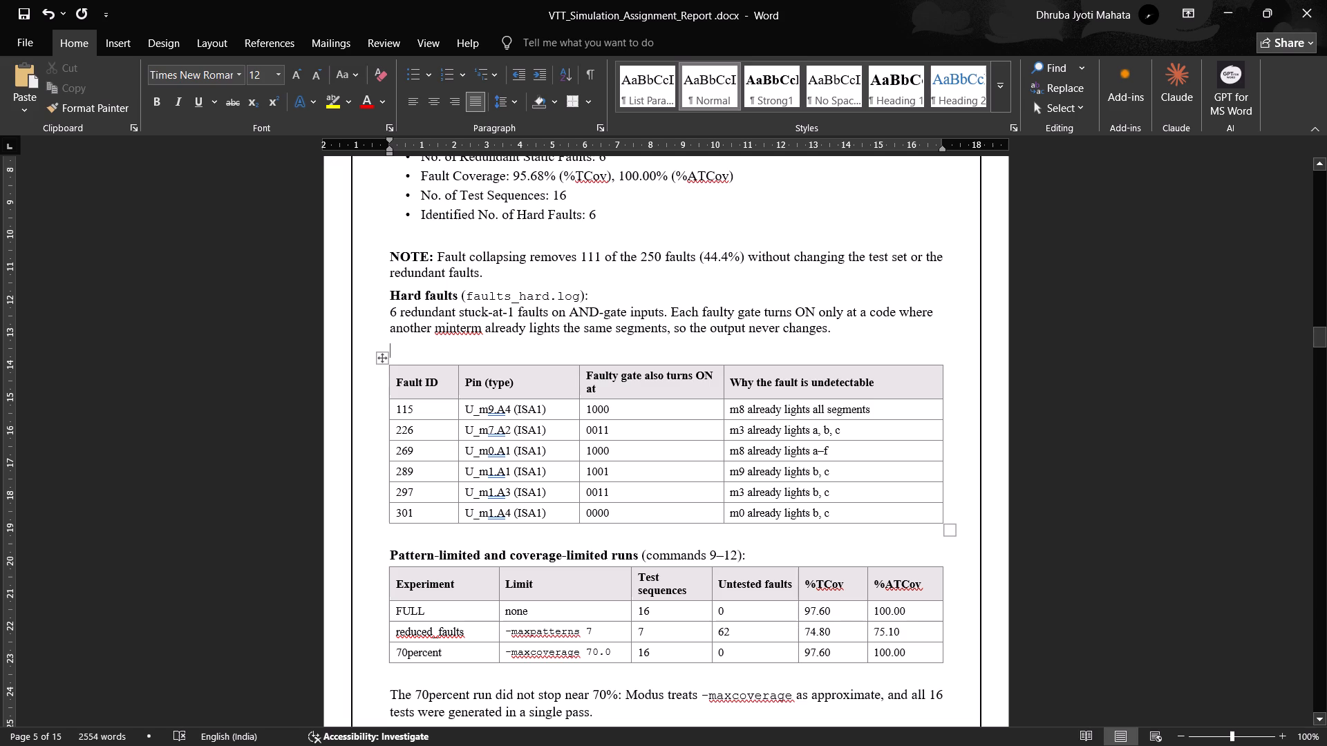
Make the file name "faults_hard.log" bold in the Hard faults label.
drag(578, 299, 464, 301)
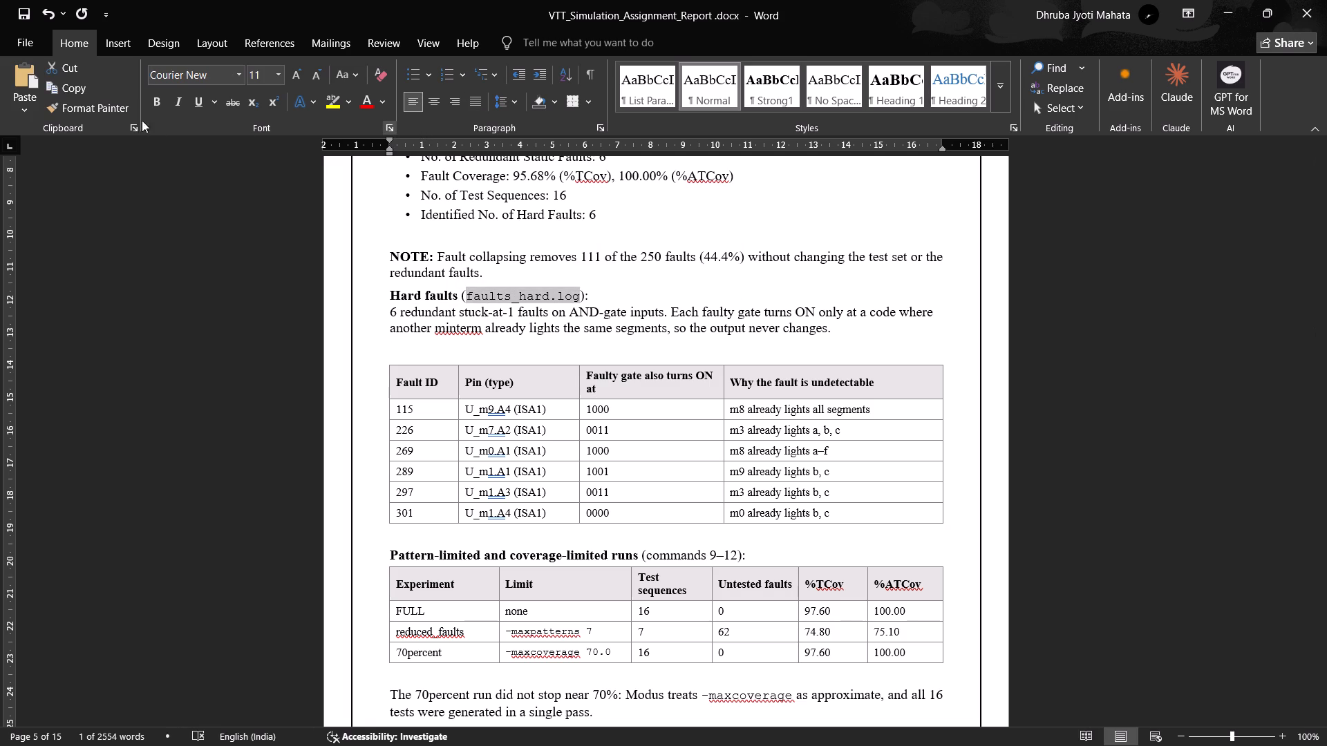
click(155, 105)
click(1194, 461)
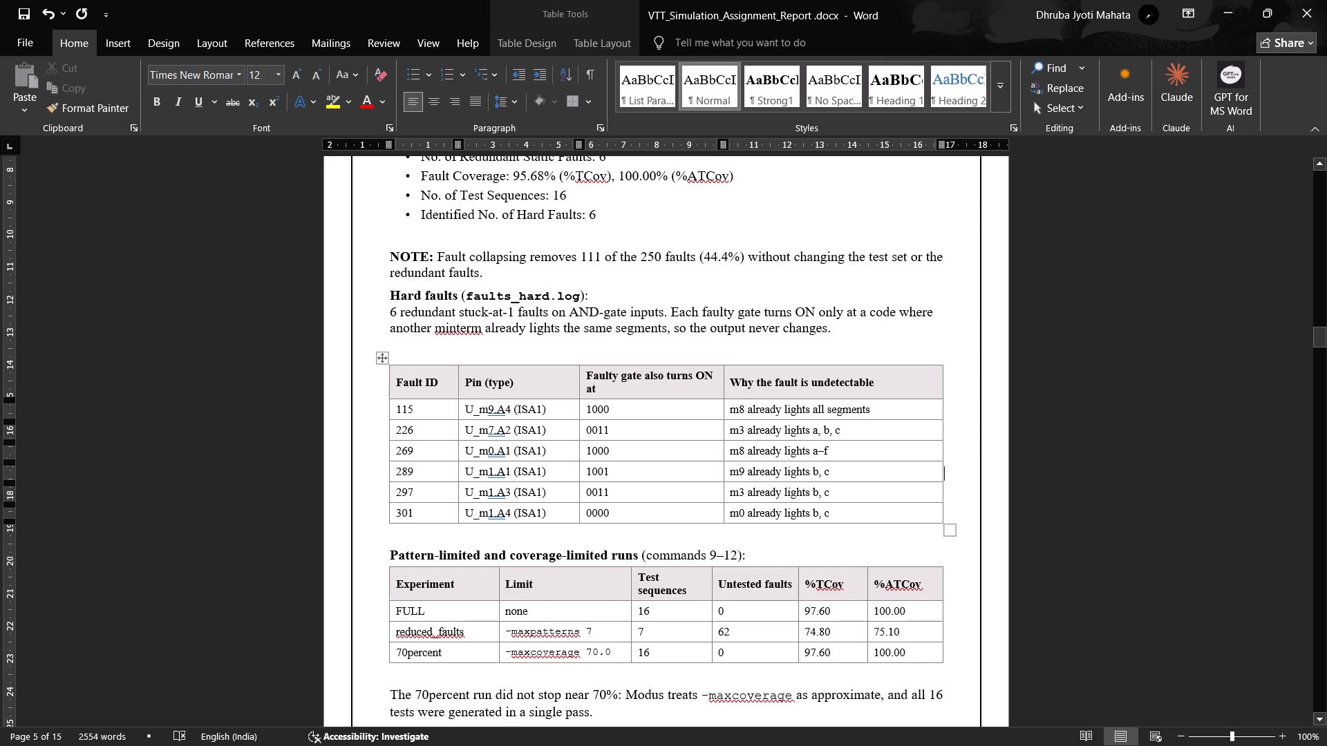
Remove the blank line above the Fault ID table and add one between the NOTE and Hard faults paragraphs.
click(568, 345)
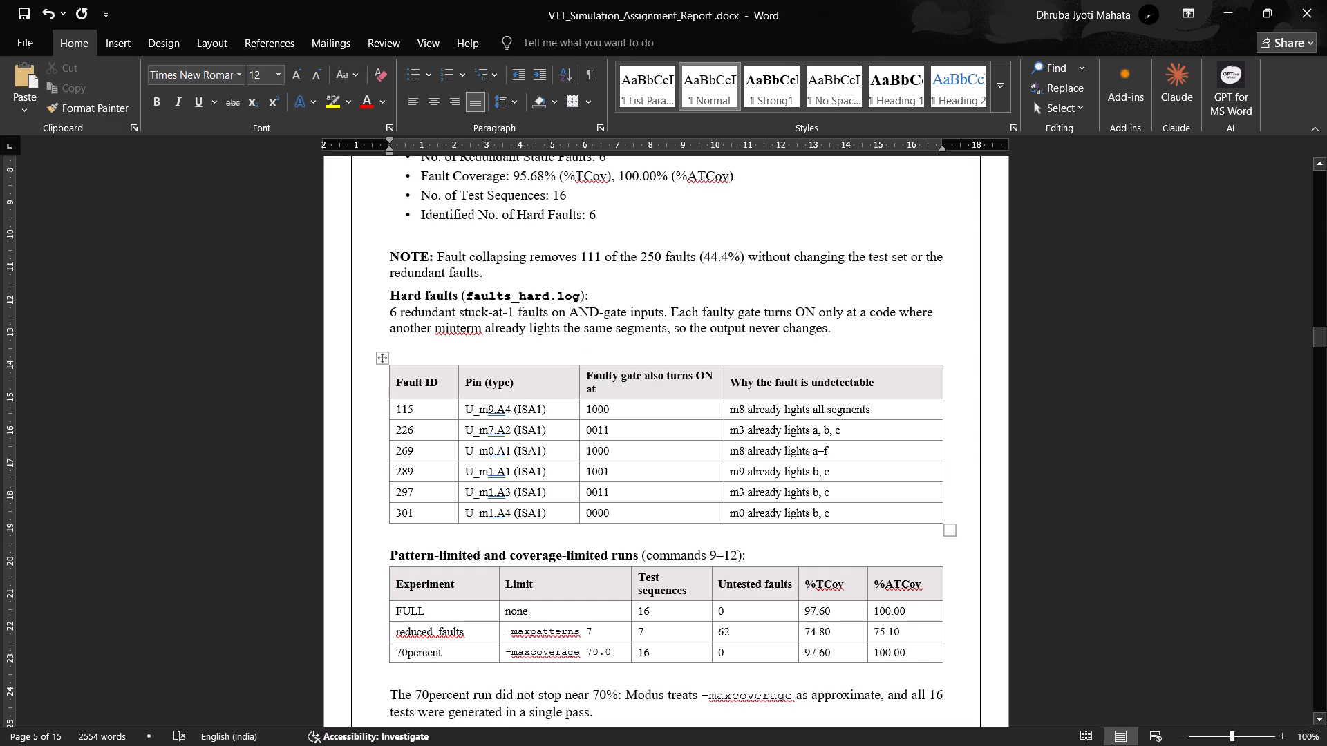
key(BackSpace)
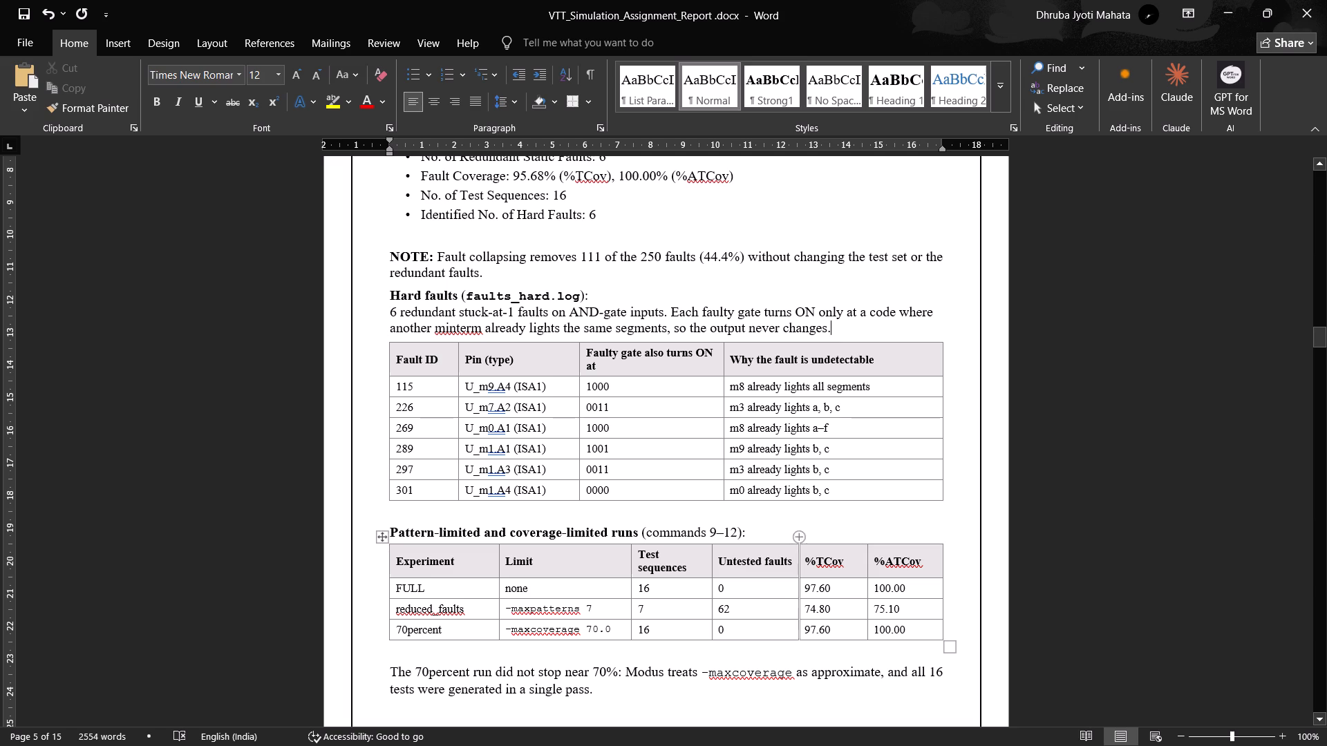
click(545, 271)
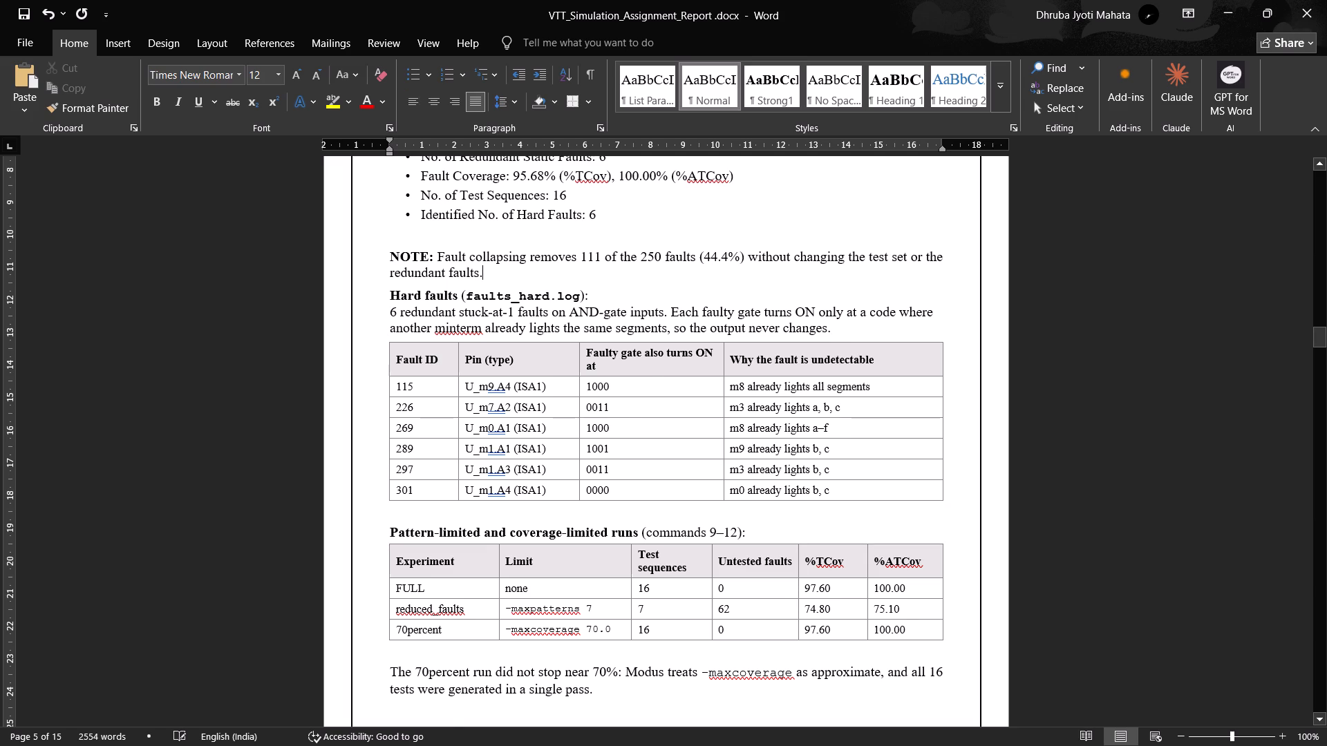
key(Return)
scroll(546, 271, down, 1)
scroll(692, 363, up, 3)
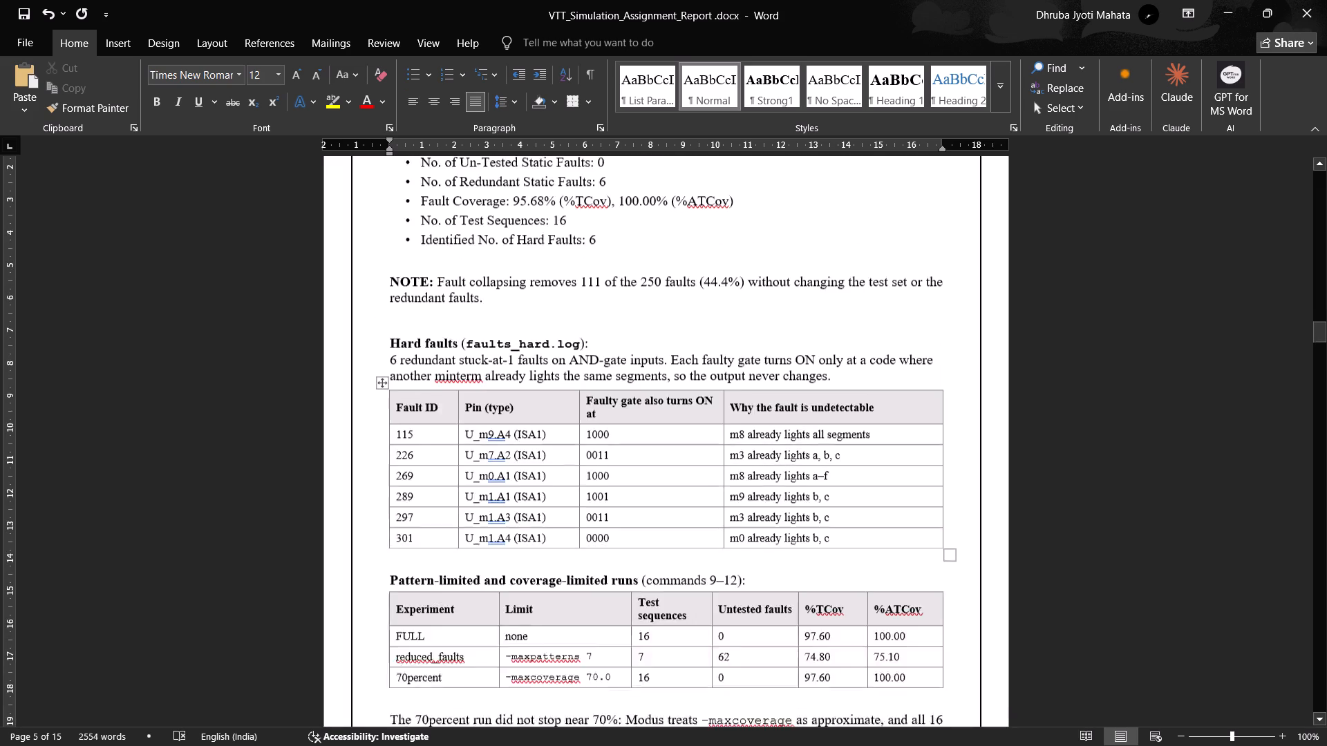
scroll(697, 365, up, 4)
scroll(697, 365, down, 4)
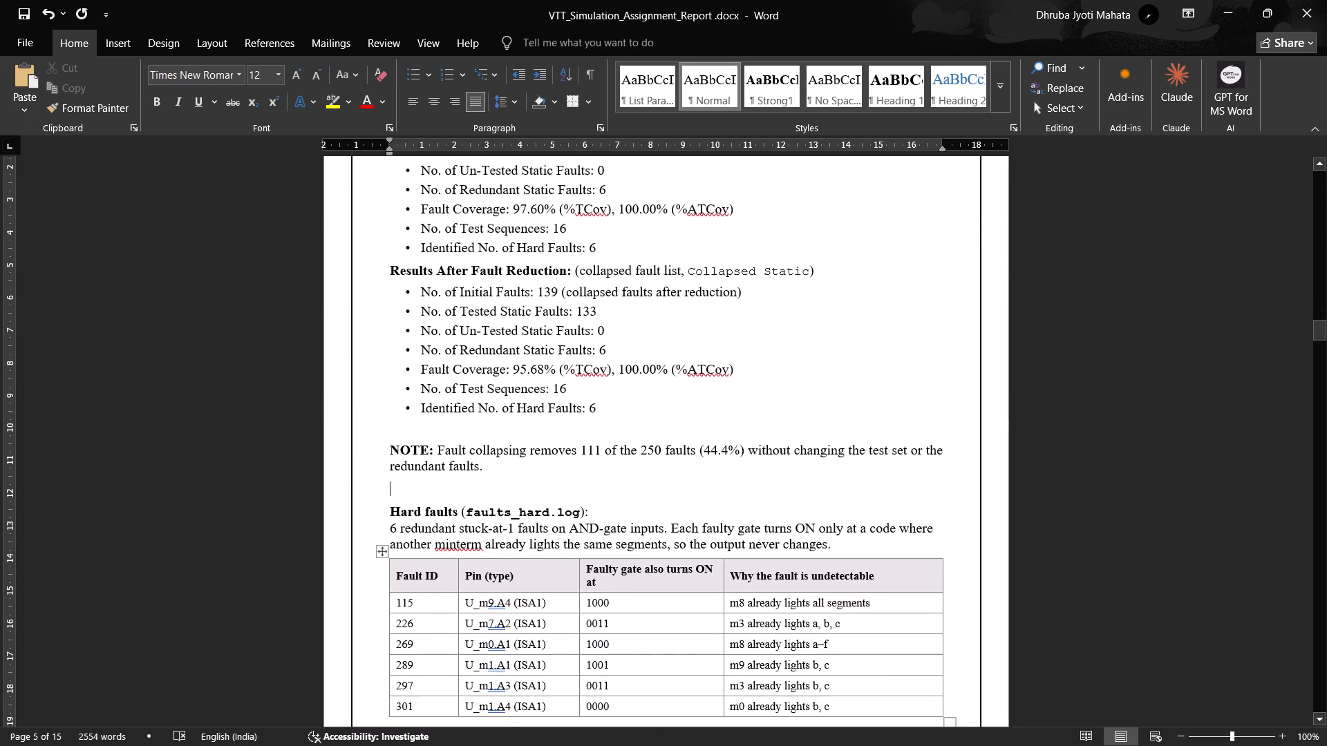
scroll(735, 367, down, 2)
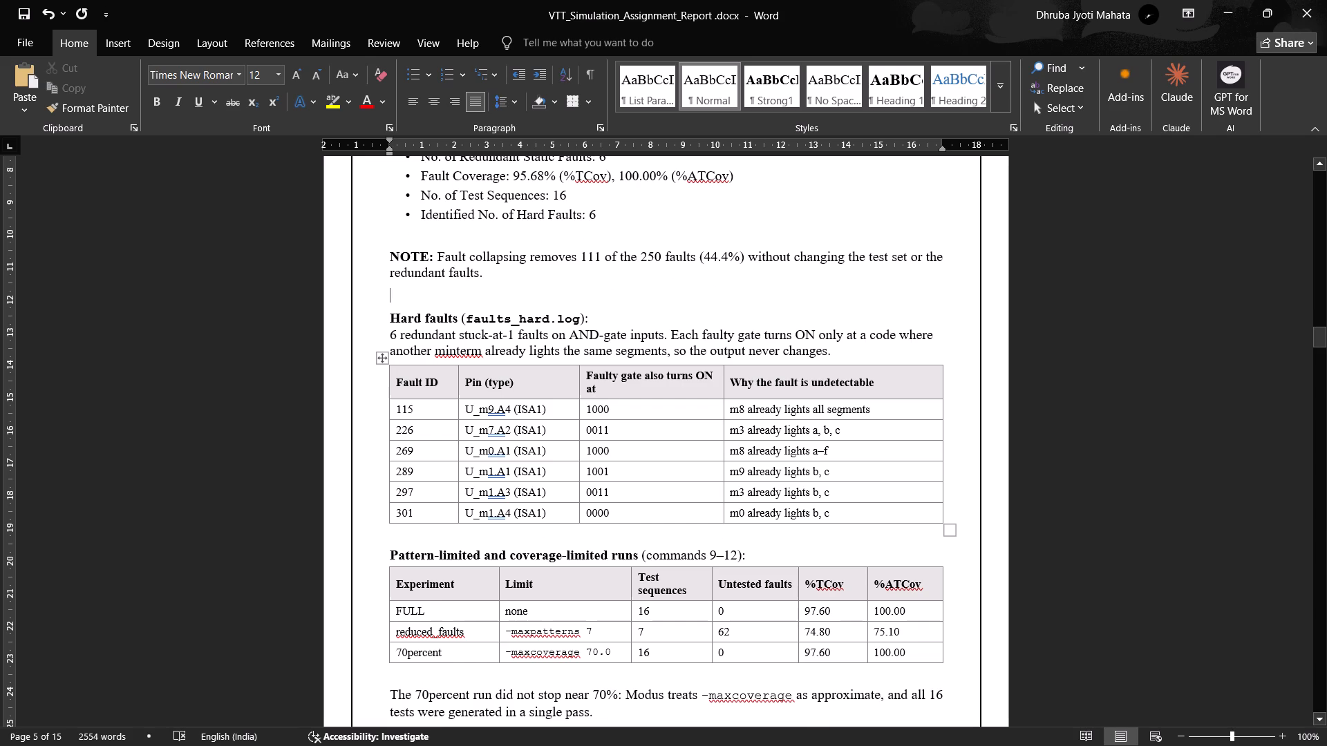
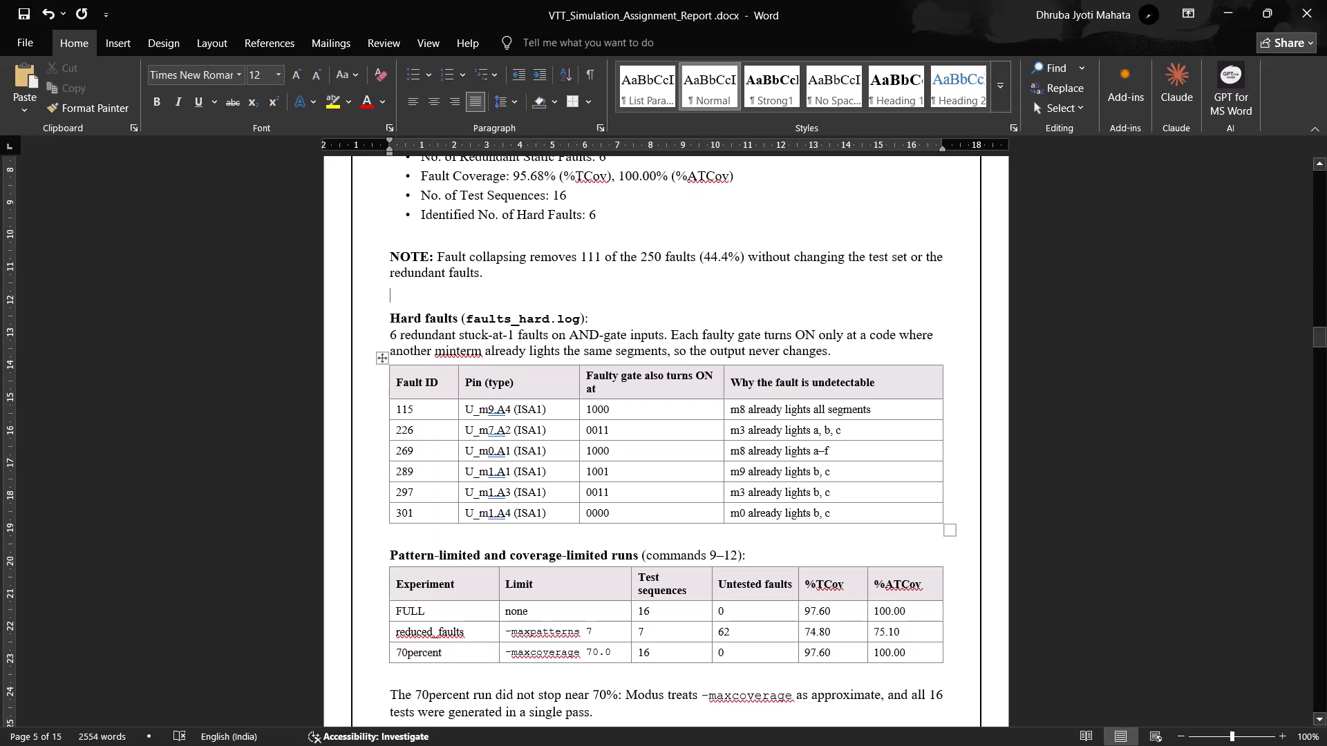
Widen the "Faulty gate also turns ON at" column of the Fault ID table so its header fits on one line.
drag(724, 381, 724, 380)
drag(724, 380, 751, 370)
click(985, 418)
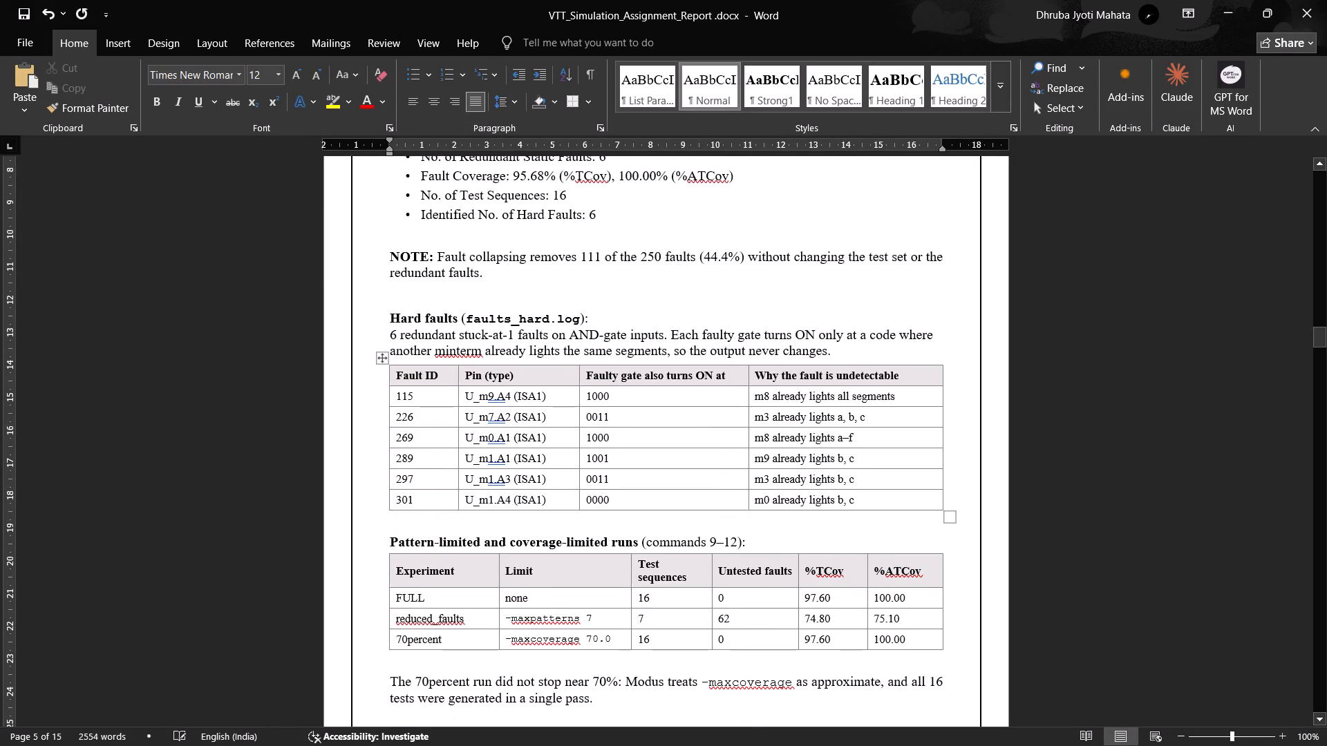
Indent "none" in the FULL row's Limit cell of the Pattern-limited runs table with two leading spaces.
scroll(896, 439, down, 1)
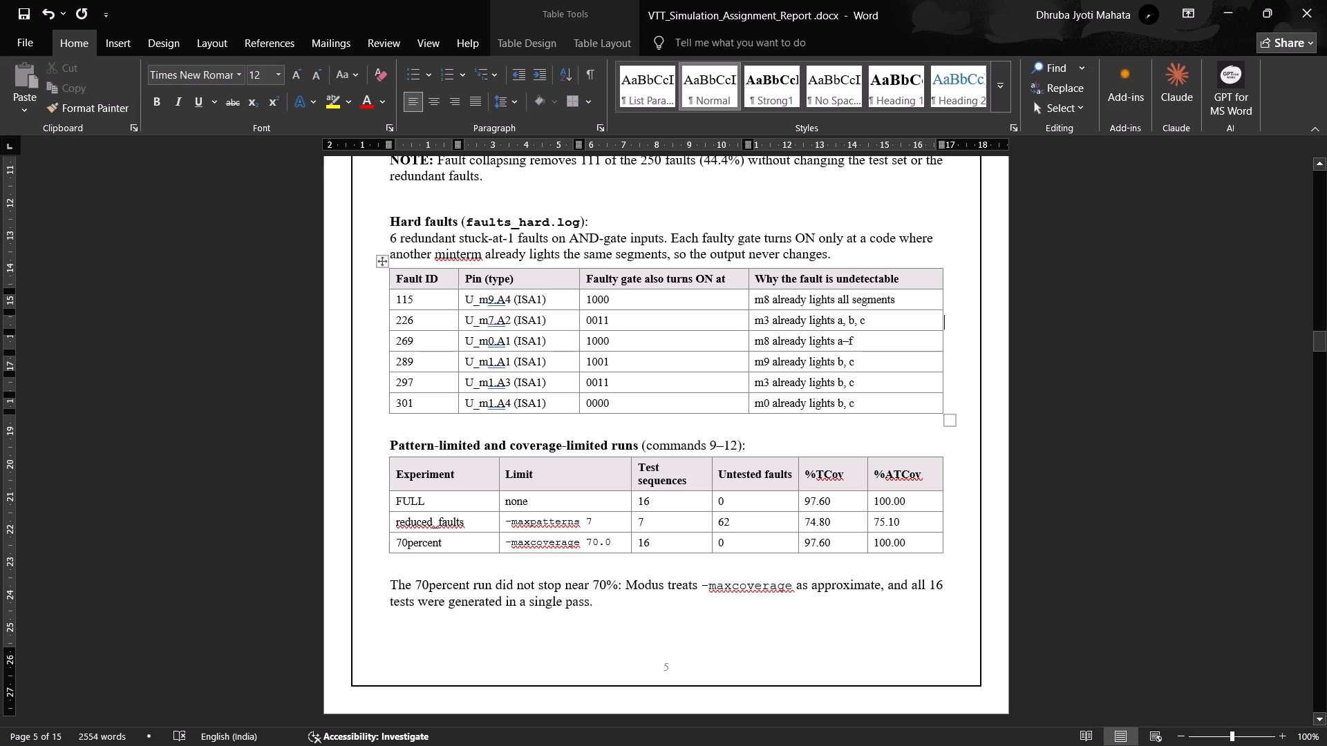
click(508, 502)
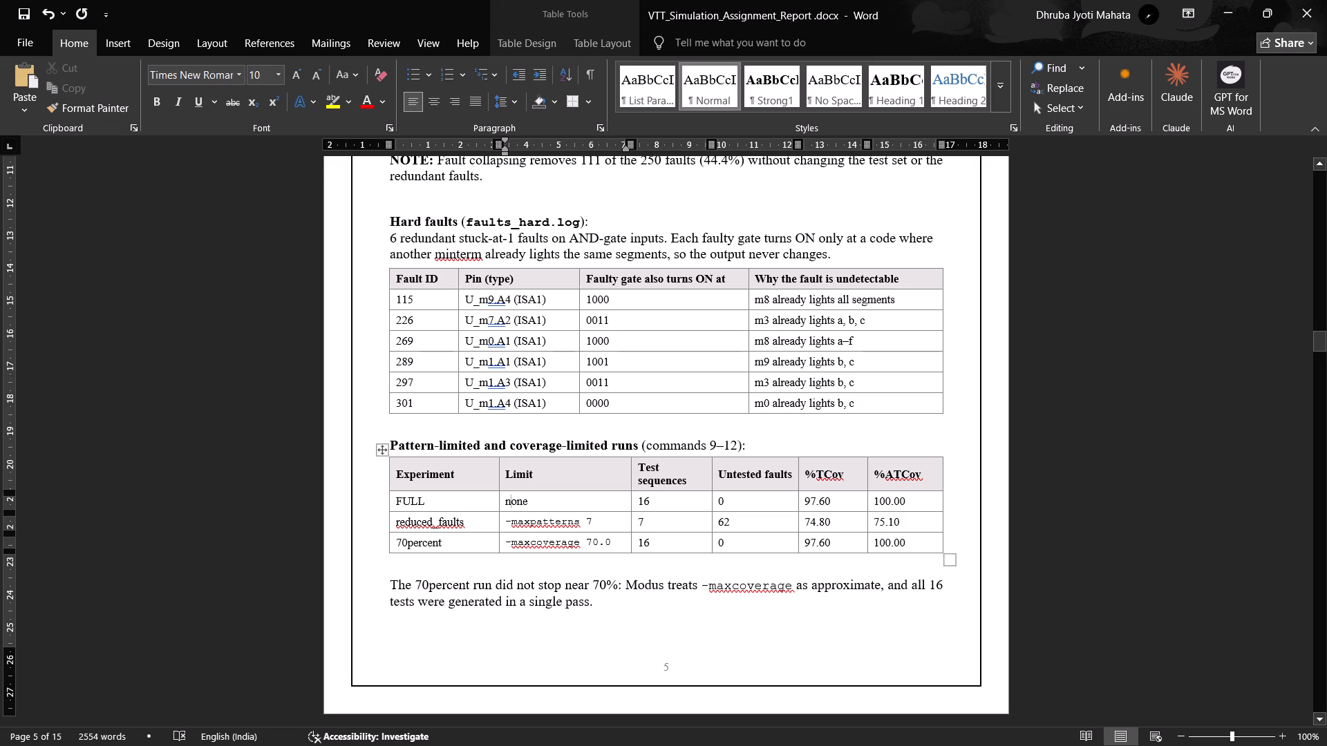
key(Left)
key(space)
key(space)
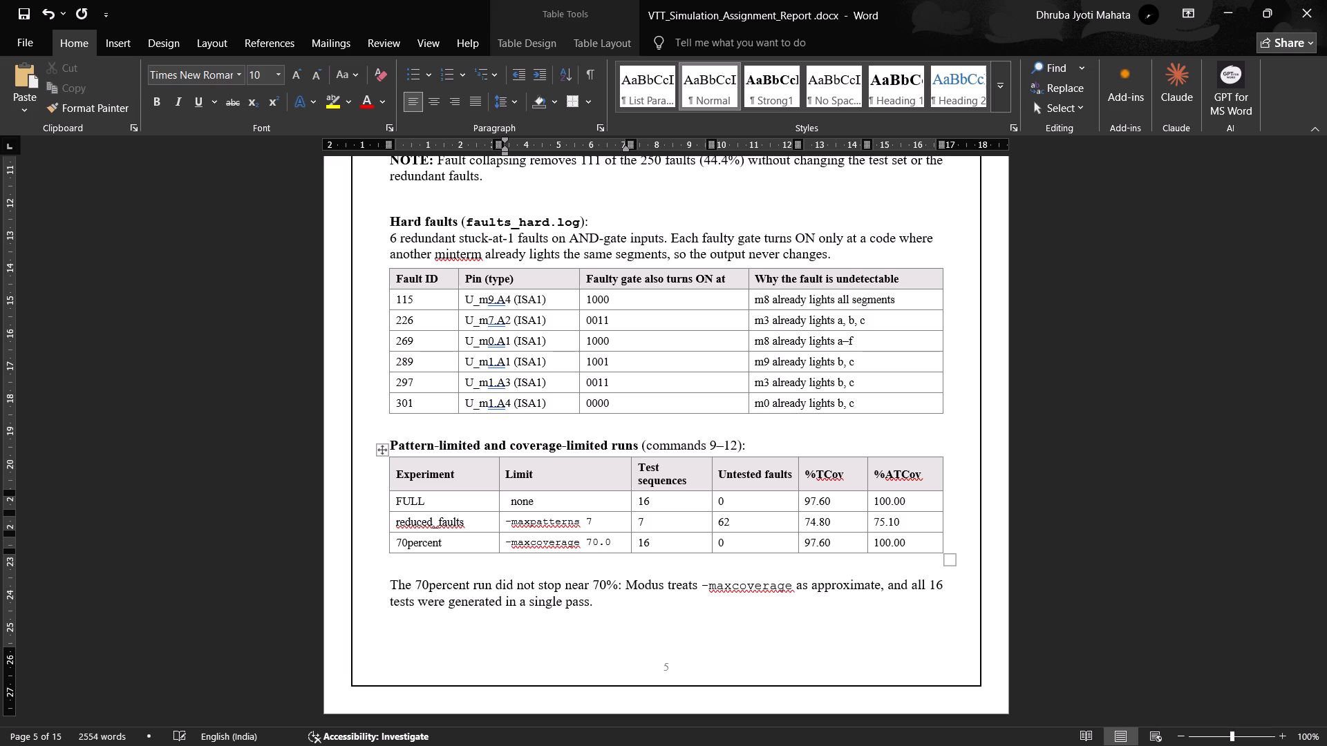
key(space)
key(BackSpace)
Centre the text in all cells of the Fault ID table in the Hard faults section.
click(397, 287)
click(384, 266)
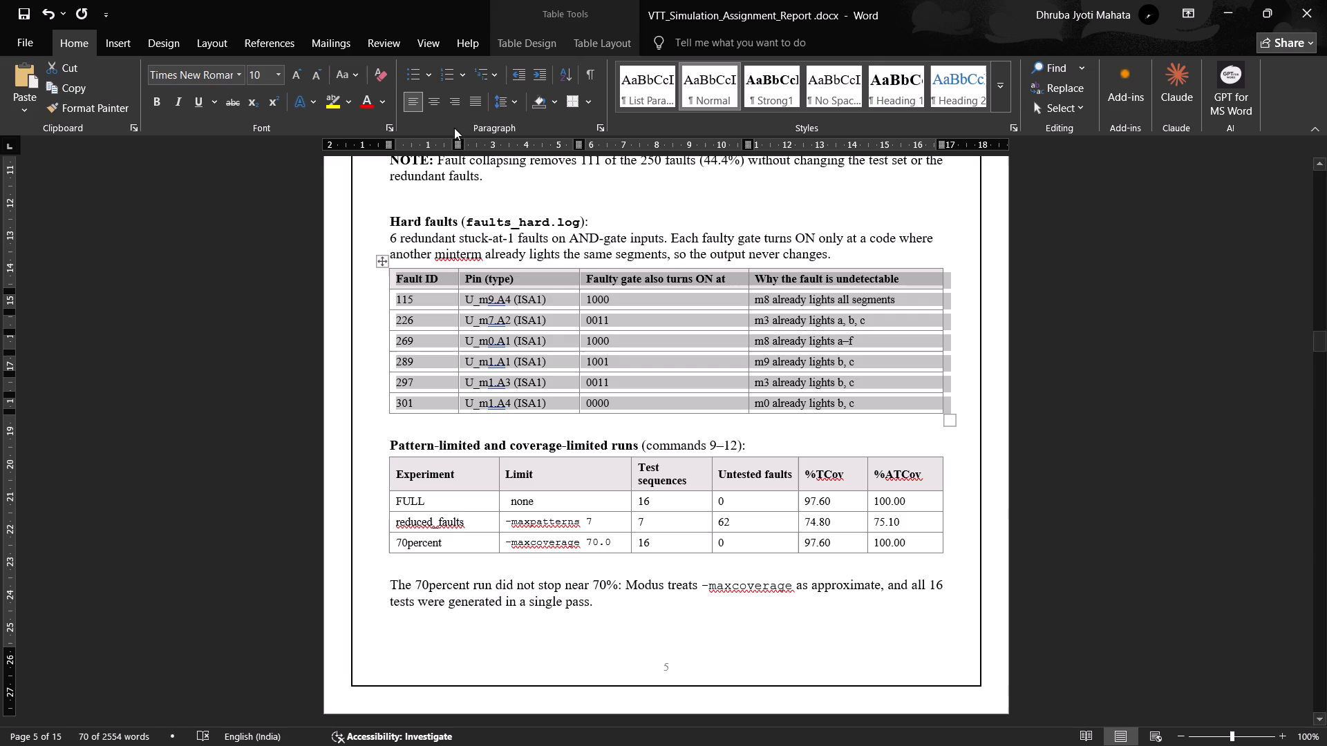
click(419, 102)
click(431, 99)
click(431, 99)
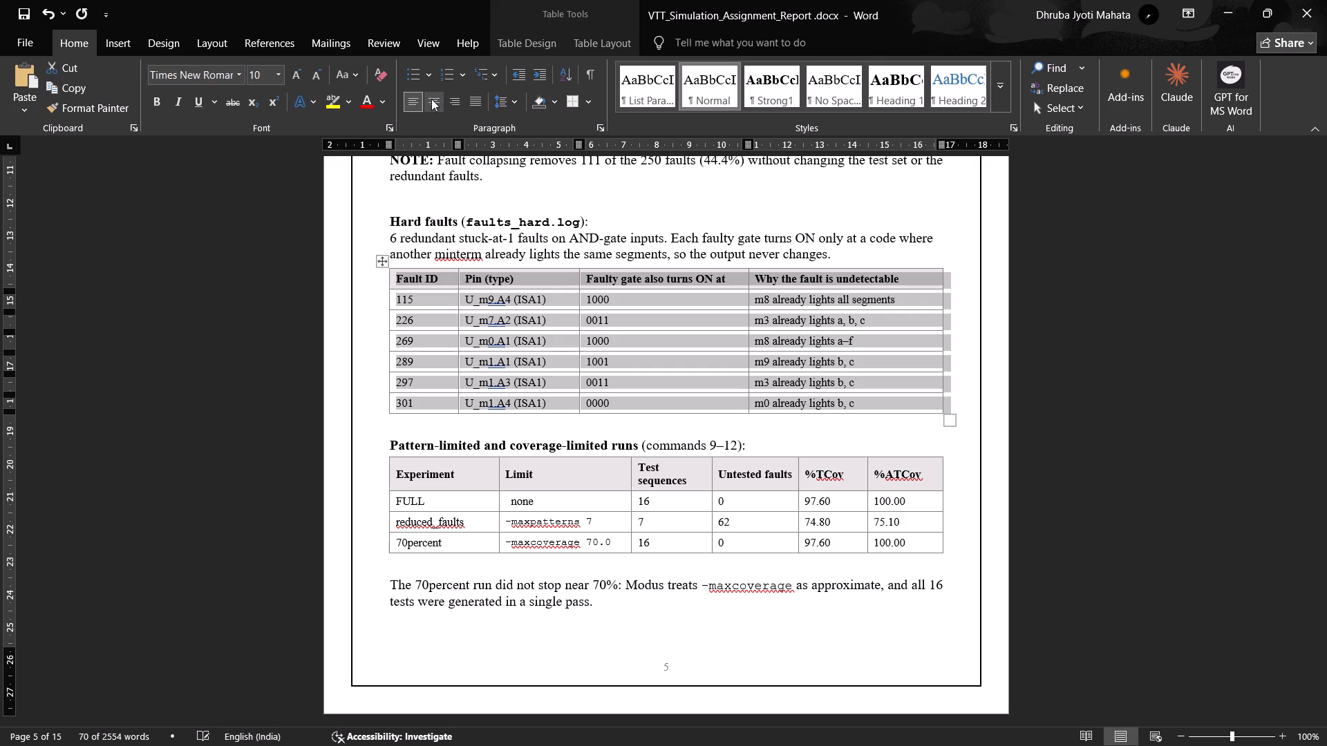
click(431, 99)
click(547, 383)
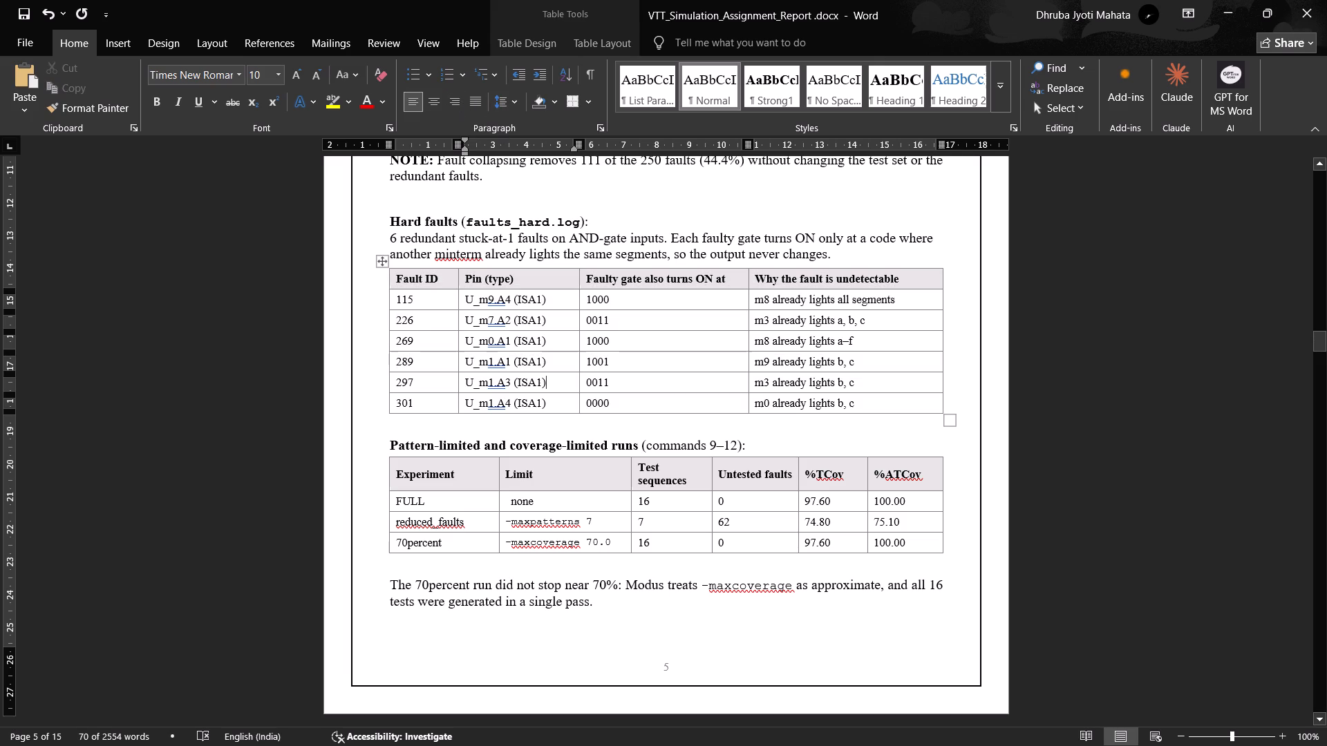
drag(398, 285, 670, 334)
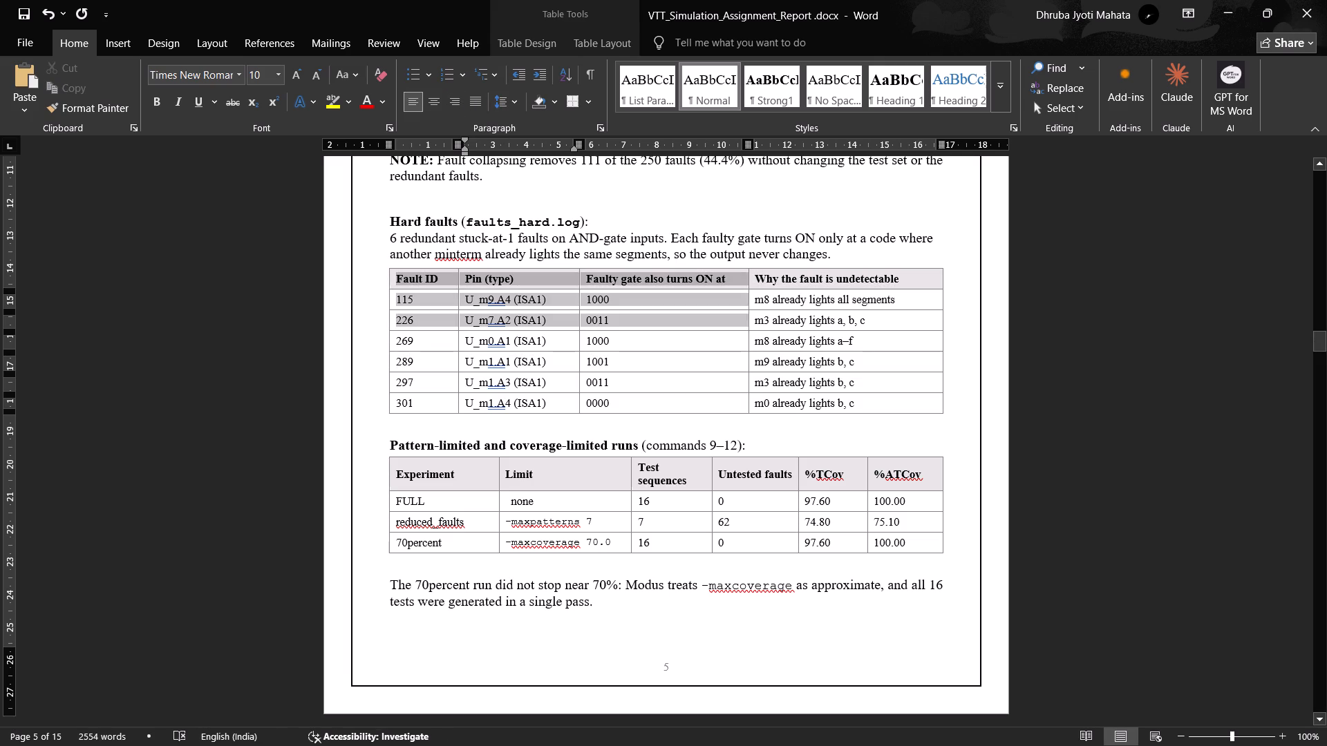
drag(670, 334, 915, 411)
click(433, 103)
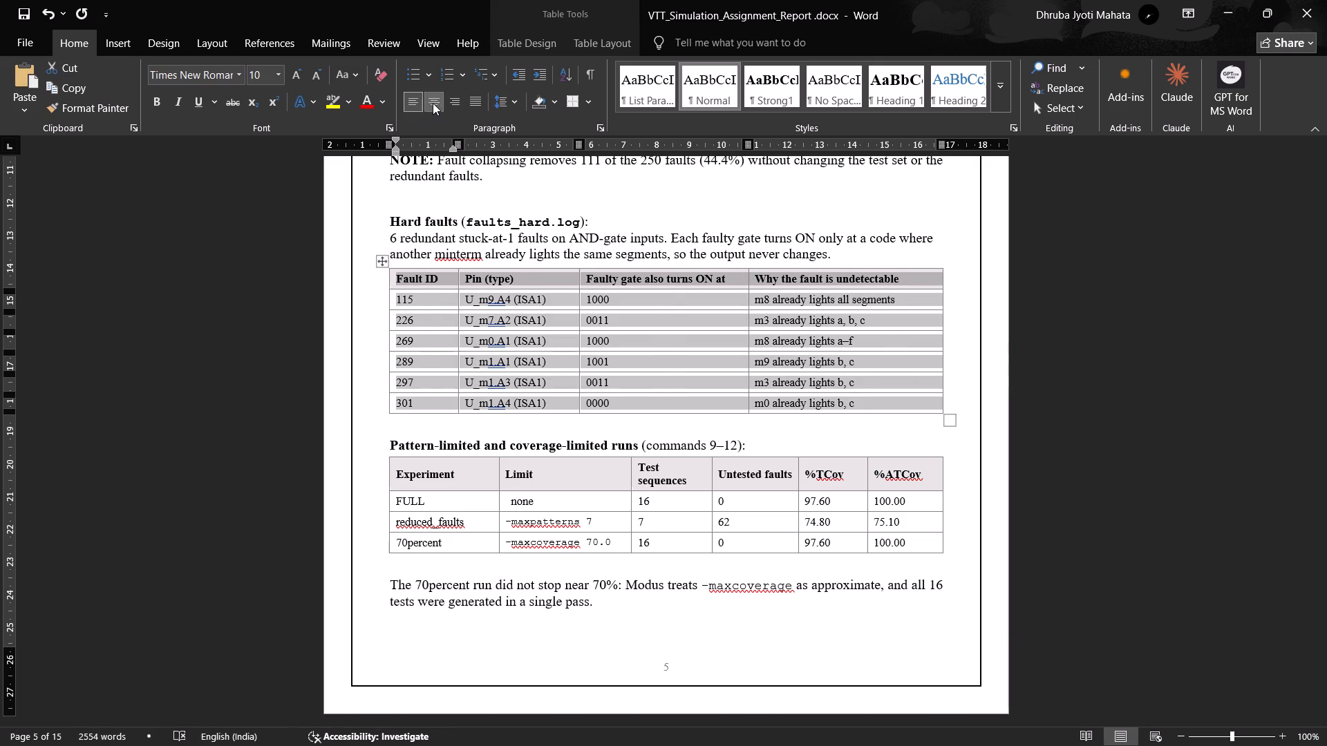
click(362, 412)
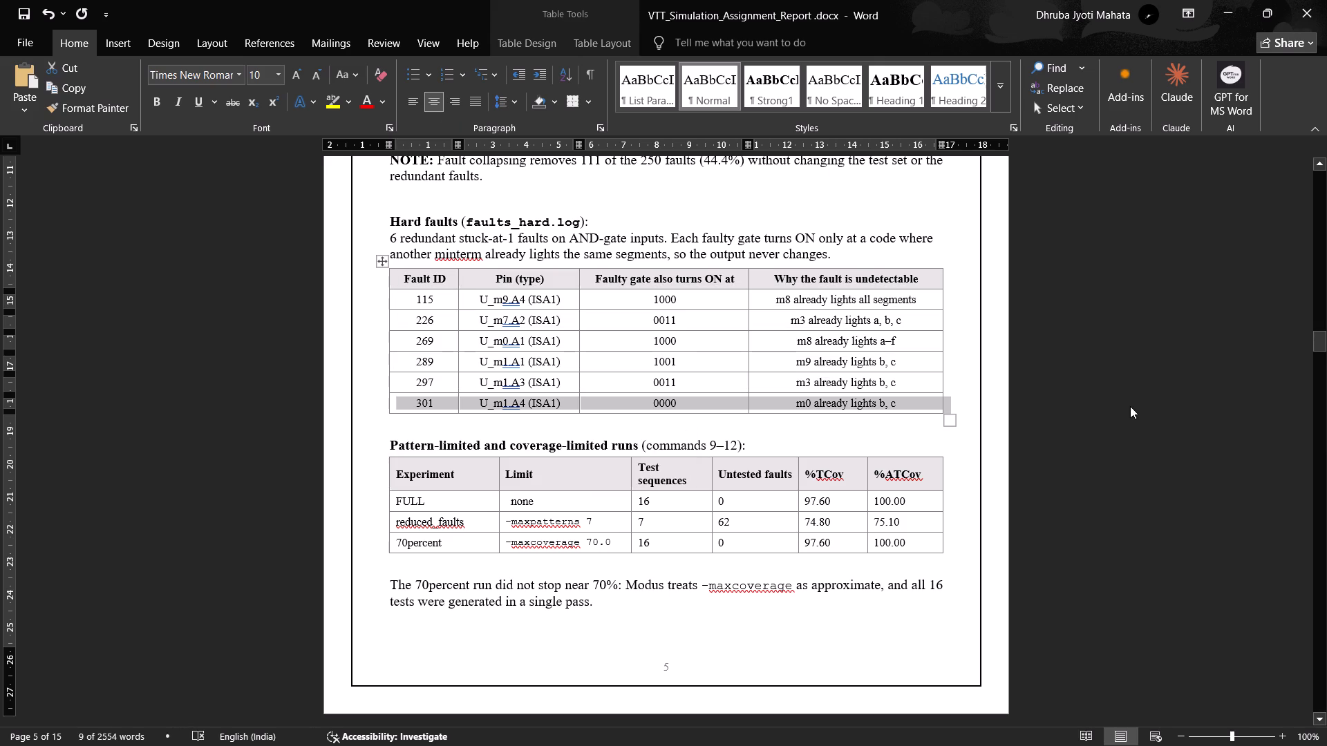
click(1114, 403)
Centre the text in all cells of the Pattern-limited and coverage-limited runs table.
scroll(874, 383, up, 1)
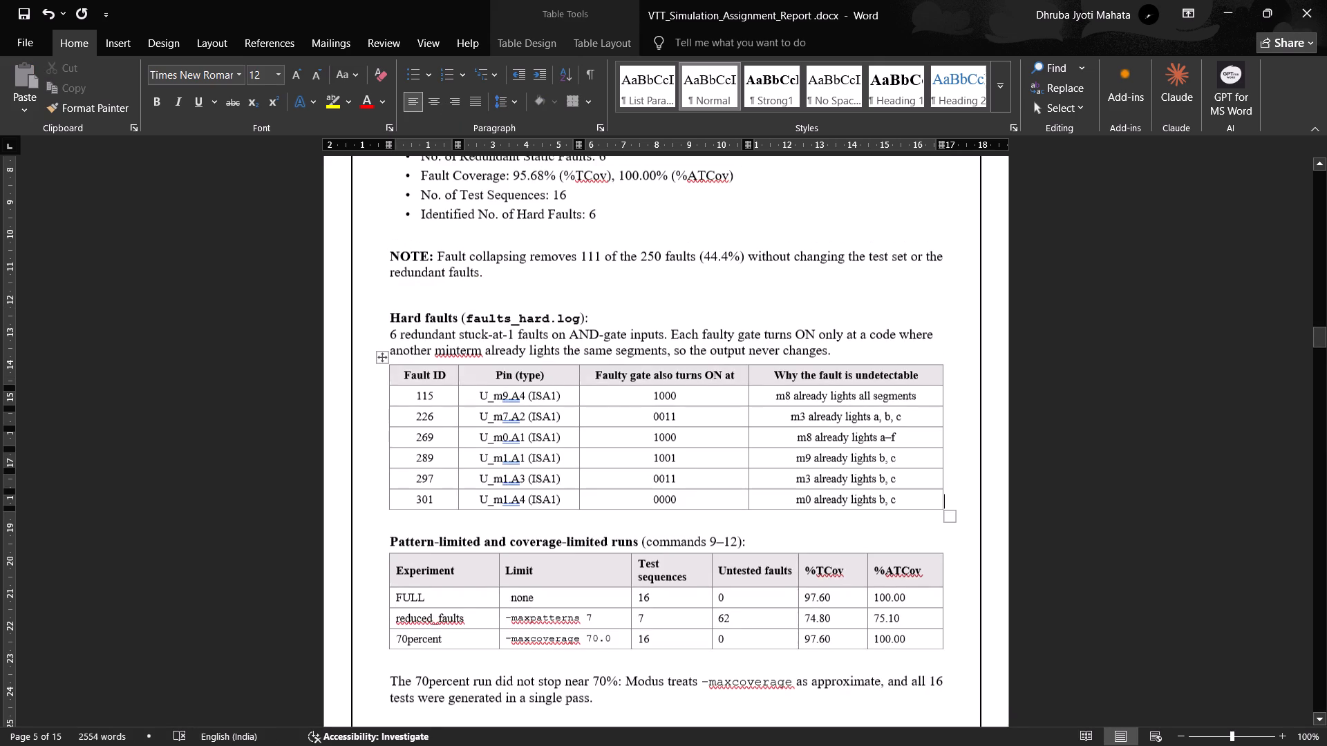
scroll(875, 383, down, 1)
drag(919, 543, 376, 464)
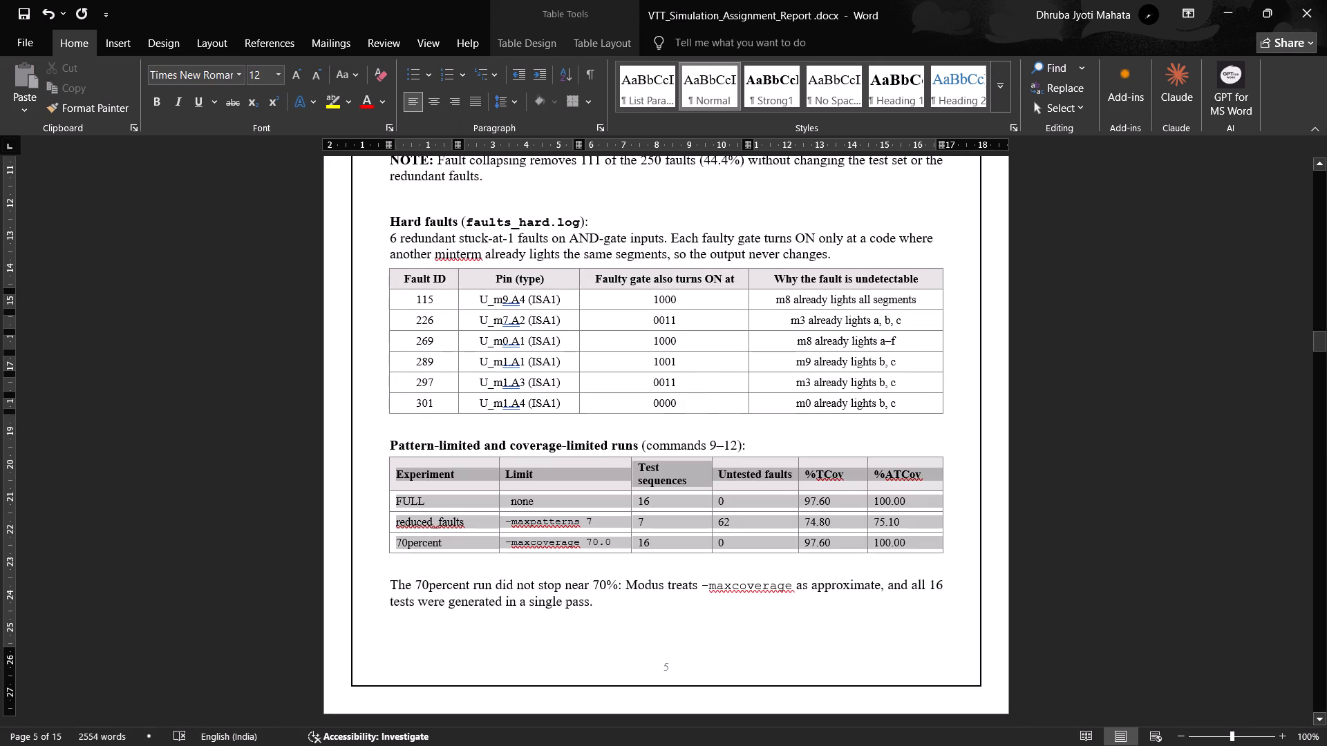
click(429, 104)
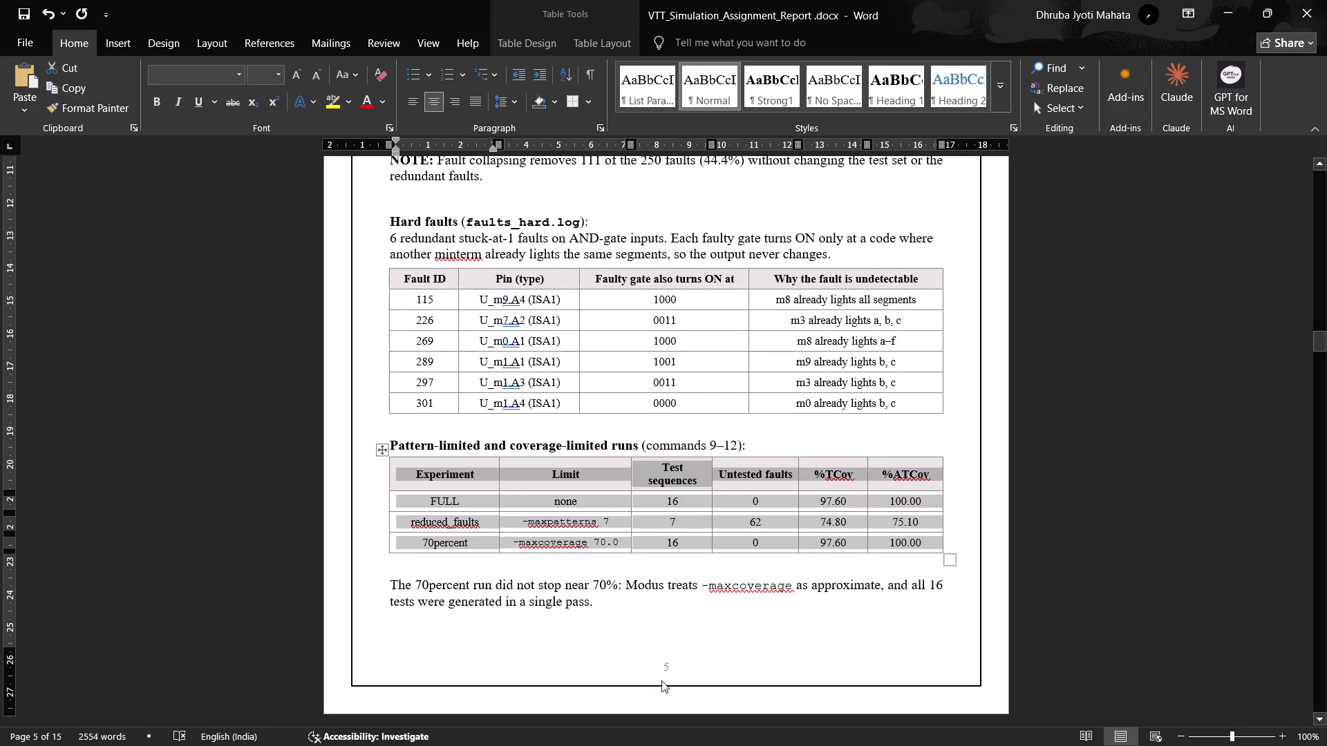
click(661, 680)
Add three blank lines after the Figure 2 caption to separate it from the Figure 3 screenshot.
scroll(834, 611, up, 1)
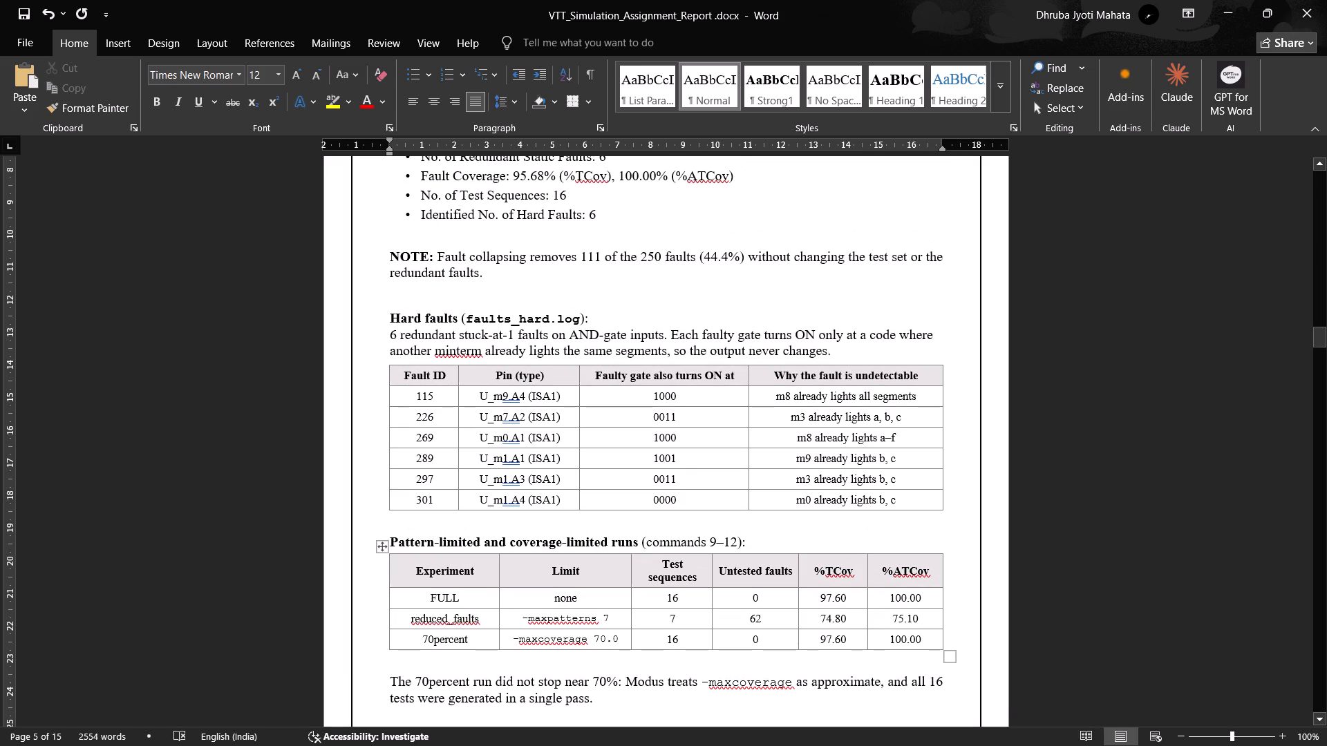
scroll(834, 611, down, 2)
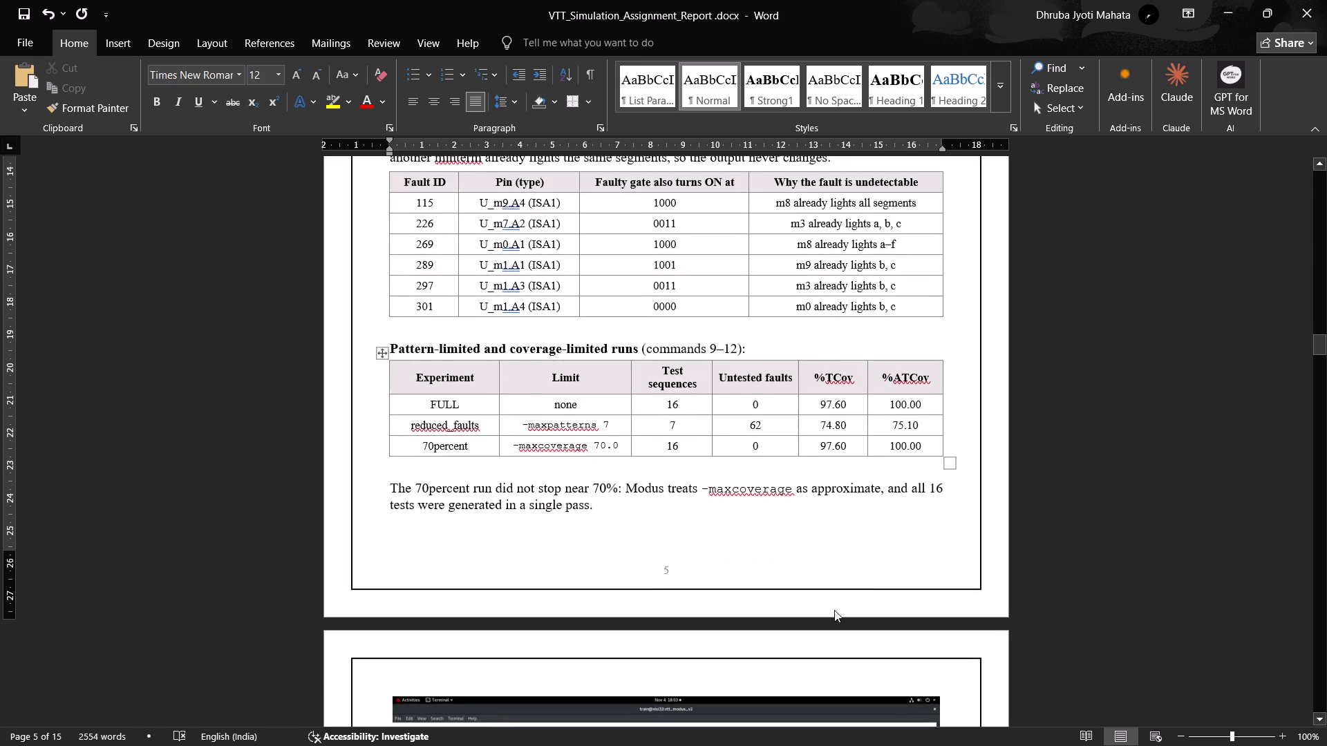
scroll(834, 610, down, 8)
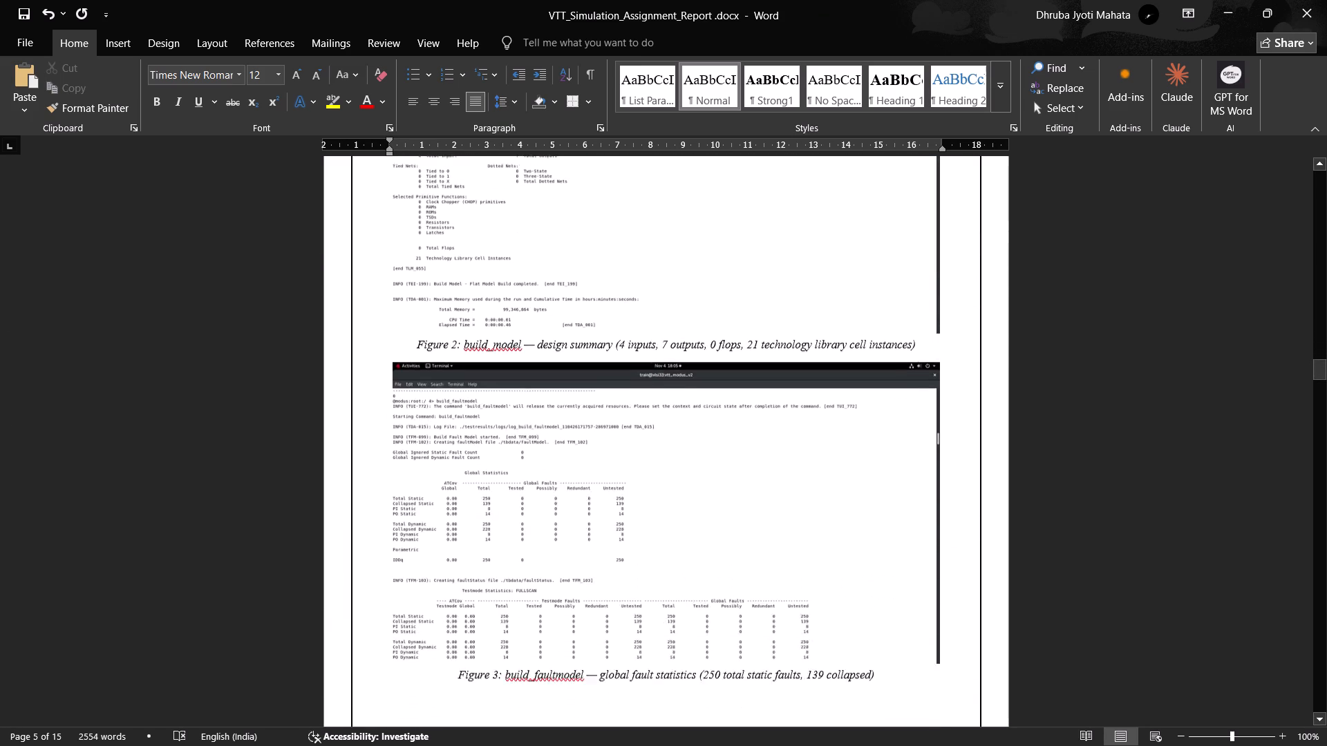
scroll(838, 610, down, 6)
scroll(839, 604, up, 7)
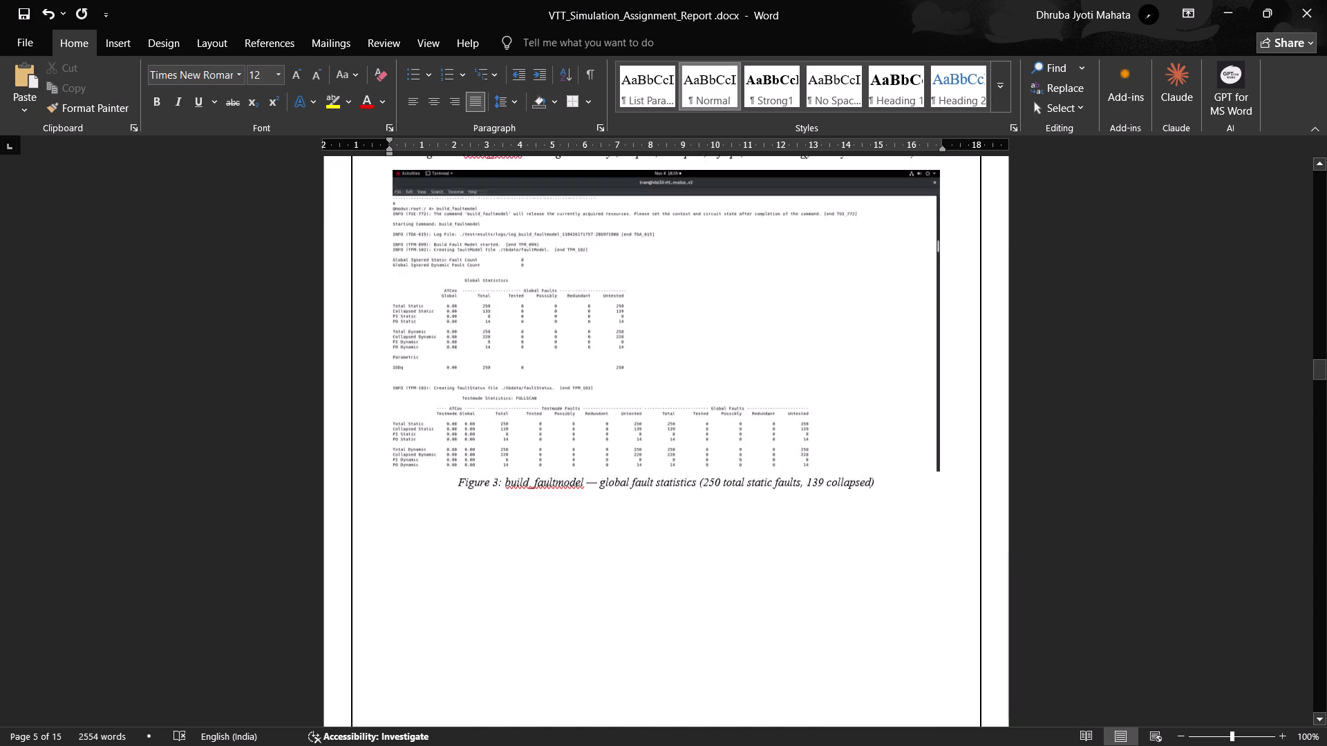
scroll(839, 604, up, 2)
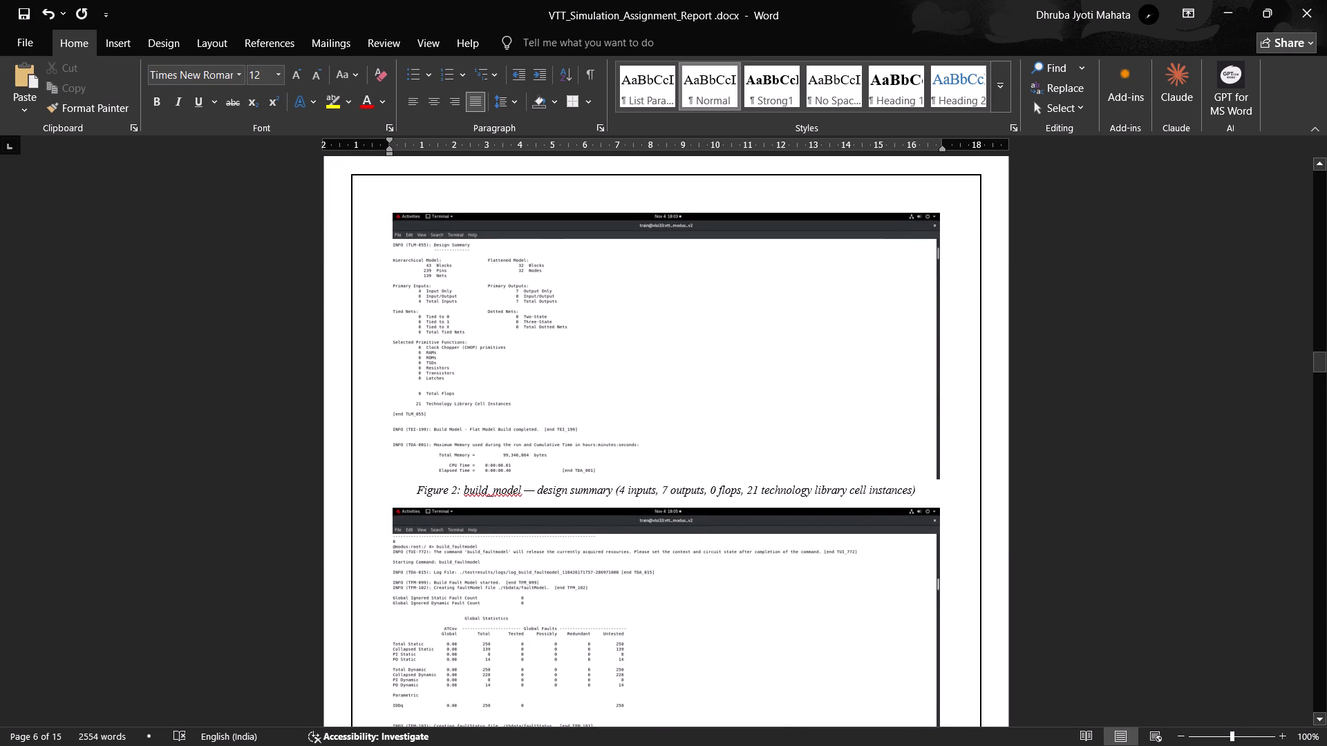
click(966, 491)
key(Return)
key(Return)
key(Return)
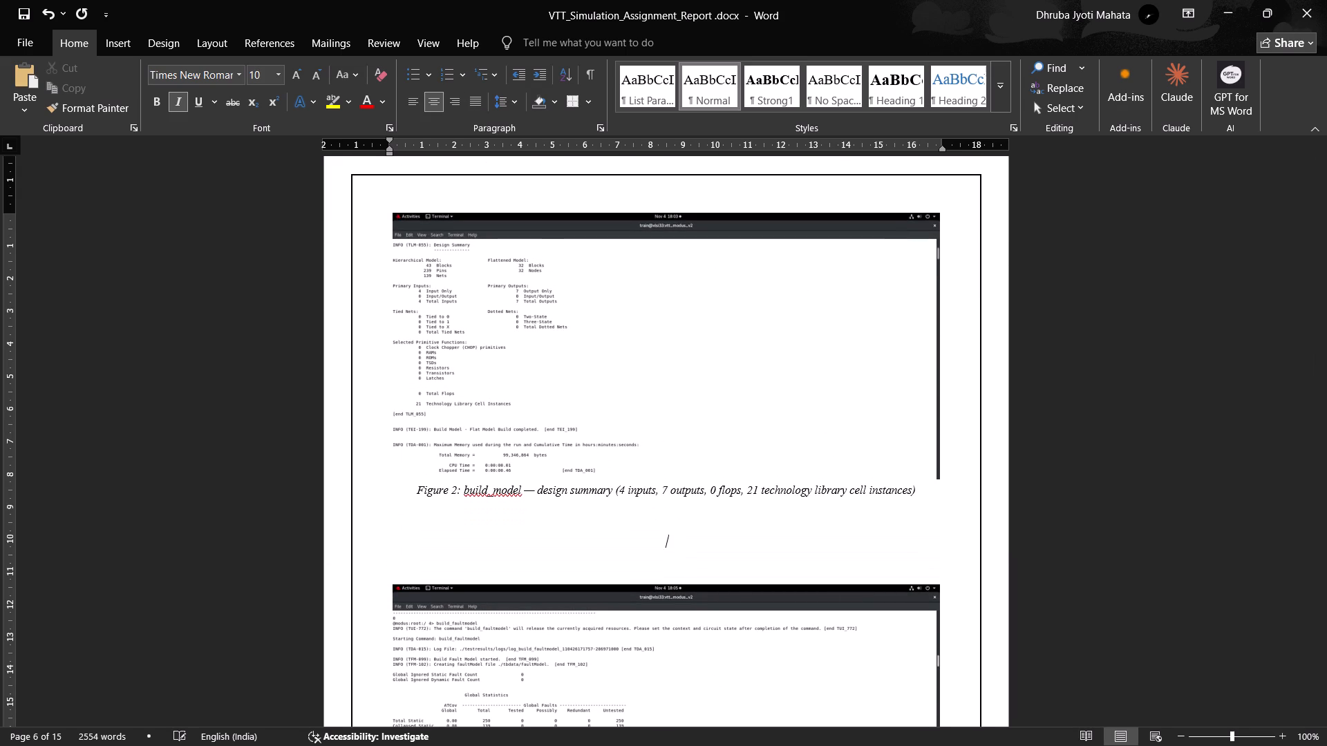
Add a blank line above the Figure 2 screenshot at the start of page 6.
scroll(1004, 508, down, 6)
scroll(890, 503, up, 4)
scroll(737, 465, up, 4)
click(390, 415)
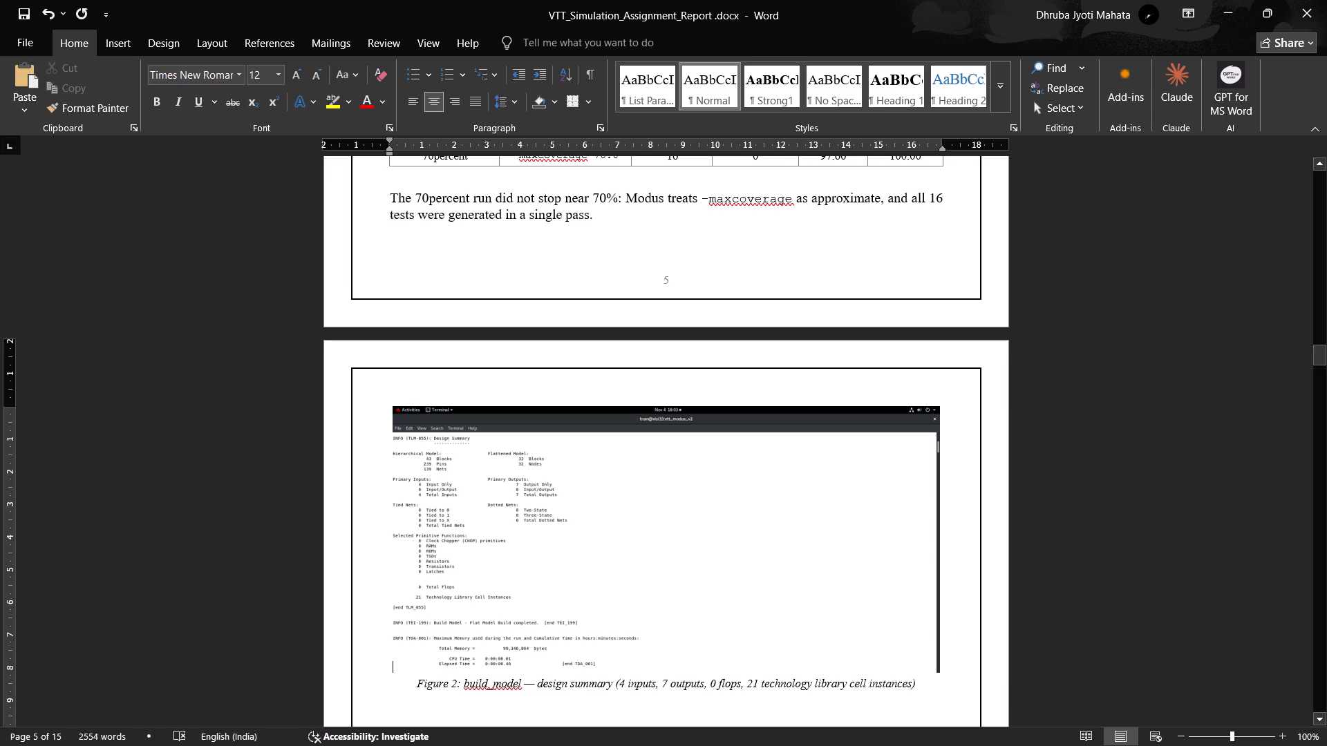
key(Return)
Enlarge the Figure 2 screenshot slightly and move its paragraph's left indent about 0.5 cm into the left margin.
scroll(958, 156, down, 4)
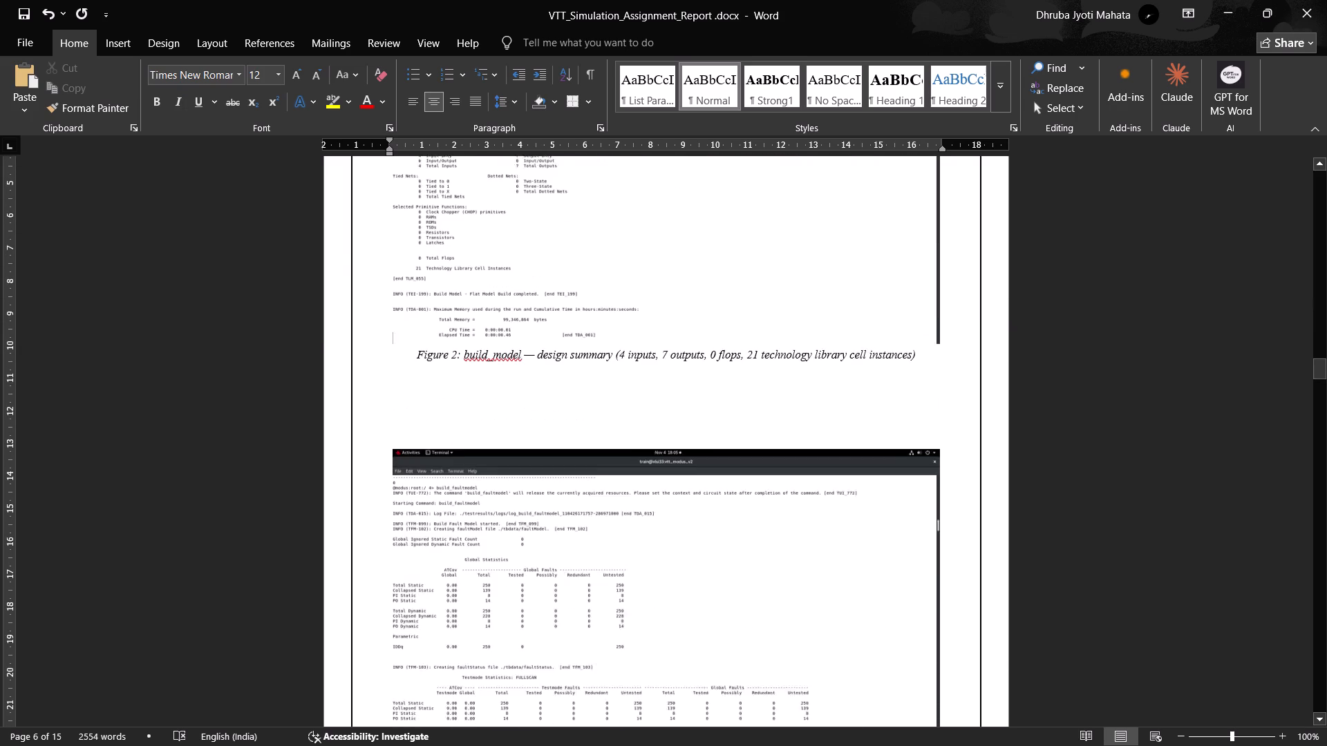
scroll(787, 401, down, 2)
scroll(652, 376, up, 4)
click(659, 374)
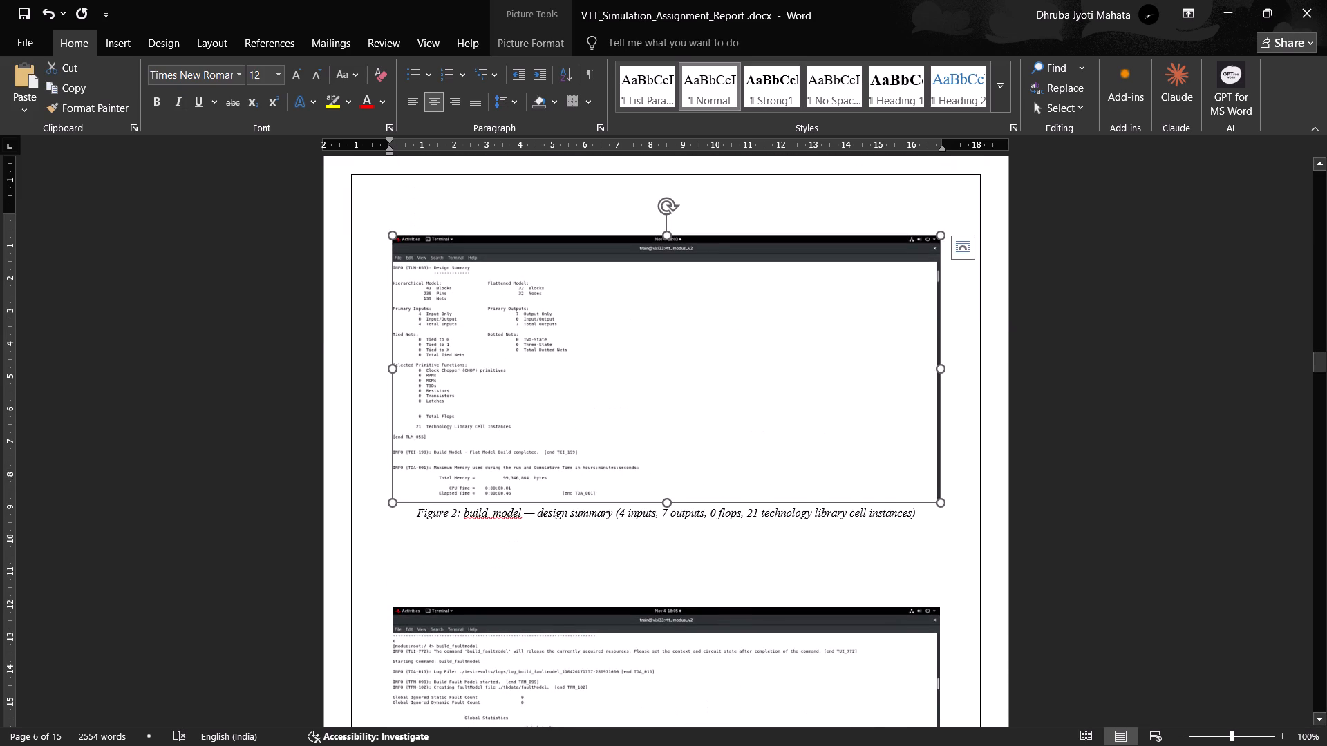
drag(941, 502, 944, 520)
drag(390, 151, 375, 153)
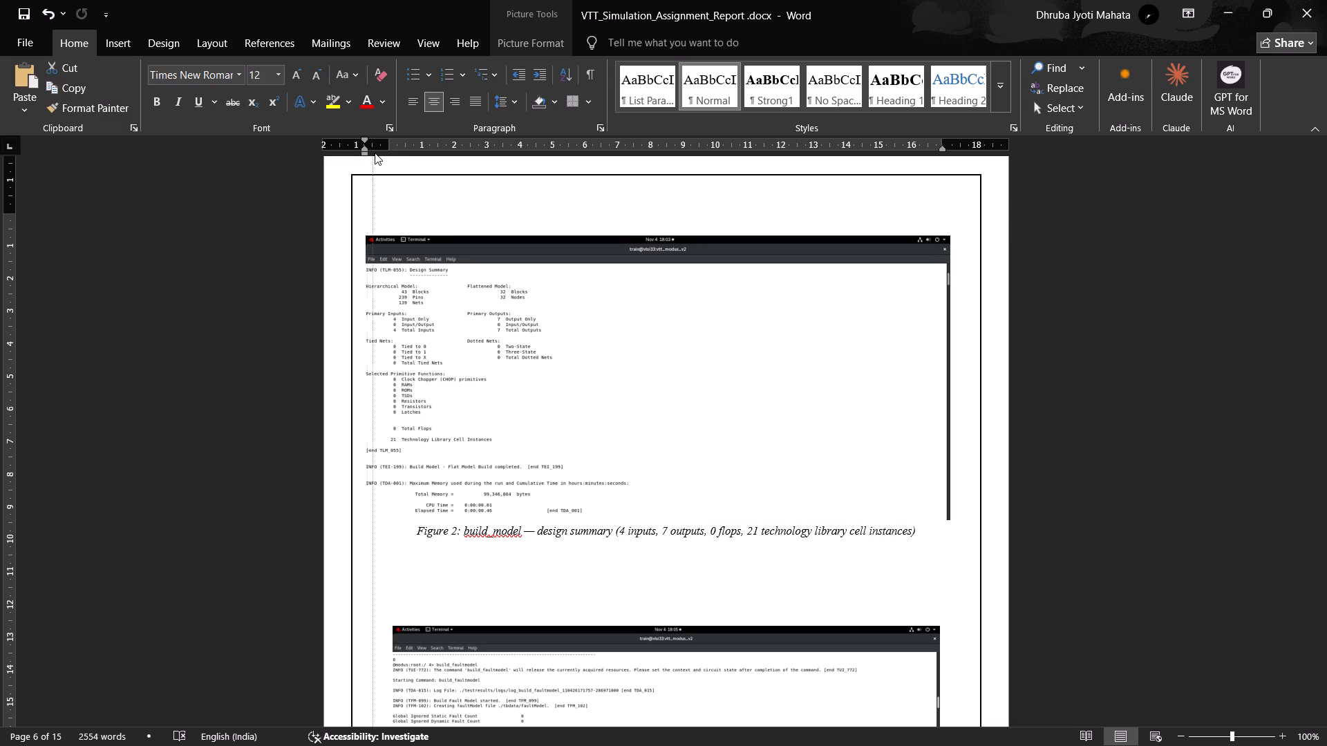
drag(375, 153, 372, 157)
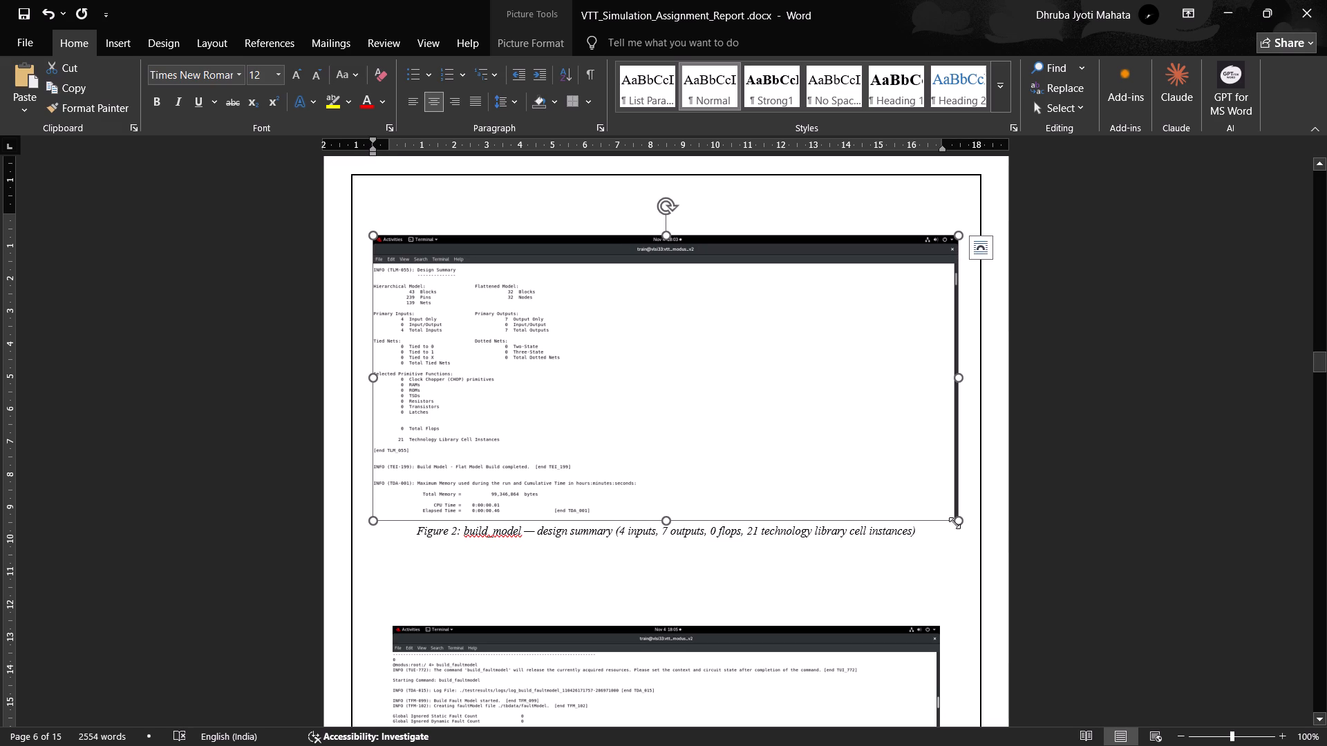
click(956, 522)
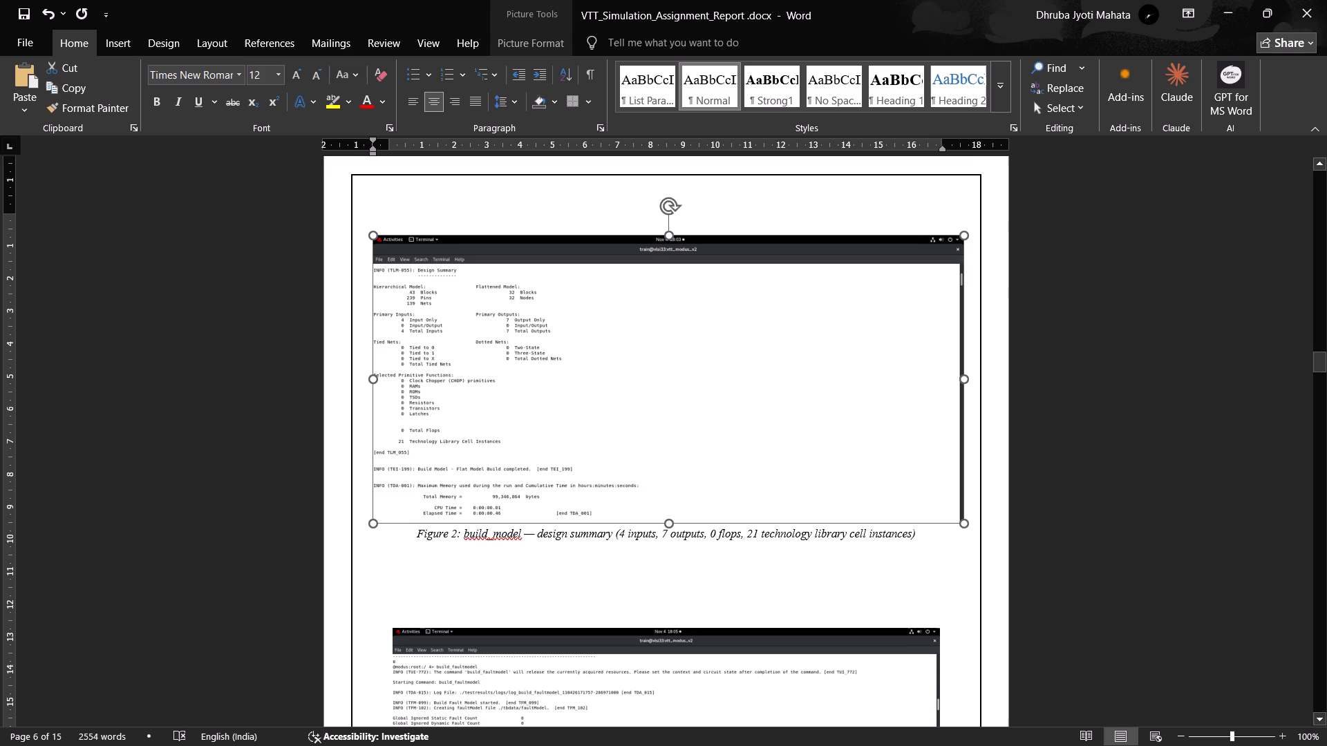
click(942, 602)
Enlarge the Figure 3 screenshot and move its left indent about 0.5 cm into the margin, roughly matching the Figure 2 screenshot's width.
scroll(892, 559, down, 3)
click(625, 463)
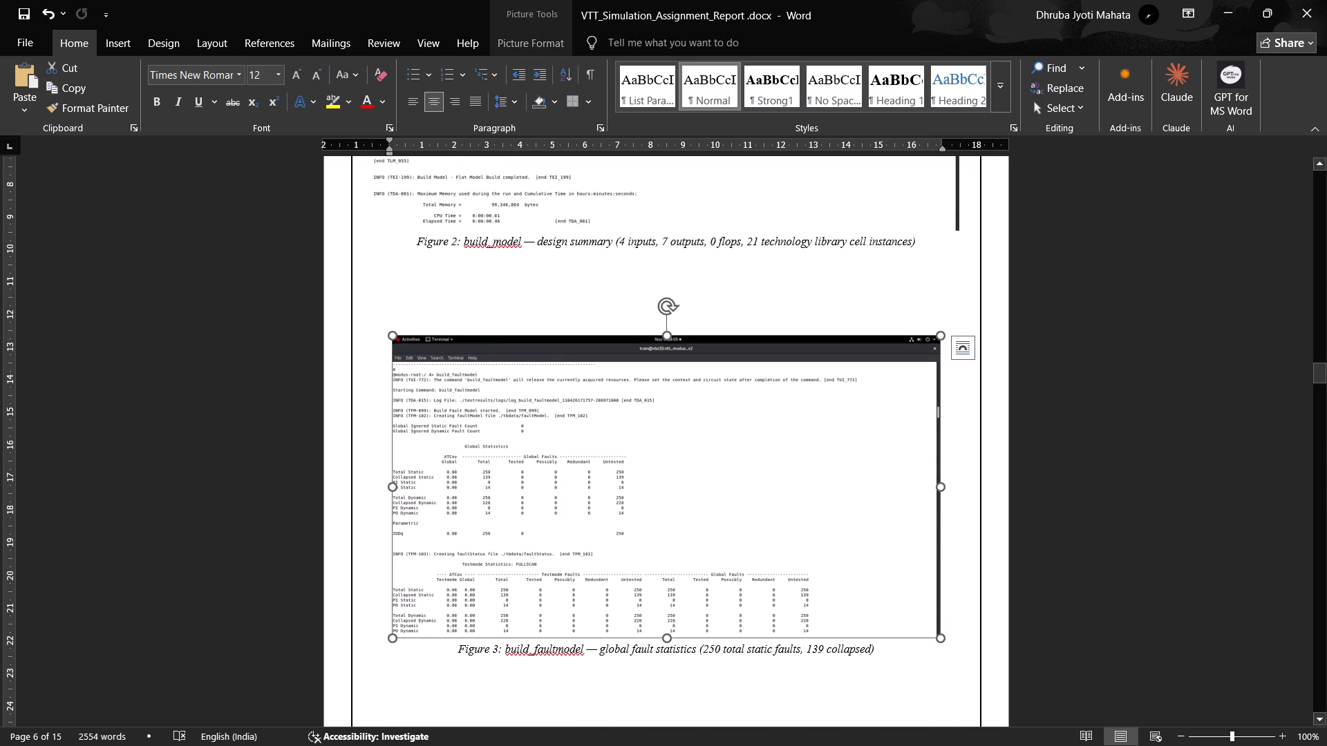
drag(945, 638, 964, 647)
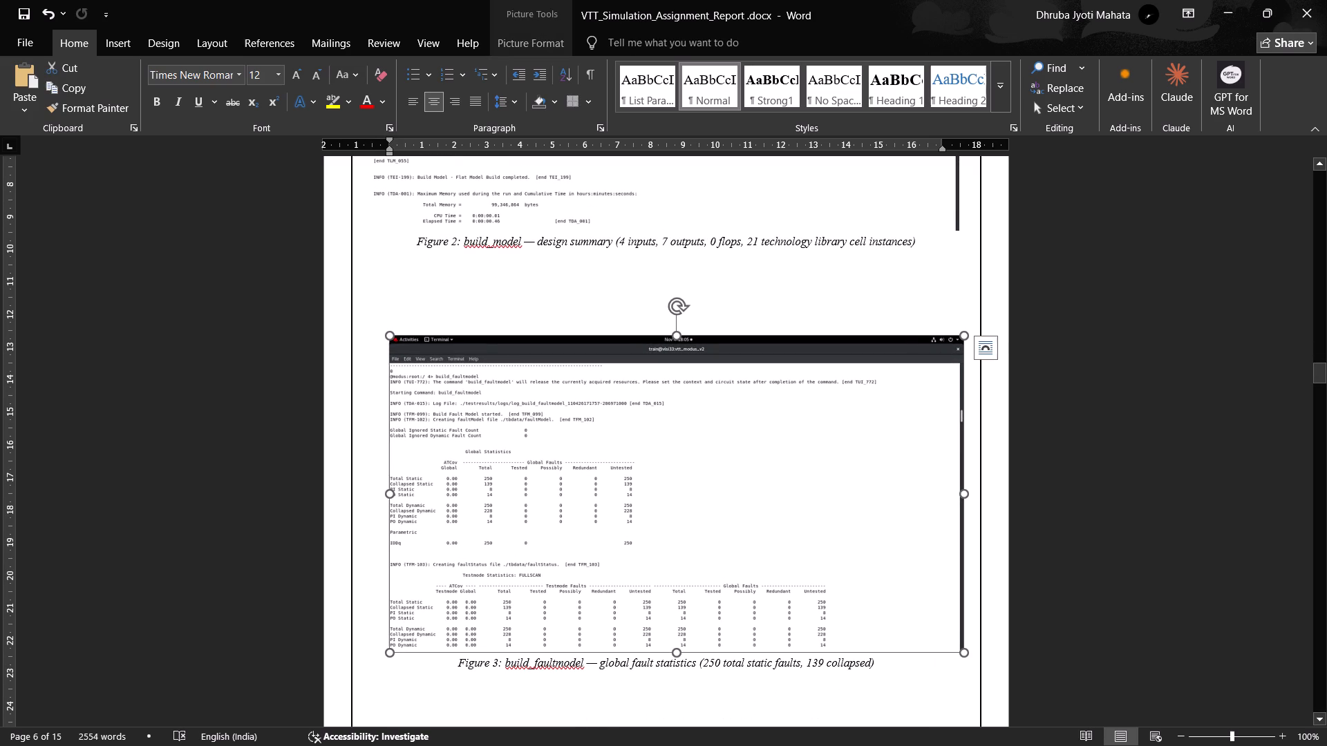
drag(387, 153, 368, 157)
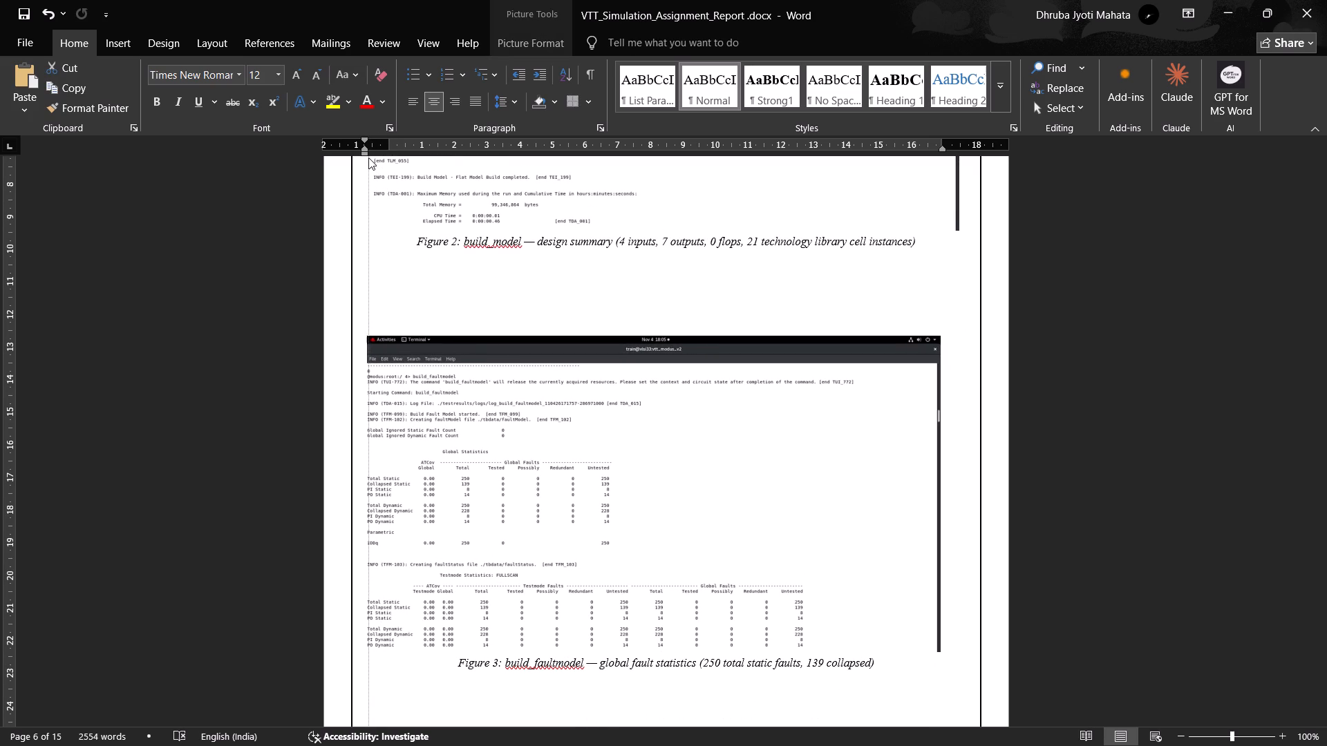
drag(368, 157, 372, 157)
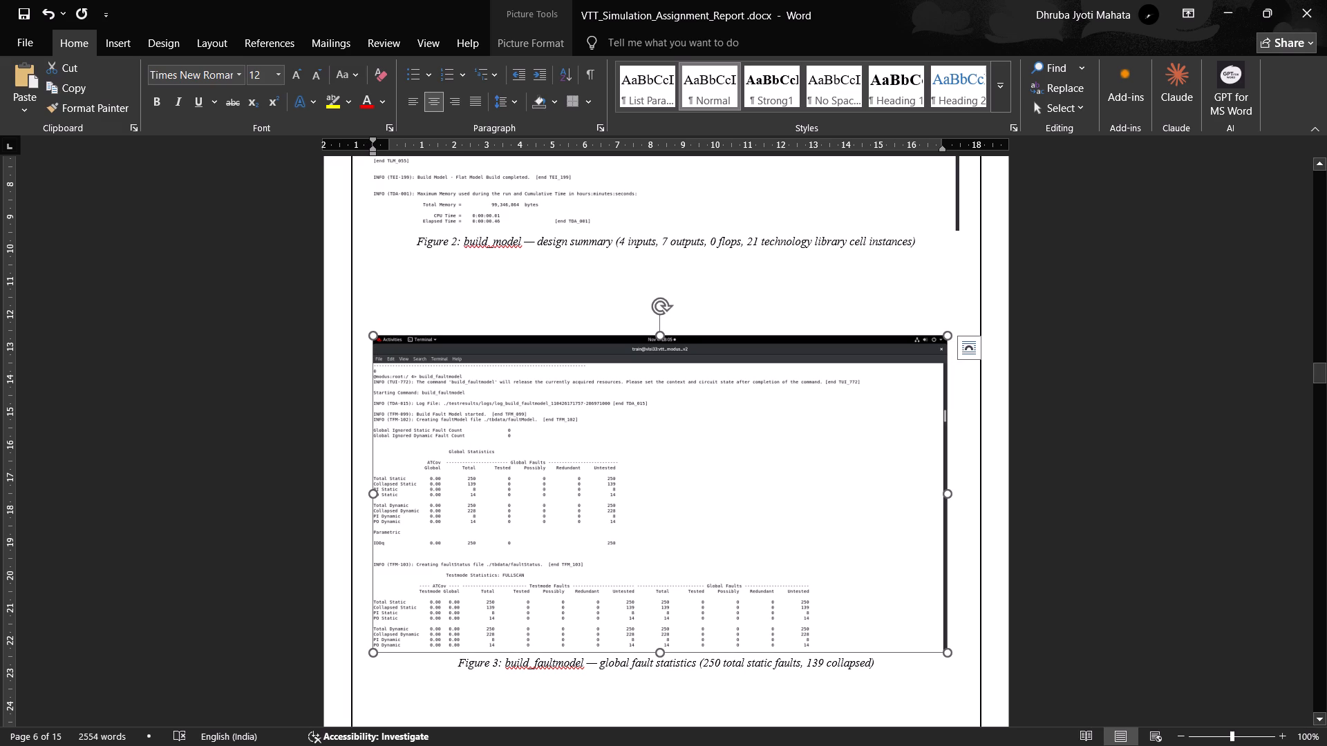
drag(948, 650, 960, 662)
click(1030, 637)
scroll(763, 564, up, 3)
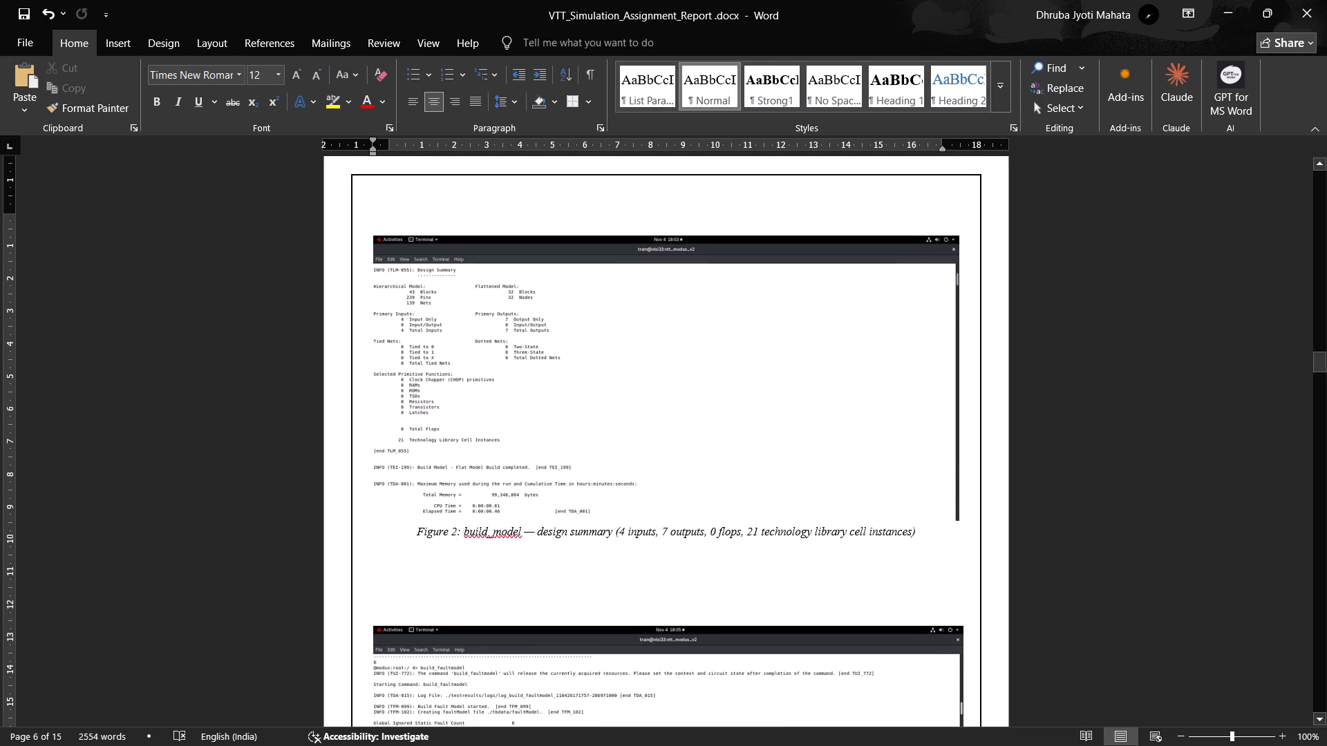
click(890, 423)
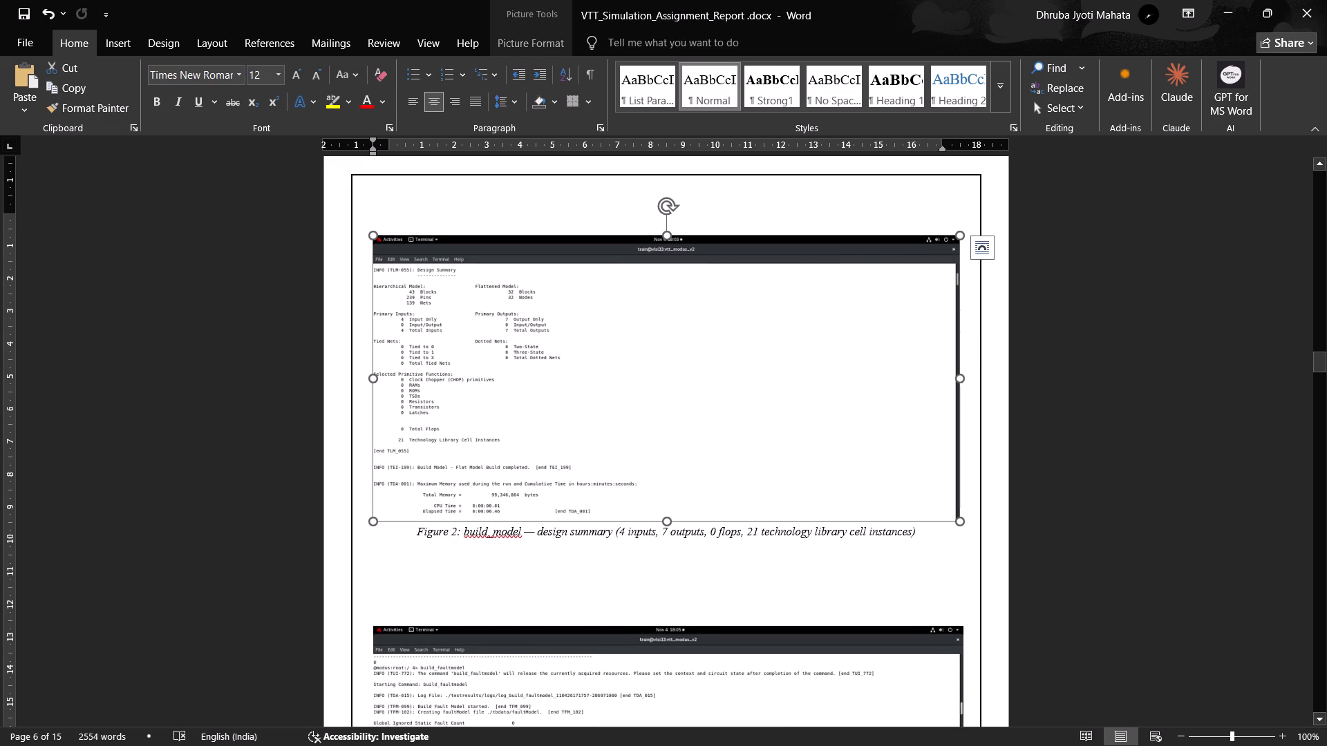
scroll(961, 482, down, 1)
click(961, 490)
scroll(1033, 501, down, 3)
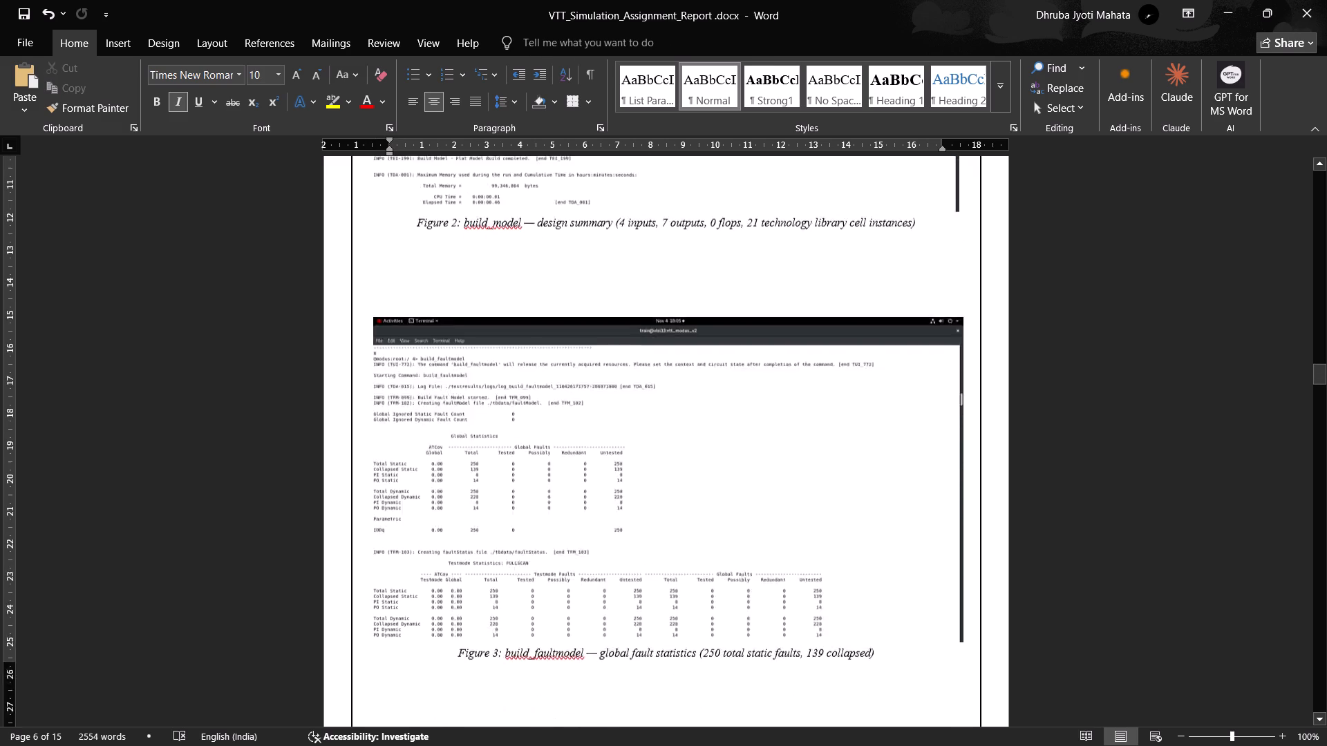
Enlarge the Figure 4 screenshot on page 7 very slightly.
scroll(1032, 501, down, 1)
scroll(968, 499, down, 1)
scroll(876, 486, down, 2)
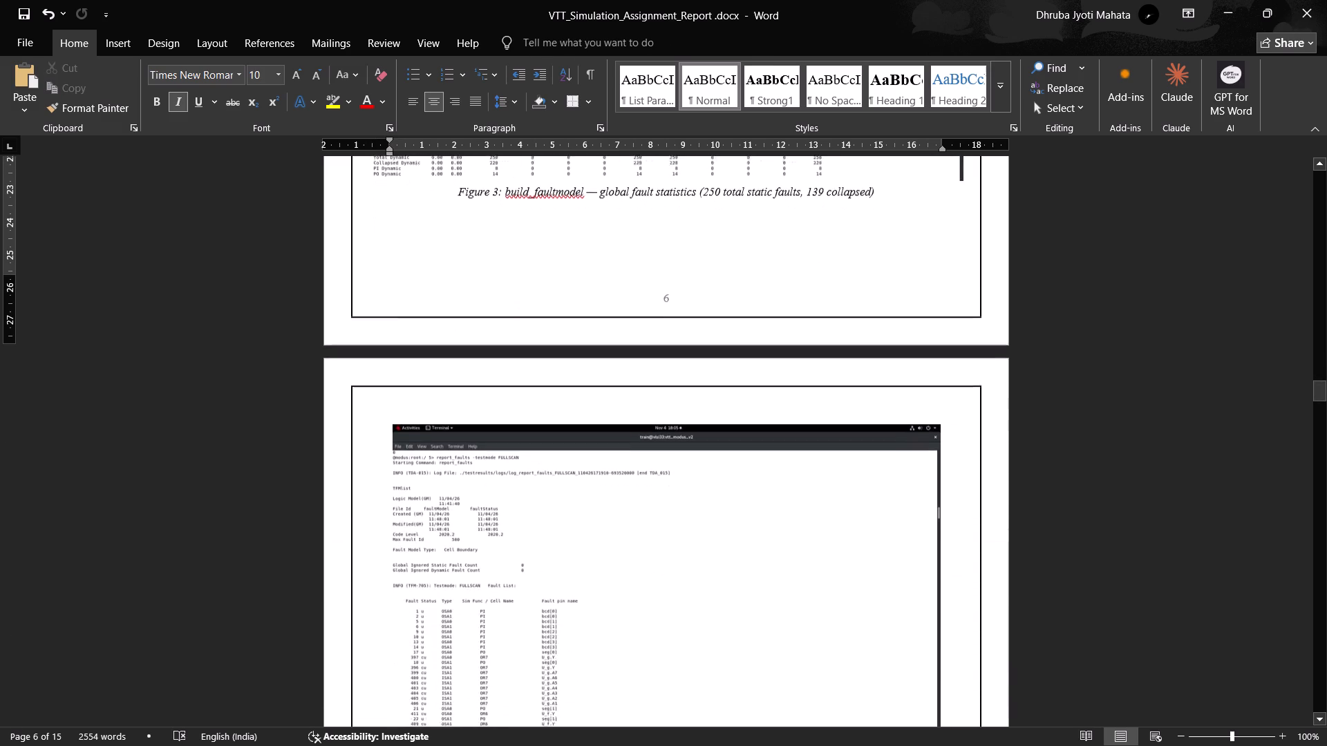
scroll(793, 436, down, 8)
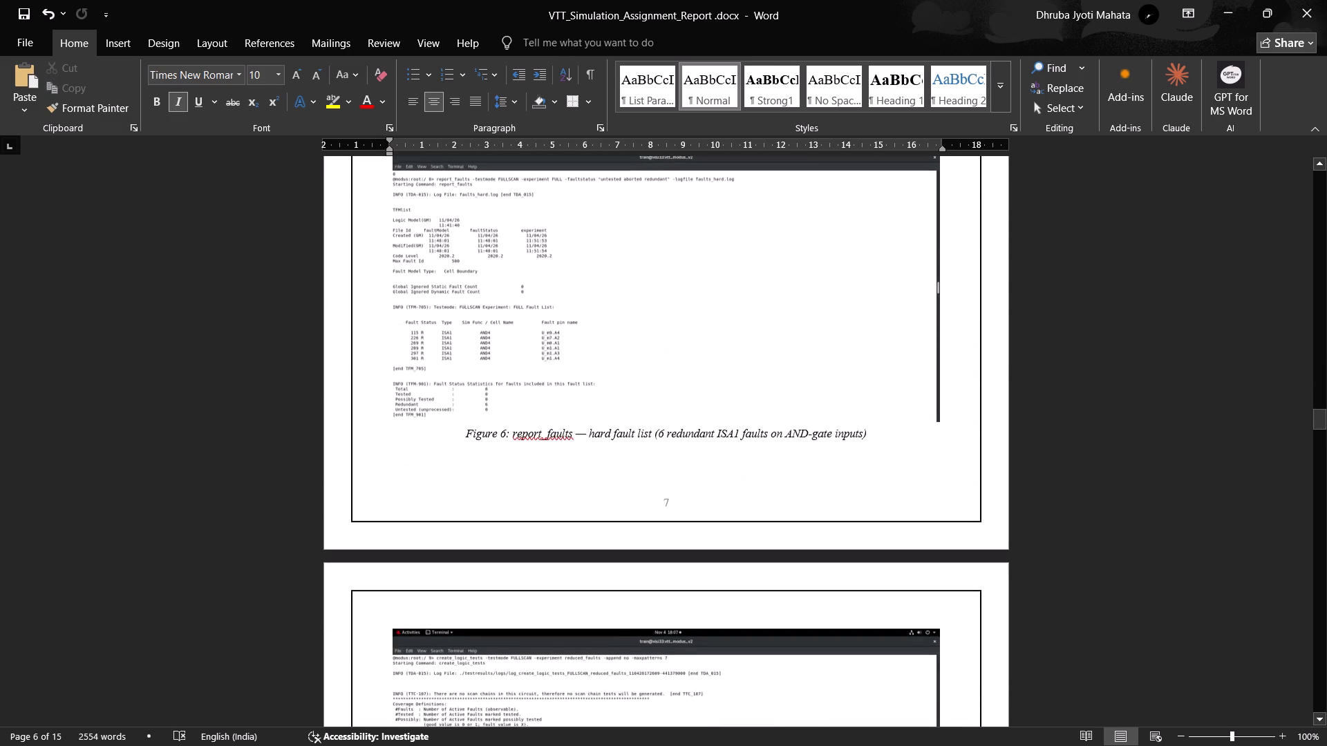
scroll(753, 441, up, 7)
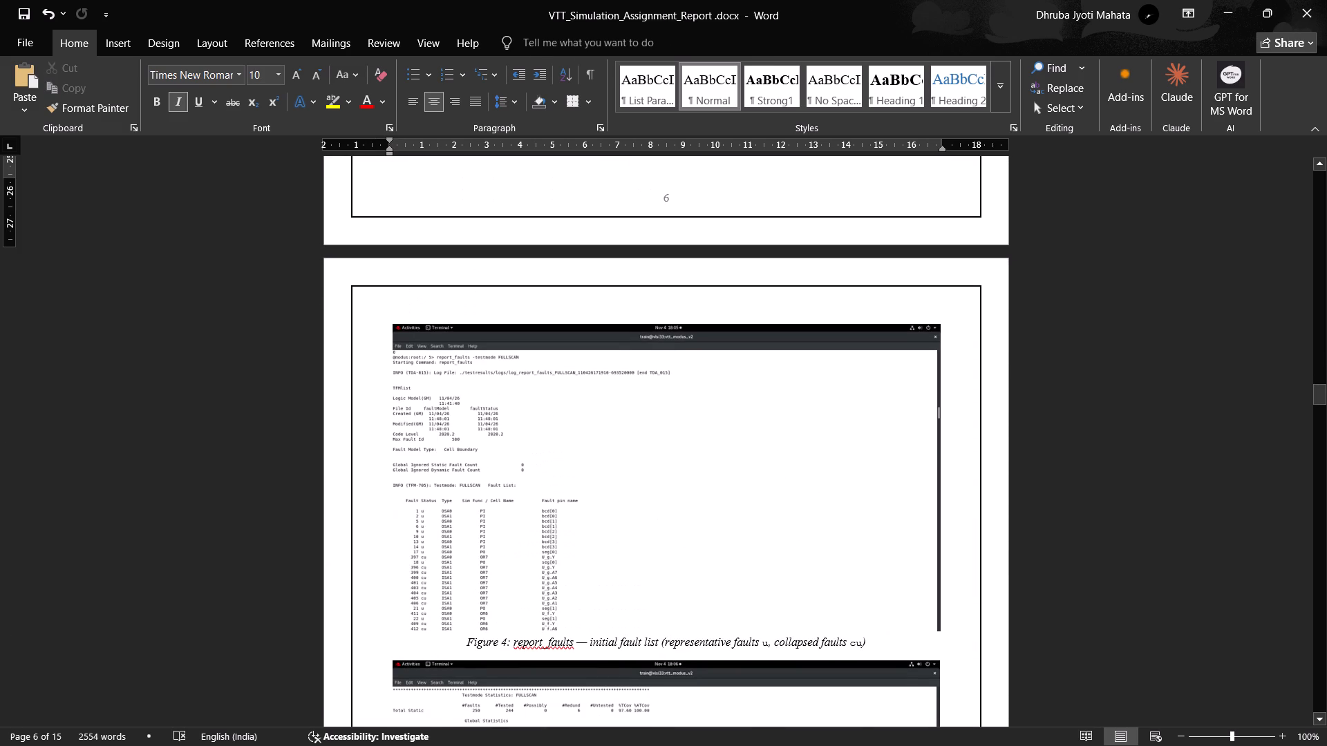
click(753, 440)
click(945, 631)
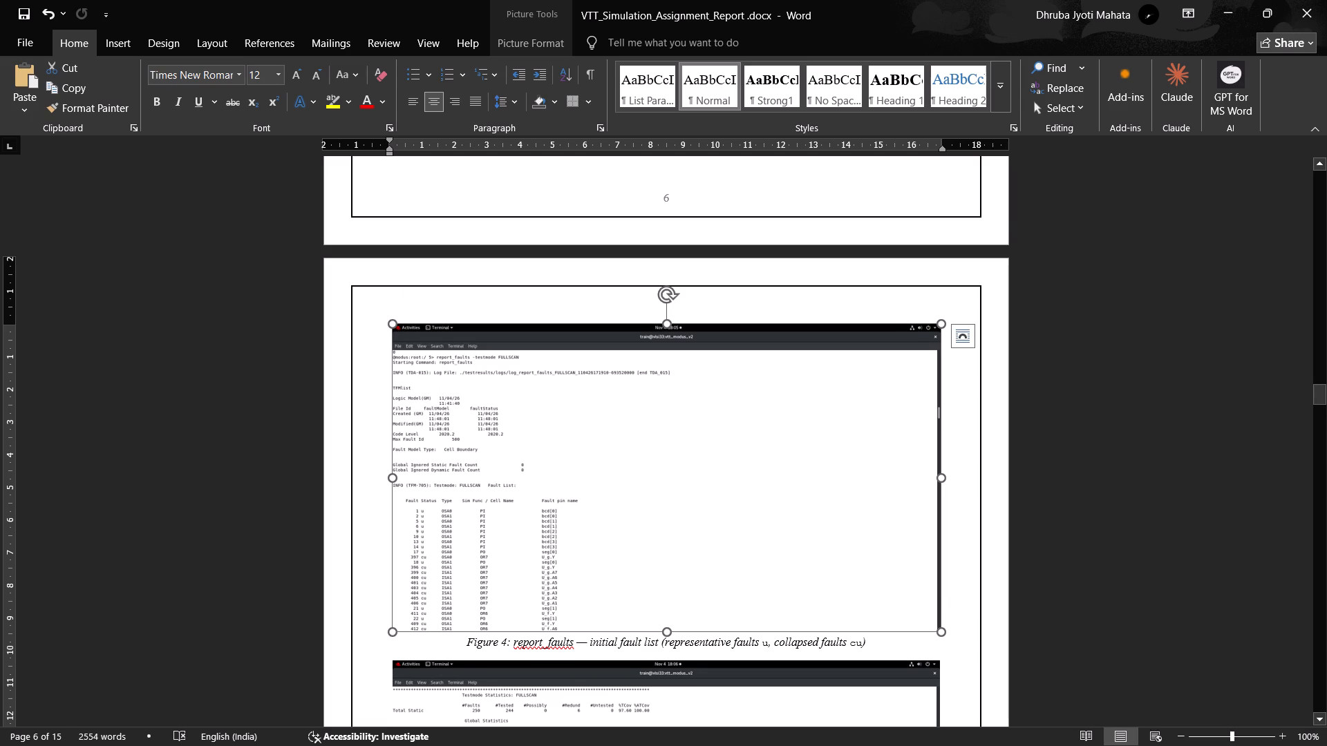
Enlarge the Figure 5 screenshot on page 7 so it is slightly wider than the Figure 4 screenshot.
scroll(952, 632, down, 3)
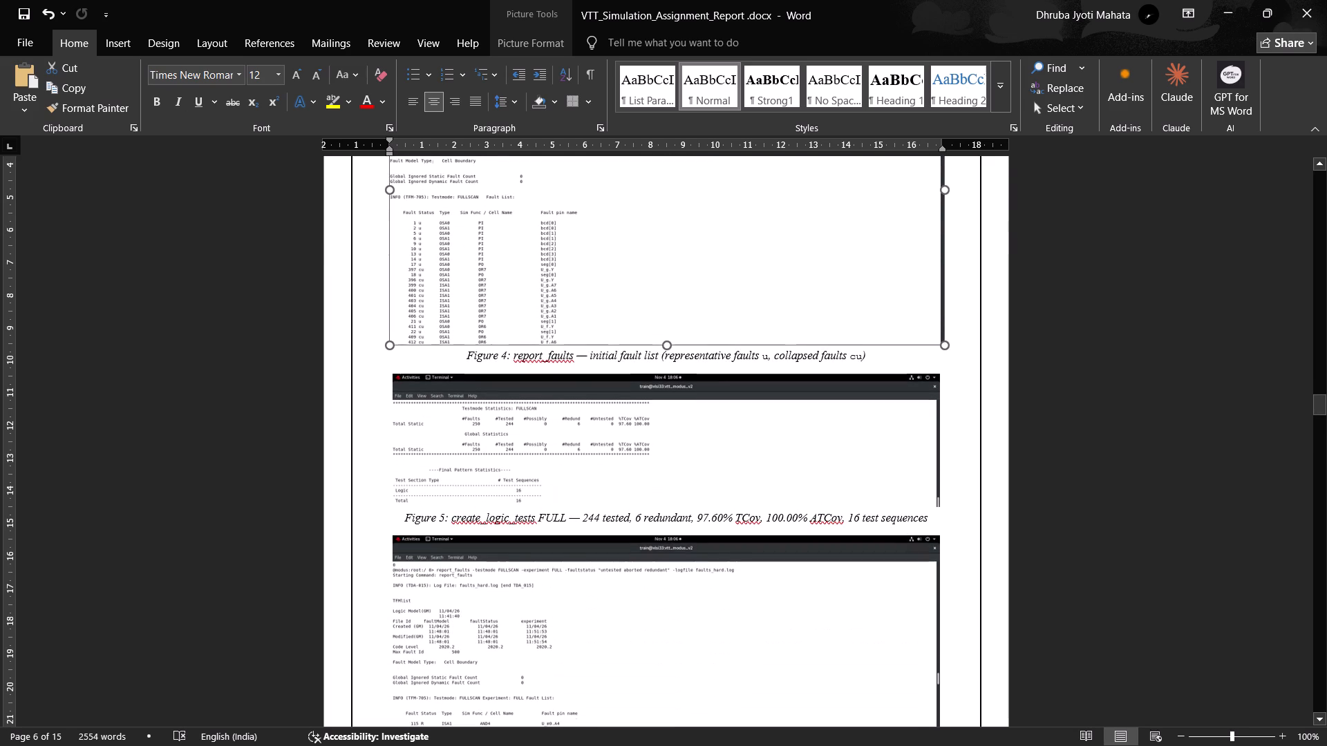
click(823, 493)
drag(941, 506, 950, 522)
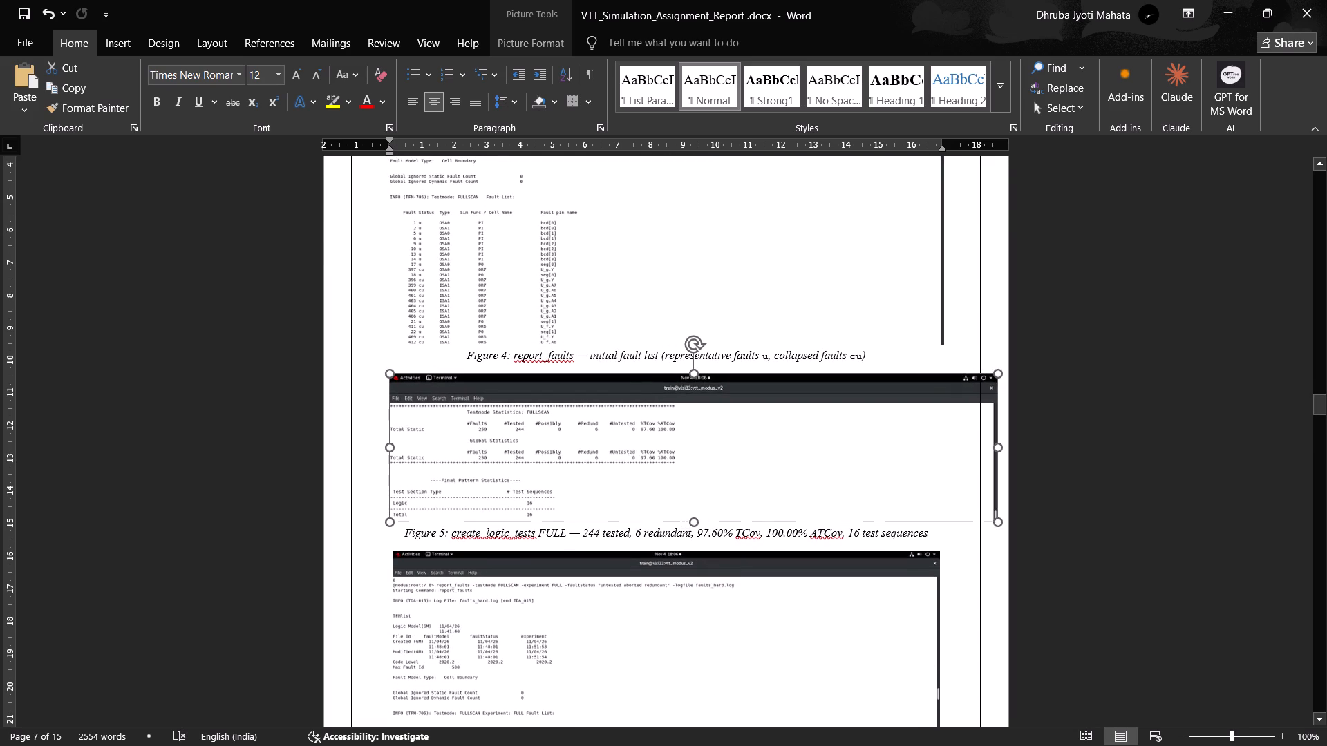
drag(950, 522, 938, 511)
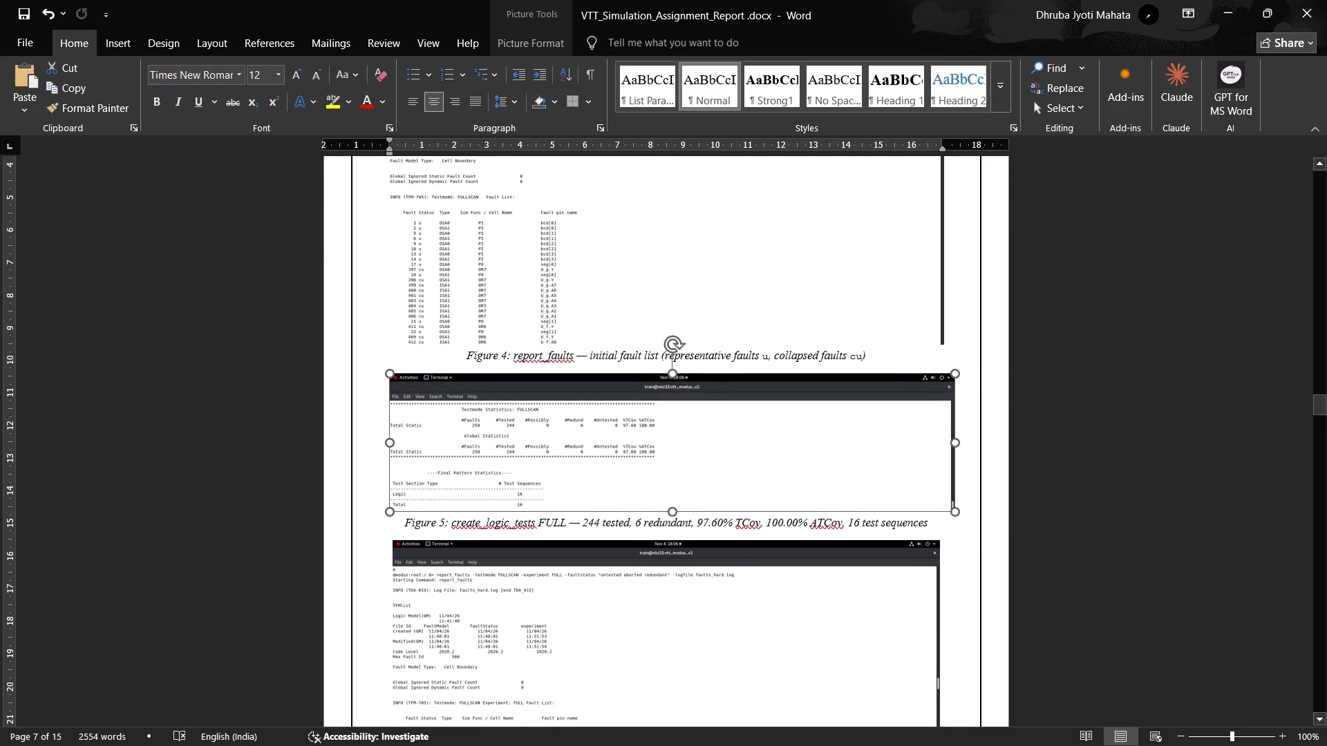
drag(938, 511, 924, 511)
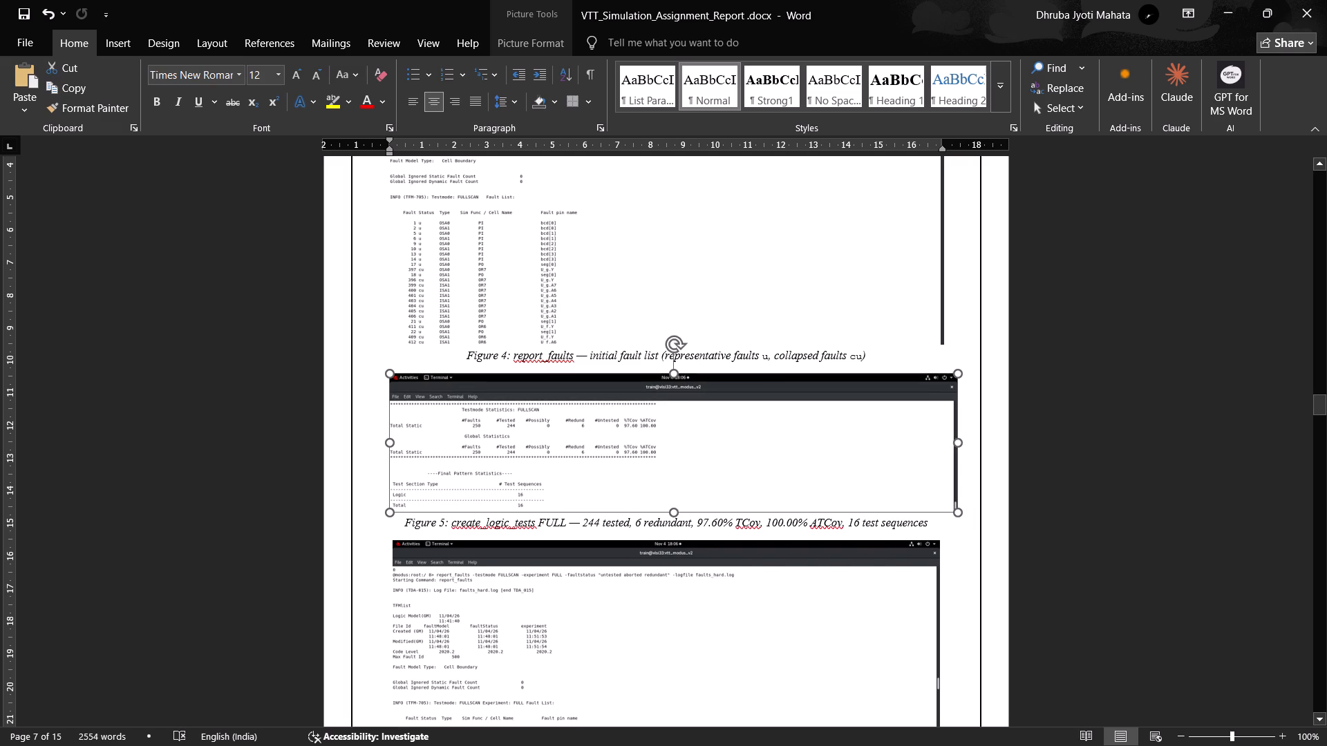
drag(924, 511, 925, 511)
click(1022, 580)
Enlarge the Figure 6 screenshot and move its paragraph's left indent about 0.5 cm into the left margin.
ctrl+scroll(588, 331, up, 1)
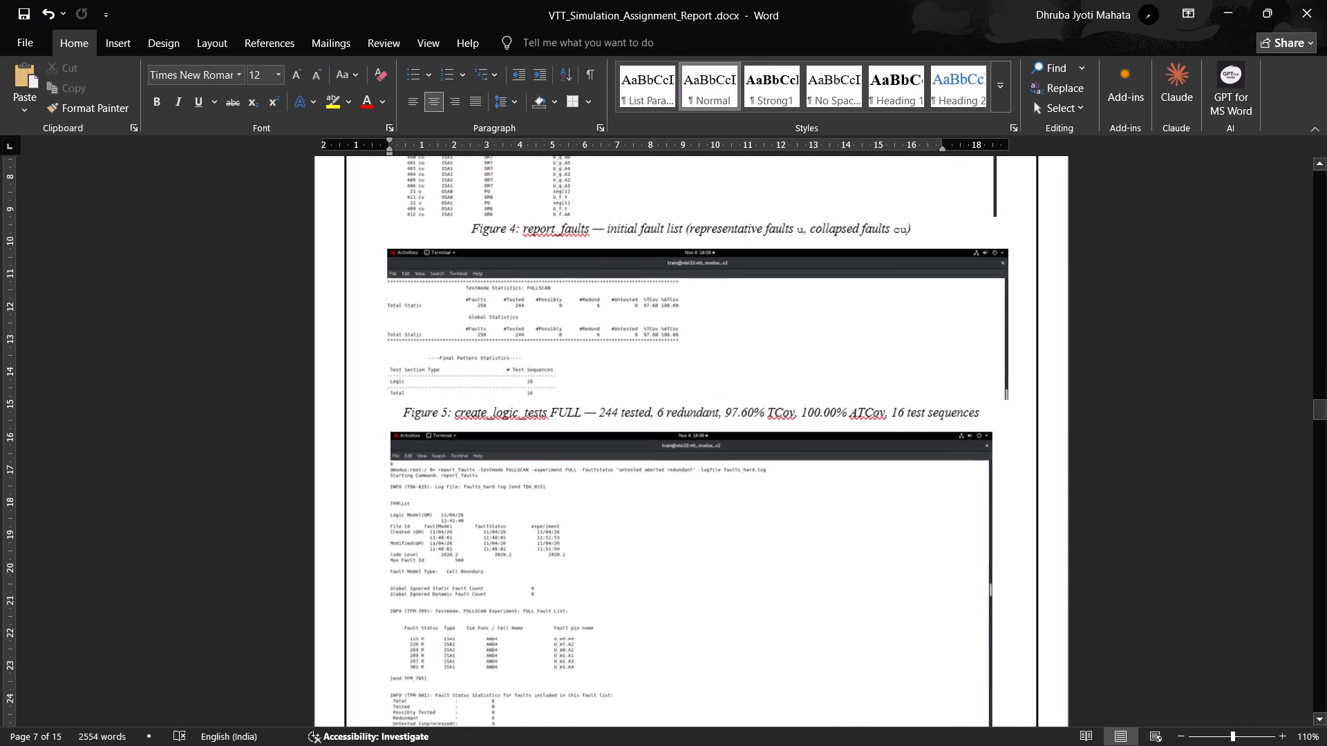
ctrl+scroll(588, 331, up, 6)
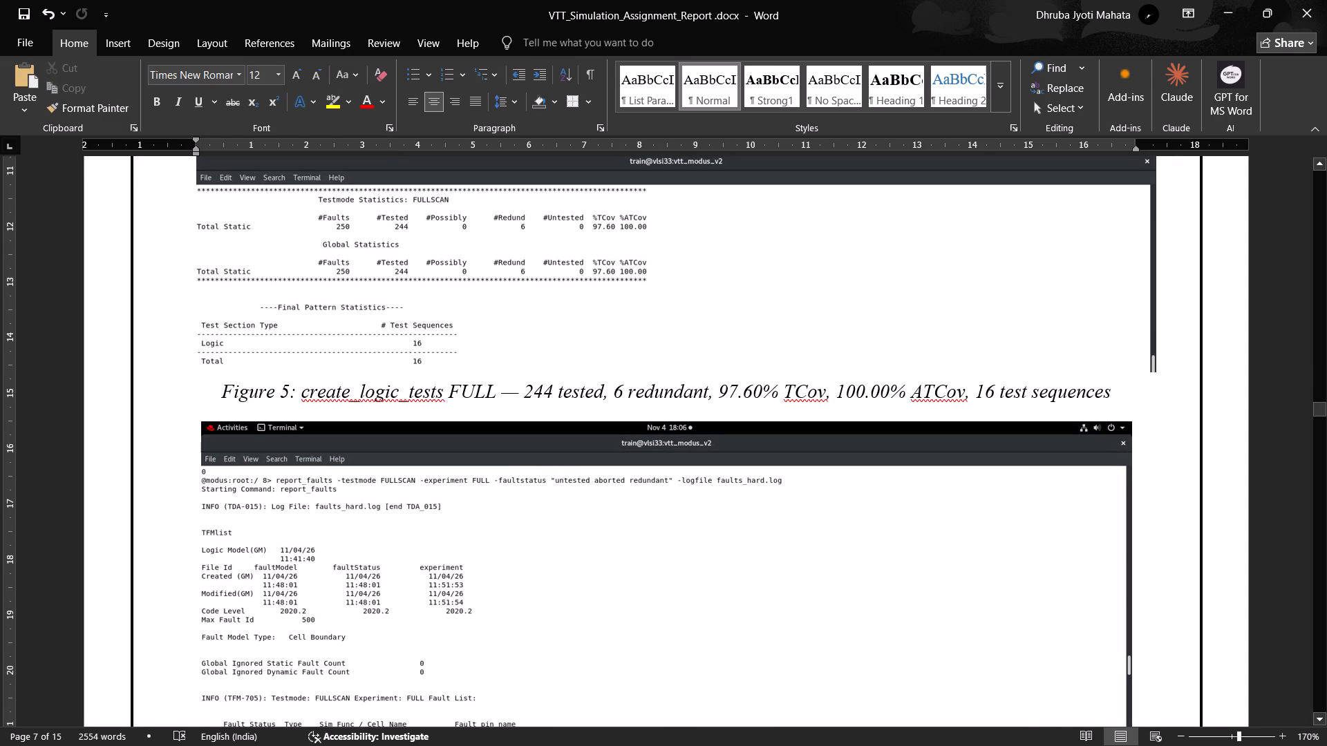
ctrl+scroll(606, 362, down, 4)
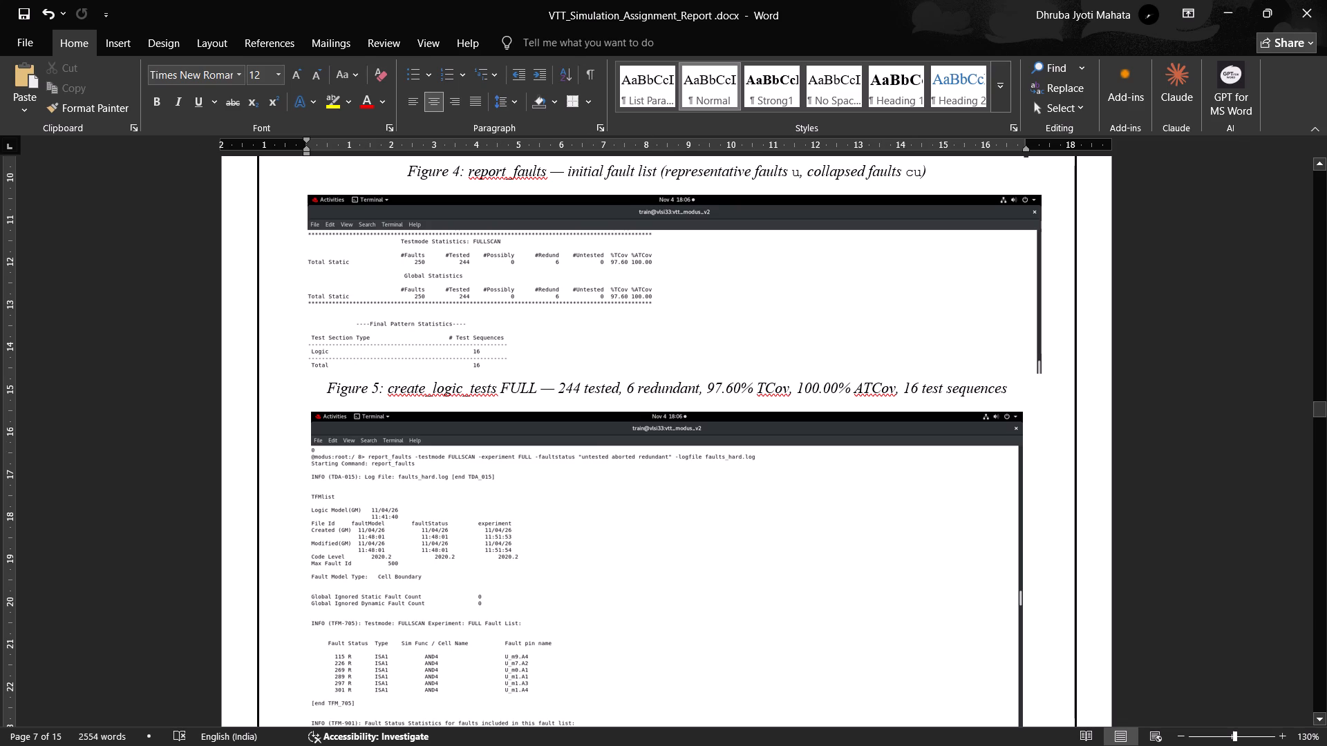
scroll(605, 383, down, 3)
scroll(605, 383, up, 3)
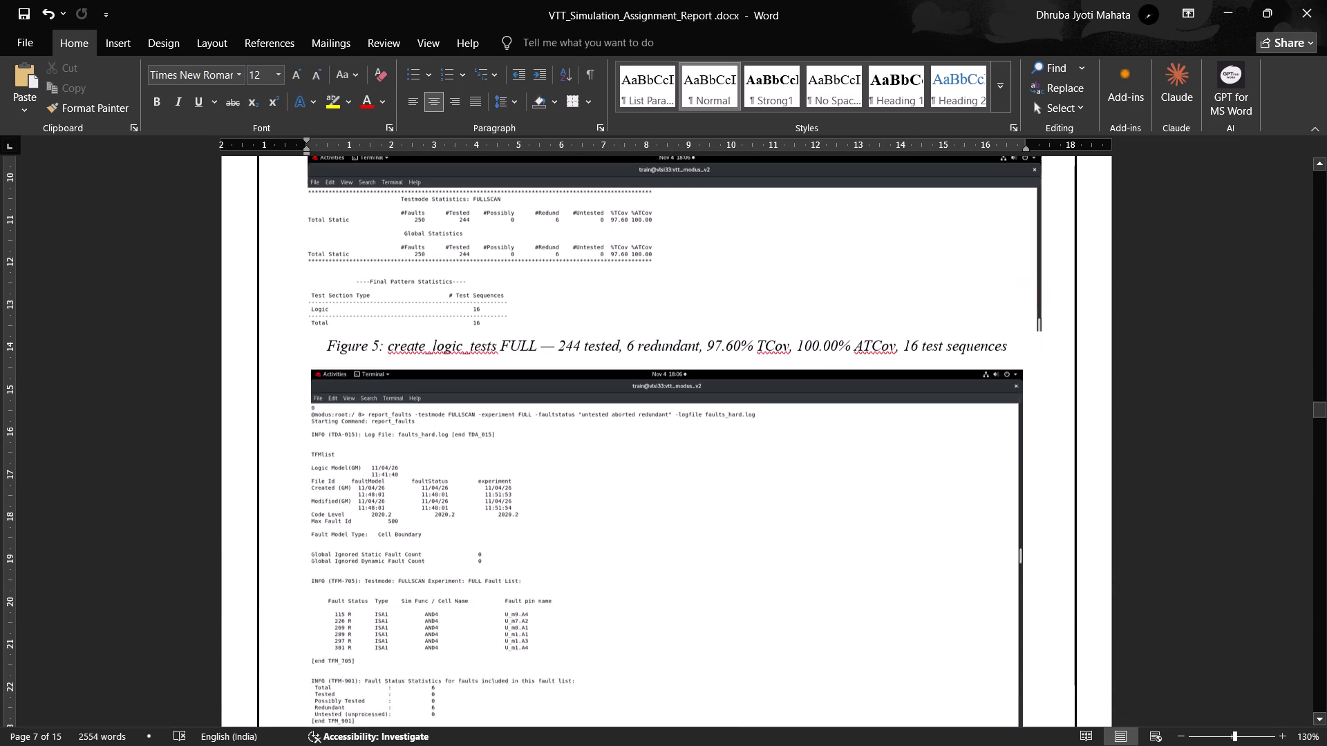
click(719, 484)
scroll(730, 476, down, 2)
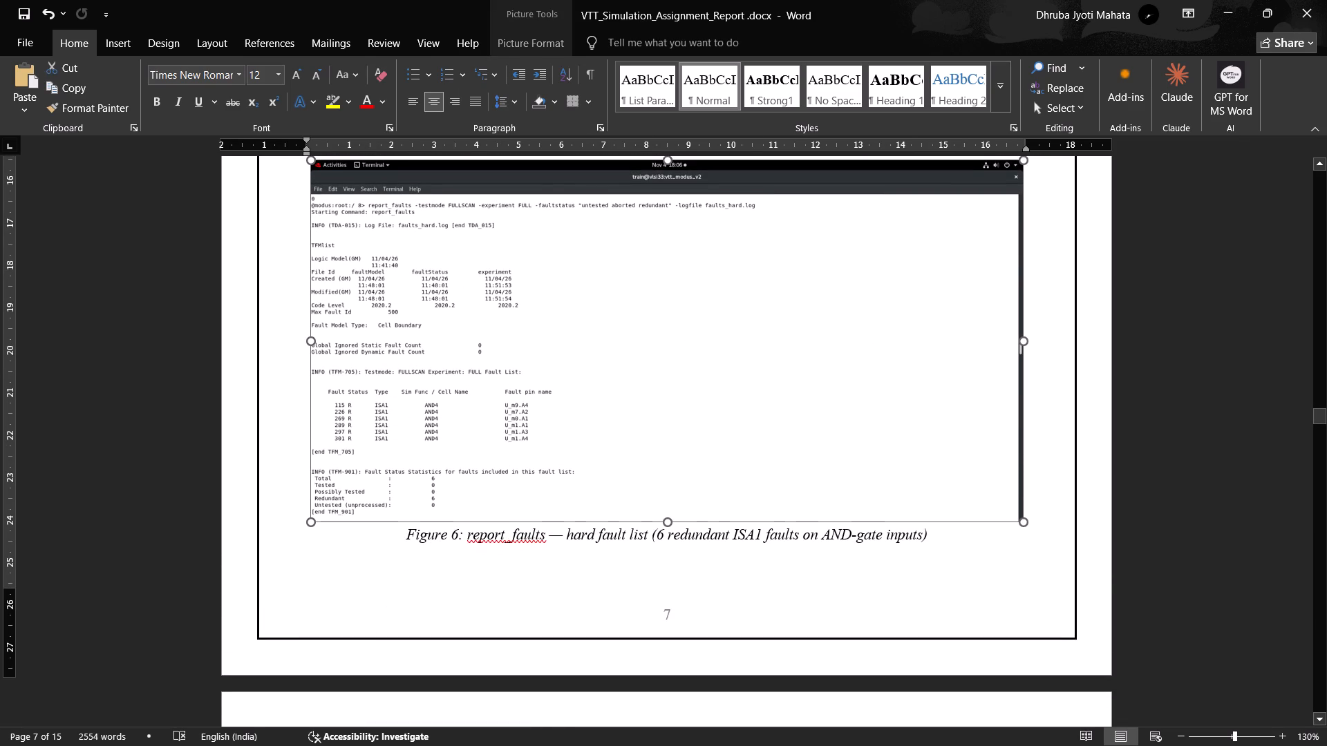
drag(1022, 523, 1039, 539)
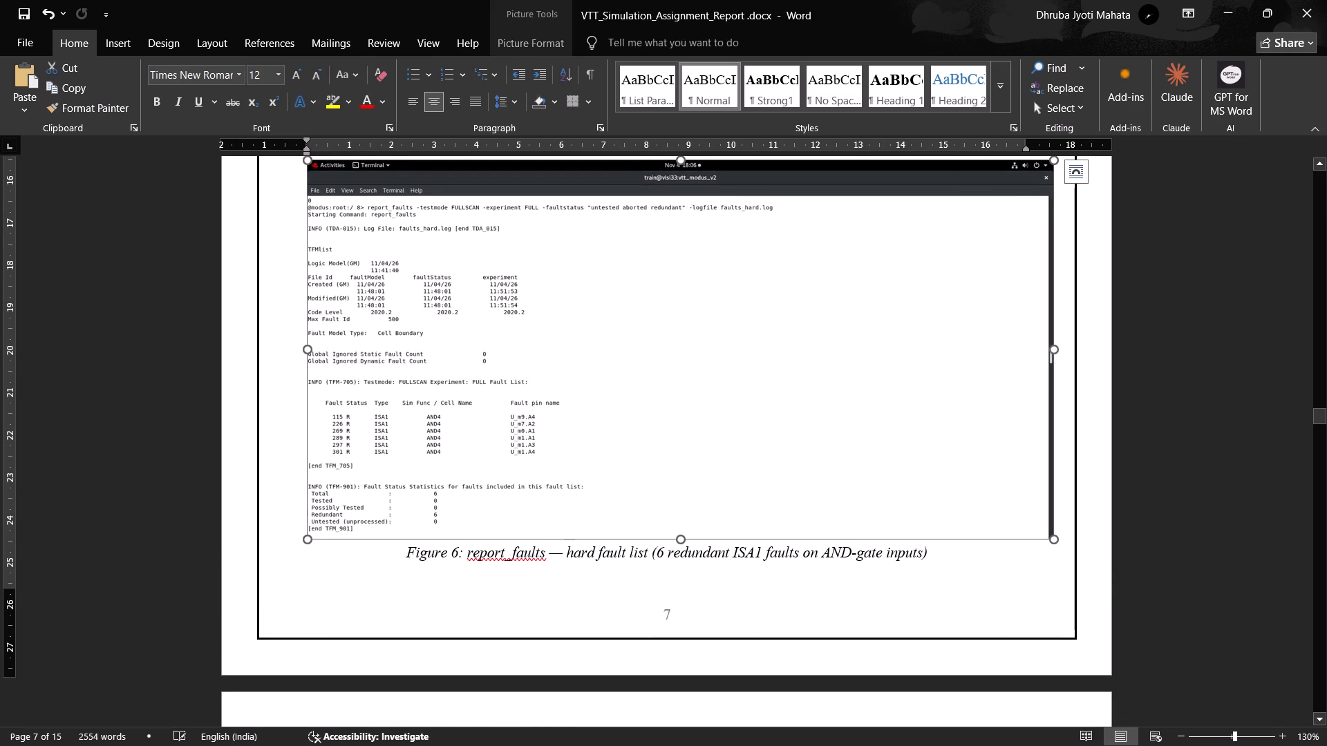
drag(308, 151, 293, 154)
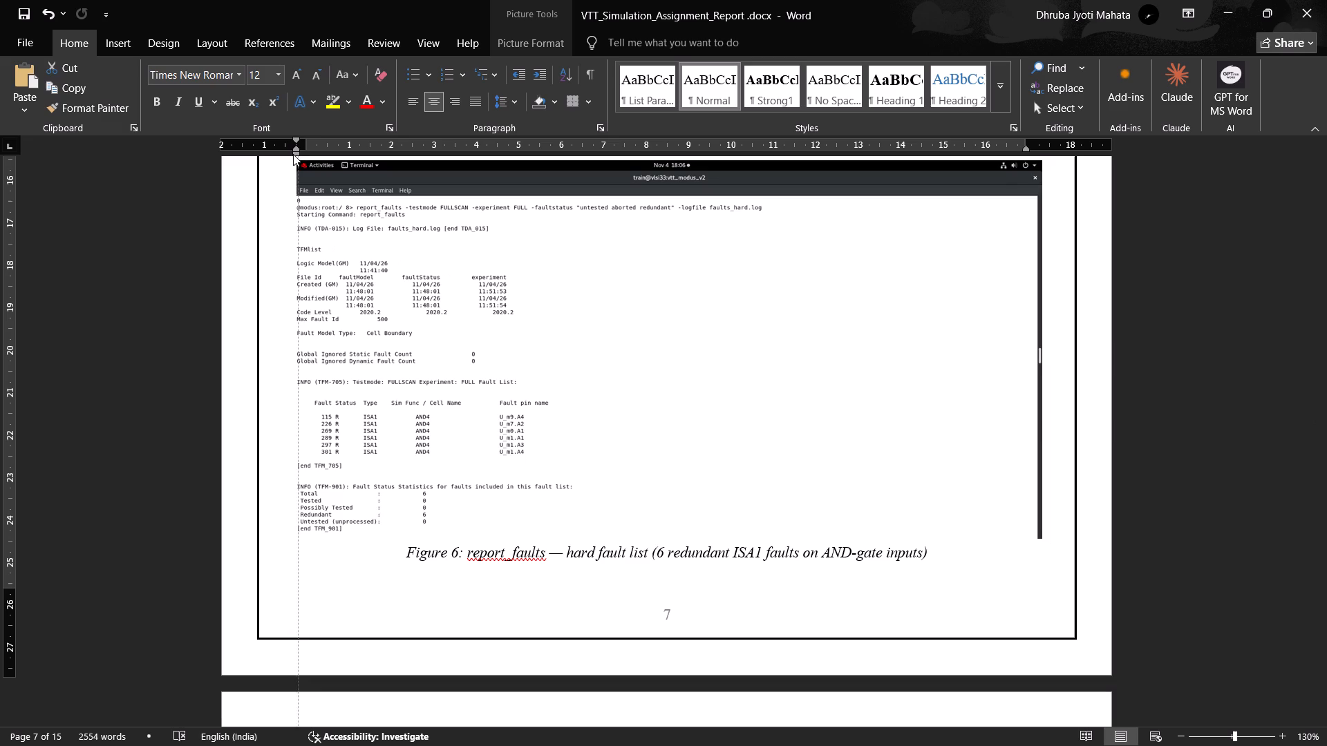
drag(293, 154, 283, 155)
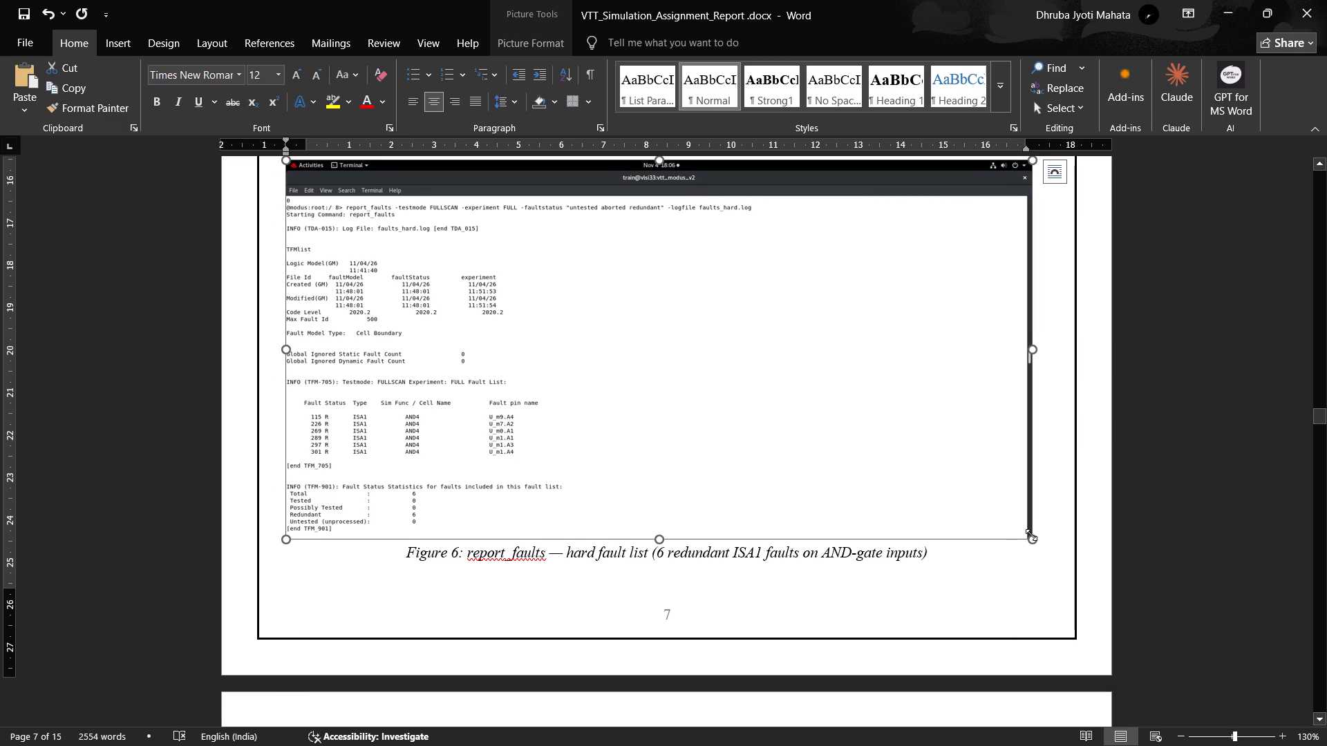
drag(1031, 535, 1030, 548)
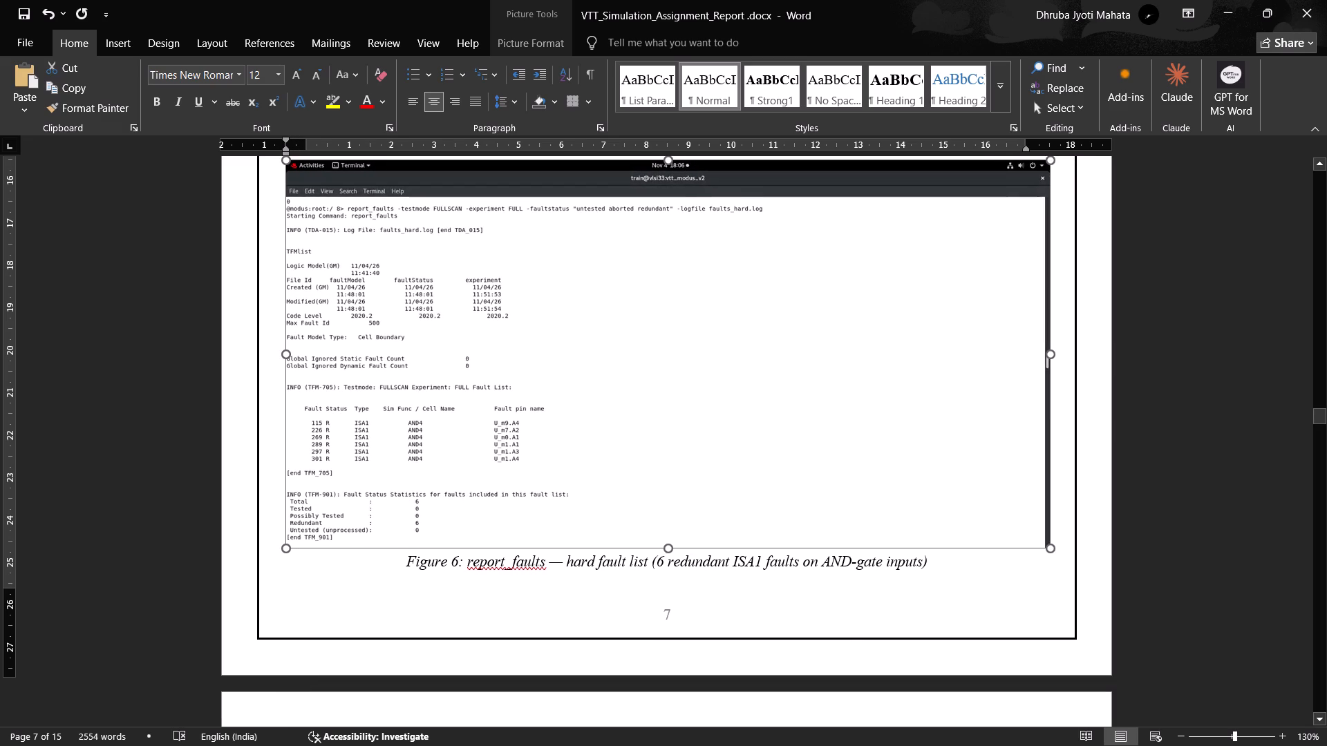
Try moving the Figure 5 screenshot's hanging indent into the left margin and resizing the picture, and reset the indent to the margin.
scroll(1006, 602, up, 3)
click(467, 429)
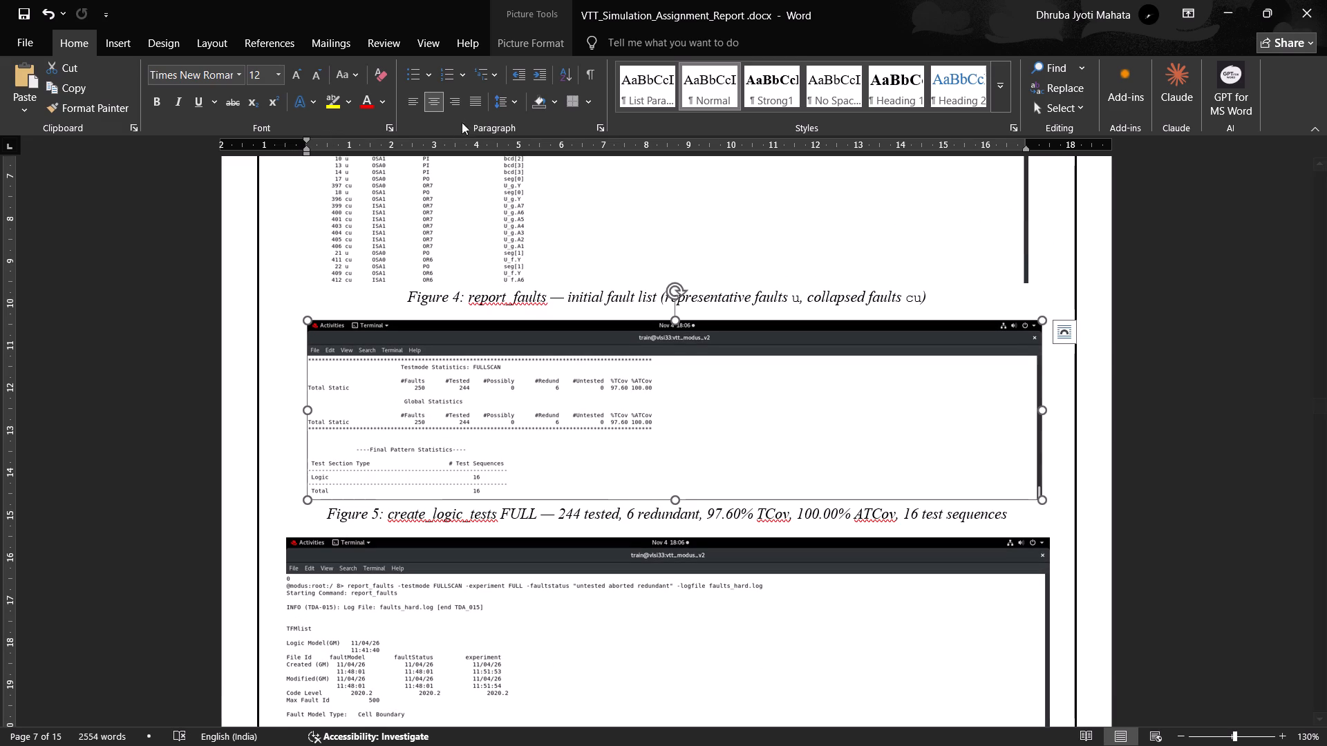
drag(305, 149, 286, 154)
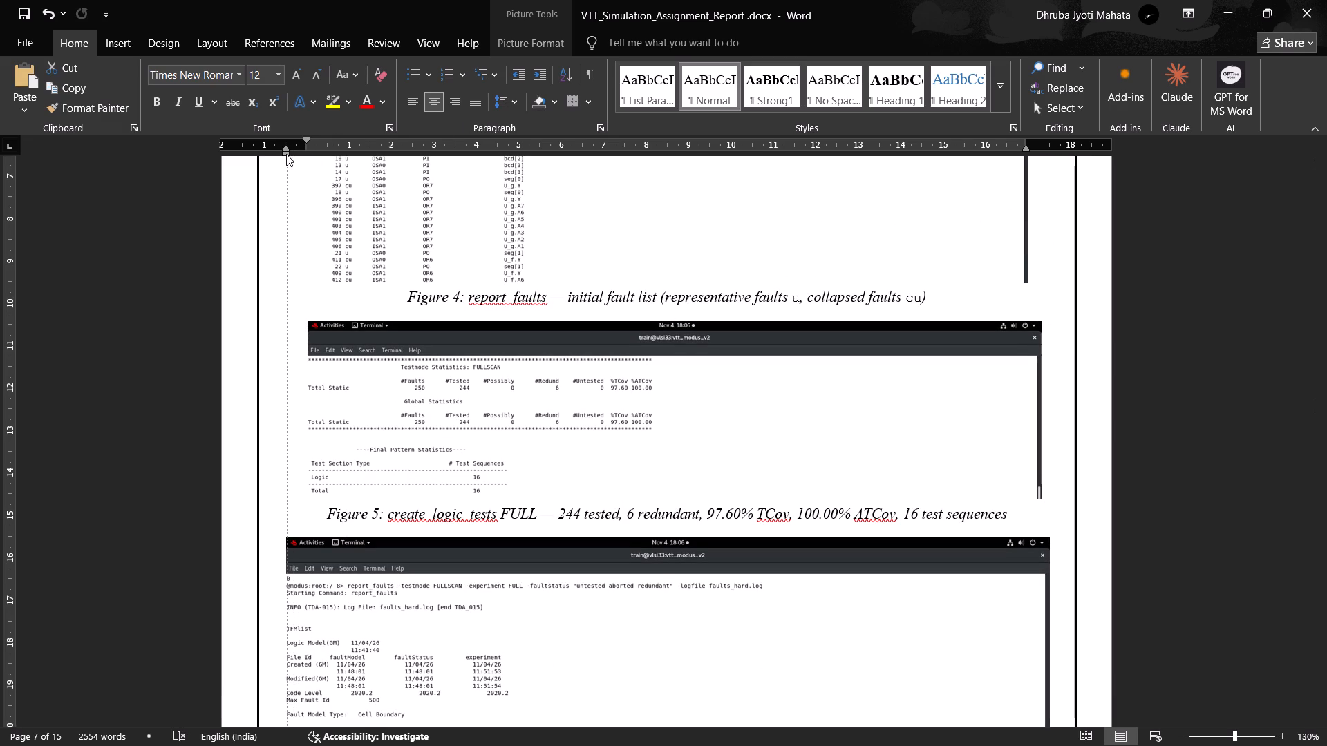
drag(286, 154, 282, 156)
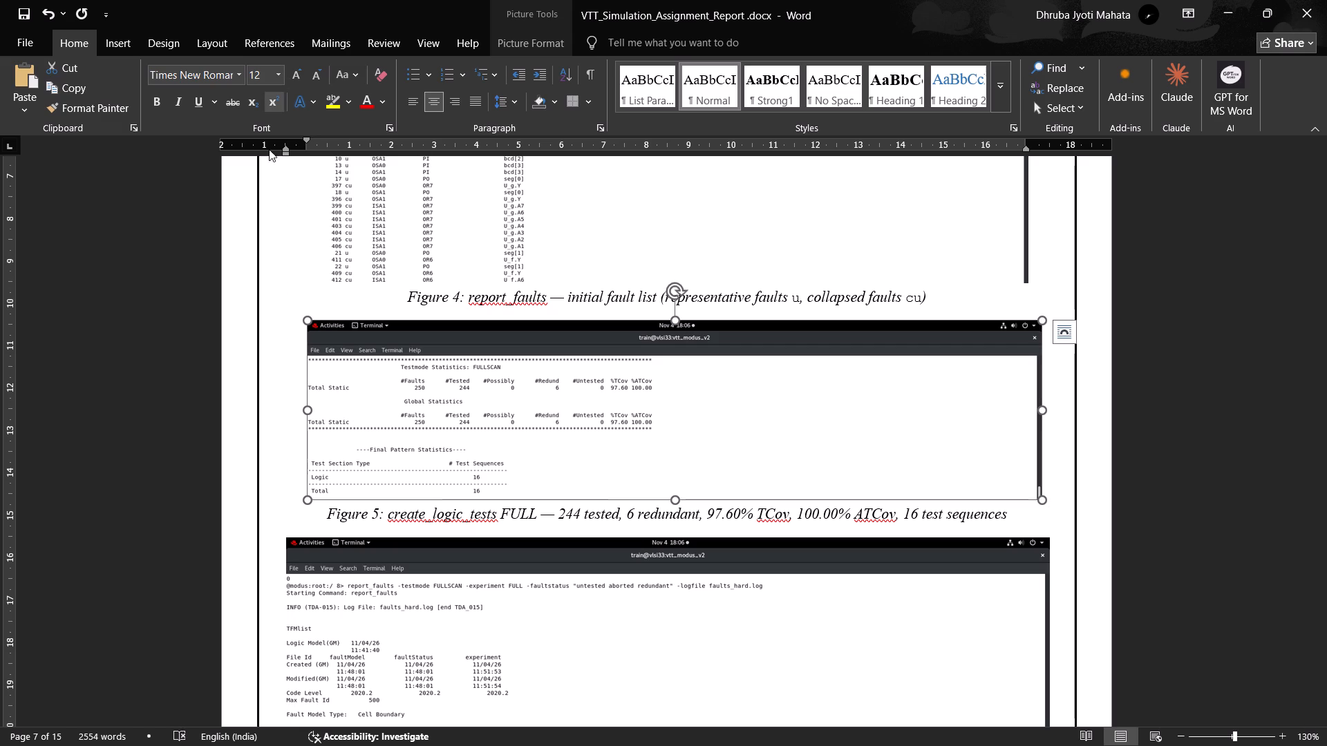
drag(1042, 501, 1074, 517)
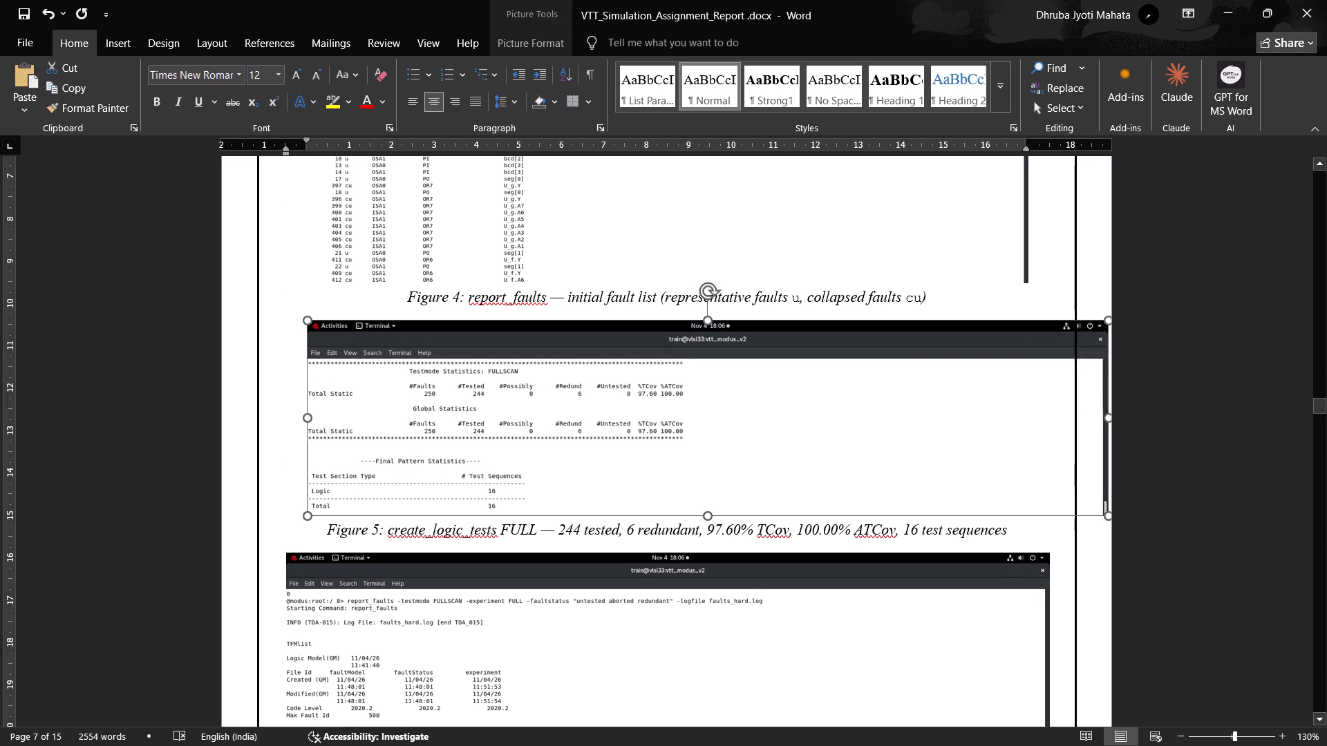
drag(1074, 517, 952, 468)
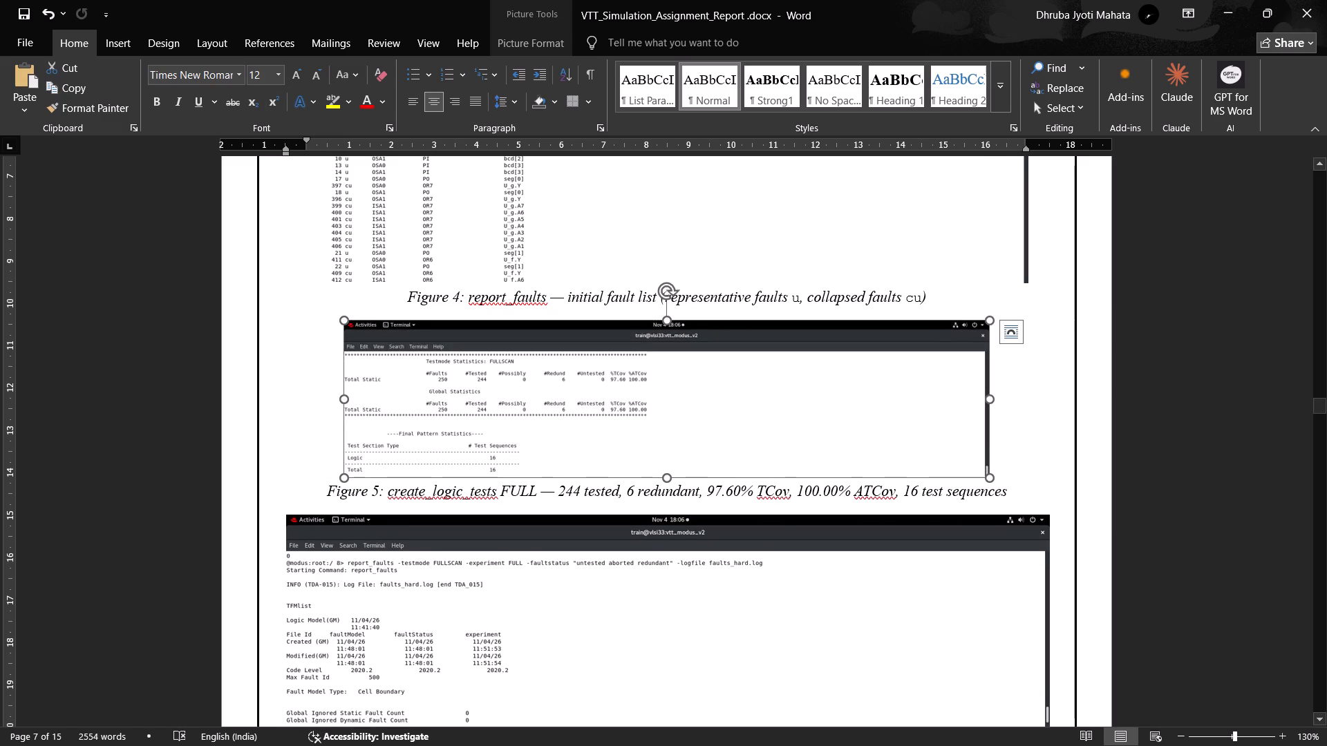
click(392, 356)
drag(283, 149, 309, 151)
Widen the Figure 5 screenshot and move its left indent about 0.5 cm into the margin, roughly matching the Figure 6 screenshot's width.
drag(400, 408, 337, 391)
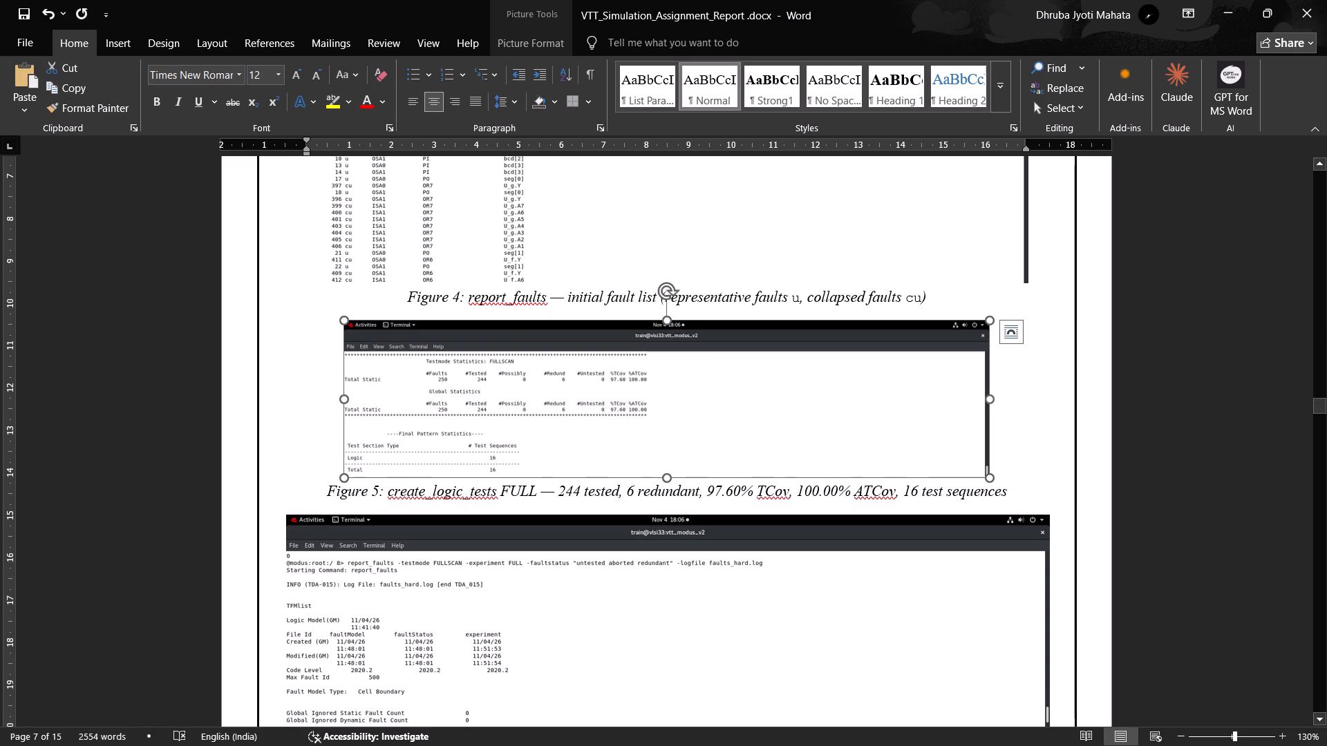
drag(341, 401, 291, 401)
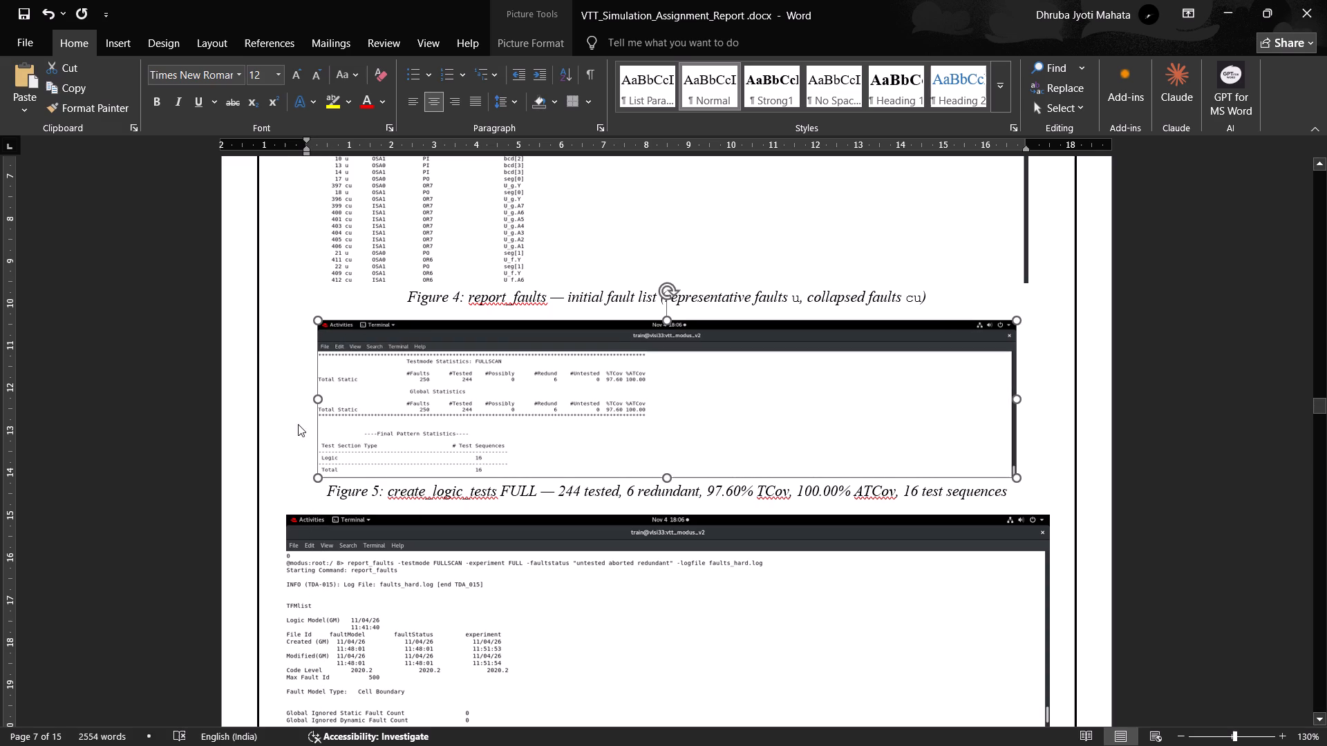
drag(320, 479, 314, 479)
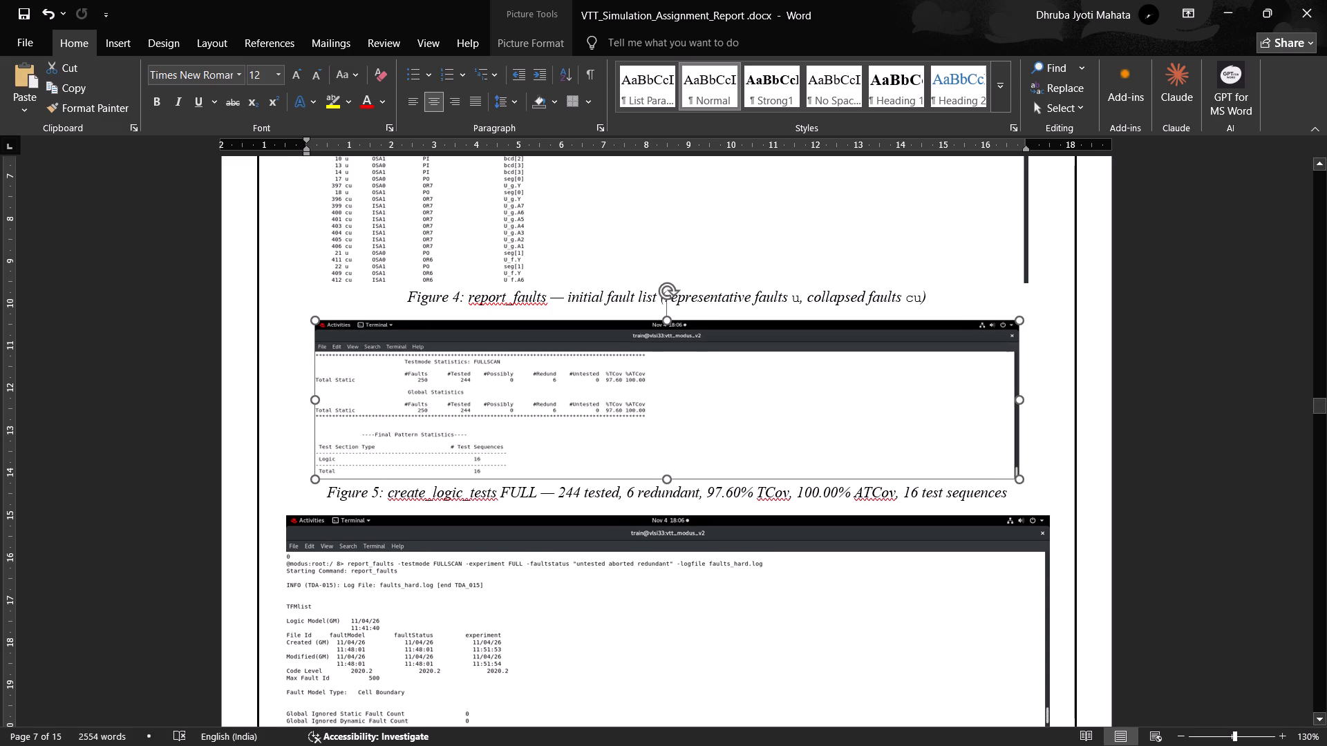
drag(314, 479, 311, 486)
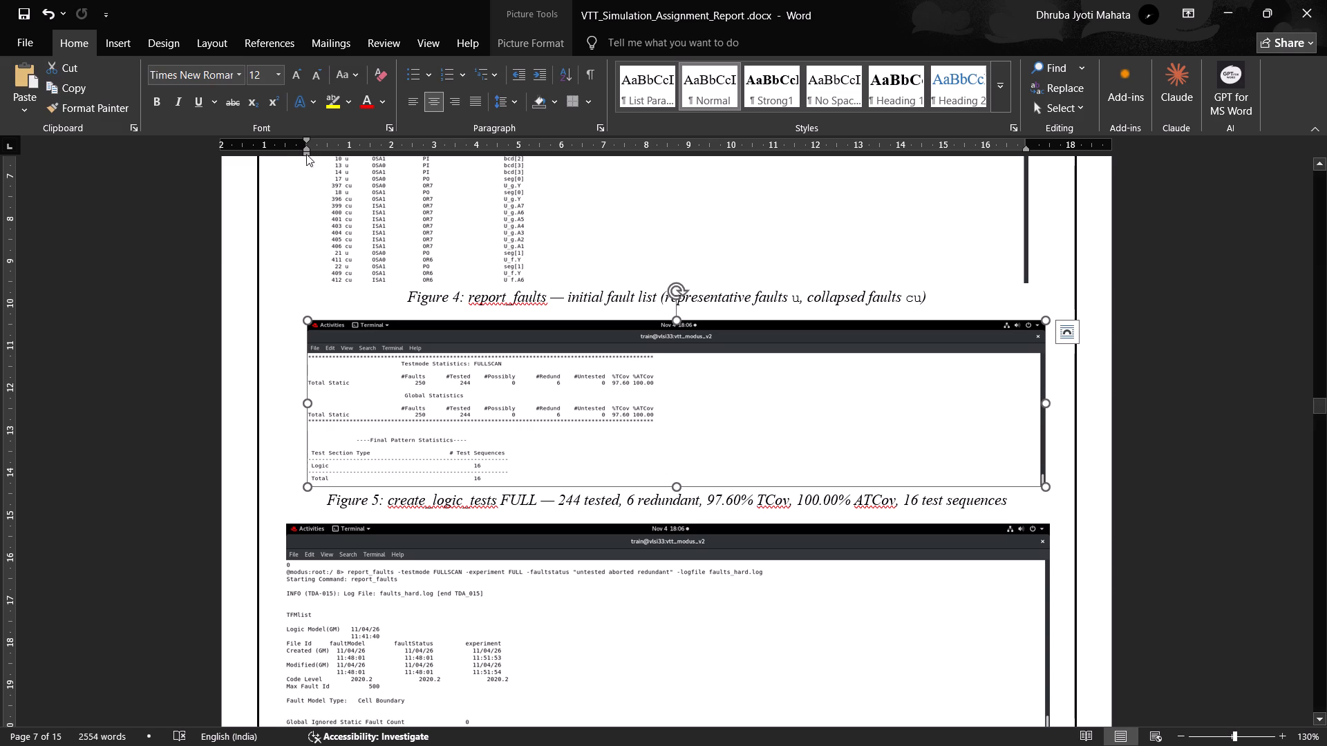
drag(306, 153, 287, 160)
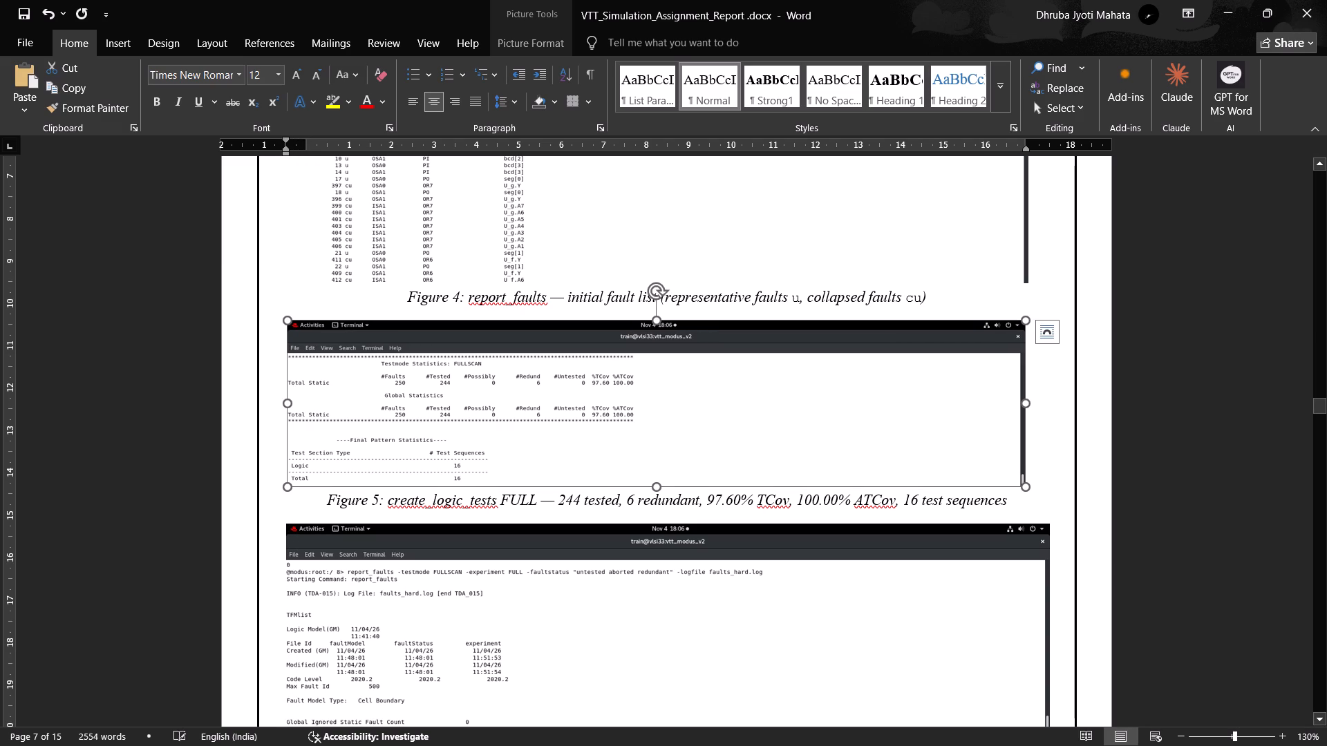
drag(1028, 488, 1017, 491)
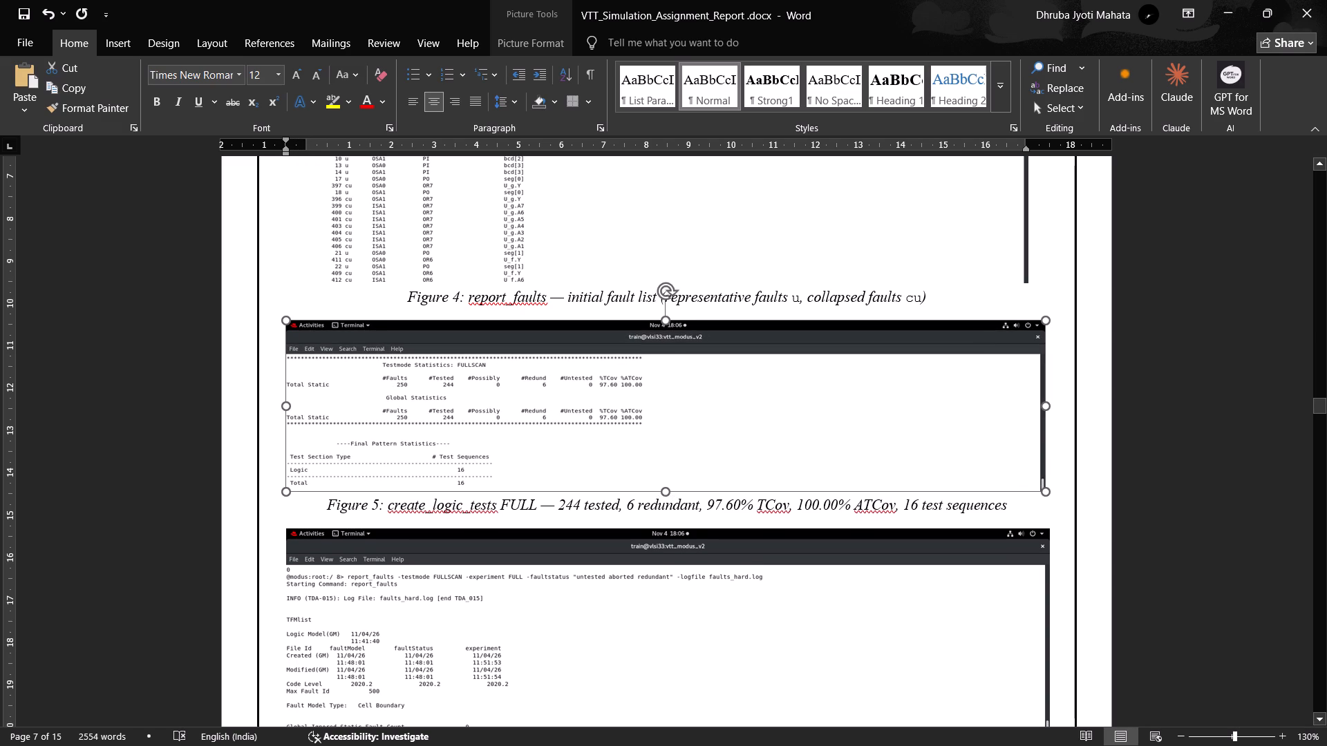
drag(1017, 491, 1019, 494)
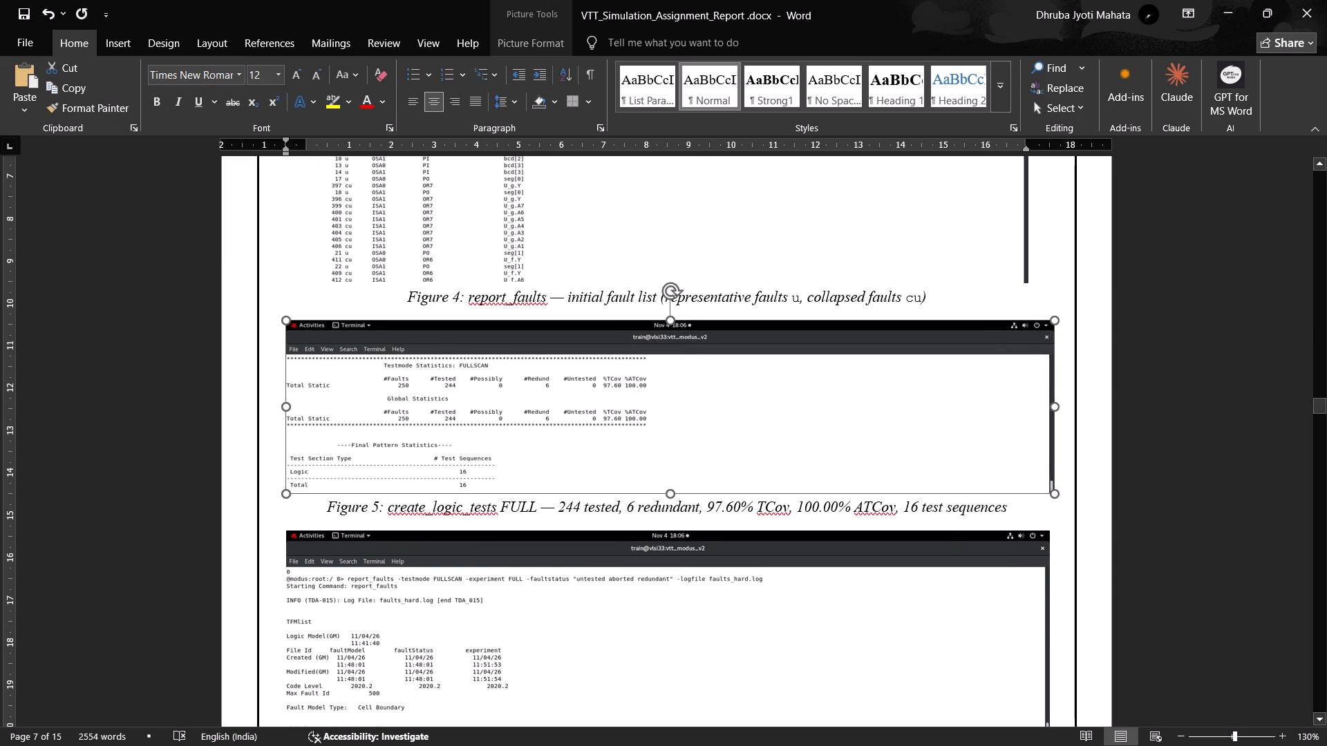
drag(1019, 494, 1015, 494)
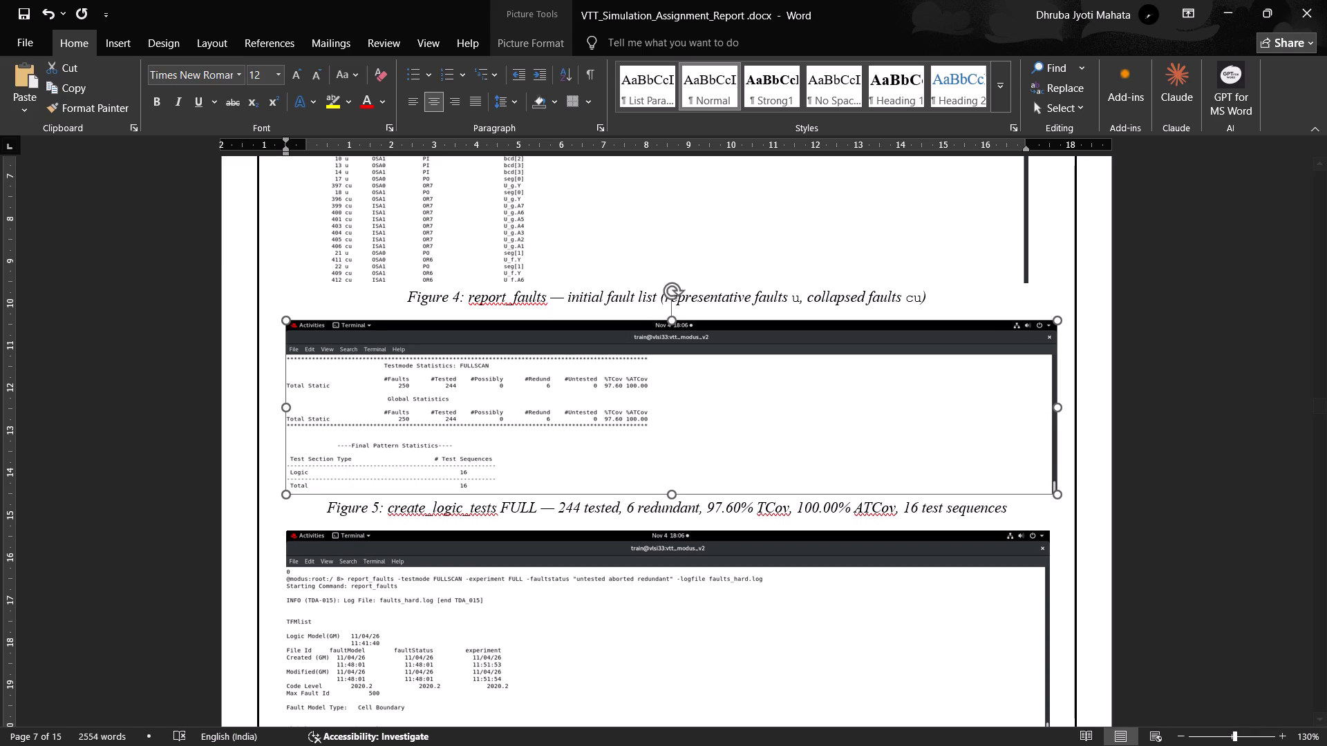
drag(1015, 494, 1016, 492)
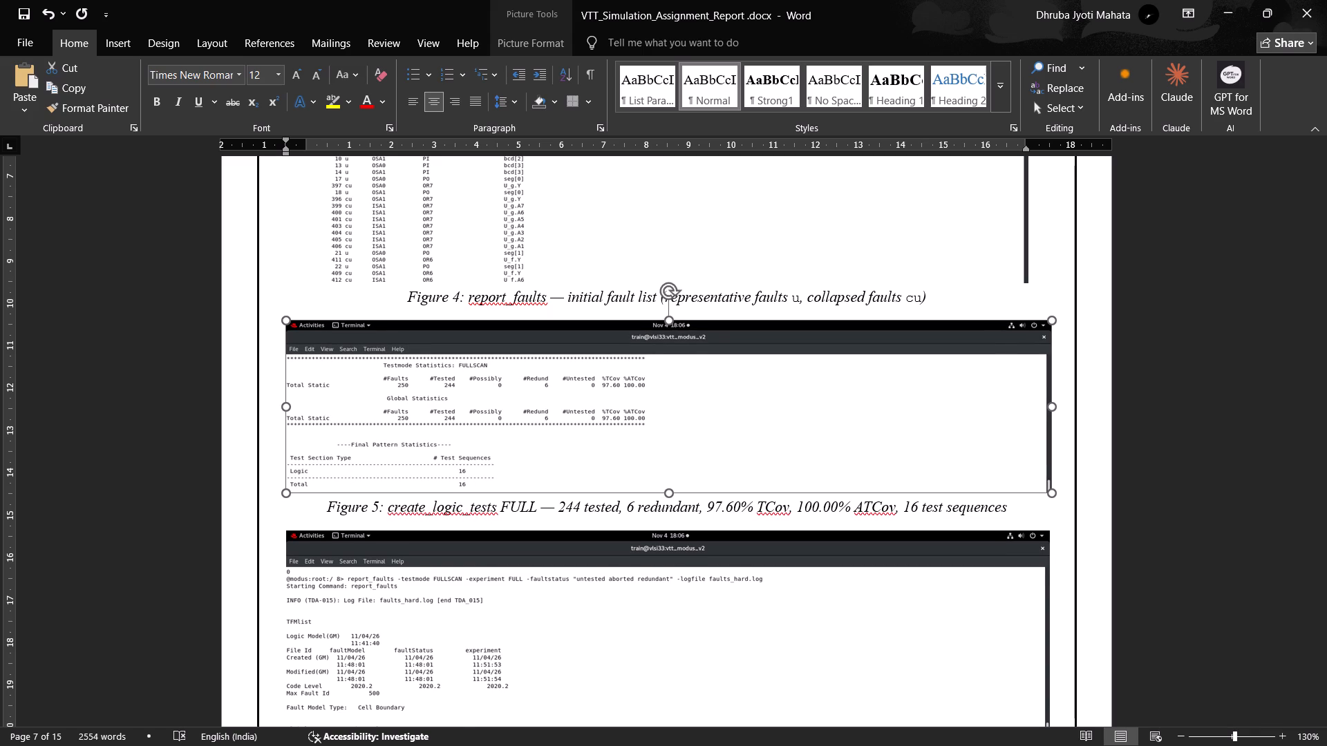
drag(1016, 492, 1016, 492)
click(1089, 522)
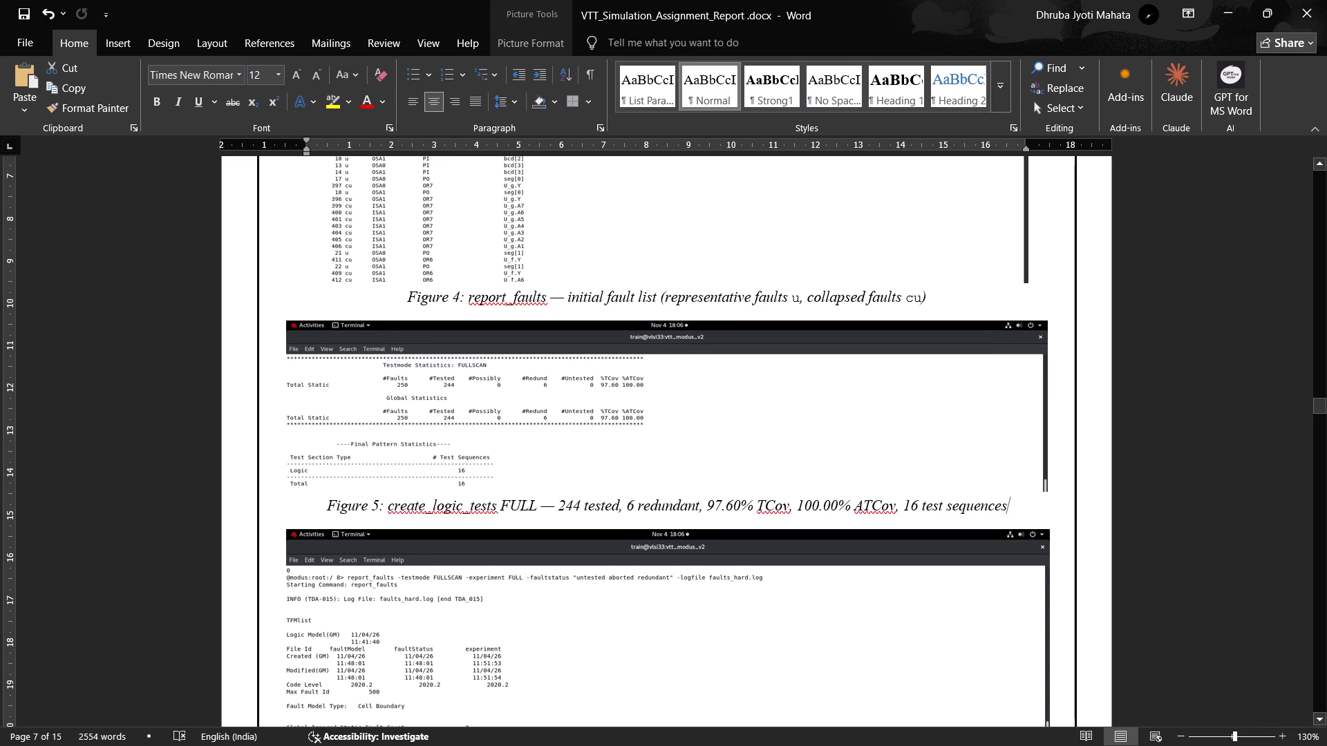
Move the Figure 4 screenshot's left indent about 0.5 cm into the left margin and widen the picture to match the Figure 5 screenshot.
scroll(819, 379, up, 3)
click(690, 388)
scroll(362, 624, down, 1)
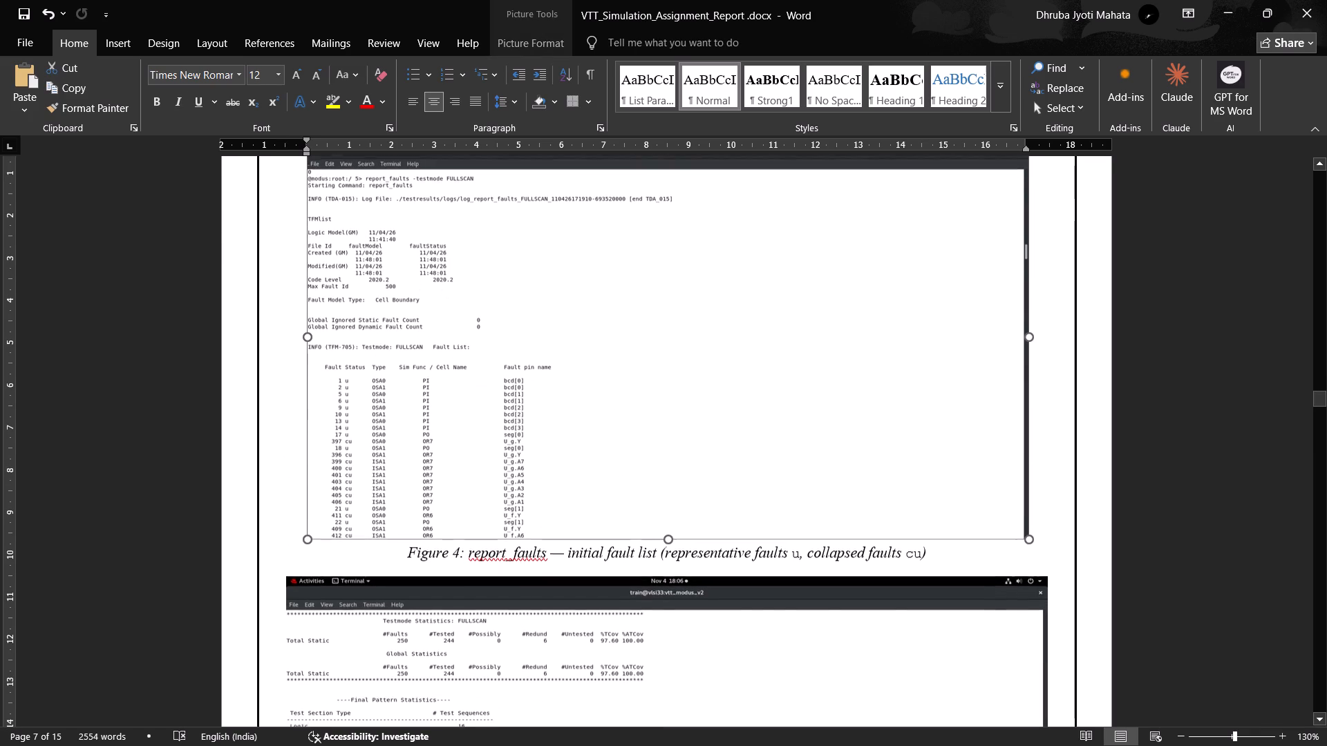
drag(306, 150, 292, 151)
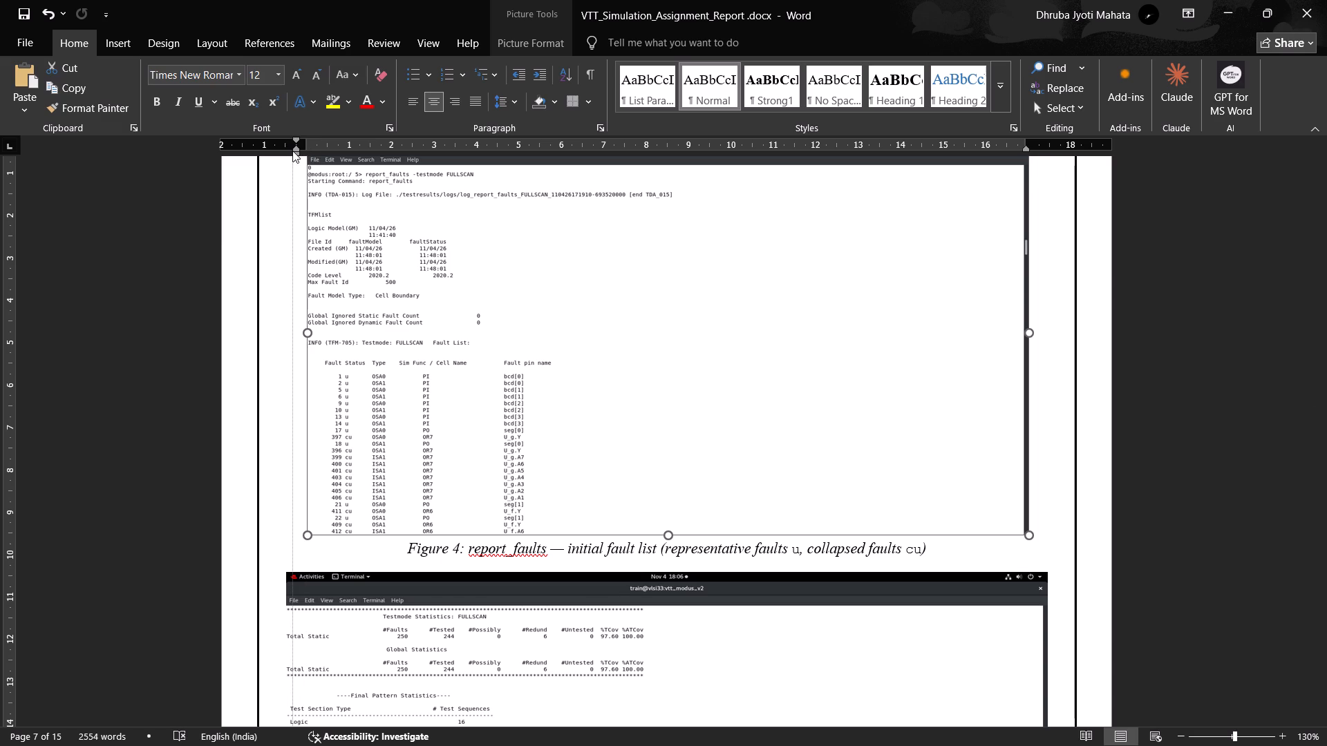
drag(292, 151, 283, 155)
drag(1019, 531, 1039, 554)
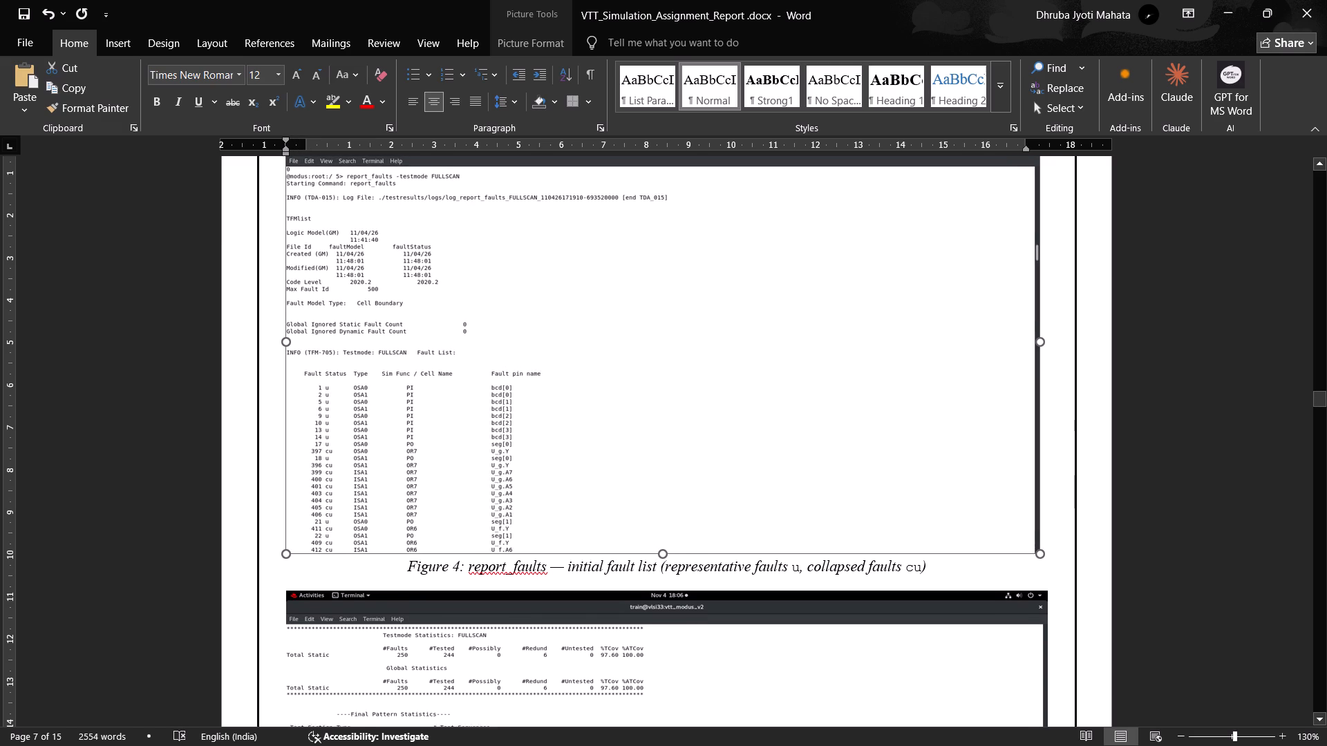
drag(1039, 554, 1046, 558)
scroll(1084, 579, down, 6)
scroll(1080, 575, up, 4)
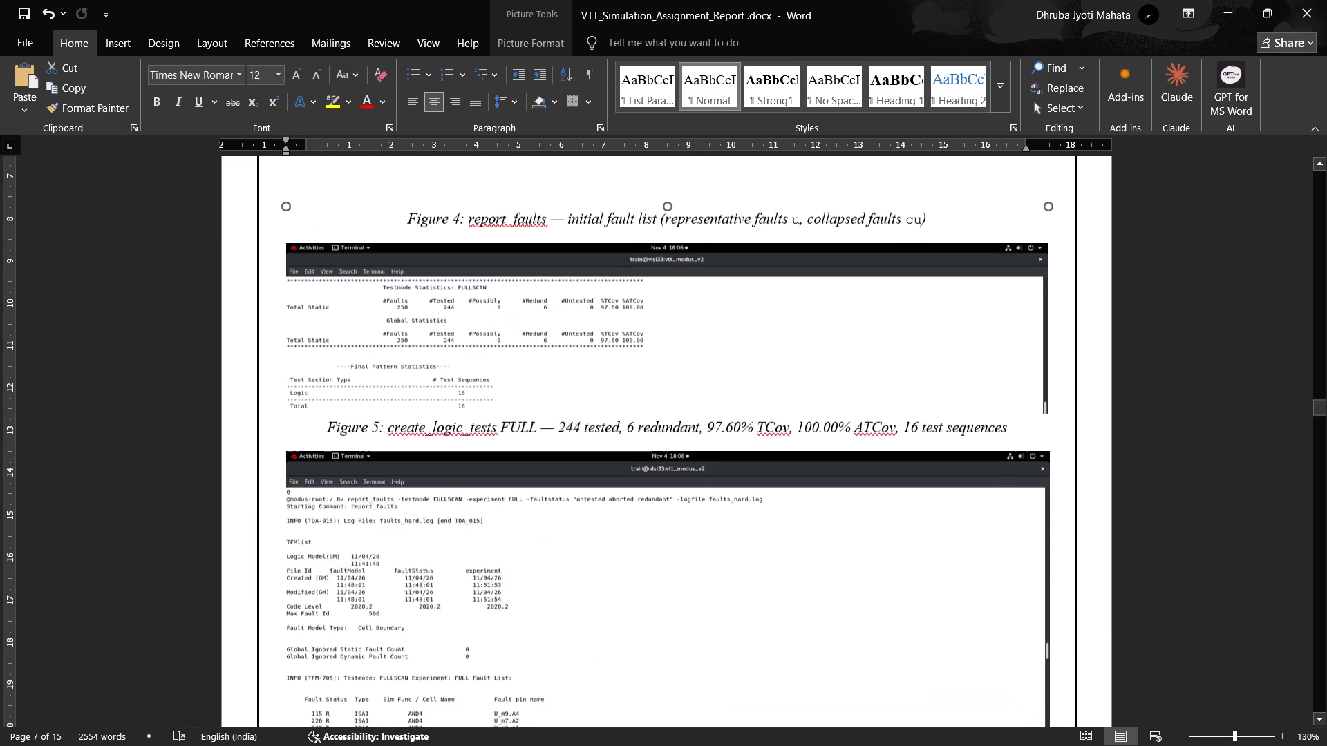
scroll(1109, 526, up, 2)
click(1185, 521)
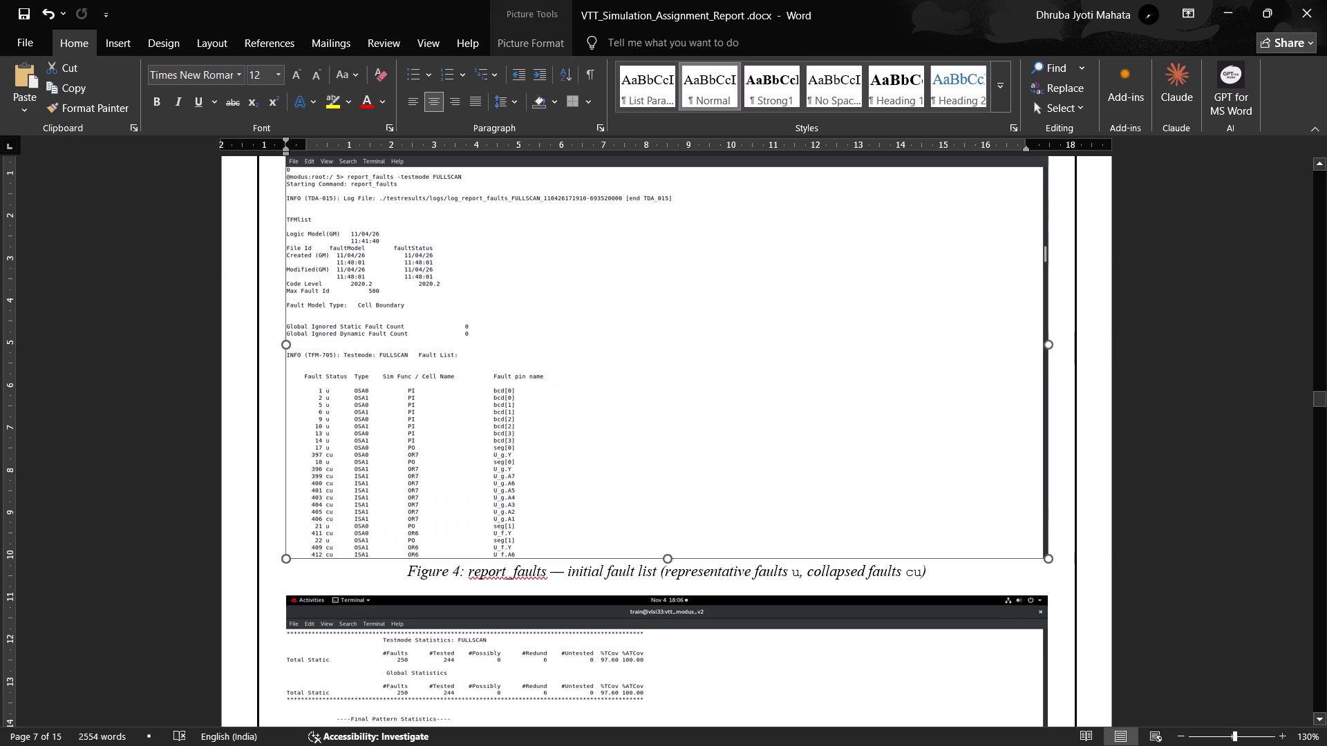
Insert a blank line above the Figure 7 screenshot on page 8 and another one below its caption.
scroll(1029, 474, down, 9)
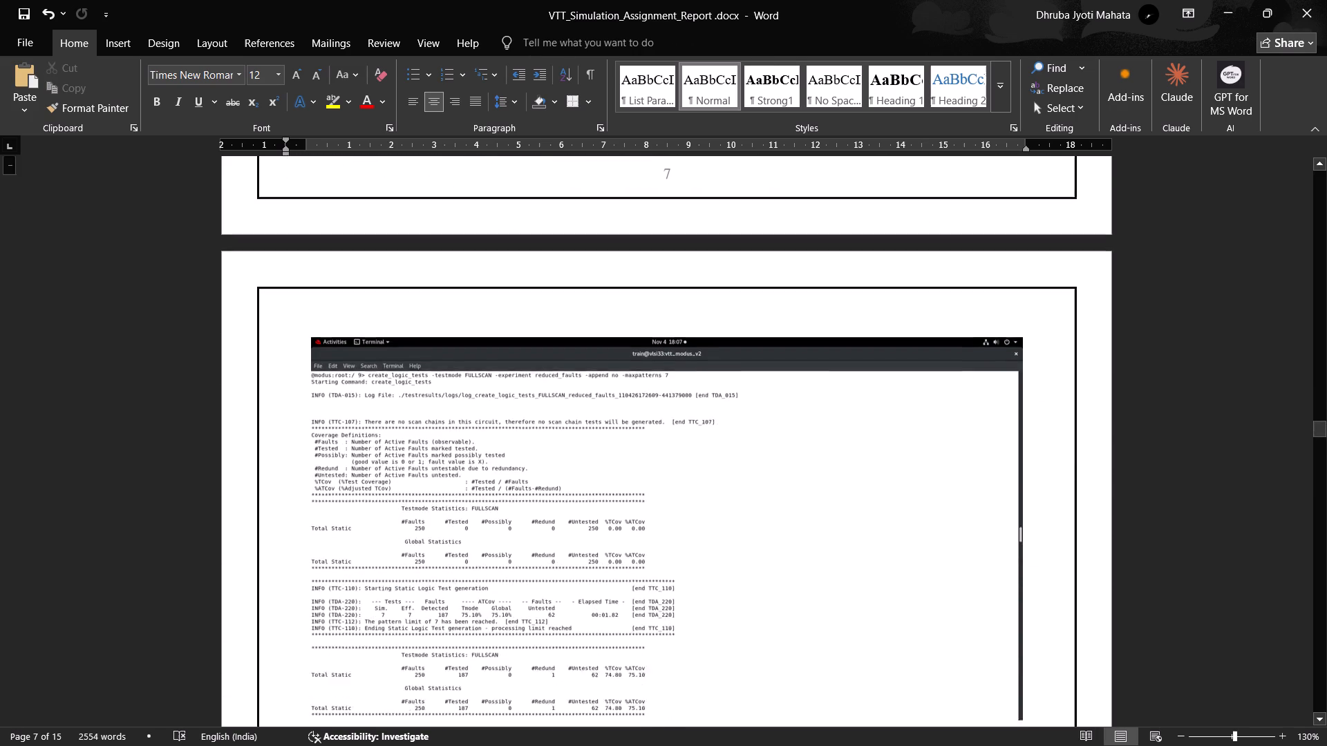
scroll(1028, 479, down, 7)
scroll(1028, 479, up, 4)
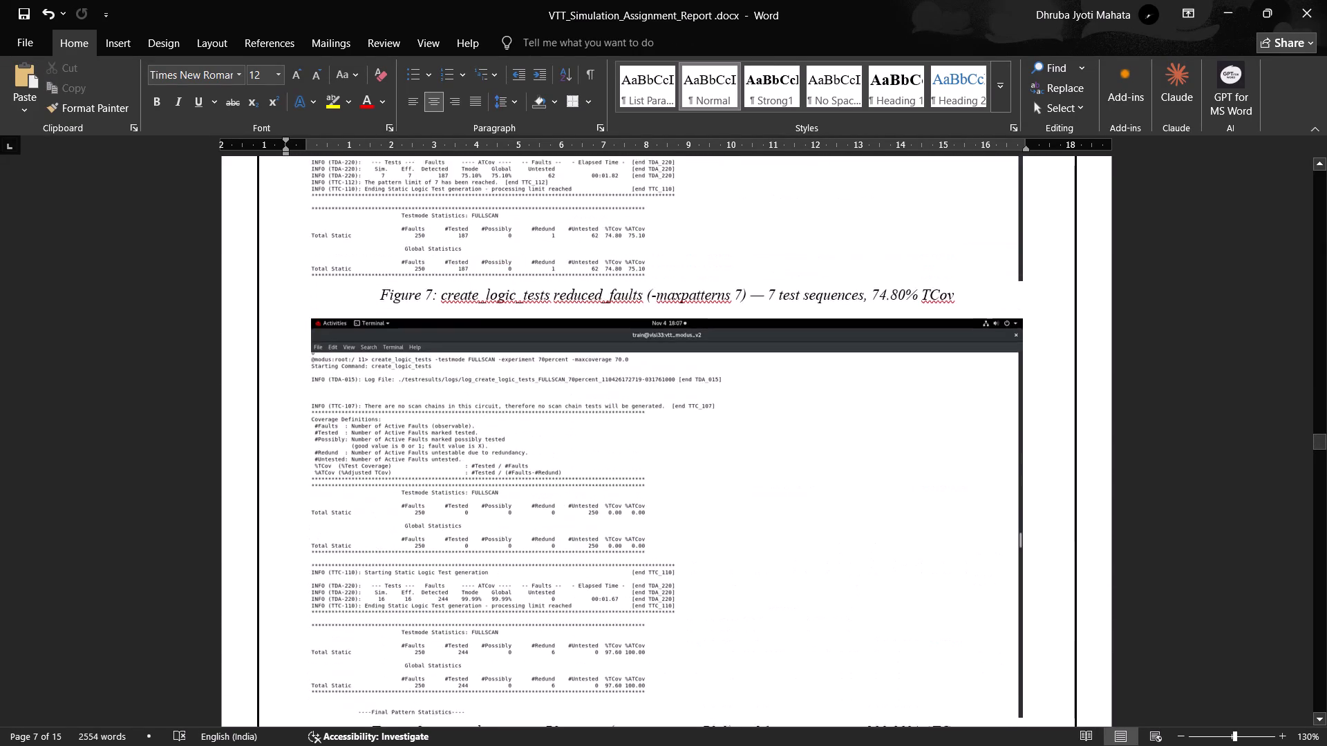
scroll(807, 463, up, 3)
click(306, 285)
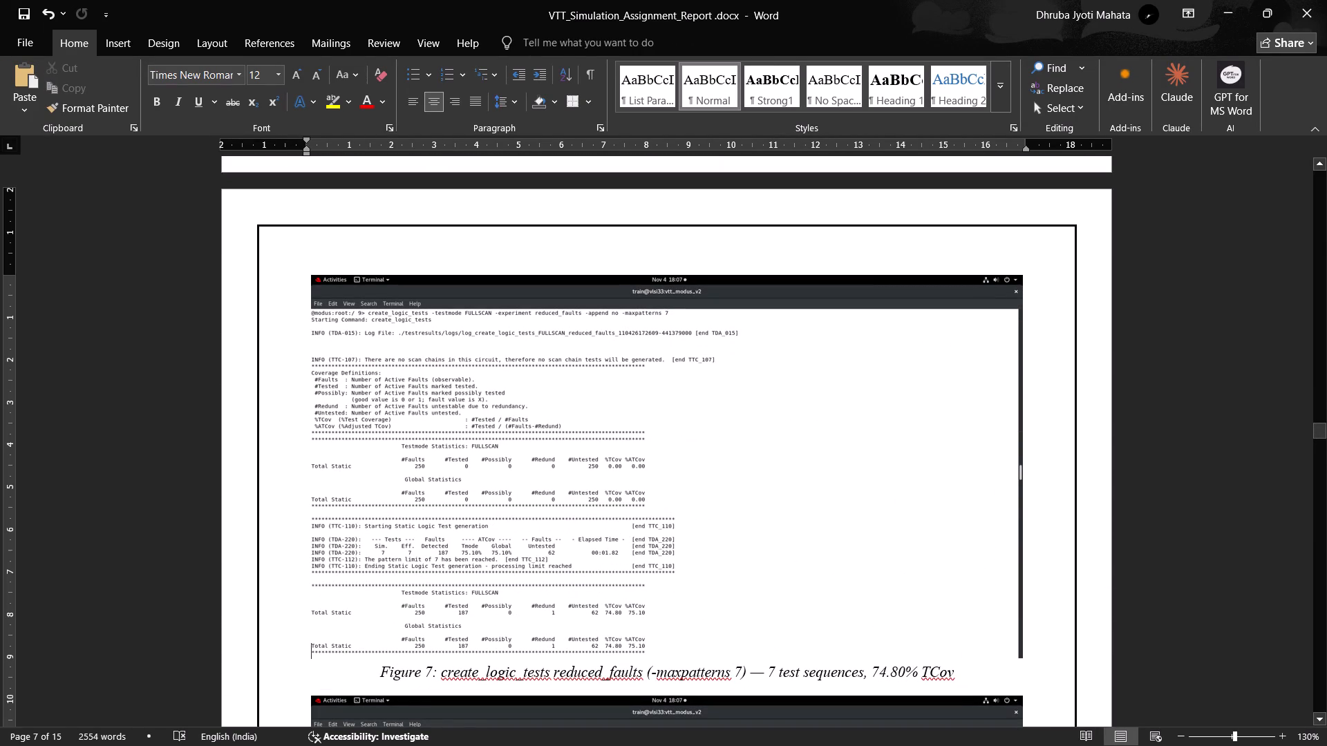
key(Return)
scroll(413, 350, down, 3)
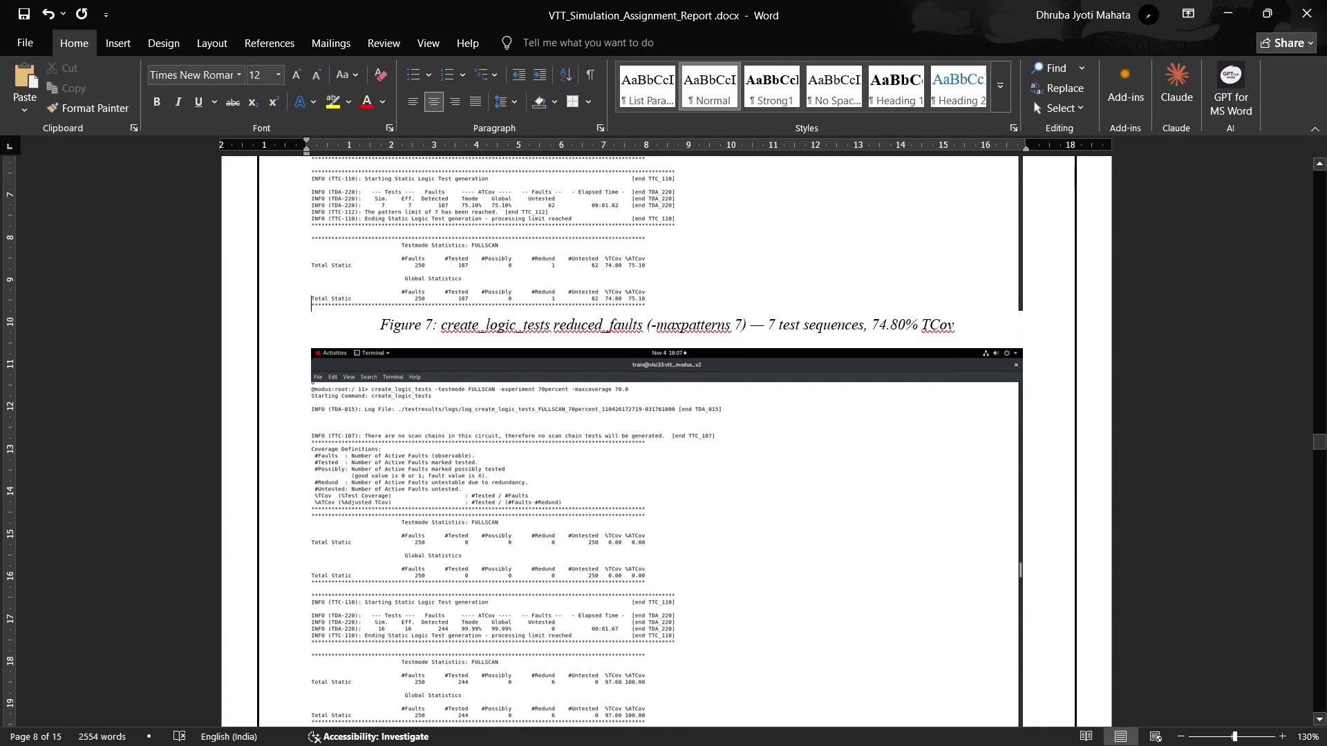
click(995, 318)
key(Return)
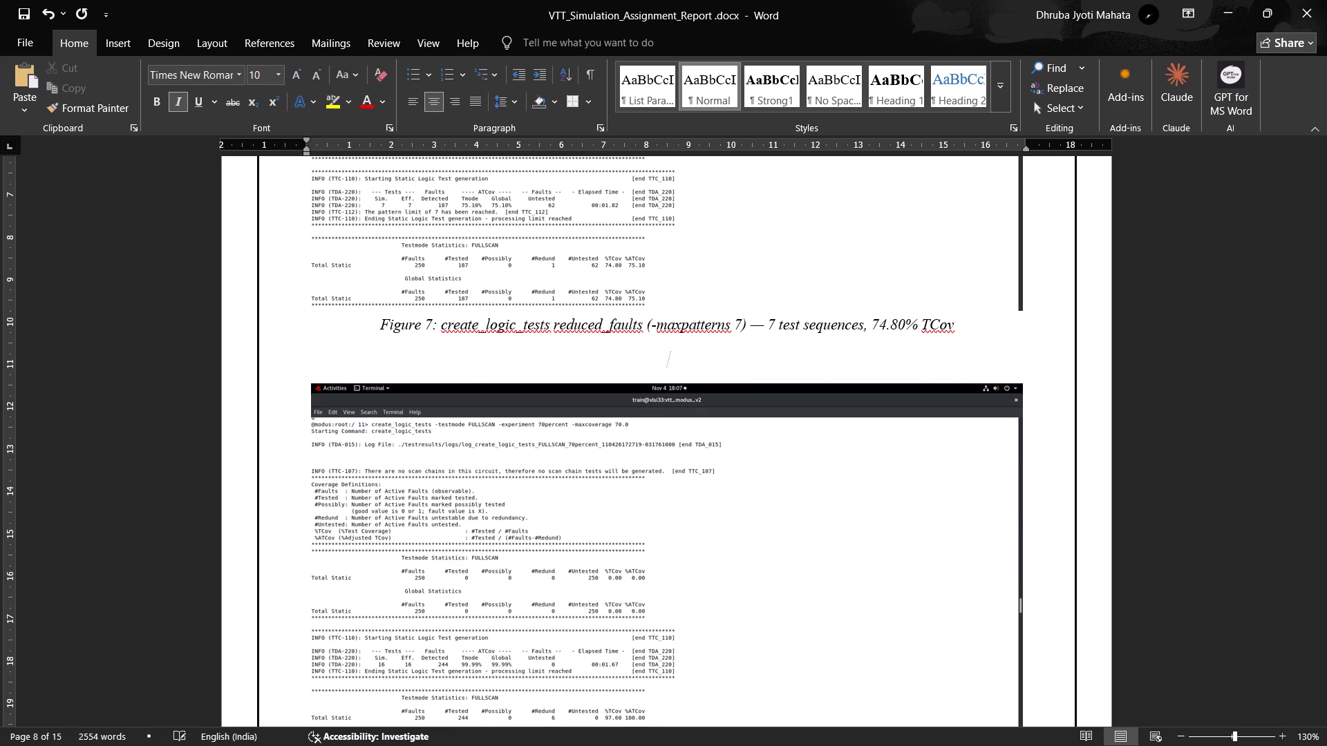
Insert three blank lines after the Figure 8 caption so the section 2 heading moves to the next page.
scroll(1058, 307, down, 3)
click(988, 445)
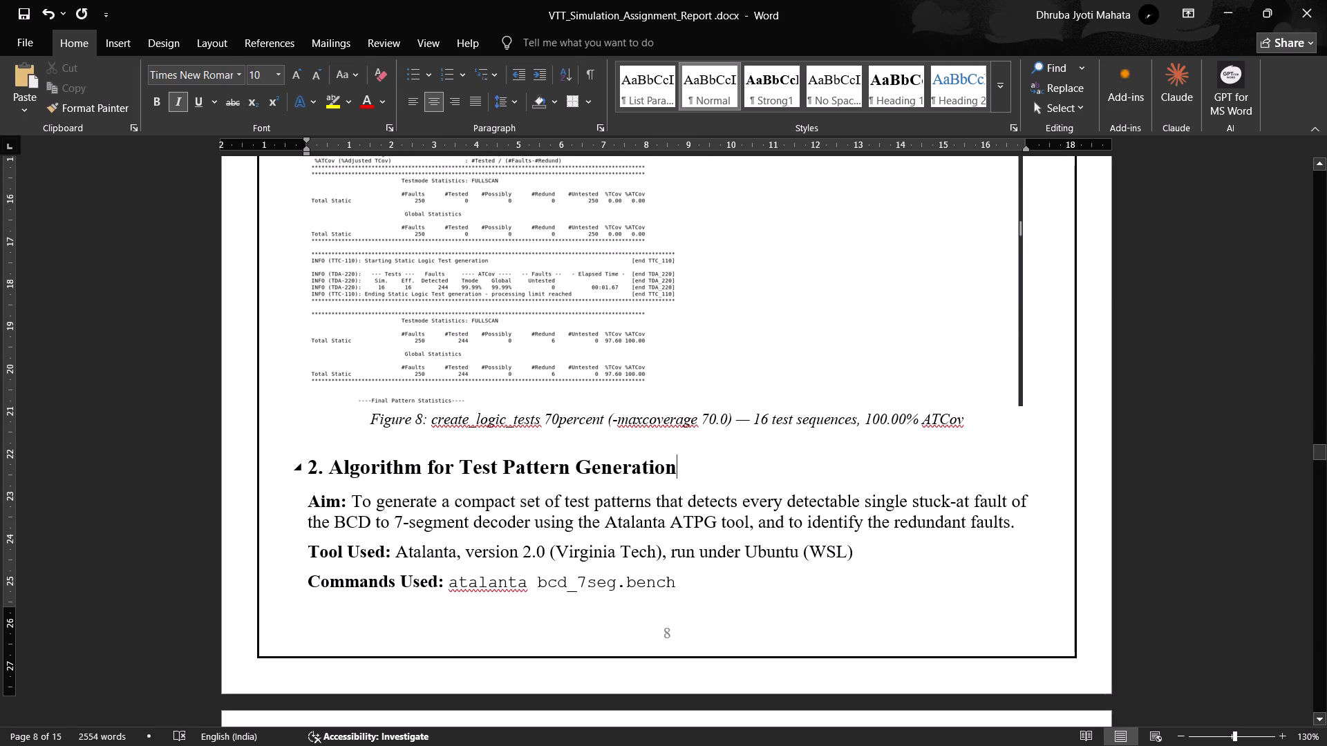
click(1017, 412)
key(Return)
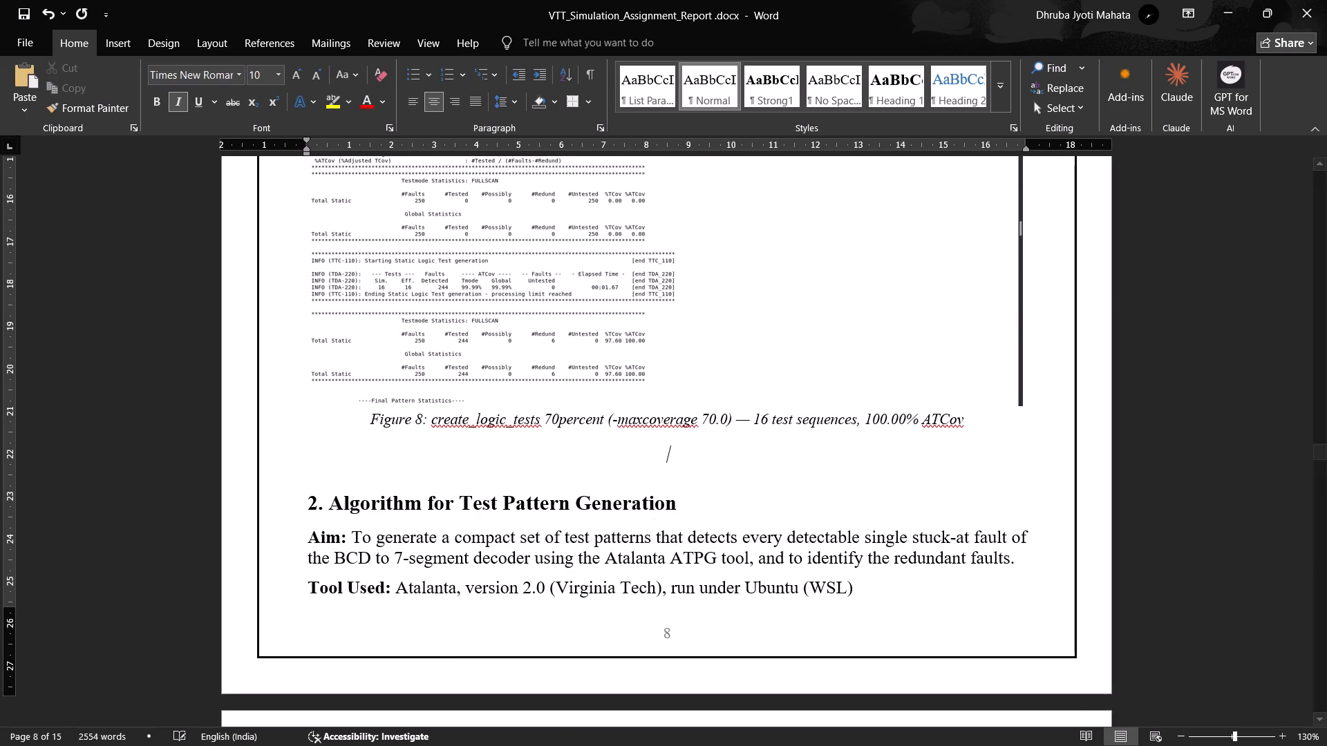
key(Return)
key(Return)
Move the Figure 7 screenshot's left indent about 0.5 cm into the left margin and enlarge the picture nearly to the right page border.
scroll(890, 364, up, 5)
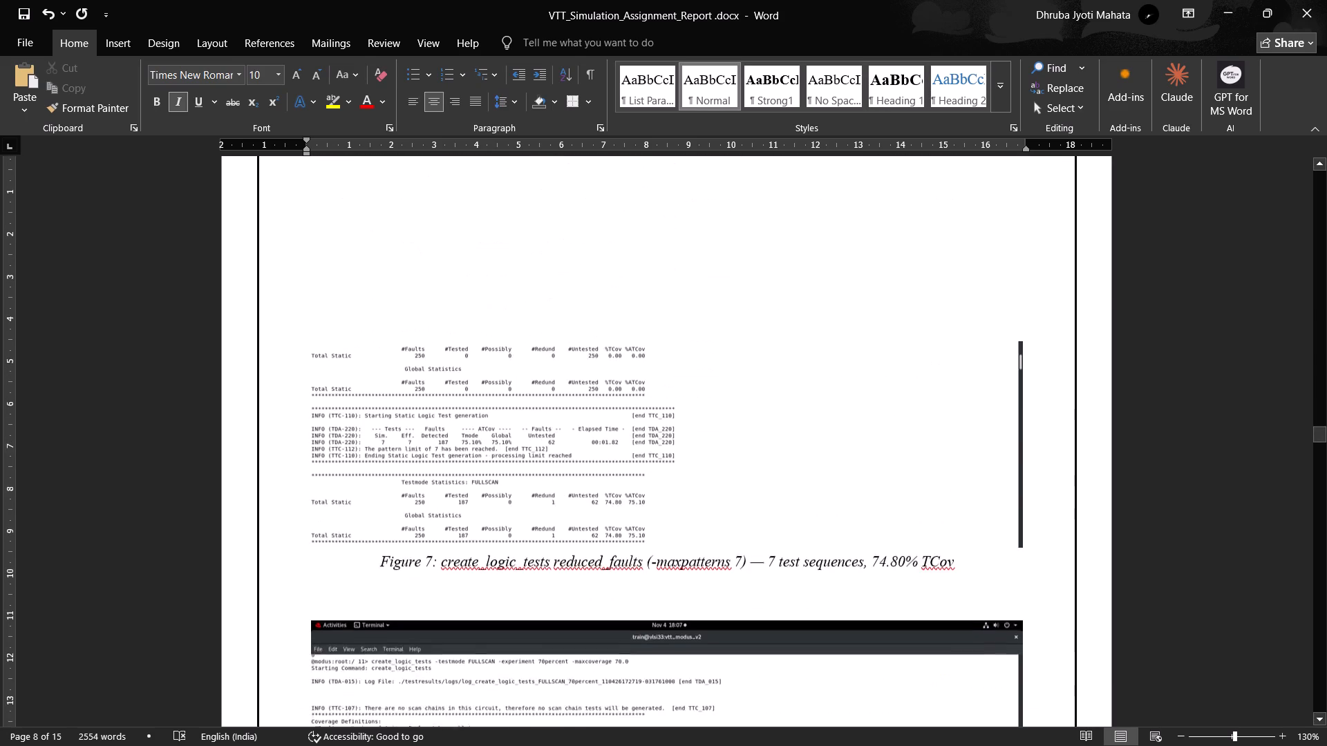
scroll(884, 363, down, 2)
scroll(670, 289, up, 2)
click(532, 283)
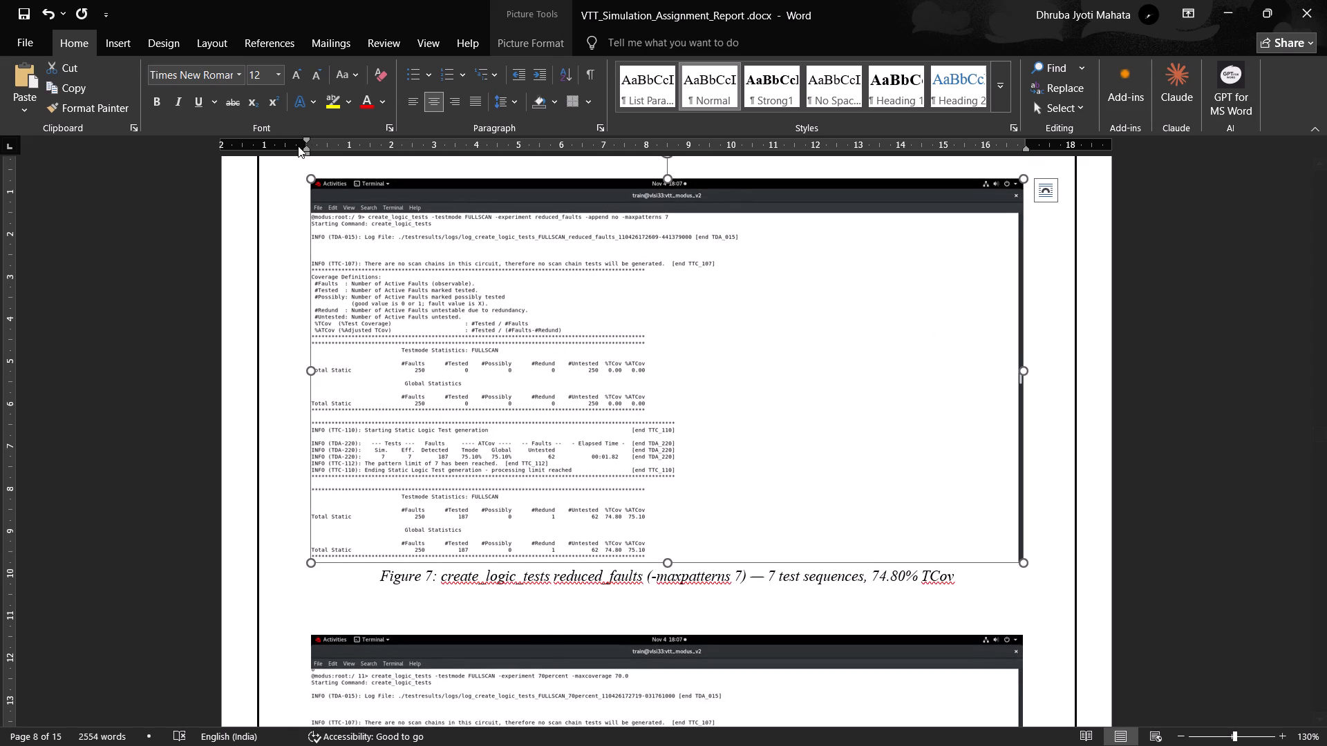
drag(306, 149, 290, 152)
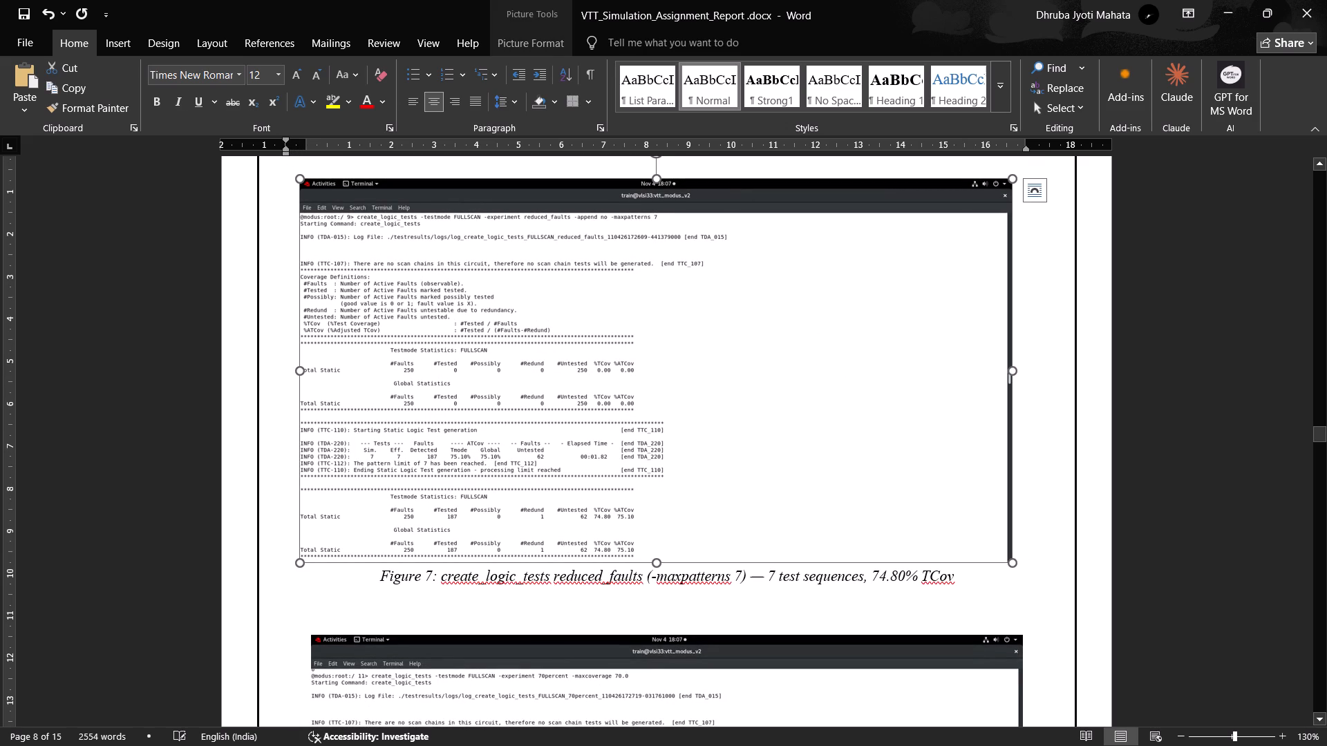
drag(1013, 566, 1039, 592)
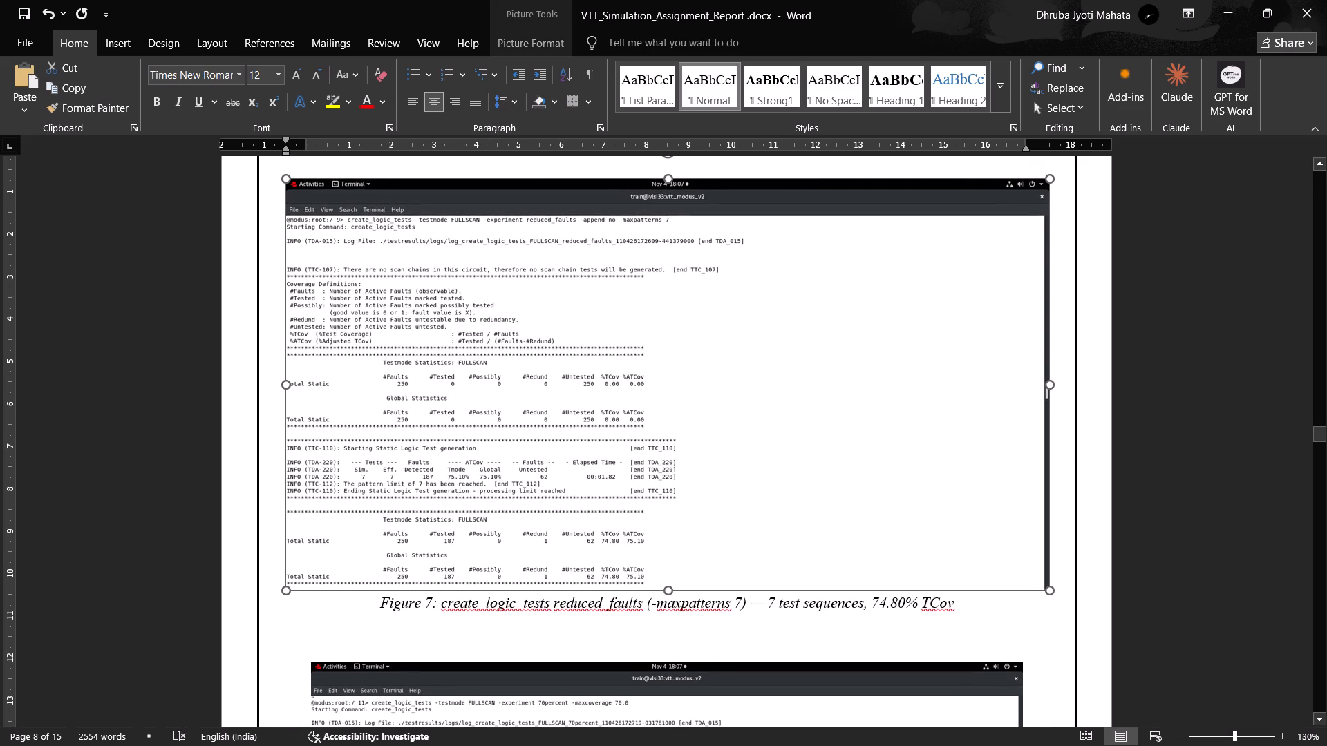
drag(1039, 592, 1038, 593)
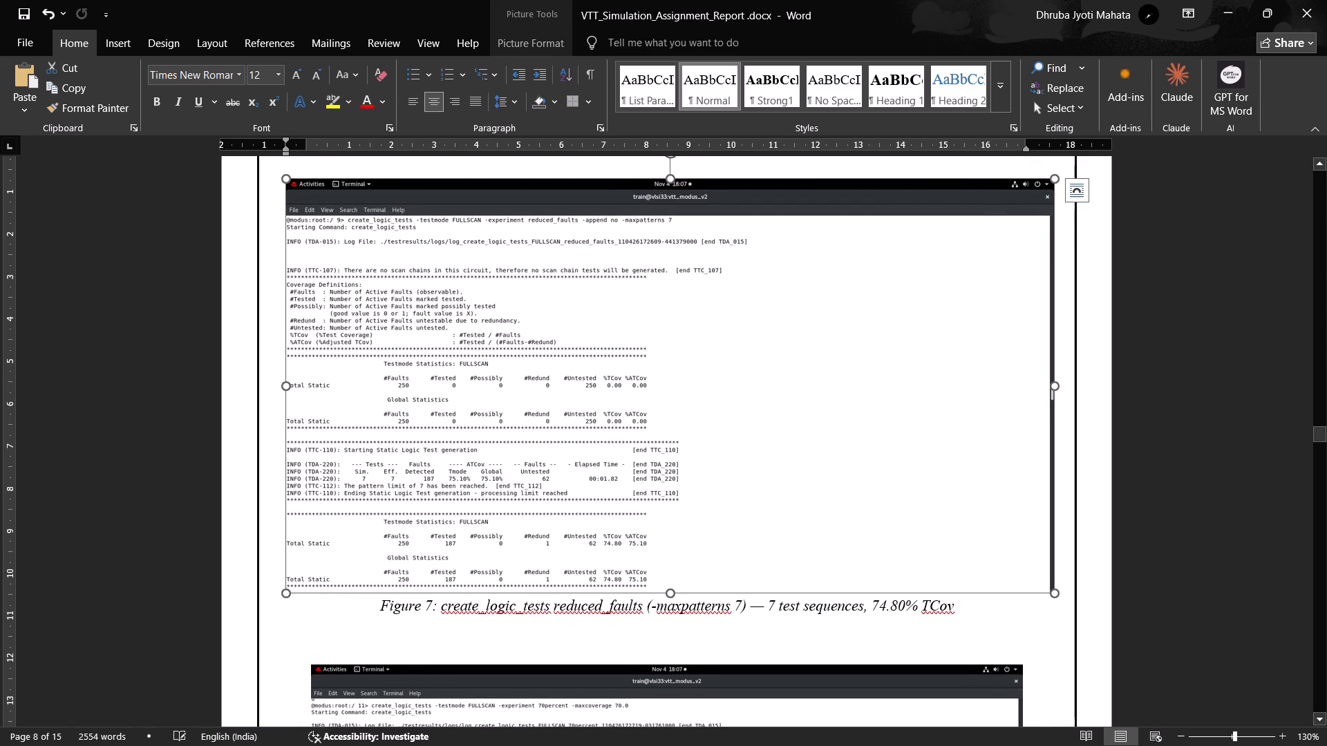
click(973, 660)
Move the Figure 8 screenshot's left indent about 0.5 cm into the left margin and enlarge the picture to about the Figure 7 screenshot's width.
scroll(916, 603, down, 3)
click(530, 490)
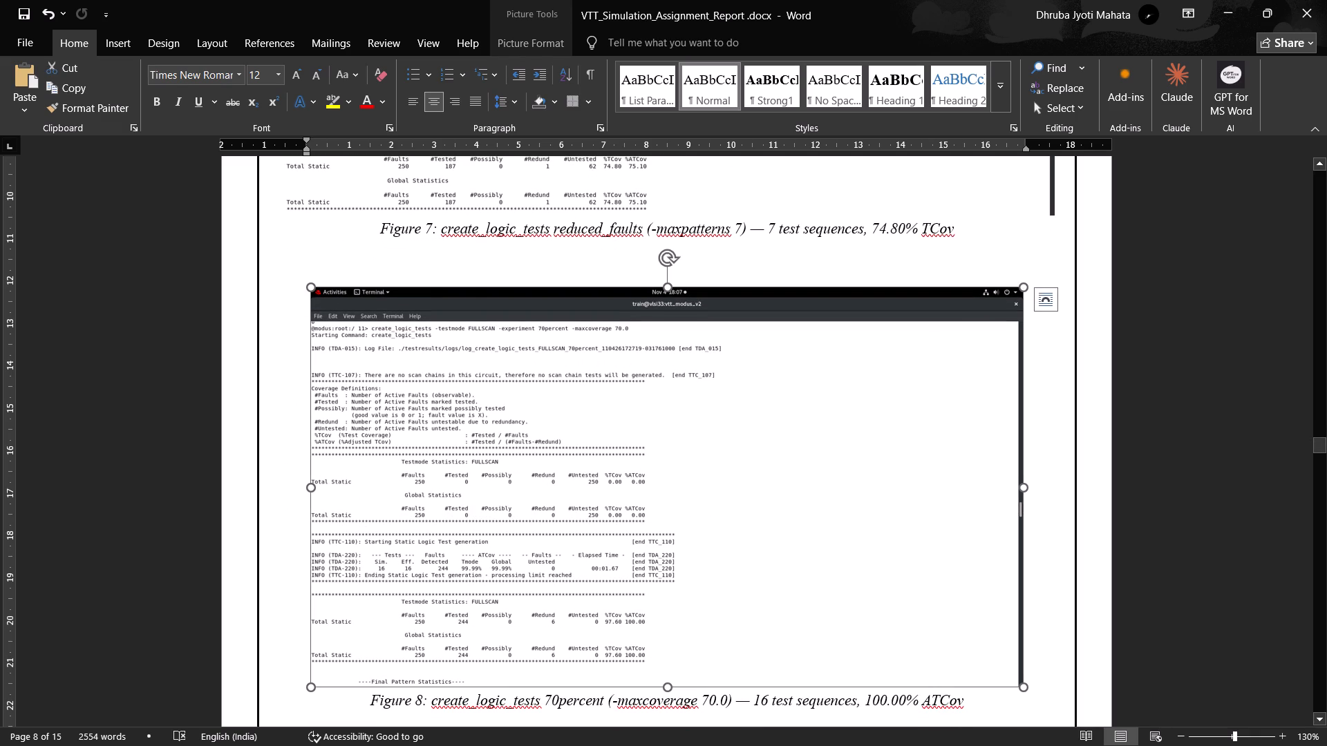
drag(308, 149, 288, 149)
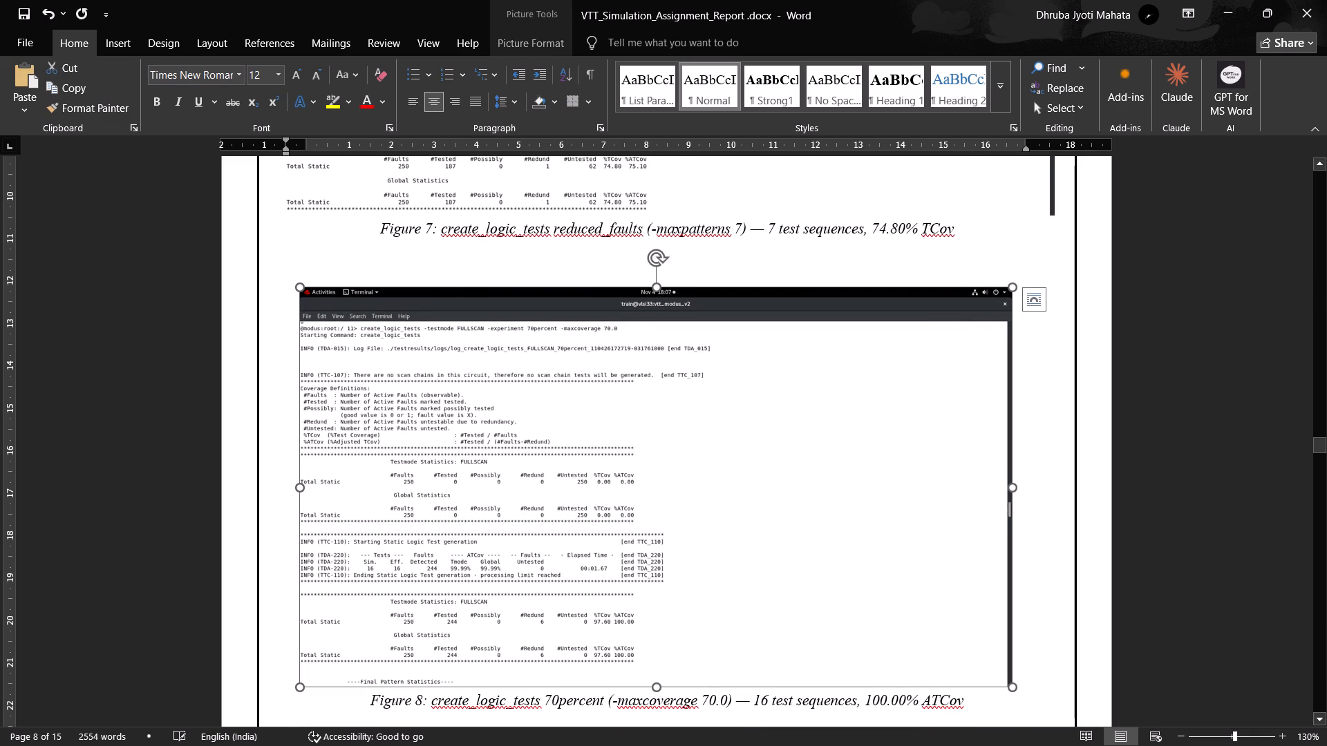
scroll(1024, 678, down, 1)
drag(1014, 565, 1042, 596)
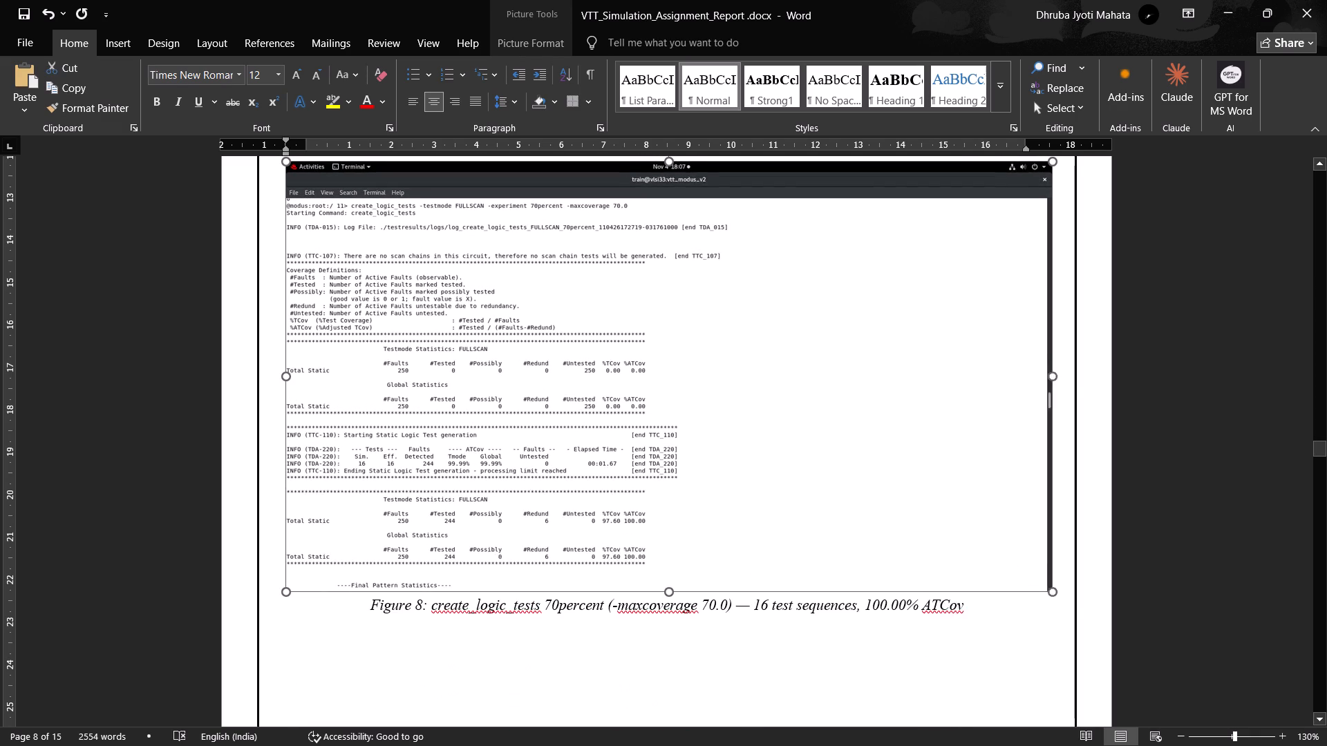
drag(1042, 596, 1029, 588)
scroll(976, 616, up, 2)
scroll(990, 615, down, 2)
scroll(1037, 611, up, 1)
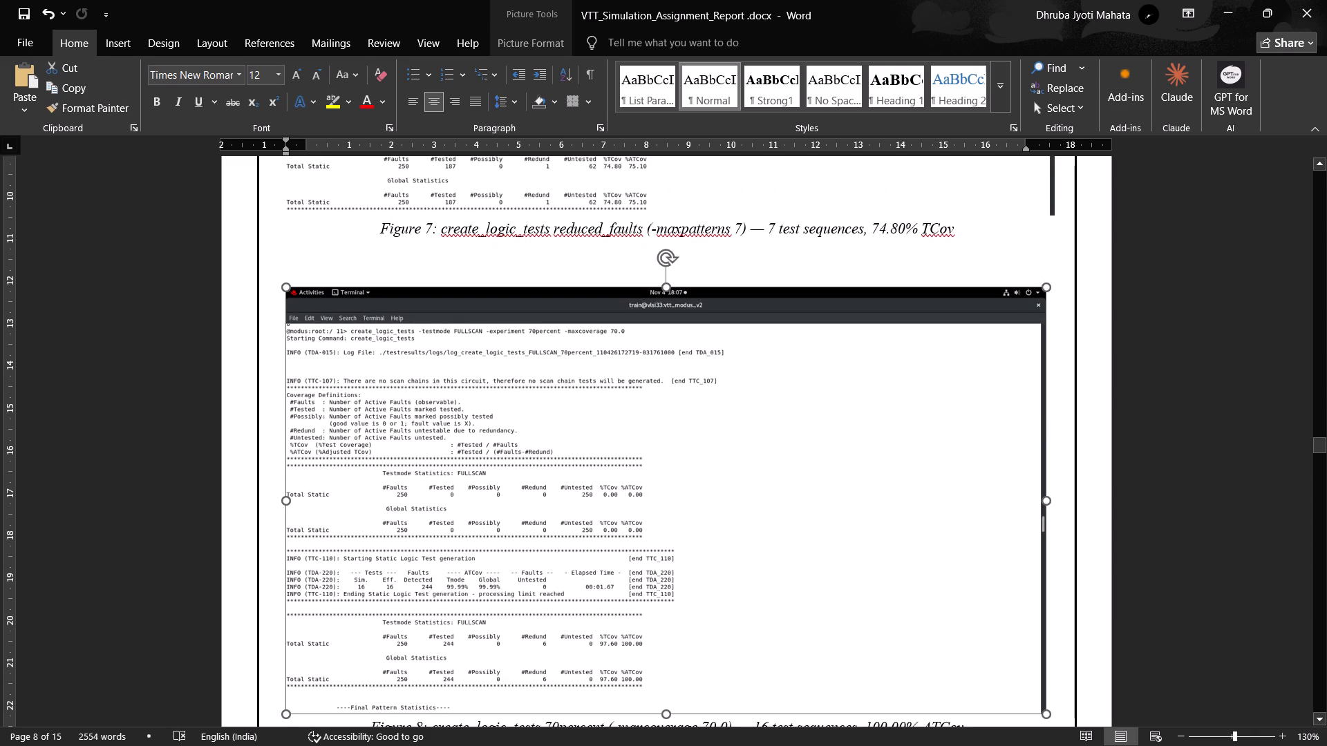
drag(1045, 287, 1051, 285)
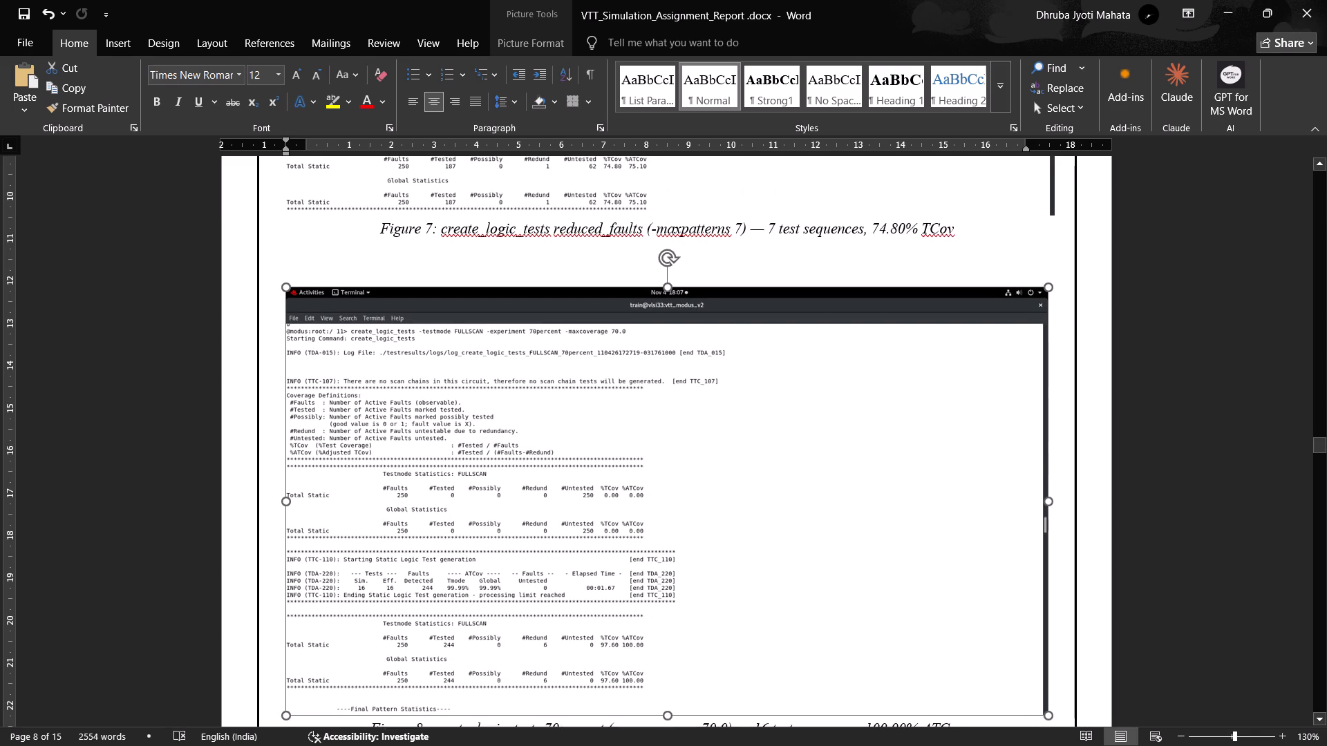
drag(1051, 285, 1057, 284)
click(1123, 435)
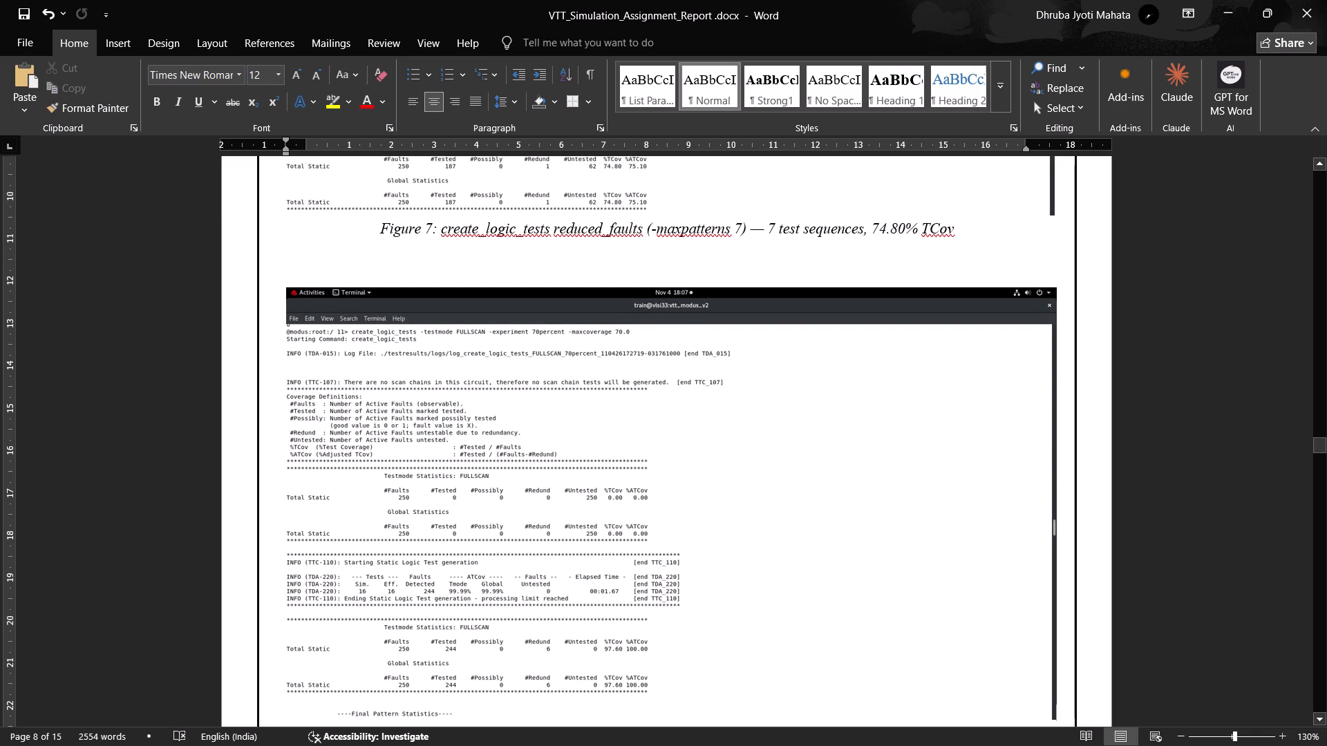
Review the figure layout on page 8 and the section 2 content on page 9 through the start of page 10.
scroll(1017, 454, down, 3)
scroll(1014, 456, up, 7)
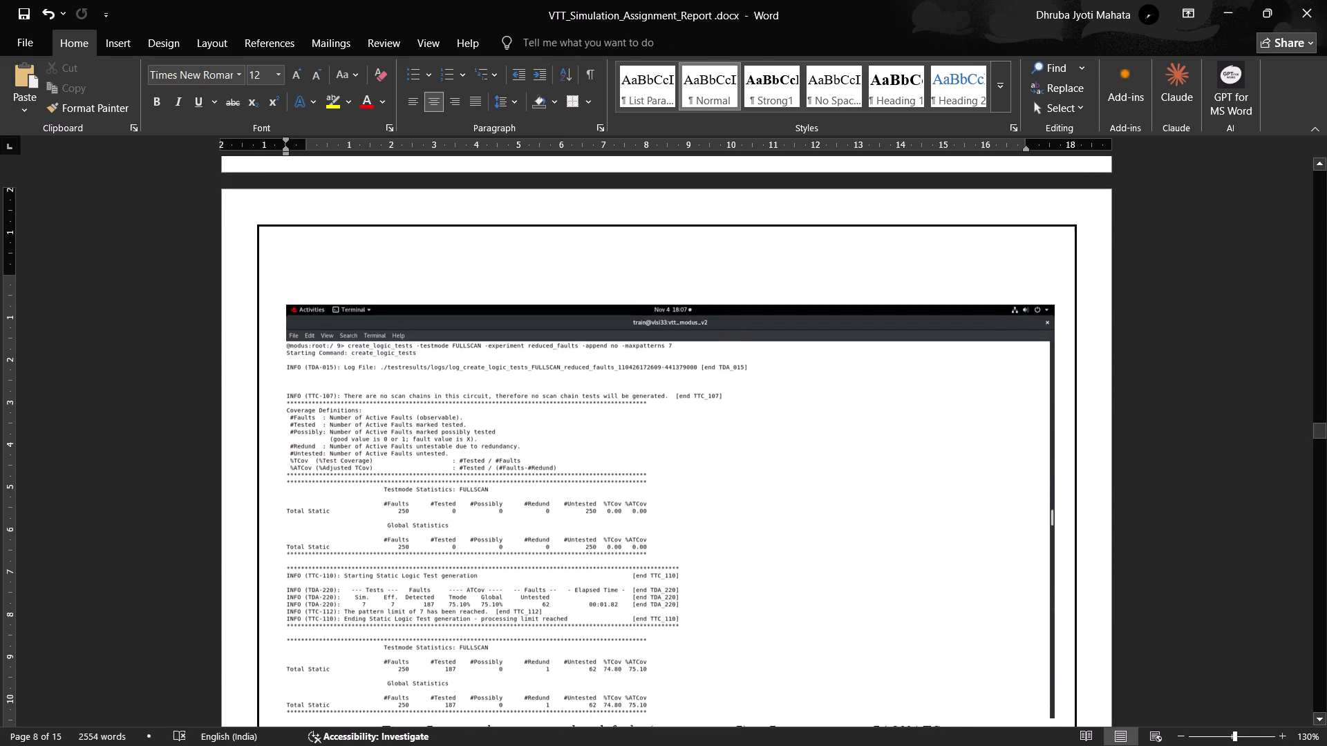
scroll(1016, 451, down, 7)
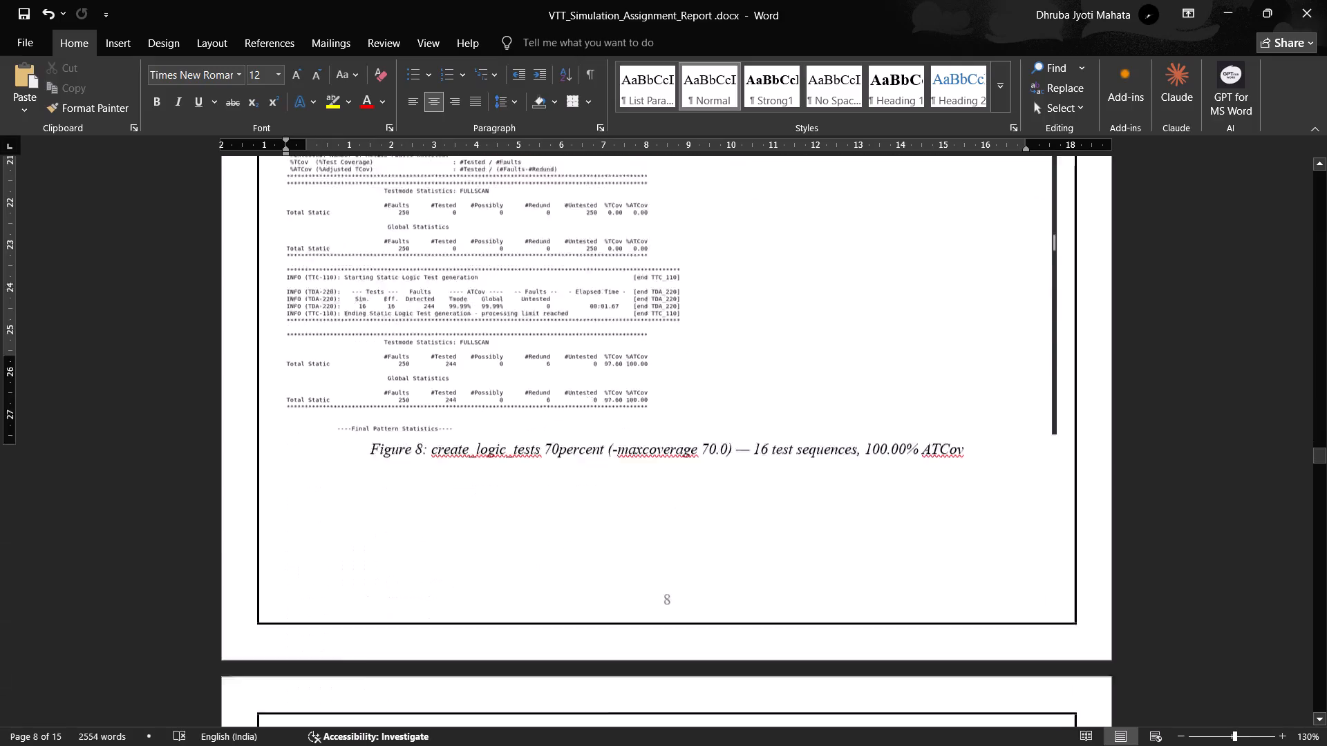
scroll(1016, 451, down, 5)
scroll(1016, 451, up, 2)
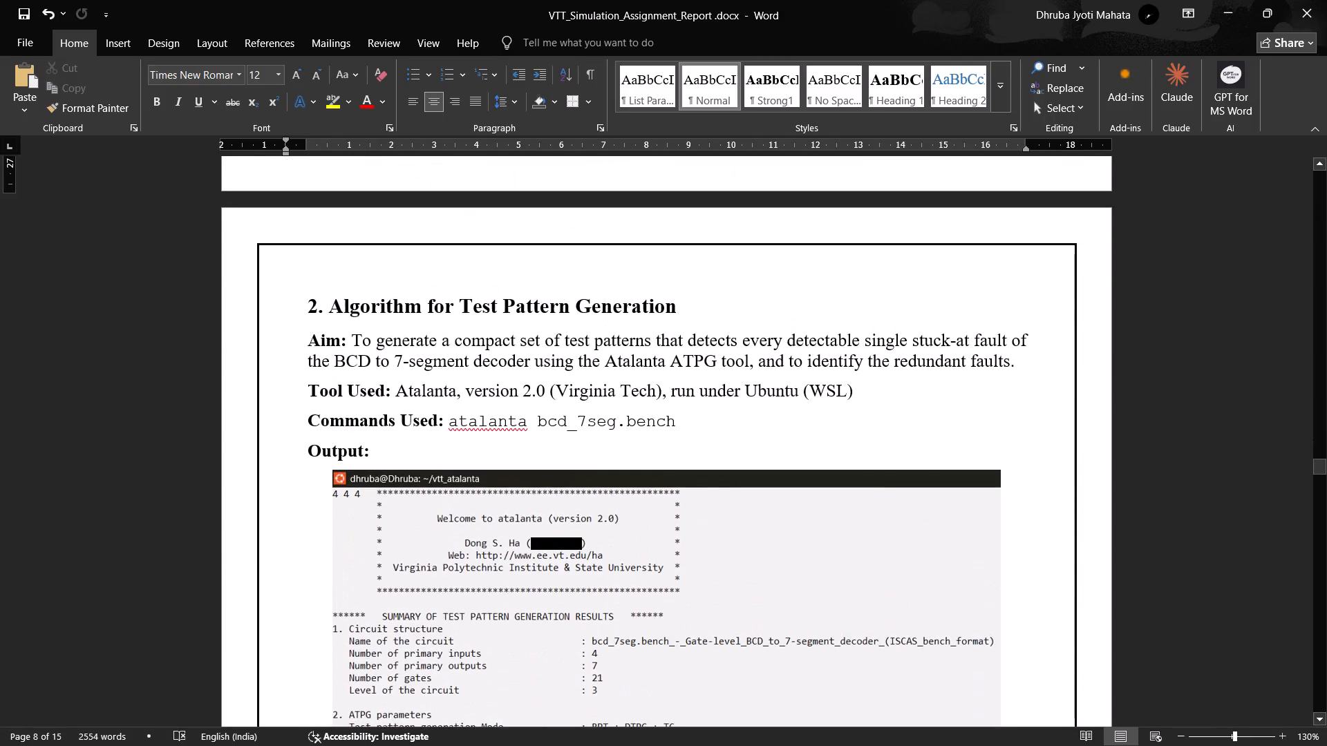
scroll(801, 668, down, 6)
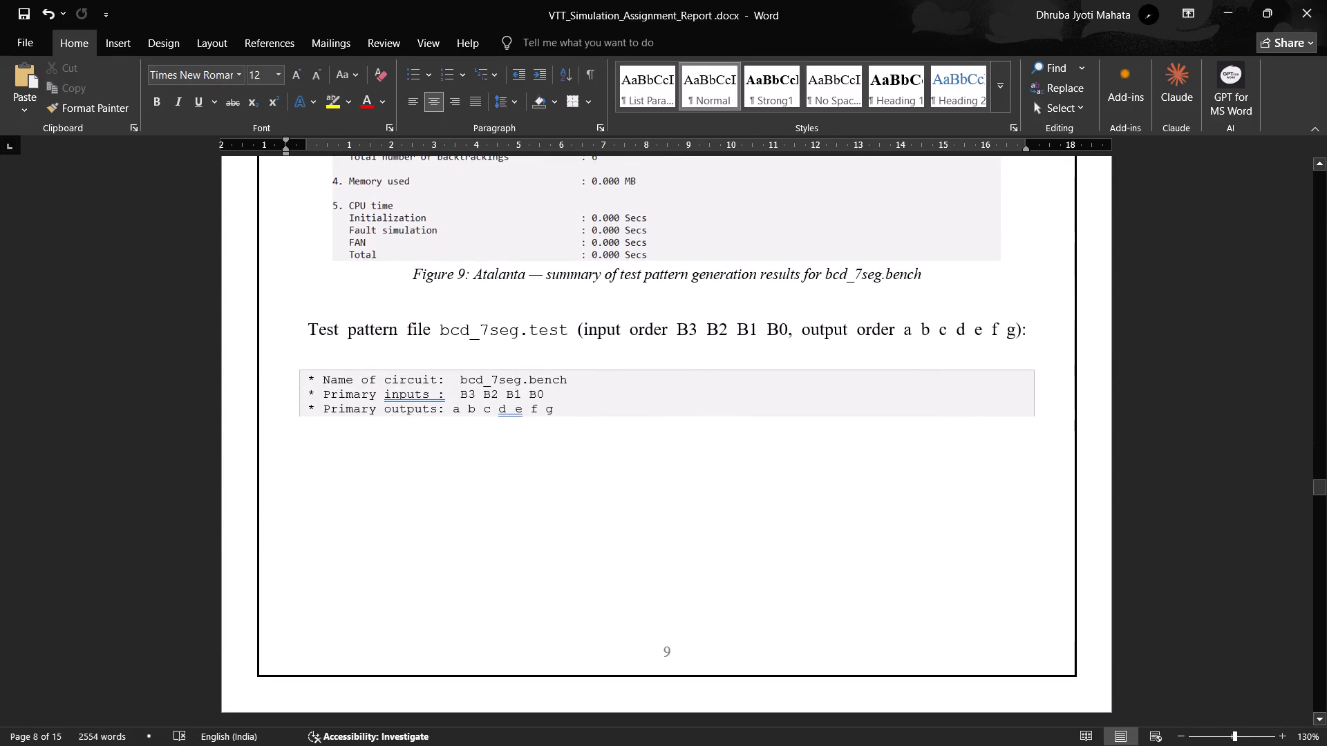
scroll(608, 602, down, 2)
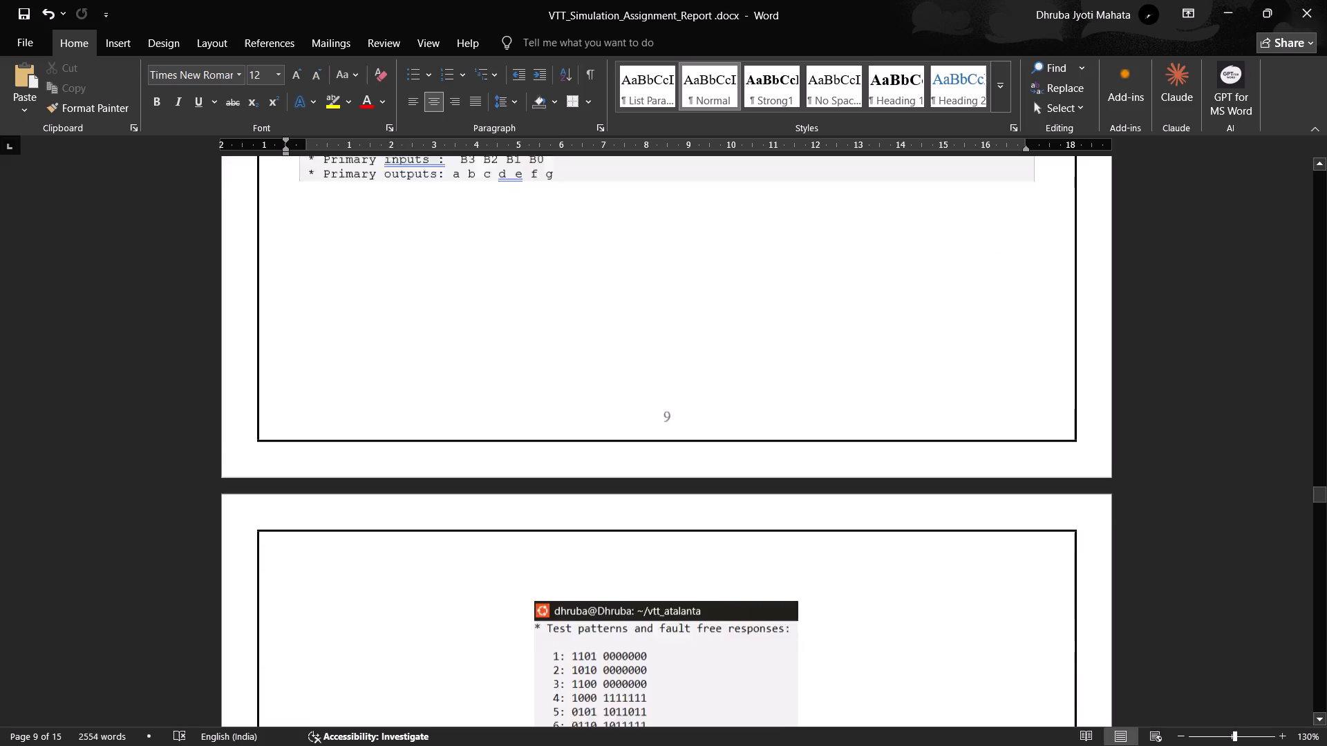
scroll(608, 596, up, 9)
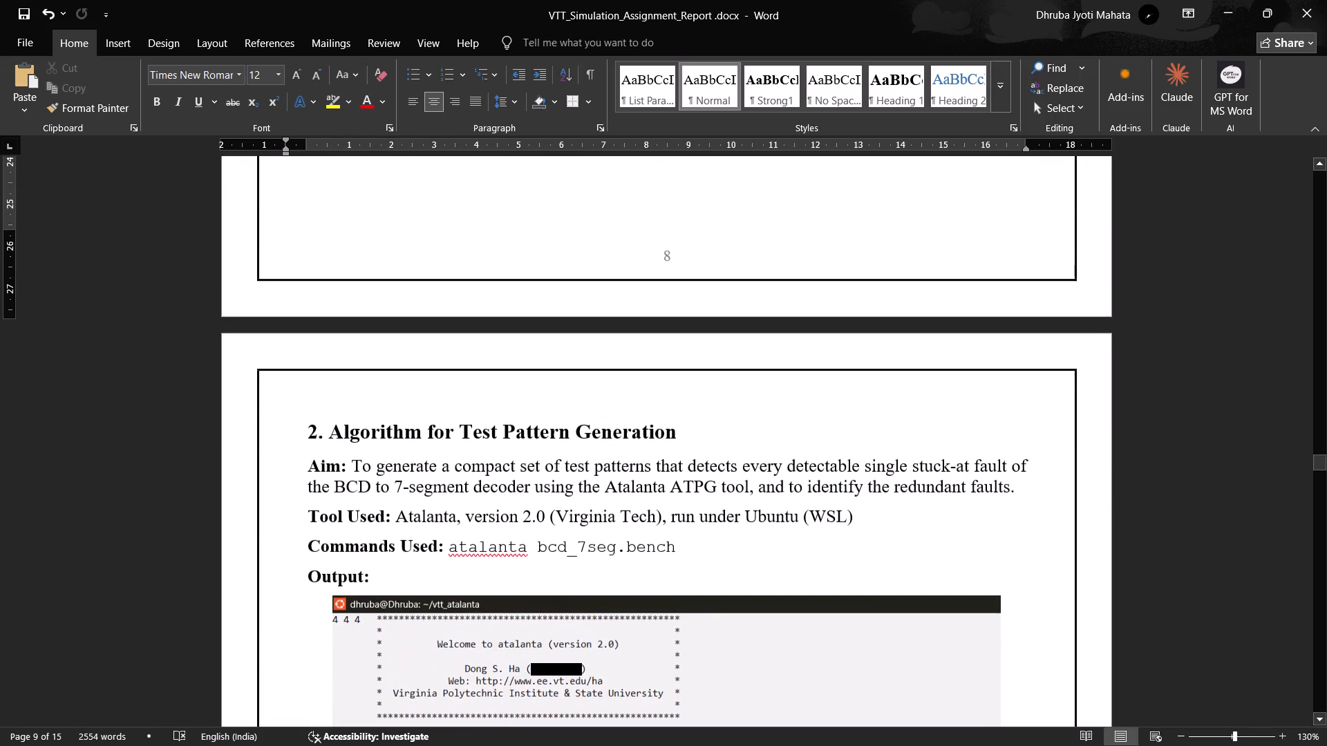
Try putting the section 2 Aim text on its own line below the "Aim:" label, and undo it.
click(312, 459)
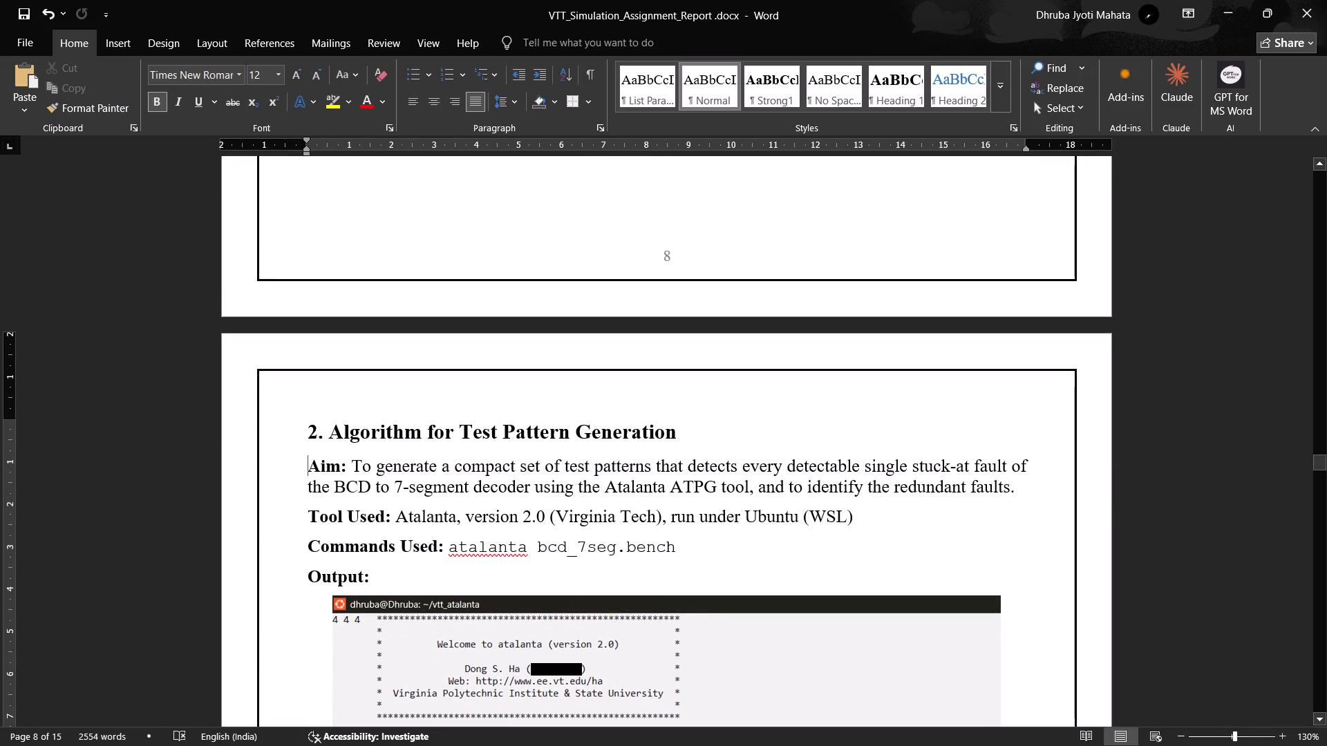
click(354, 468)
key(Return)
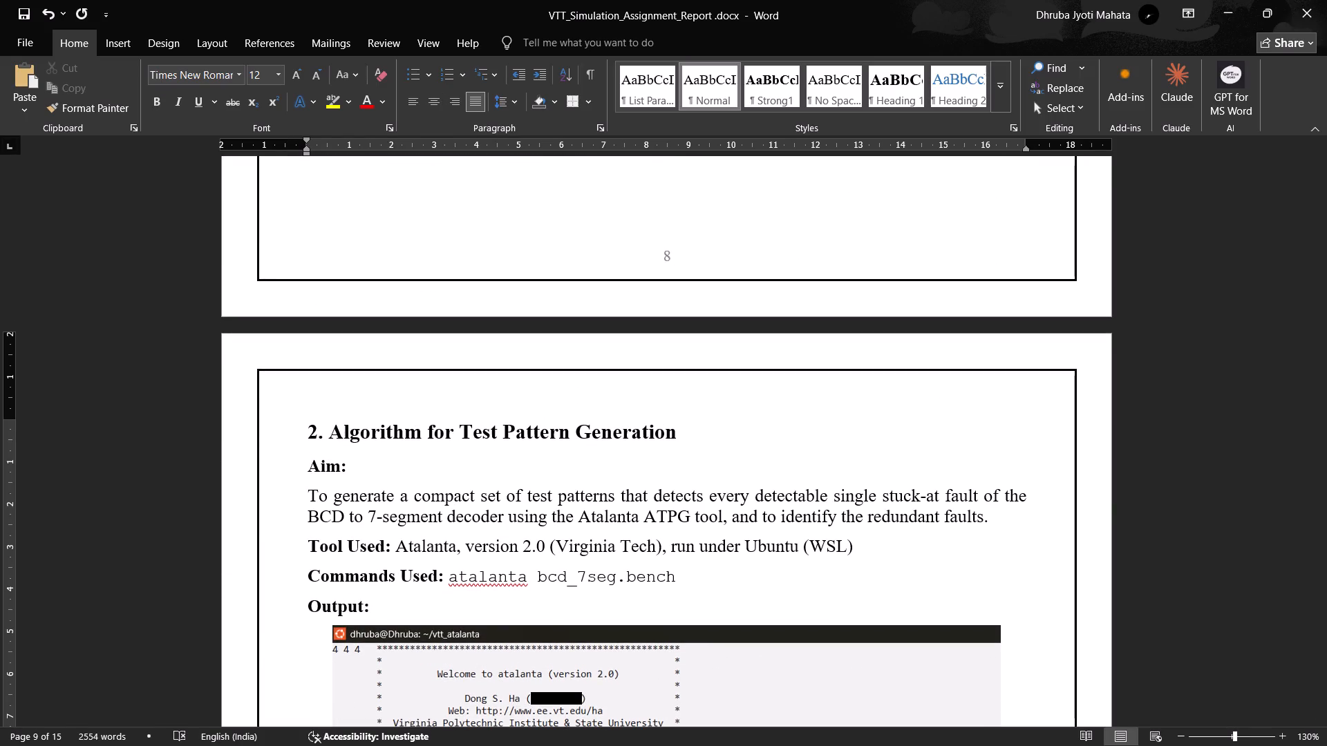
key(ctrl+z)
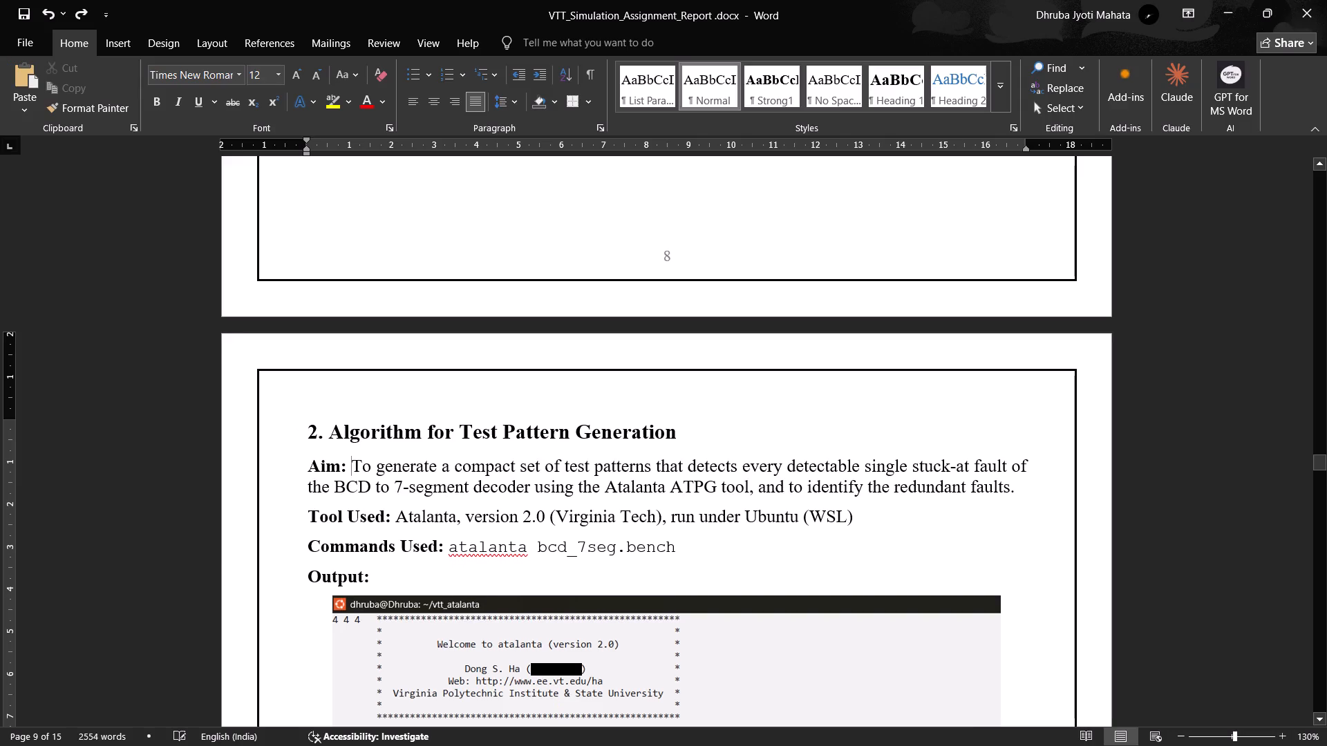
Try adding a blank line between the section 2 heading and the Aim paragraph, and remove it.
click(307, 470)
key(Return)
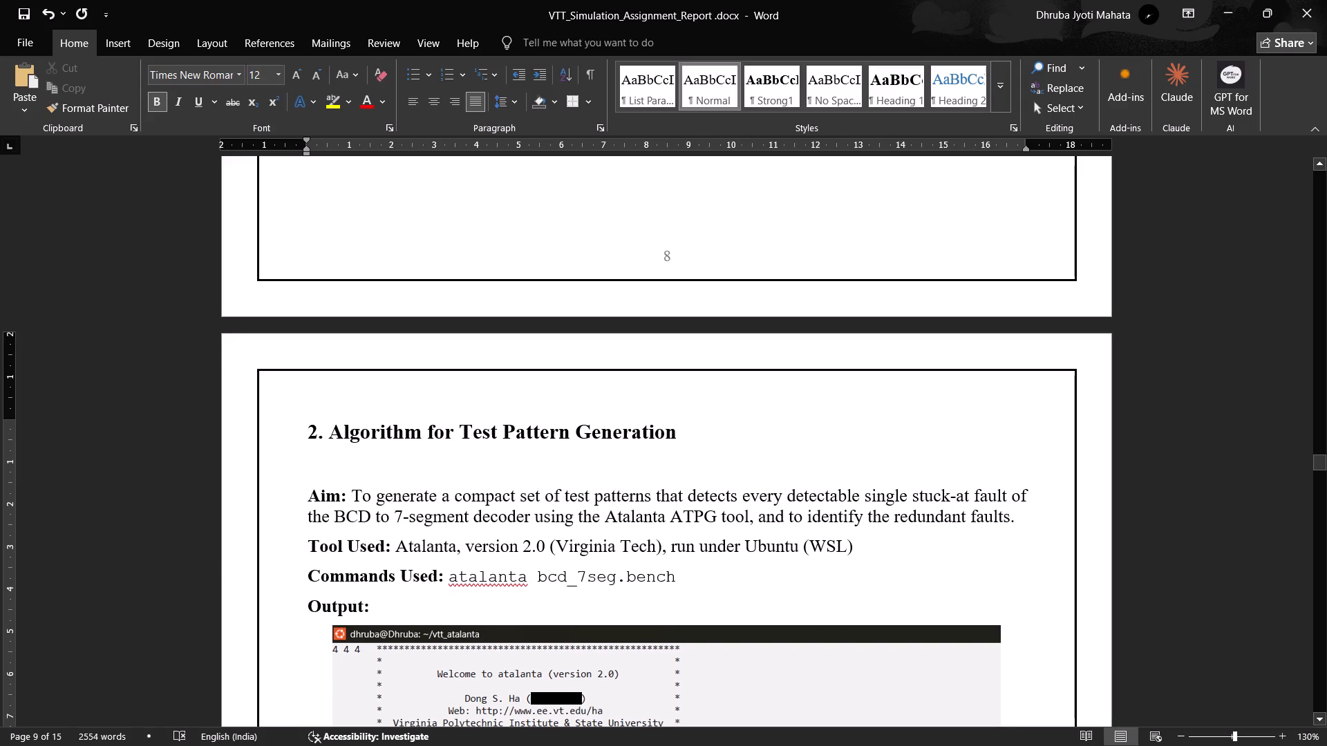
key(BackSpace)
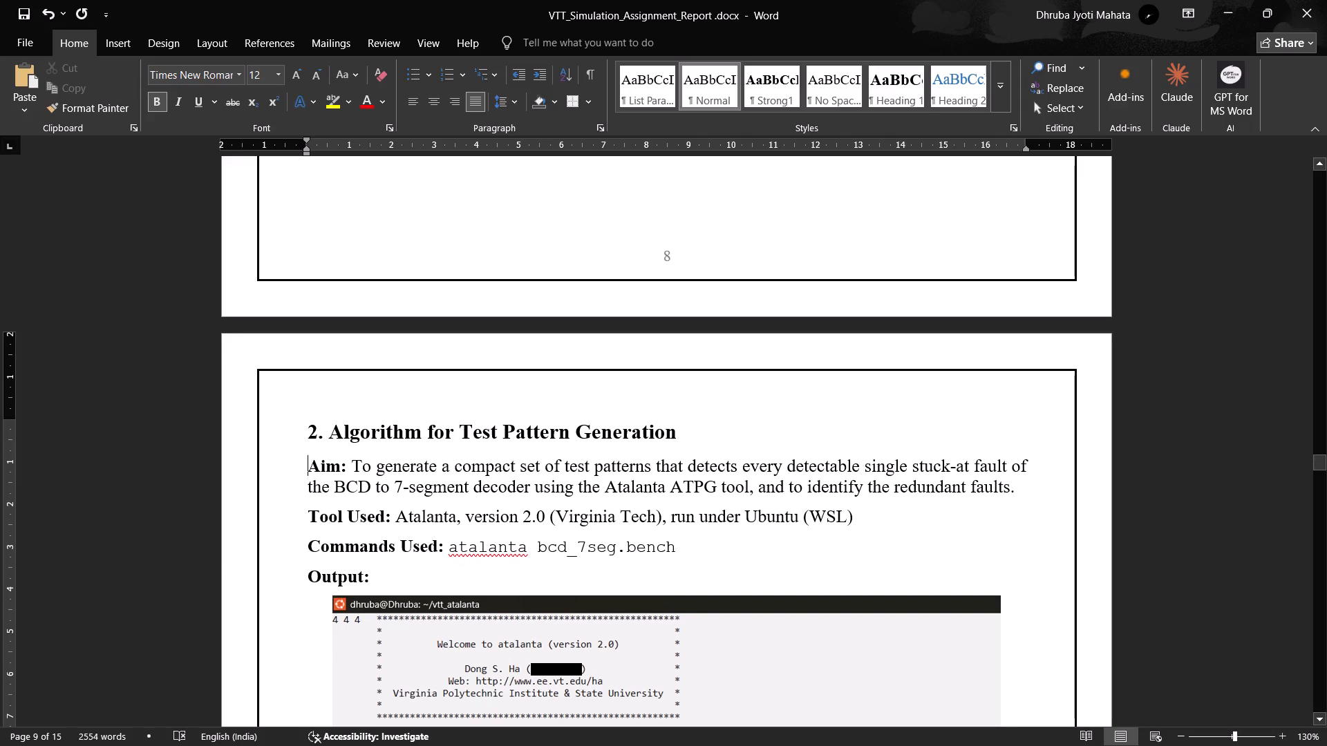
Add a blank line above both the "Tool Used:" and "Commands Used:" lines in section 2.
click(295, 515)
click(308, 517)
key(Return)
click(307, 573)
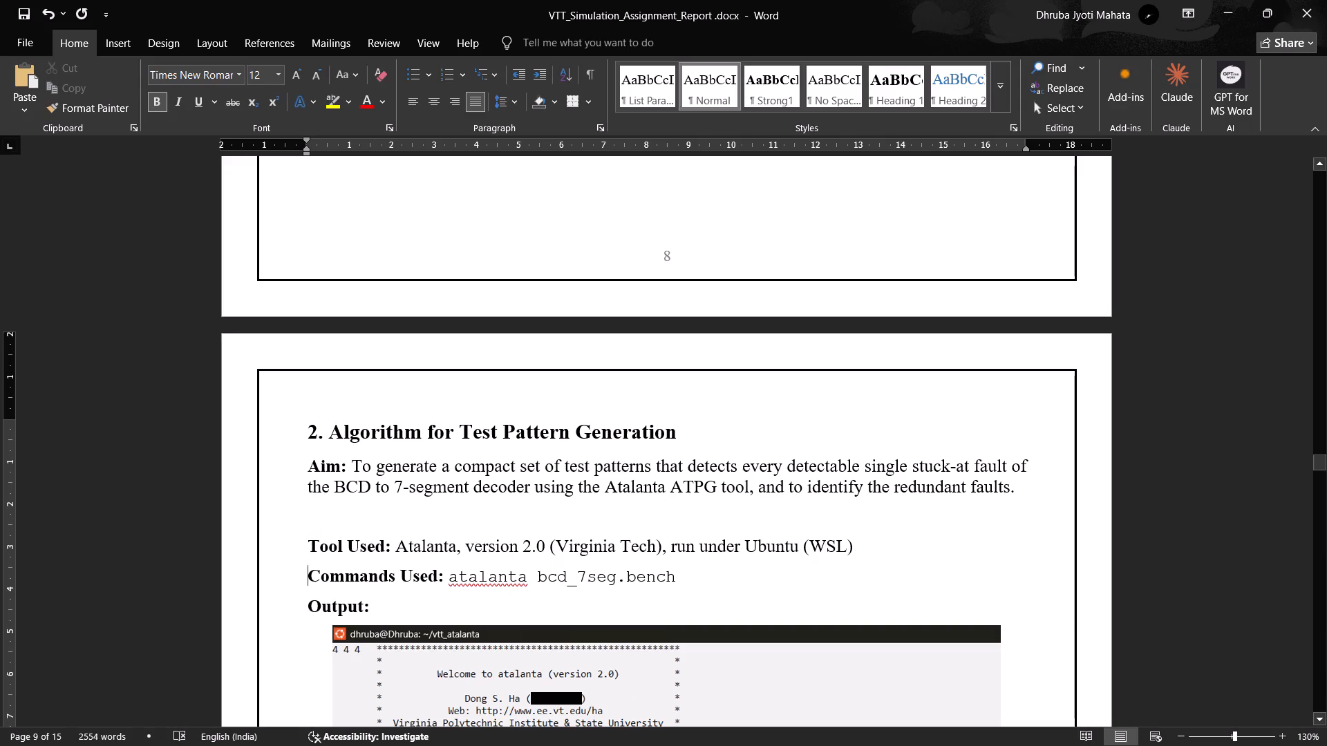
key(Return)
Enlarge the Figure 9 Atalanta screenshot to about 17.5 cm wide and shift its left indent about 0.25 cm into the left margin.
scroll(341, 597, down, 1)
scroll(594, 579, down, 3)
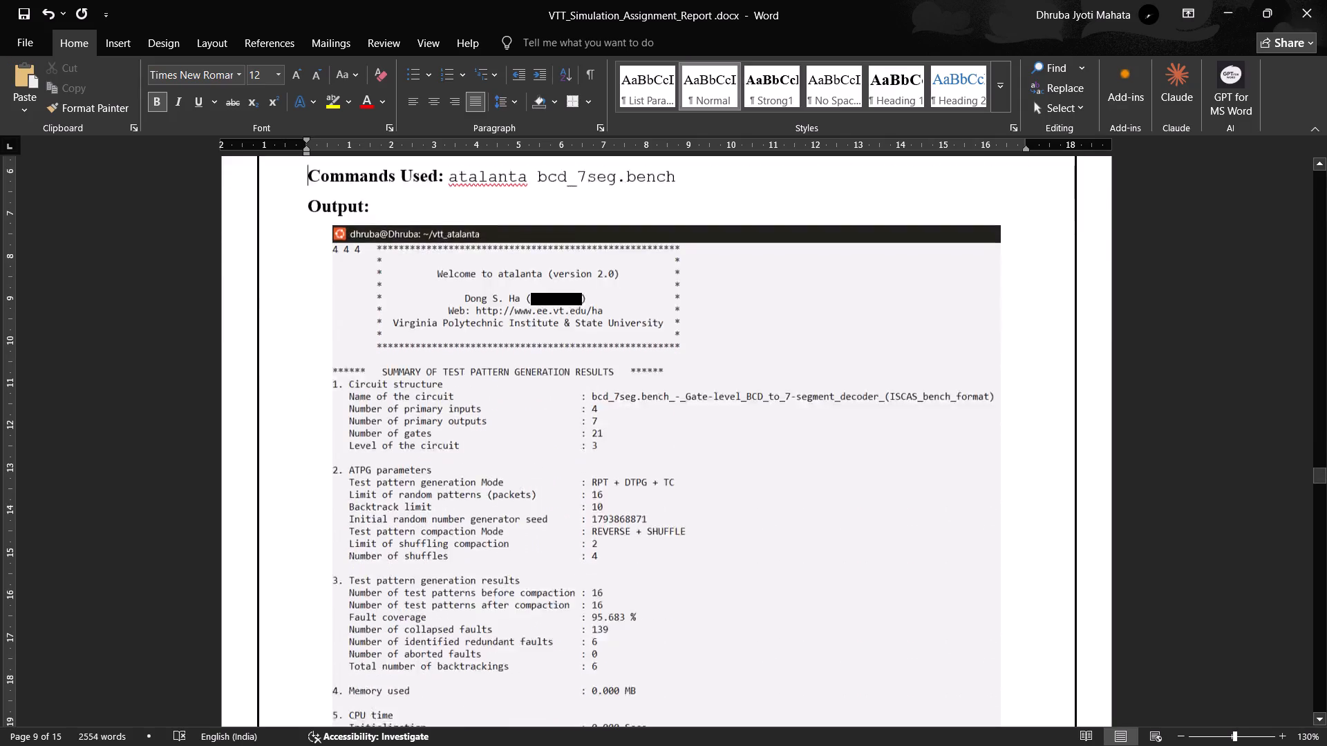
scroll(595, 581, down, 2)
scroll(781, 522, down, 2)
scroll(876, 255, up, 1)
click(876, 259)
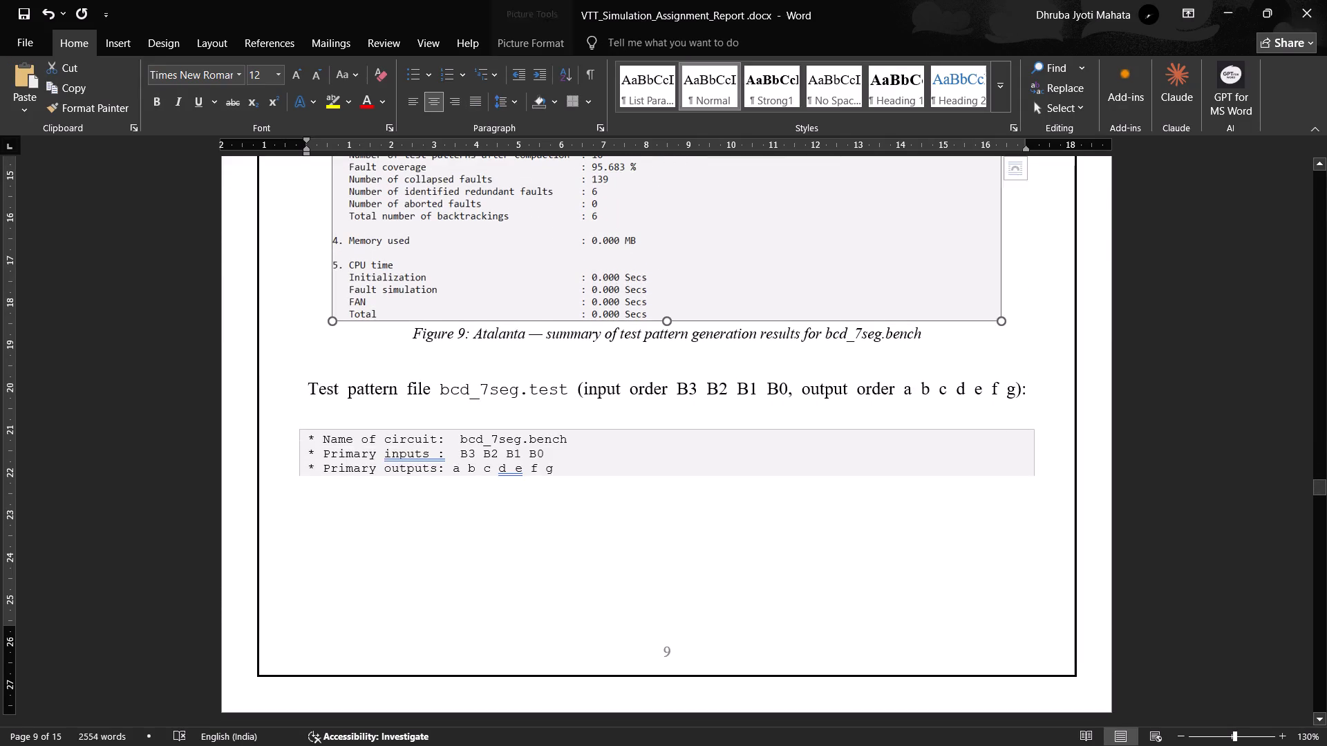
drag(1000, 321, 1026, 379)
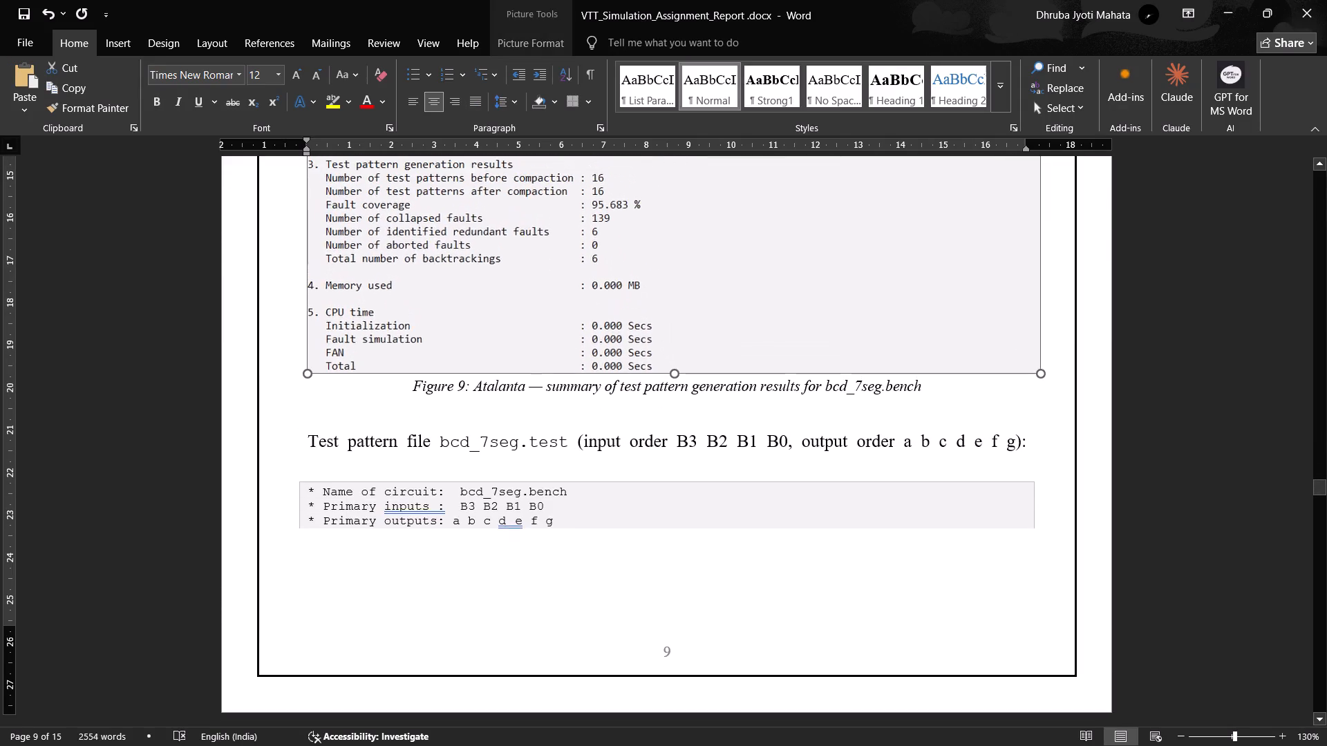
drag(1026, 379, 1012, 379)
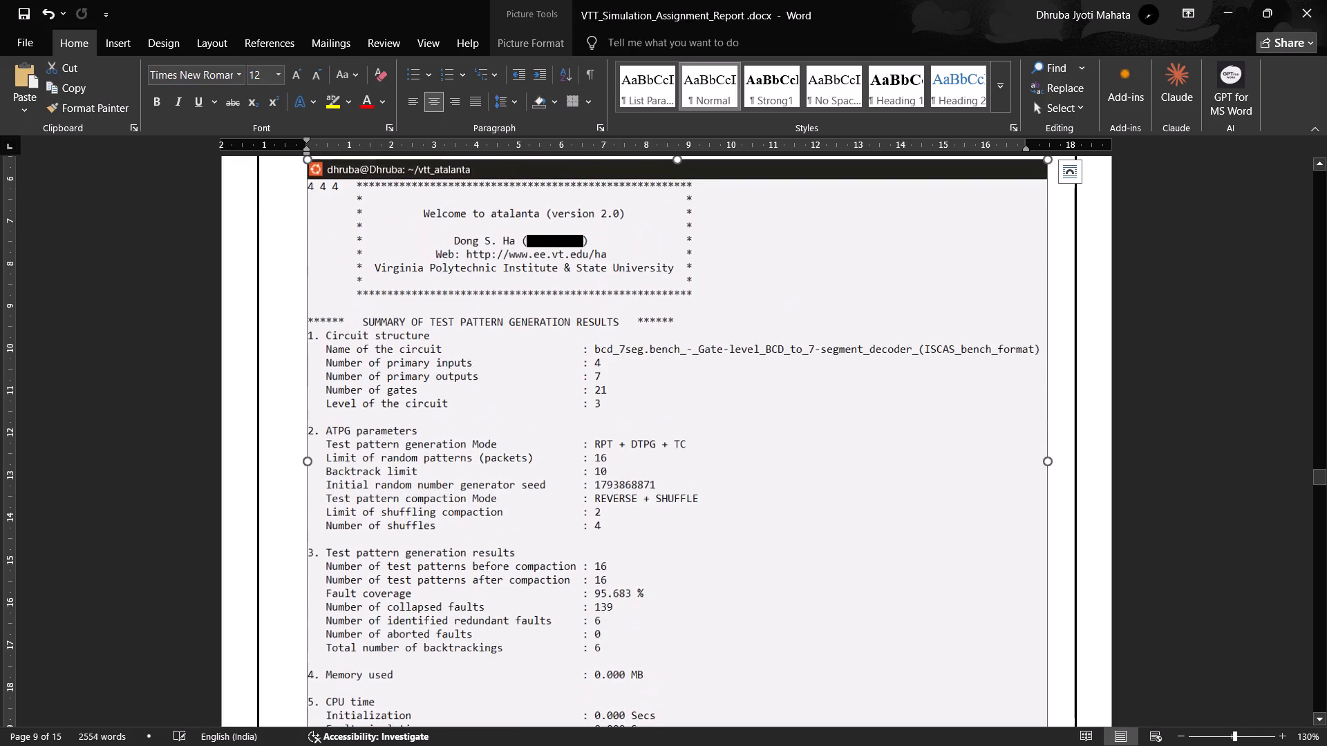
drag(303, 149, 296, 149)
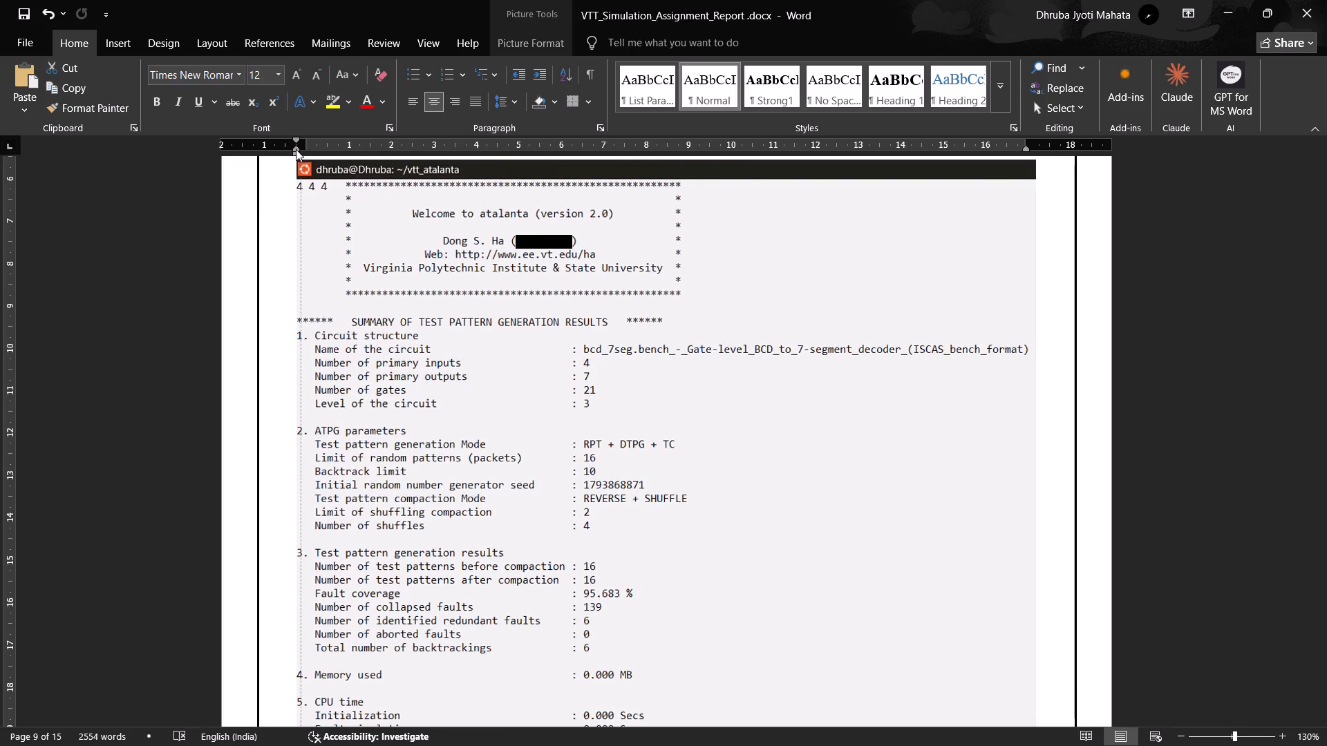
drag(296, 149, 293, 149)
scroll(749, 340, down, 4)
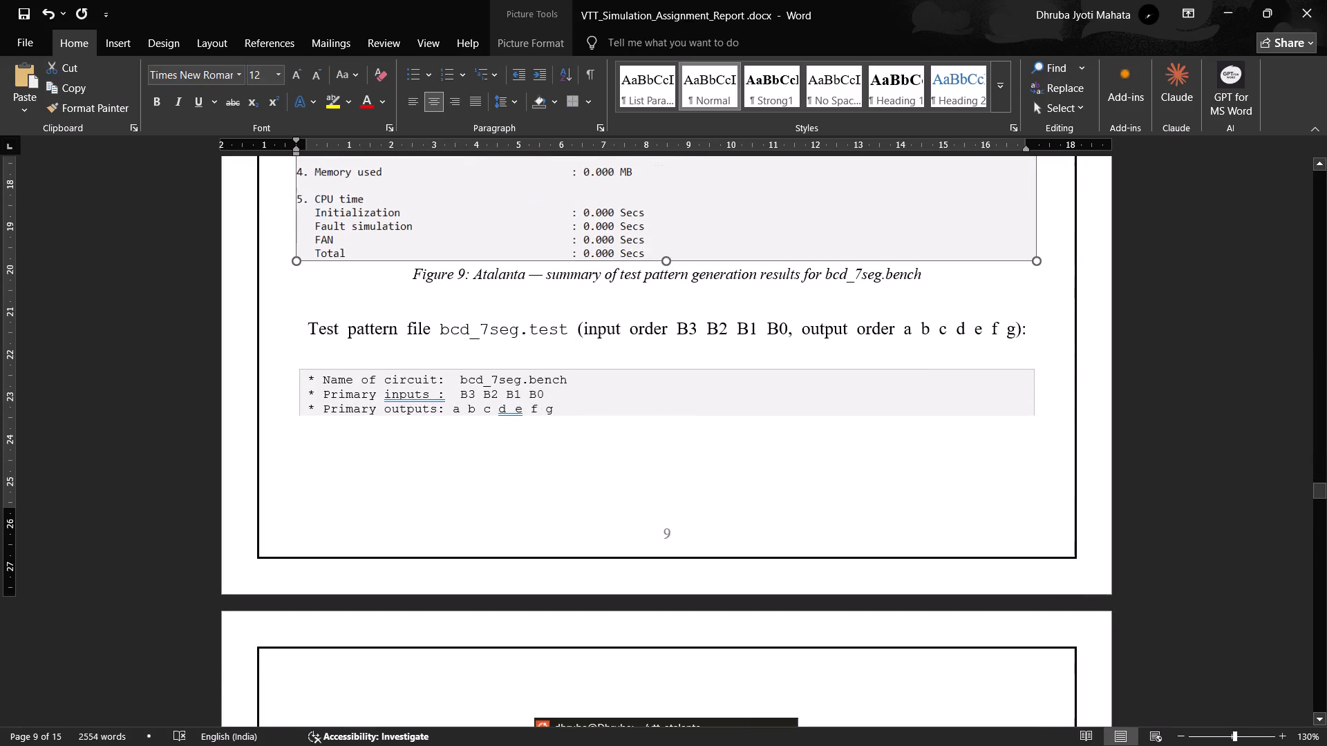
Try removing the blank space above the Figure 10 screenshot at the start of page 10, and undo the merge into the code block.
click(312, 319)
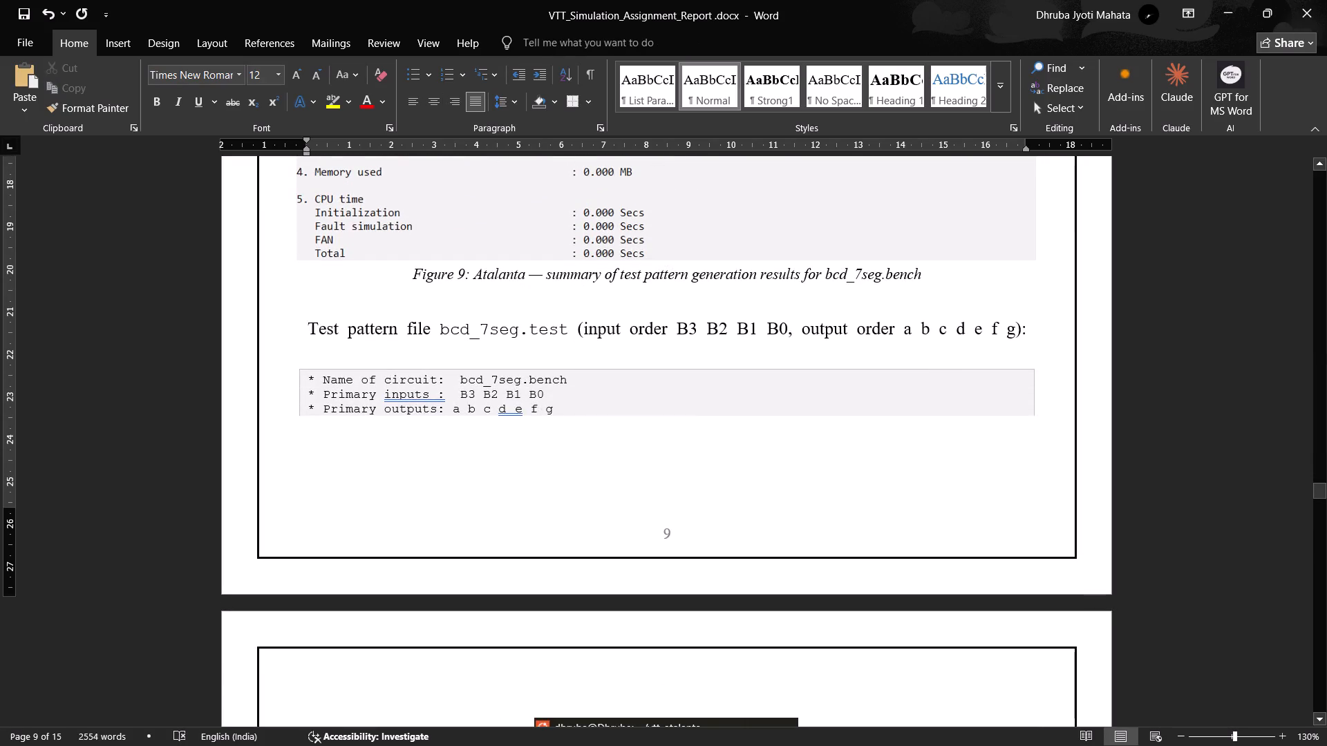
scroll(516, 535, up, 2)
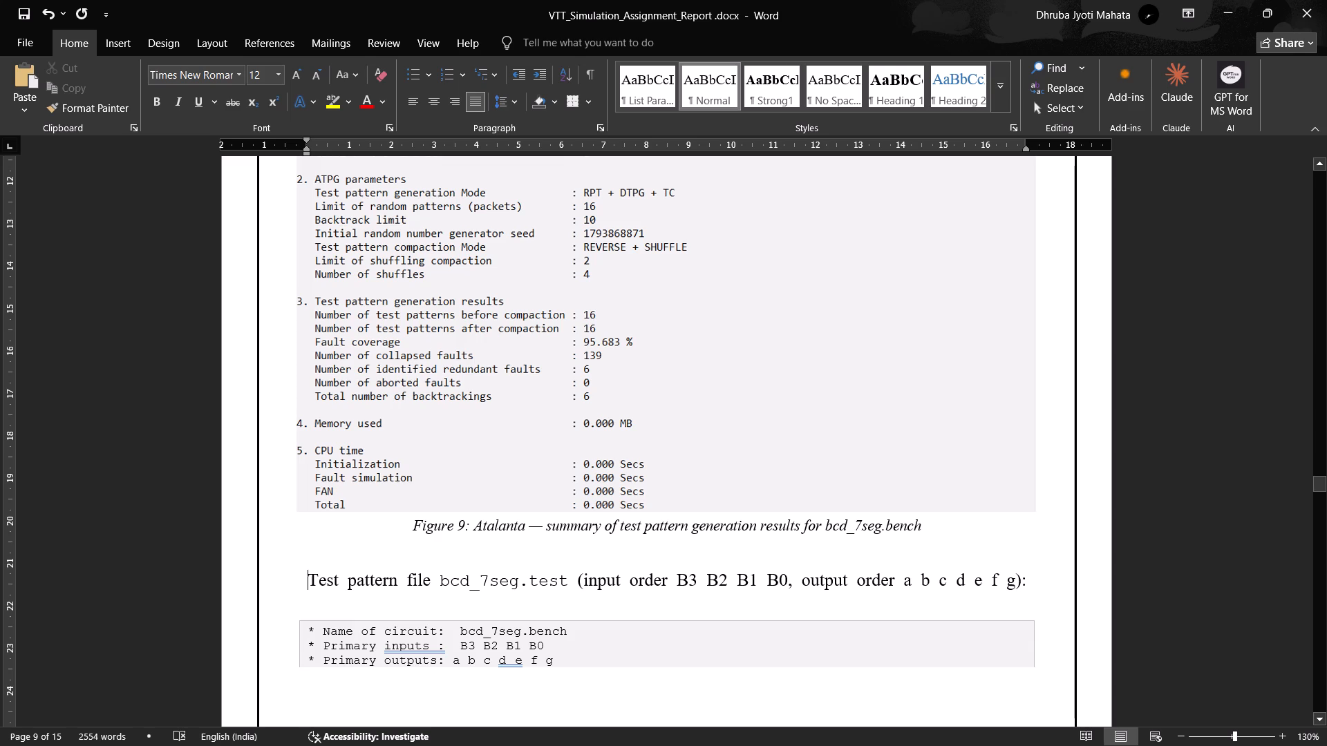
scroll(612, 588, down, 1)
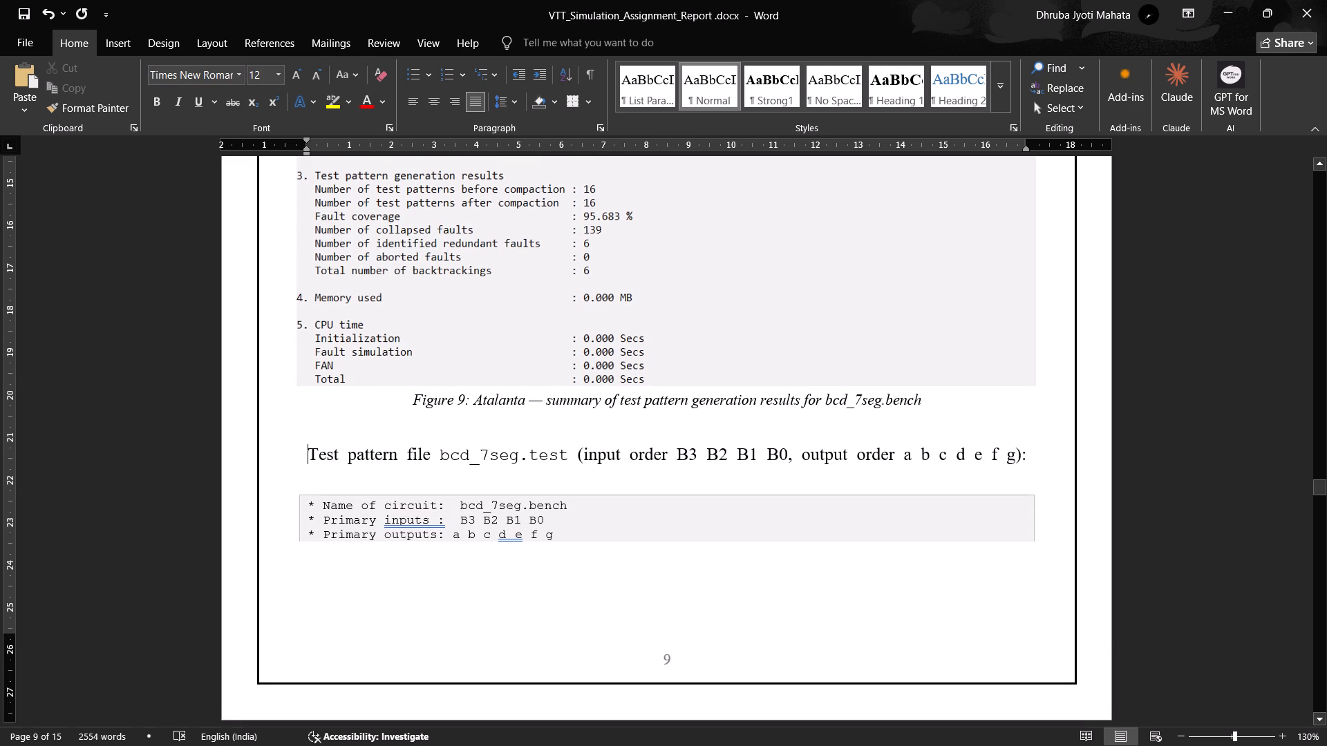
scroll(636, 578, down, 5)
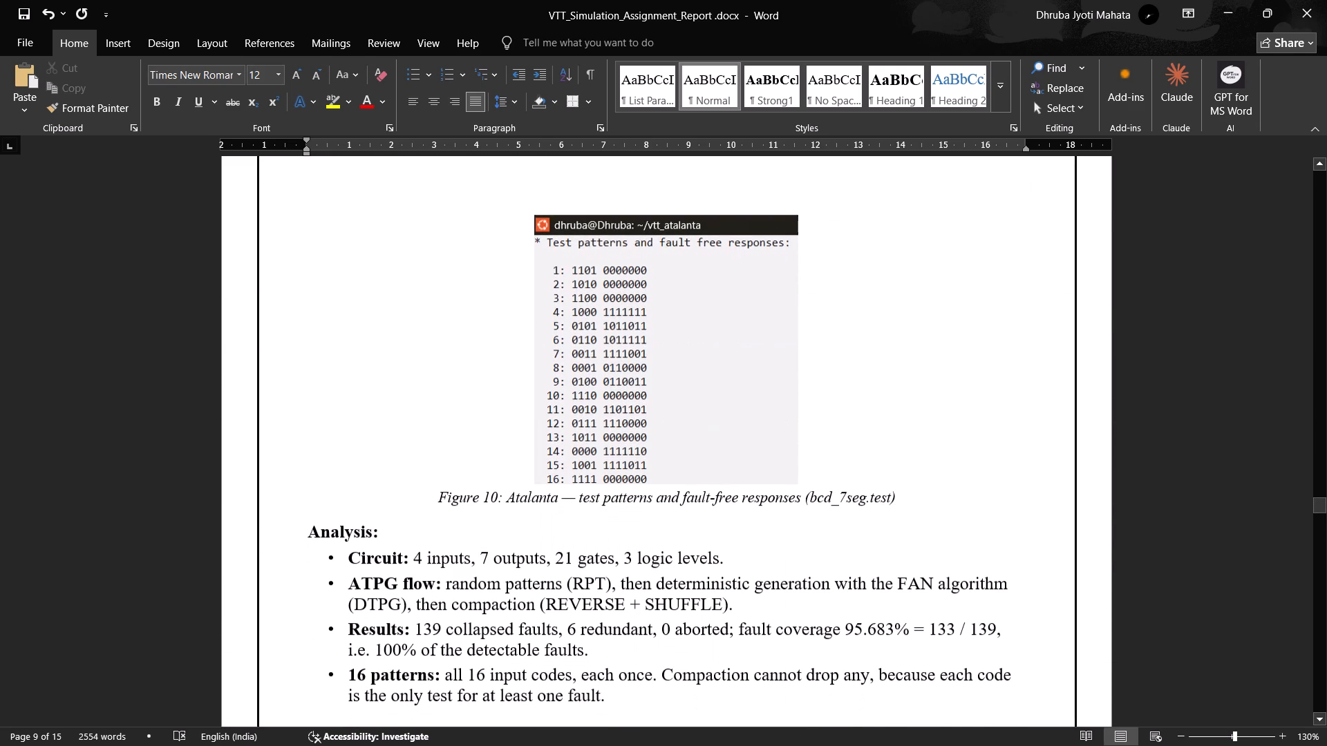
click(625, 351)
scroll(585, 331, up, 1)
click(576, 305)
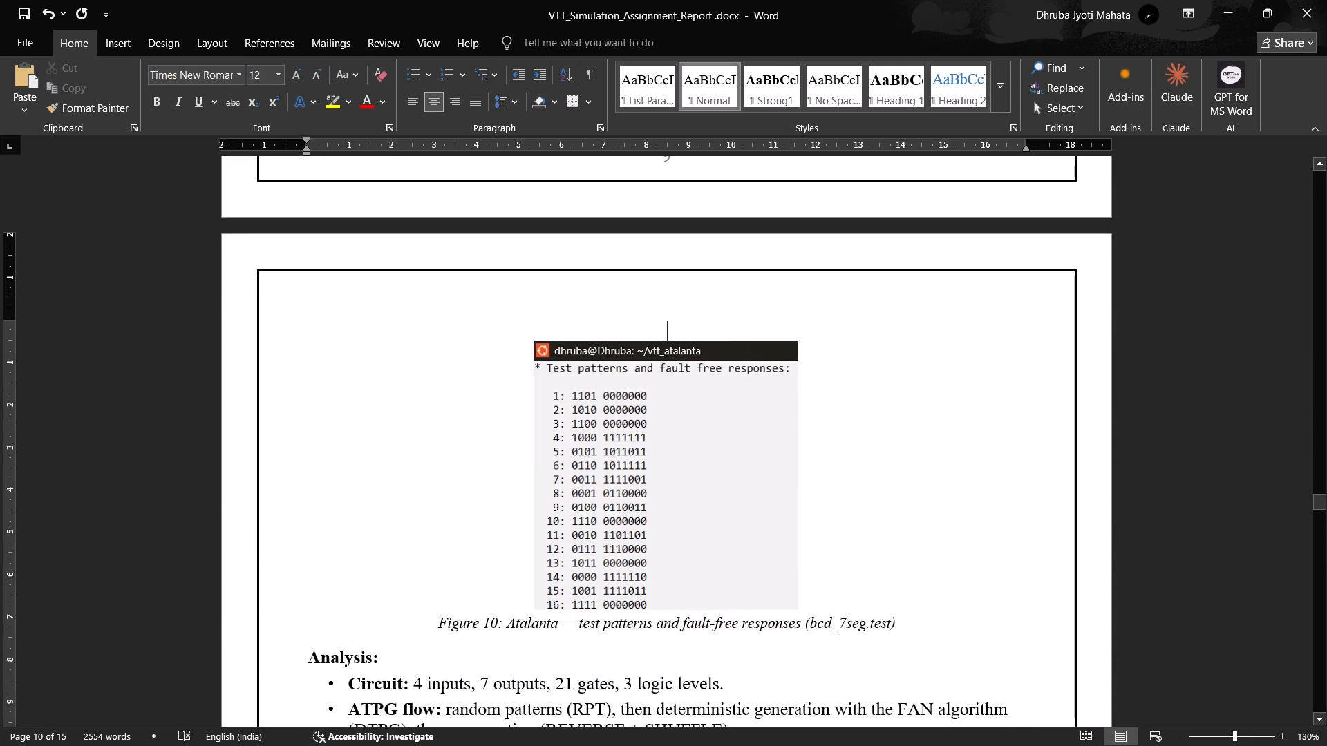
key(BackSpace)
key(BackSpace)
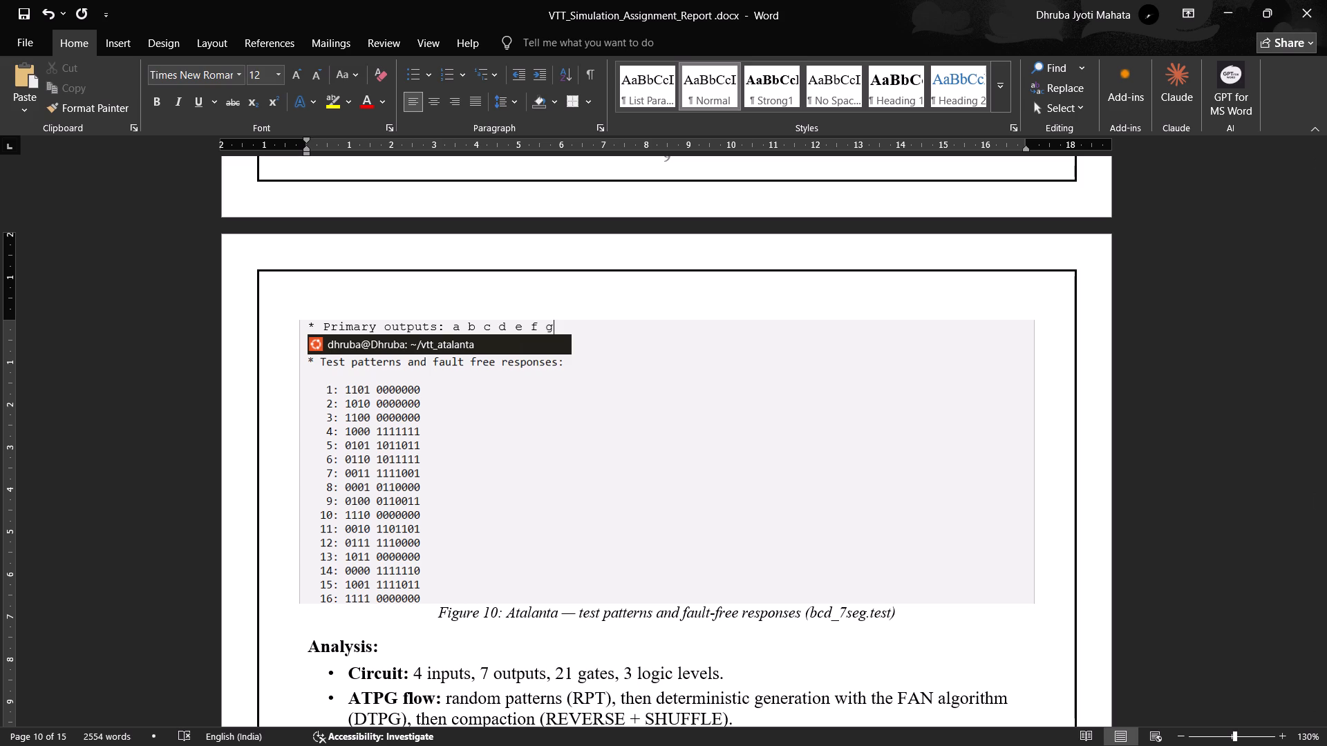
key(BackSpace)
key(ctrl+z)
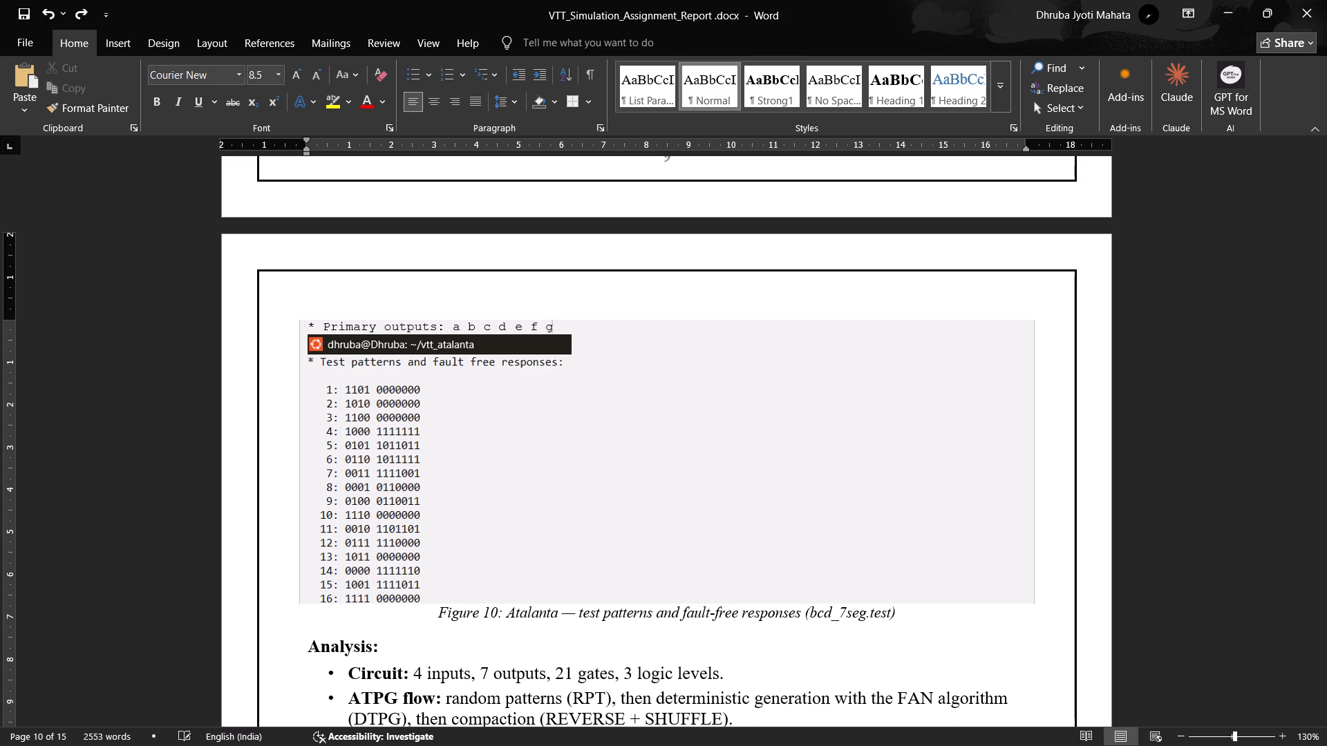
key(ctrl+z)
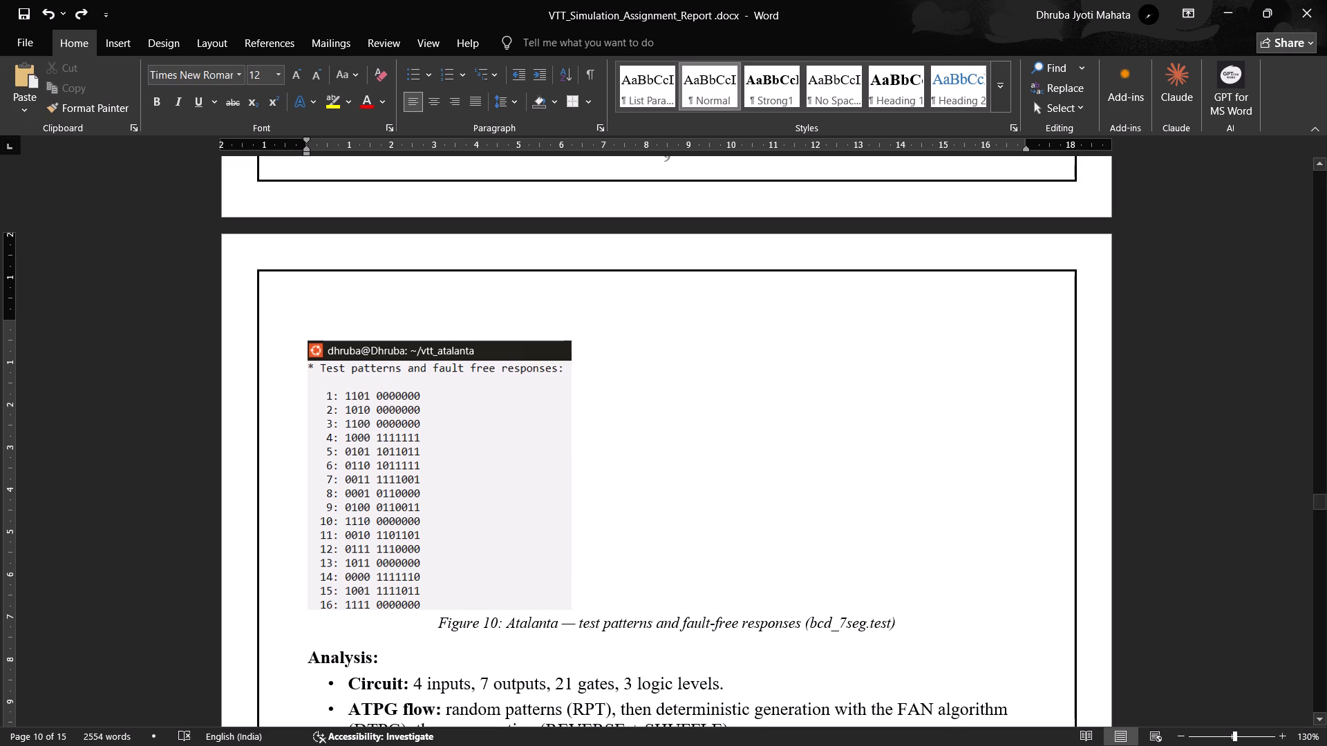
Move the Figure 10 screenshot up into the empty line at the start of page 10 and centre it.
scroll(455, 363, up, 1)
click(343, 524)
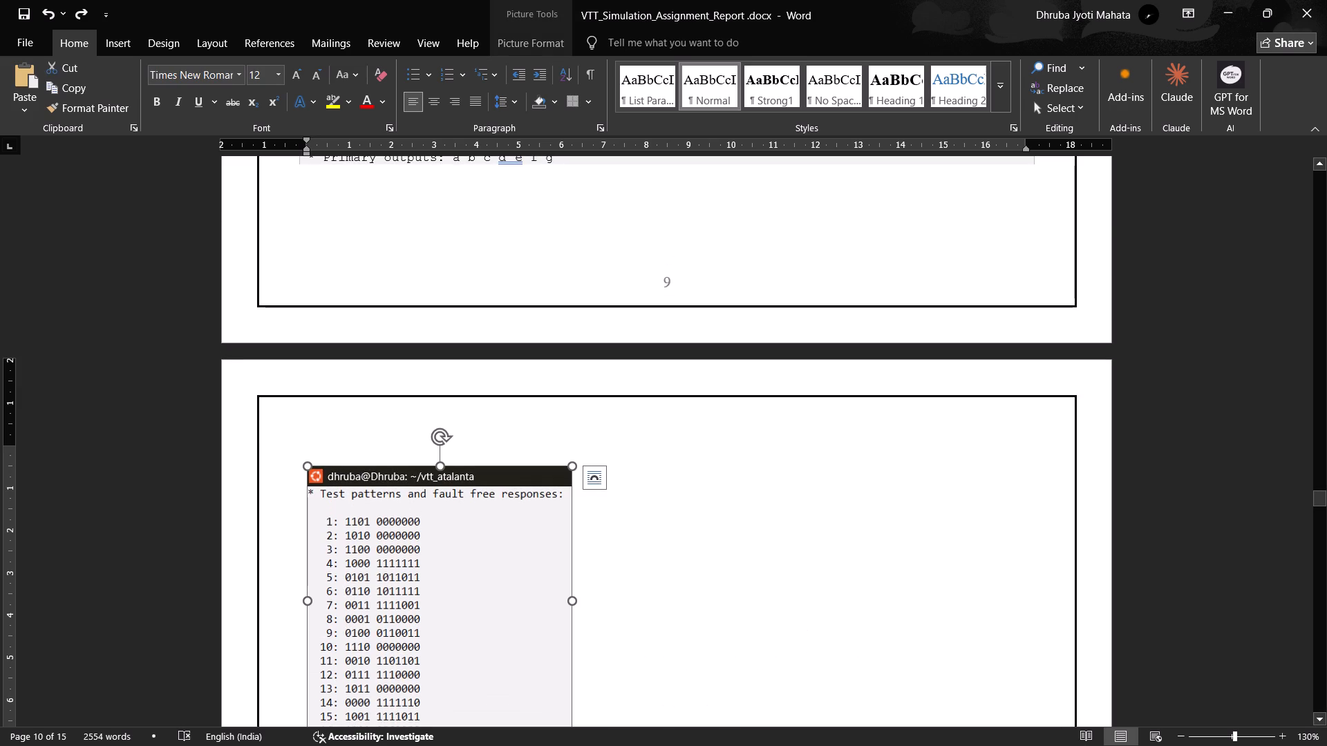
drag(390, 593, 387, 442)
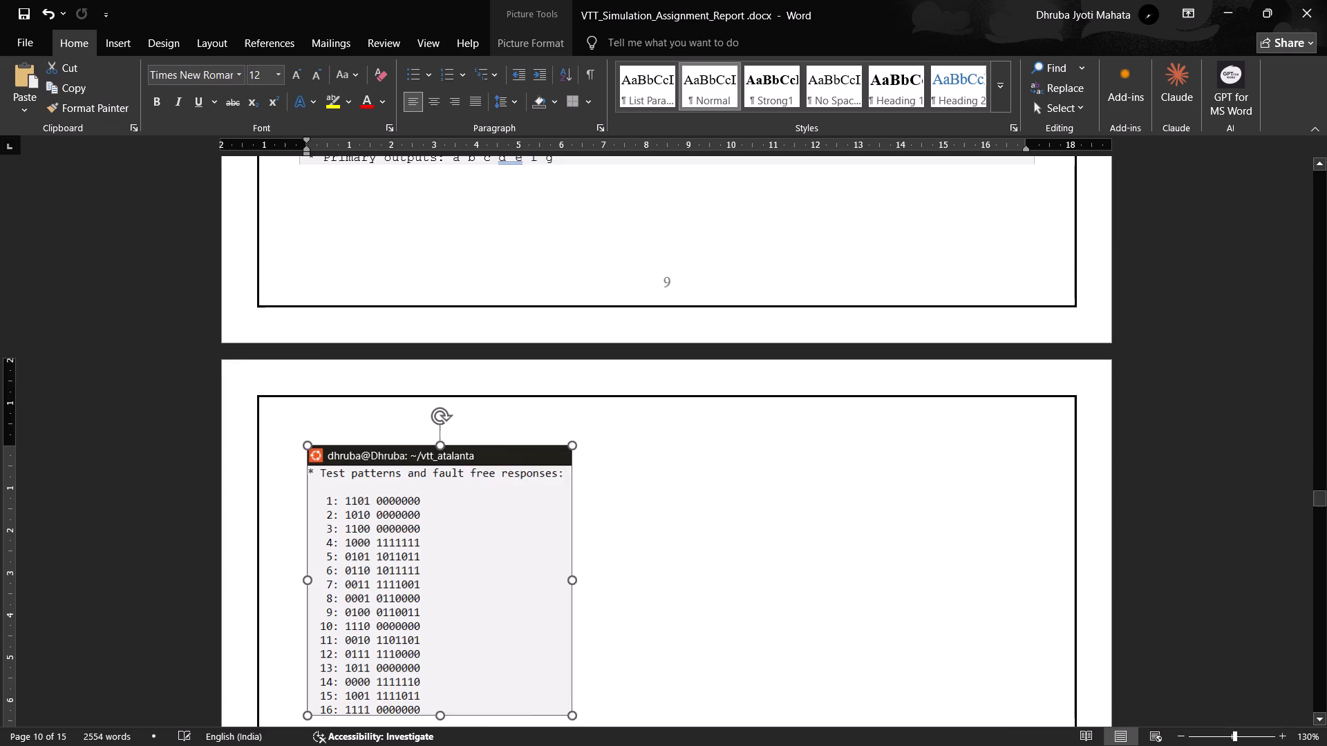
scroll(876, 572, down, 3)
scroll(610, 363, up, 2)
click(429, 94)
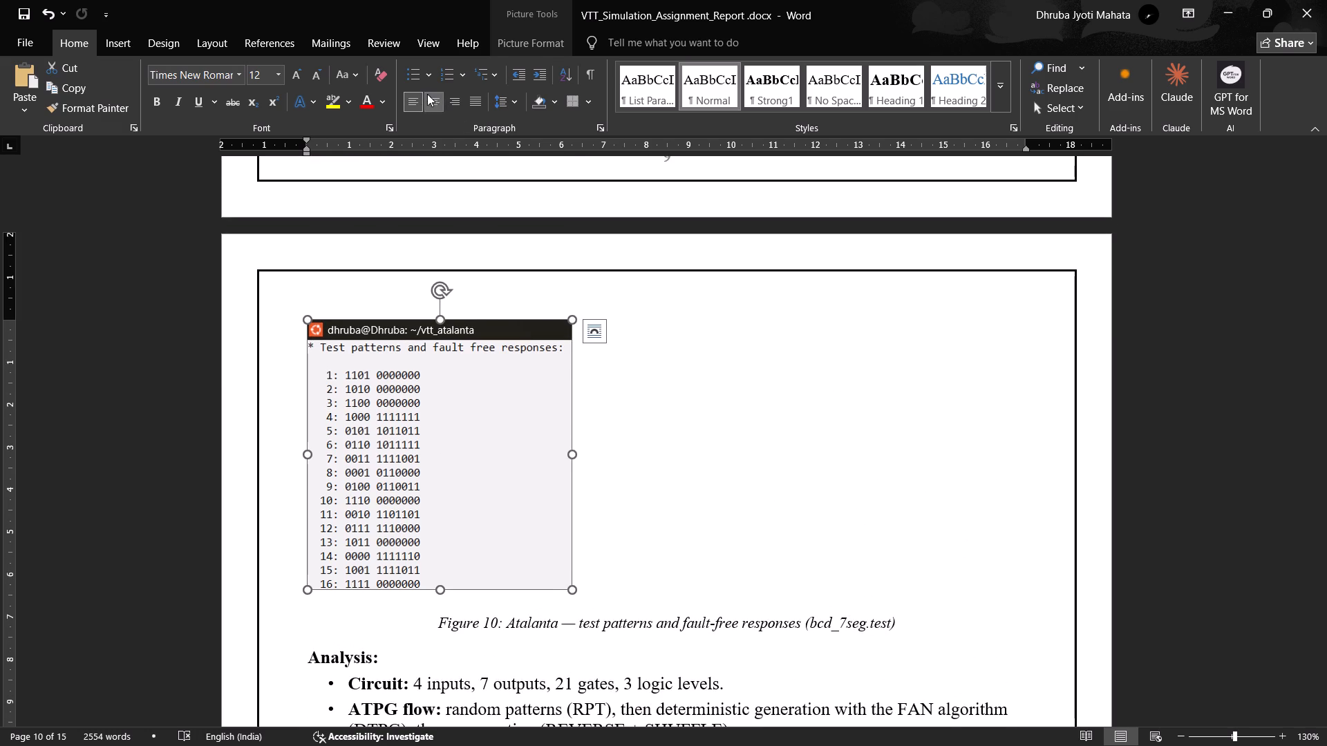
Enlarge the Figure 10 screenshot slightly, to about 6.6 cm wide.
drag(794, 322, 810, 312)
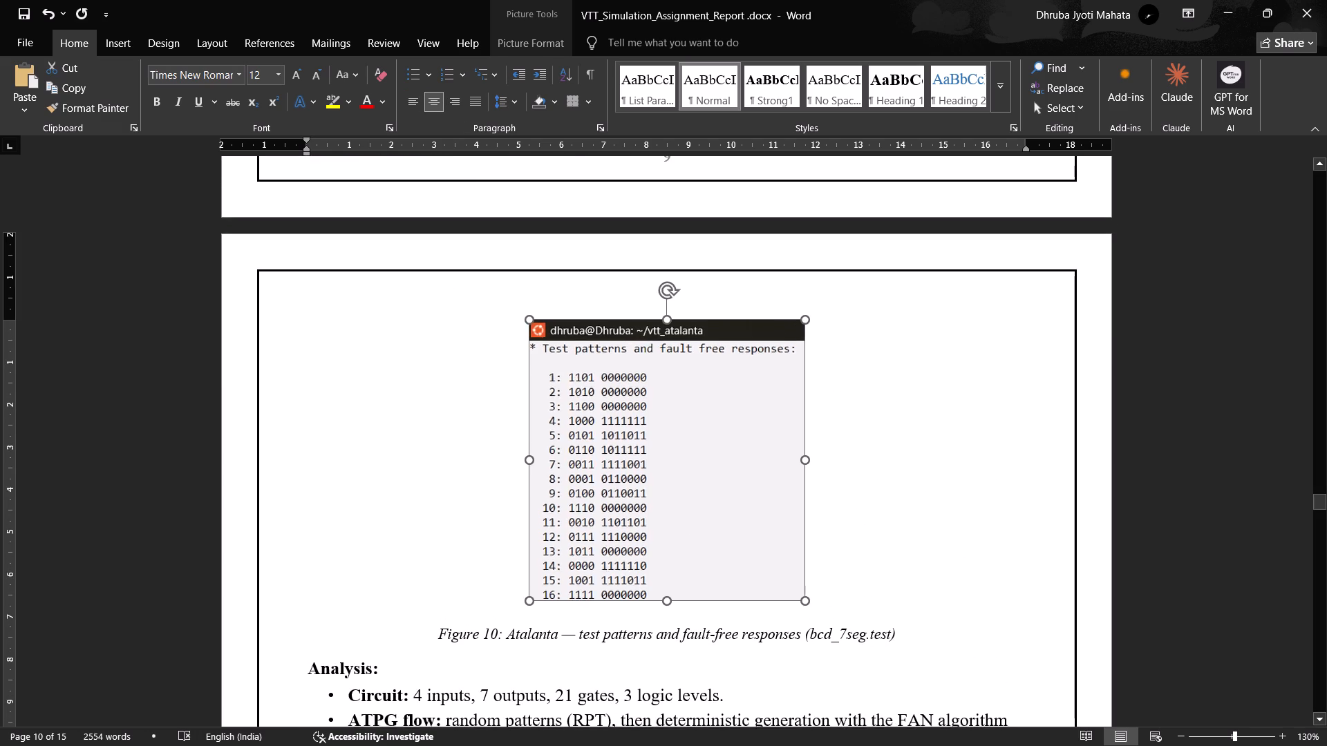
drag(810, 312, 812, 312)
click(949, 512)
Insert blank lines after the last section 2 Analysis bullet until the section 3 heading starts on page 11.
scroll(939, 513, down, 2)
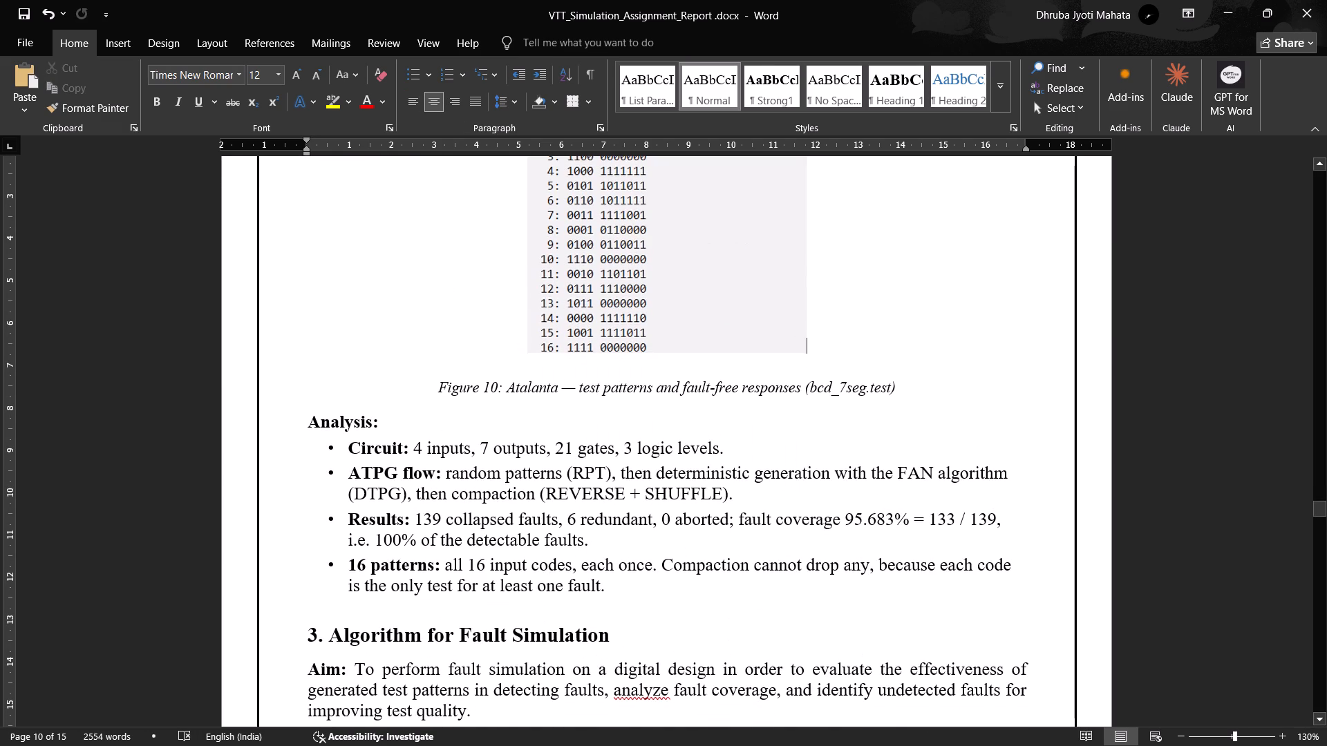
scroll(939, 509, down, 5)
scroll(939, 509, up, 5)
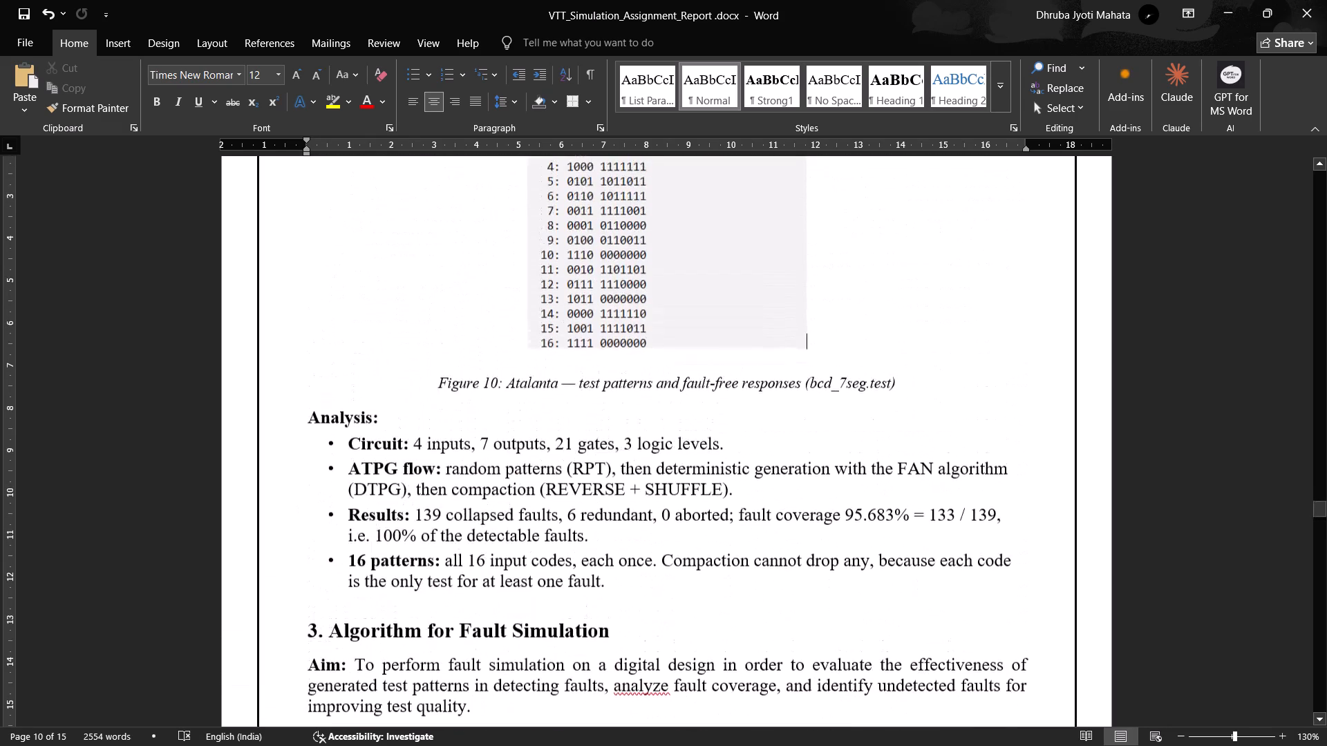
click(683, 596)
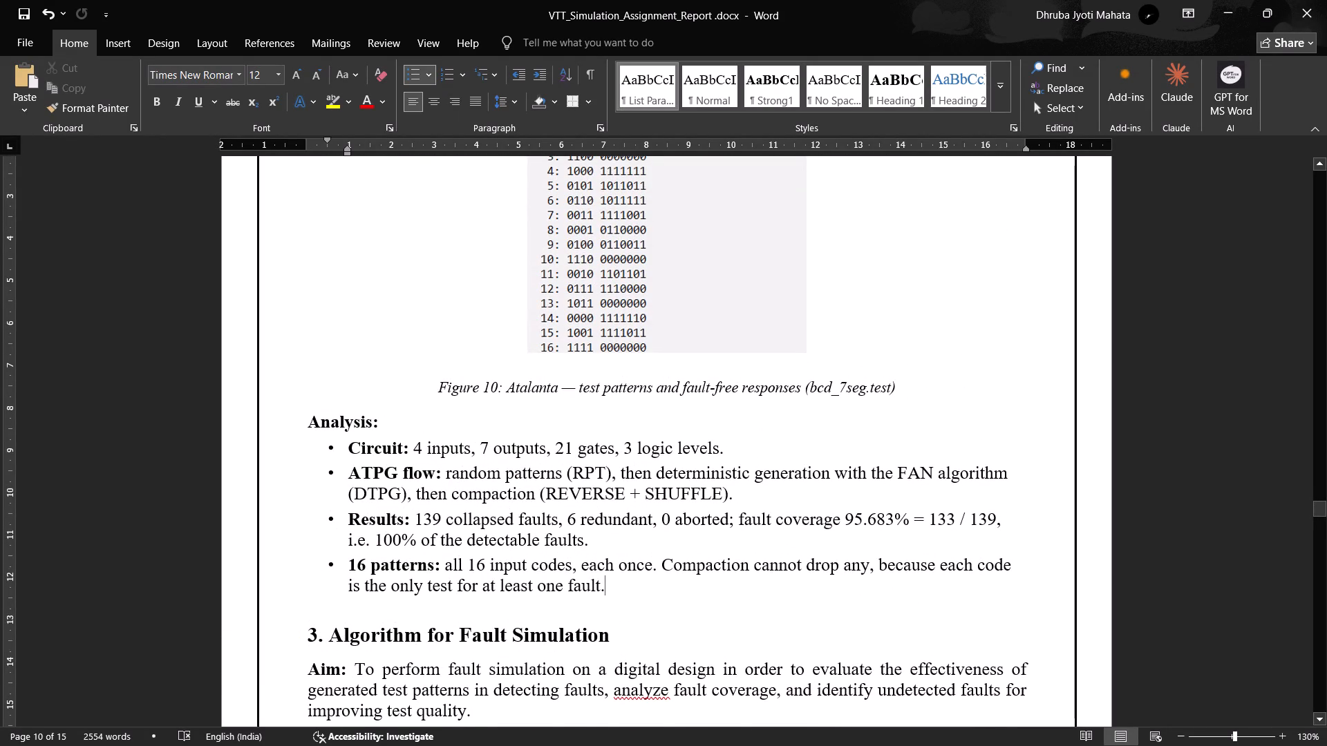
key(Return)
key(Return)
key(Return)
key(Return)
key(Return)
key(Return)
key(Return)
scroll(807, 648, down, 1)
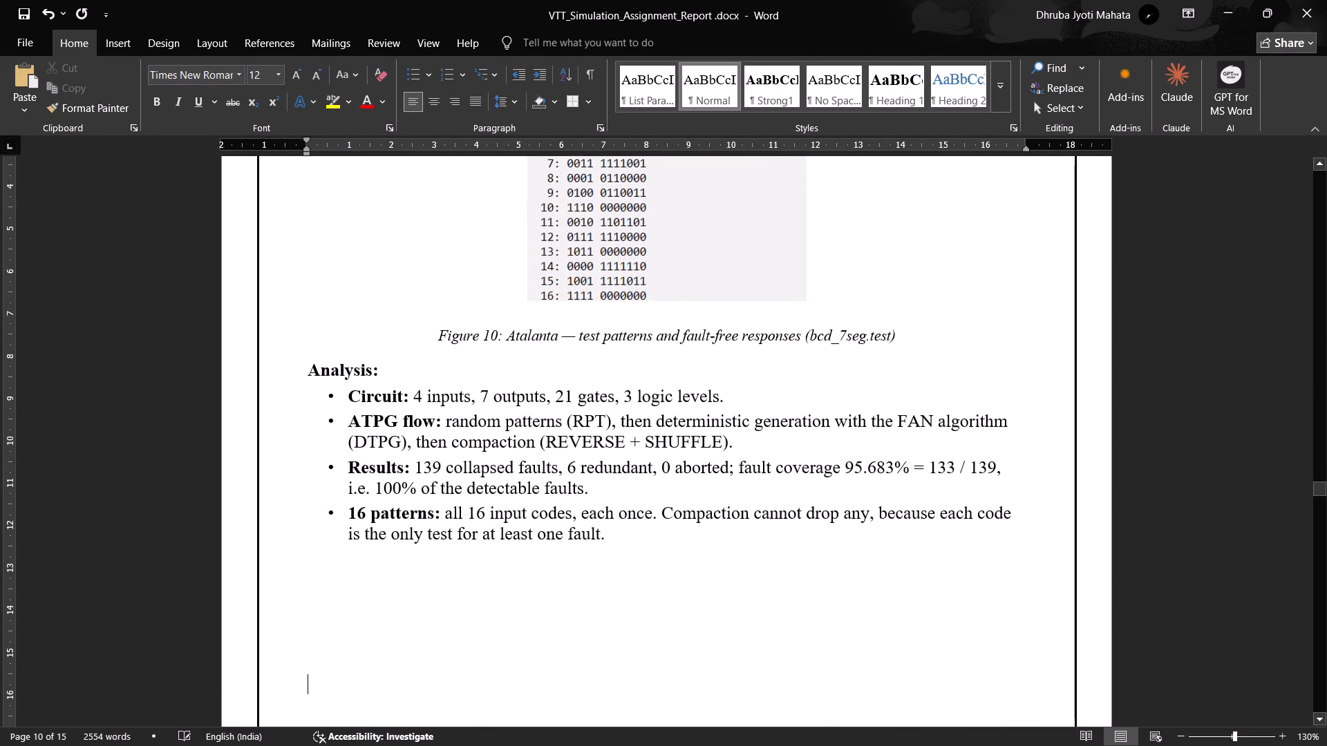
scroll(816, 649, down, 2)
key(Return)
key(Return)
key(Return)
key(Return)
key(Return)
key(Return)
key(Return)
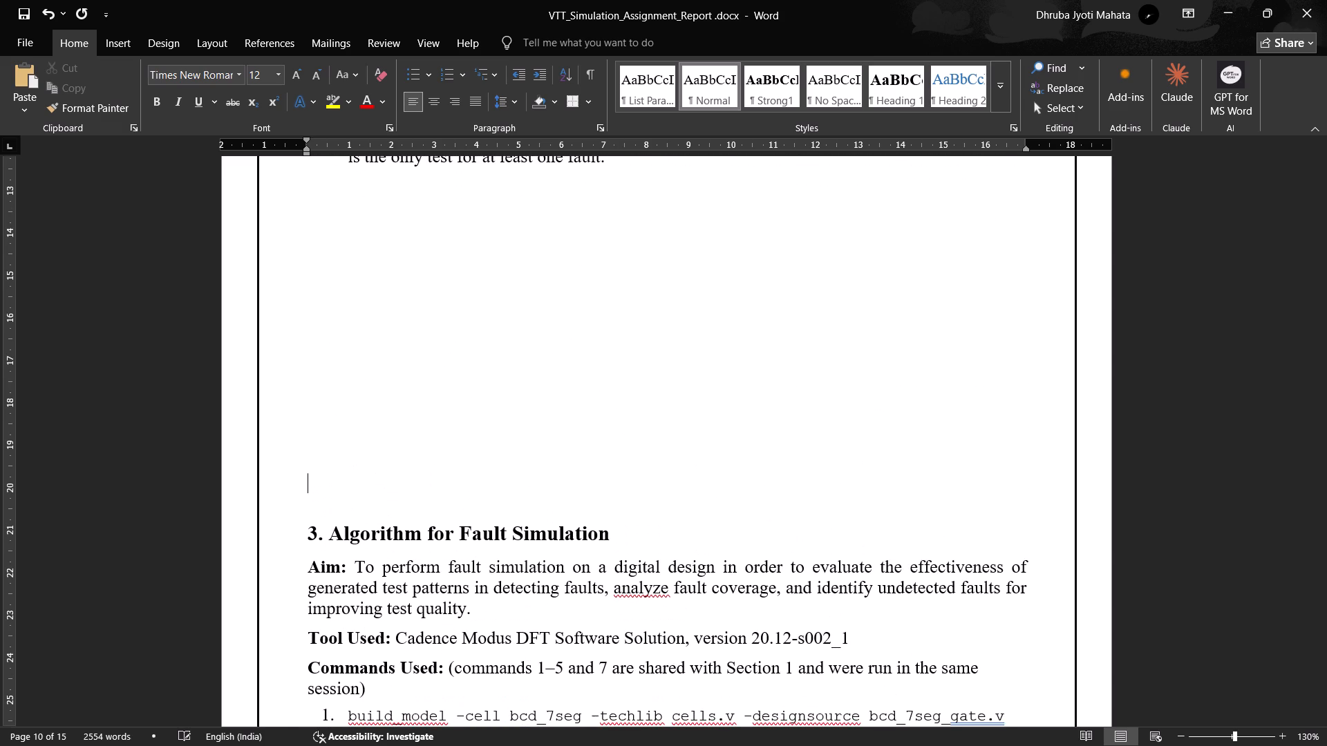
scroll(831, 605, down, 2)
key(Return)
key(Return)
key(Return)
key(Return)
key(Return)
key(Return)
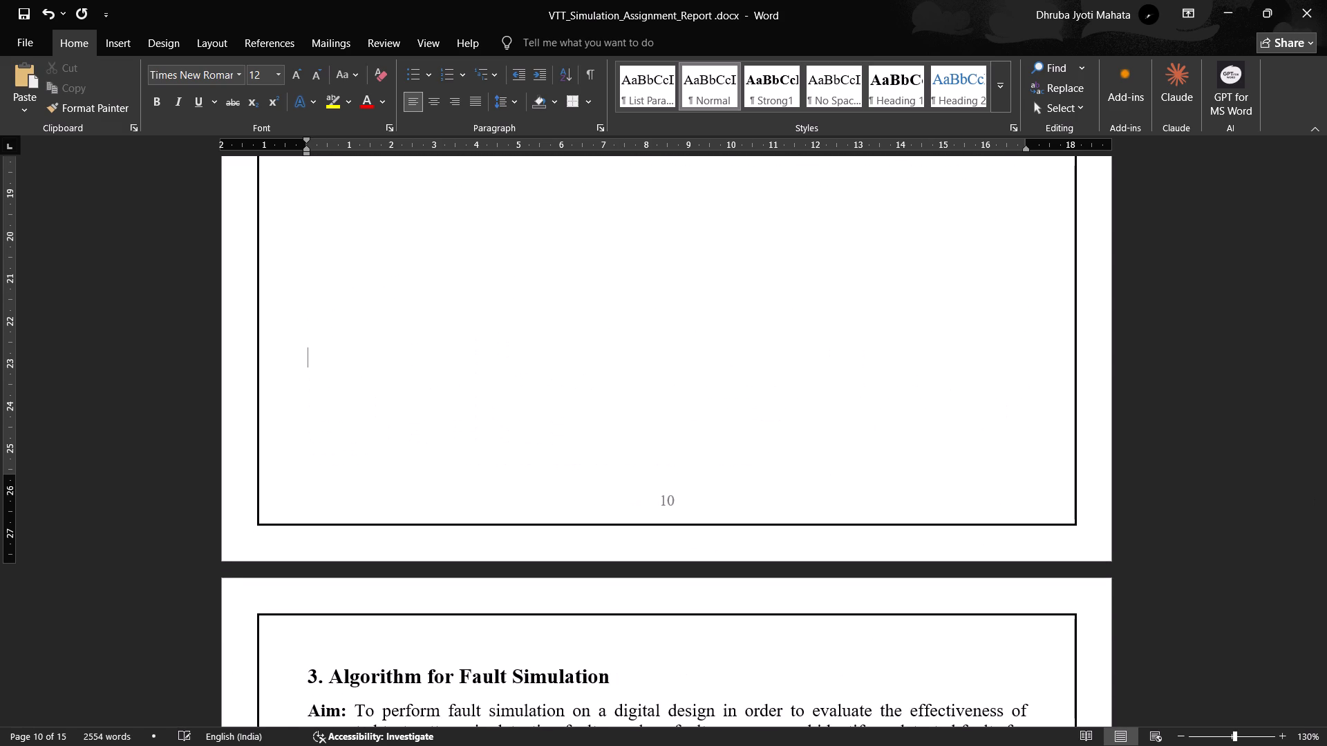
key(BackSpace)
key(BackSpace)
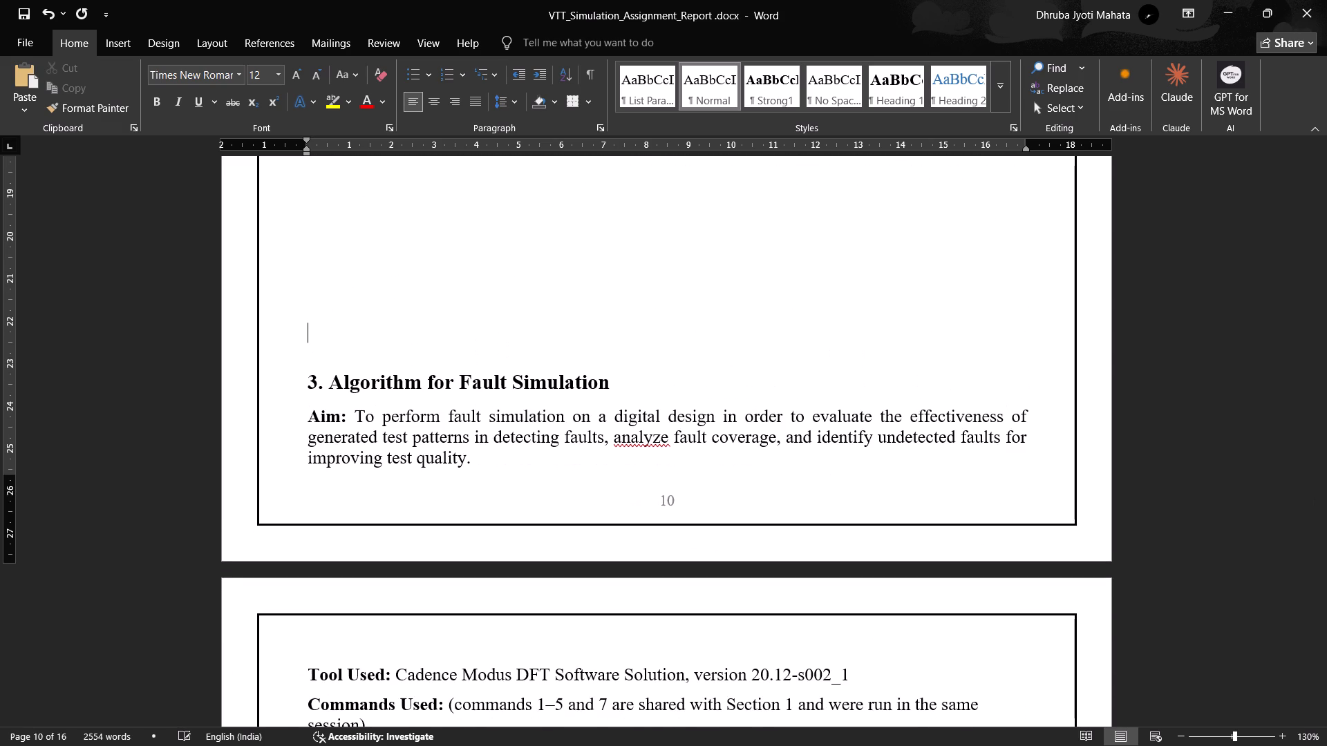
key(Return)
Review the section 2 layout from its heading on page 9 through Figure 10 on page 10.
scroll(831, 605, up, 5)
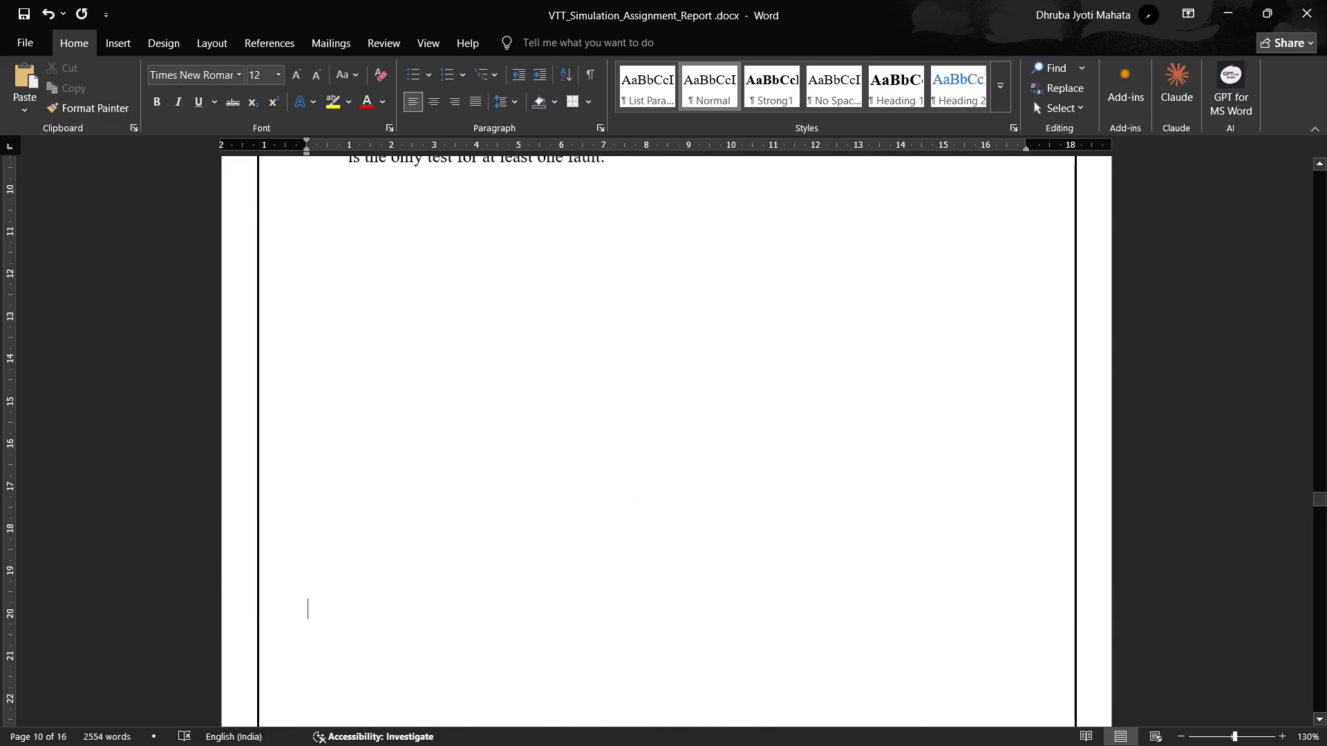
scroll(852, 602, up, 12)
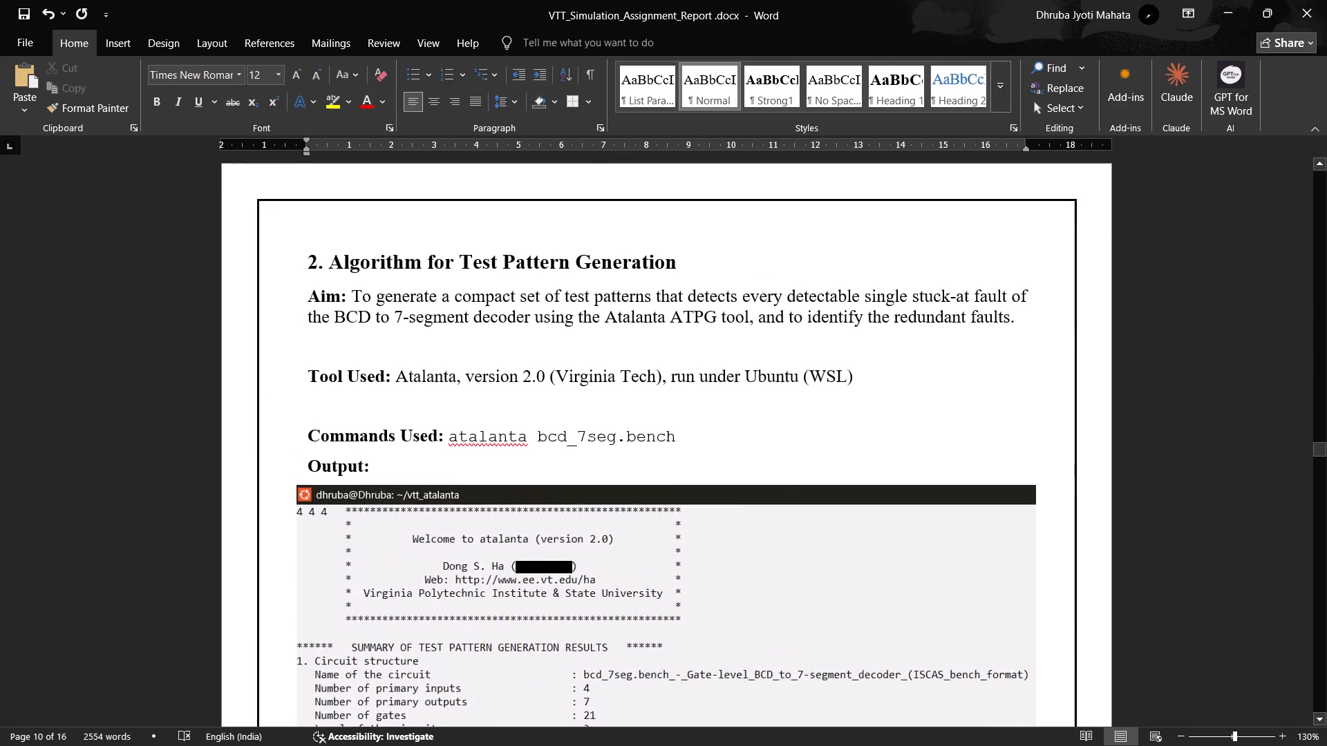
scroll(852, 602, down, 9)
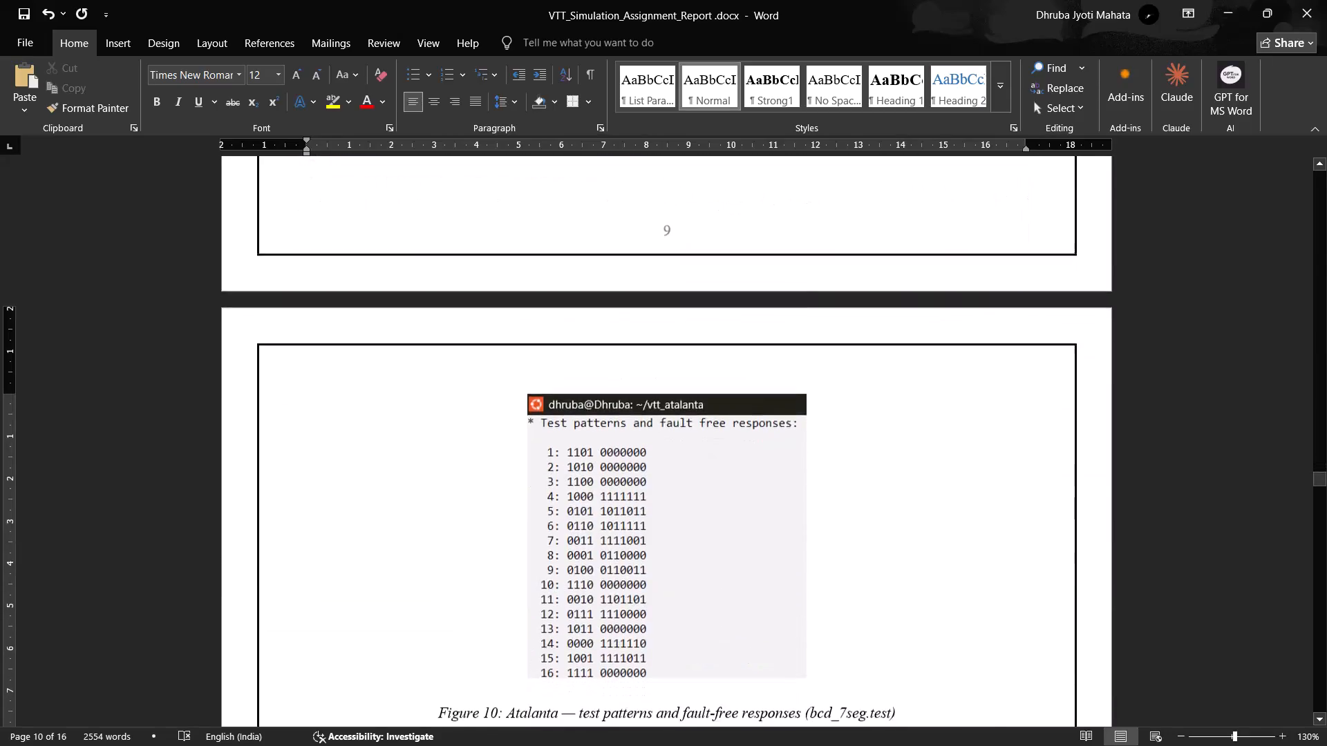
scroll(852, 602, down, 2)
scroll(852, 602, up, 8)
scroll(849, 606, down, 3)
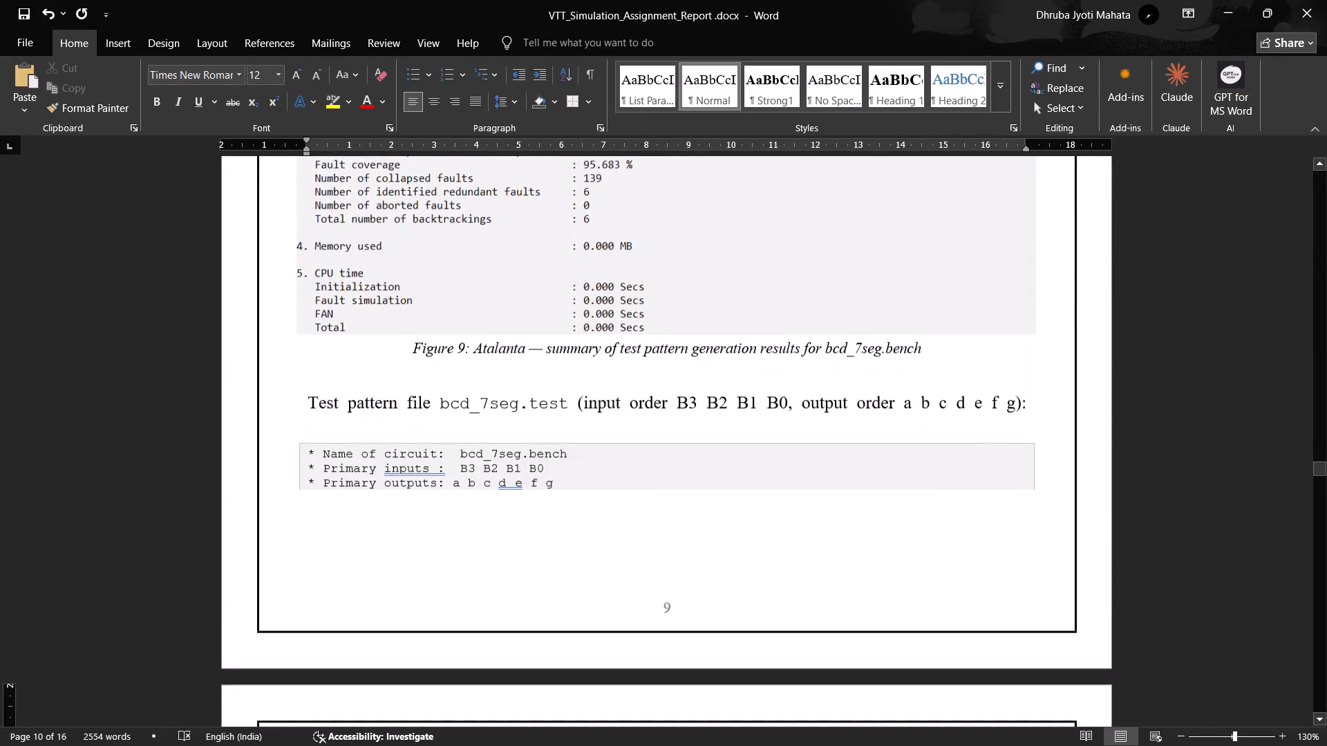
Insert six blank lines above the "Test pattern file bcd_7seg.test" line to push it and its code block onto page 10.
click(307, 397)
key(Return)
key(Return)
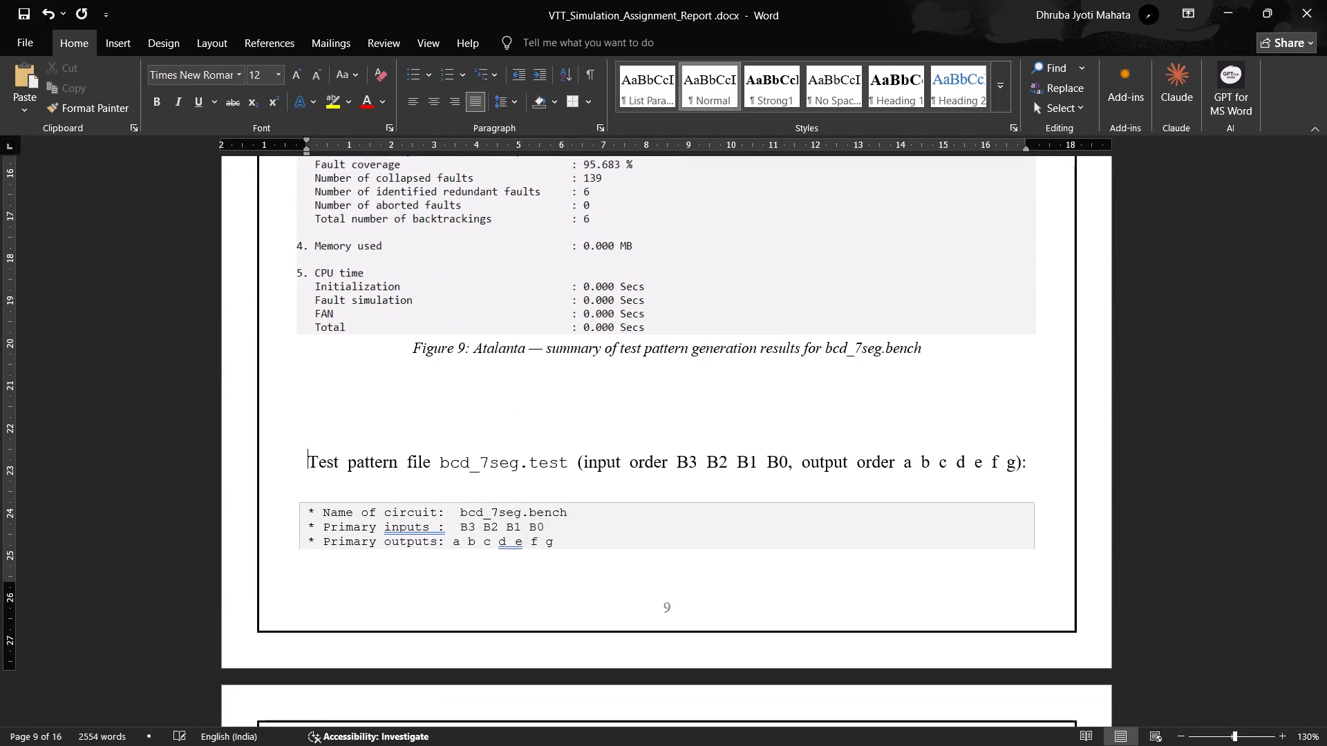
key(Return)
key(Return)
key(Return)
key(Return)
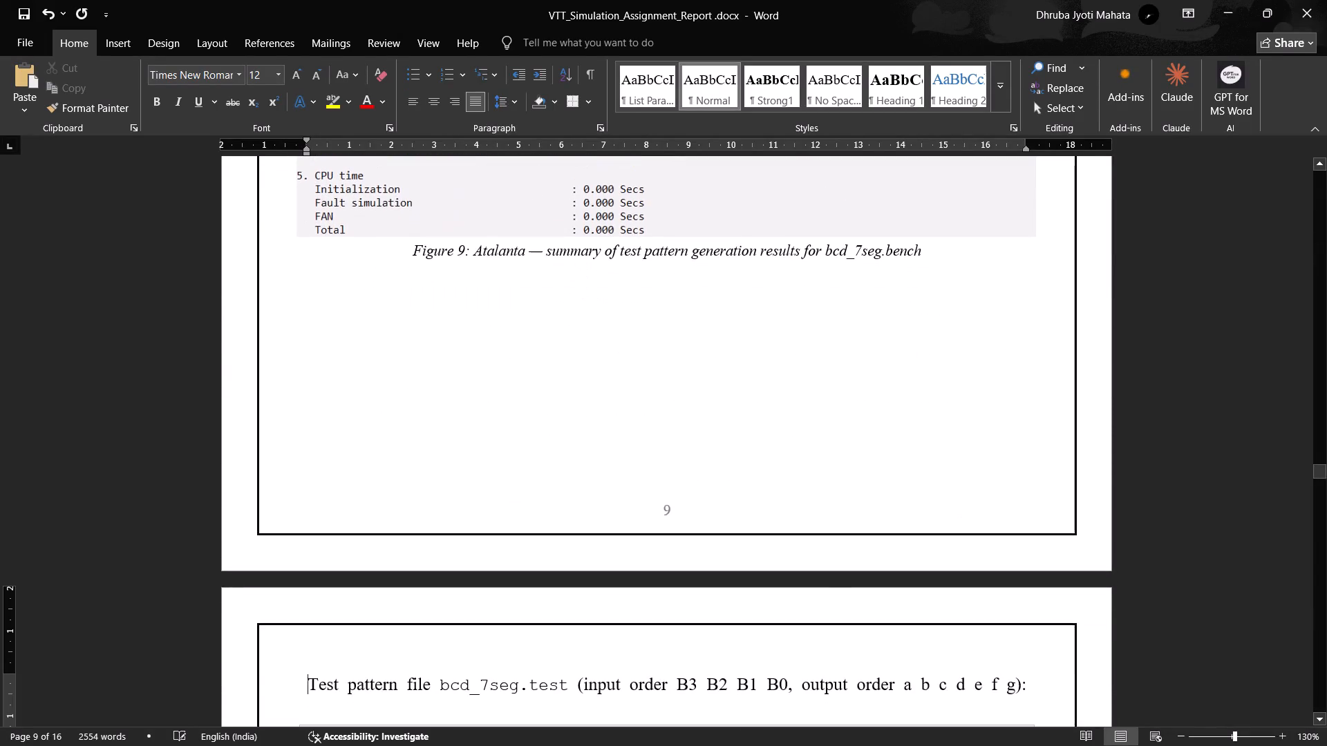
Check the layout of page 10 and the start of section 3 on page 11.
scroll(314, 406, down, 5)
scroll(323, 404, up, 1)
scroll(323, 404, down, 8)
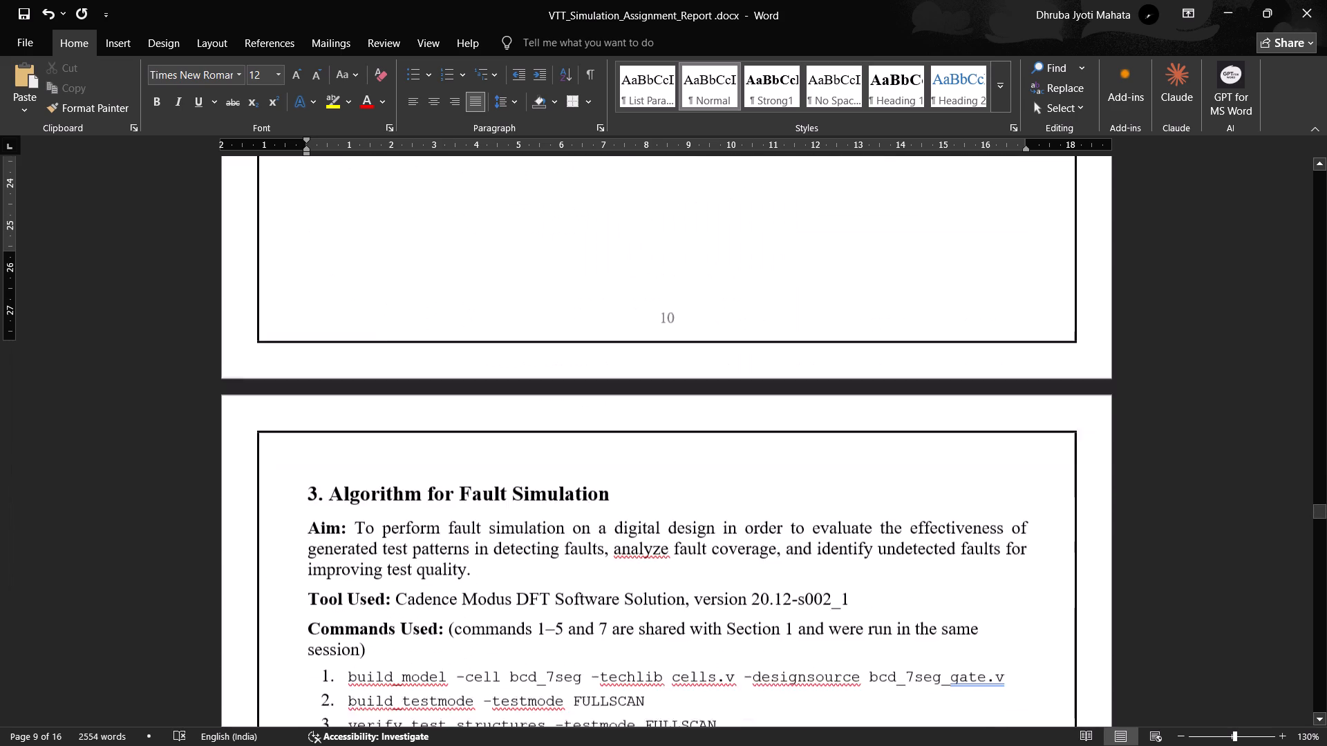
scroll(305, 288, up, 1)
scroll(364, 326, up, 6)
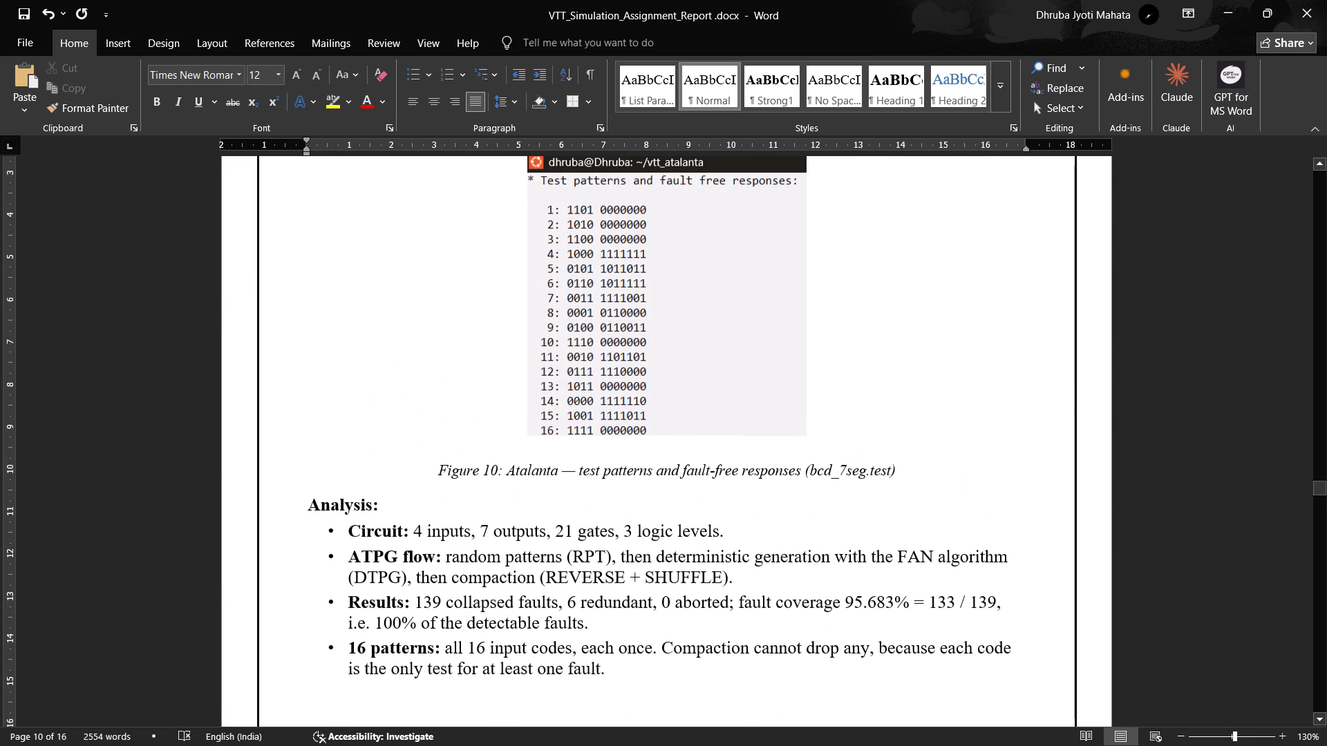
Insert a blank line between the Figure 10 caption and the section 2 "Analysis:" heading.
click(307, 504)
key(Return)
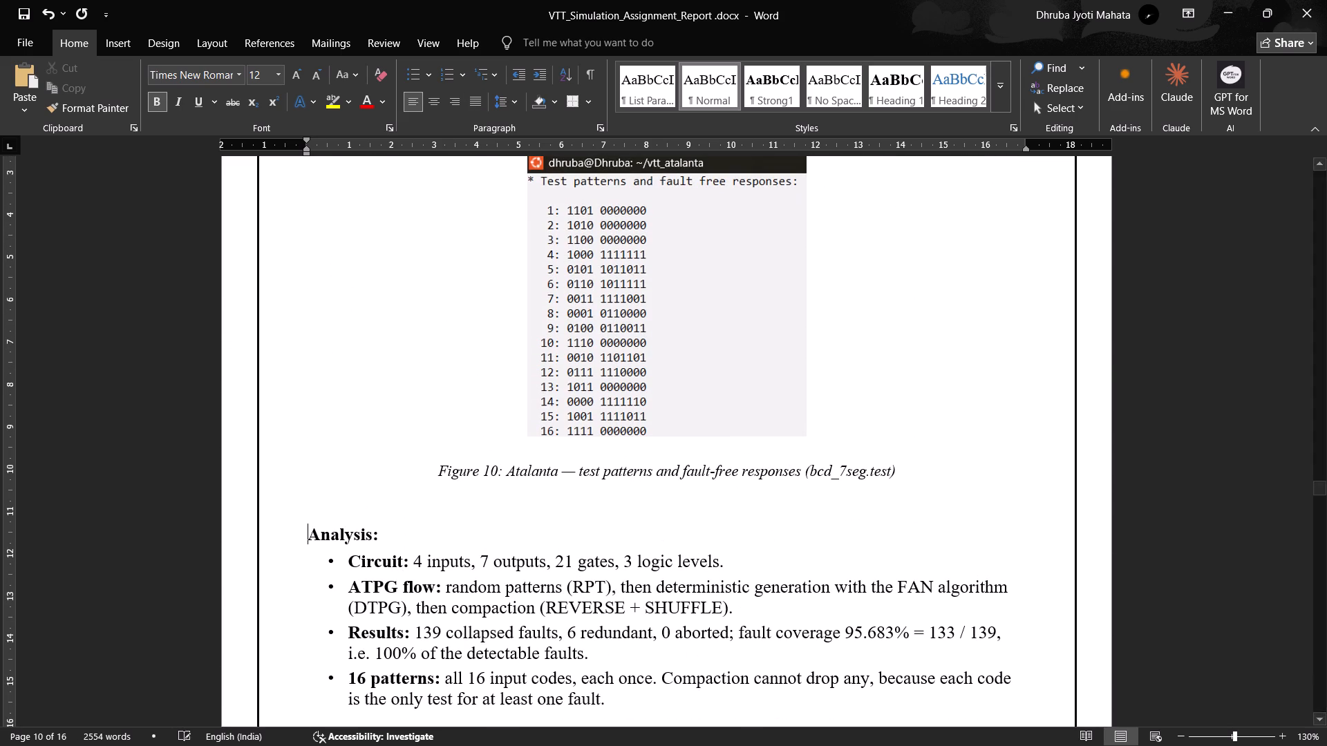
scroll(394, 559, down, 1)
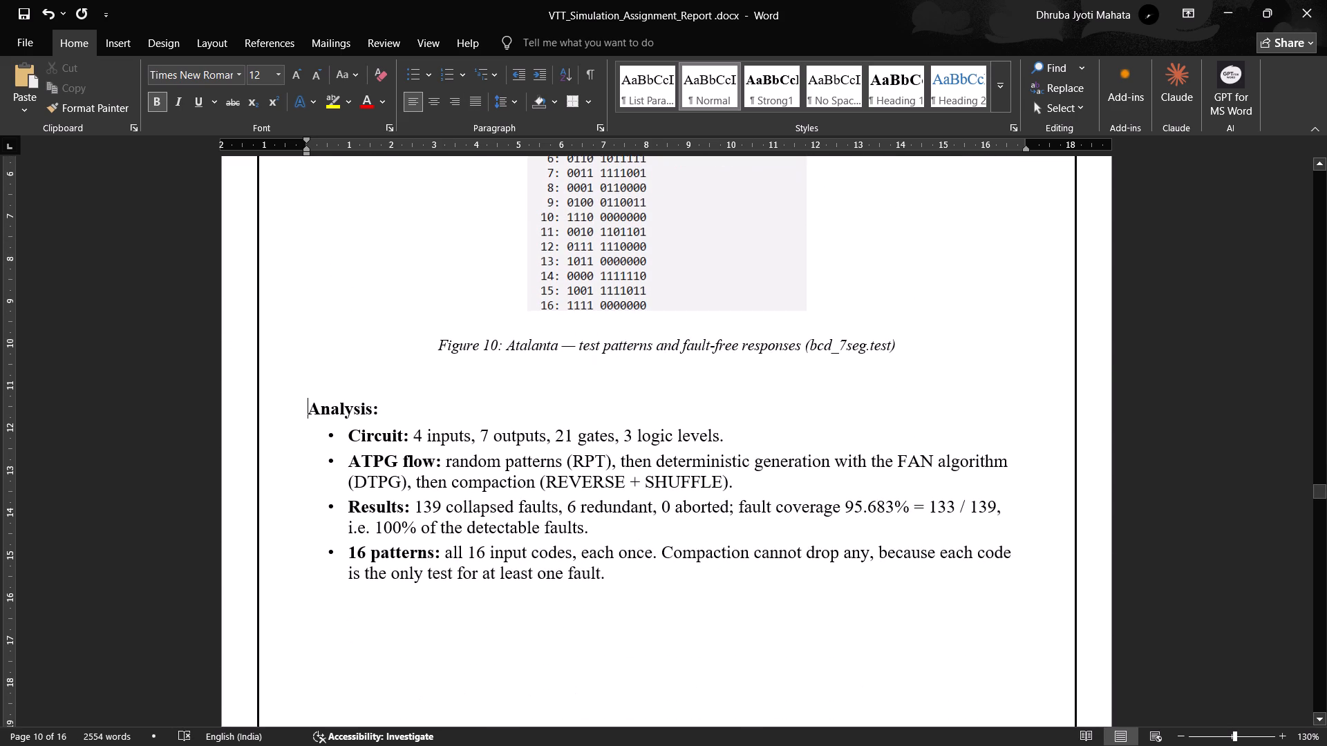
Insert a blank line between the bcd_7seg.test code block and the Figure 10 screenshot on page 10.
scroll(825, 445, up, 5)
scroll(822, 457, down, 2)
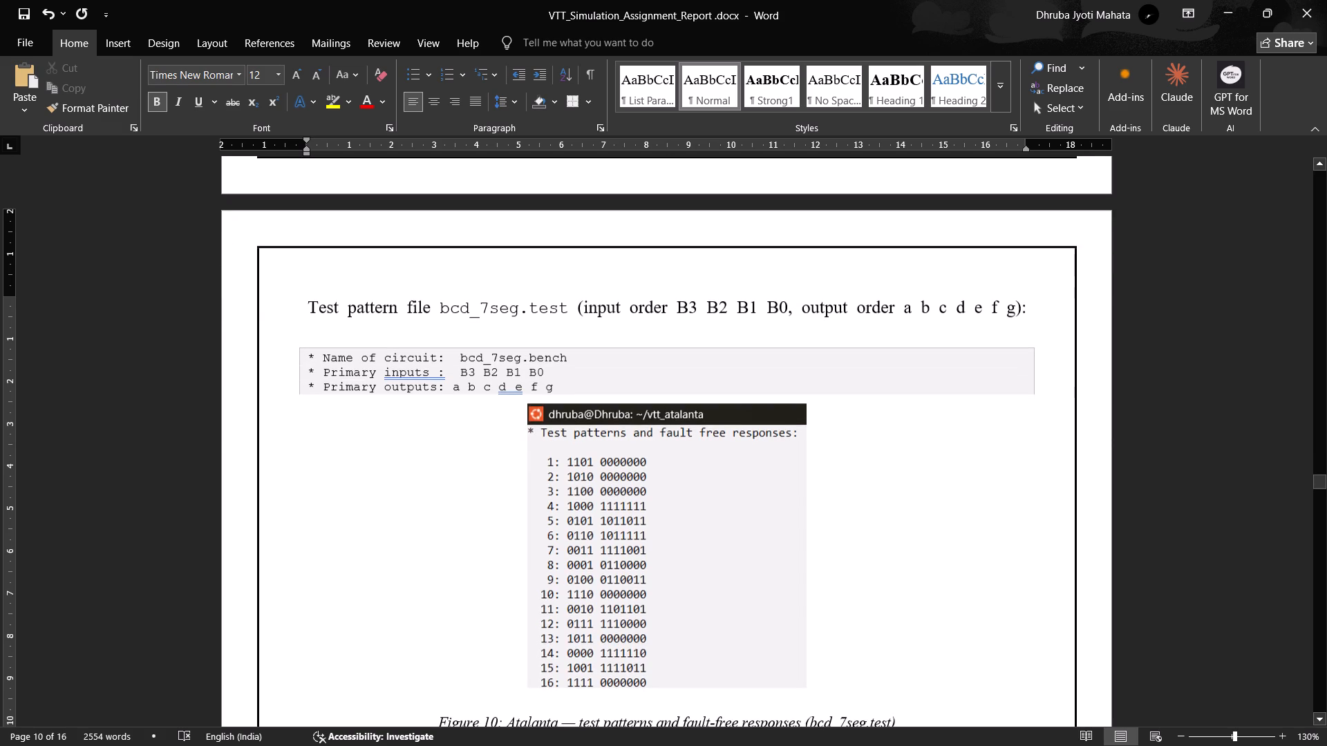
click(514, 419)
key(Return)
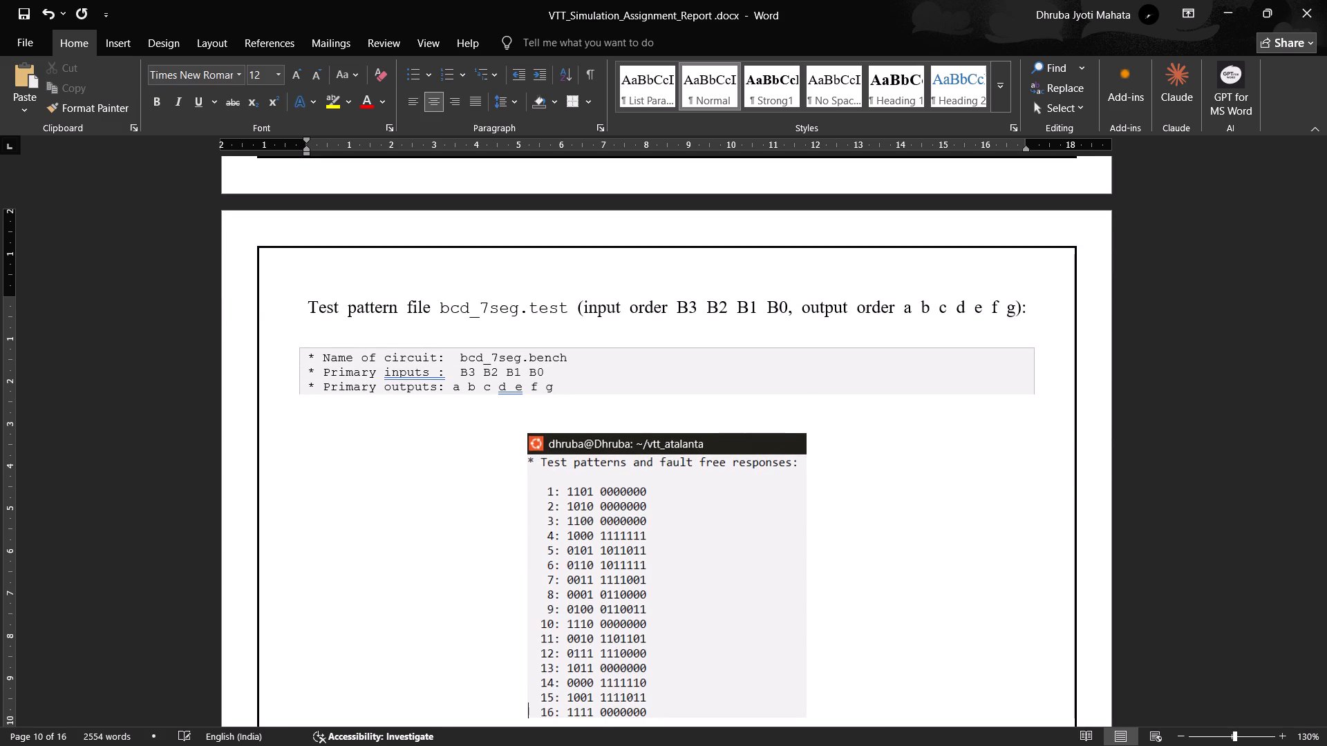
scroll(793, 414, down, 2)
scroll(862, 435, down, 3)
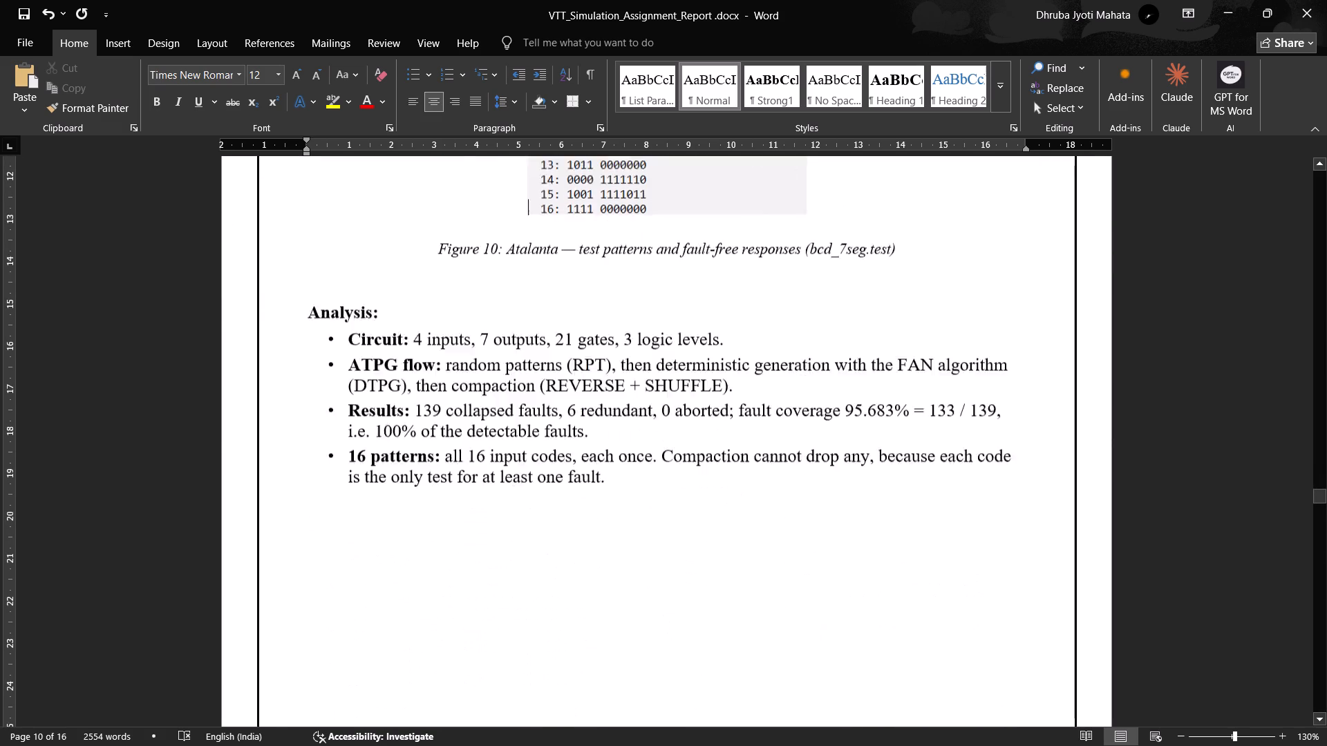
scroll(878, 450, up, 2)
click(622, 423)
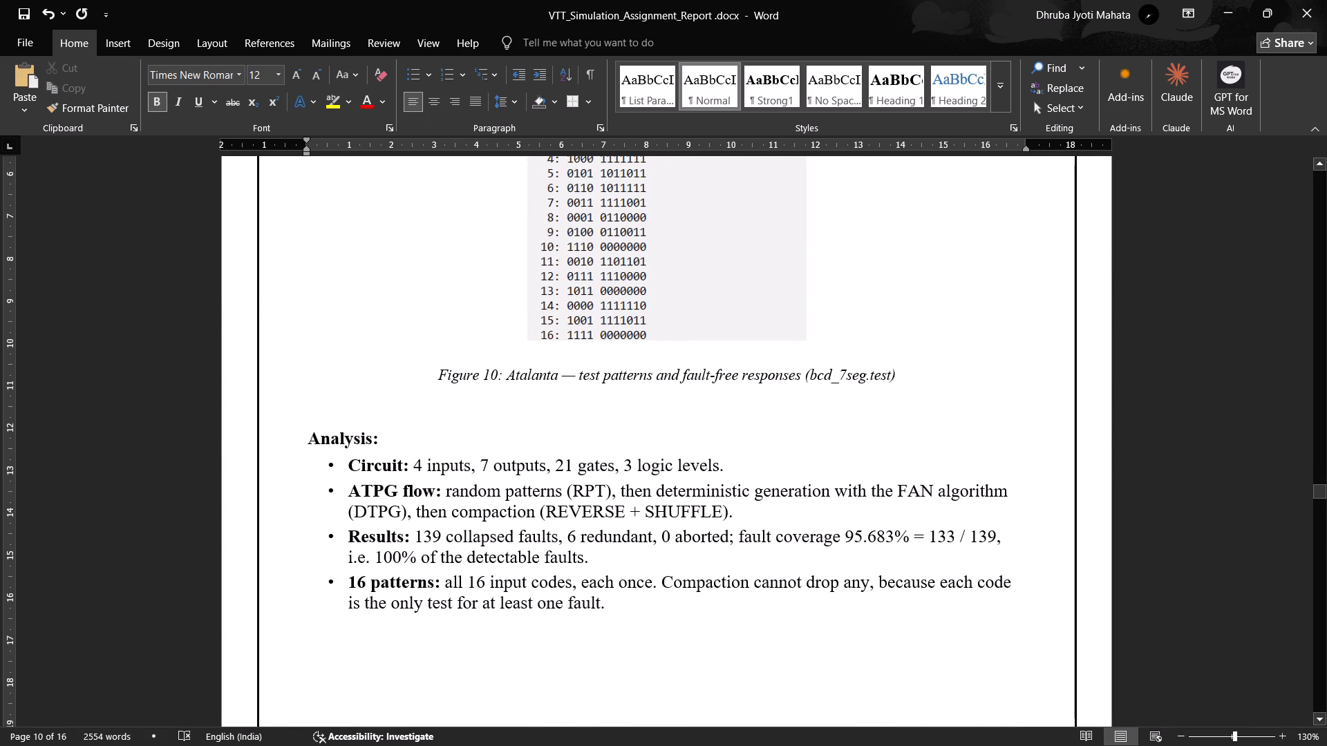
Insert a blank line between the section 2 "Commands Used:" line and the "Output:" label.
scroll(622, 423, up, 7)
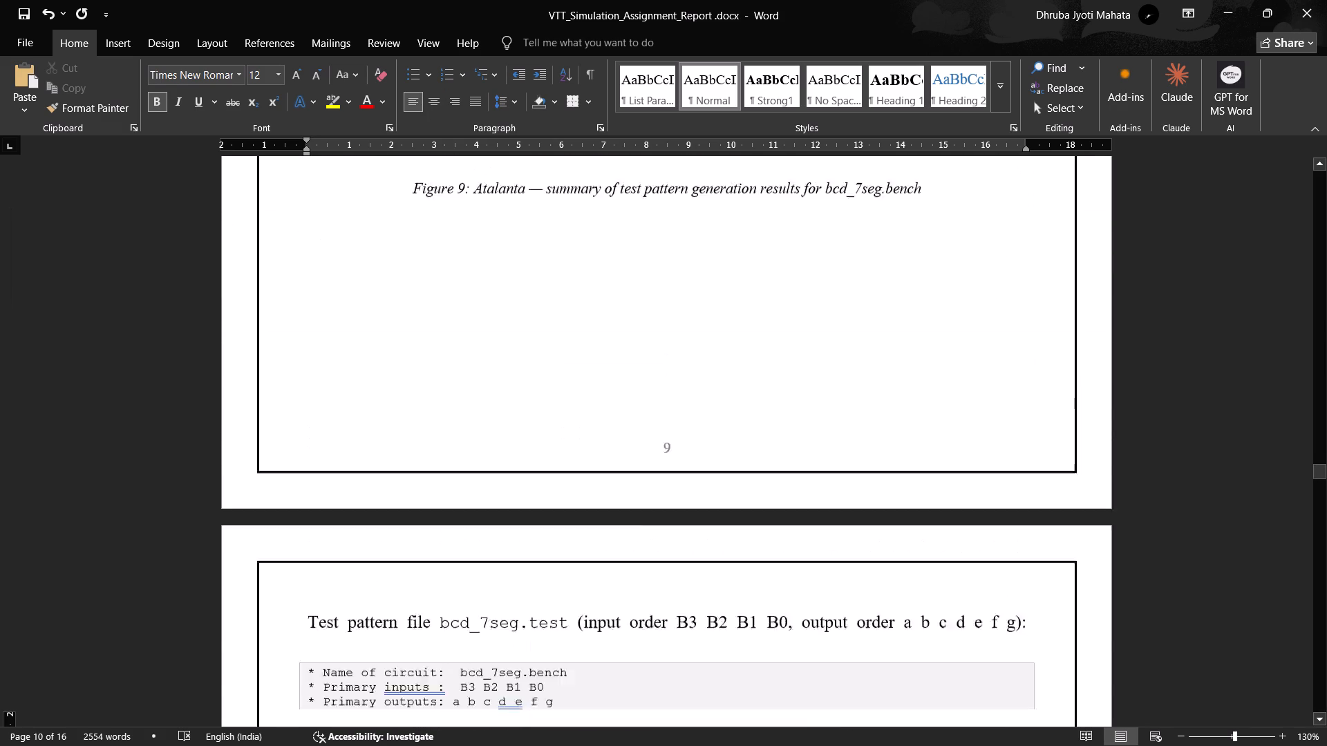
scroll(622, 423, up, 6)
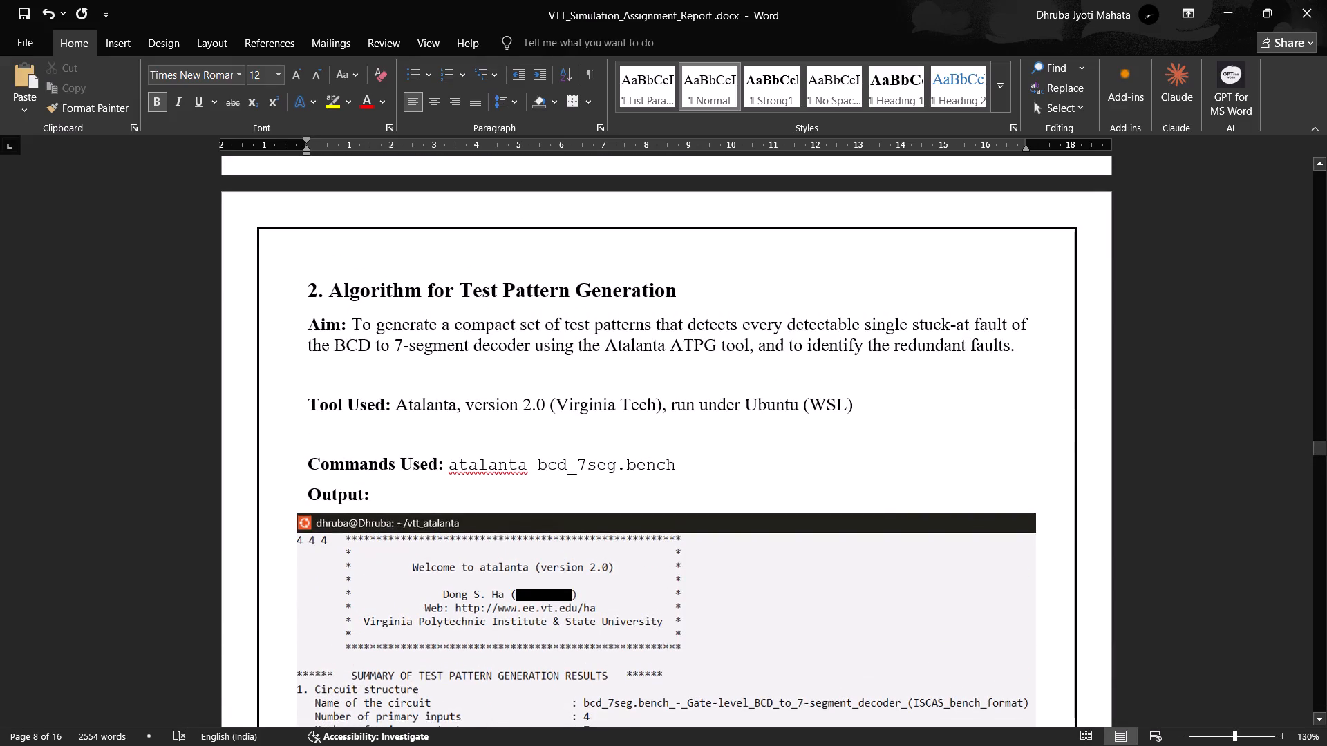
click(811, 468)
key(Return)
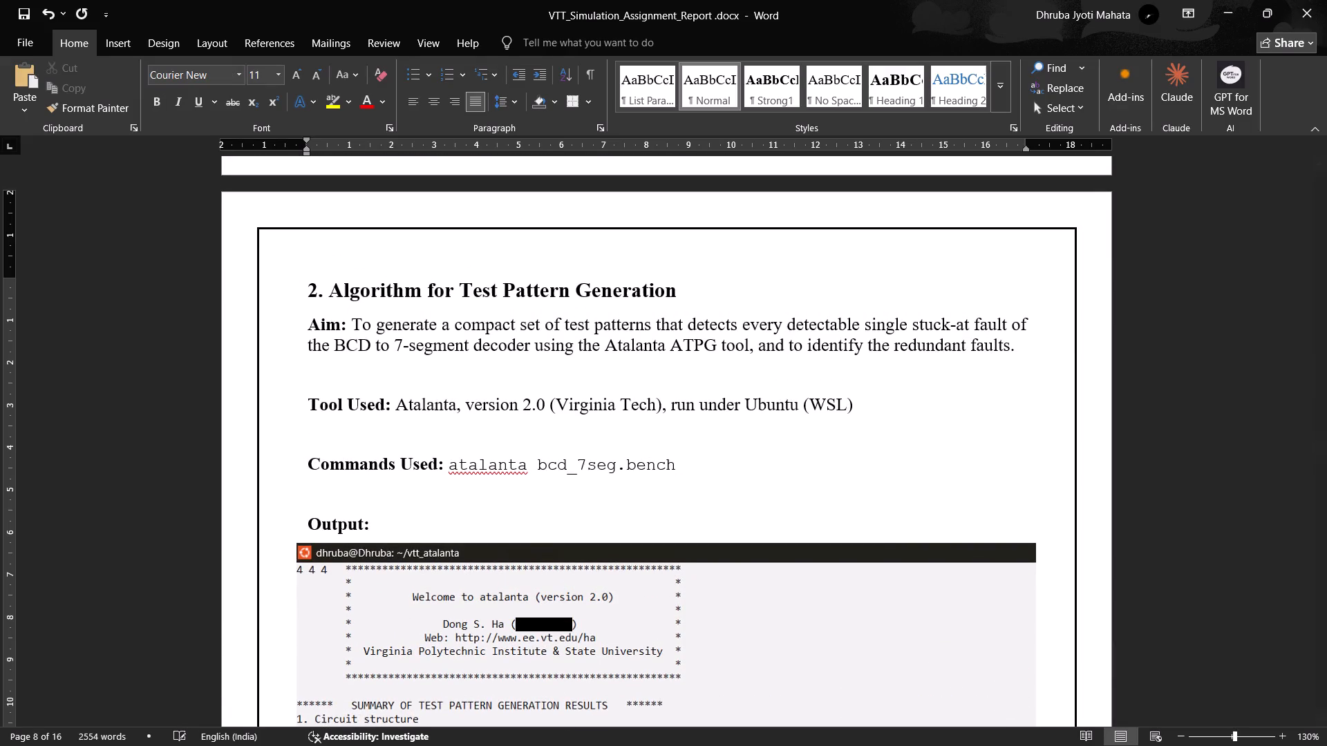
scroll(811, 458, down, 4)
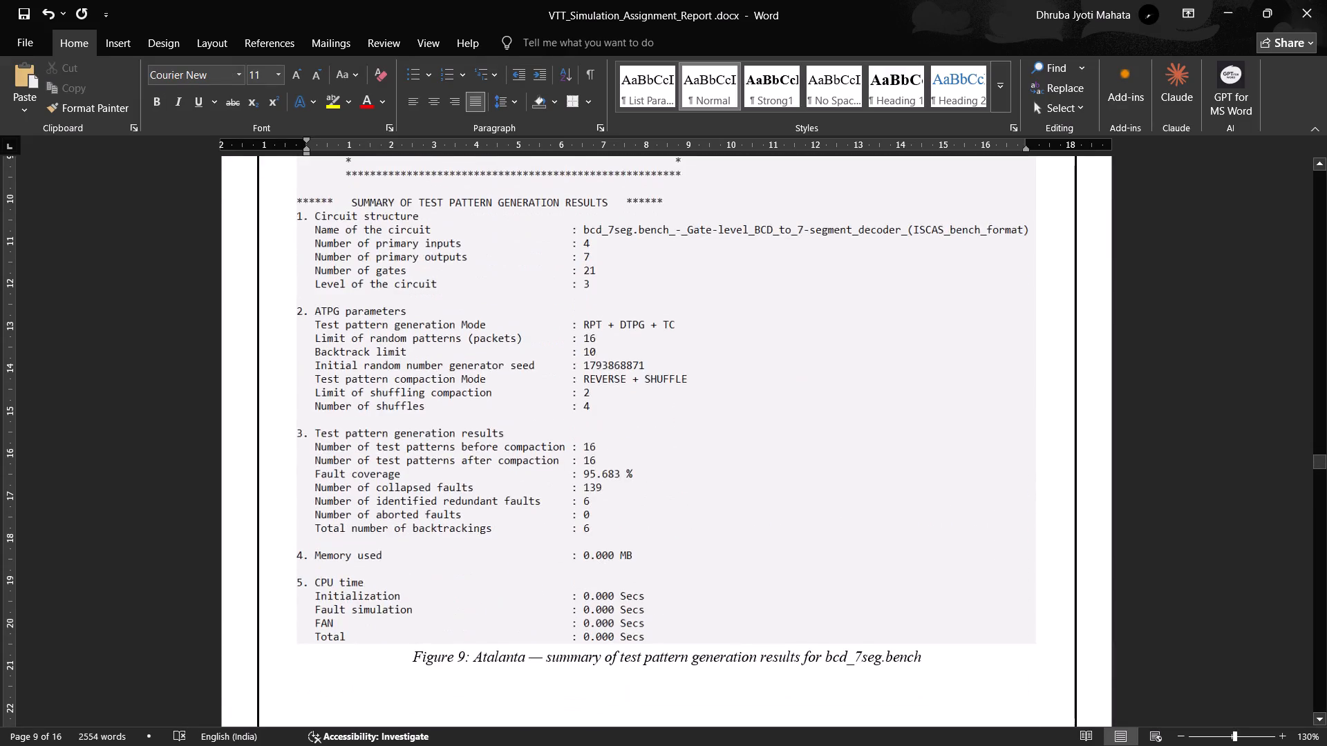
Insert a blank line between the Figure 9 screenshot and its caption on page 9.
ctrl+scroll(809, 481, down, 6)
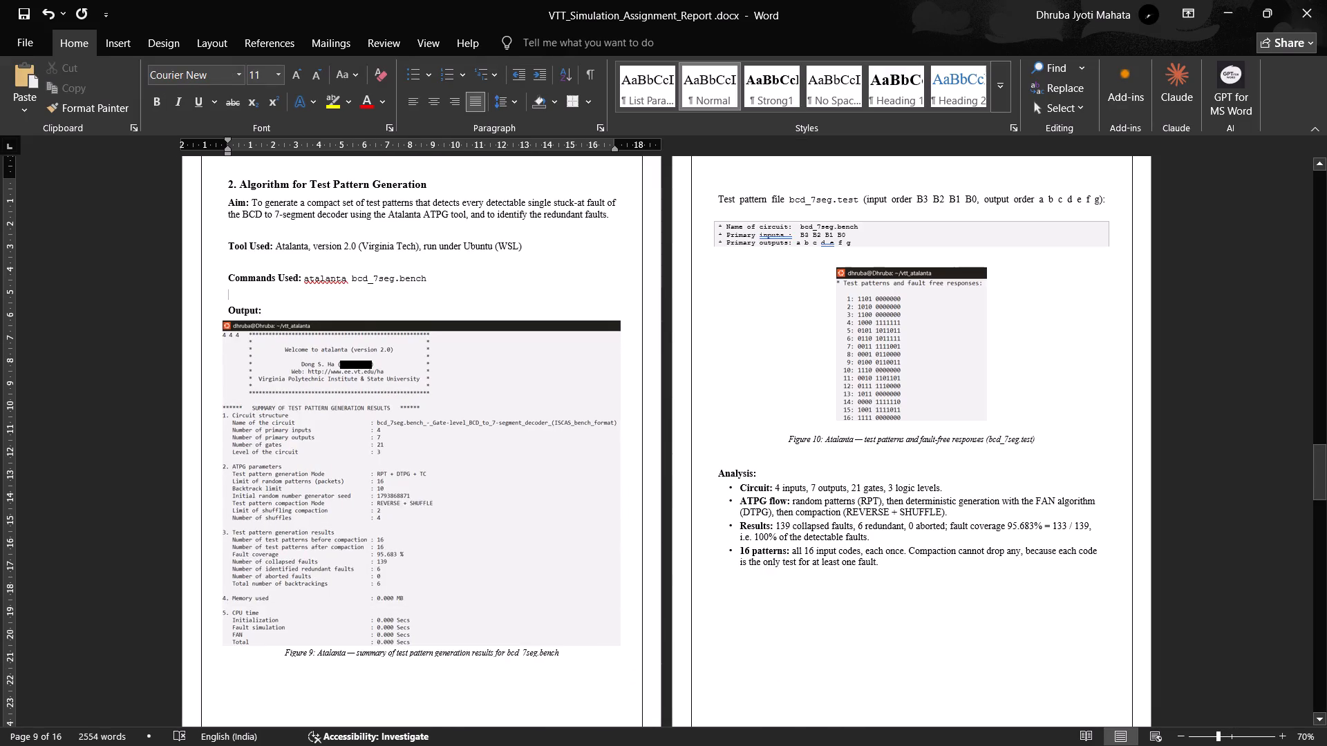
scroll(831, 479, down, 2)
click(623, 498)
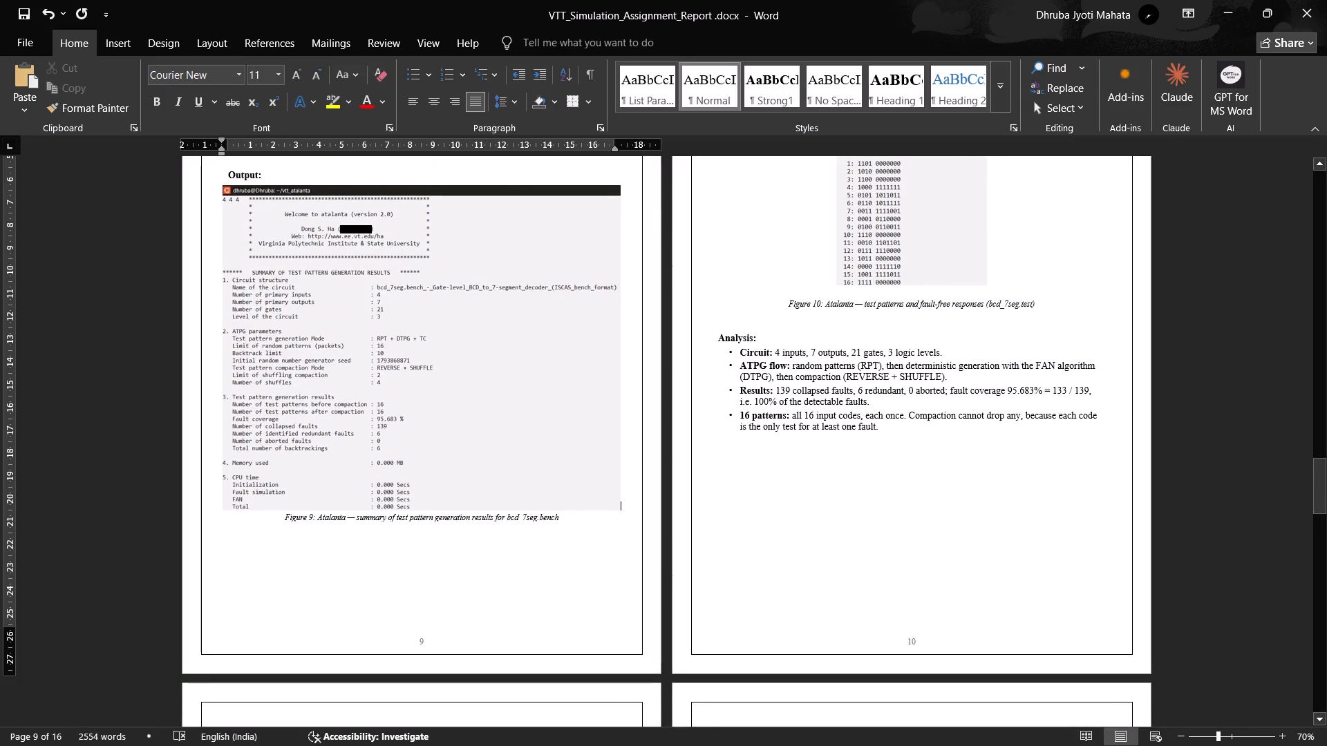
key(Return)
scroll(963, 609, up, 2)
scroll(1028, 640, up, 2)
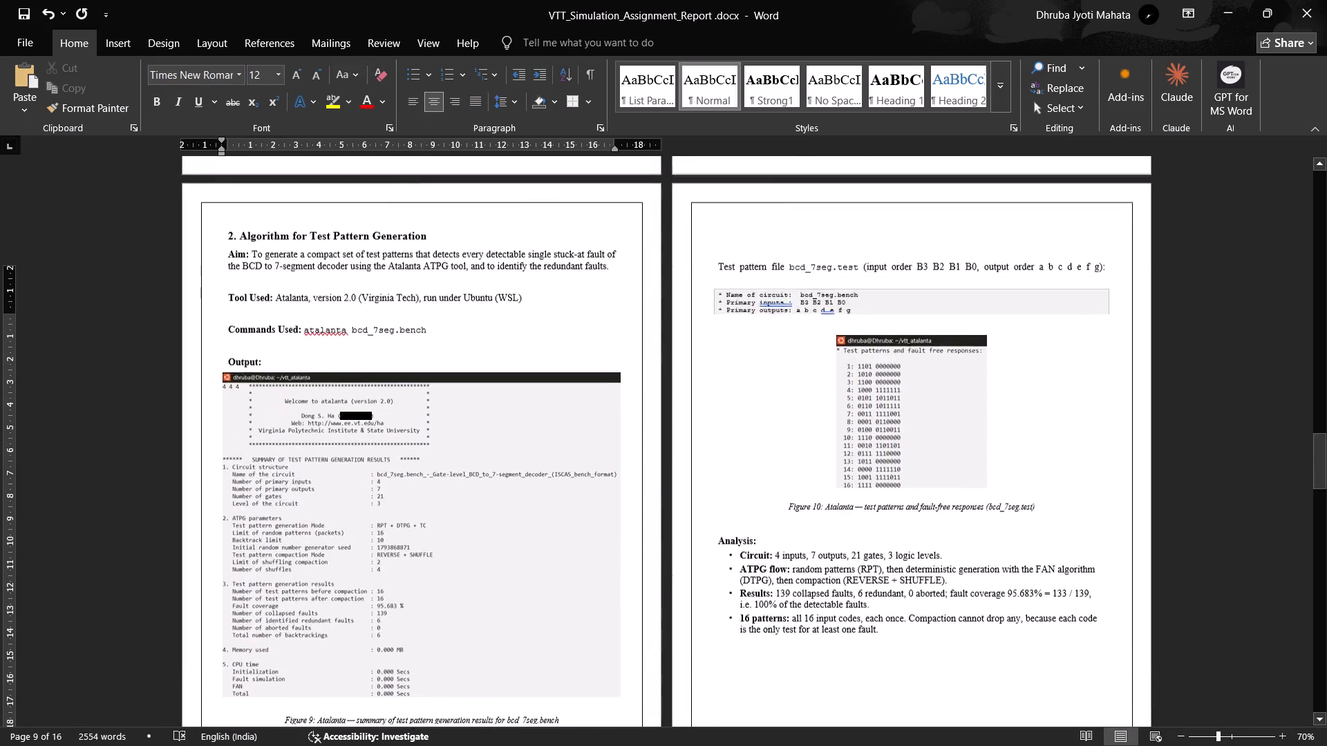
Delete the extra blank line above the "Test pattern file bcd_7seg.test" line on page 10.
click(796, 327)
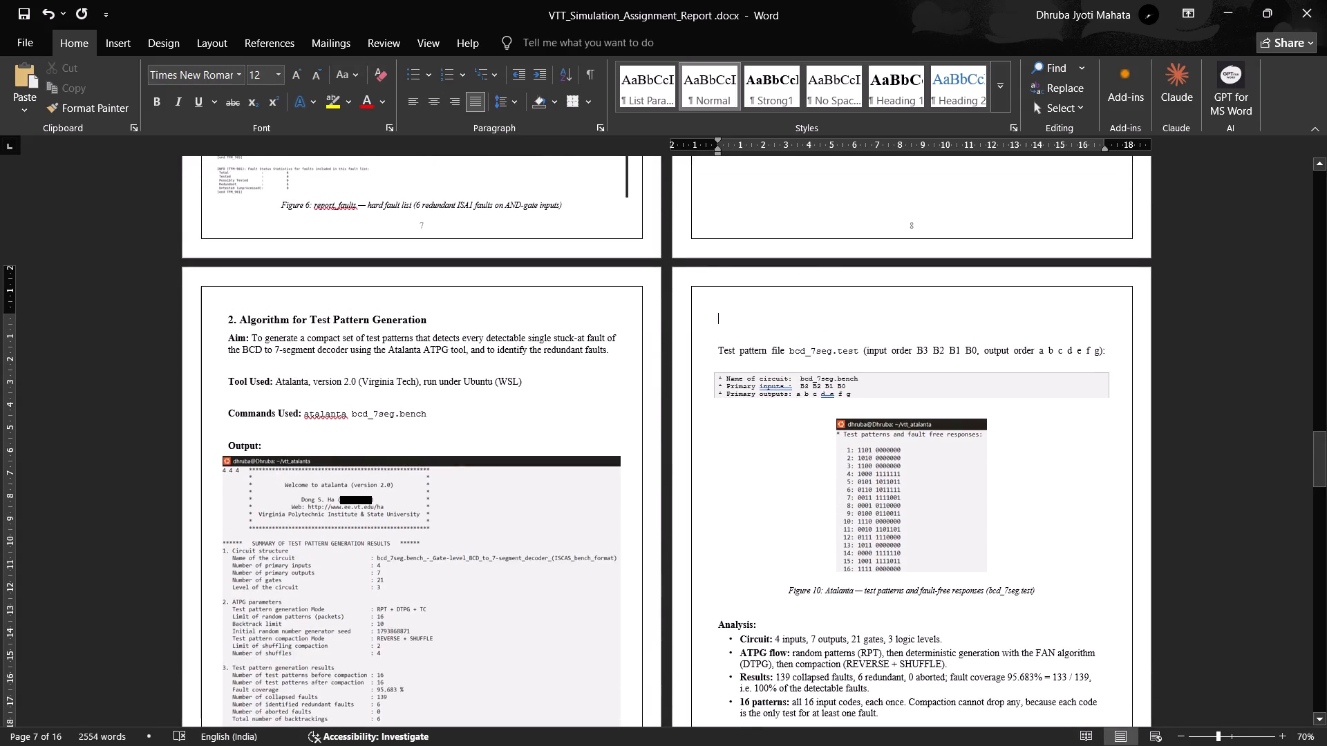
key(BackSpace)
scroll(742, 374, up, 2)
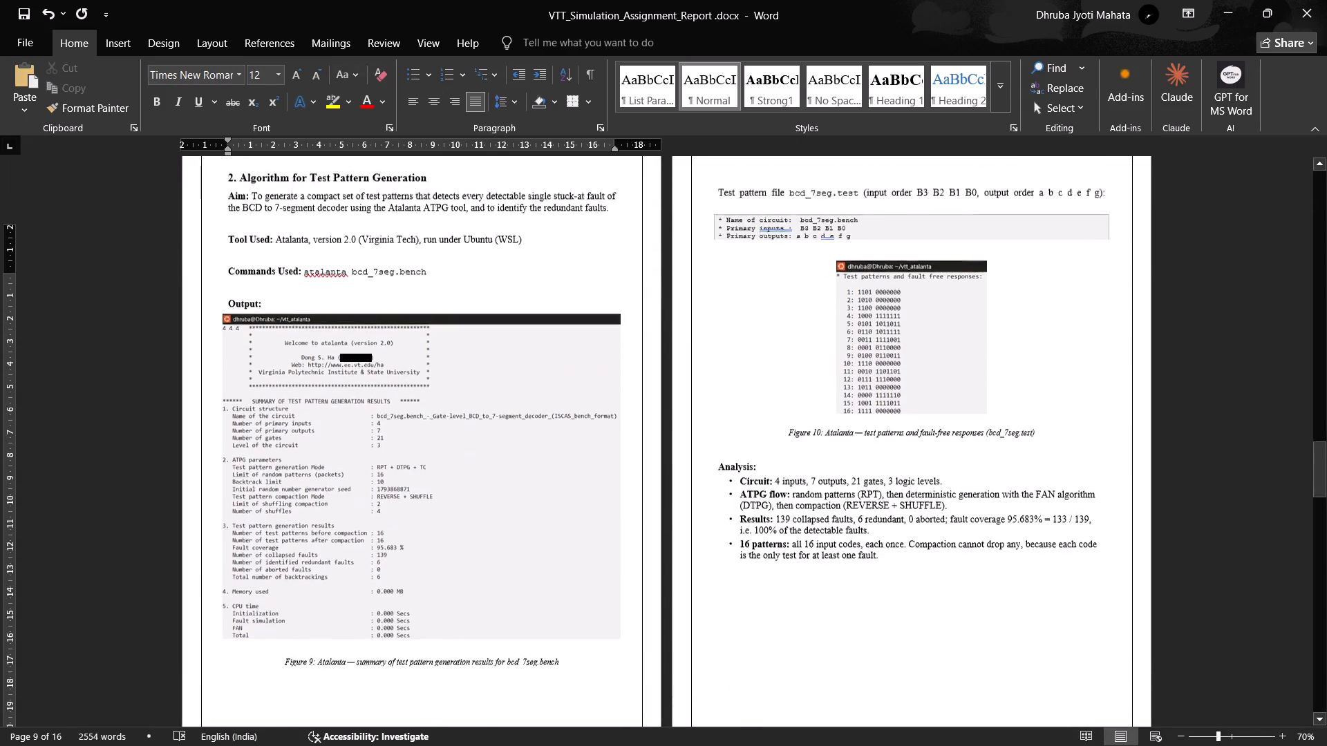
Review the layout of the preceding pages, from page 8 back to the cover table and section 1.
scroll(744, 380, up, 11)
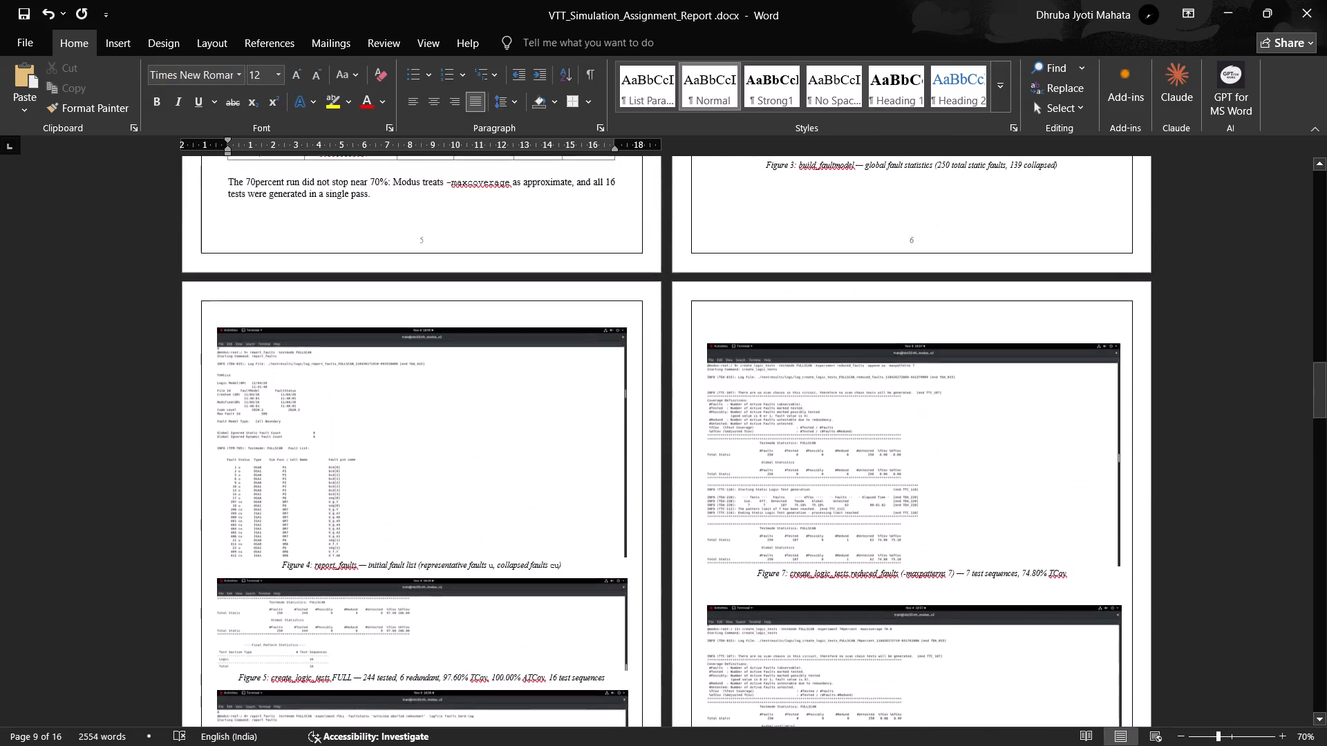
scroll(744, 380, up, 8)
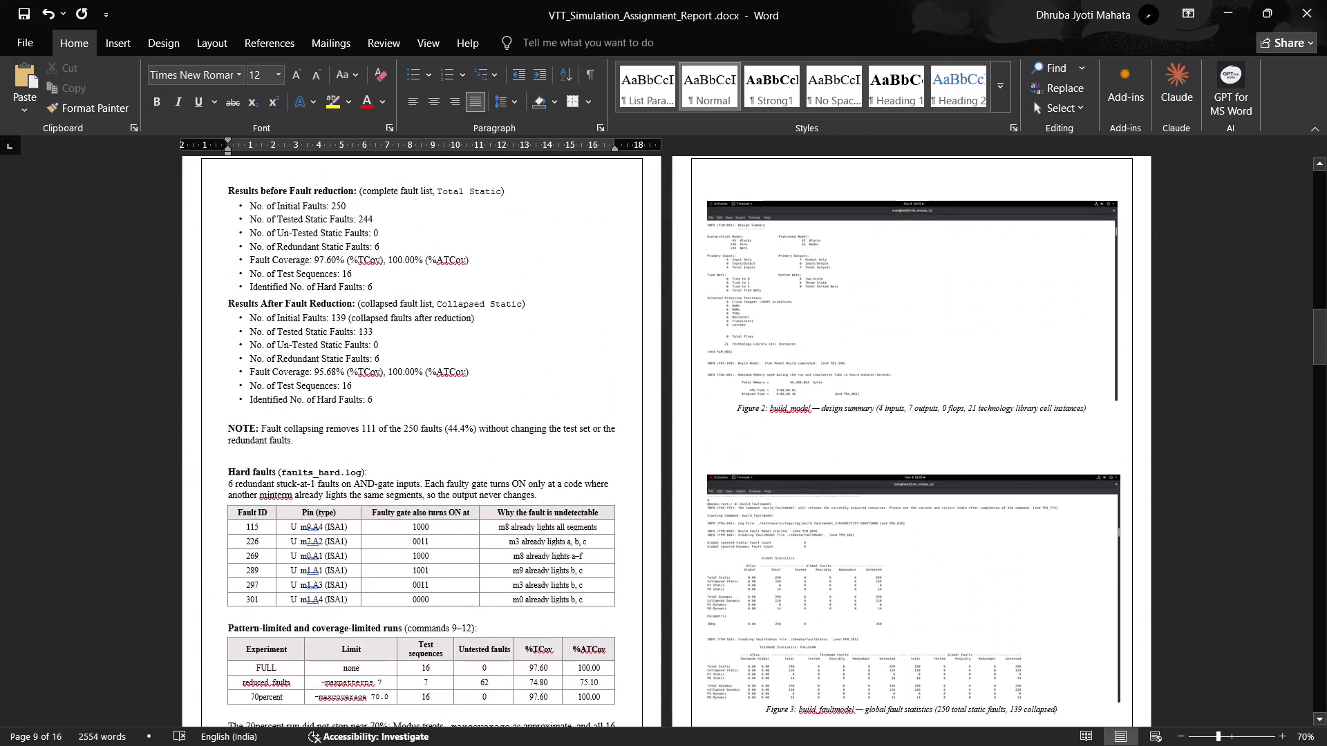
scroll(744, 380, up, 14)
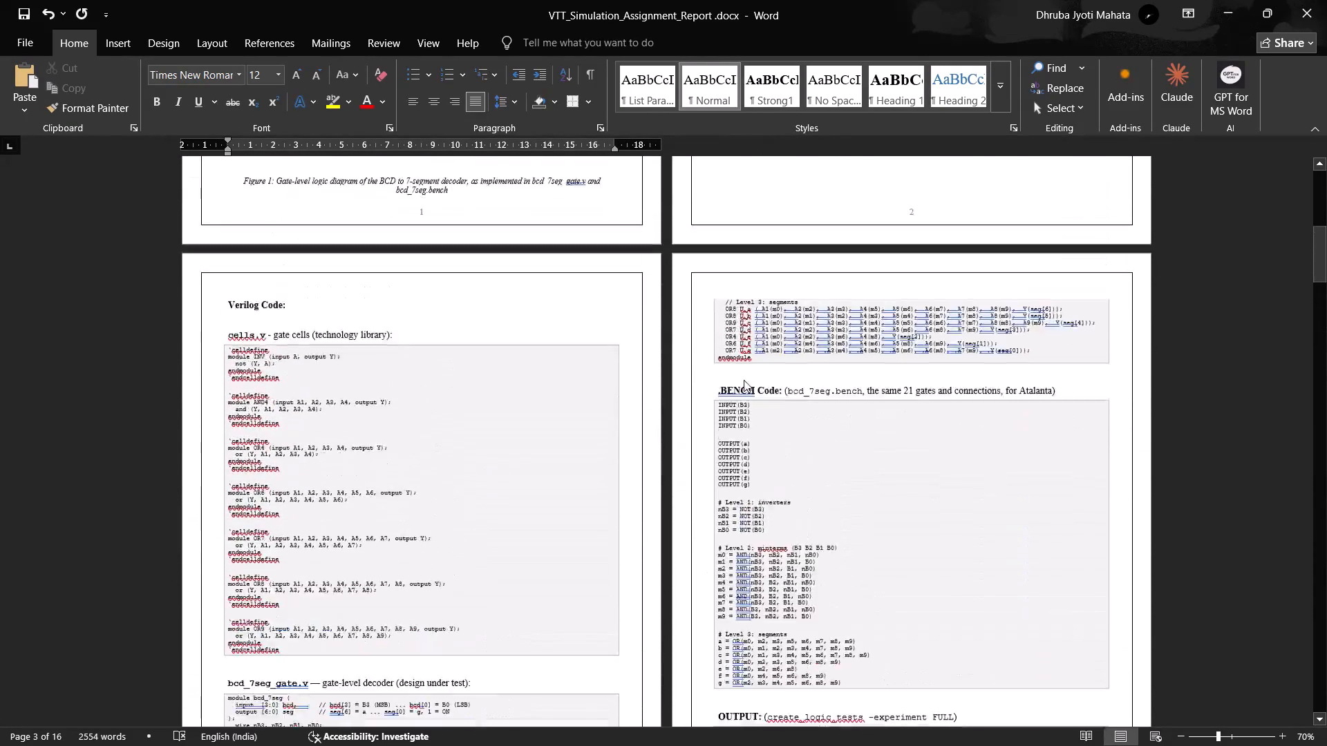
scroll(744, 380, up, 6)
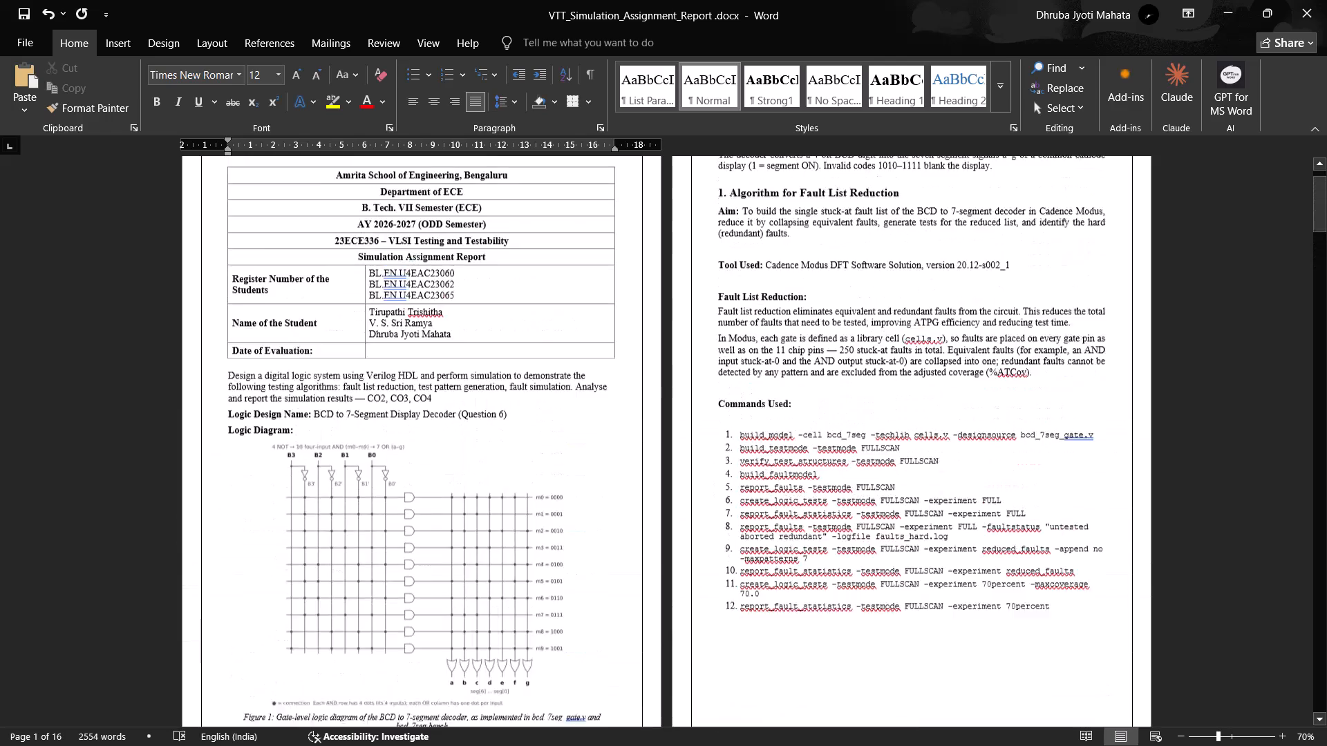
scroll(723, 488, down, 5)
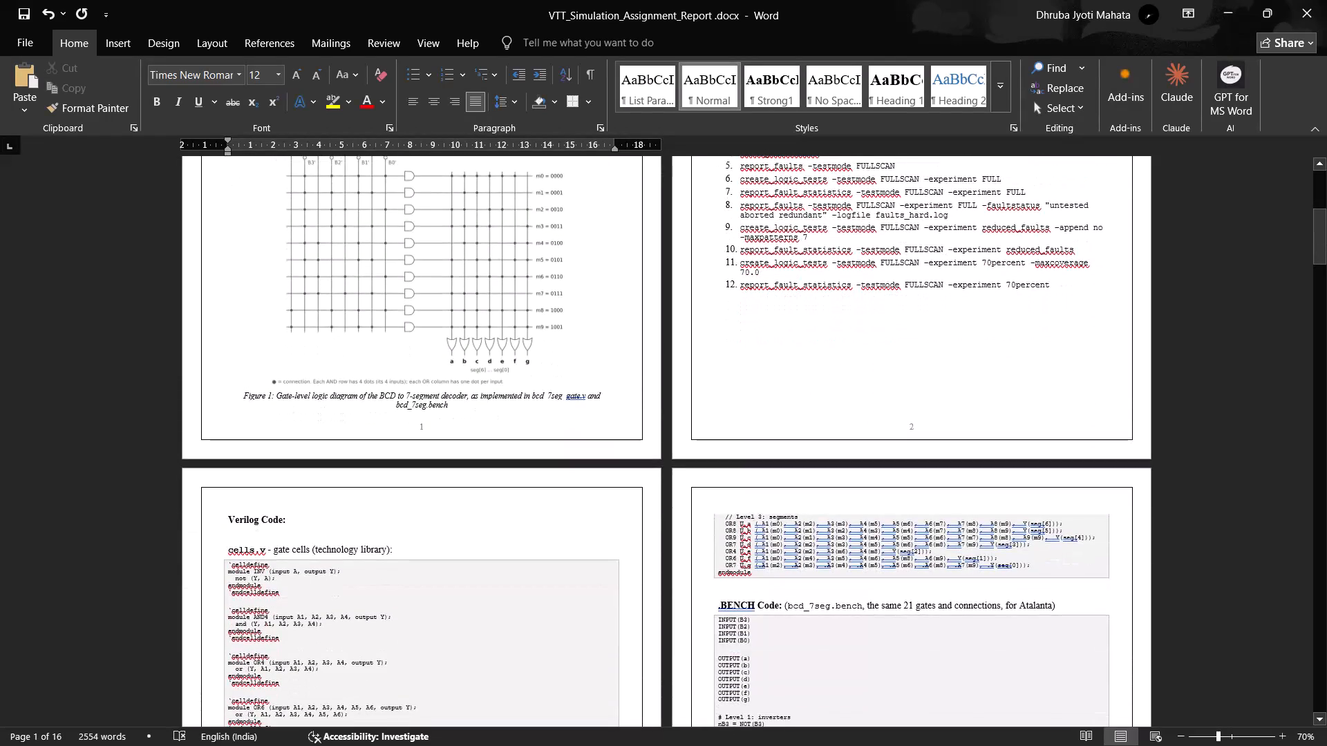
scroll(678, 587, down, 2)
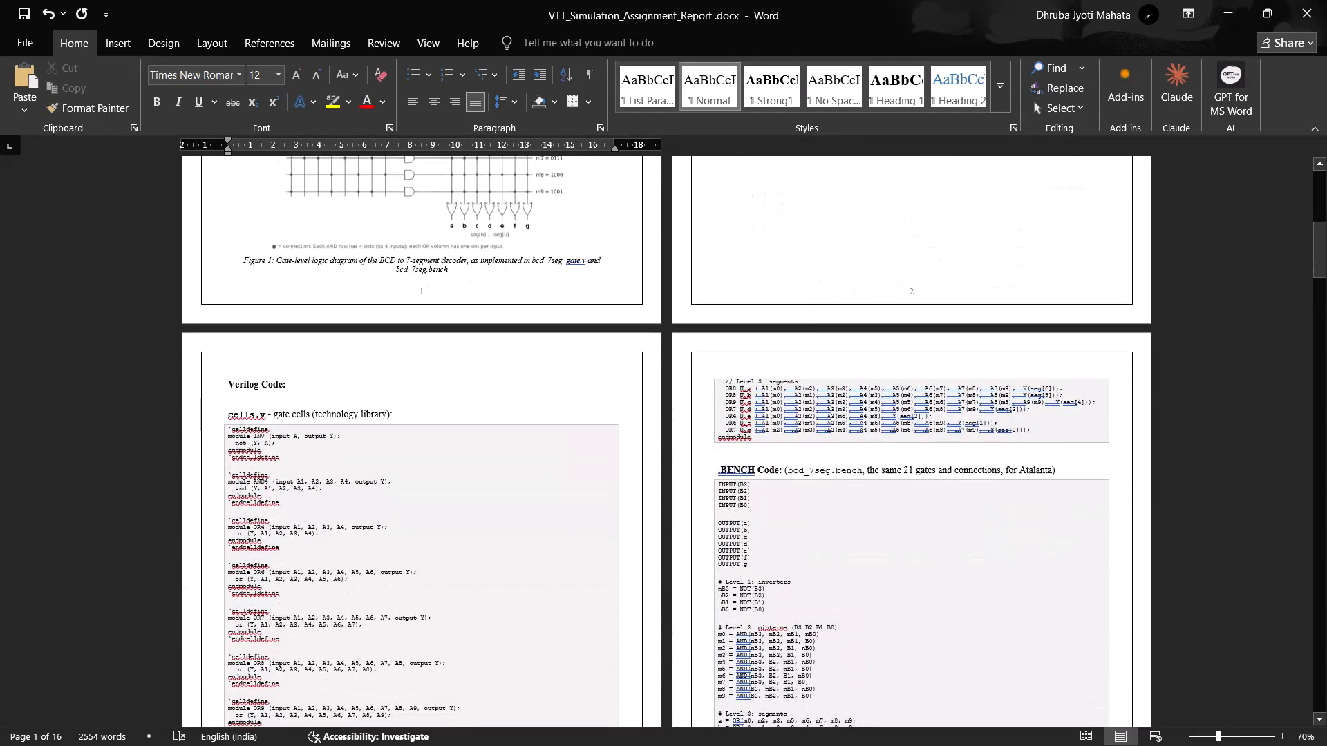
Add one blank line above "The decoder converts a 4-bit BCD digit" paragraph on page 2.
scroll(678, 587, up, 8)
scroll(679, 578, down, 6)
scroll(678, 574, up, 5)
scroll(697, 513, up, 2)
click(715, 210)
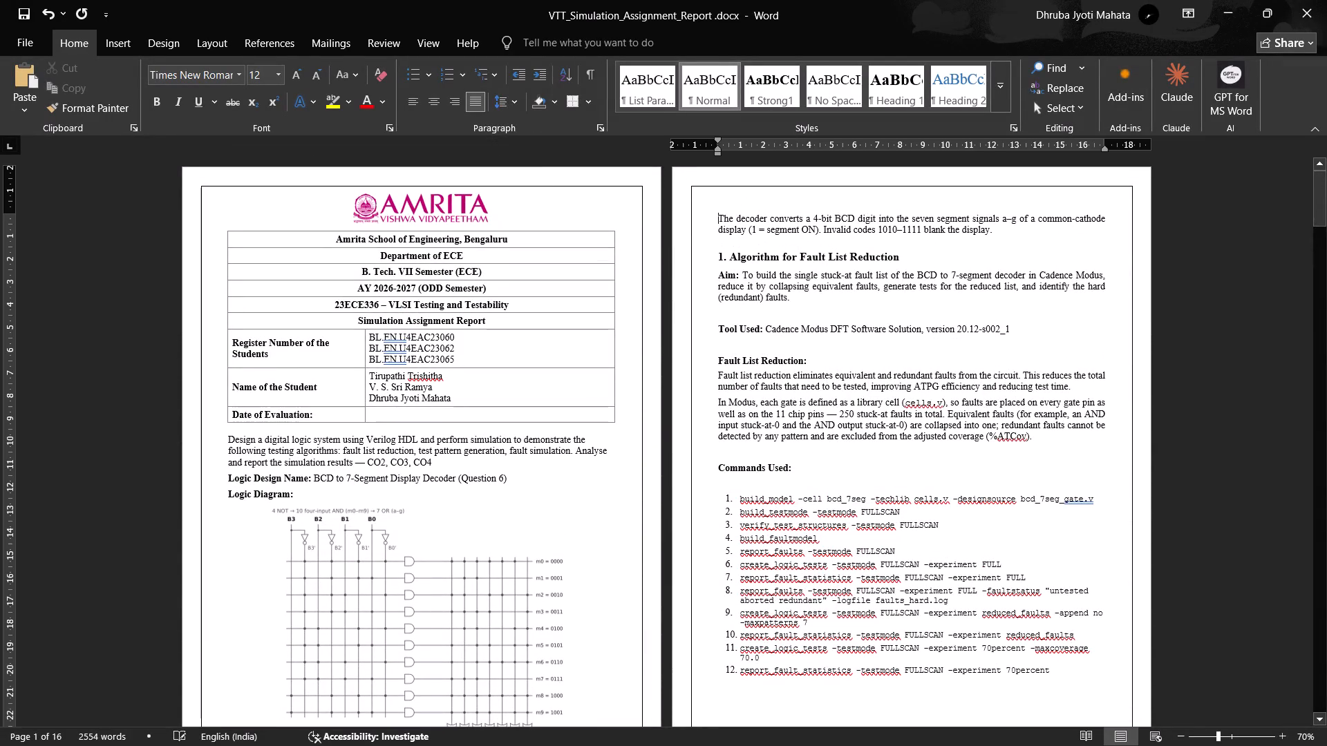
key(Return)
key(Return)
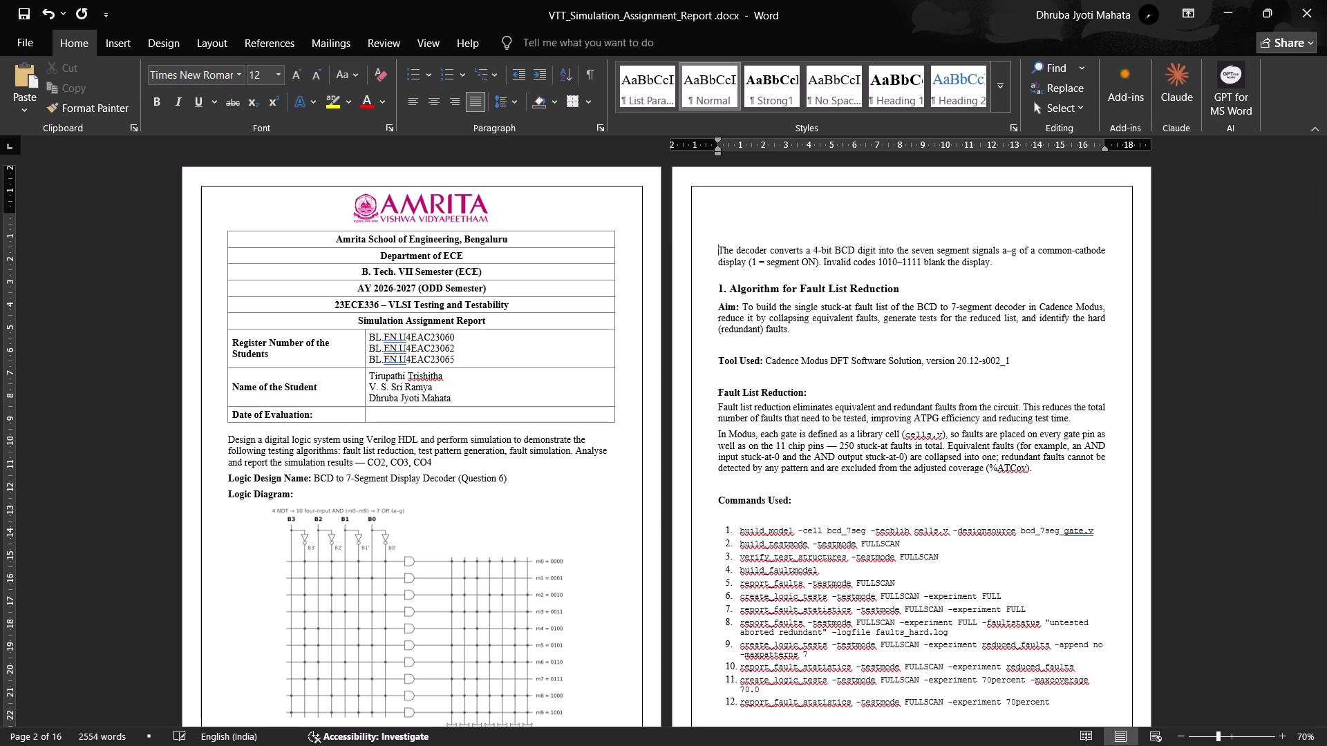
key(BackSpace)
key(BackSpace)
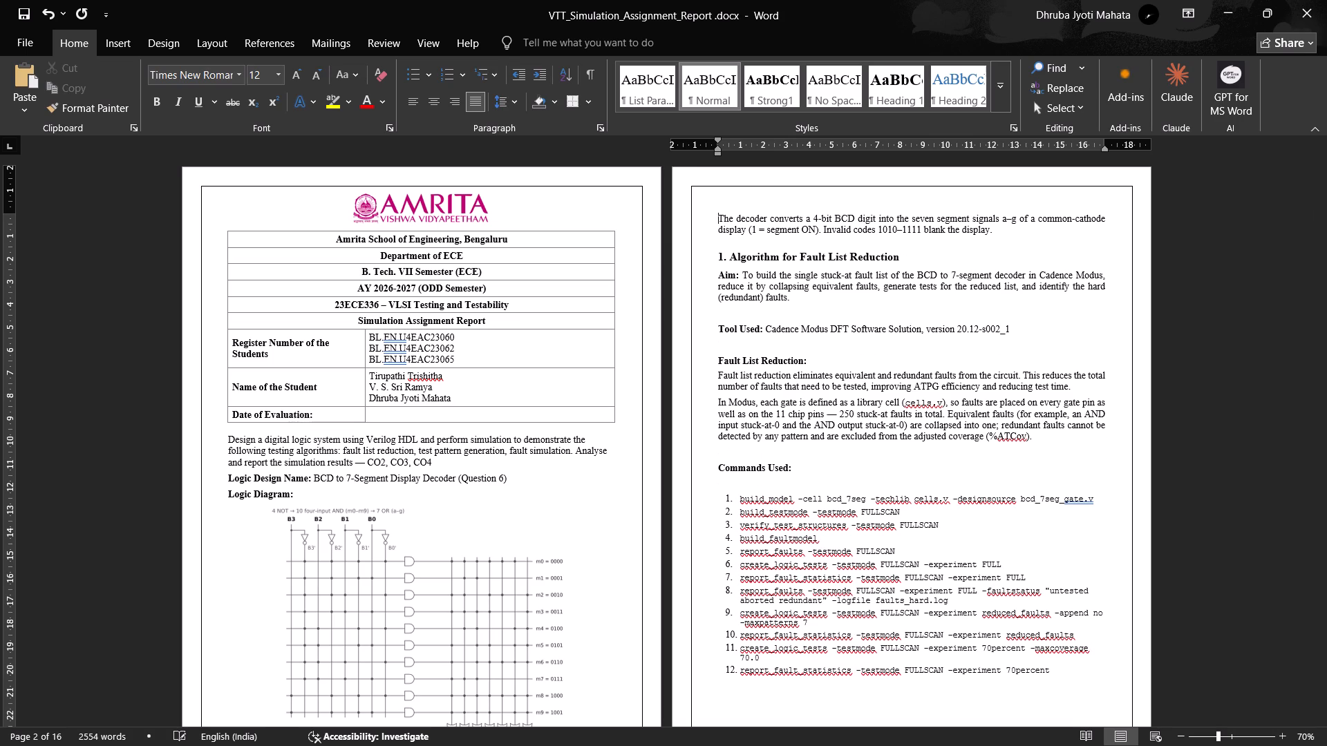
key(Return)
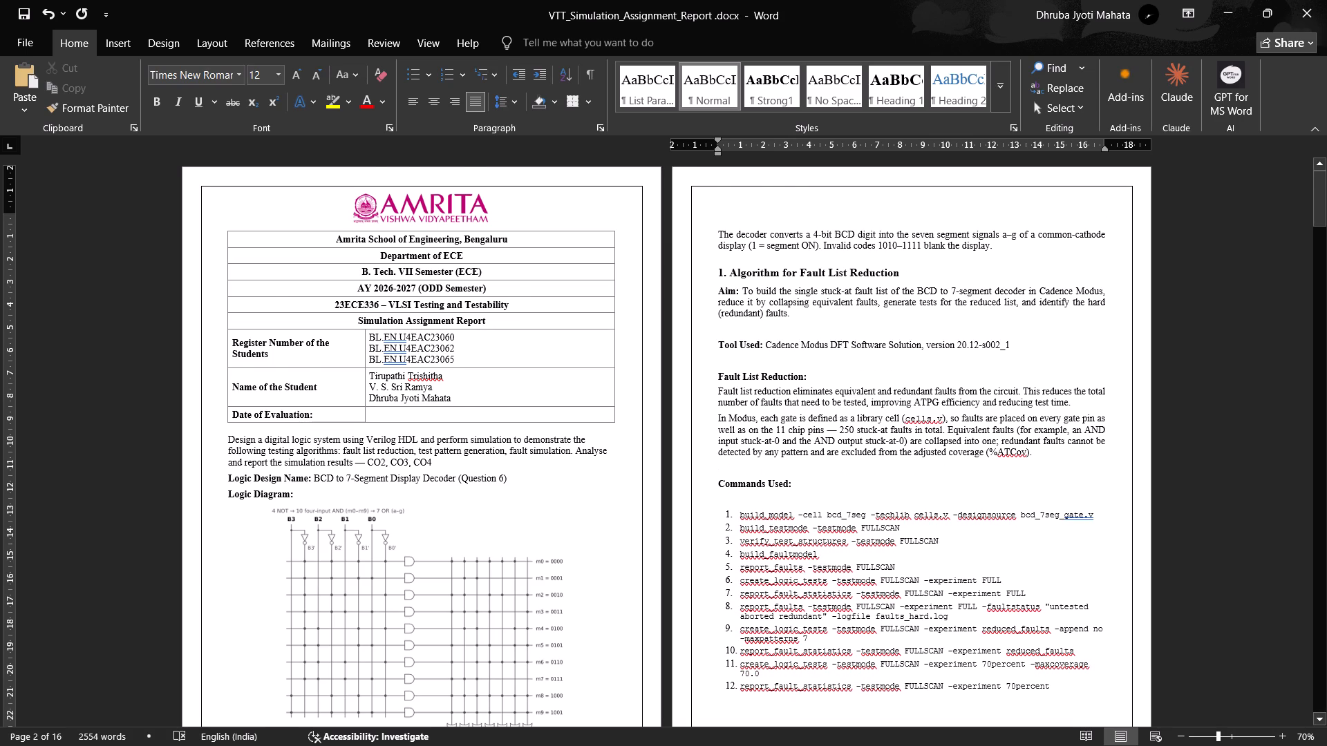
scroll(865, 216, down, 1)
scroll(865, 216, up, 1)
click(833, 216)
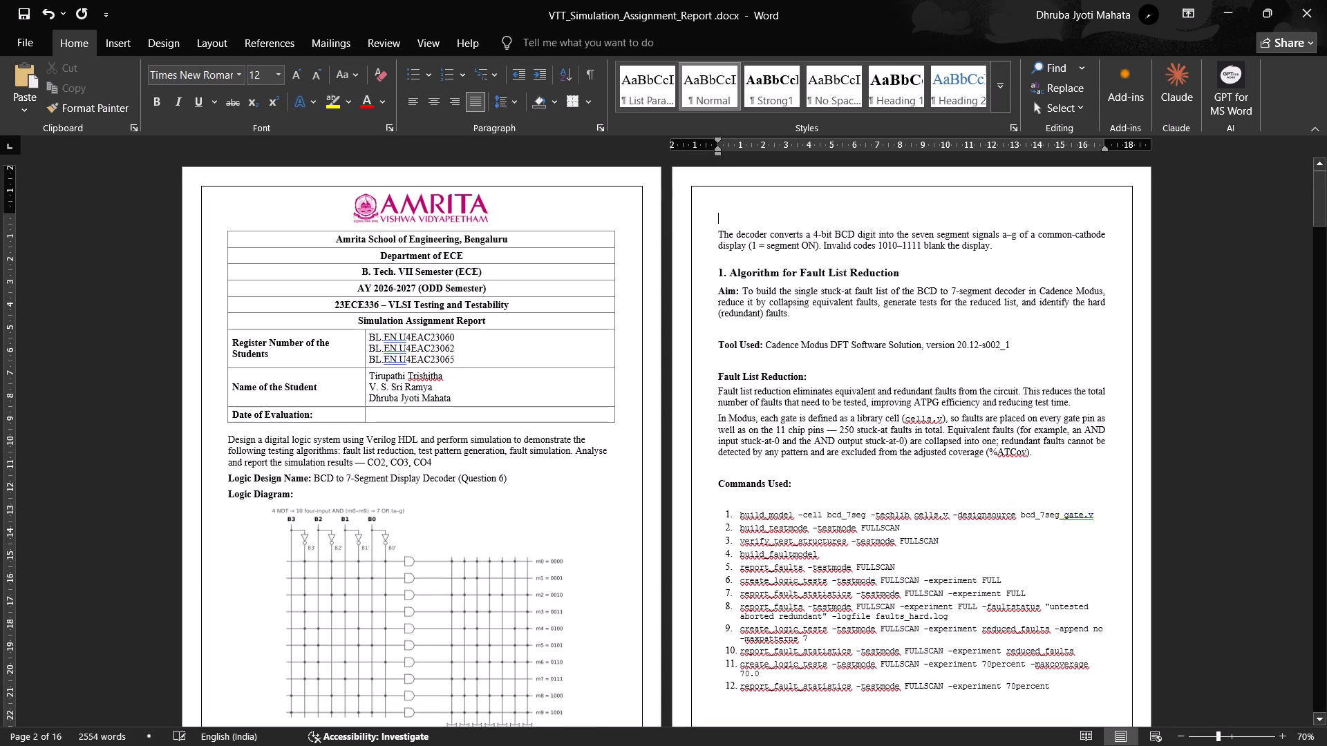
click(813, 205)
drag(798, 191, 783, 191)
click(728, 200)
click(715, 200)
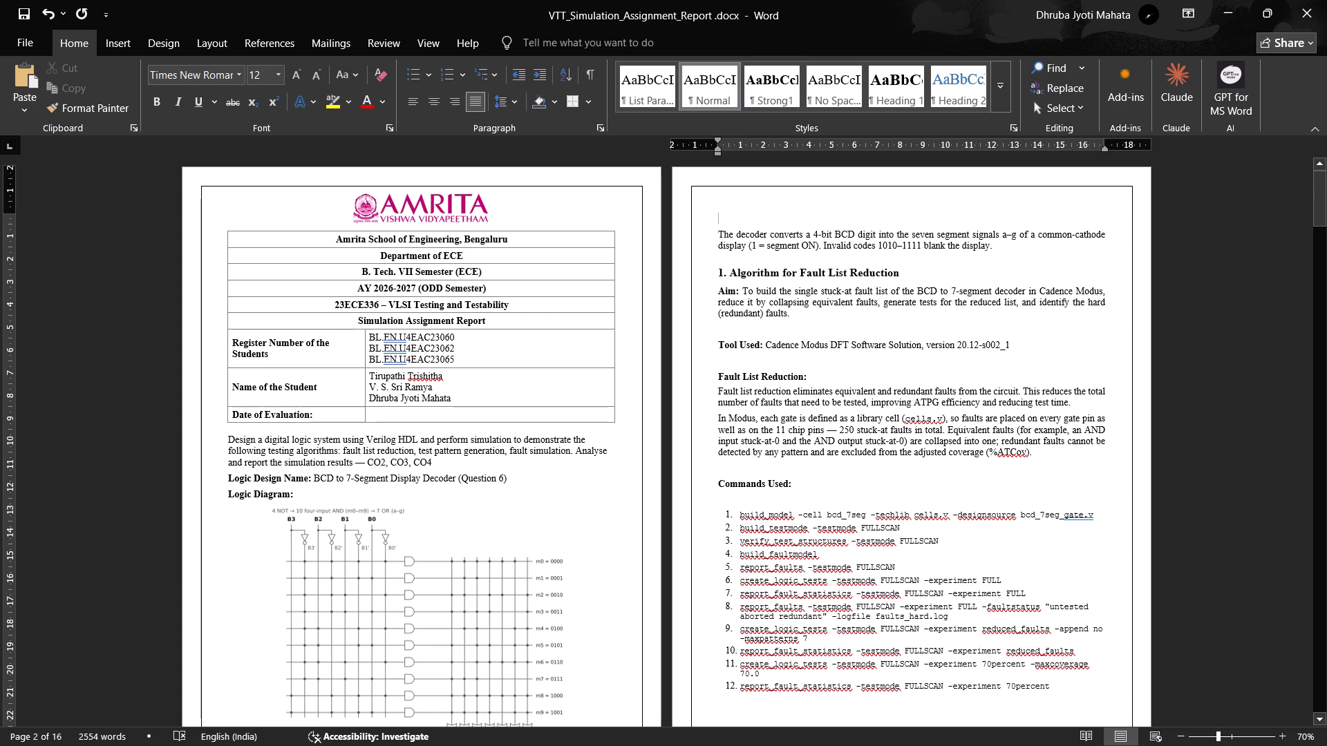
Review the page layout, spacing and figures from page 2 through section 2 on pages 9 and 10.
scroll(957, 308, down, 4)
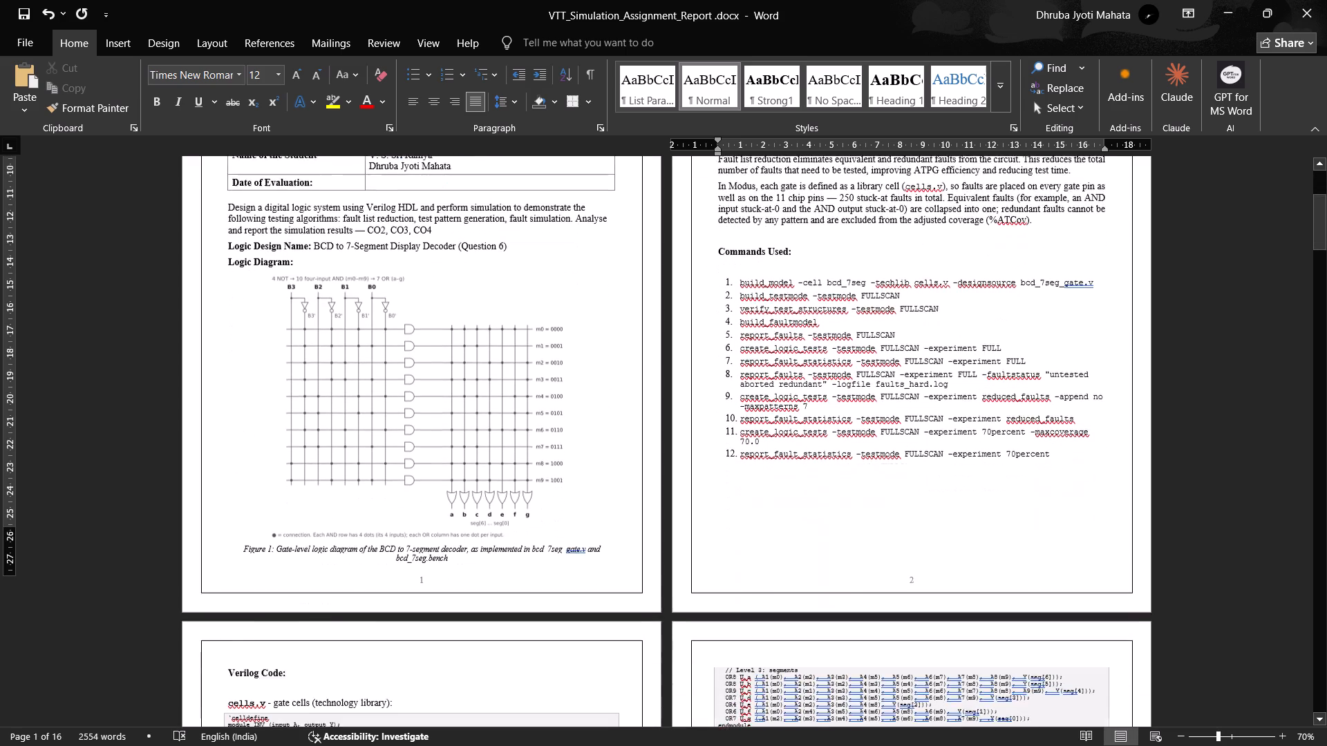
scroll(954, 316, down, 3)
scroll(623, 354, down, 4)
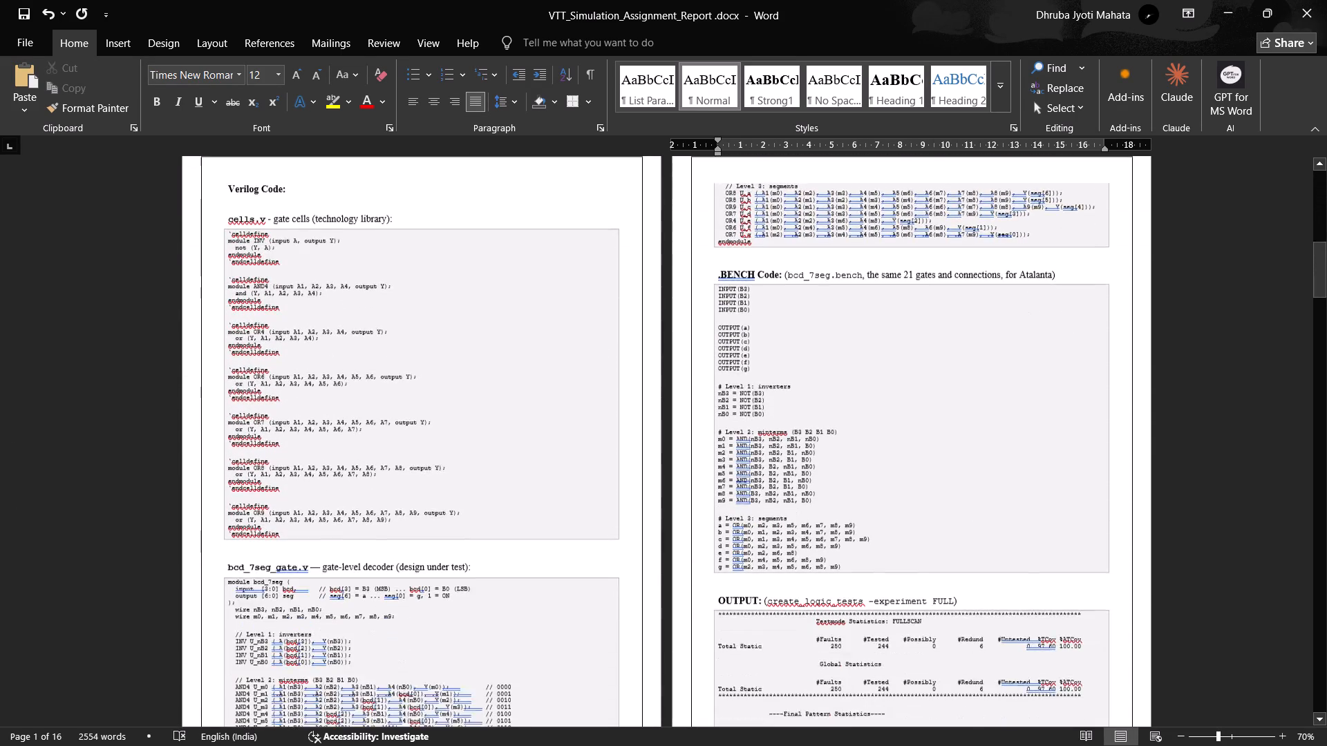
scroll(608, 369, down, 1)
scroll(986, 405, up, 3)
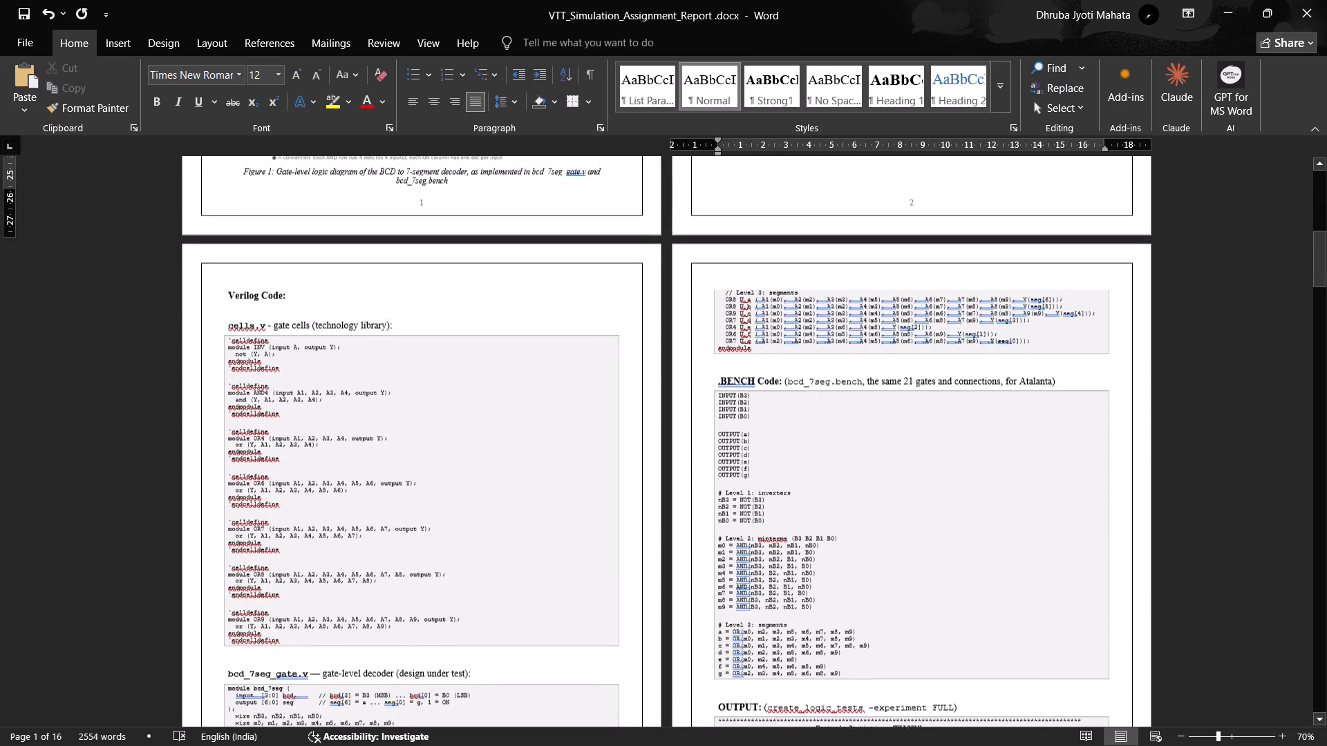
scroll(989, 397, down, 6)
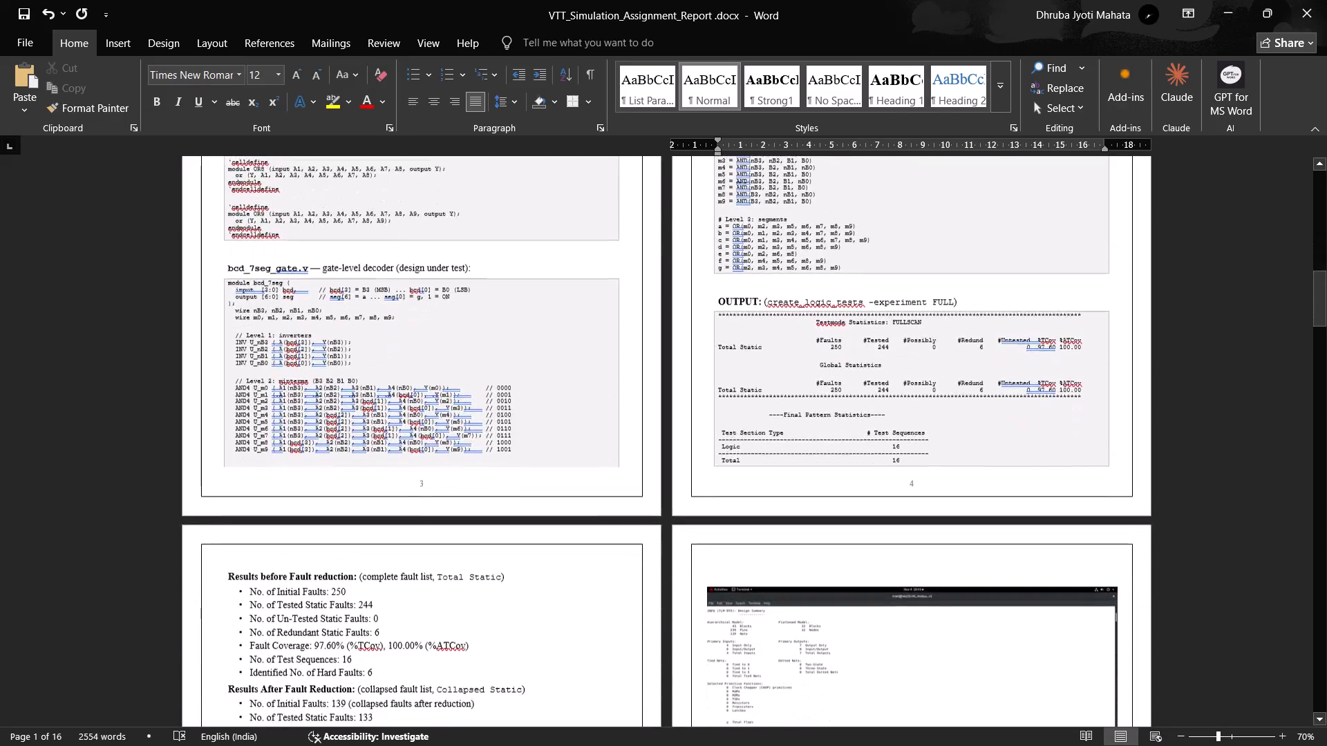
scroll(979, 407, down, 7)
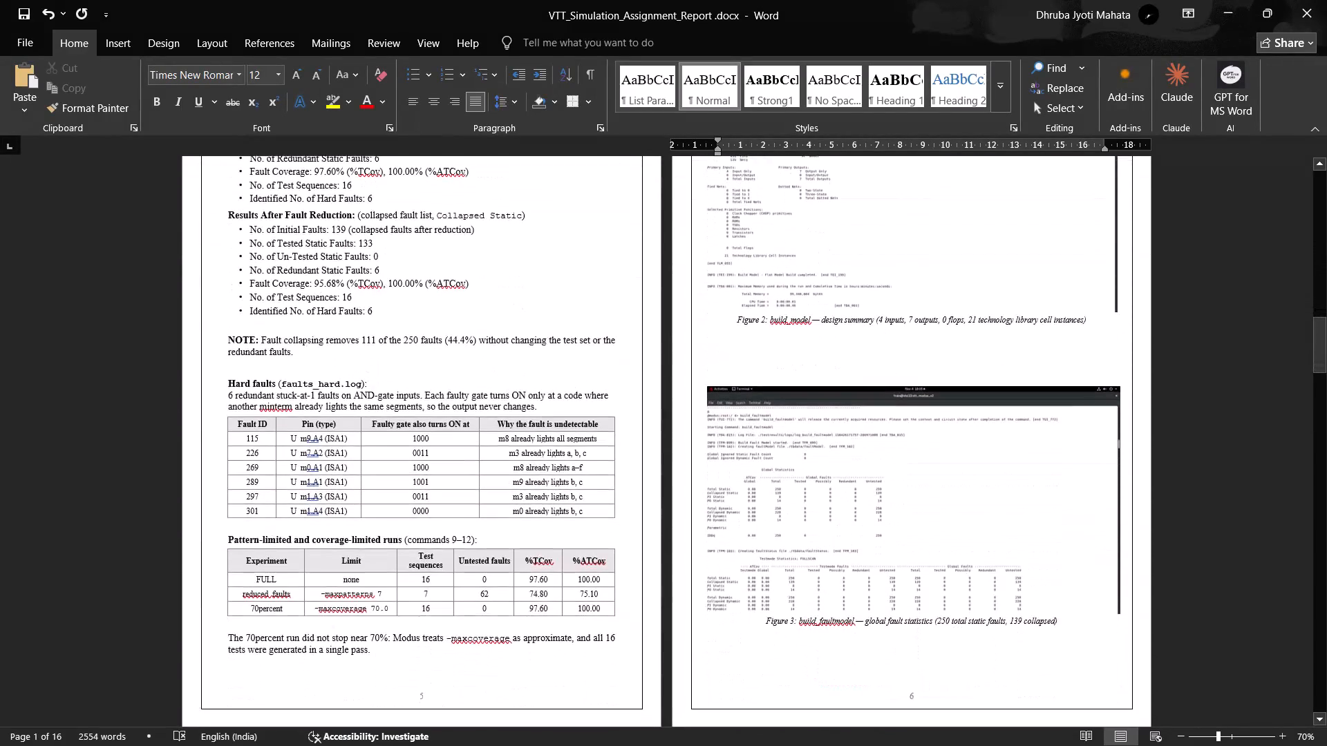
scroll(975, 422, up, 2)
scroll(988, 418, down, 8)
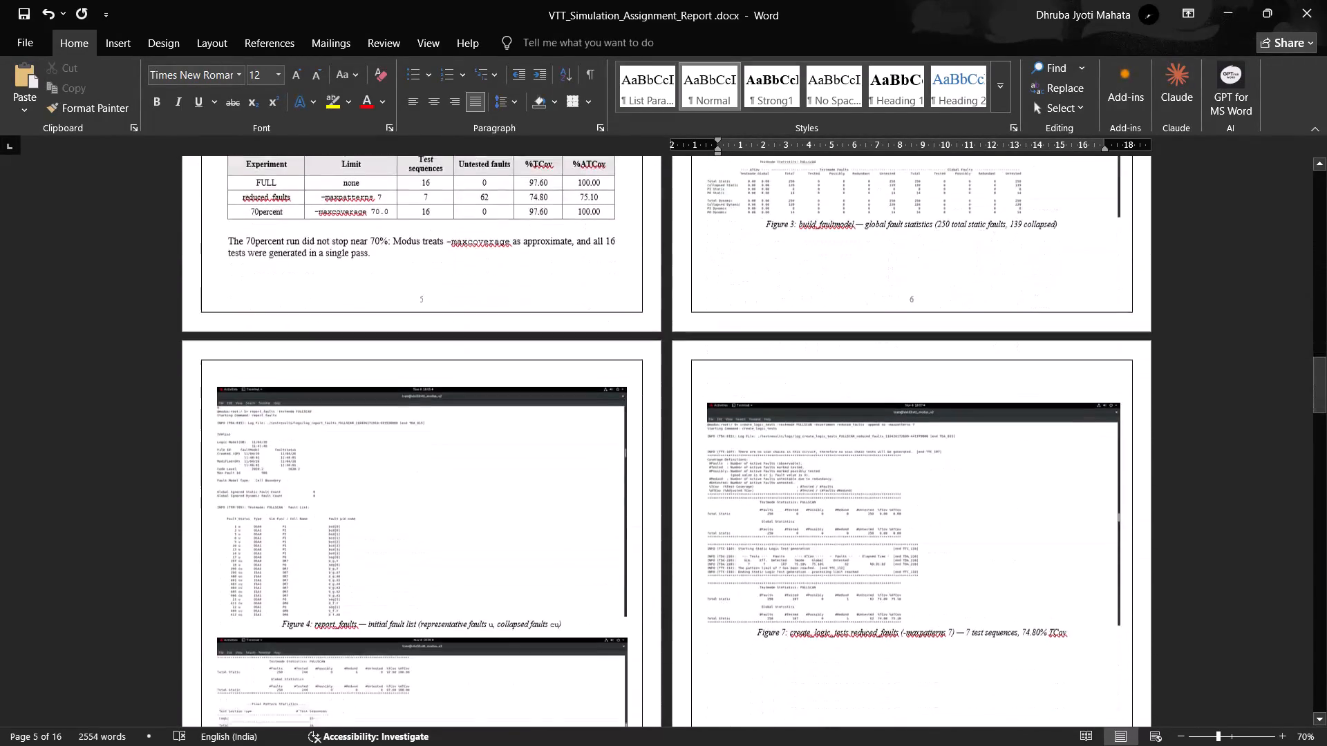
scroll(988, 419, down, 10)
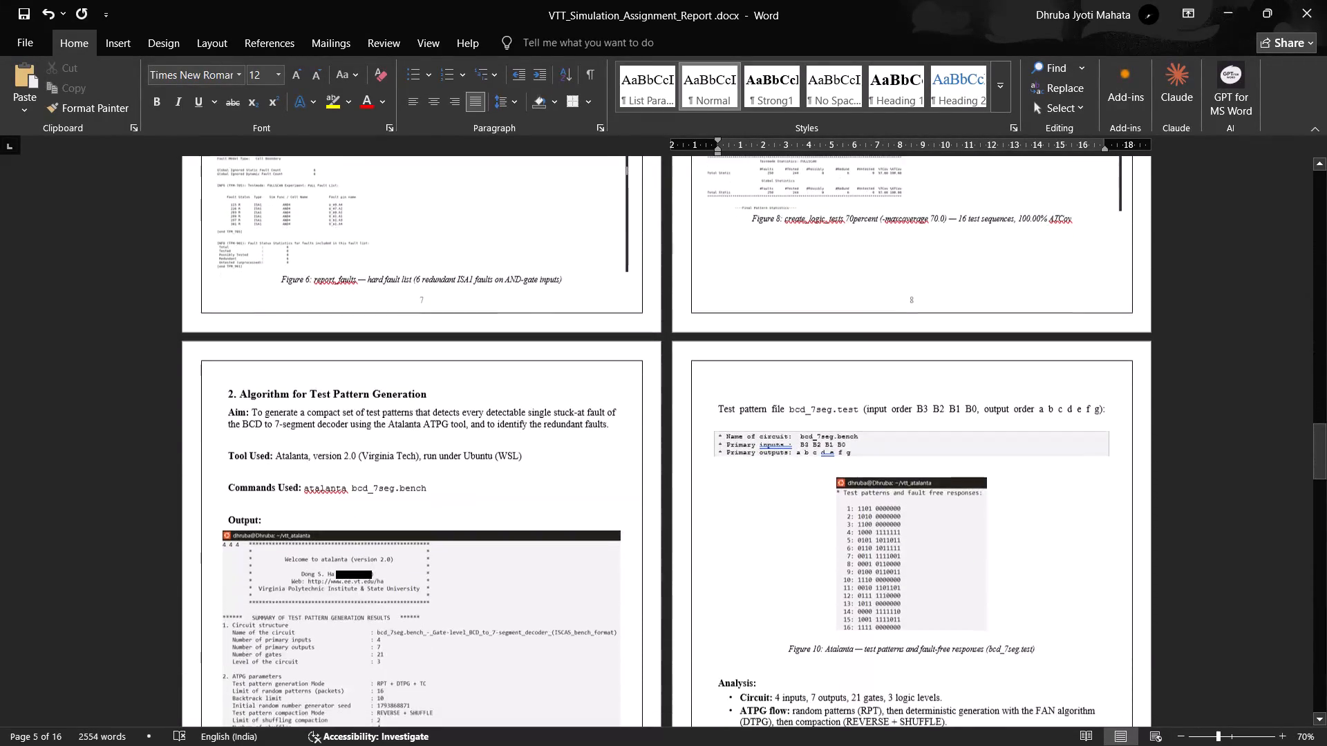
scroll(988, 419, down, 2)
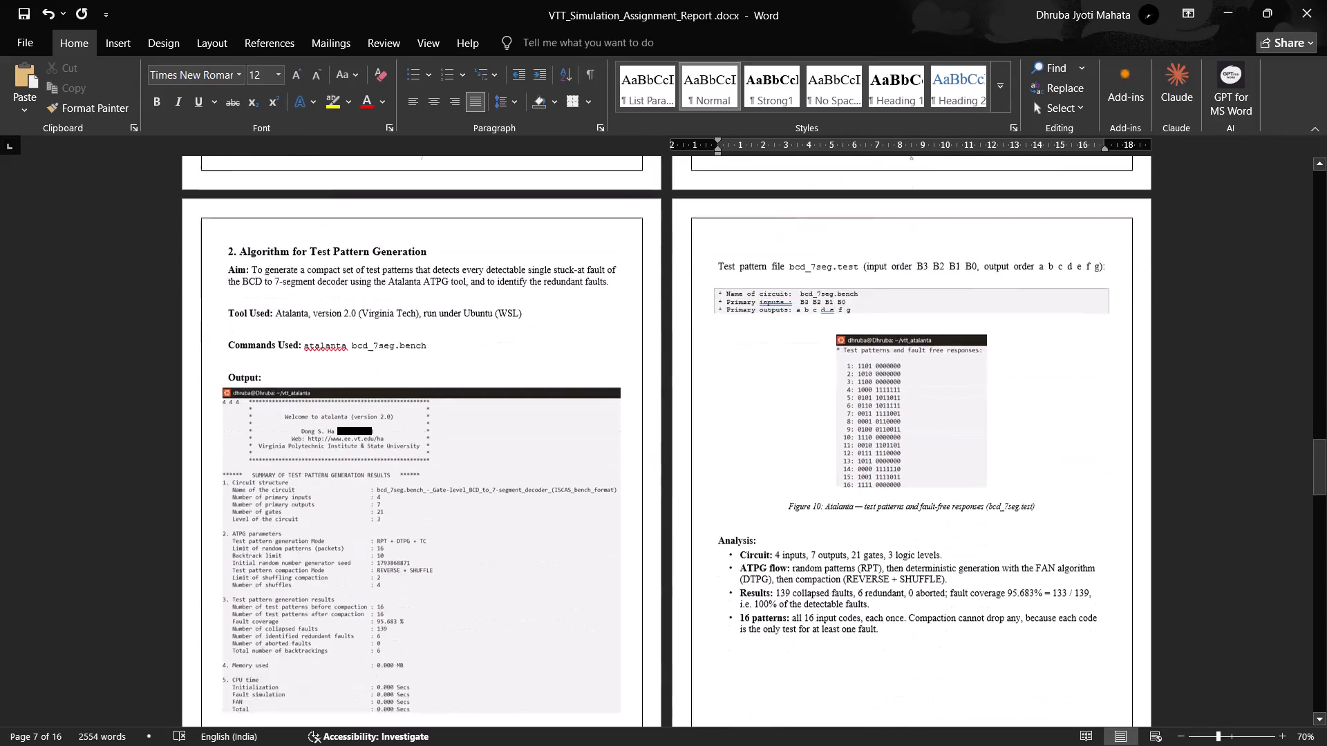
Review the layout of section 2 on pages 9 and 10 and the figures on pages 7 and 8.
scroll(988, 419, down, 4)
scroll(988, 419, up, 3)
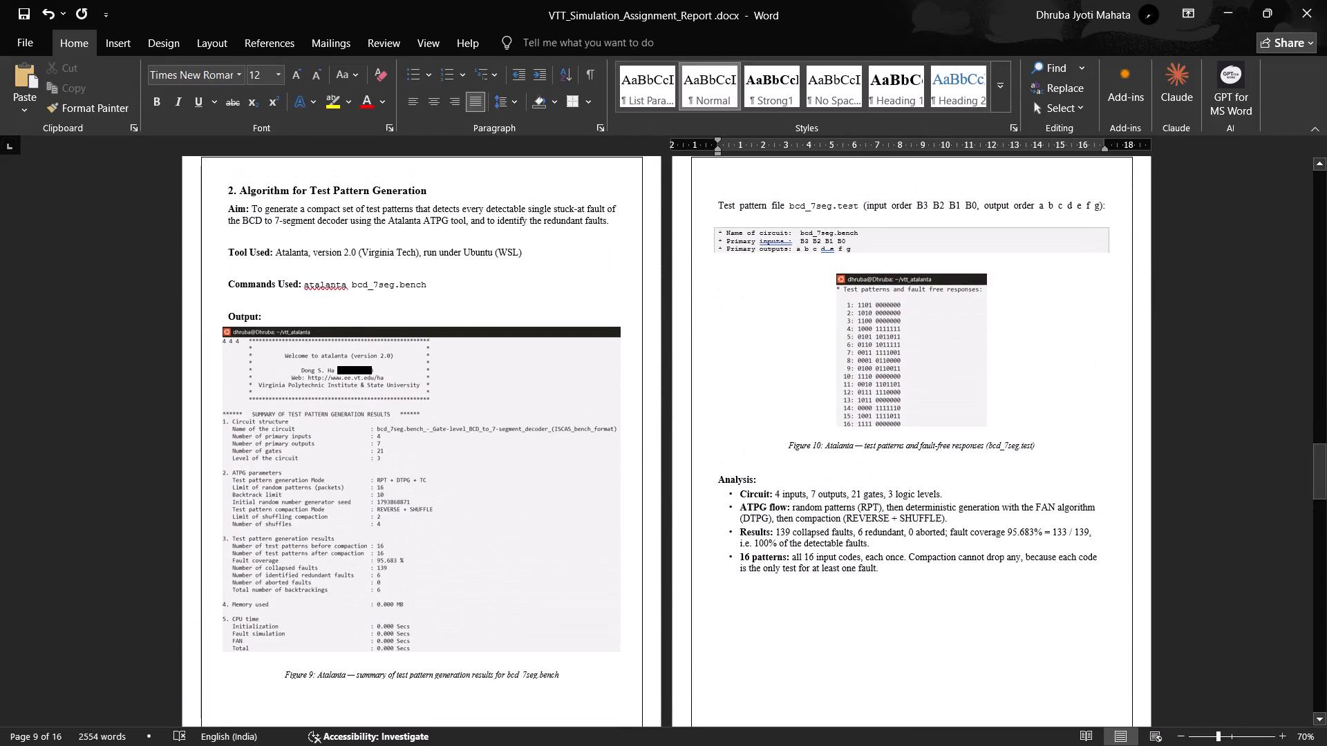
scroll(988, 419, up, 9)
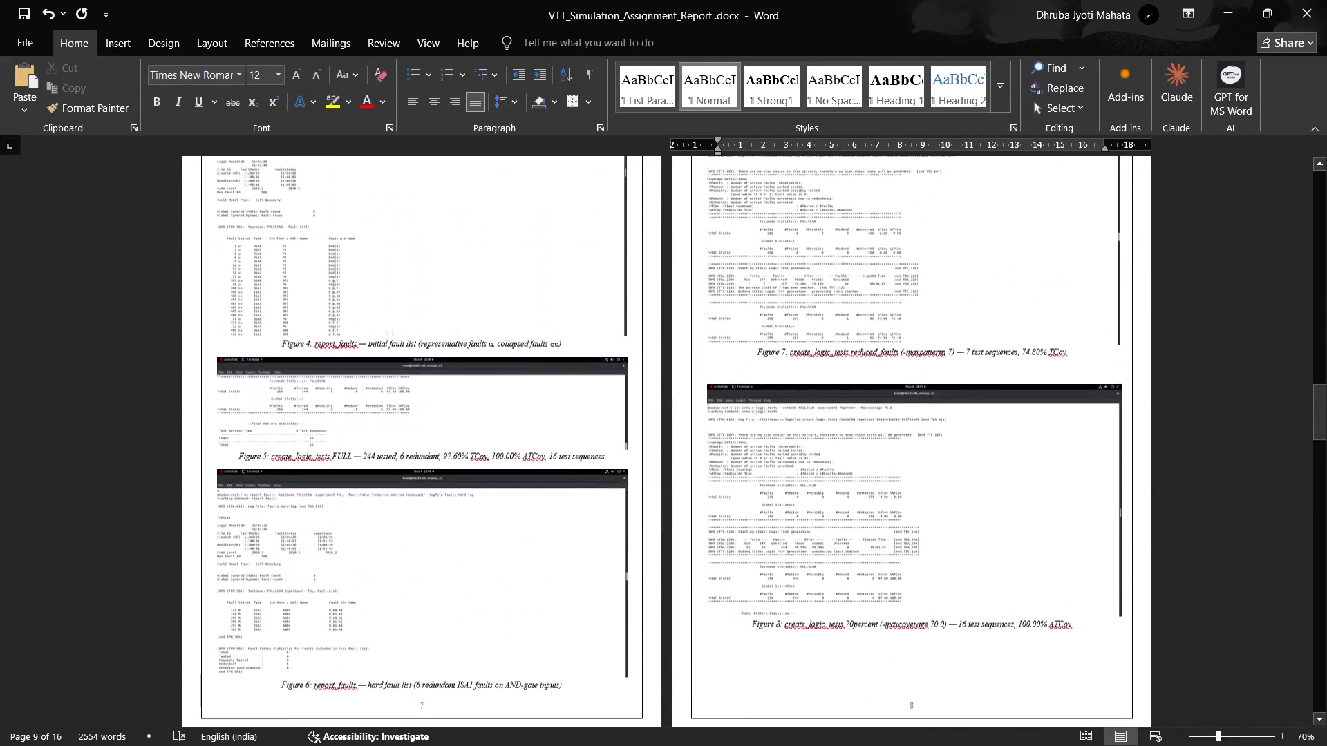
scroll(988, 419, up, 1)
scroll(988, 422, down, 8)
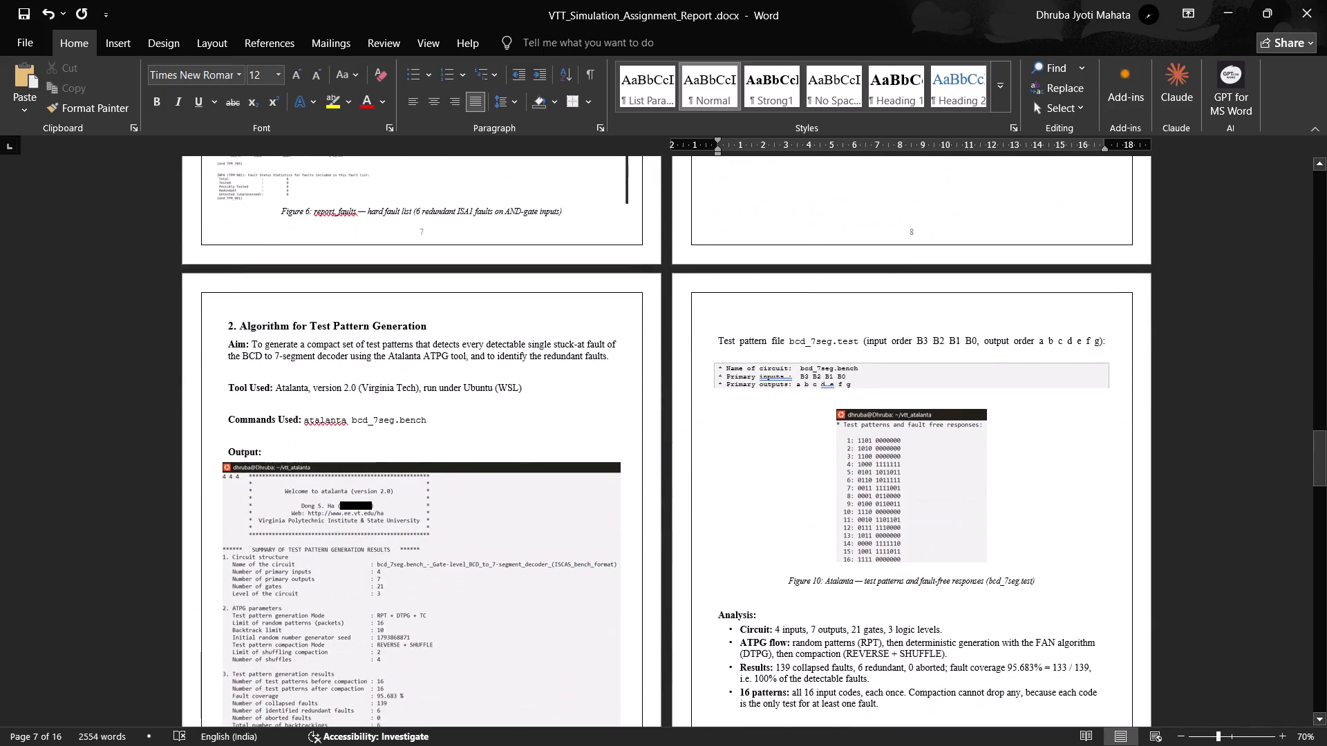
scroll(990, 423, down, 2)
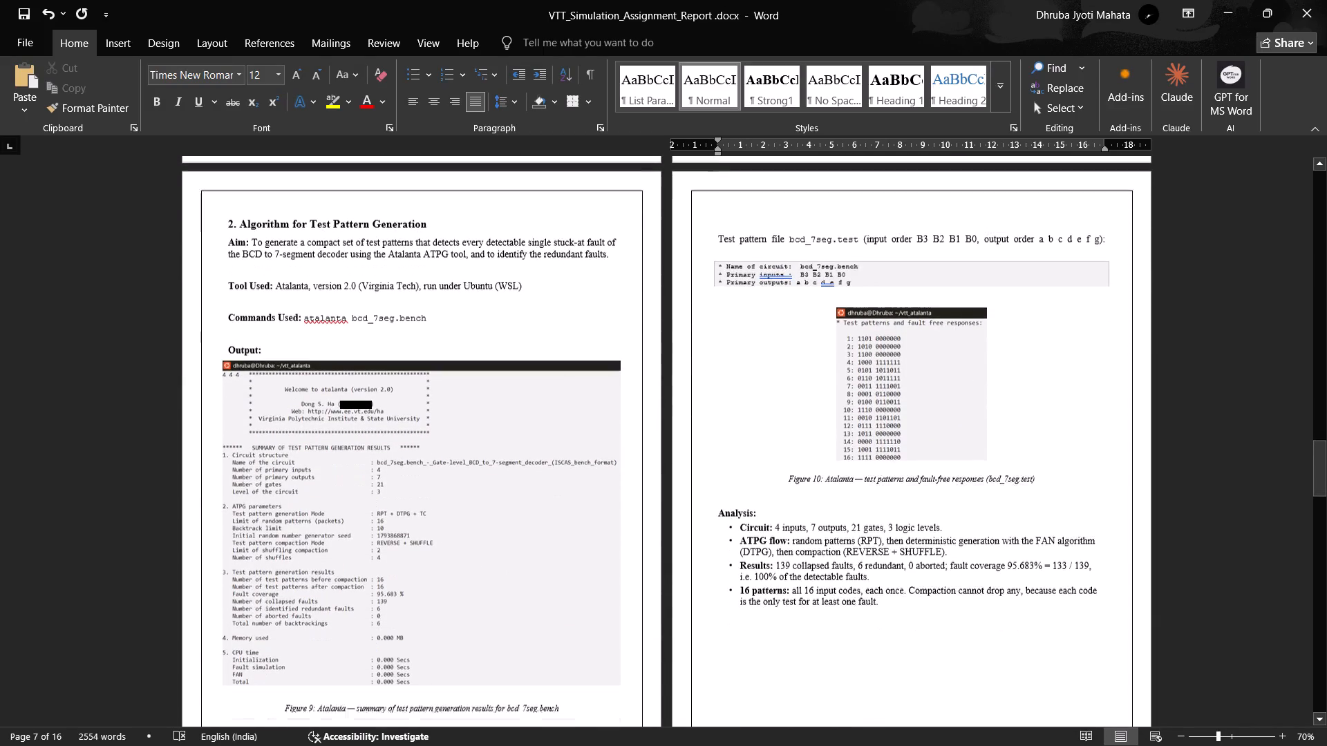
scroll(970, 488, down, 4)
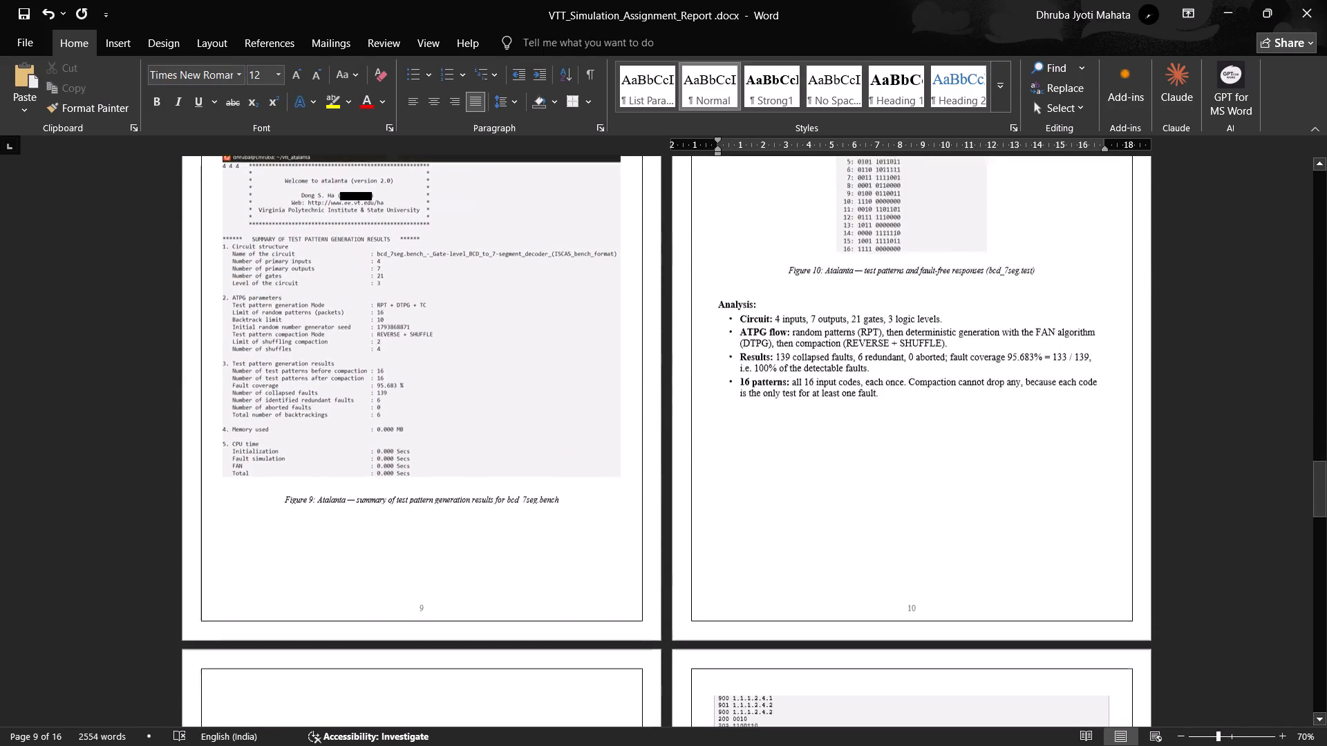
Delete the blank lines above the "3. Algorithm for Fault Simulation" heading on page 11.
scroll(970, 488, down, 4)
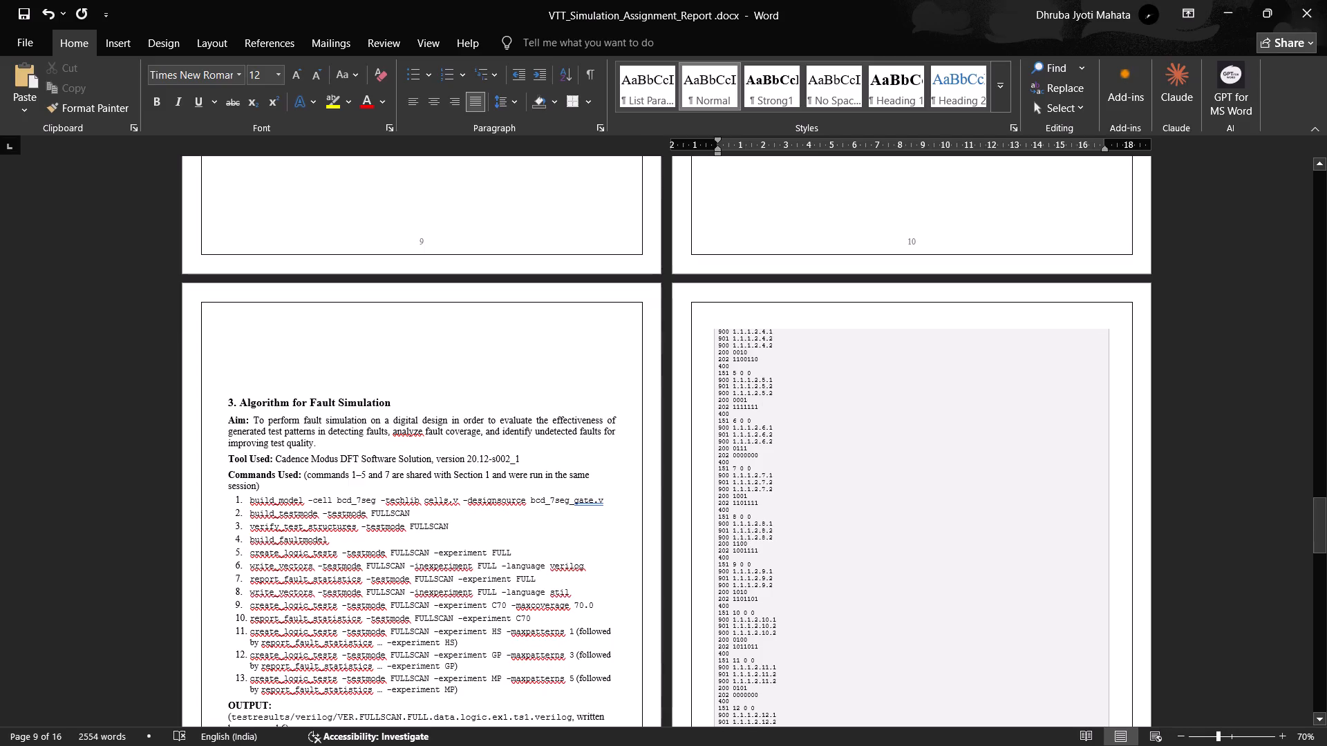
click(467, 365)
key(Delete)
key(Delete)
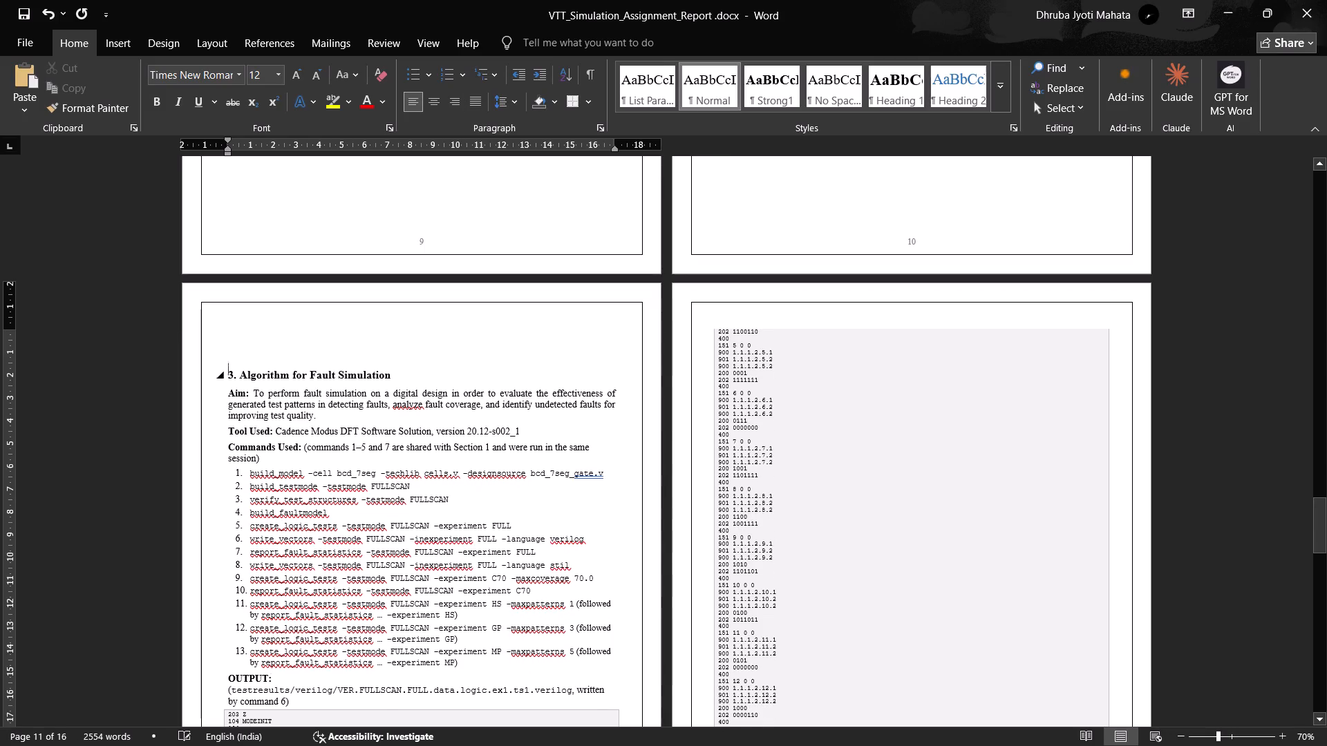
key(BackSpace)
key(BackSpace)
key(BackSpace)
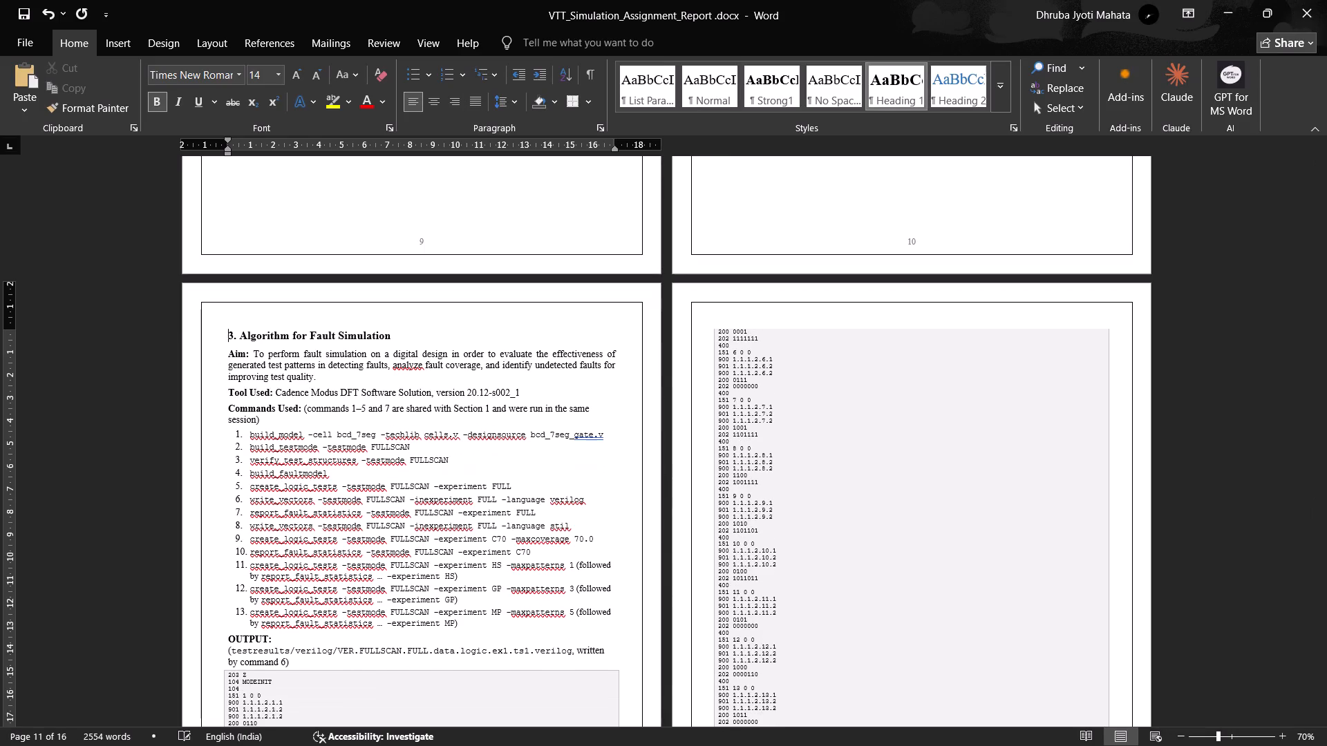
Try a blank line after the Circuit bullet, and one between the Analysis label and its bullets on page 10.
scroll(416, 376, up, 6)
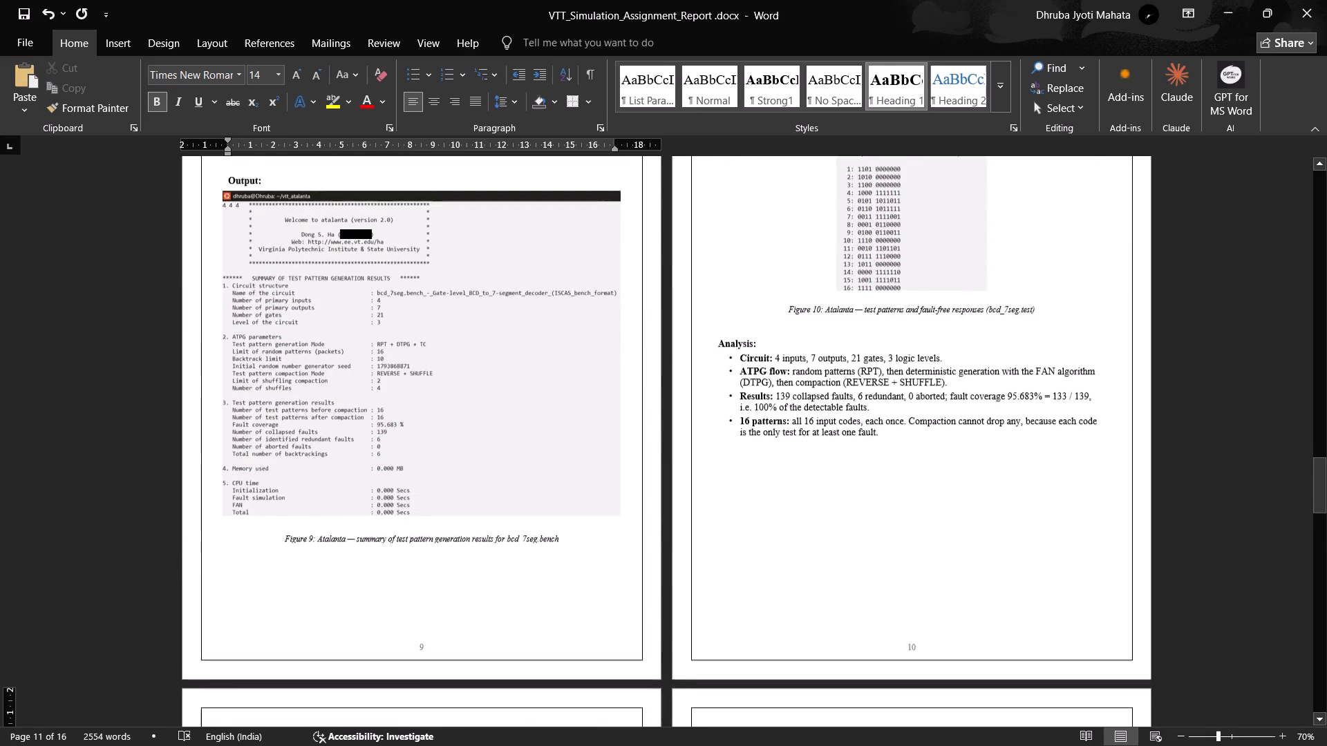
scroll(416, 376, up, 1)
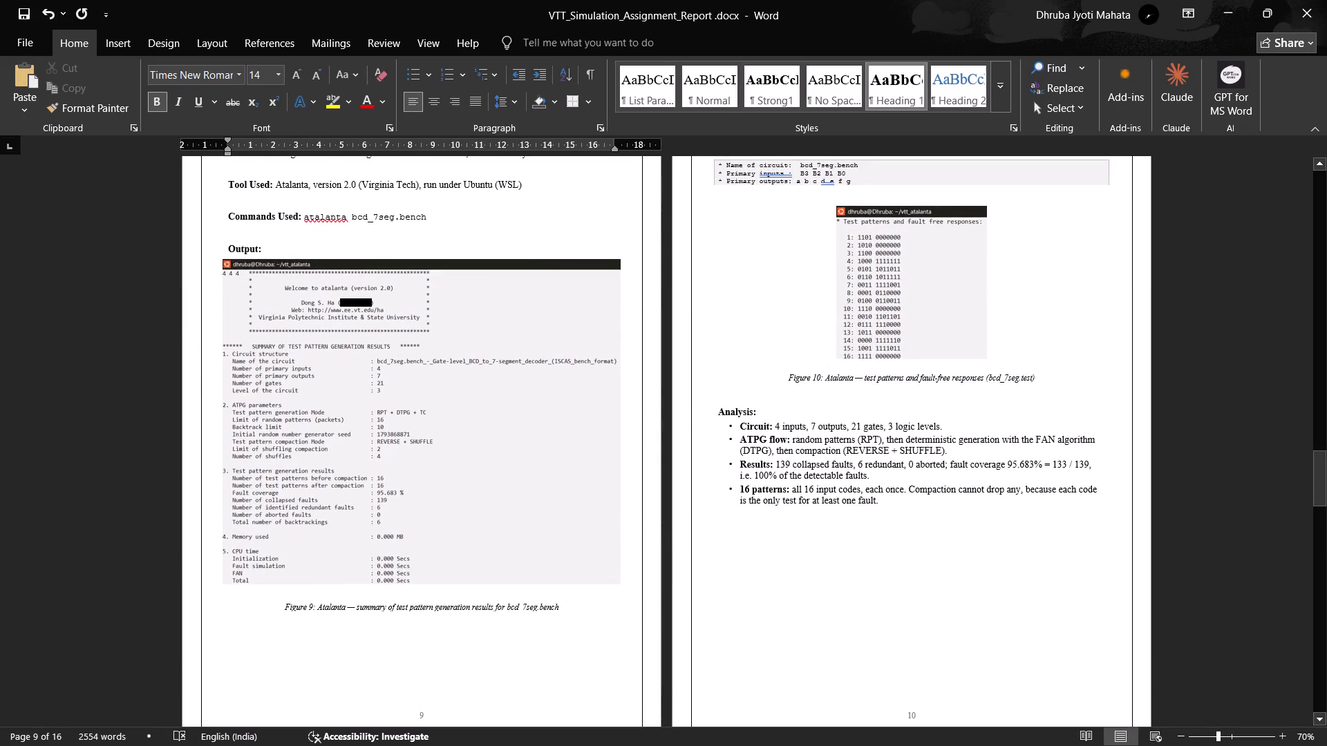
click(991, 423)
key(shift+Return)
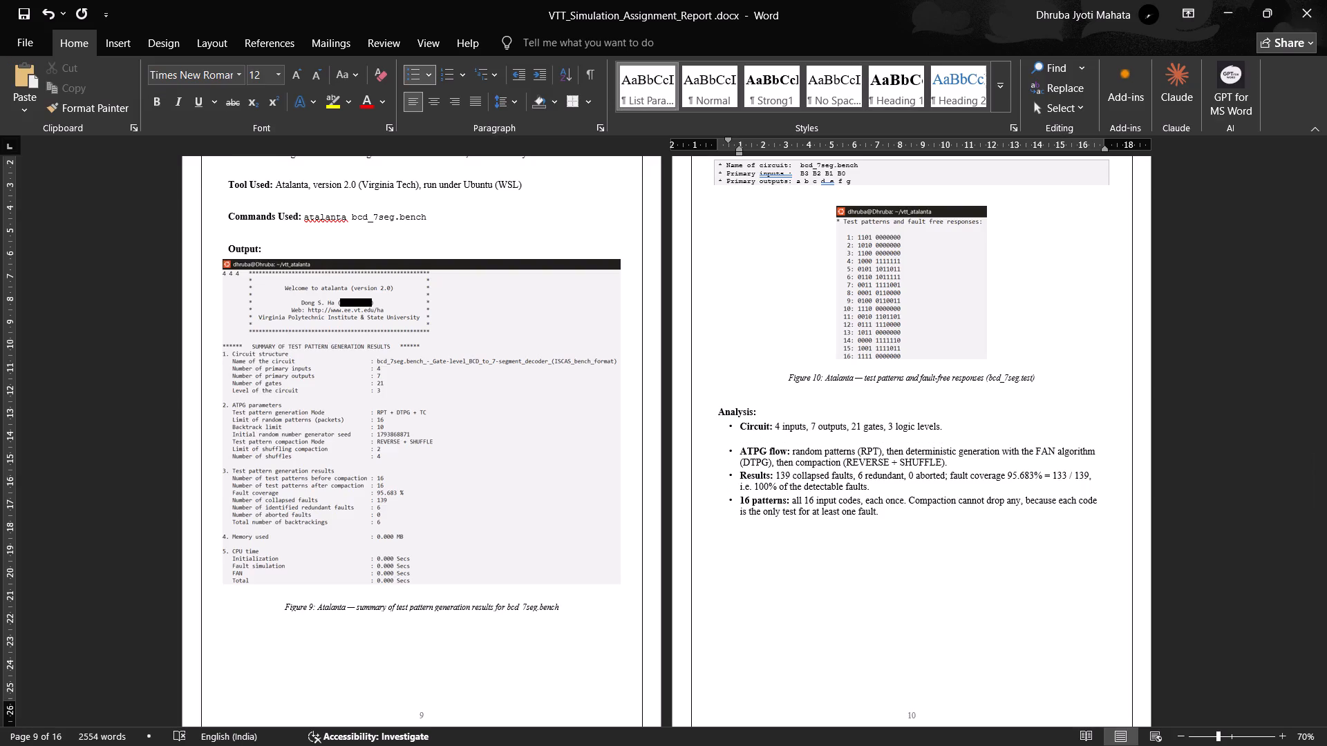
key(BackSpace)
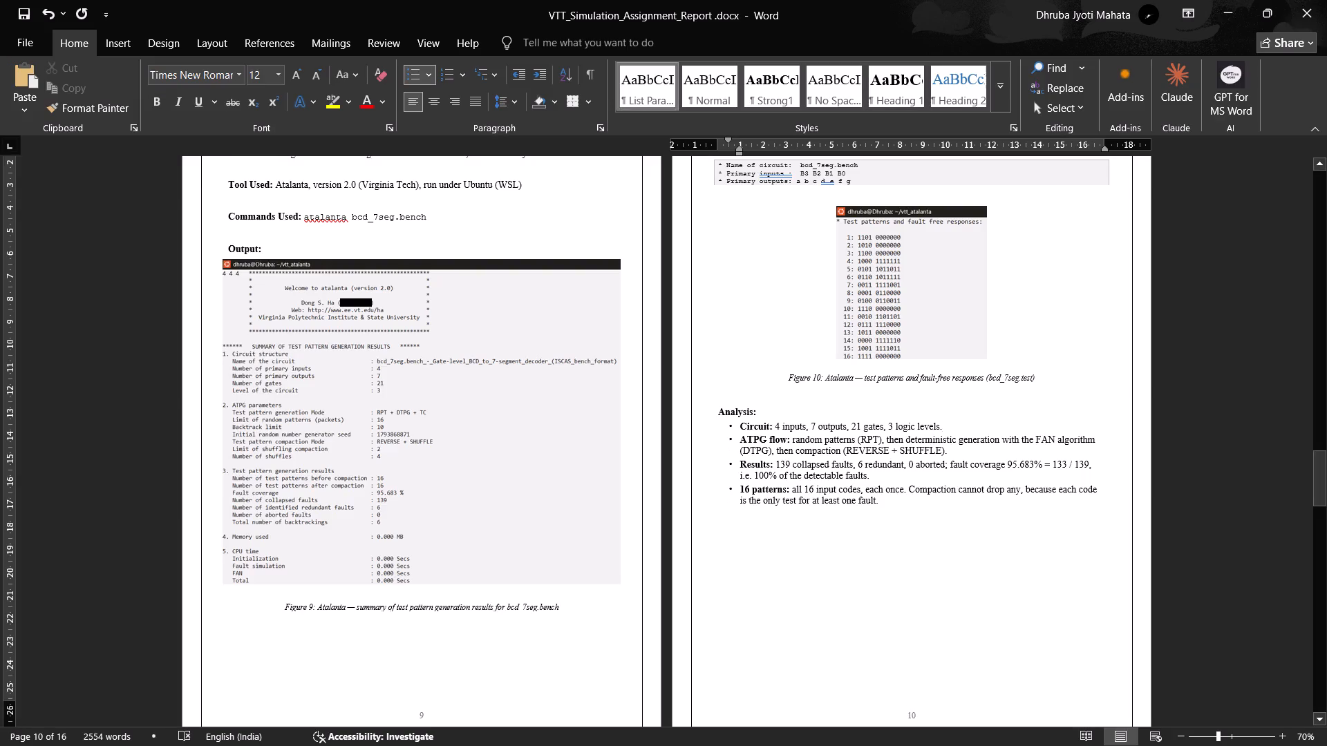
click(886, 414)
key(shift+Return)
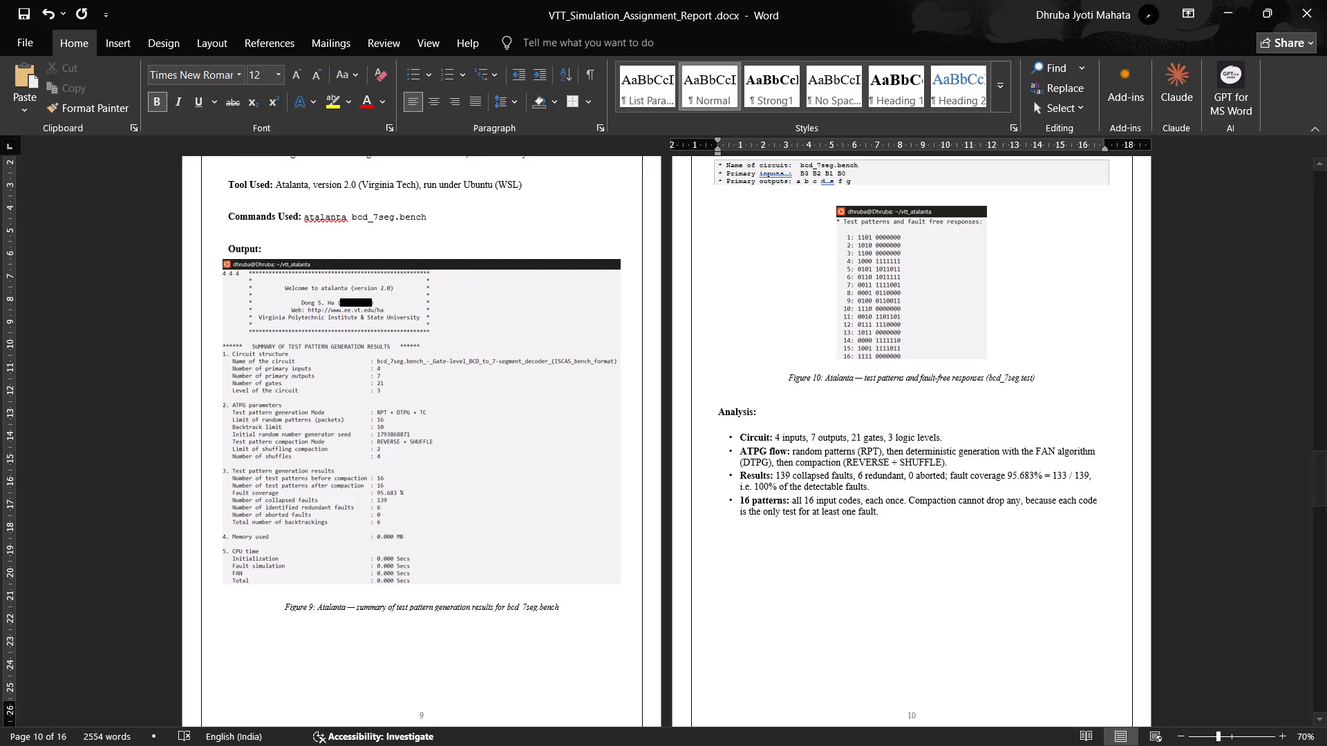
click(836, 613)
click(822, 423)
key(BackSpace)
Review the layout and spacing of the report from page 1 through section 3 on pages 11 and 12.
scroll(827, 429, up, 2)
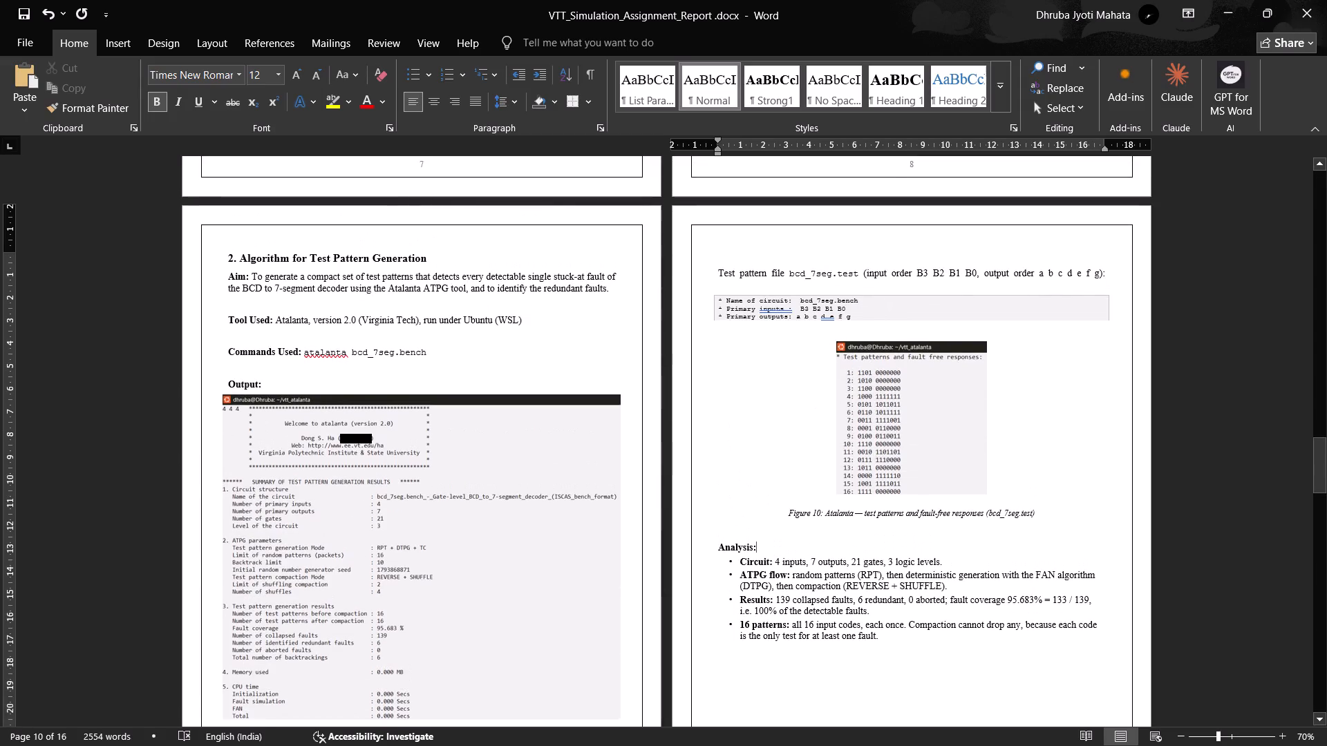
scroll(838, 430, down, 3)
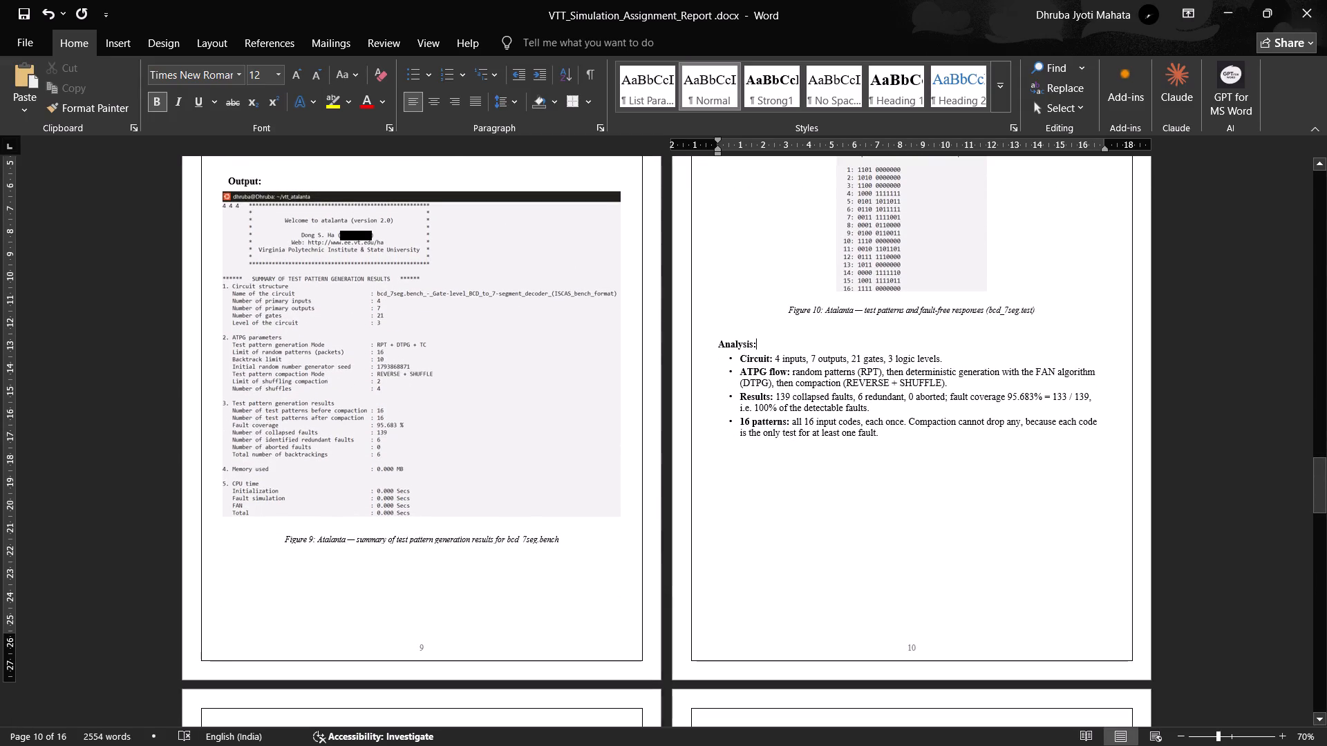
scroll(840, 430, up, 16)
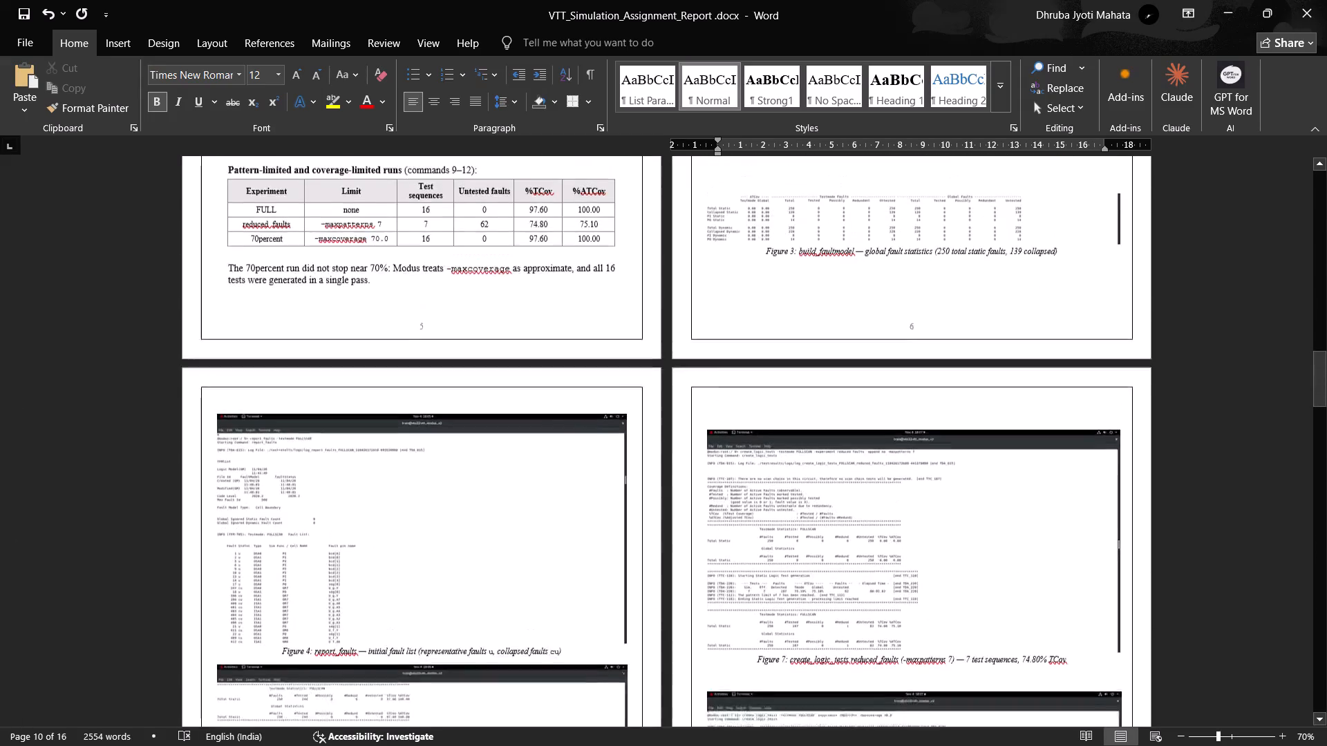
scroll(856, 426, up, 11)
scroll(858, 425, up, 12)
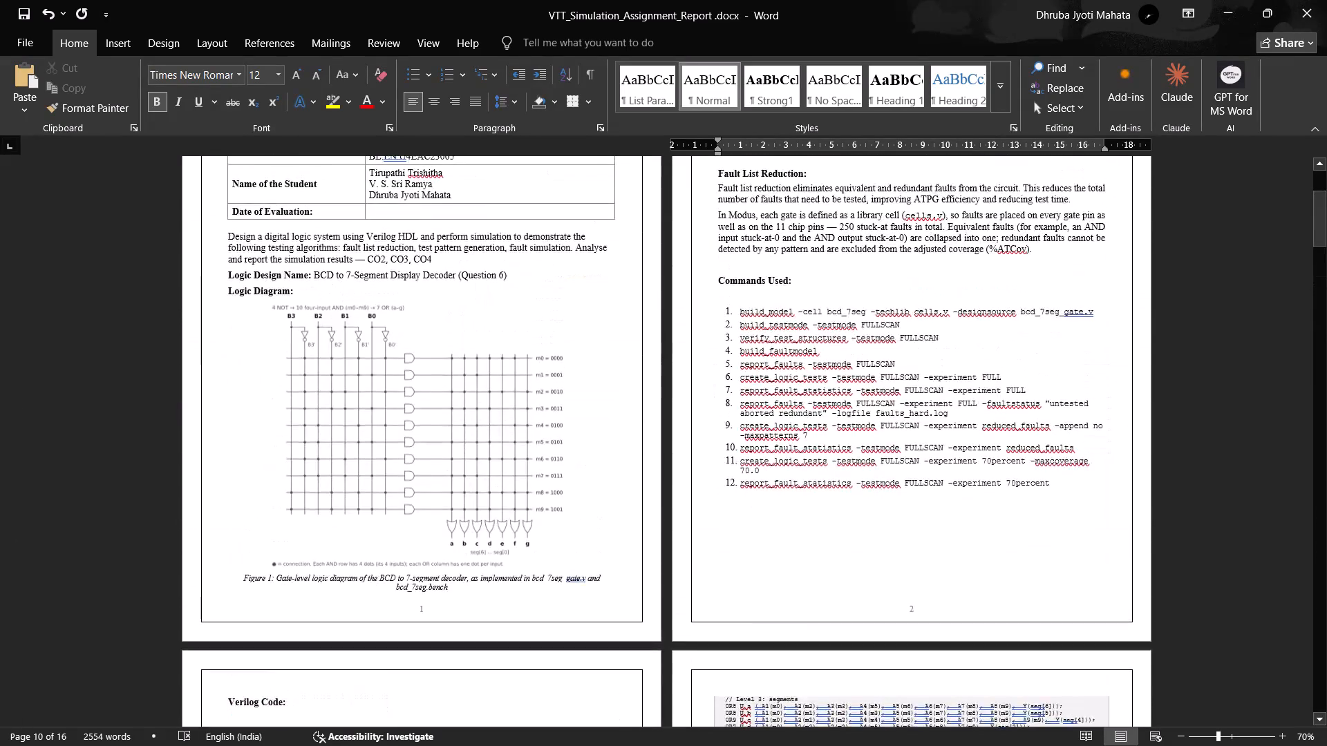
scroll(864, 423, up, 6)
scroll(864, 423, down, 7)
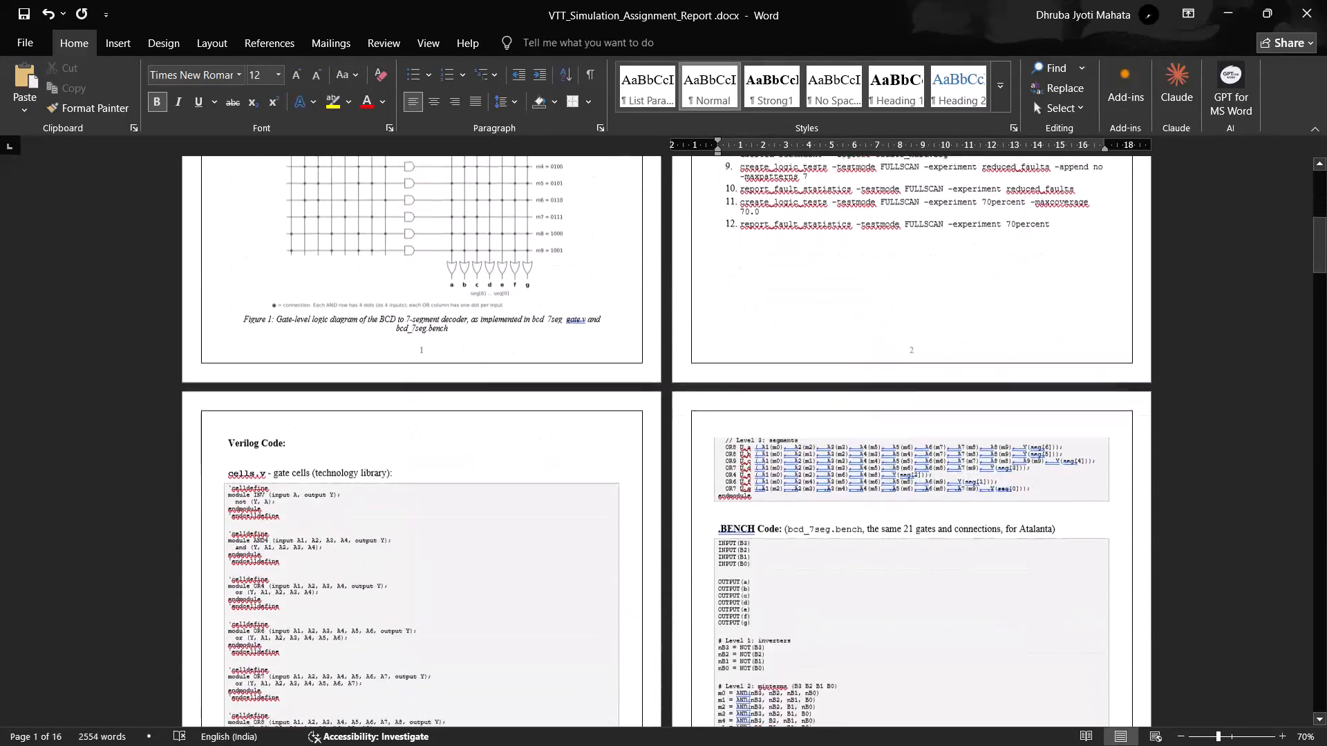
scroll(876, 425, down, 11)
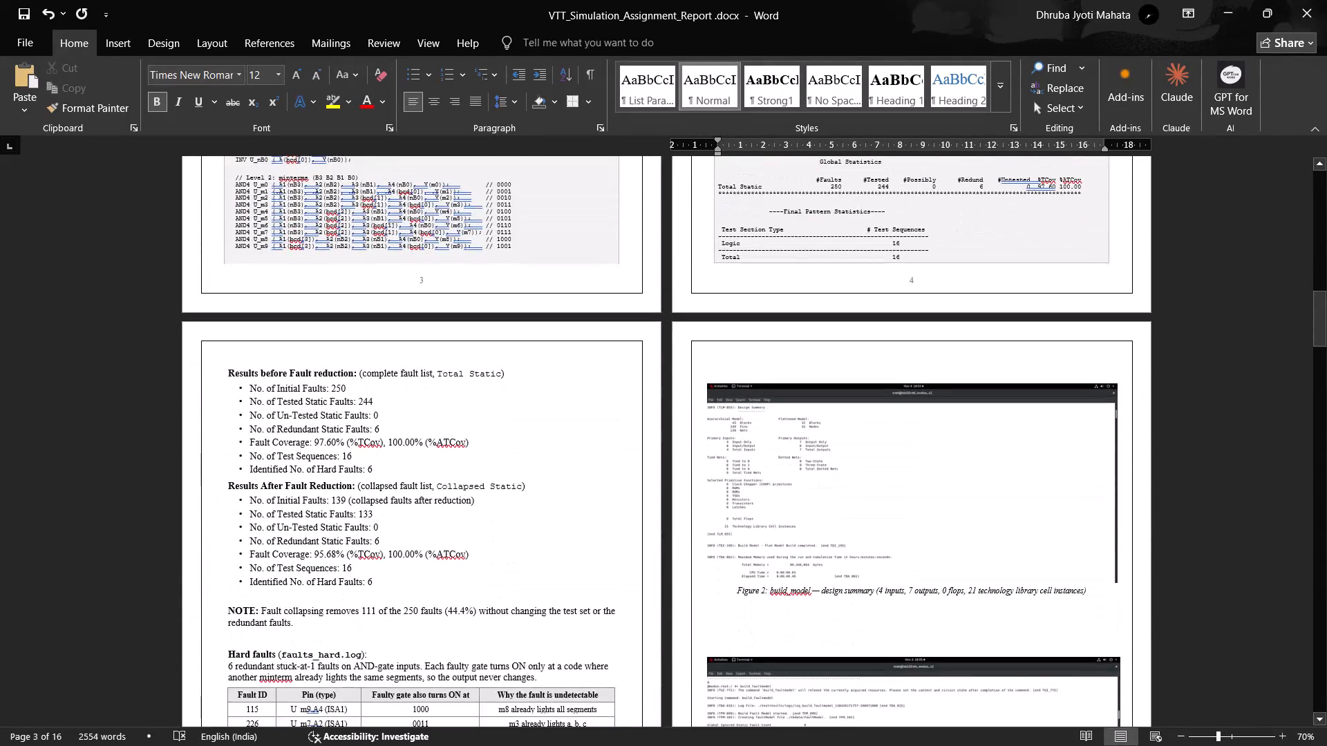
scroll(884, 422, down, 11)
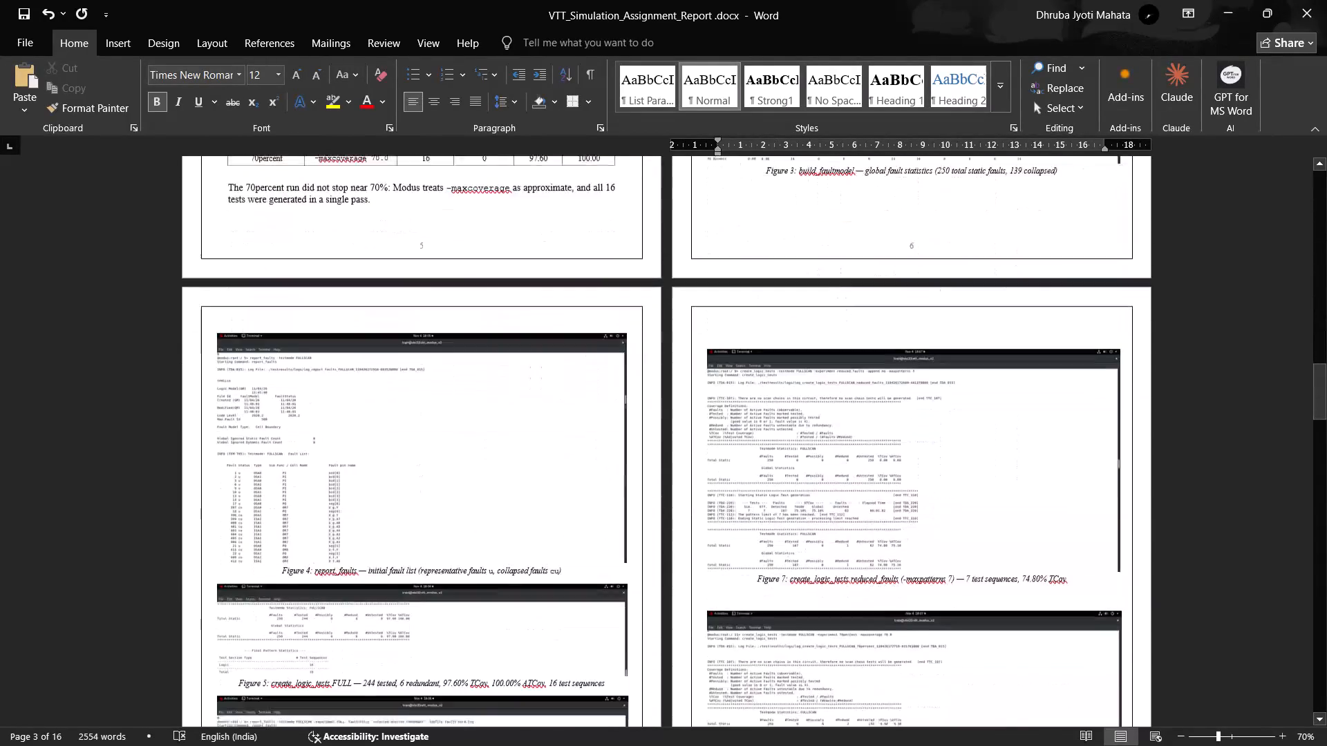
scroll(888, 415, down, 6)
scroll(888, 417, up, 1)
scroll(888, 417, down, 11)
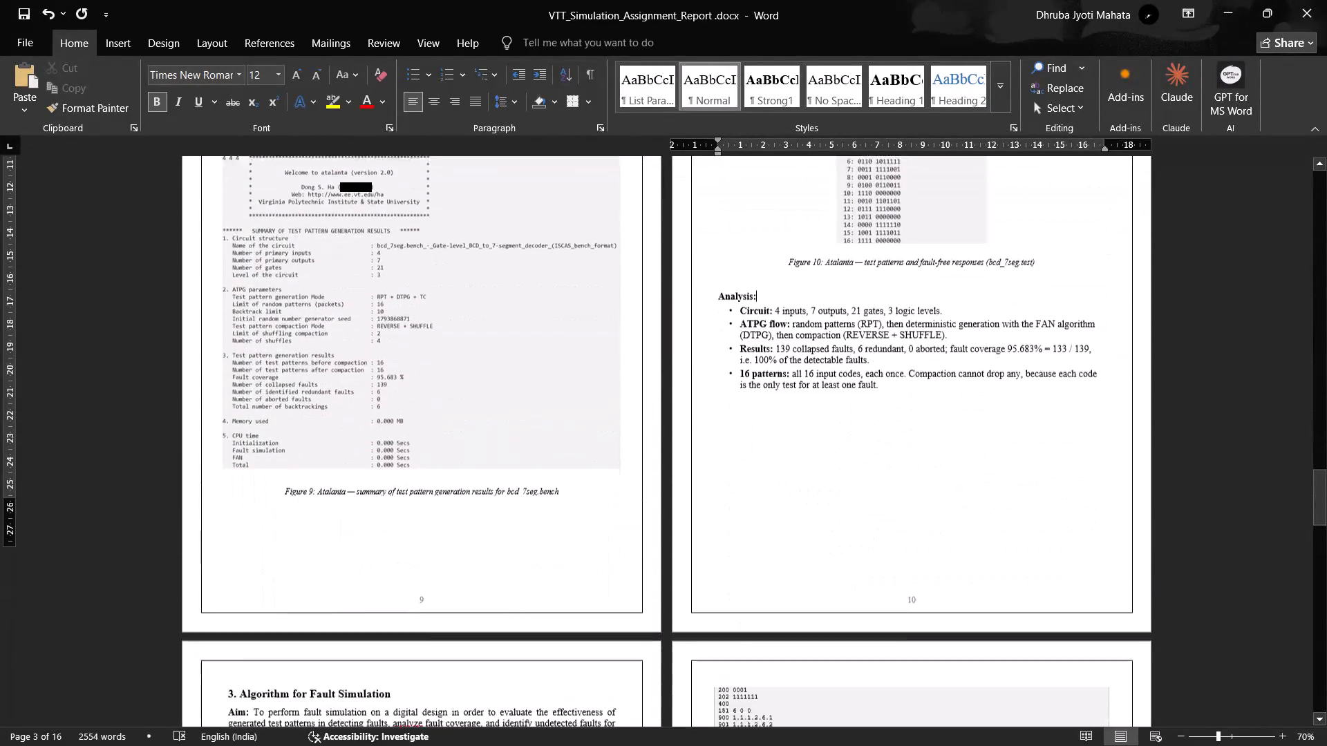
scroll(888, 416, down, 5)
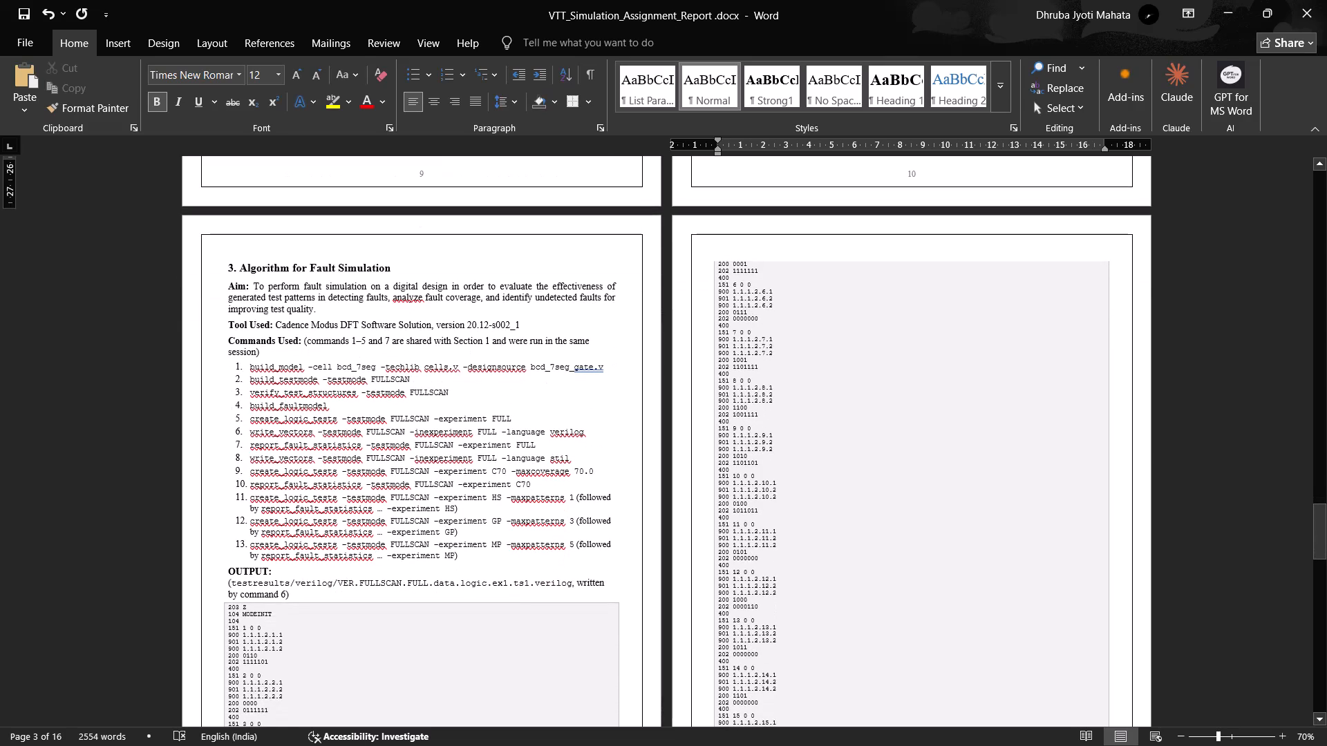
scroll(883, 417, down, 3)
scroll(883, 417, up, 4)
scroll(883, 425, down, 7)
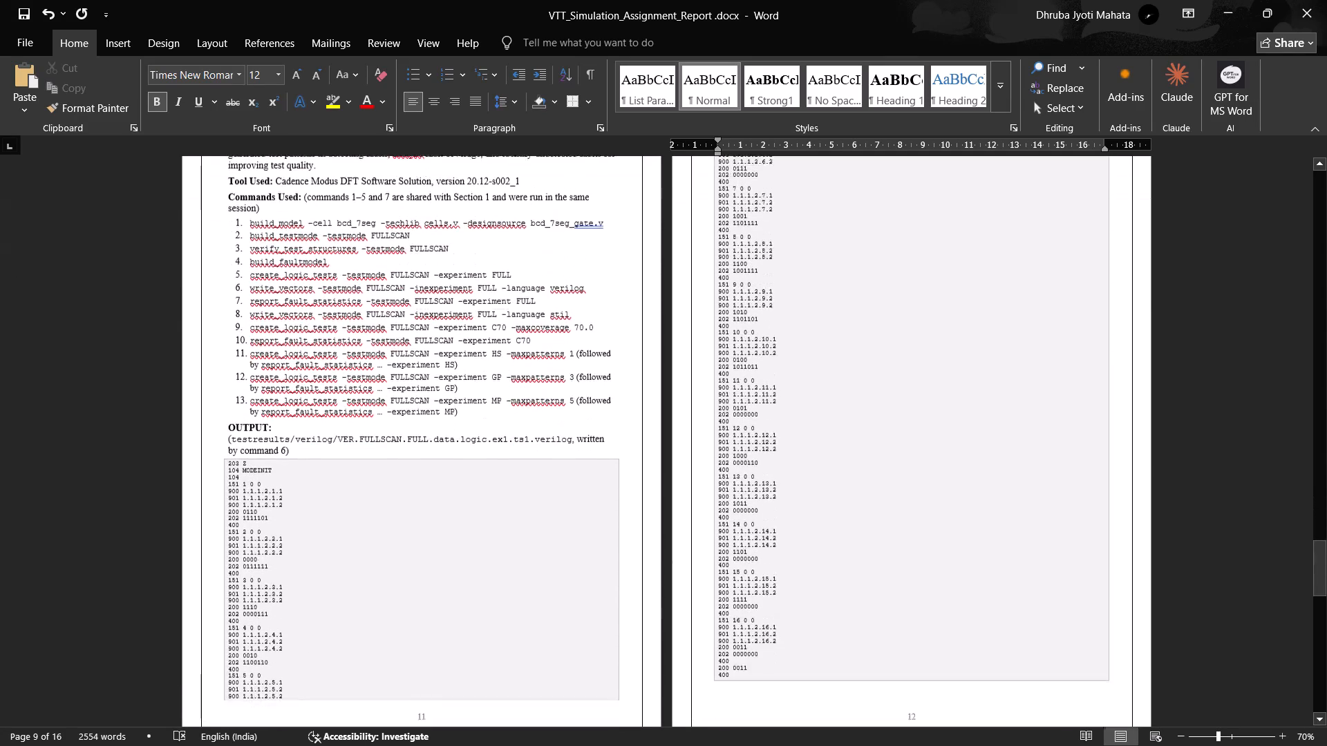
scroll(885, 403, down, 3)
scroll(887, 394, up, 5)
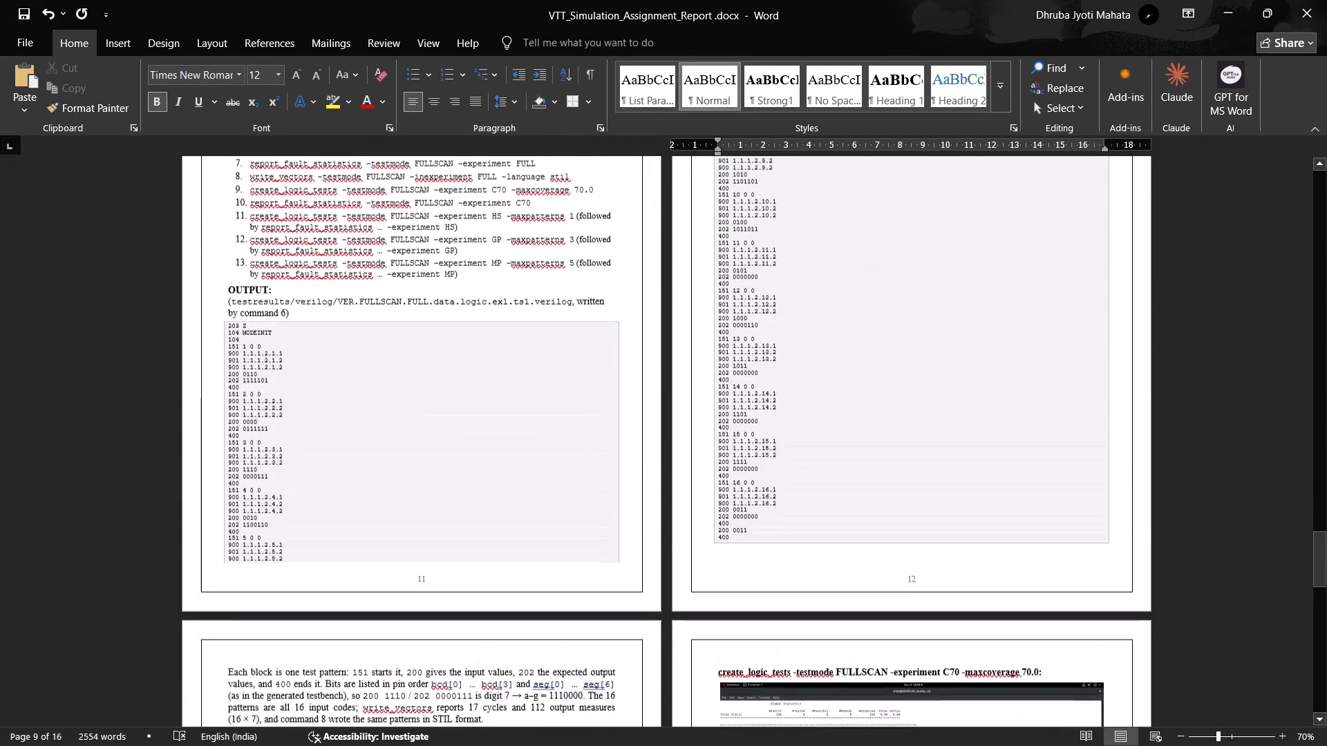
scroll(887, 394, up, 2)
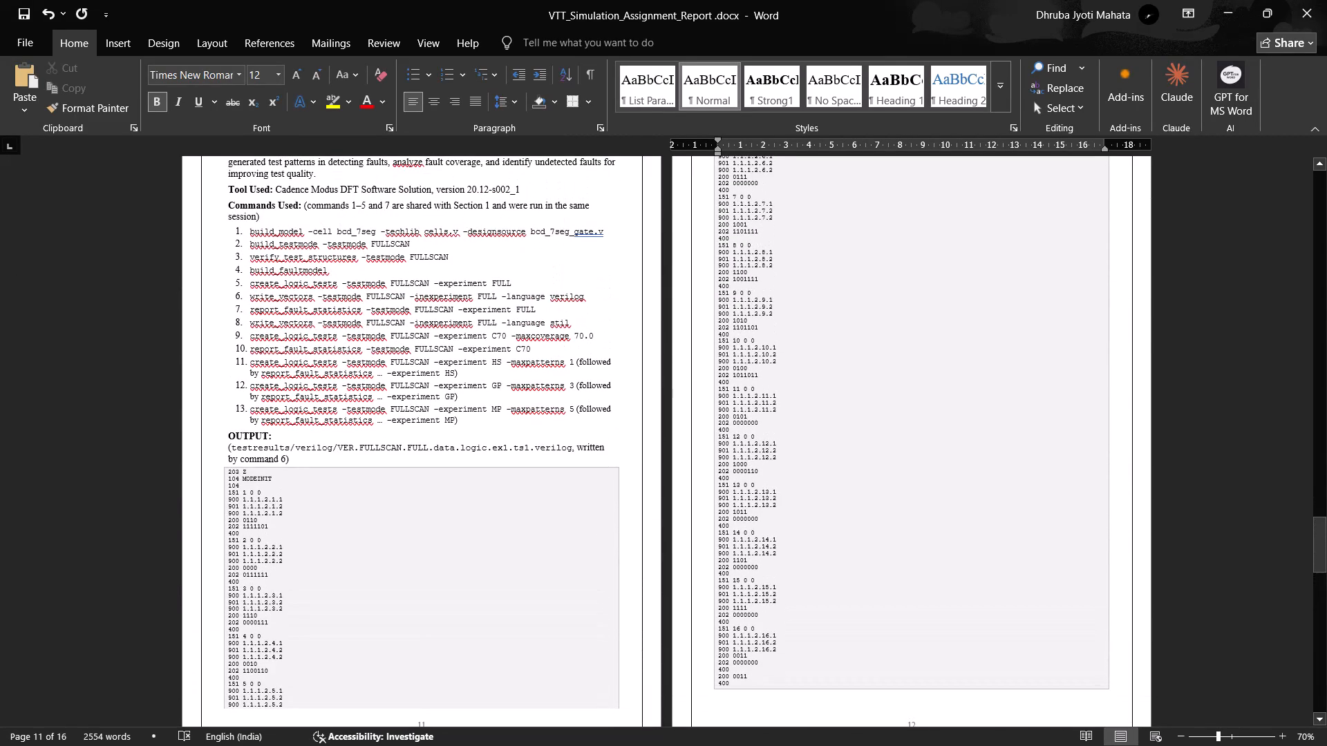
Add a blank line after command 13 in section 3, above the OUTPUT label.
click(567, 434)
click(549, 426)
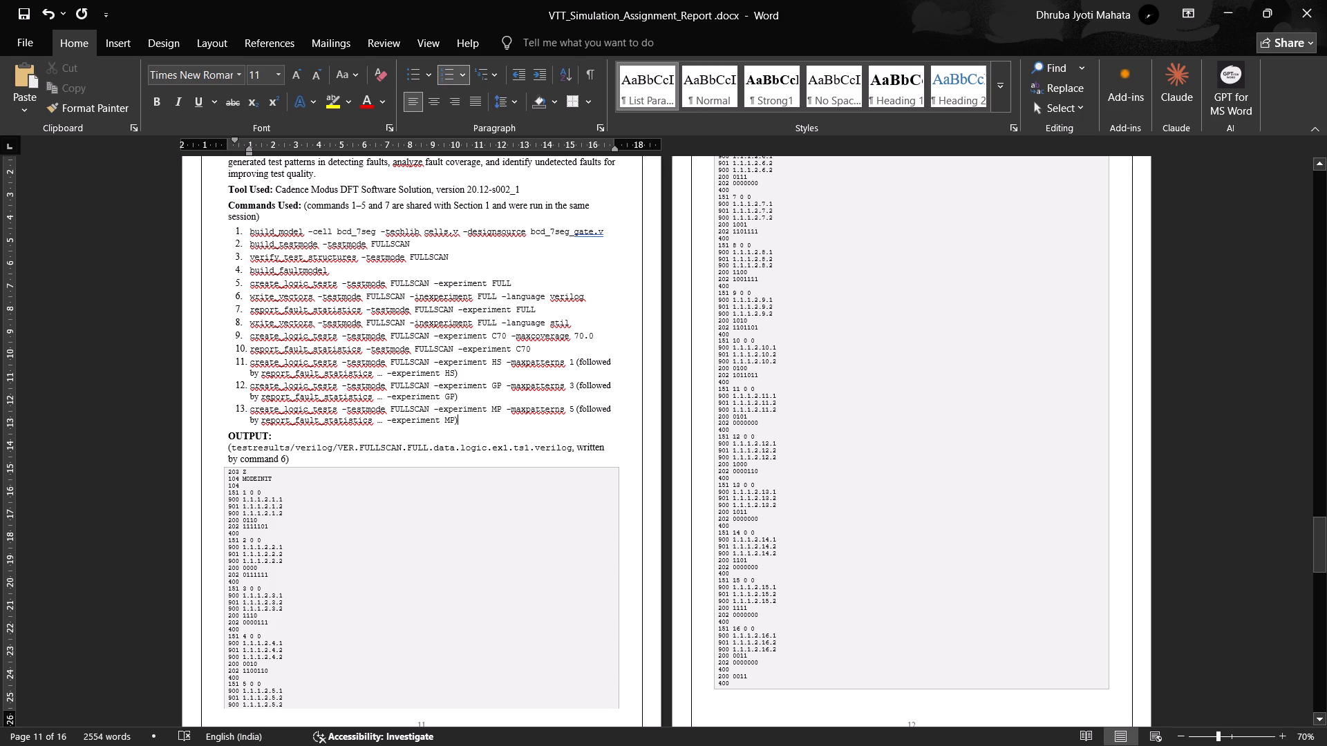
key(shift+Return)
scroll(549, 426, up, 1)
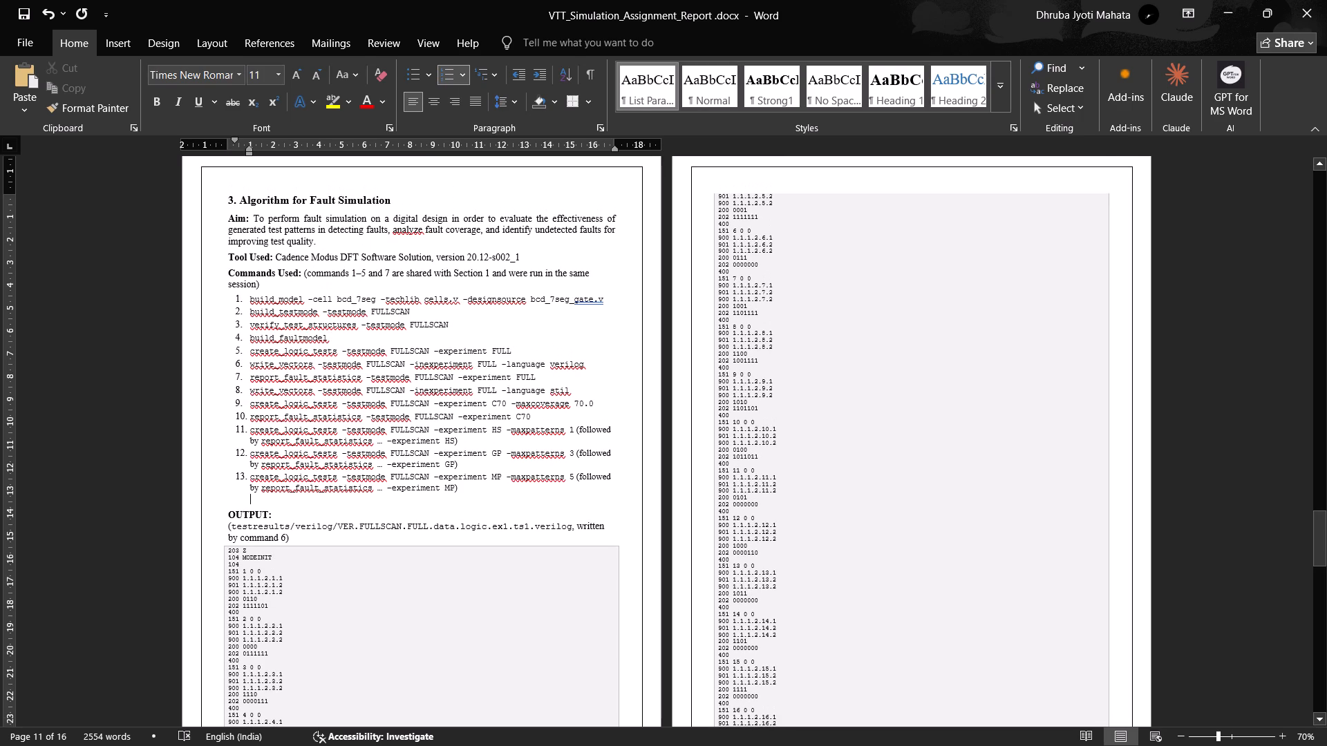
Insert a line break after the "OUTPUT:" label, before the testresults/verilog file path in section 3.
click(359, 508)
key(shift+Return)
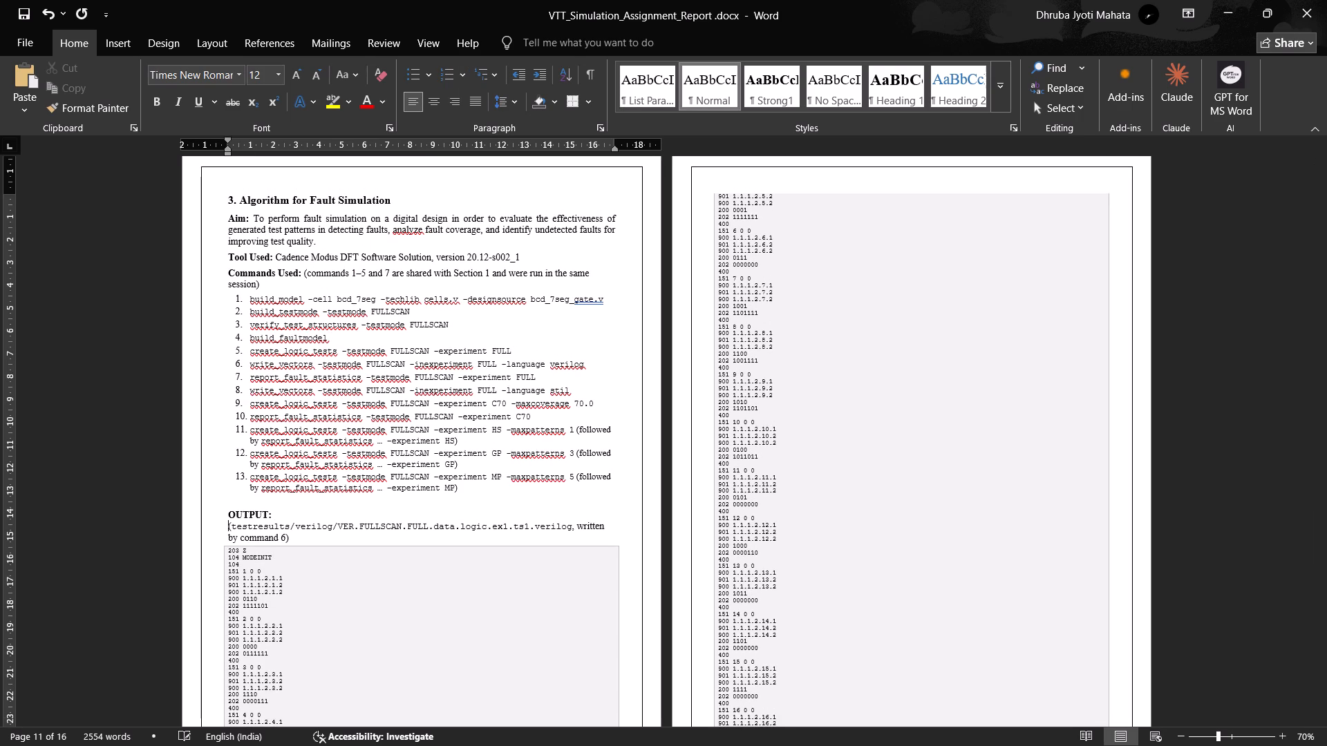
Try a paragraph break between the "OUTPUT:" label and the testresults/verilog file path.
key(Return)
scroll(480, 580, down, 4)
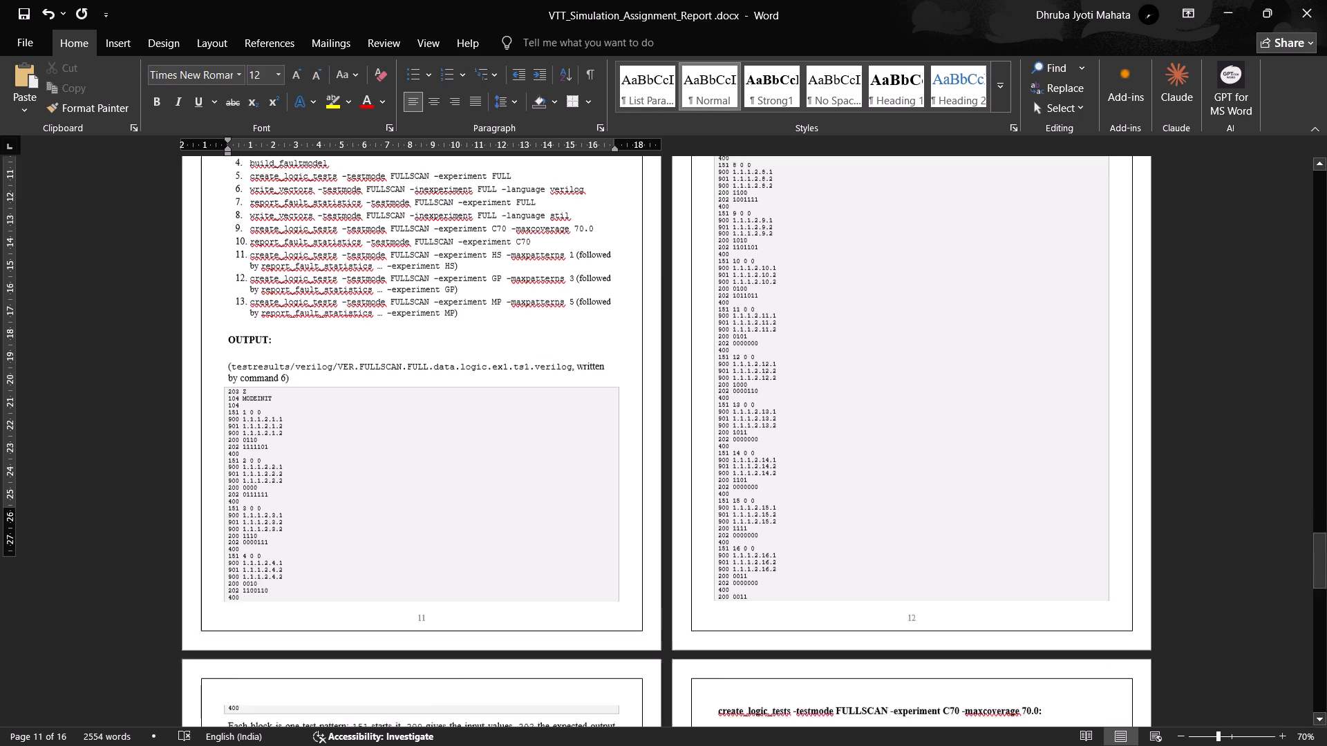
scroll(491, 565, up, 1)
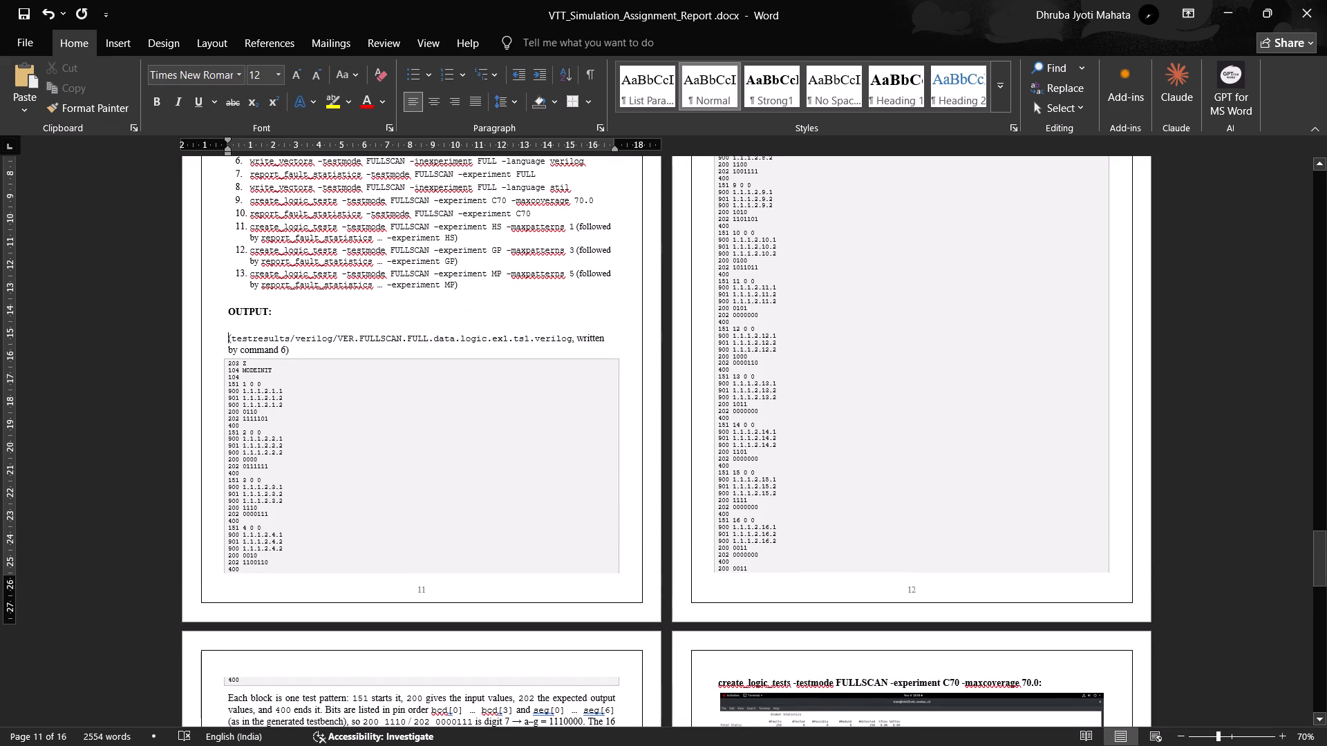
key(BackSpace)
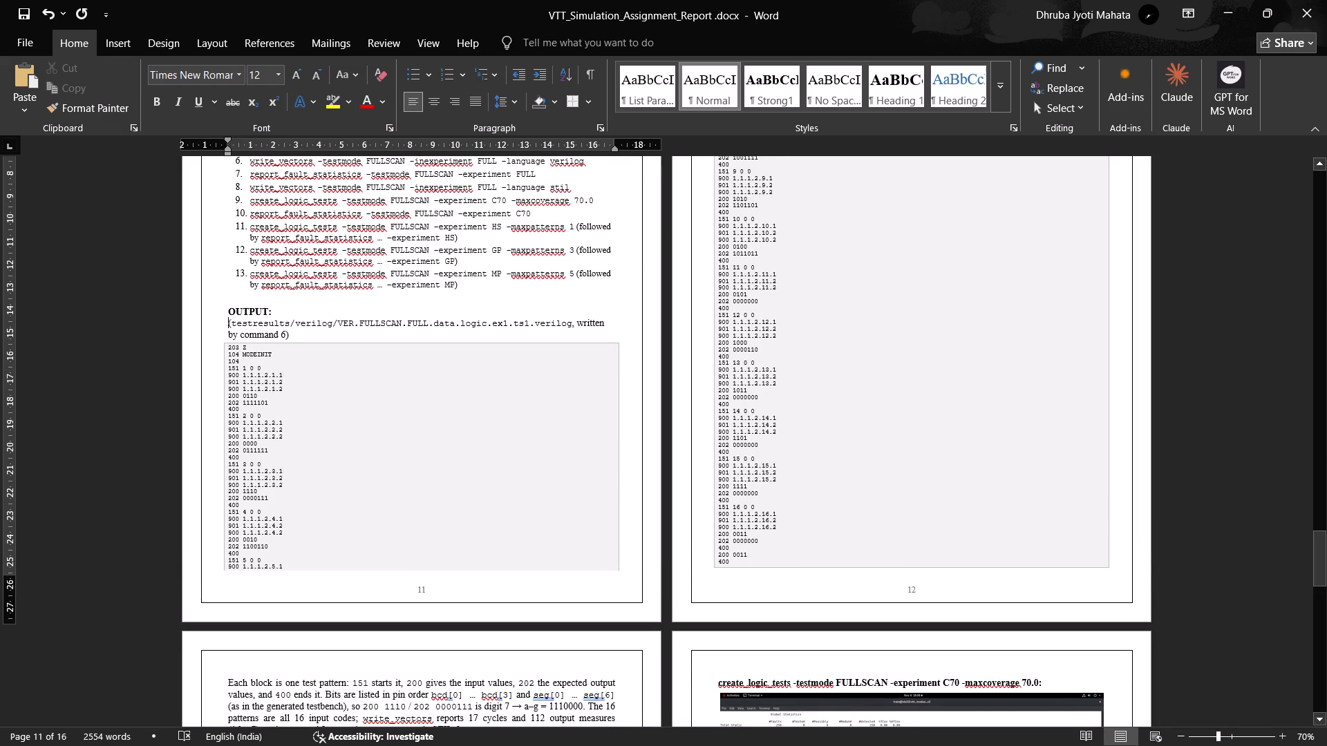
Insert a line break before "written by command 6)" in the file path line under the OUTPUT label.
click(576, 319)
key(shift+Return)
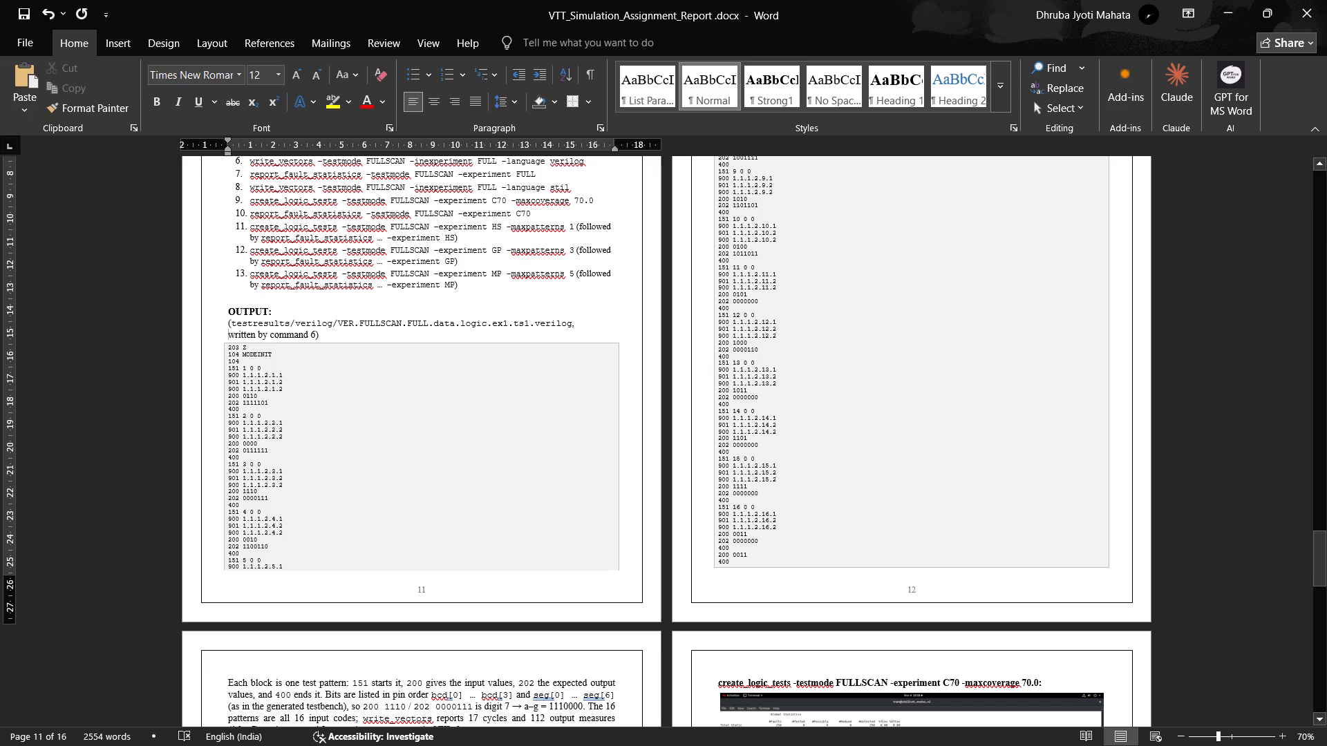
scroll(932, 501, up, 5)
scroll(932, 501, down, 7)
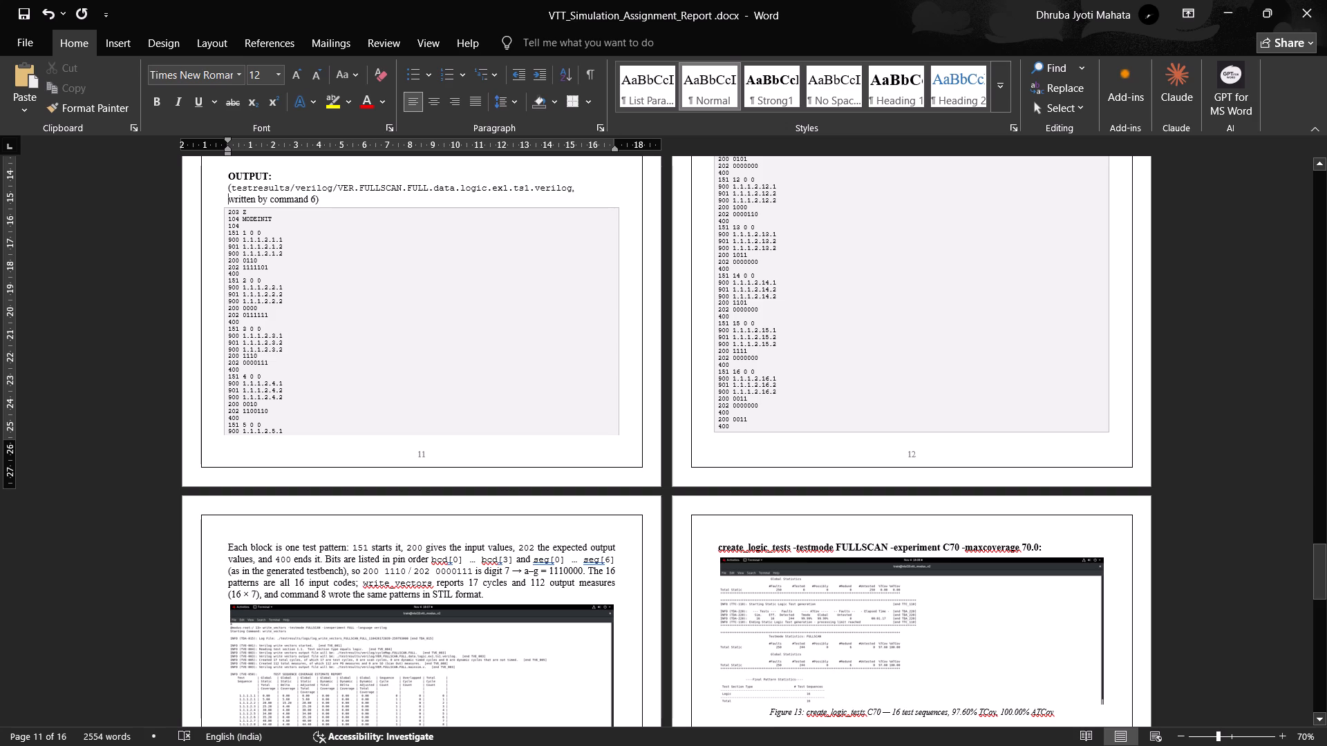
Insert a line break after "in STIL format." at the end of the test pattern paragraph, above the Figure 11 screenshot.
scroll(941, 568, down, 4)
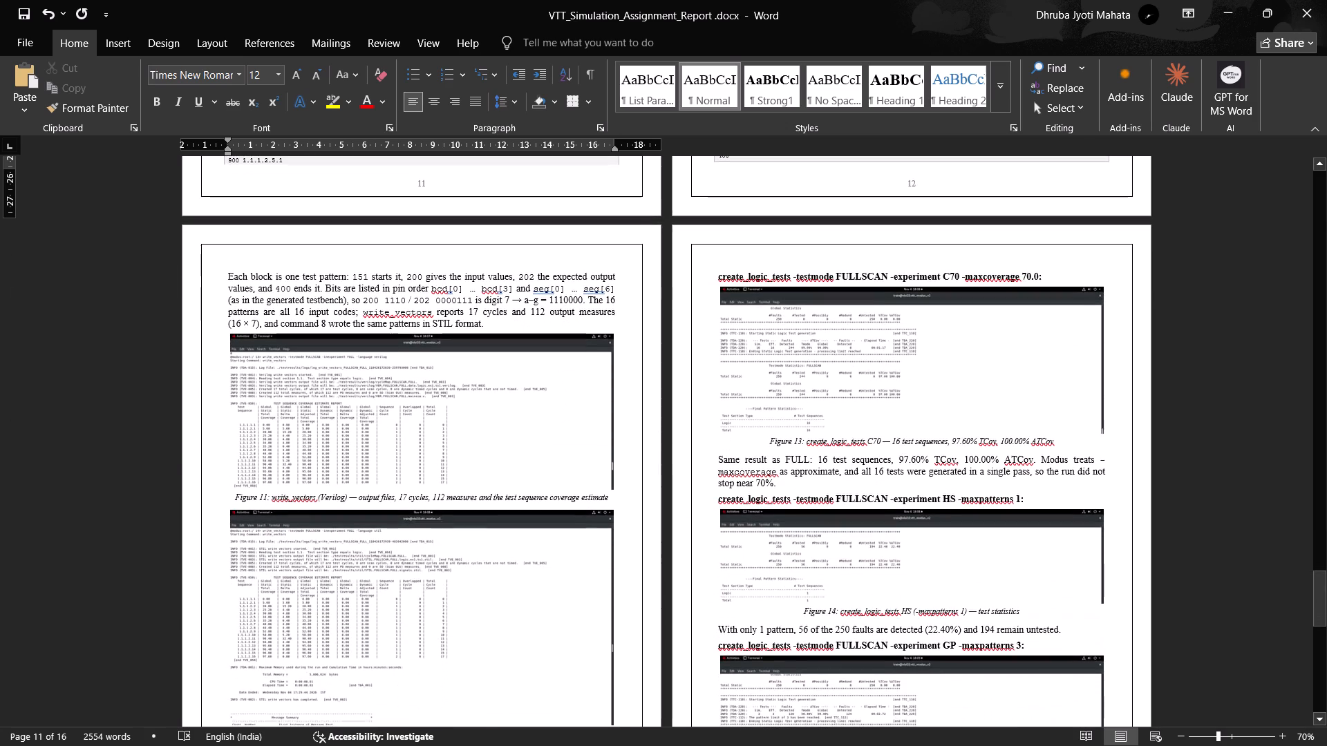
scroll(566, 396, up, 10)
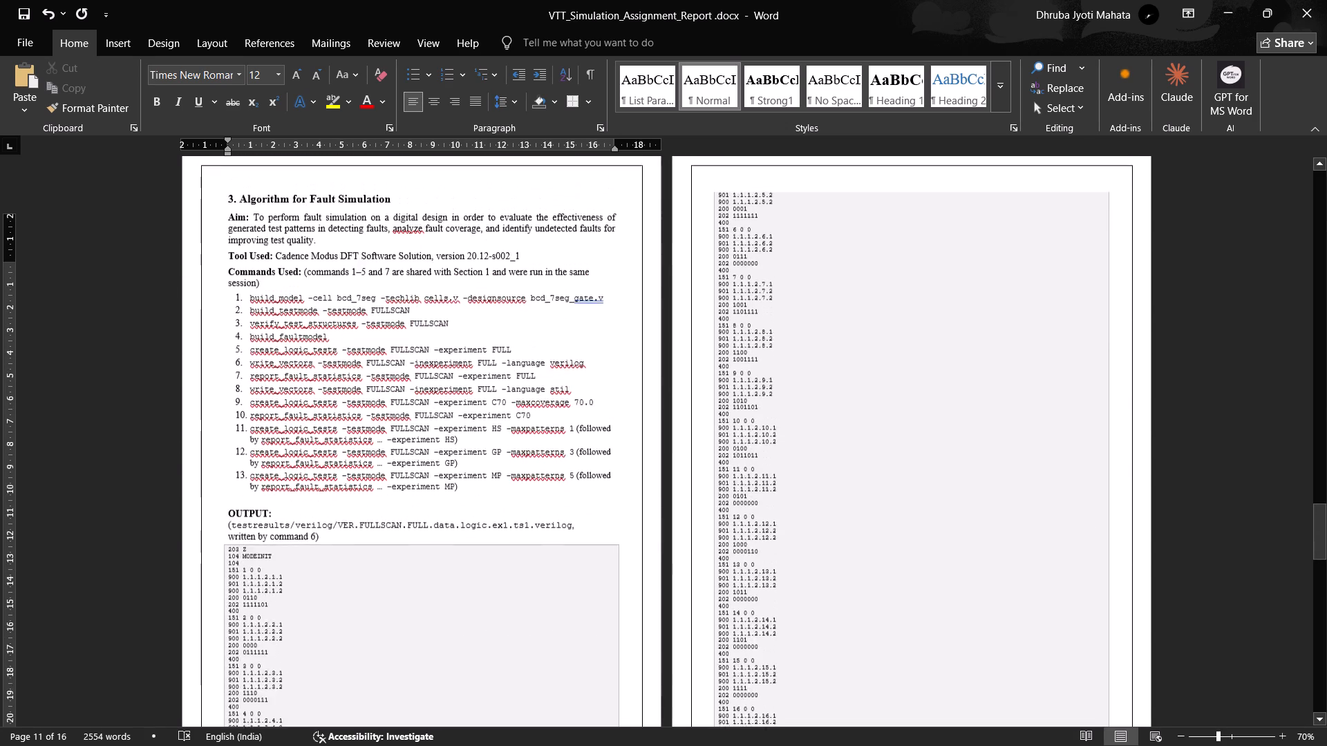
scroll(570, 405, down, 7)
click(511, 516)
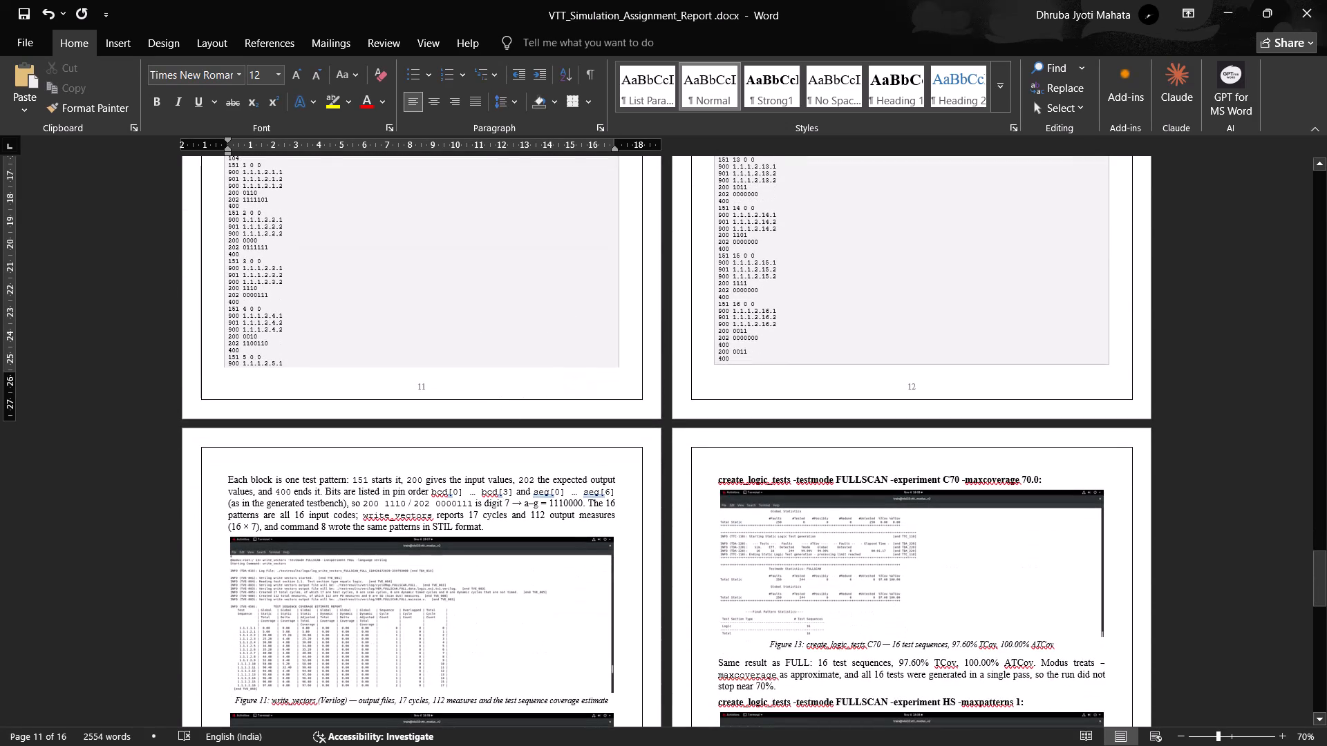
click(510, 523)
key(shift+Return)
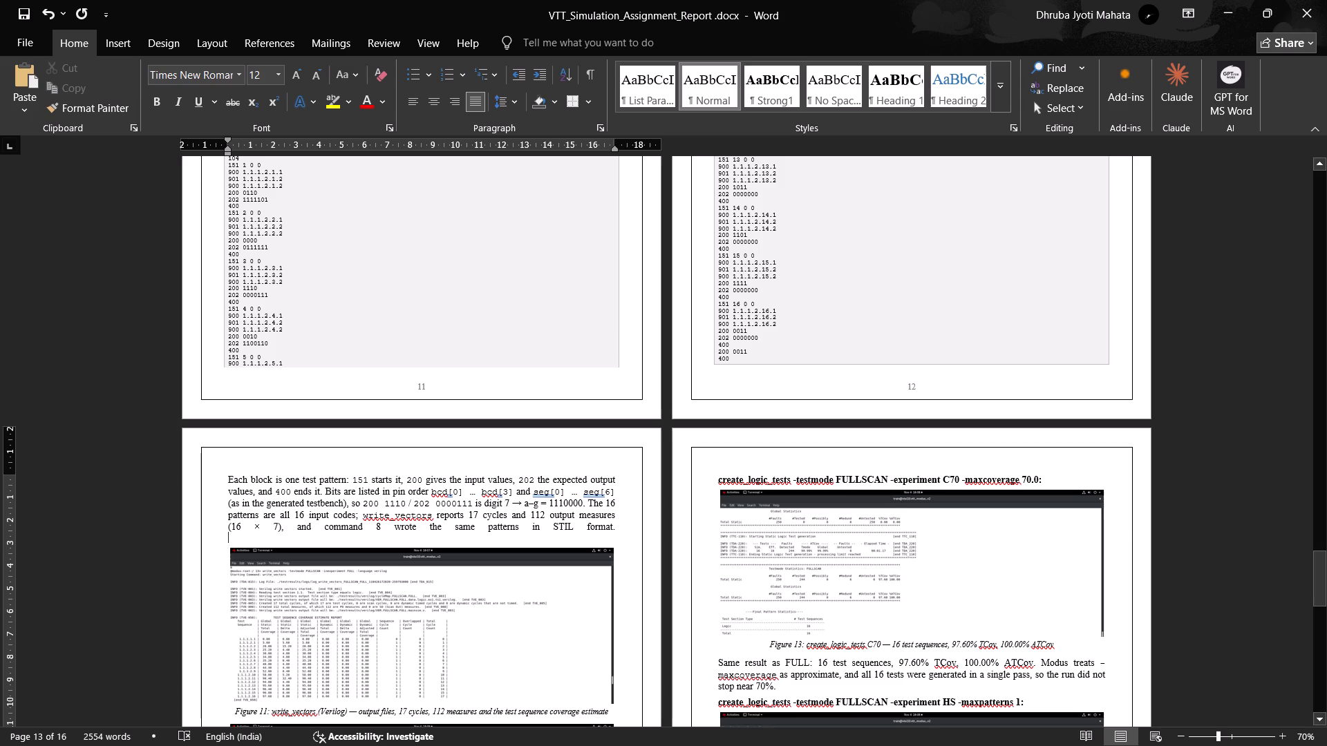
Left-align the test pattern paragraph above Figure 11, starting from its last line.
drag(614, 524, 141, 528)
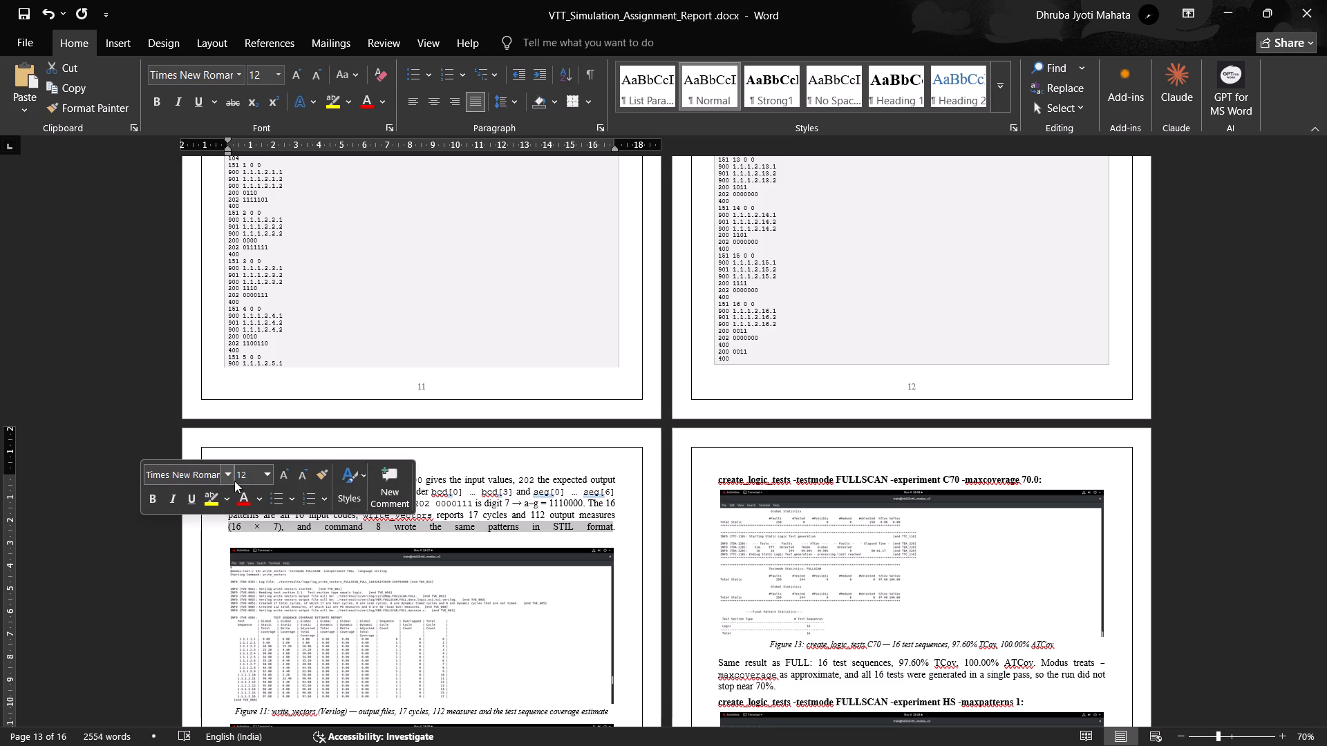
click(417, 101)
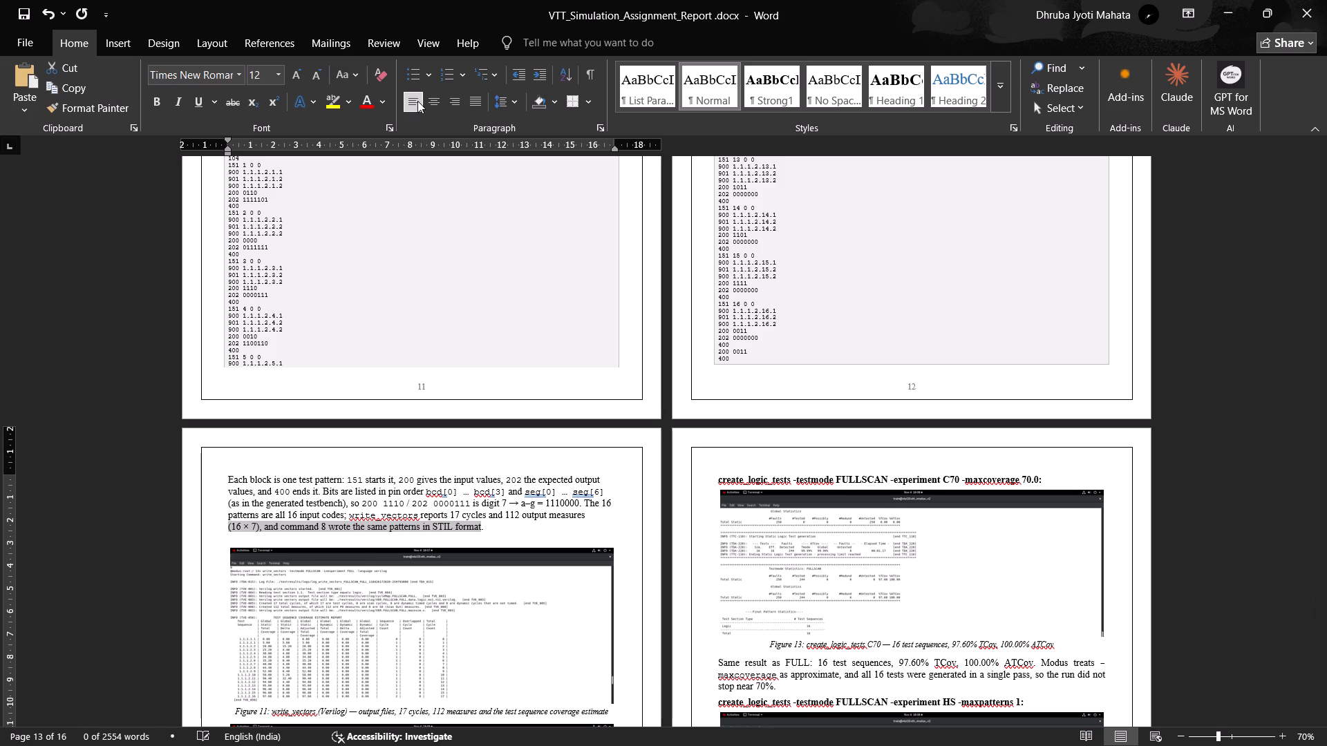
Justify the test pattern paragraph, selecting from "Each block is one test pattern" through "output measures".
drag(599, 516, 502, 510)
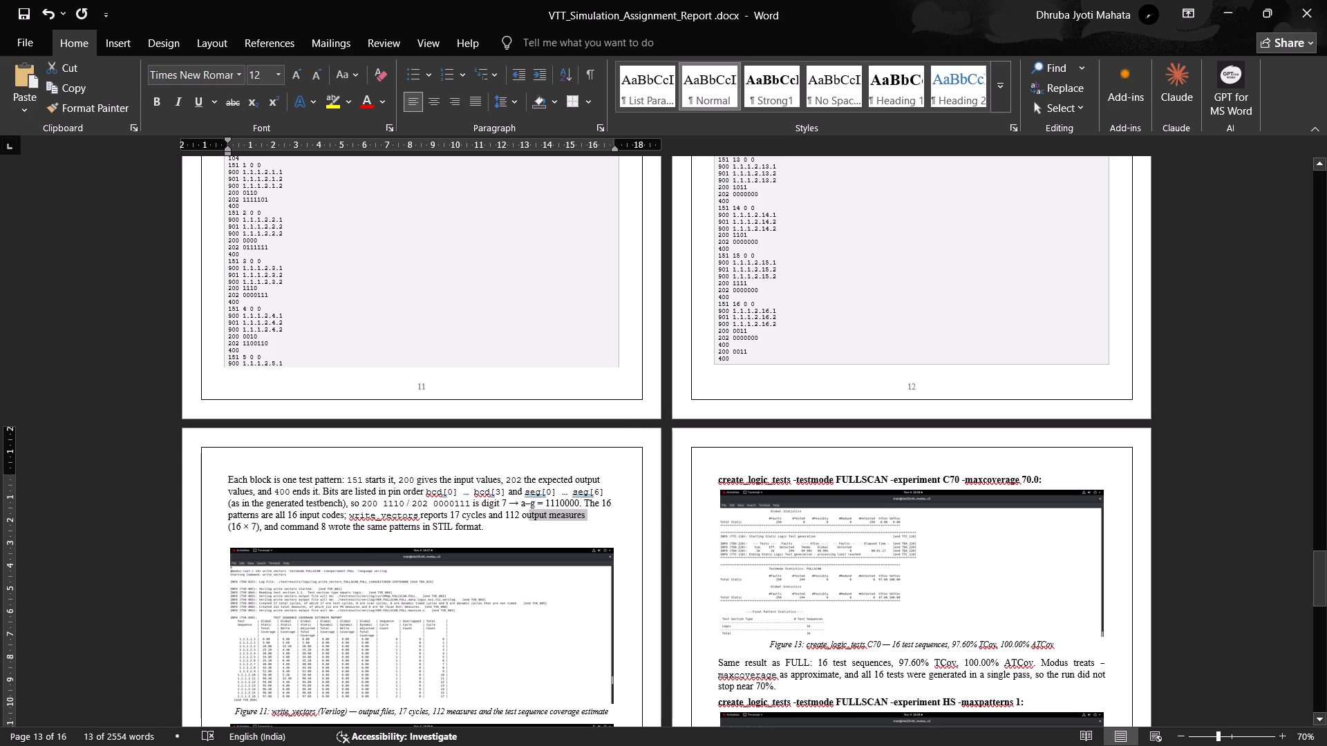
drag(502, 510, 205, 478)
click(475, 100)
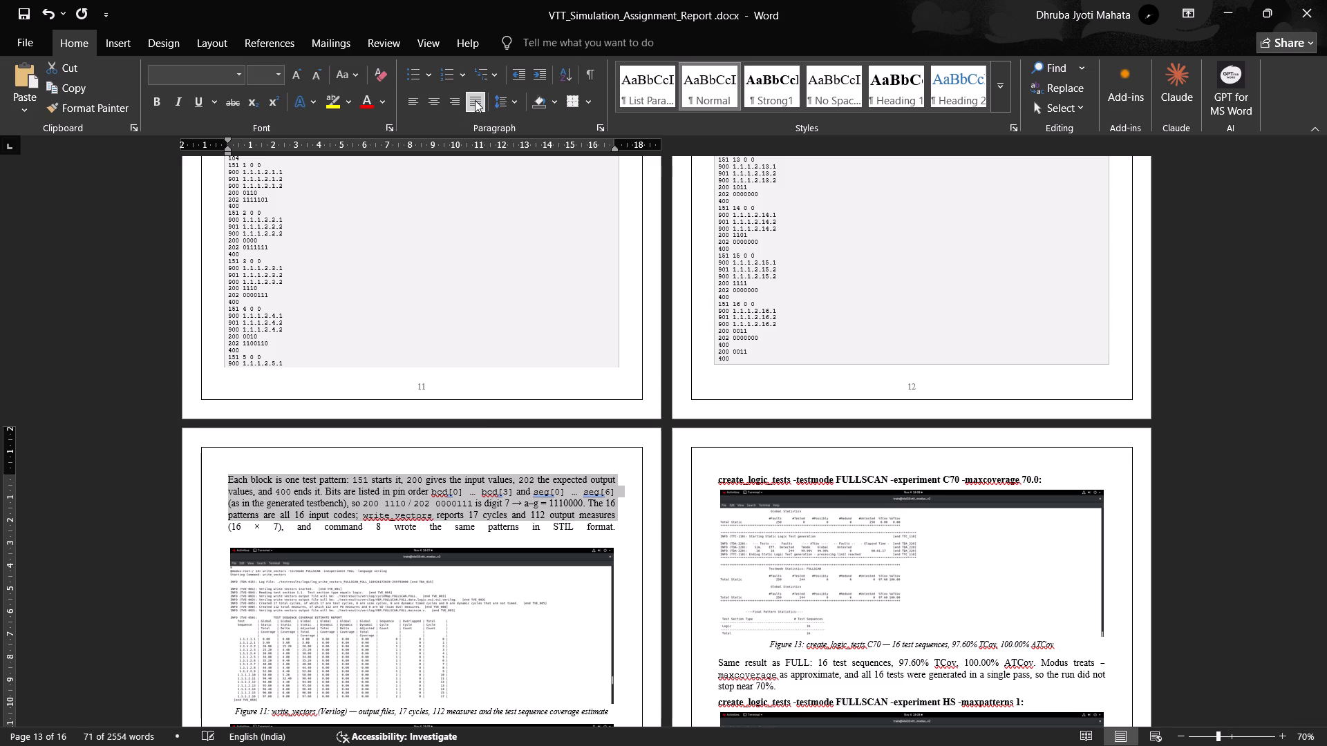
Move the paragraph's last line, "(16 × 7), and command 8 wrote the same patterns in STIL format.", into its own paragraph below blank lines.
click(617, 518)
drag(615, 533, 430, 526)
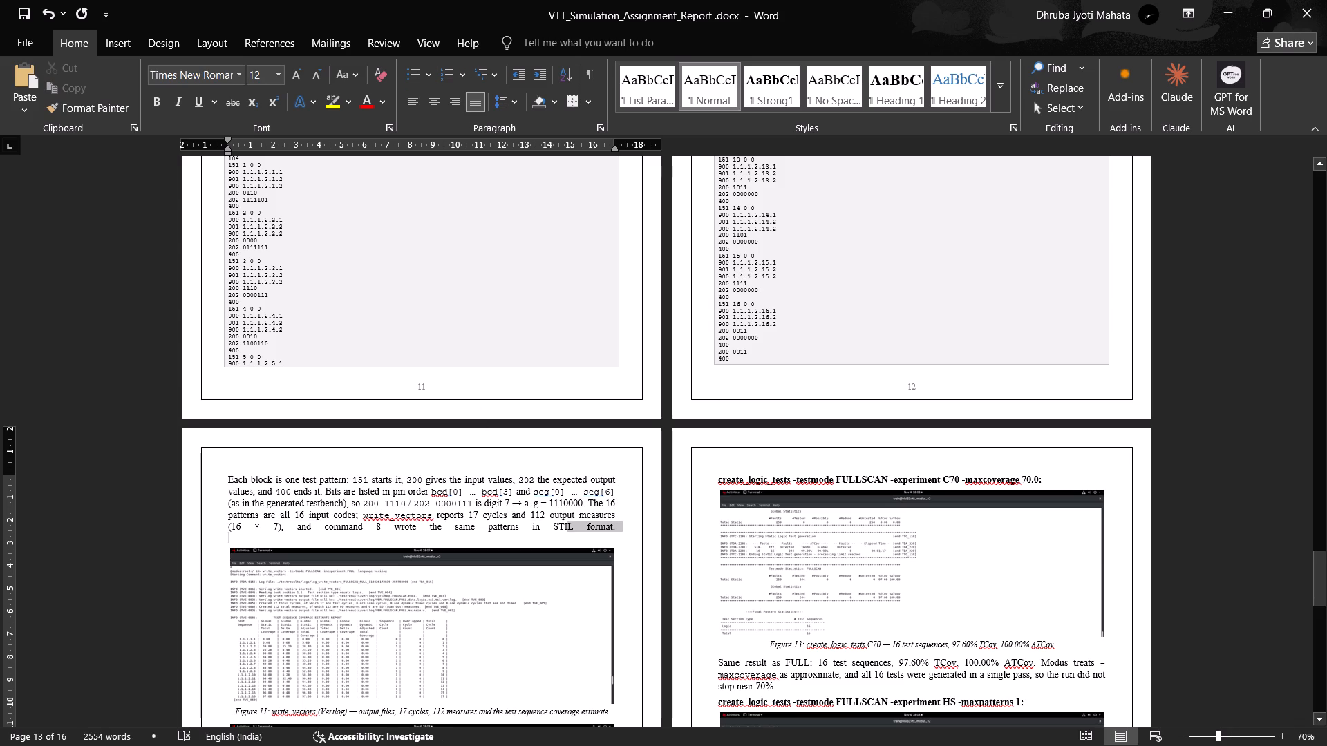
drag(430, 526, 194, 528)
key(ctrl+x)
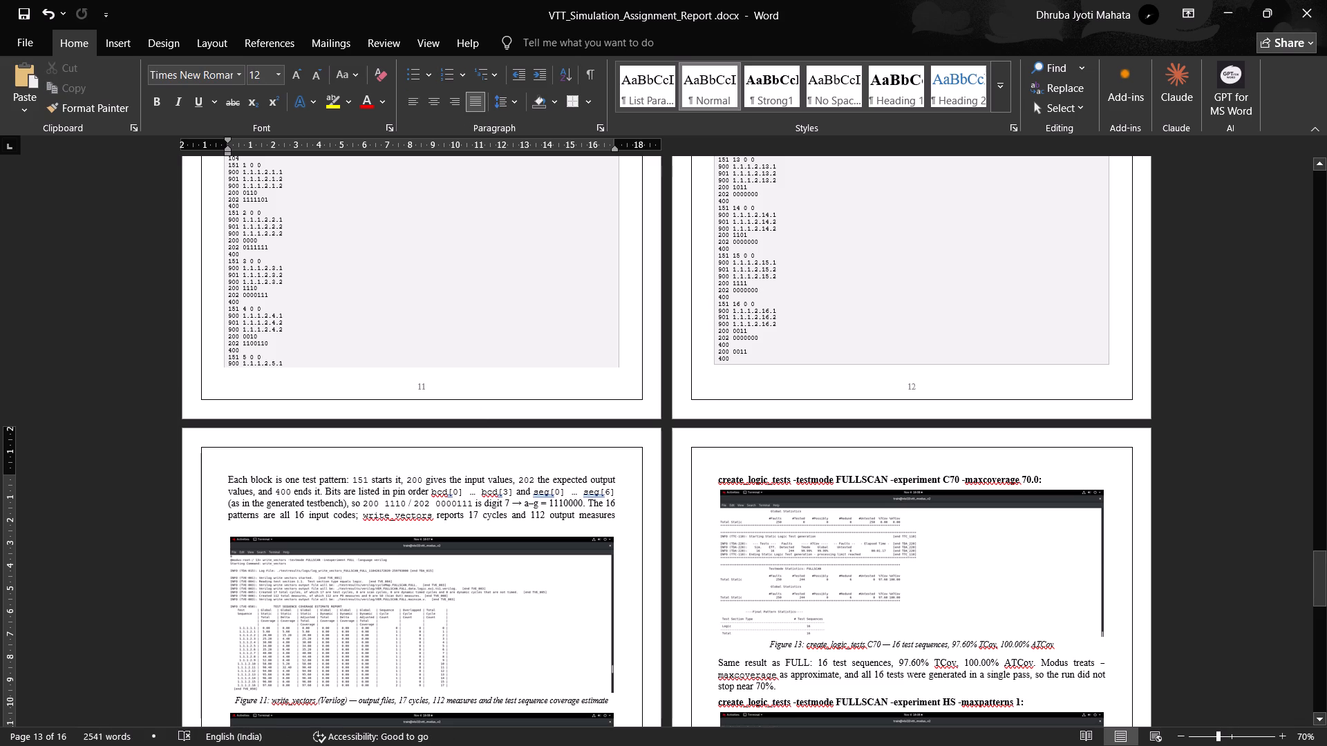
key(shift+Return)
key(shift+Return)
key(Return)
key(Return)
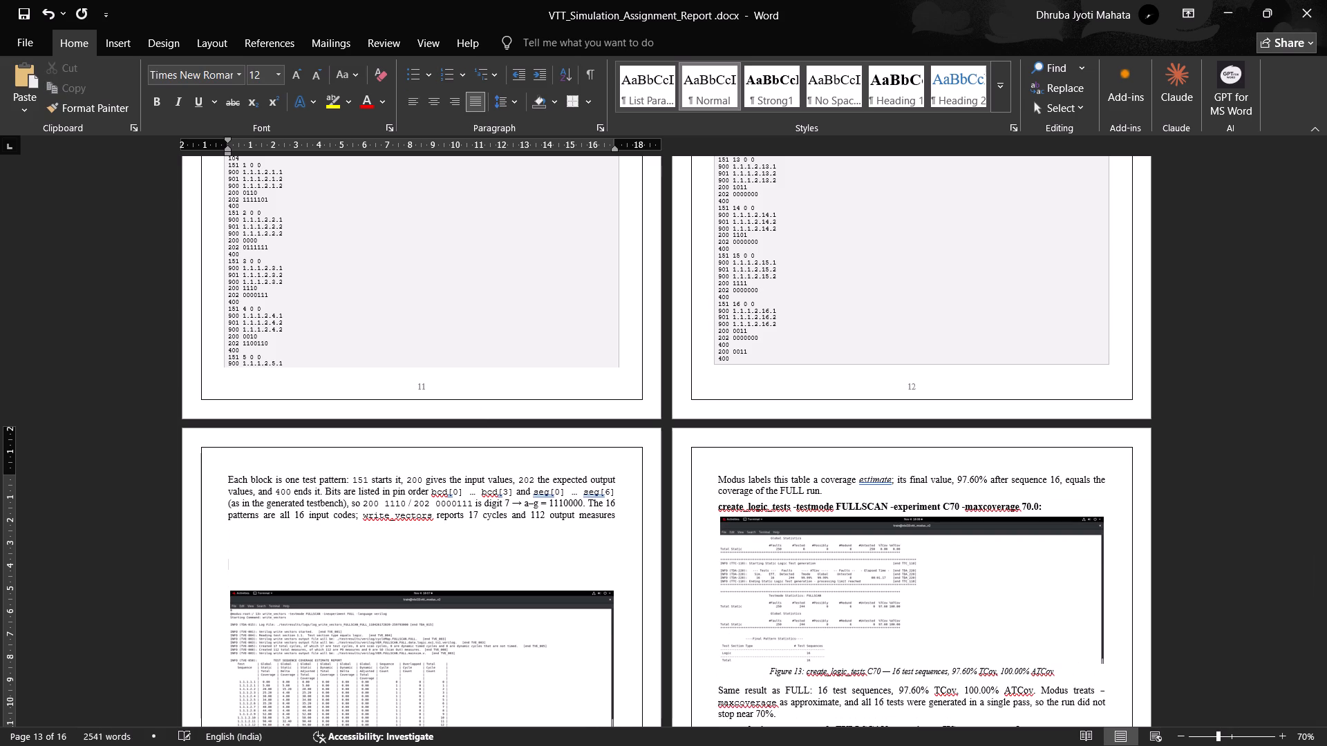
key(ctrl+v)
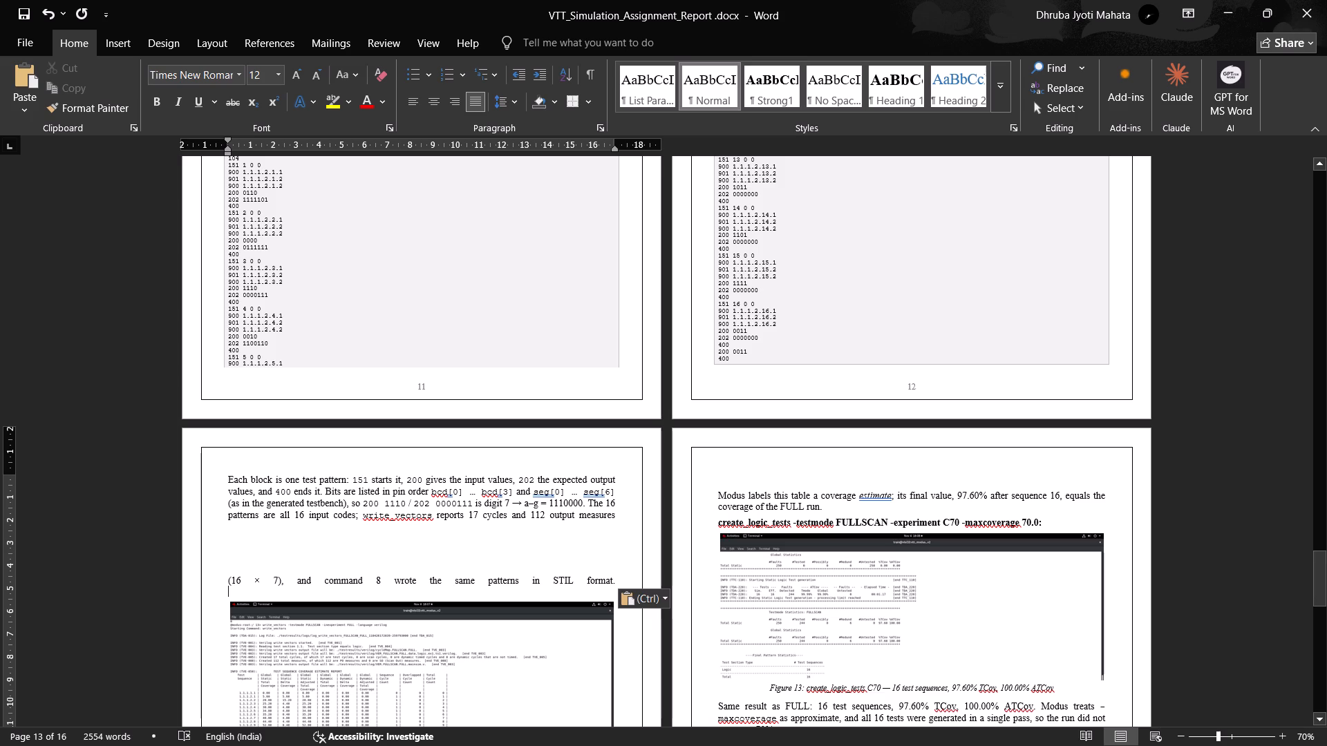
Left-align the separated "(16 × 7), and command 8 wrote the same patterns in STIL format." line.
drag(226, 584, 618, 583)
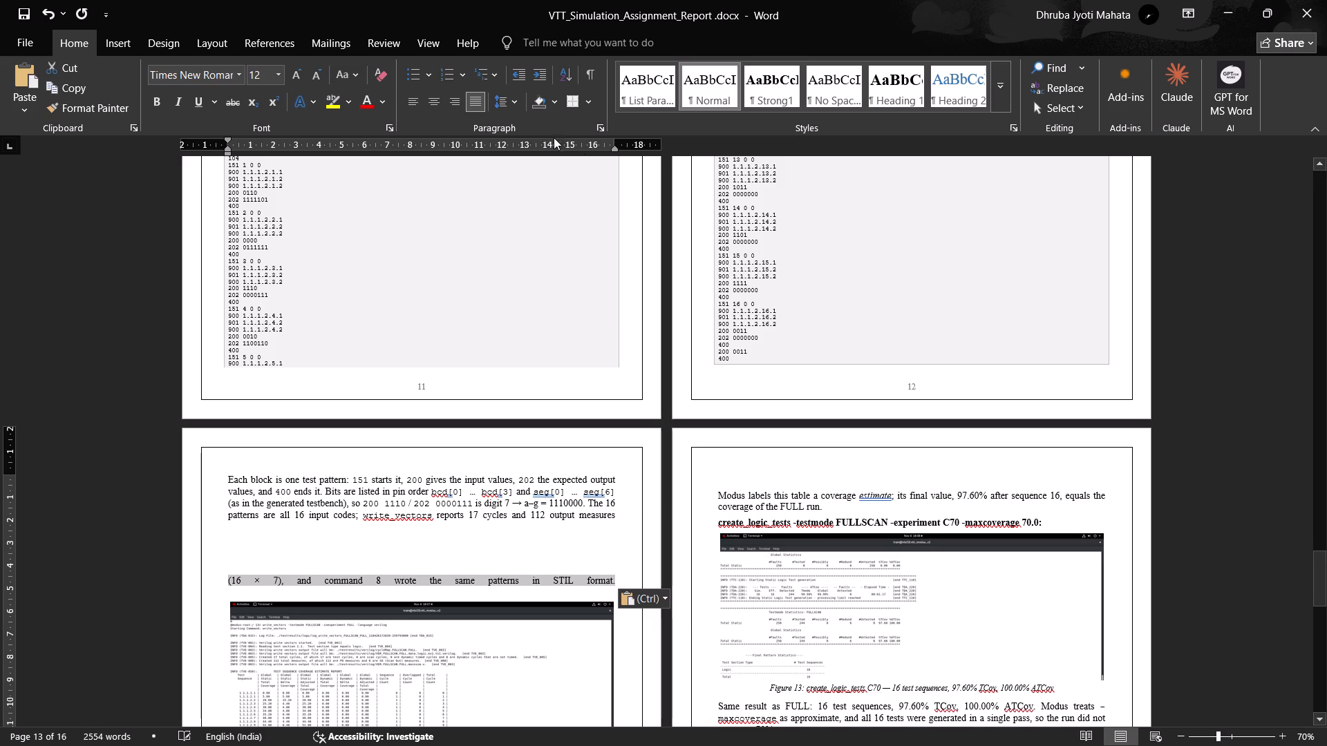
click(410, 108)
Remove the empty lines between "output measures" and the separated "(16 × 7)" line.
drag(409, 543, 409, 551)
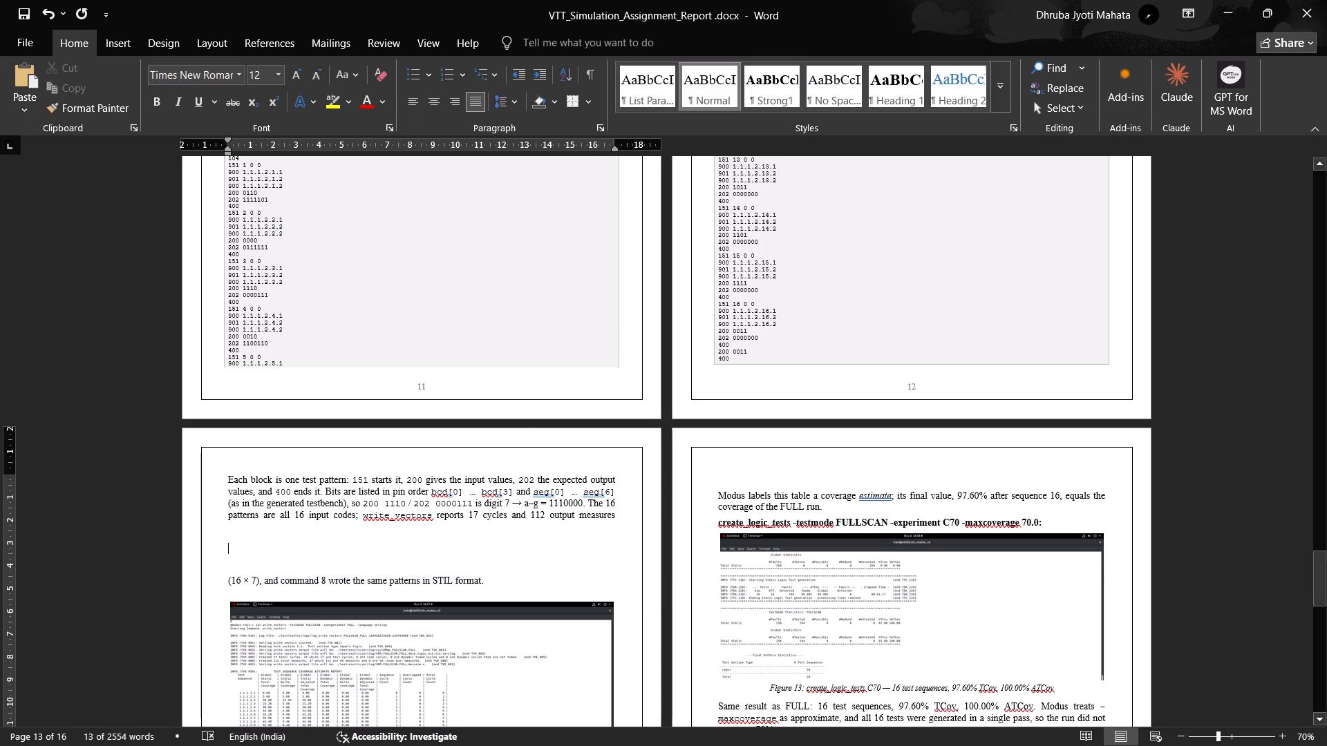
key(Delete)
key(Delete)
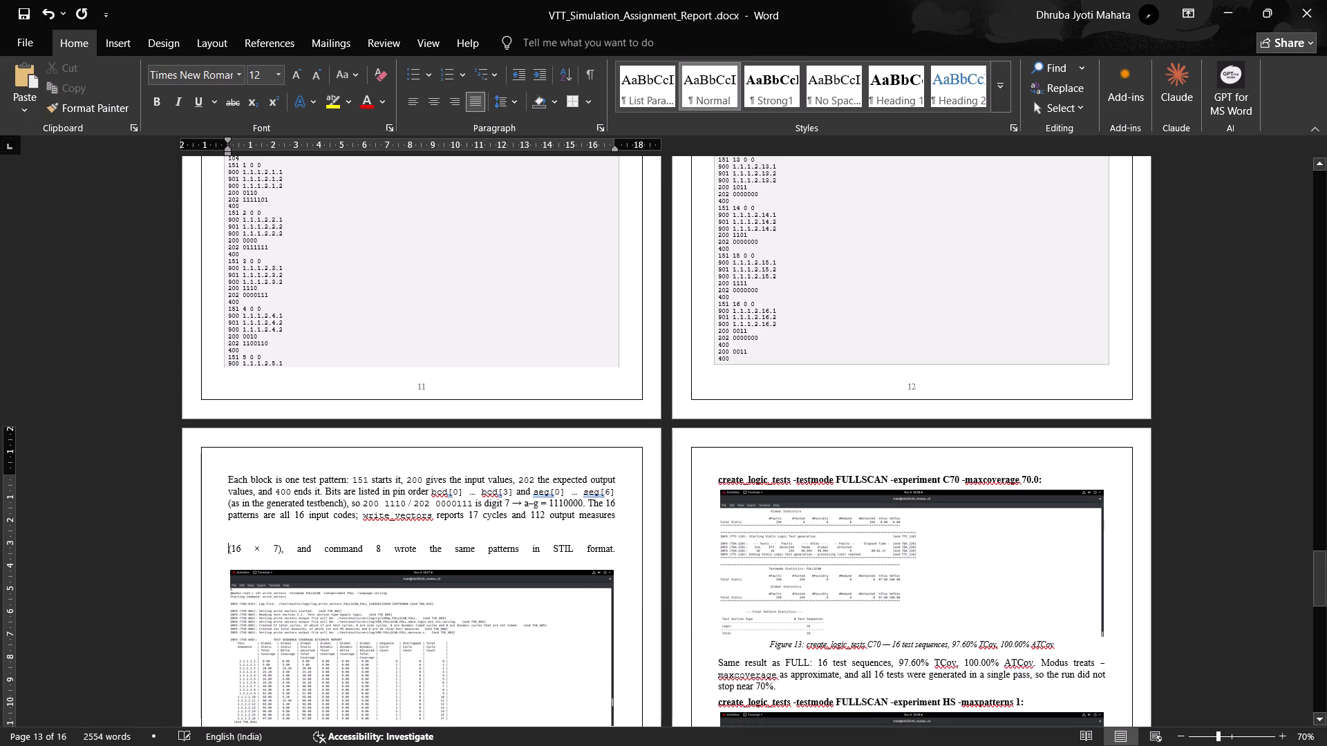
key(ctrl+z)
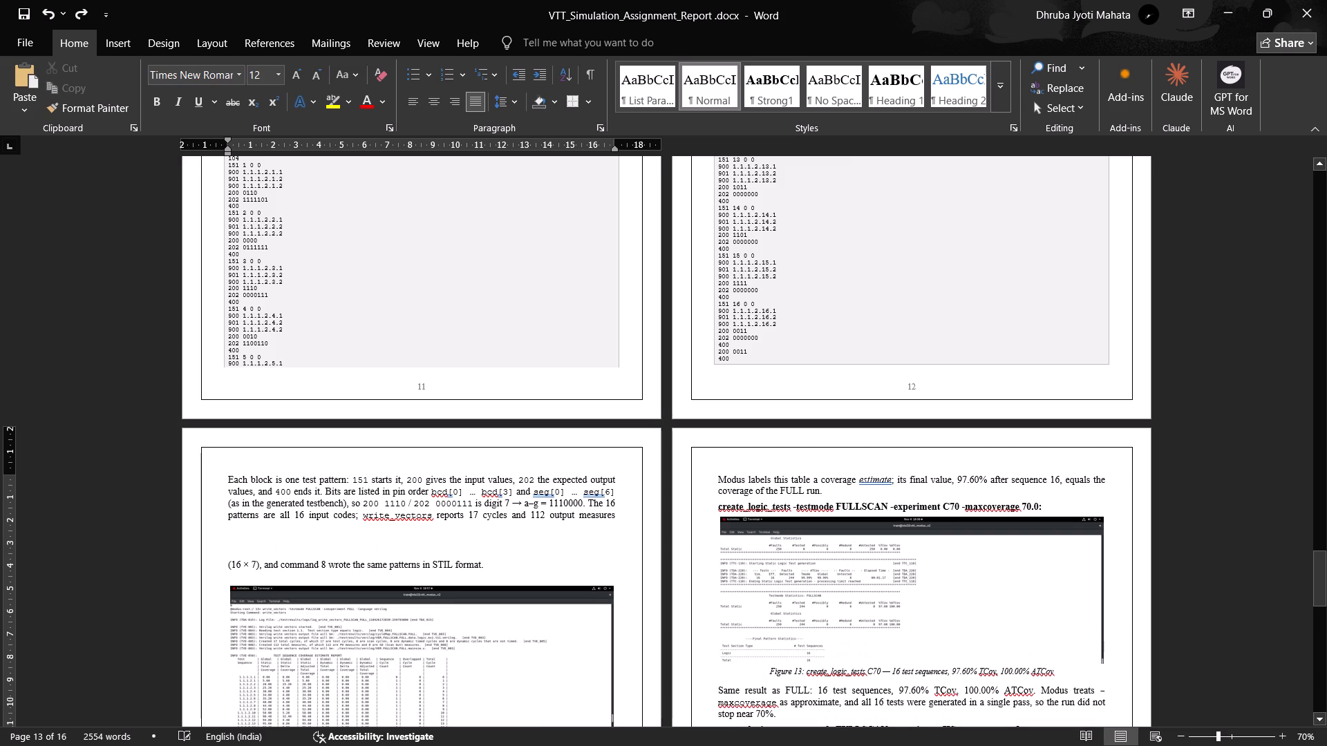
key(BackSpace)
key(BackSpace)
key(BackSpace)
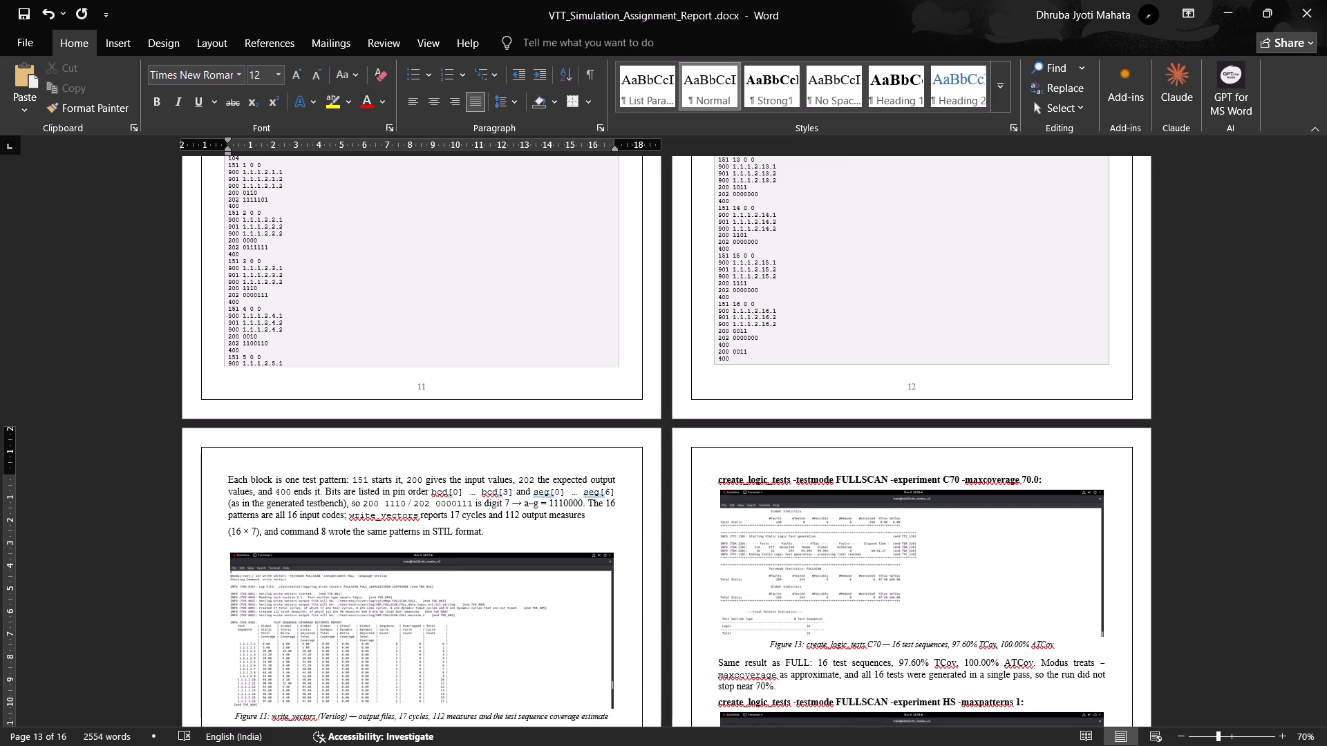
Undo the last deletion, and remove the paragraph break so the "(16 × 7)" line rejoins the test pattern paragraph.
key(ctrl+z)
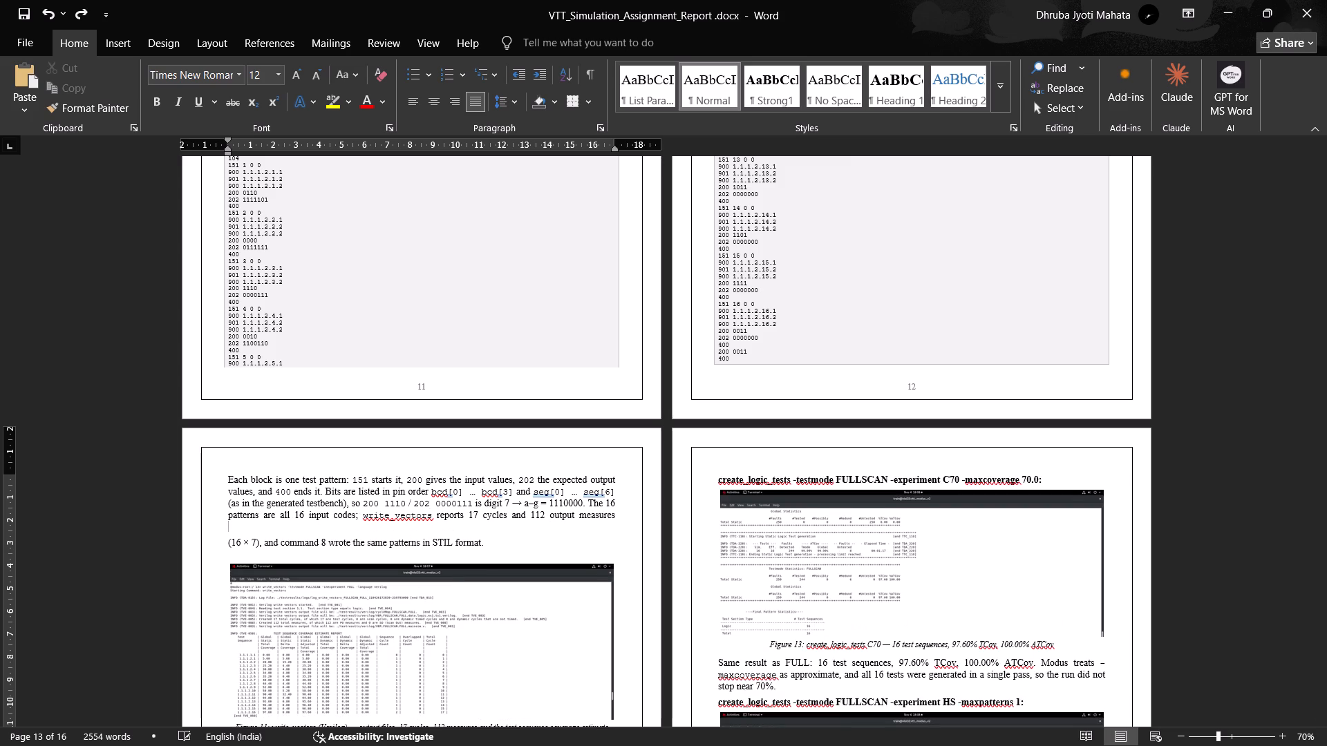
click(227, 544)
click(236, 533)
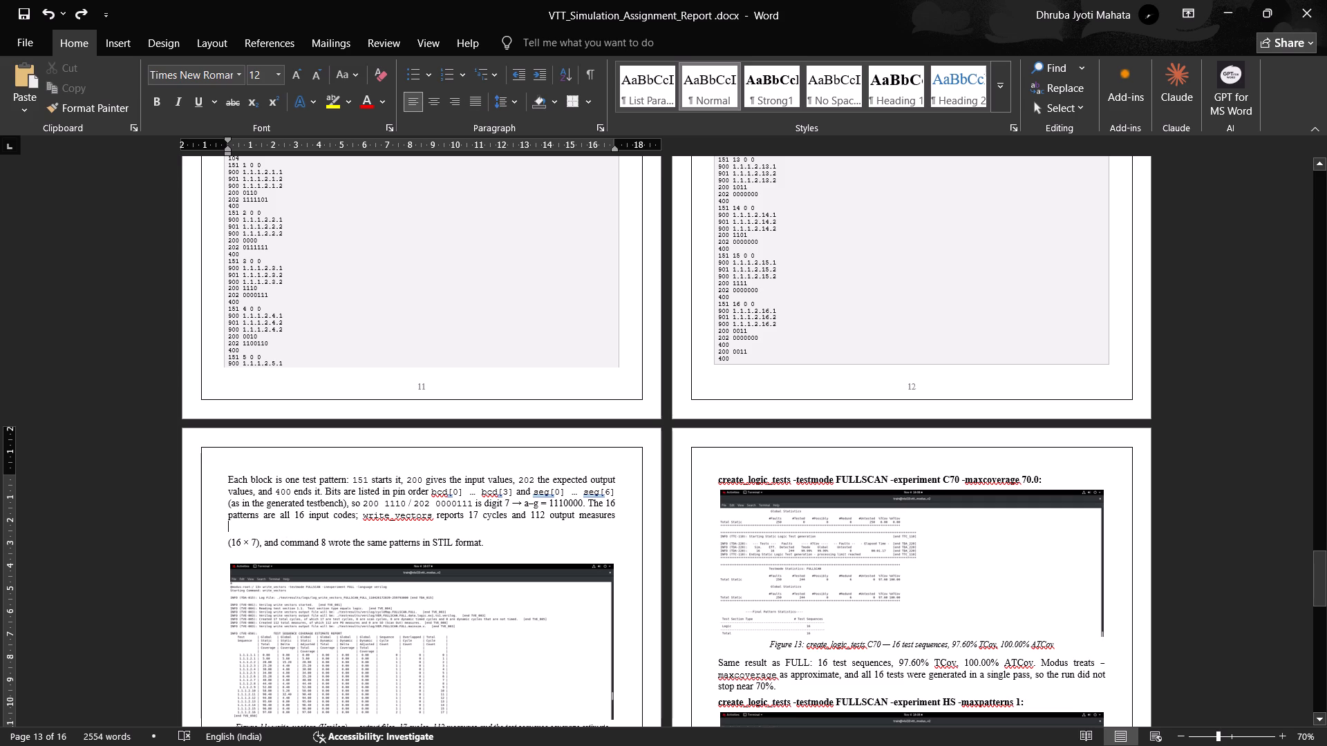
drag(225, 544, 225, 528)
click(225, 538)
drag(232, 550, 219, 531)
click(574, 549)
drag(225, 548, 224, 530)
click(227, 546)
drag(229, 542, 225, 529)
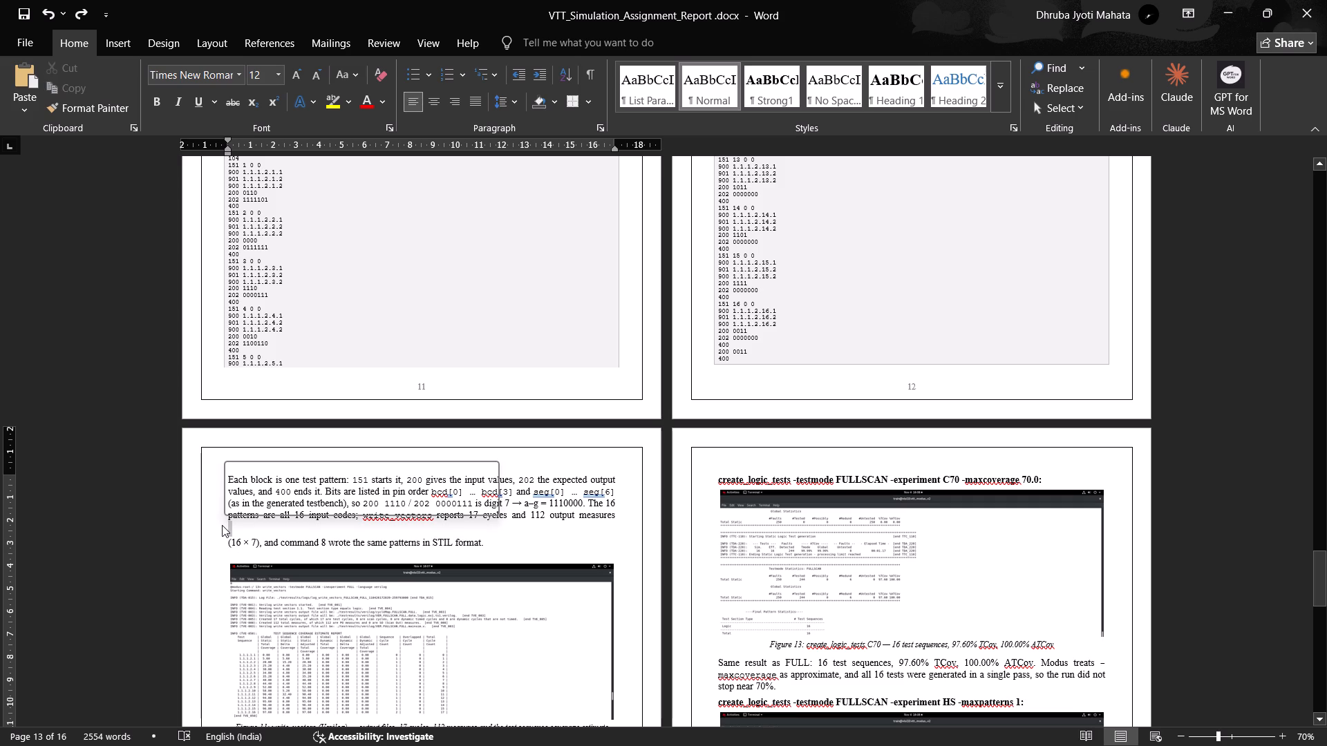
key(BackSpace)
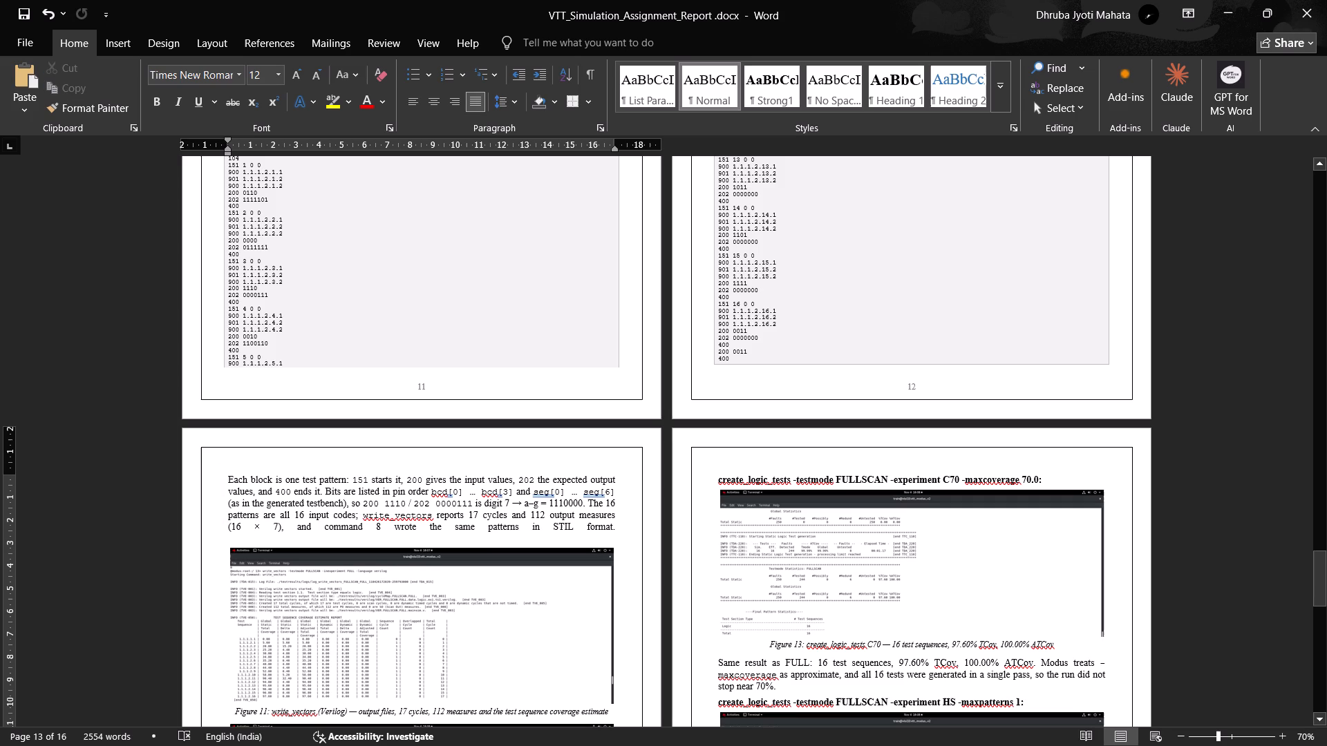
Left-align the whole test pattern paragraph from "Each block is one test pattern" to "in STIL format.".
scroll(377, 569, down, 1)
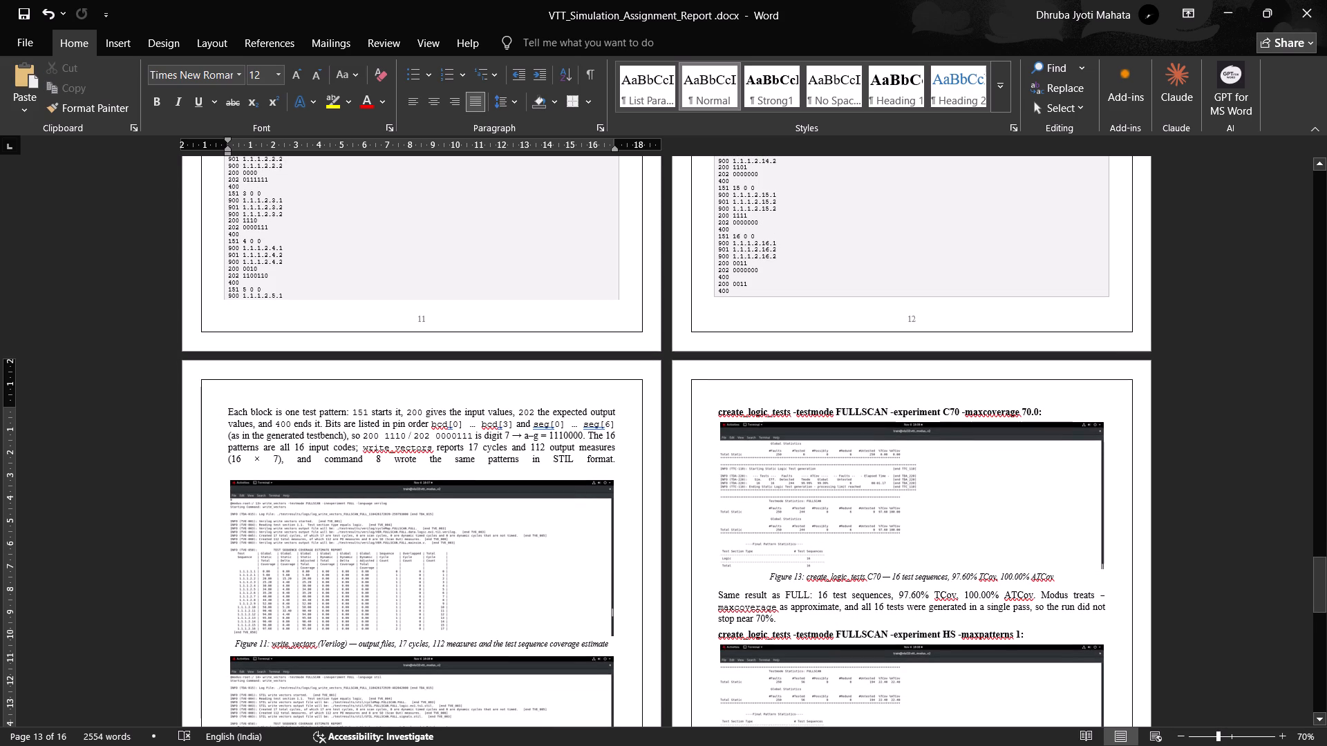
drag(614, 462, 270, 413)
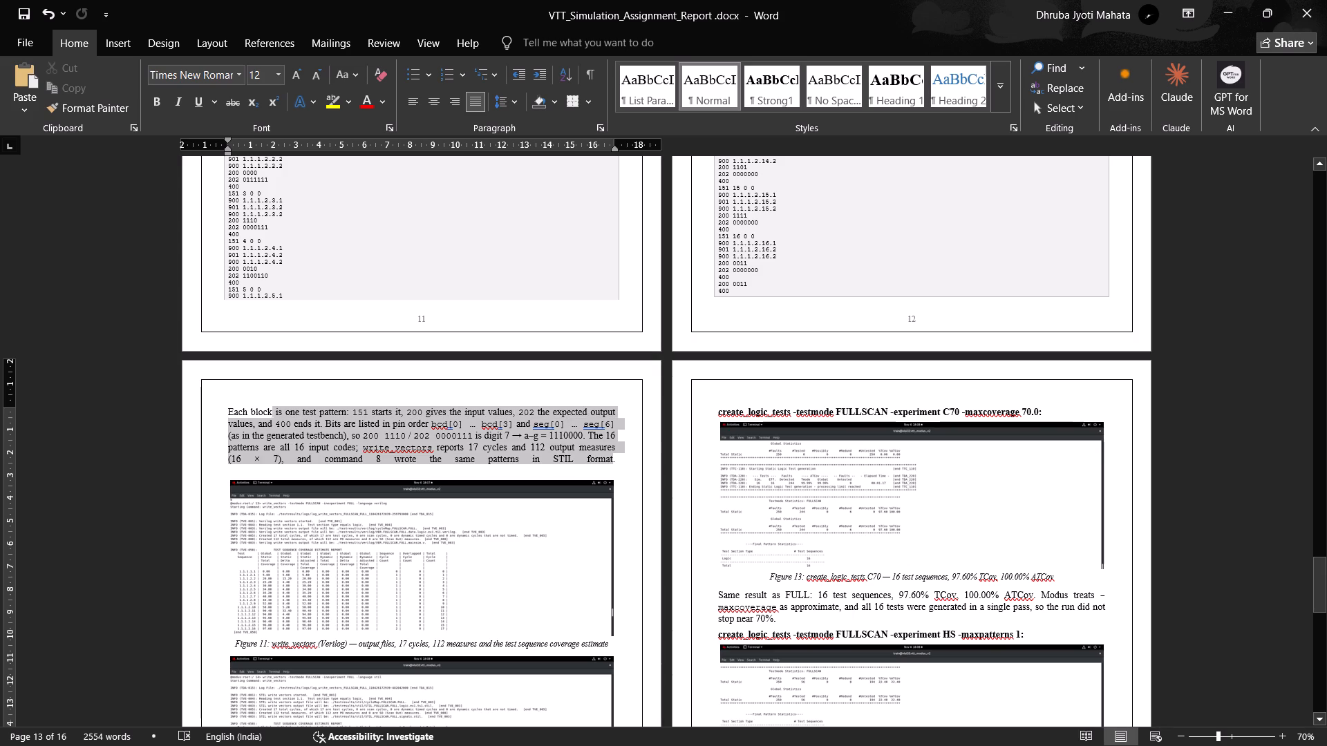
drag(270, 413, 163, 396)
click(417, 102)
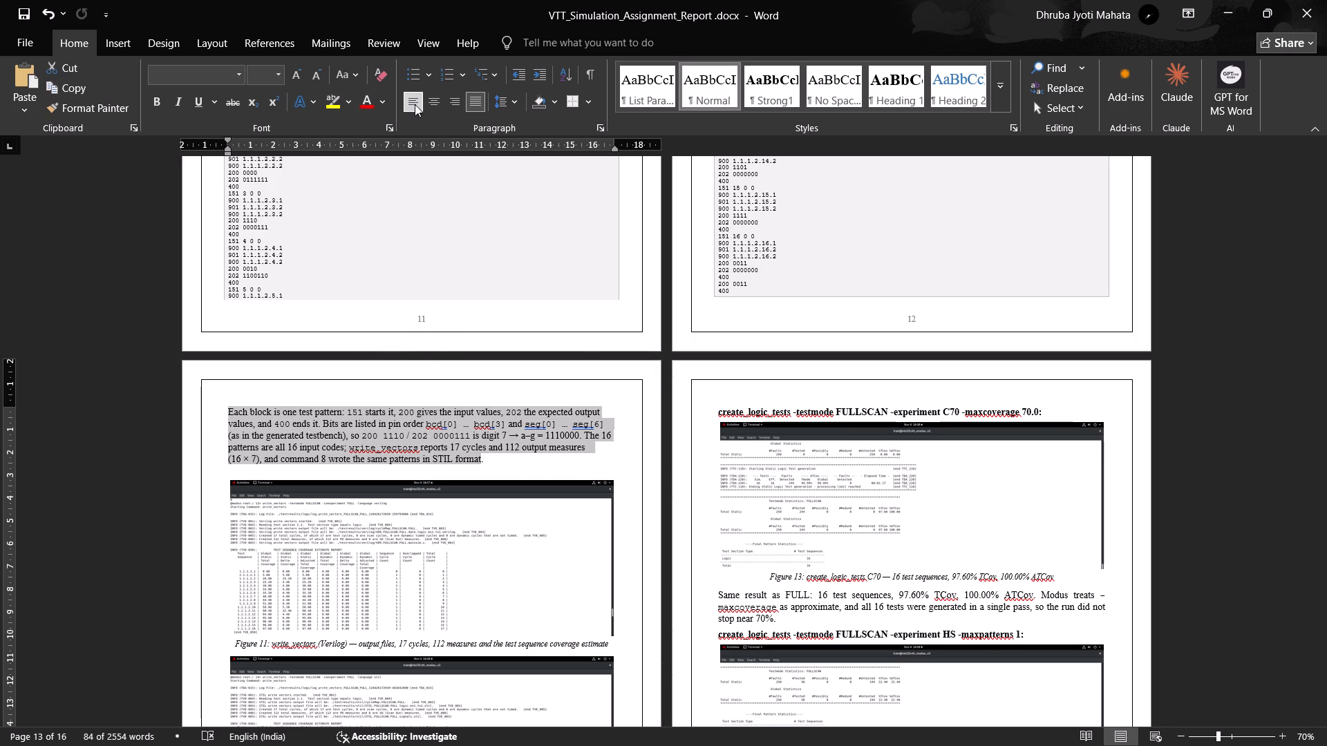
click(534, 477)
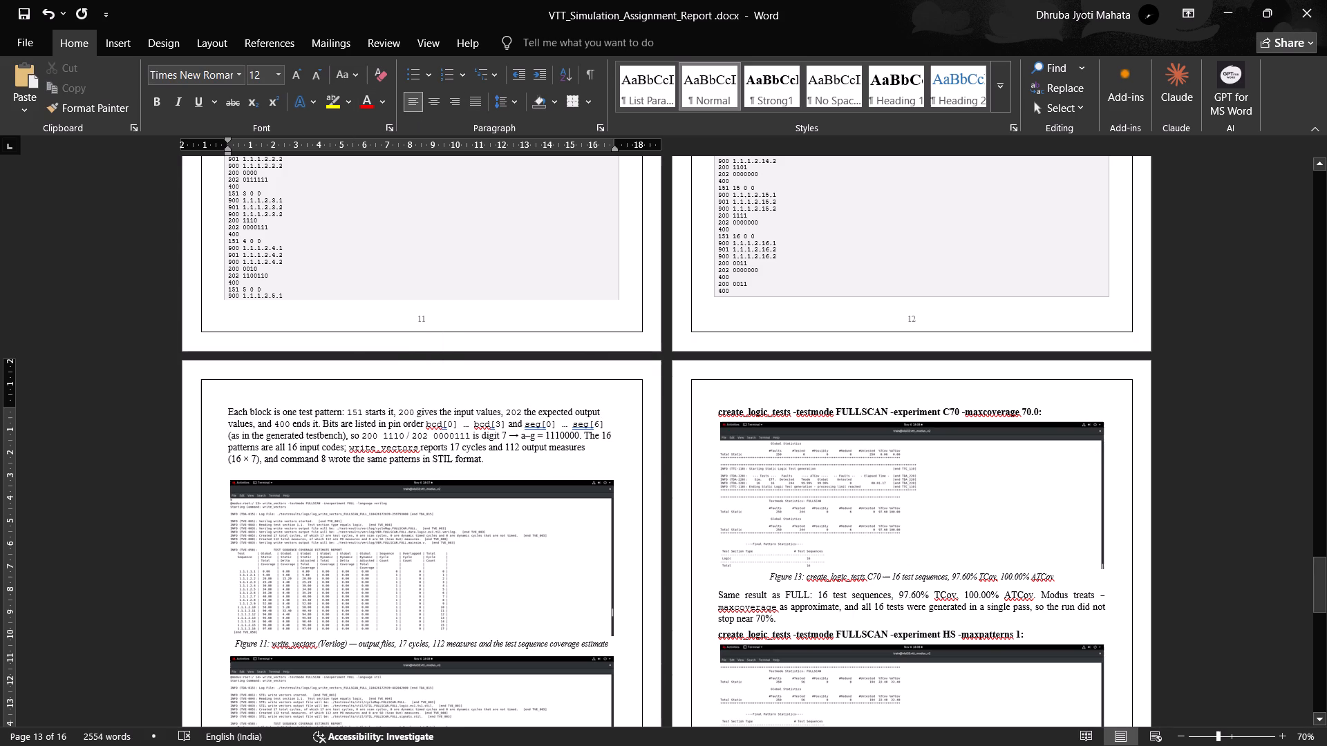
Review the layout of section 3's pages, from the OUTPUT listing through the write_vectors and create_logic_tests figures to the closing comparison text.
scroll(577, 503, down, 5)
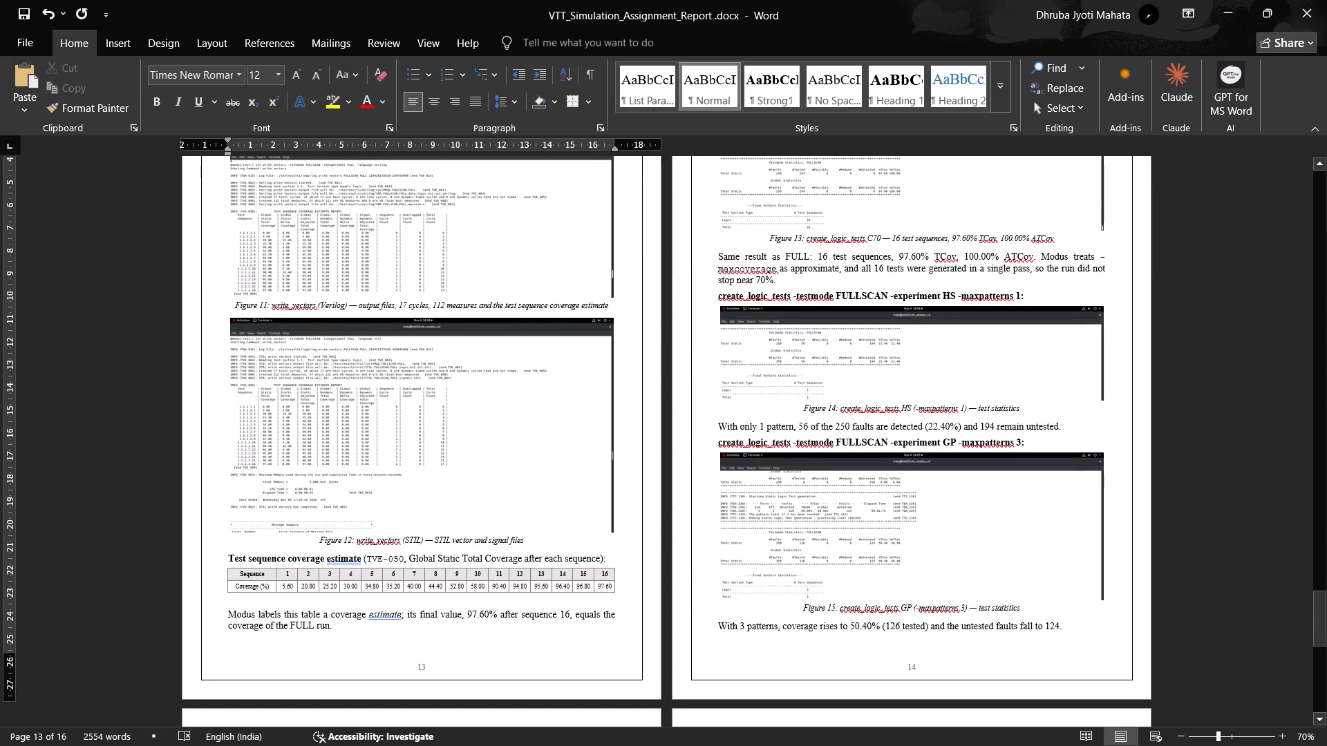
scroll(576, 508, up, 8)
scroll(576, 509, down, 5)
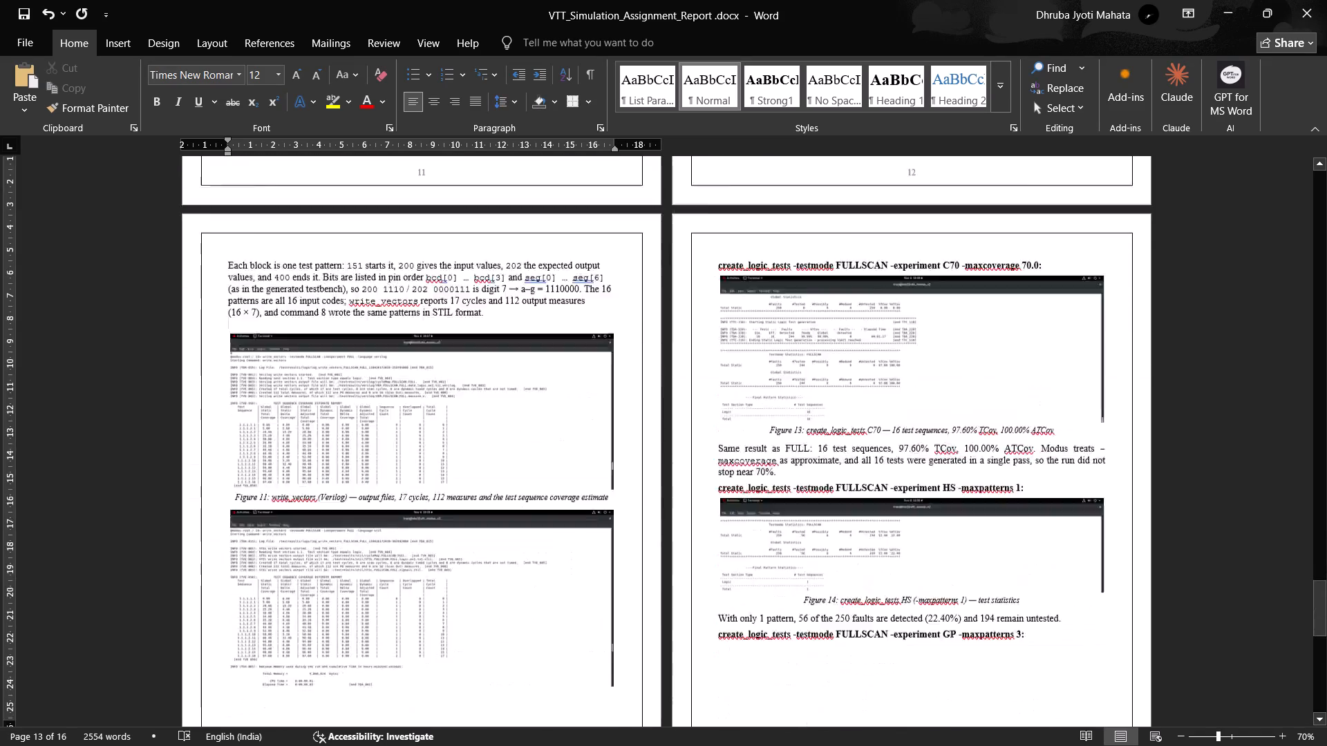
scroll(576, 509, down, 13)
scroll(576, 509, down, 12)
scroll(576, 509, up, 6)
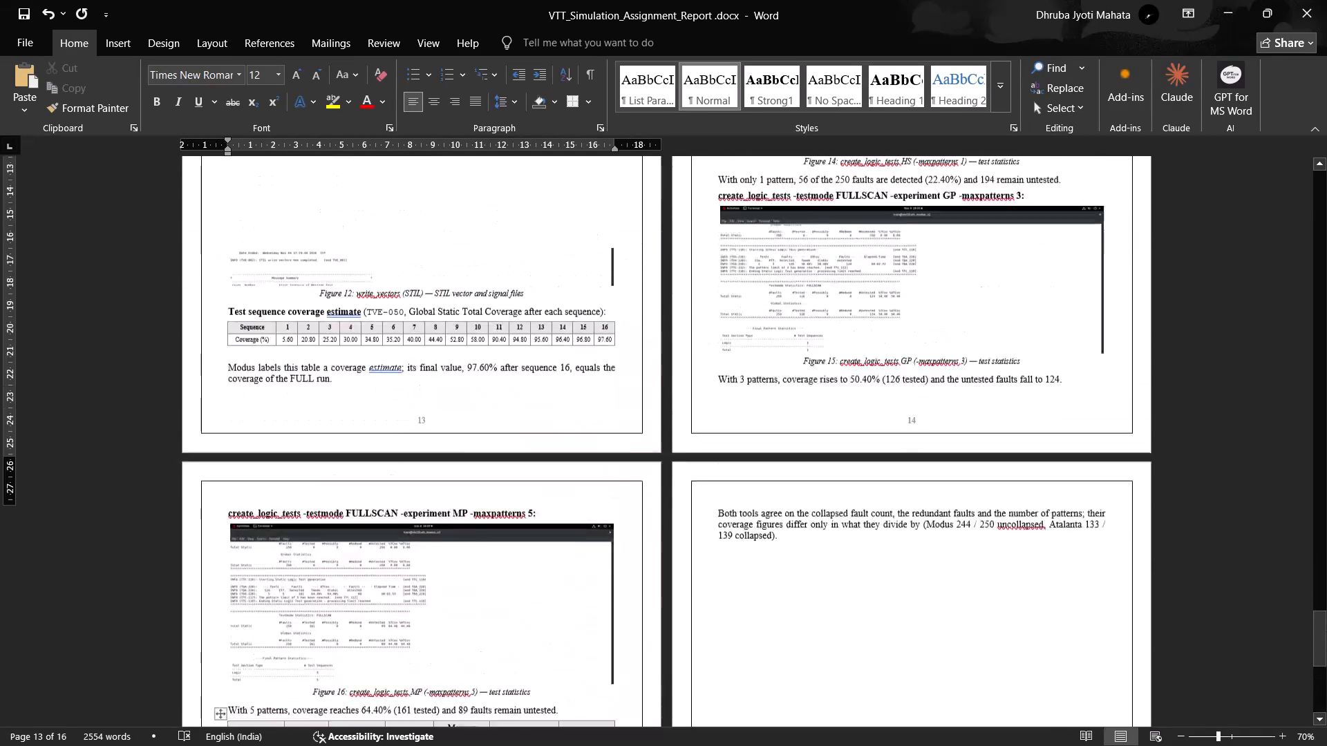
scroll(576, 509, up, 9)
scroll(374, 526, up, 3)
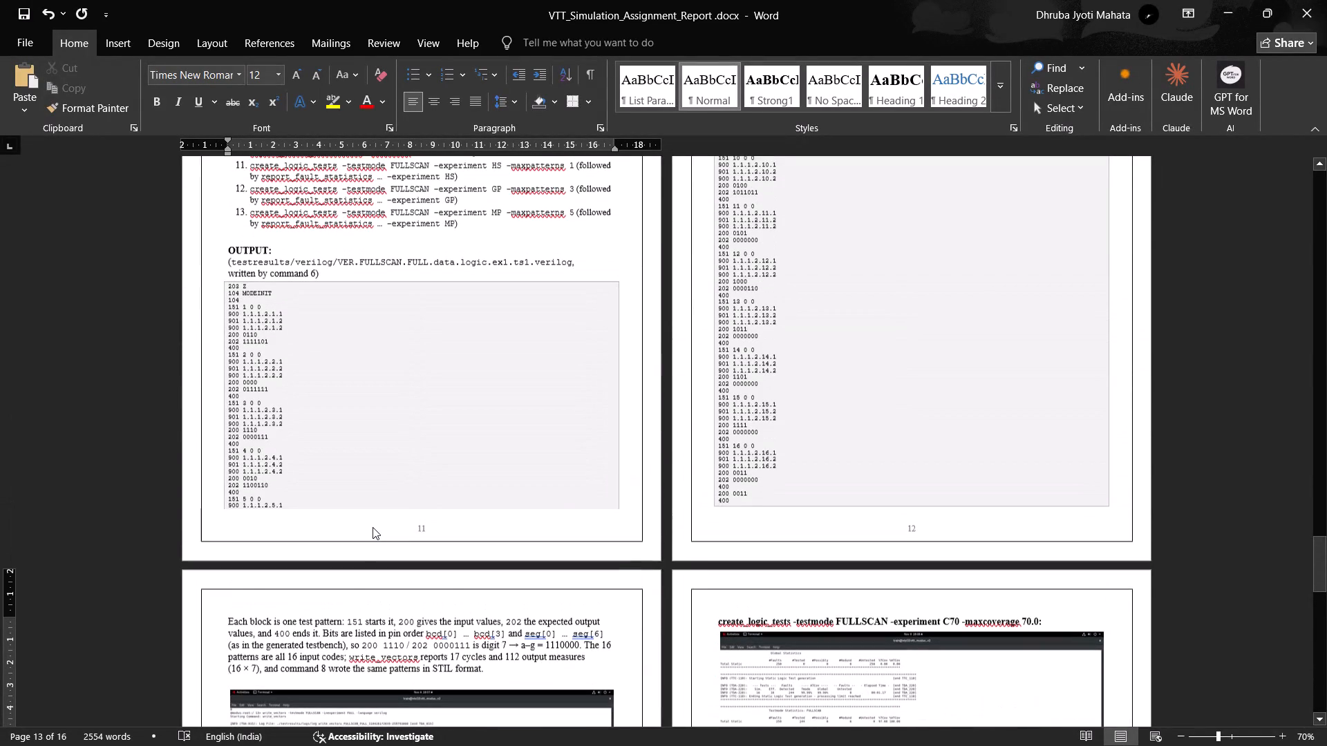
Insert a line break before "Bits are listed in pin order" in the test pattern paragraph.
scroll(373, 528, down, 2)
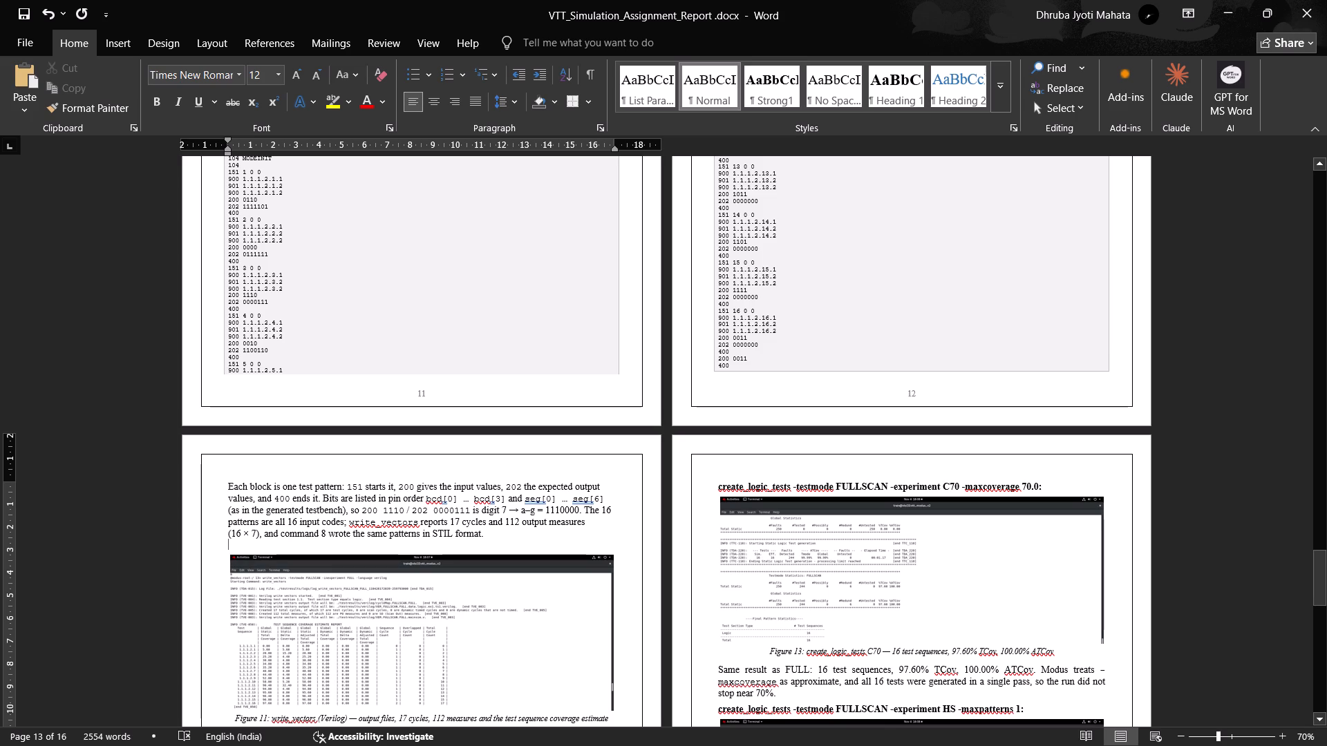
scroll(359, 513, up, 1)
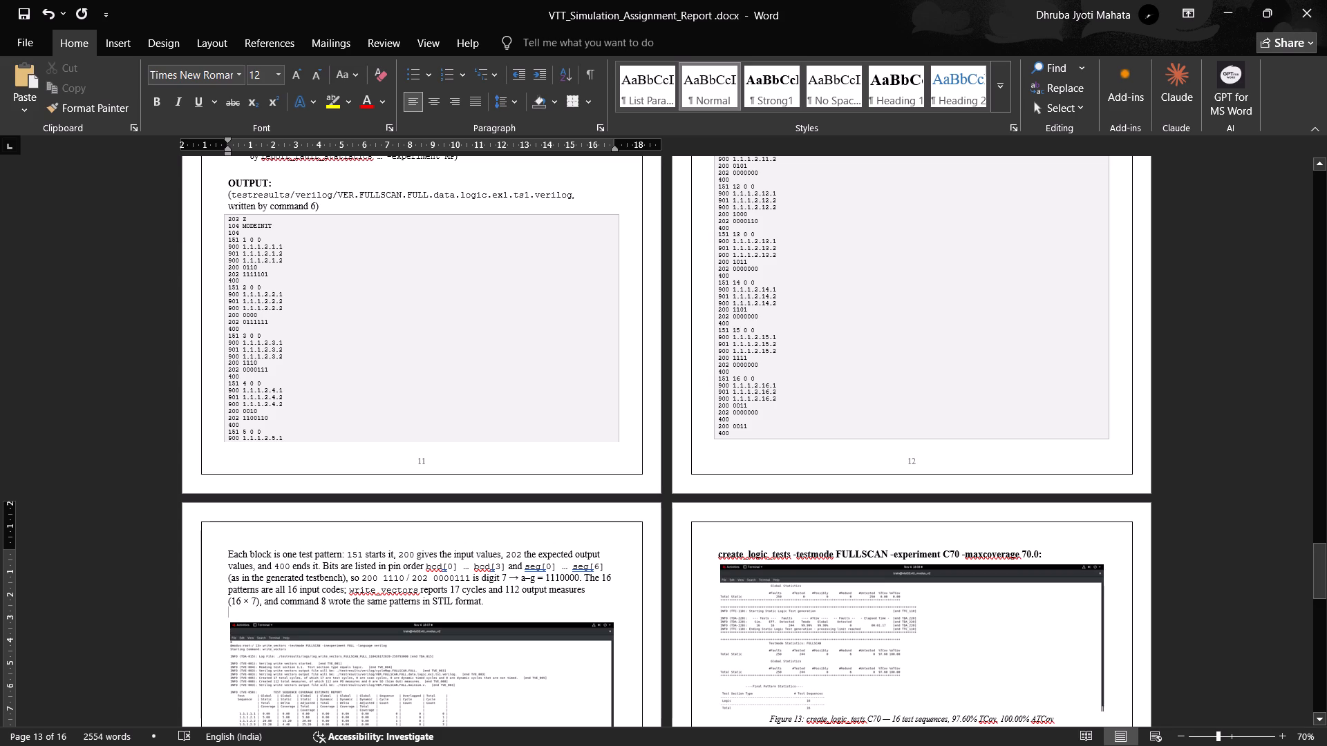
click(323, 568)
key(shift+Return)
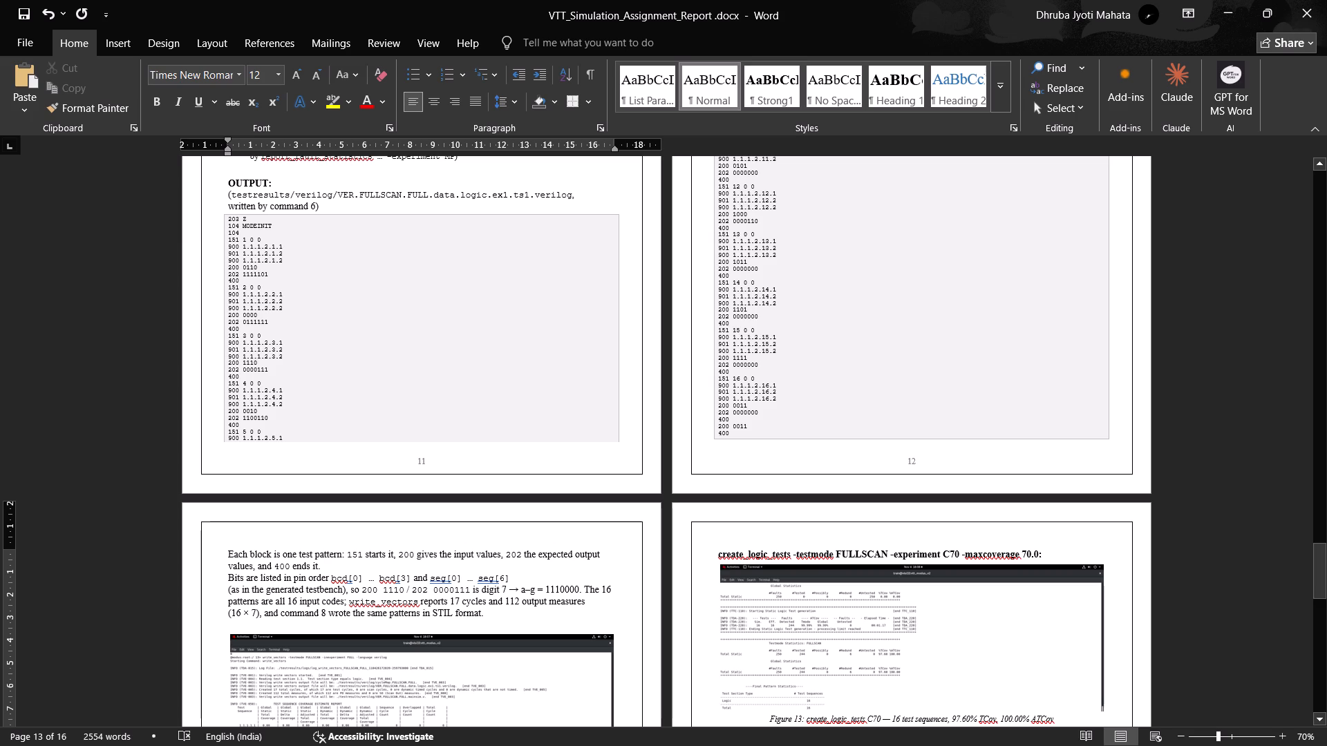
Copy the whole test pattern paragraph, from "Each block is one test pattern" to "in STIL format.".
drag(497, 616, 195, 568)
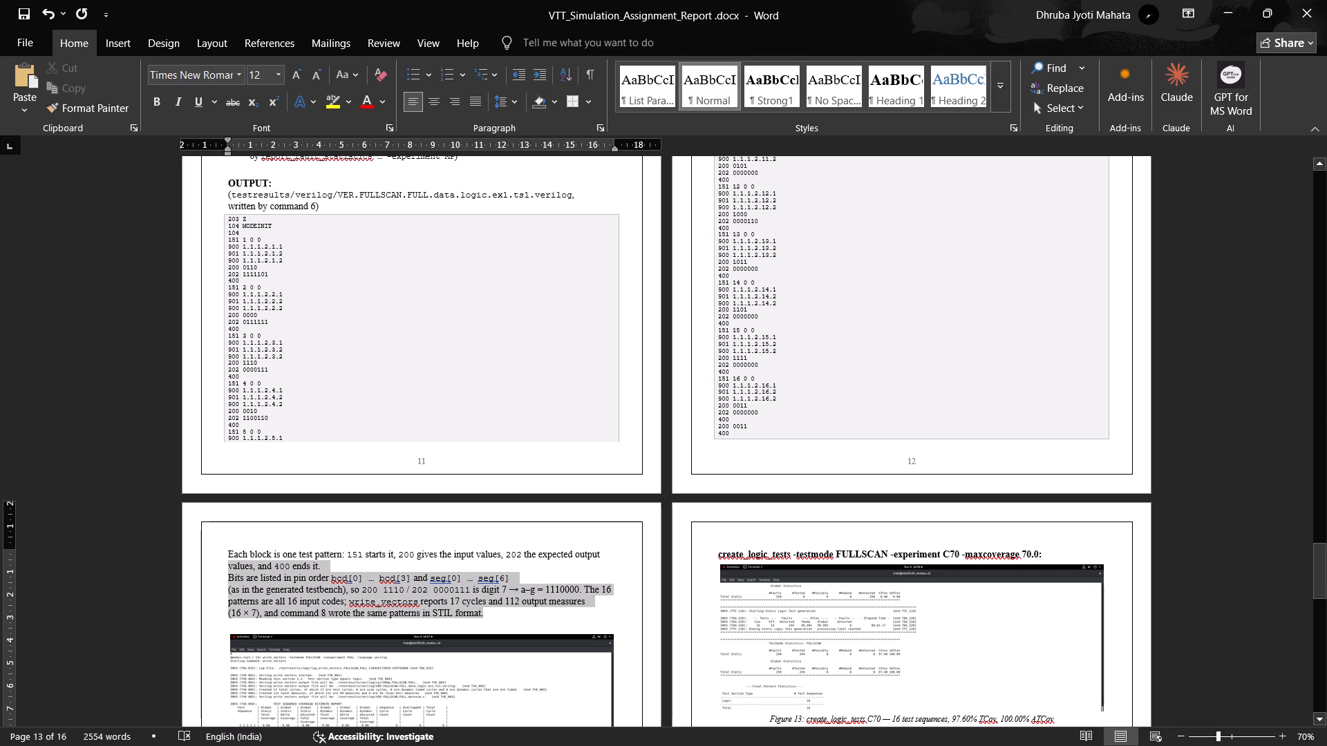
drag(195, 568, 189, 551)
key(ctrl+c)
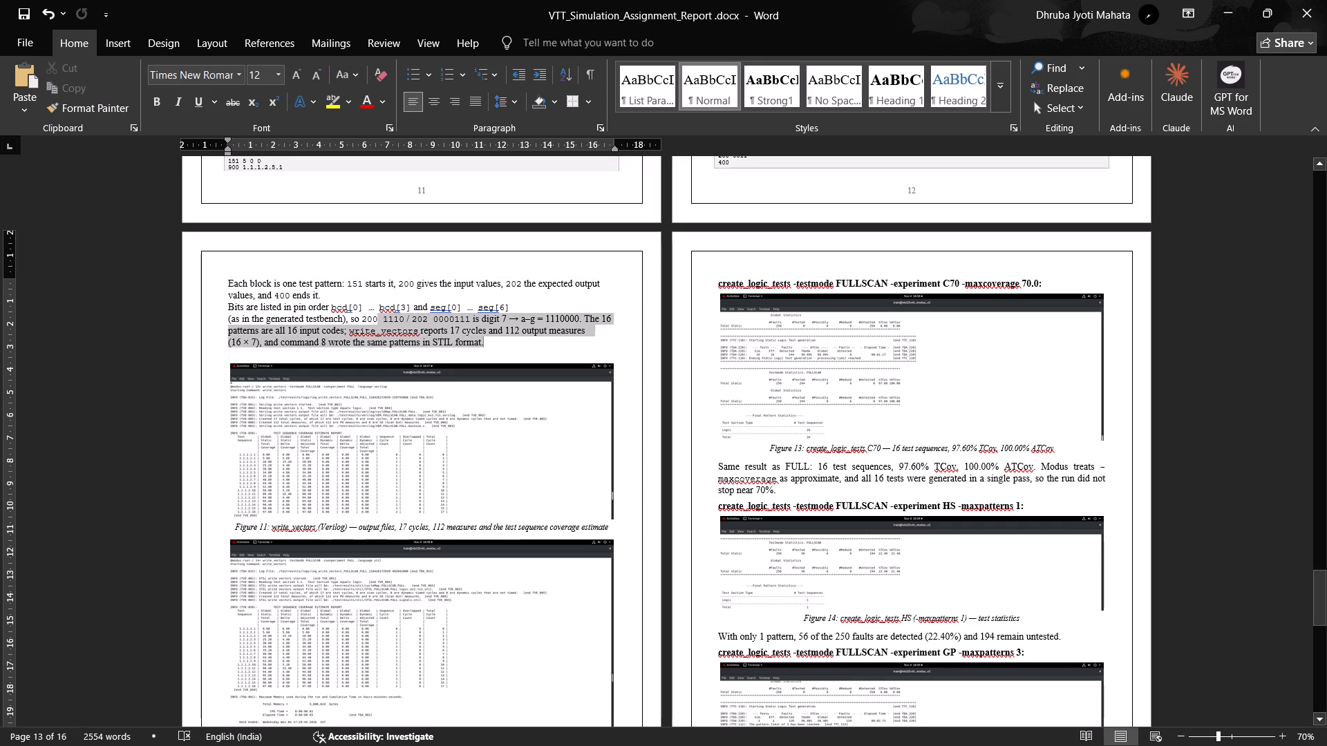
drag(349, 316, 194, 271)
key(ctrl+v)
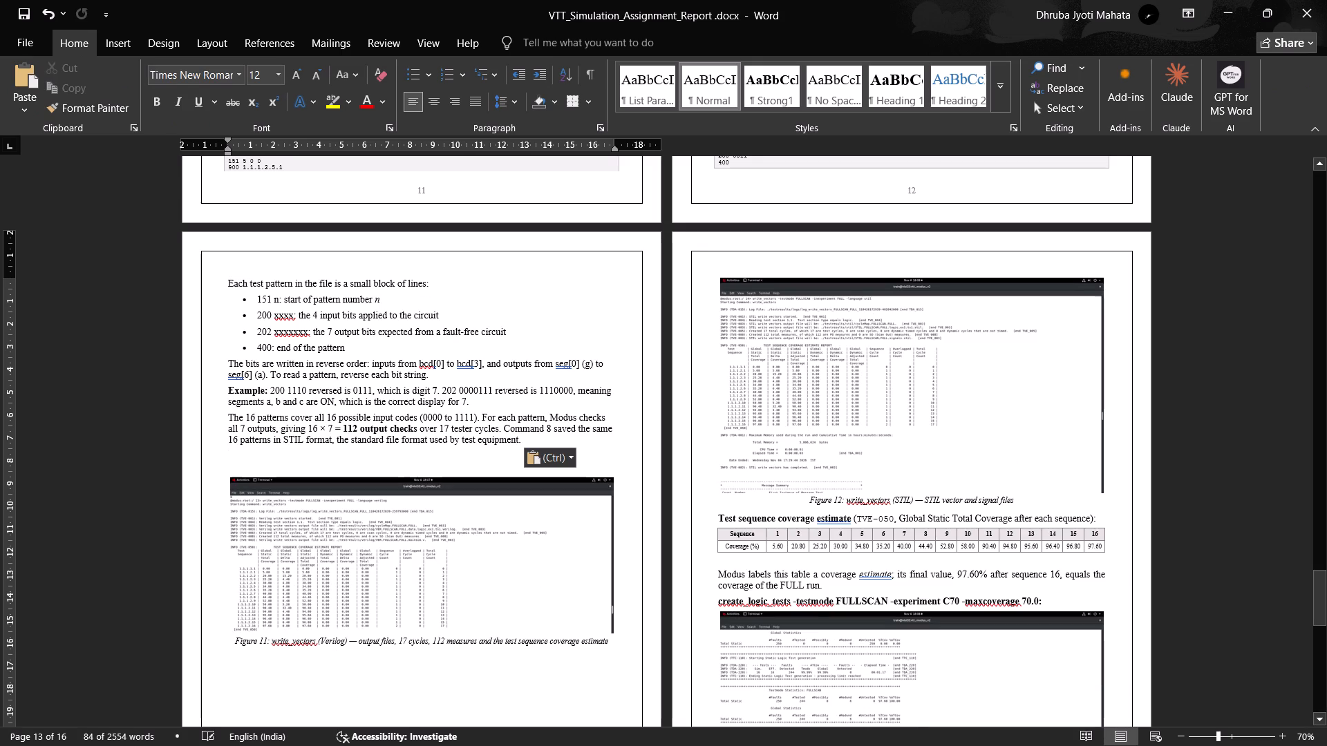
Delete the empty line between the new explanation and the Figure 11 screenshot.
scroll(464, 471, down, 4)
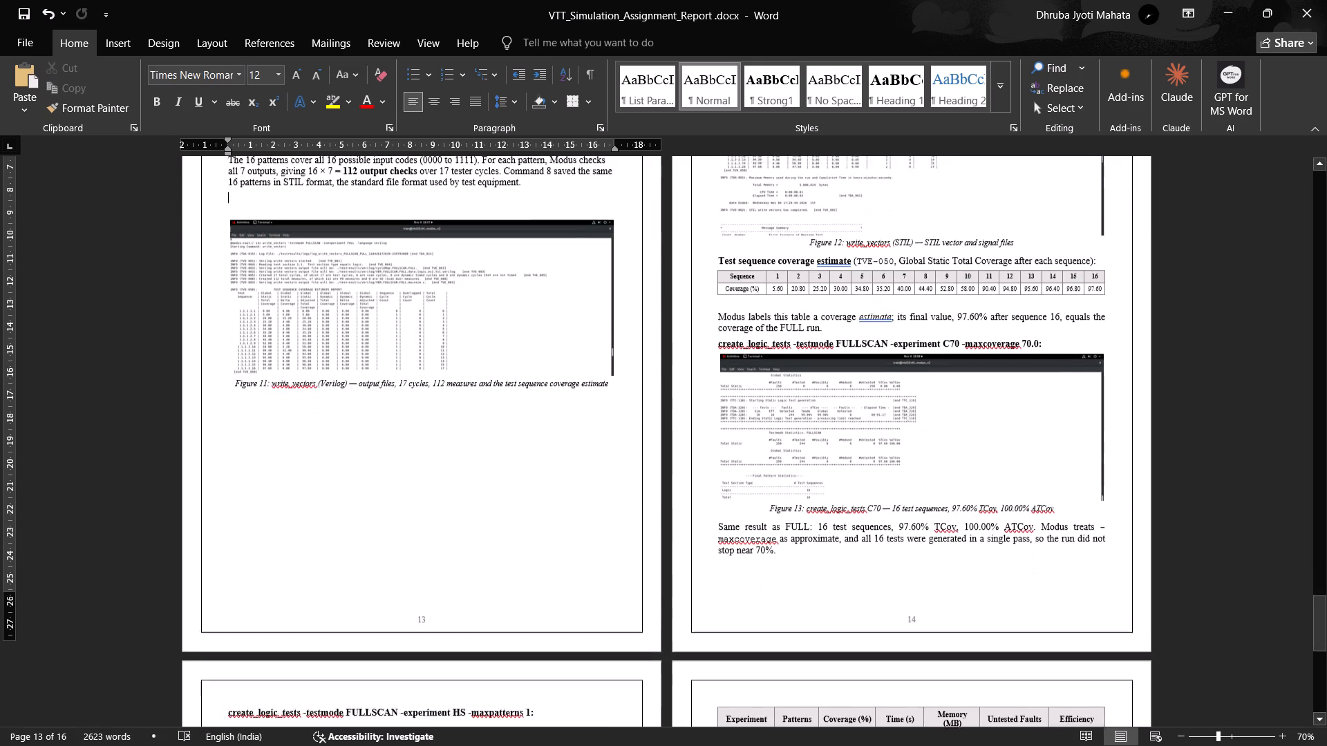
scroll(466, 497, up, 2)
scroll(466, 499, down, 6)
scroll(466, 499, up, 9)
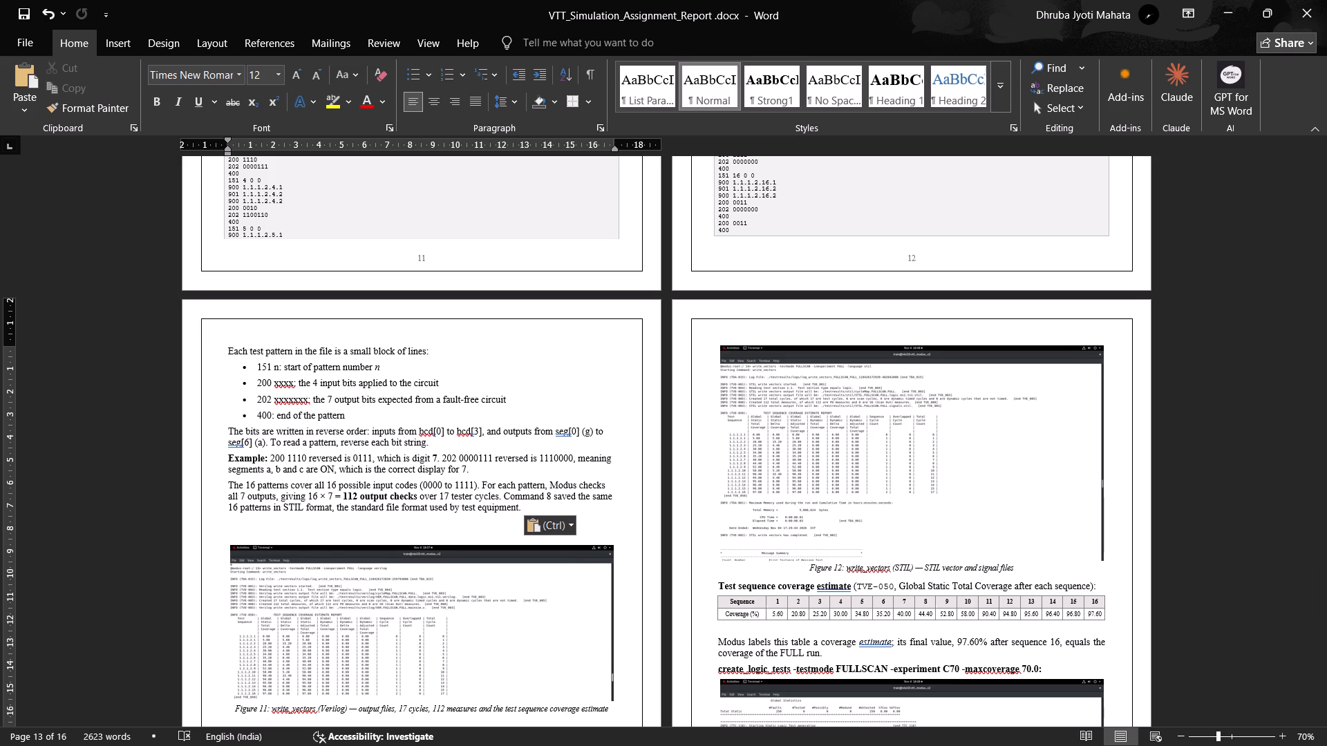
key(BackSpace)
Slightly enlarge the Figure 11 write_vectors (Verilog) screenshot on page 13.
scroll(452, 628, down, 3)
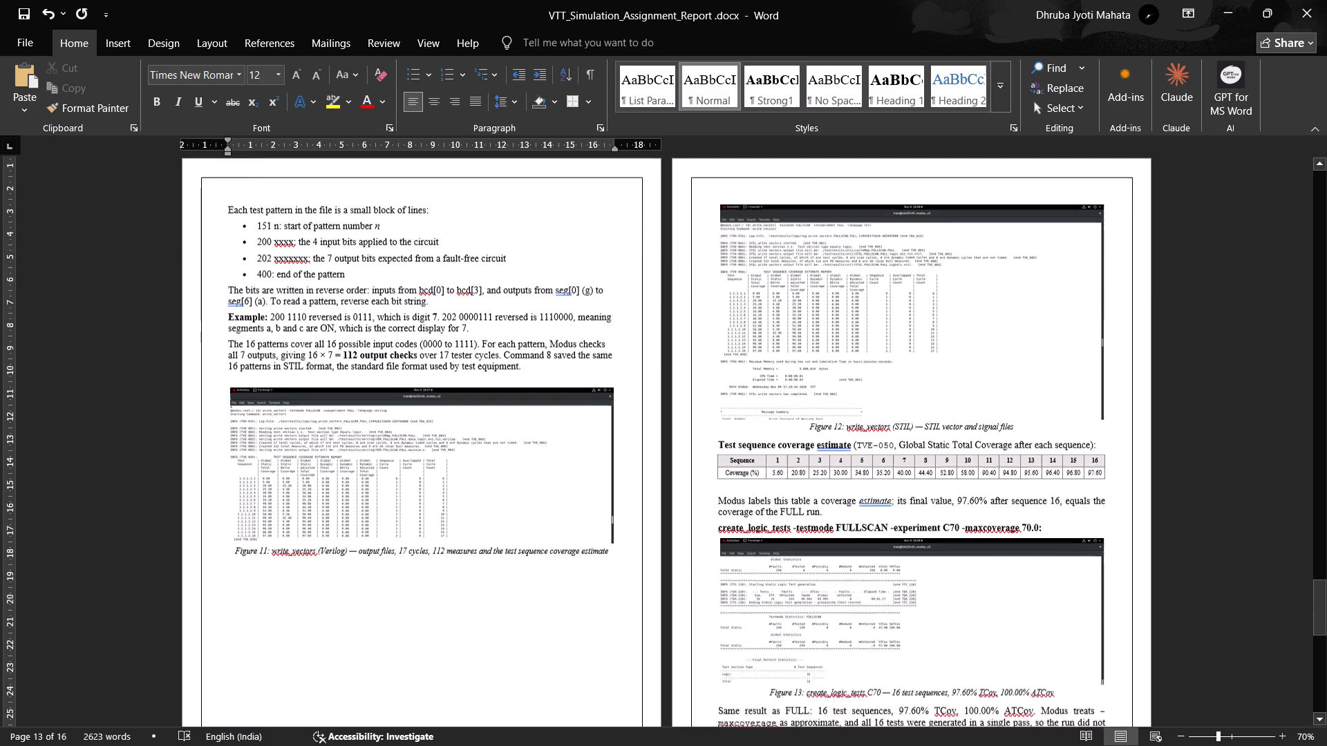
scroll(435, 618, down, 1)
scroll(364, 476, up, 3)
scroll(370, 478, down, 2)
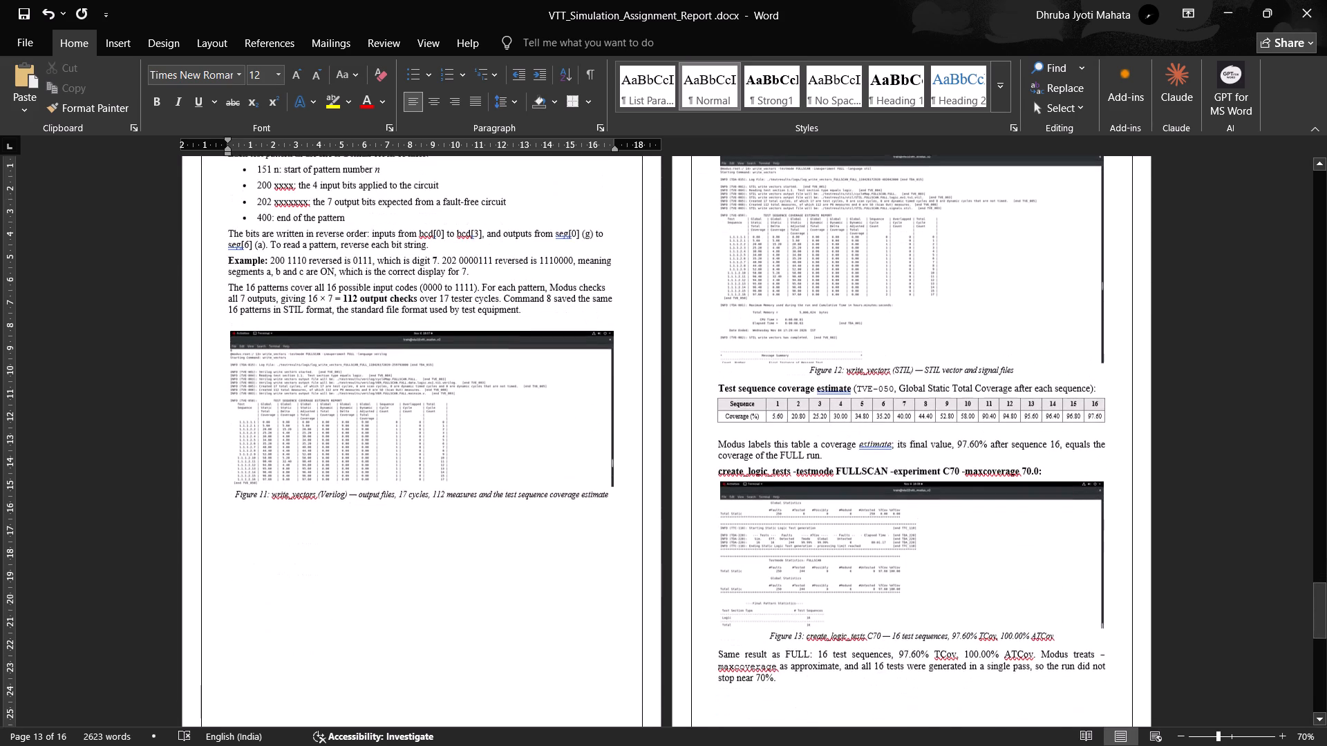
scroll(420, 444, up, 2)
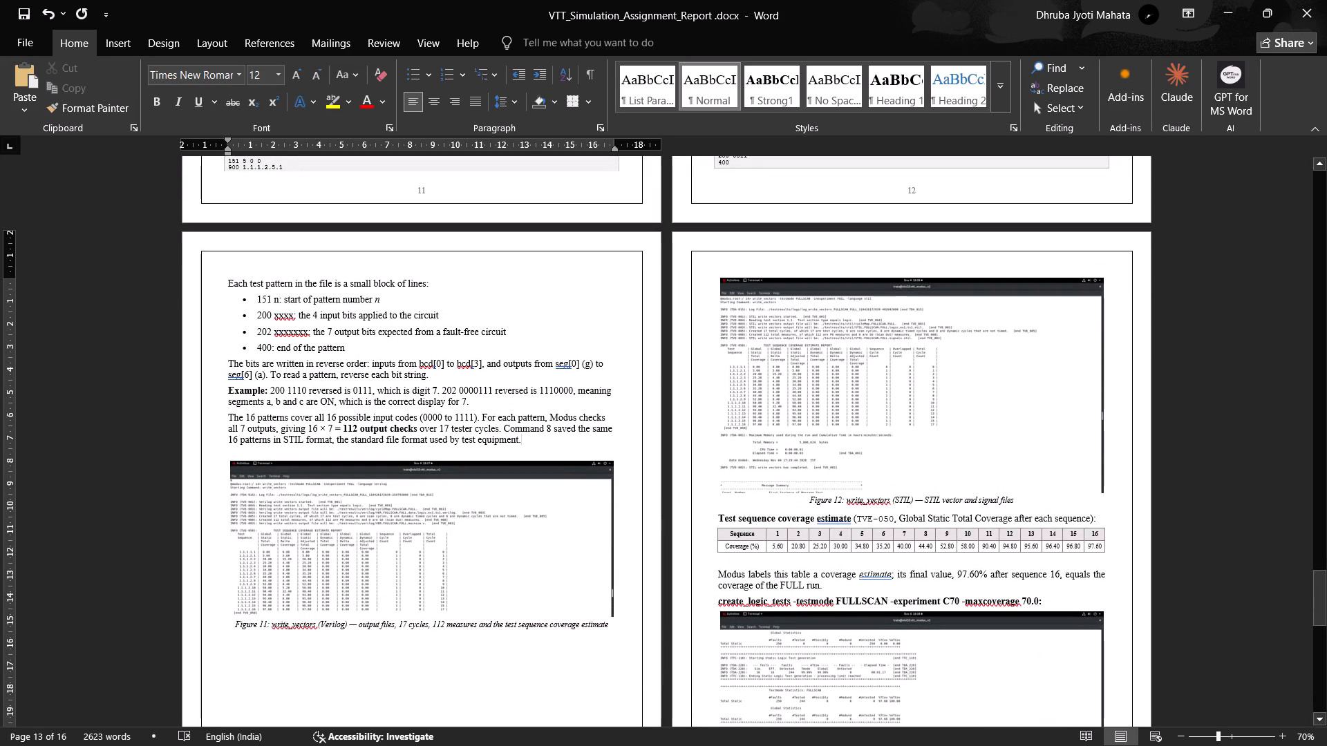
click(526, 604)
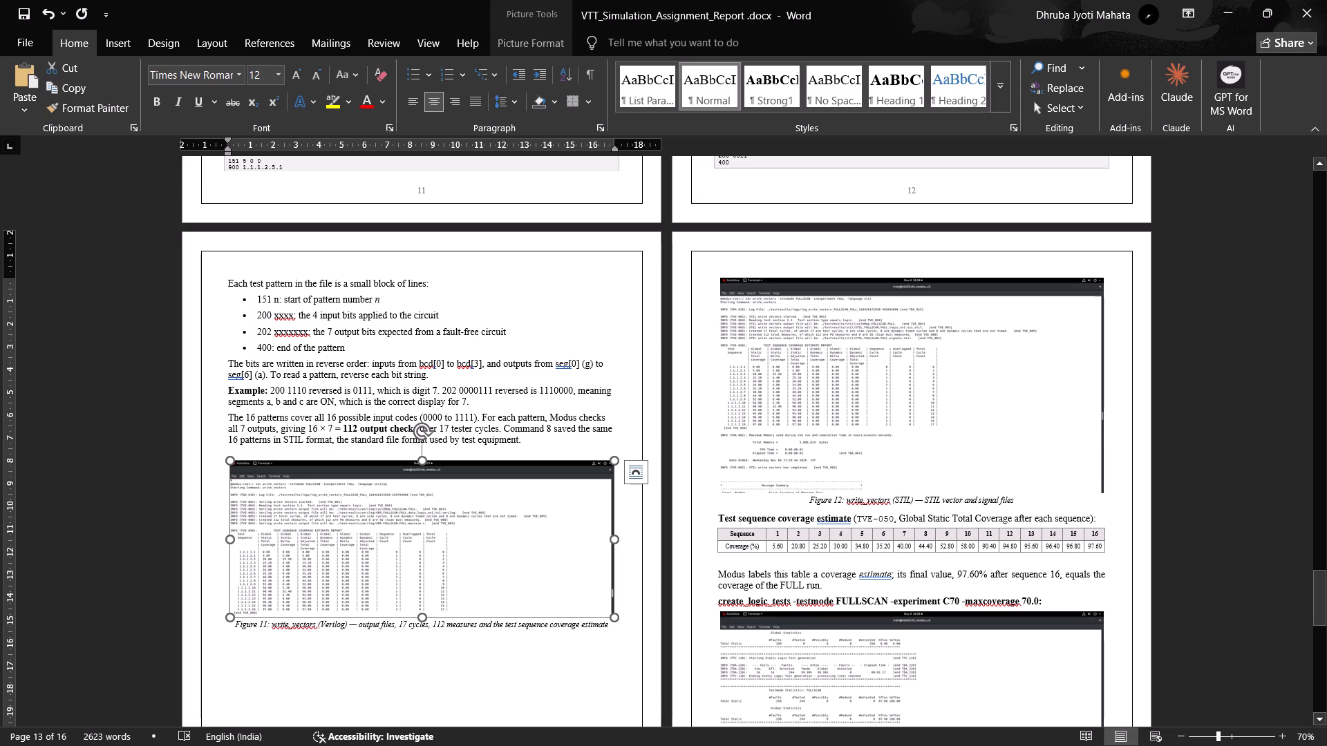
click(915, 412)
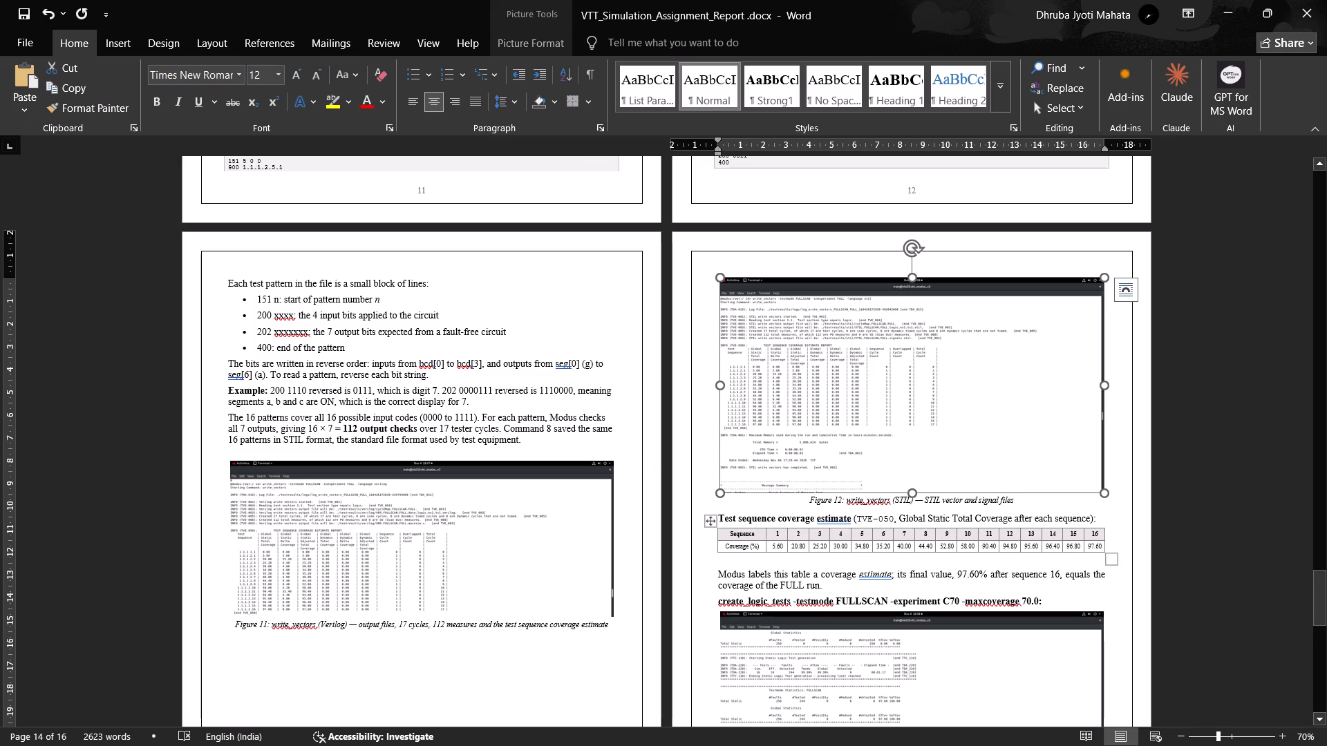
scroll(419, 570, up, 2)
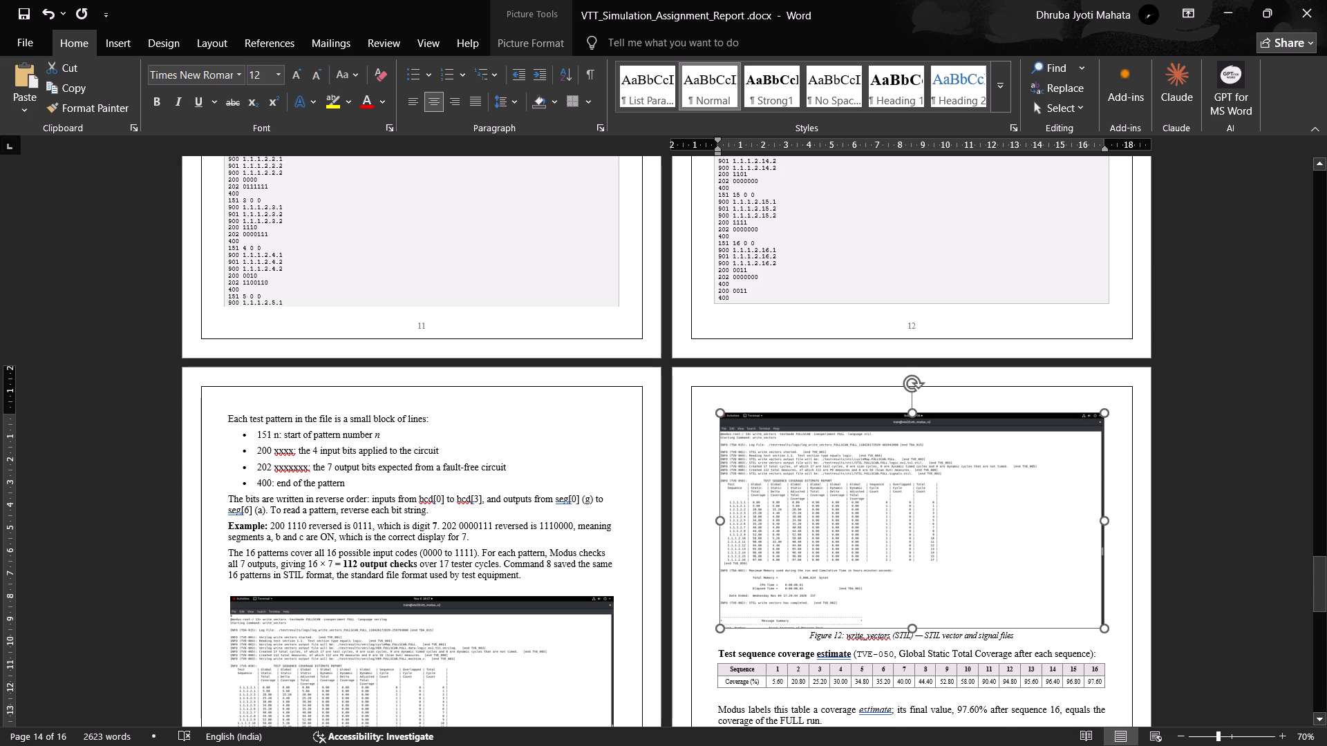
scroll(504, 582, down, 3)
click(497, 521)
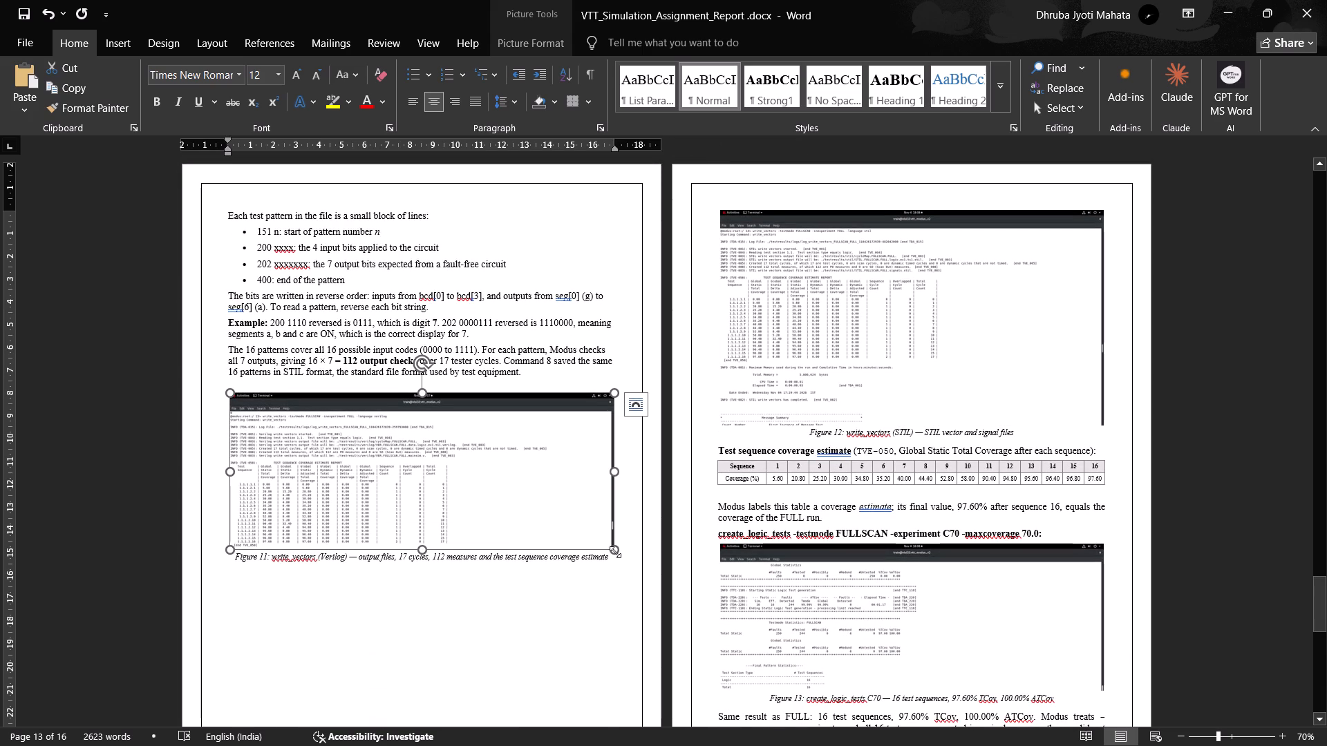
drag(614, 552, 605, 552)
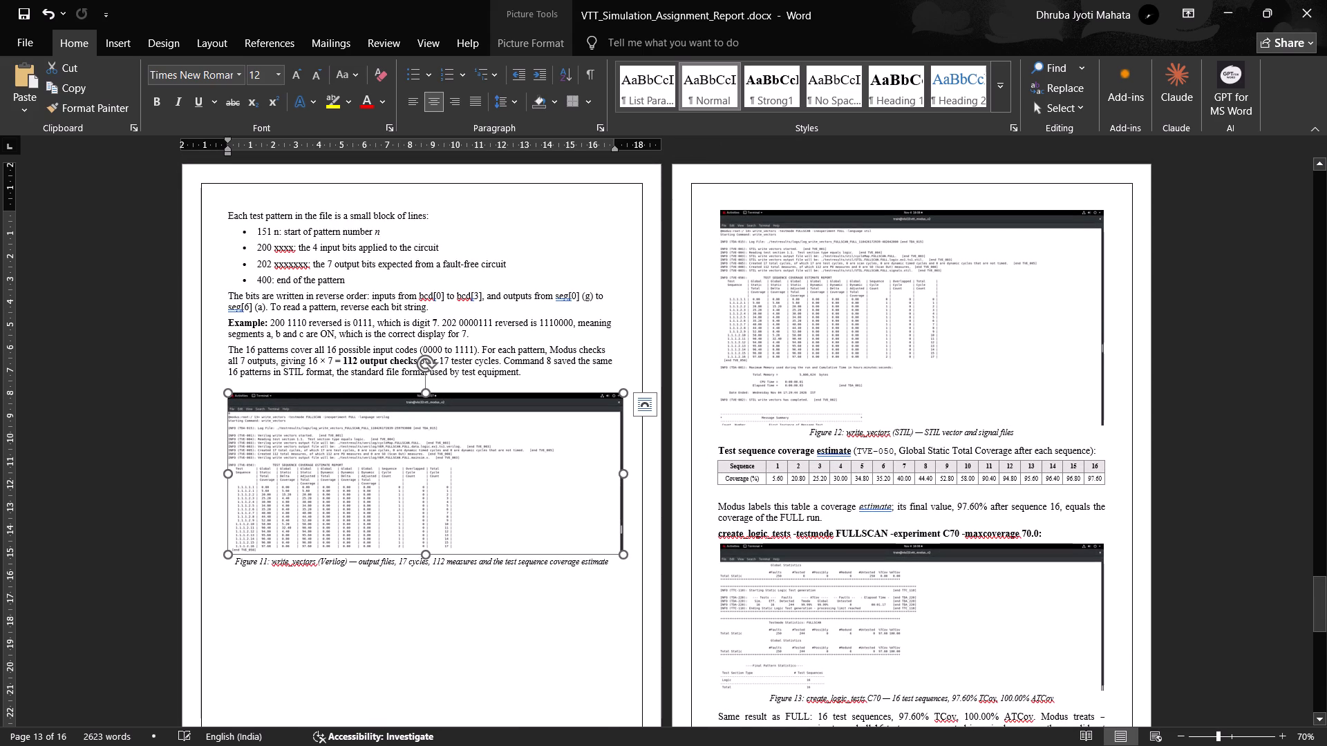
Move the Figure 12 write_vectors (STIL) screenshot from page 14 to directly below the Figure 11 caption on page 13.
click(988, 261)
drag(901, 299, 663, 714)
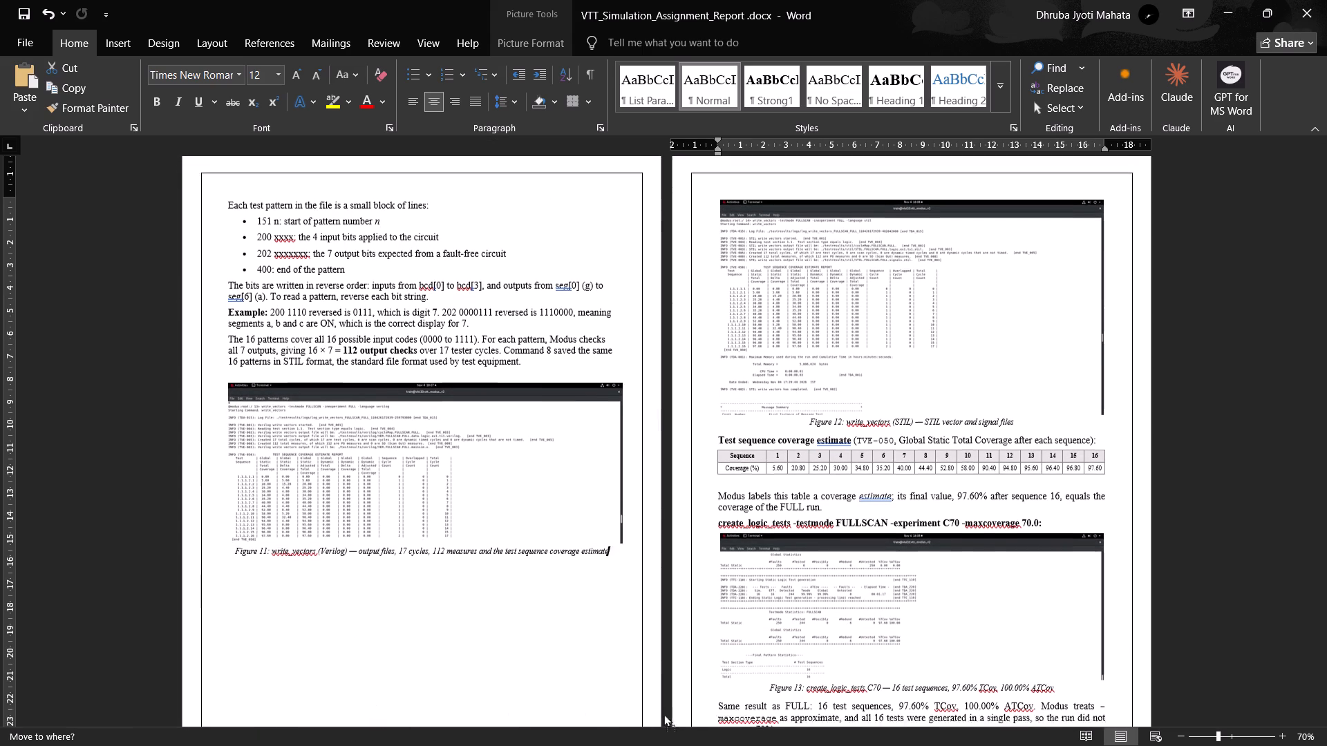
drag(663, 714, 670, 674)
scroll(710, 607, down, 3)
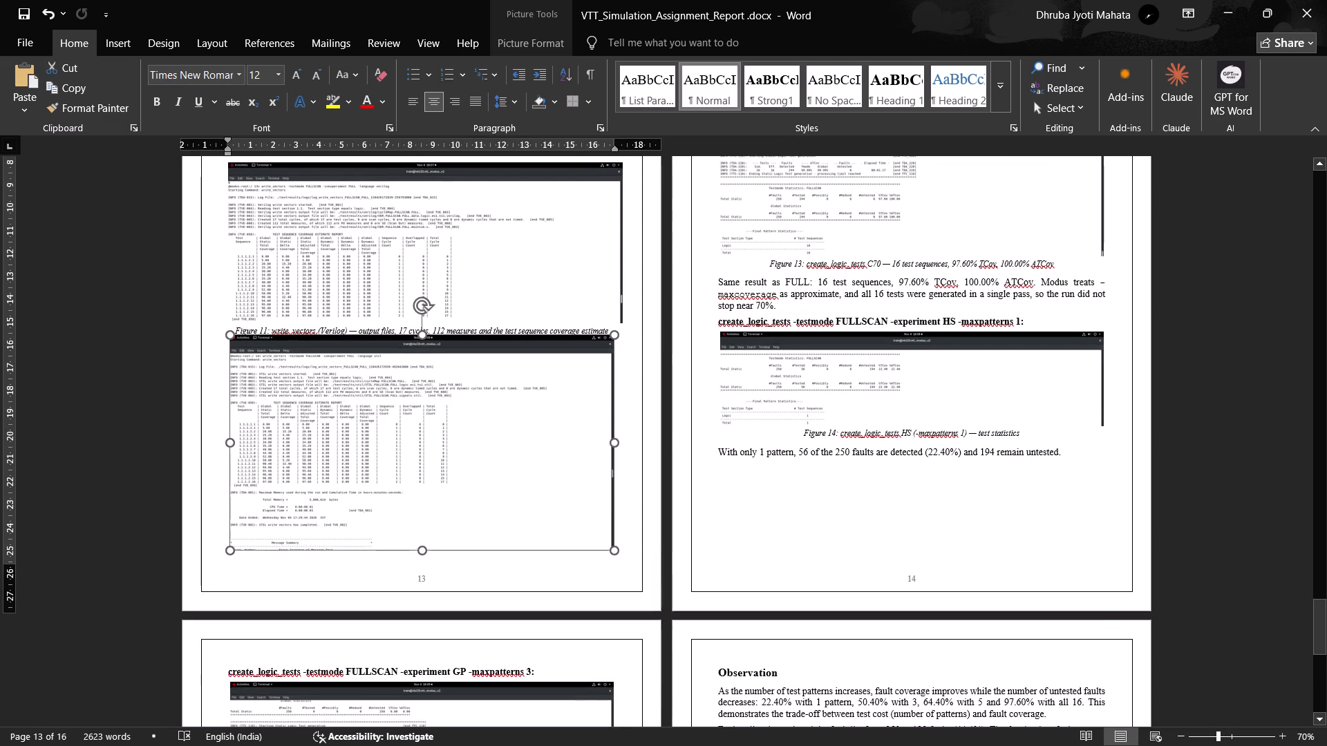
click(483, 452)
Shrink the Figure 11 screenshot proportionally to about 16.9 cm wide.
scroll(538, 482, up, 3)
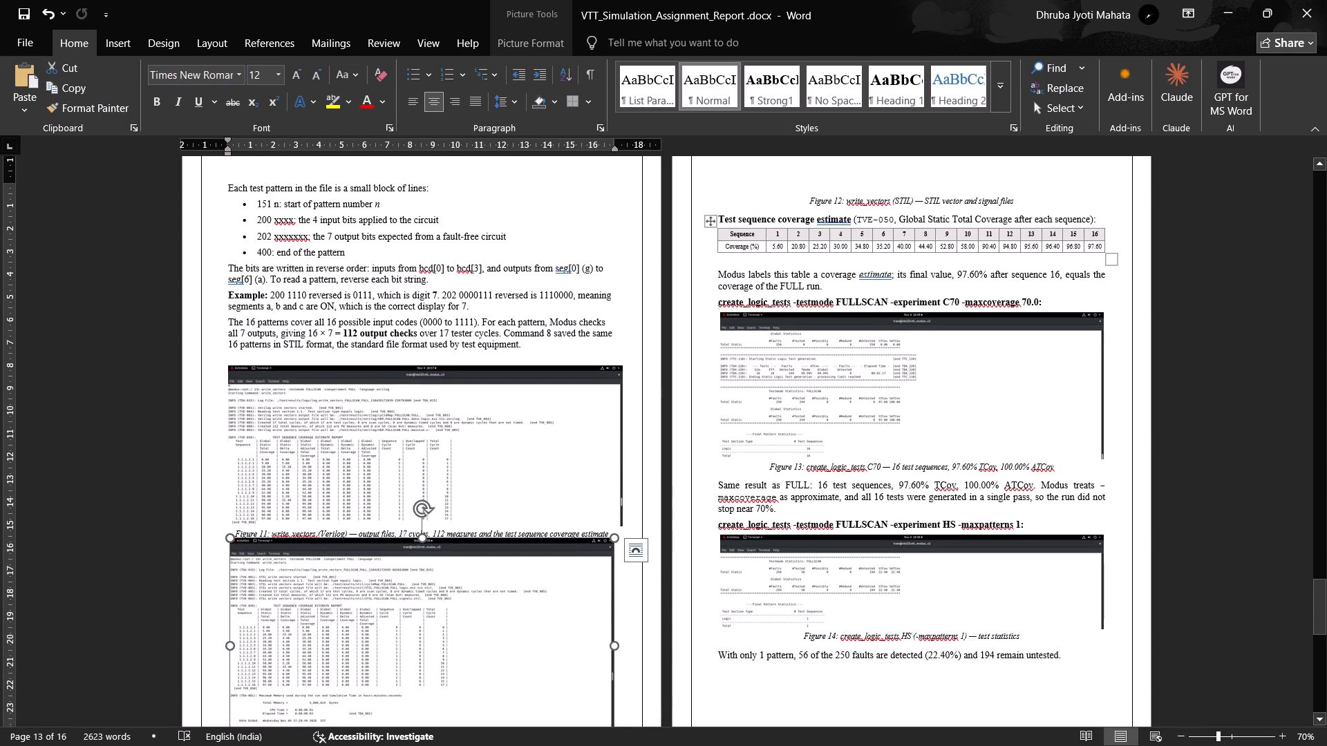
click(592, 493)
drag(623, 365, 614, 374)
scroll(561, 441, up, 2)
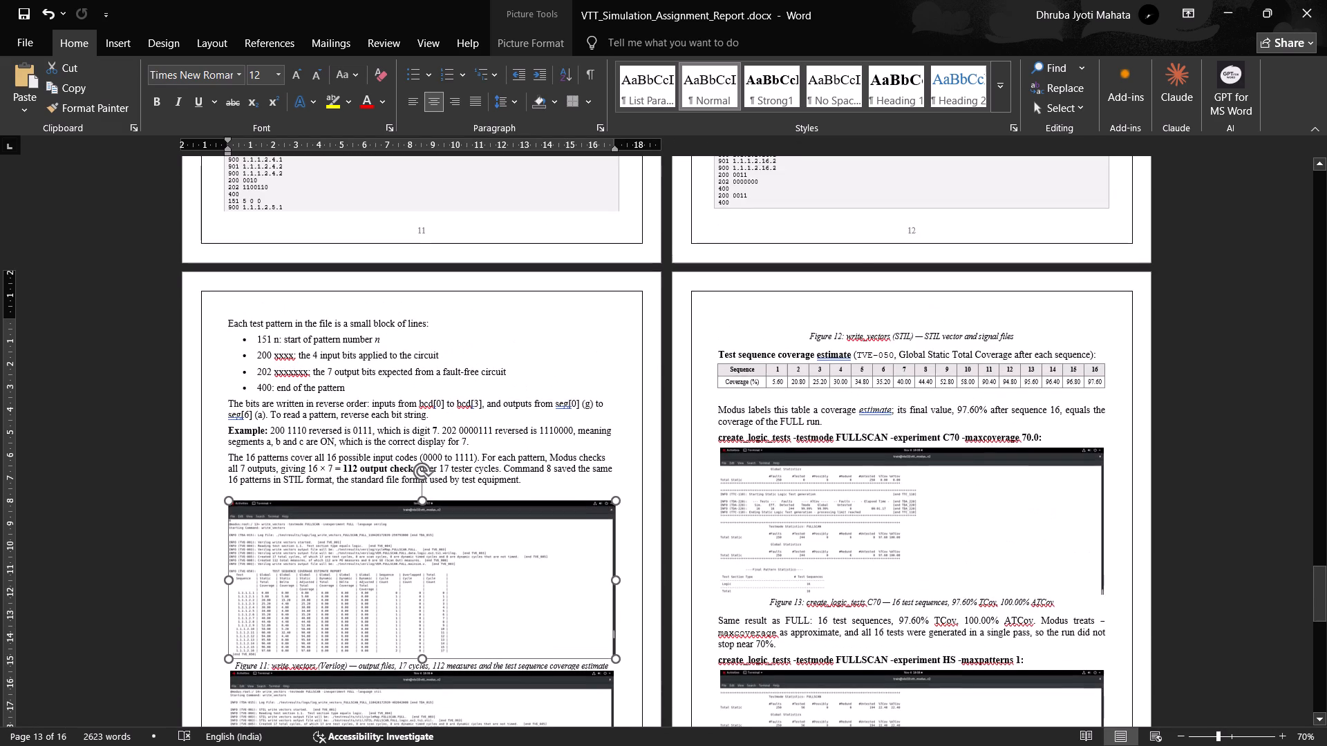
Crop the blank area off the right side of the Figure 11 write_vectors (Verilog) screenshot on page 13.
scroll(561, 445, down, 4)
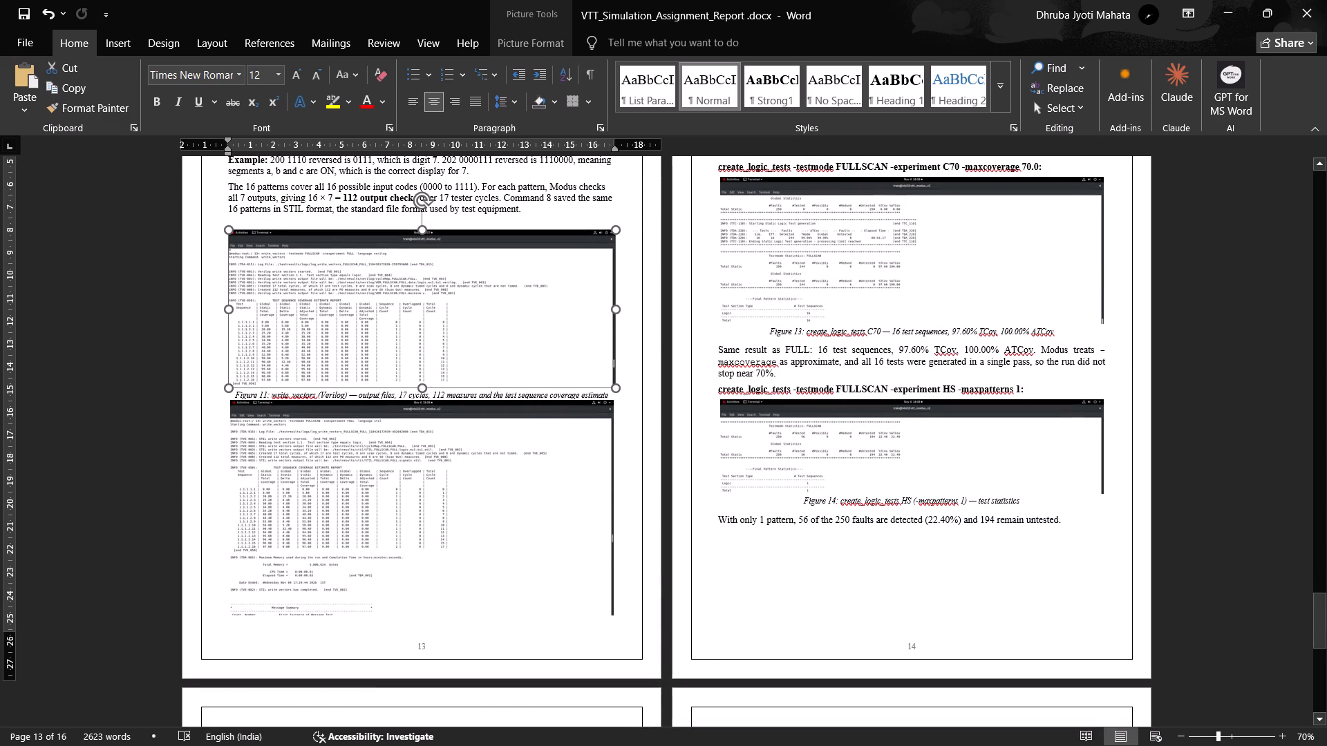
click(574, 338)
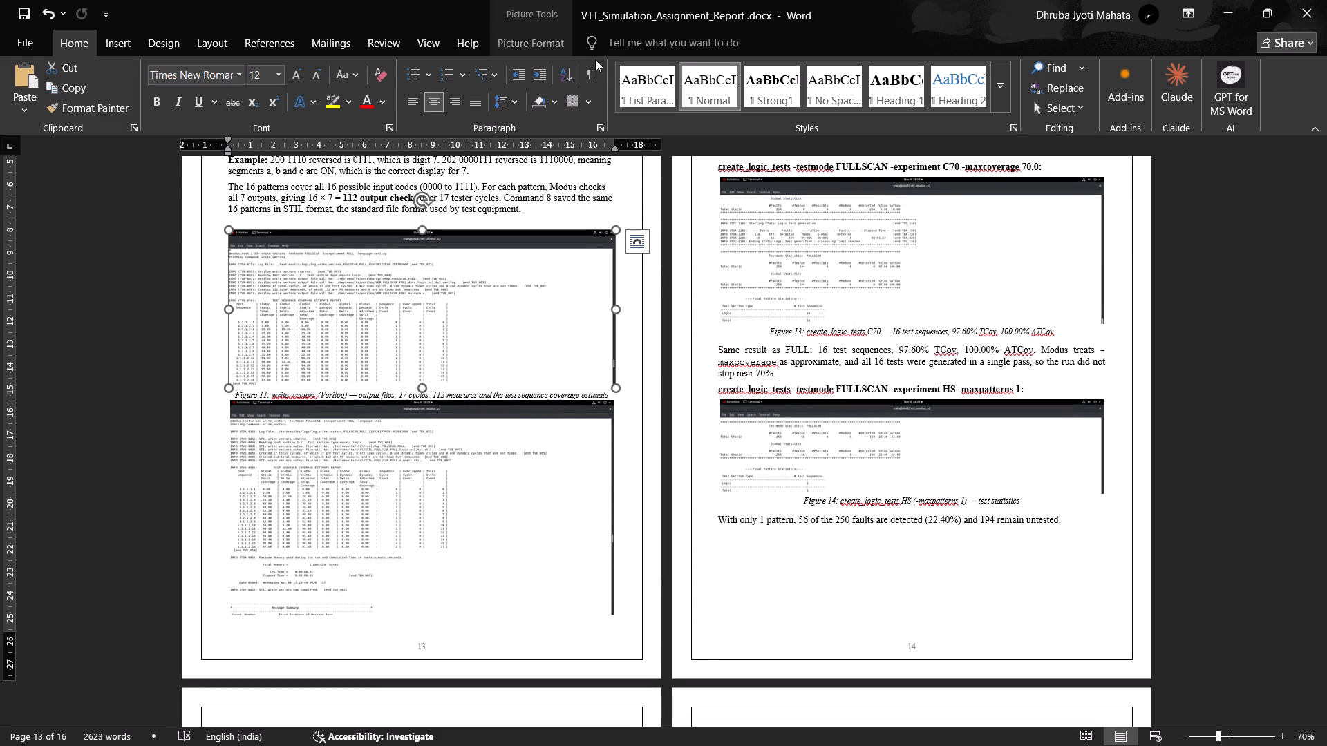
click(547, 43)
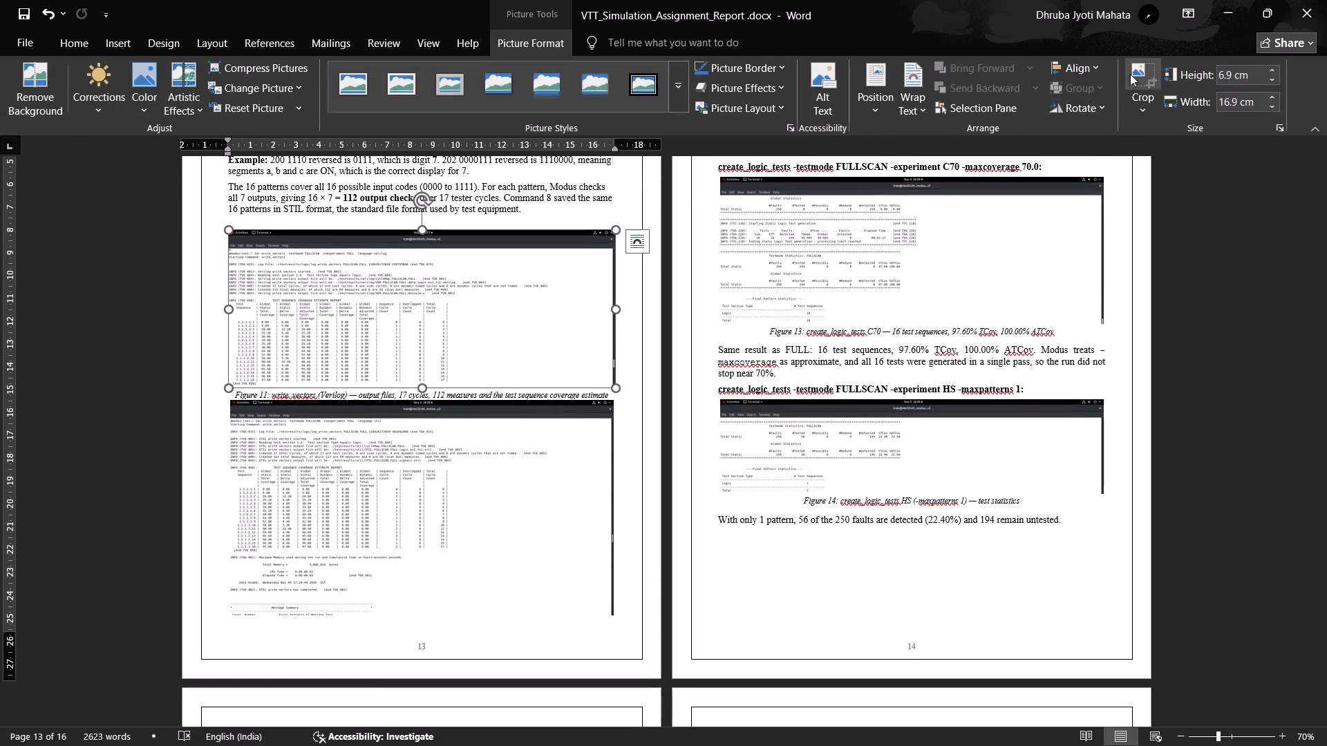
click(1154, 69)
drag(606, 309, 613, 309)
drag(612, 309, 566, 310)
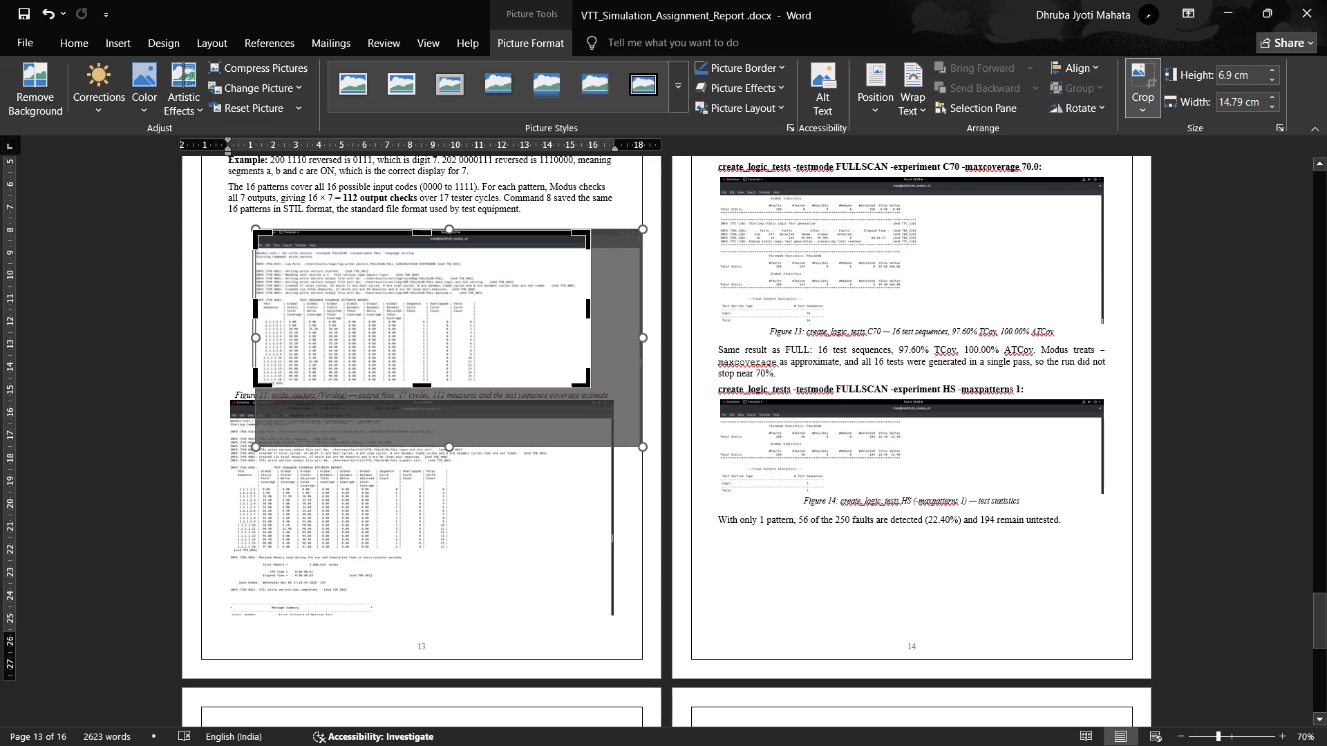
click(590, 309)
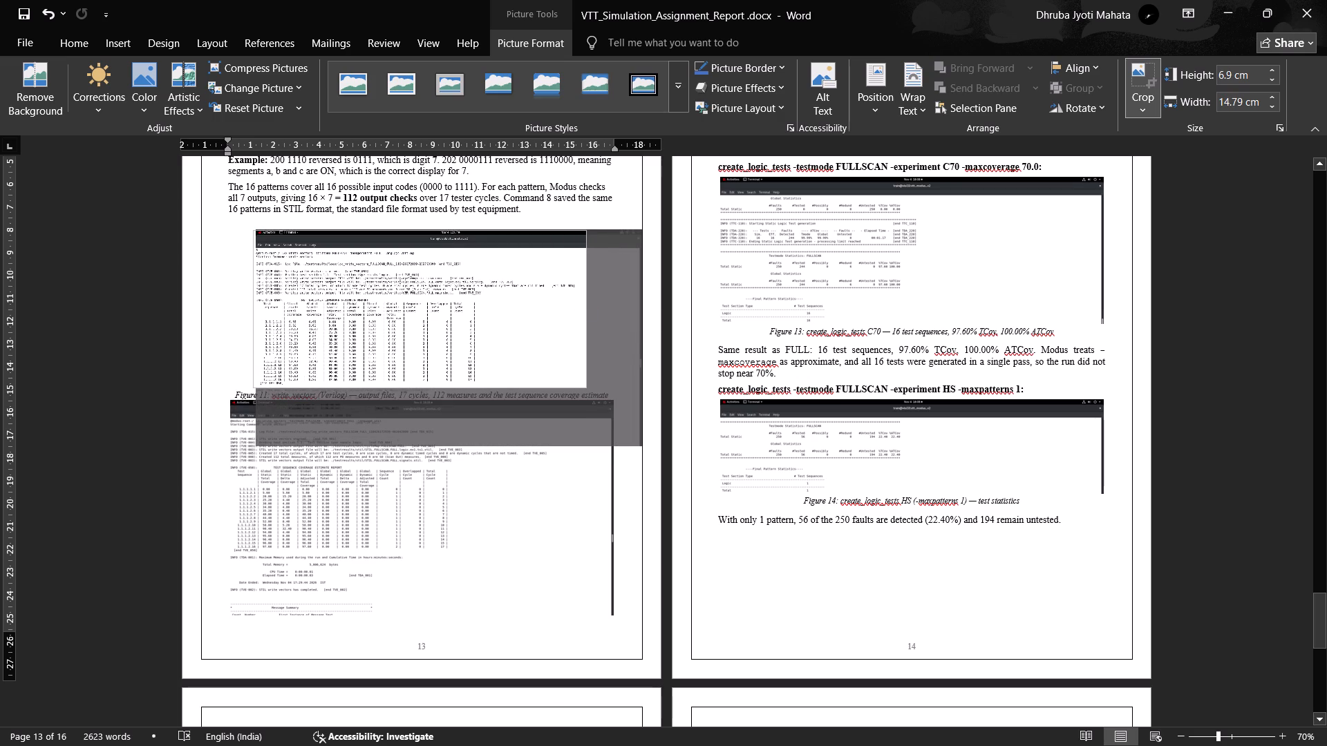
Crop the right side of the Figure 12 write_vectors (STIL) screenshot to about 14.15 cm wide.
click(592, 528)
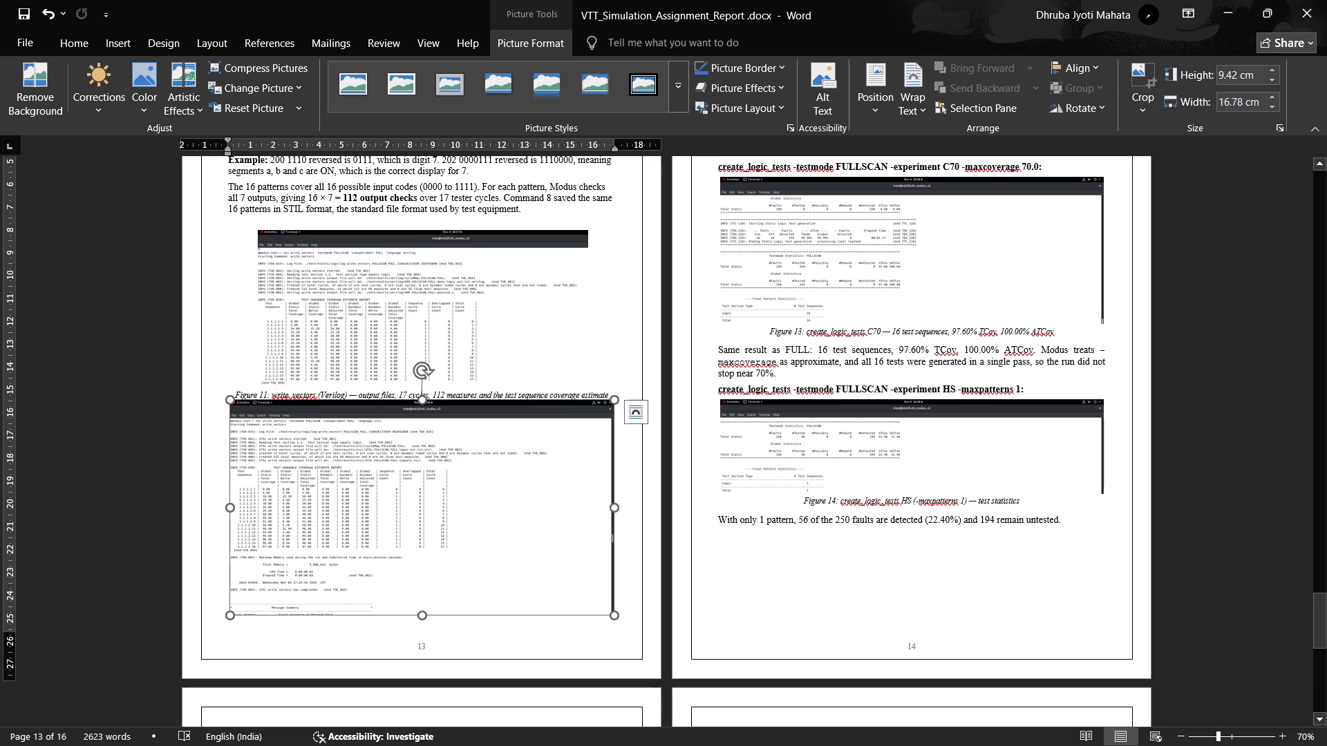
click(542, 29)
click(1151, 73)
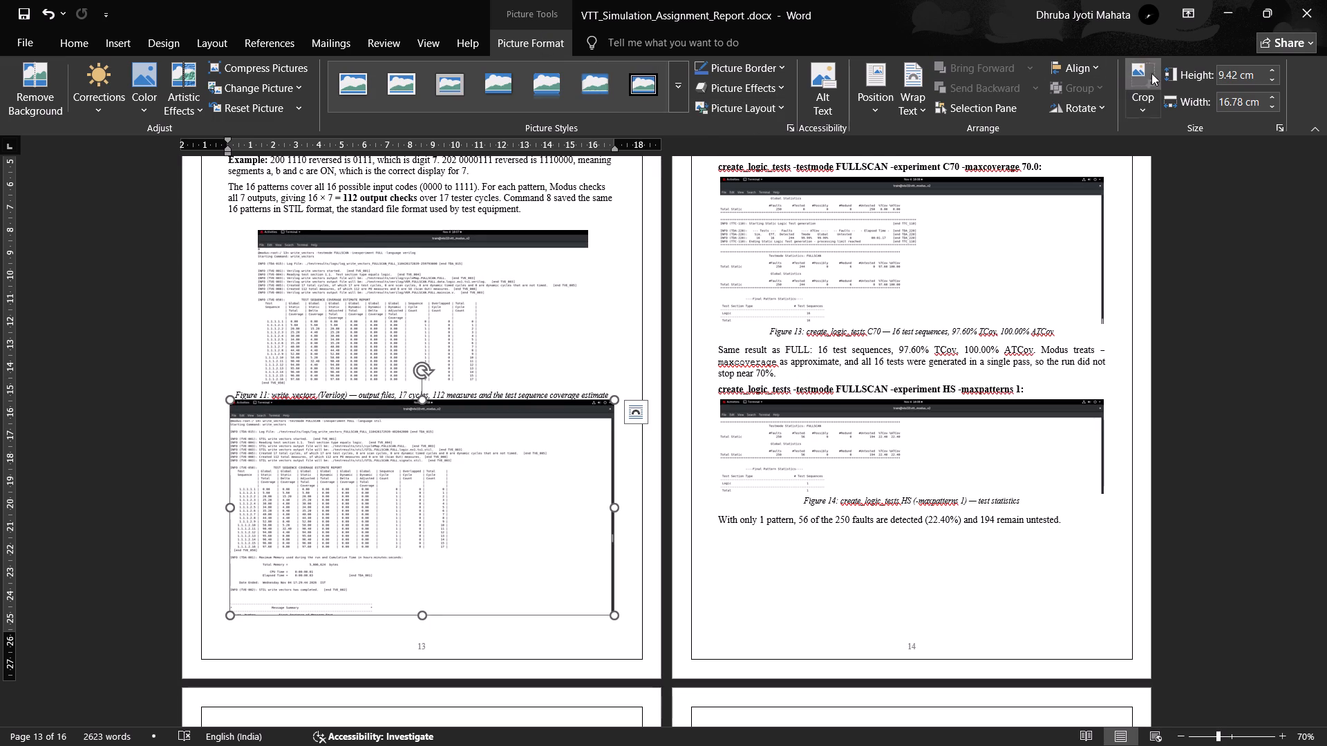
drag(612, 510, 585, 508)
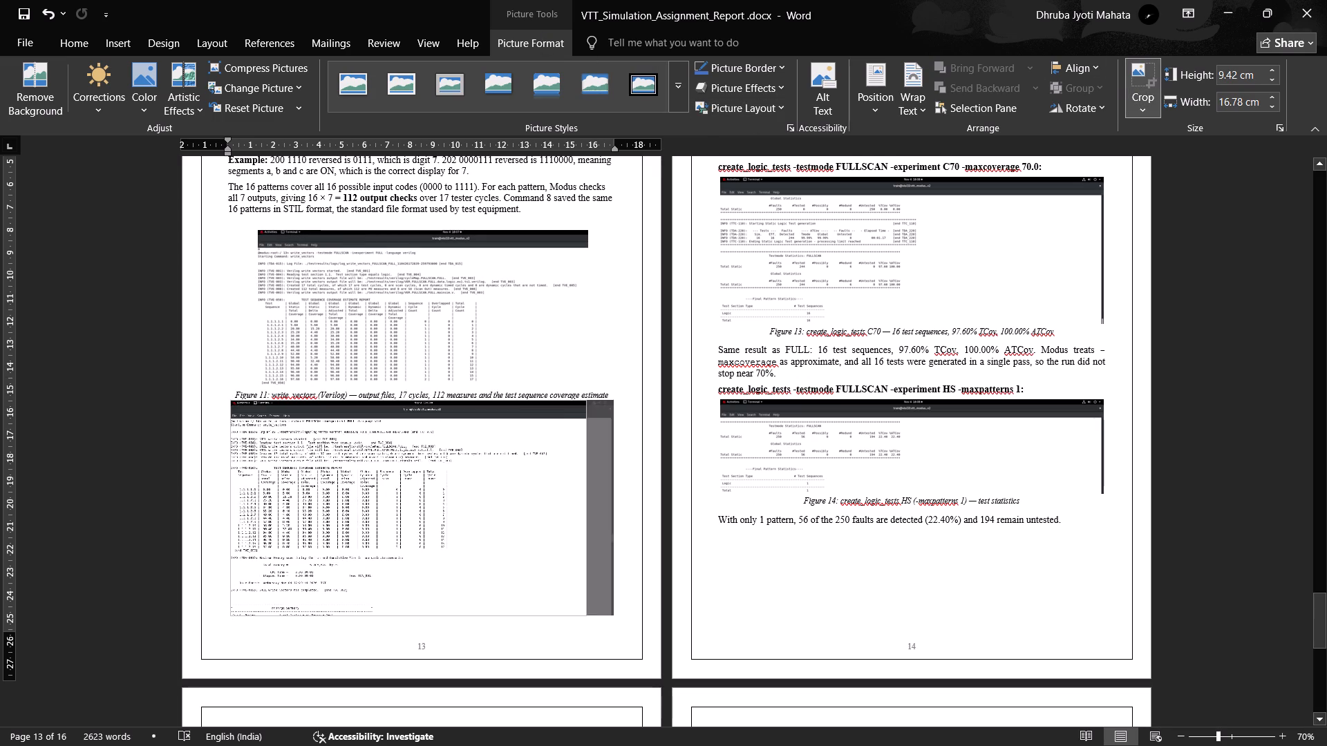
drag(585, 508, 562, 510)
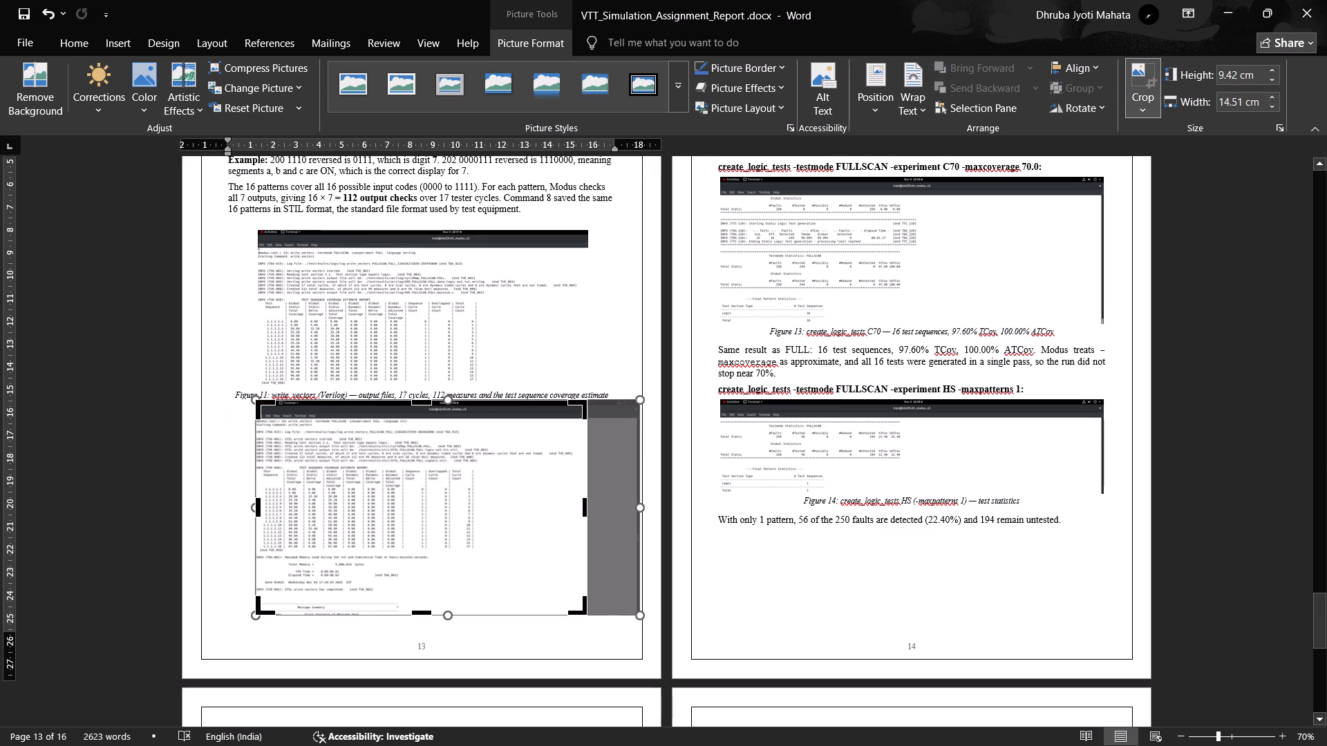
click(585, 513)
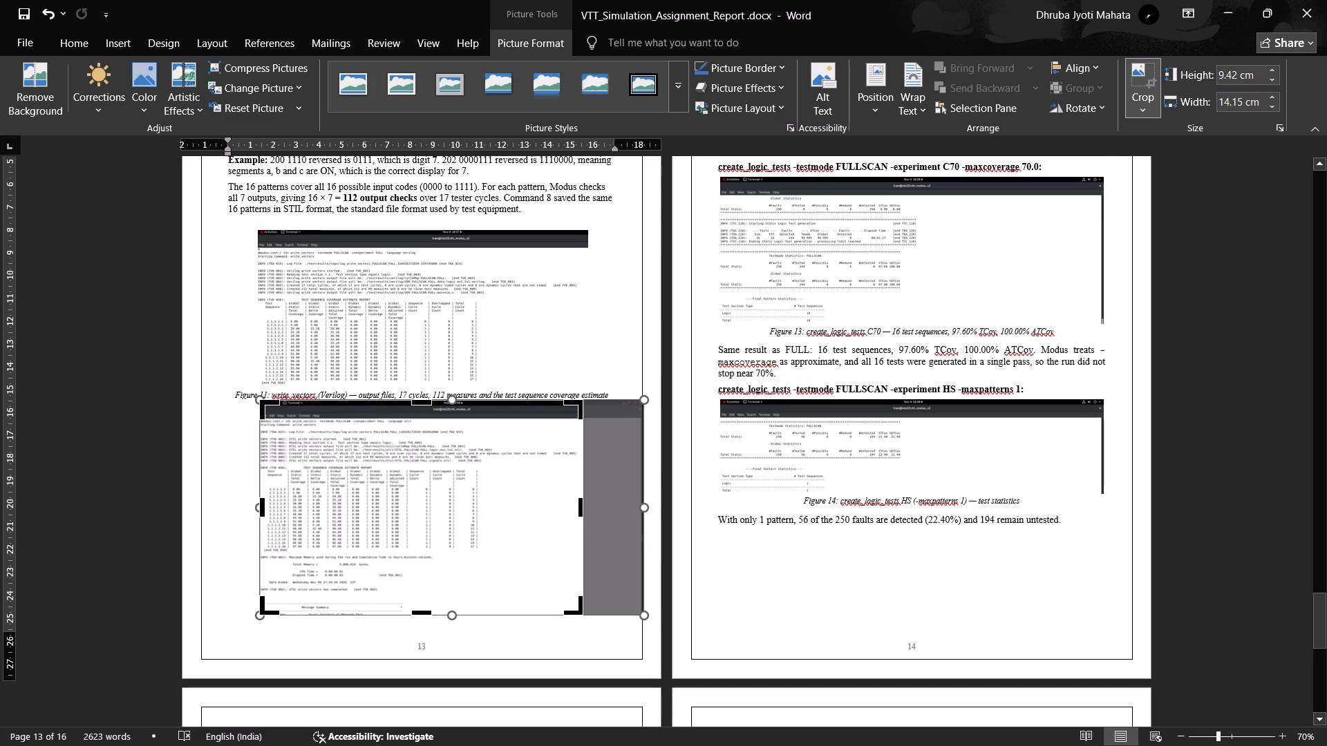
Crop the right side of the Figure 13 create_logic_tests C70 screenshot to about 11.1 cm wide.
scroll(1038, 332, up, 1)
click(1035, 336)
scroll(1061, 338, up, 2)
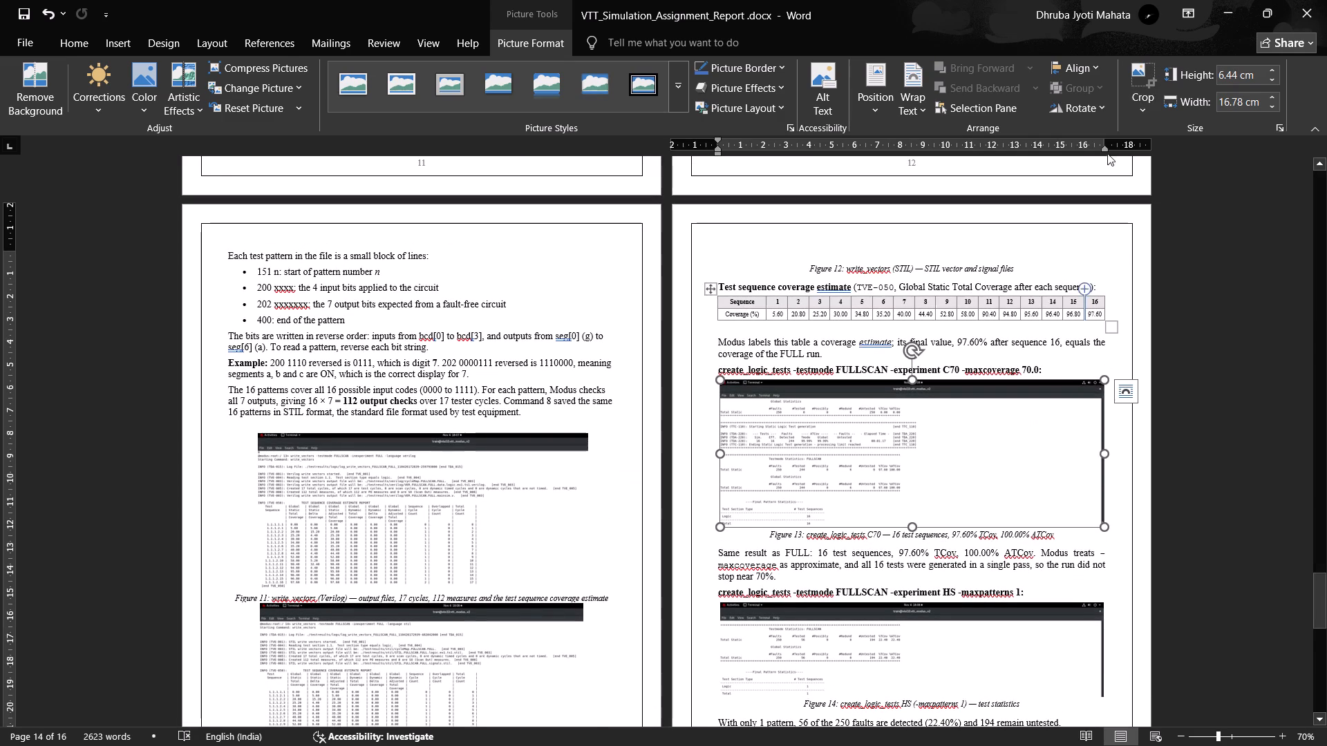
click(1151, 72)
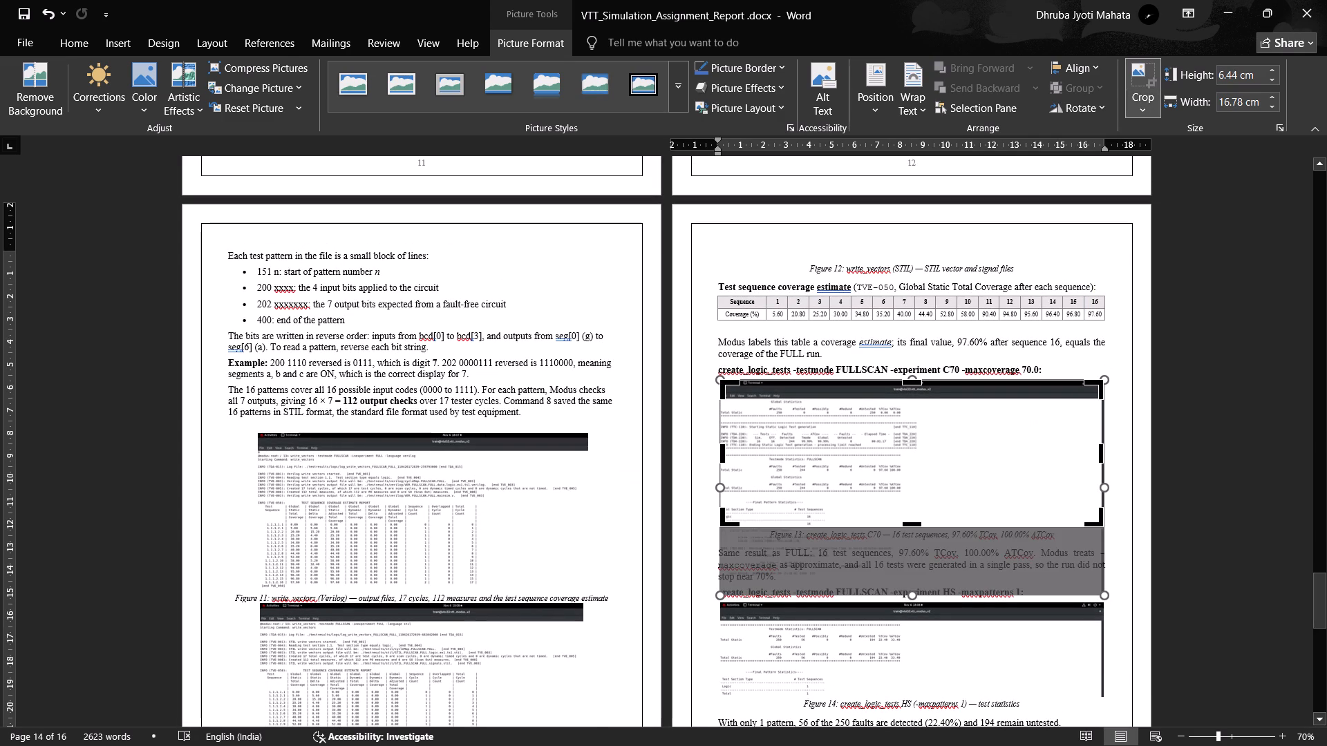
click(1105, 454)
drag(1102, 454, 970, 457)
Crop the blank area off the right side of the Figure 14 create_logic_tests HS screenshot, roughly matching Figure 13's width.
scroll(1039, 490, down, 3)
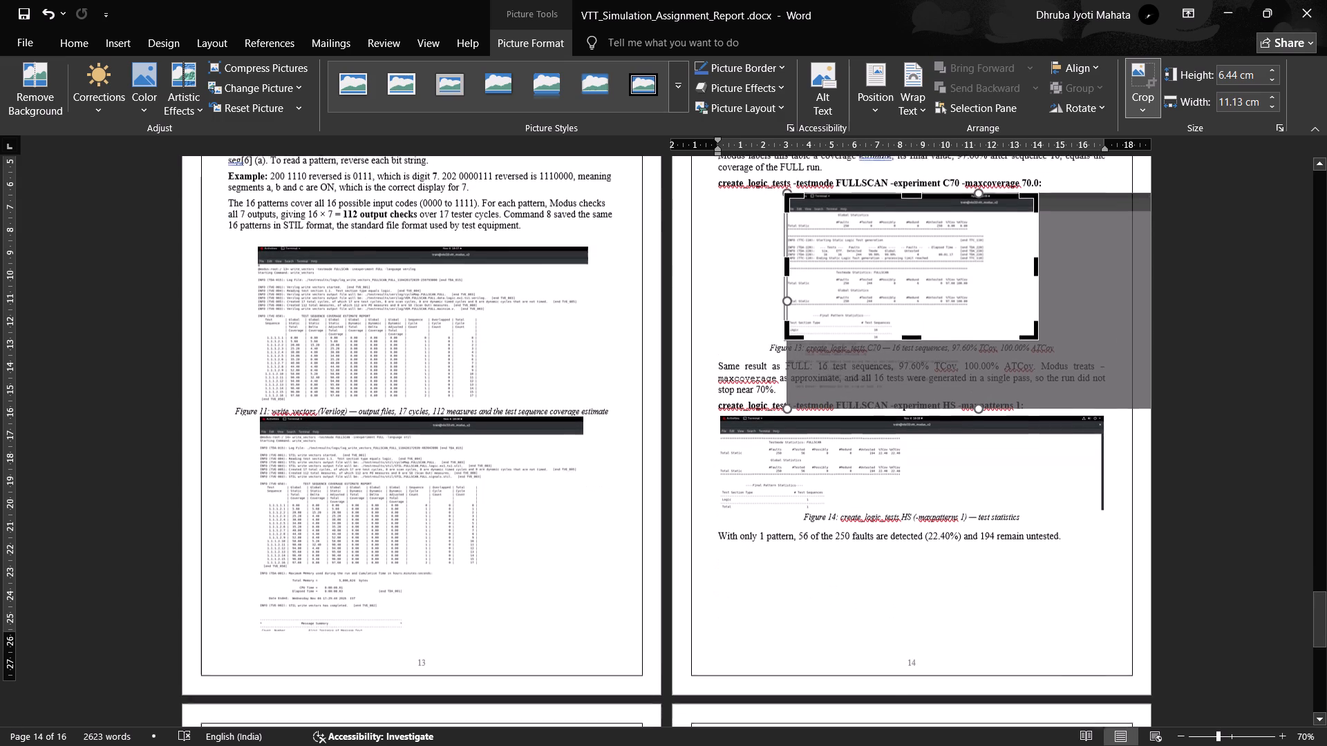
click(1035, 490)
click(1140, 75)
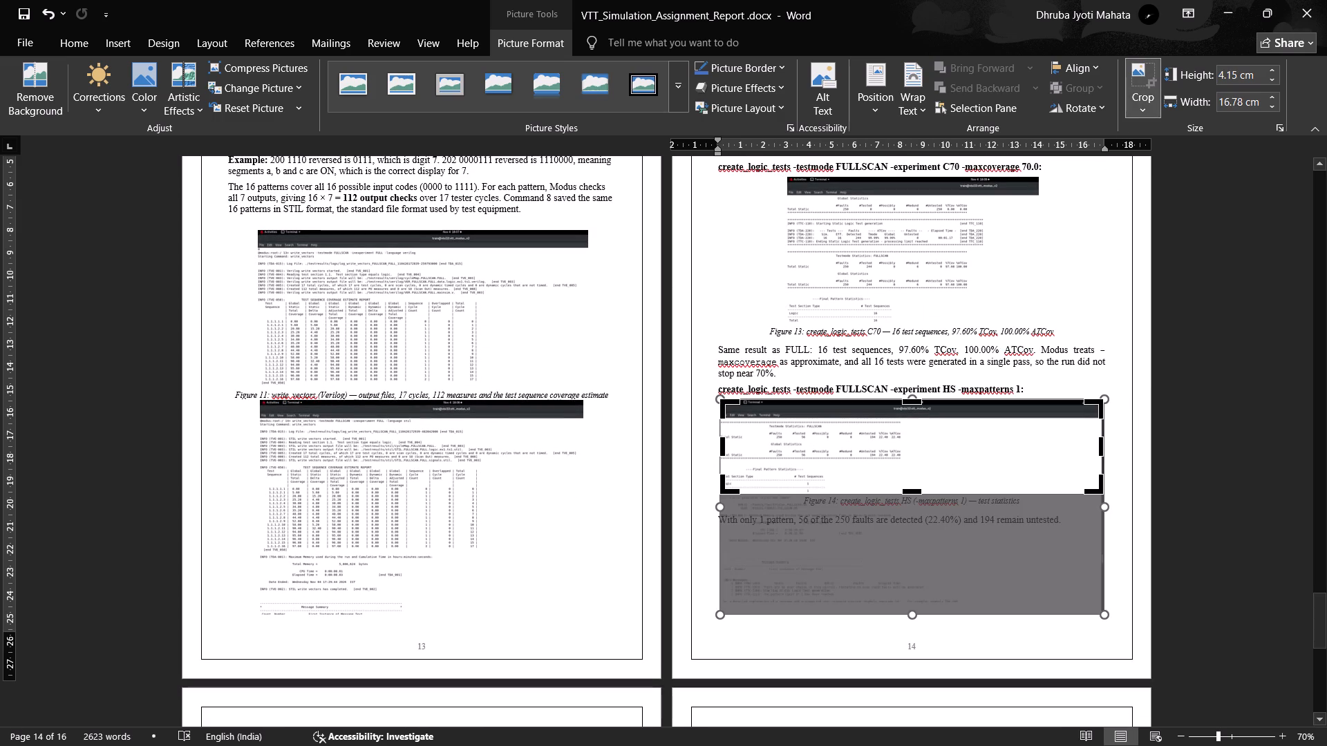
drag(1103, 448, 974, 466)
Crop the blank area off the right side of the Figure 15 create_logic_tests GP screenshot on page 15.
scroll(939, 480, down, 4)
scroll(807, 434, down, 2)
scroll(627, 431, down, 1)
click(453, 336)
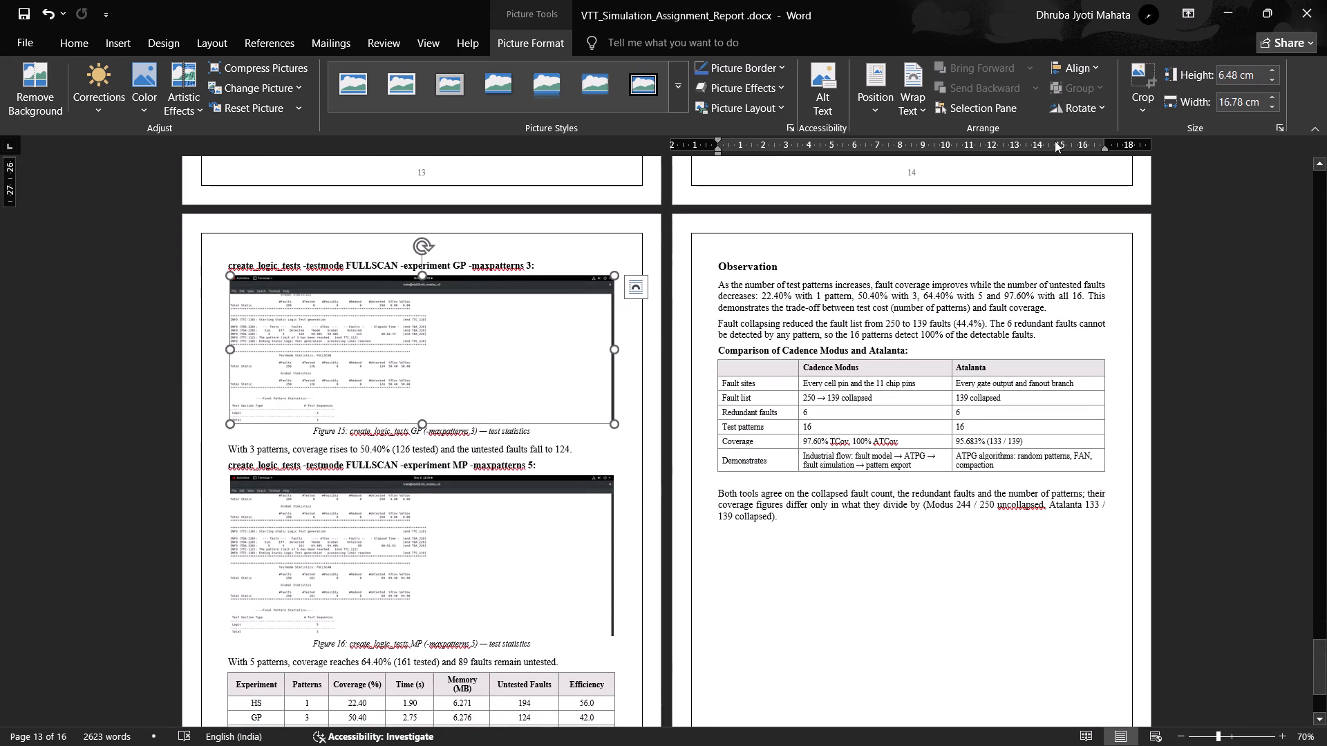
click(1135, 77)
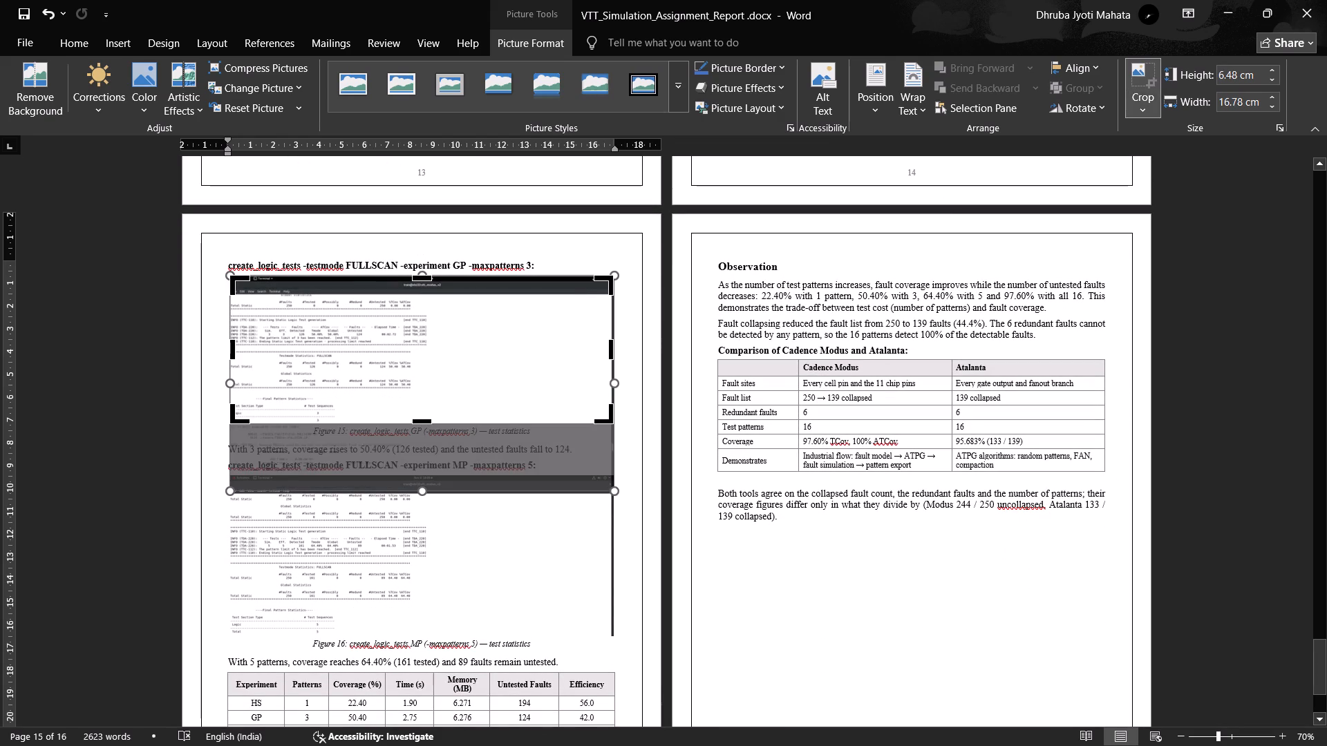
drag(610, 347, 502, 356)
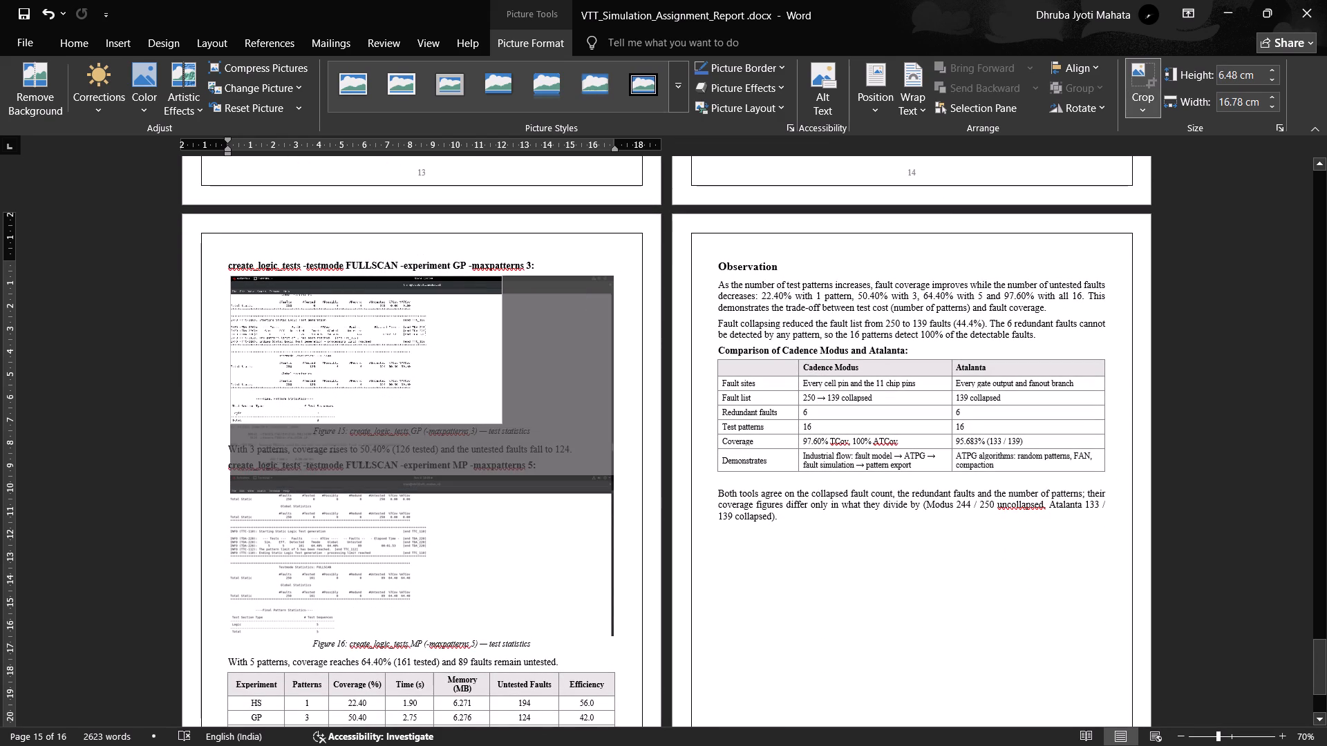
drag(502, 356, 502, 356)
Crop the right side of the Figure 16 create_logic_tests MP screenshot to about 12 cm wide.
scroll(561, 389, down, 2)
click(561, 391)
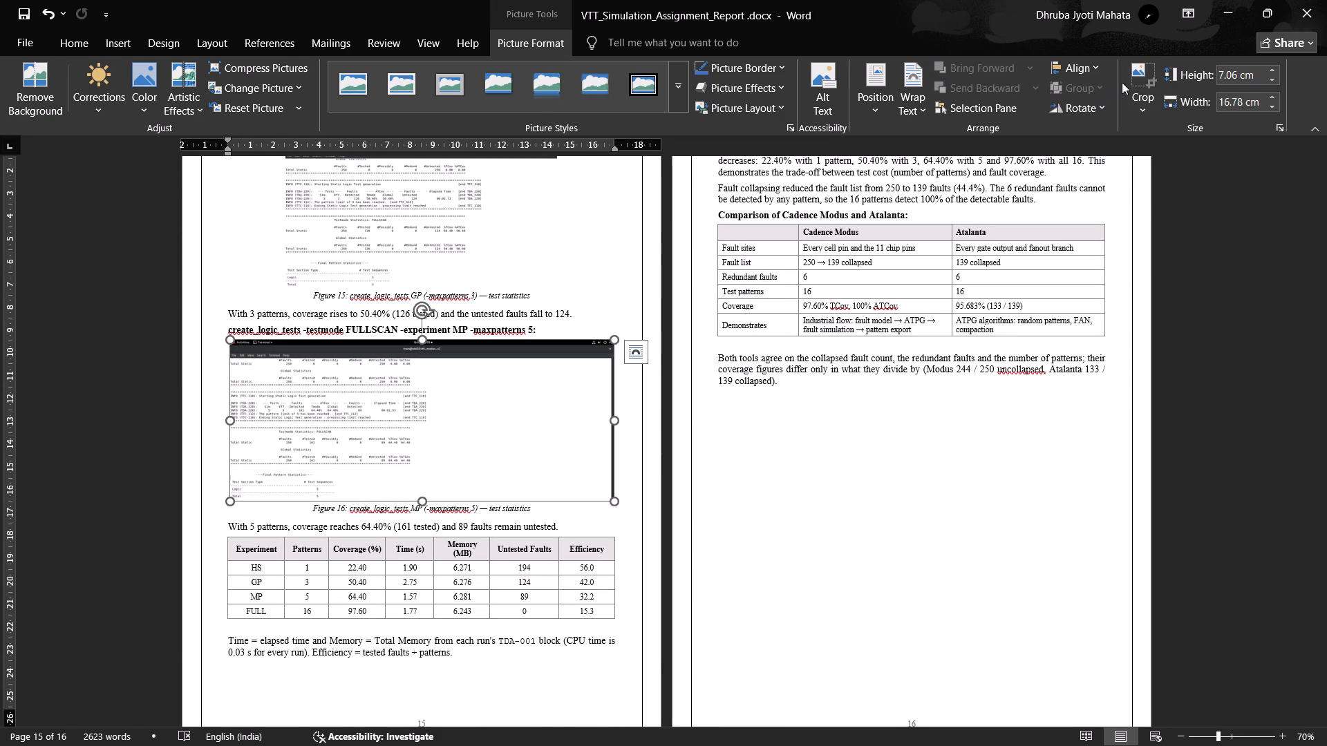
click(1139, 73)
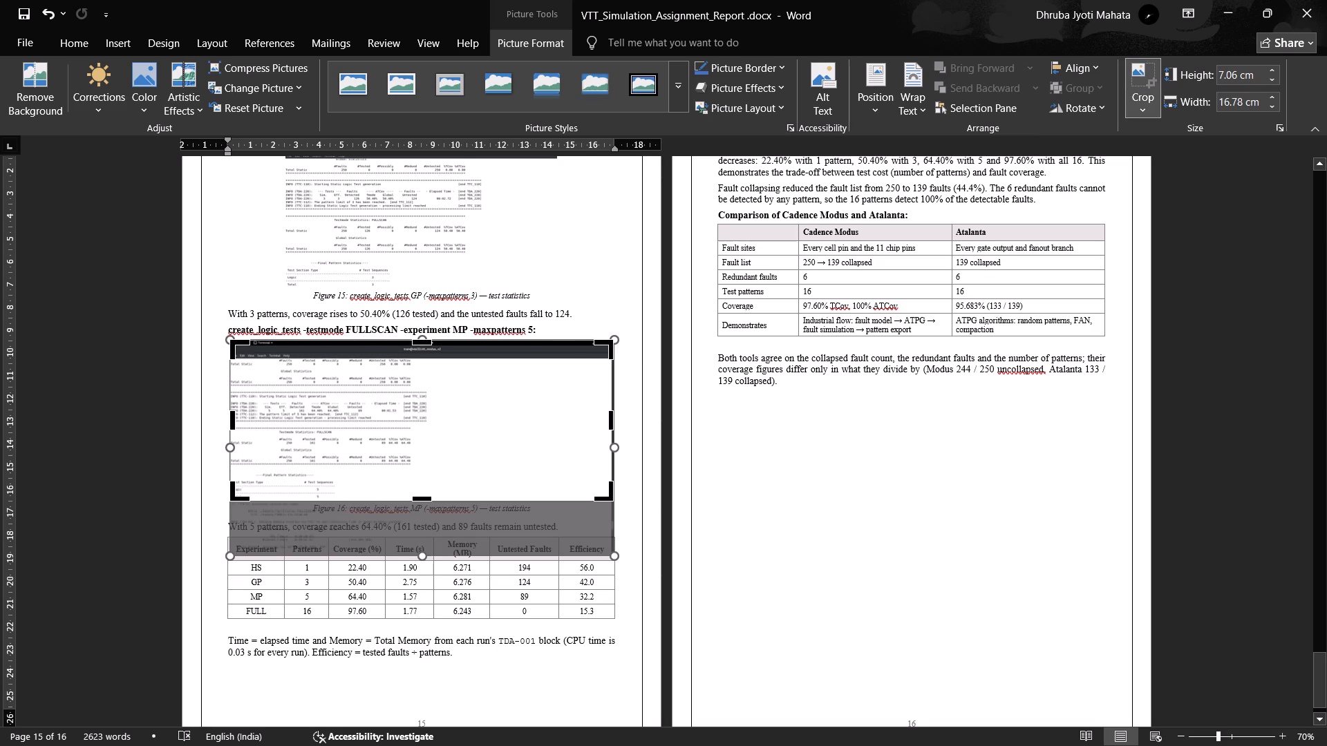
click(608, 419)
drag(610, 424, 502, 426)
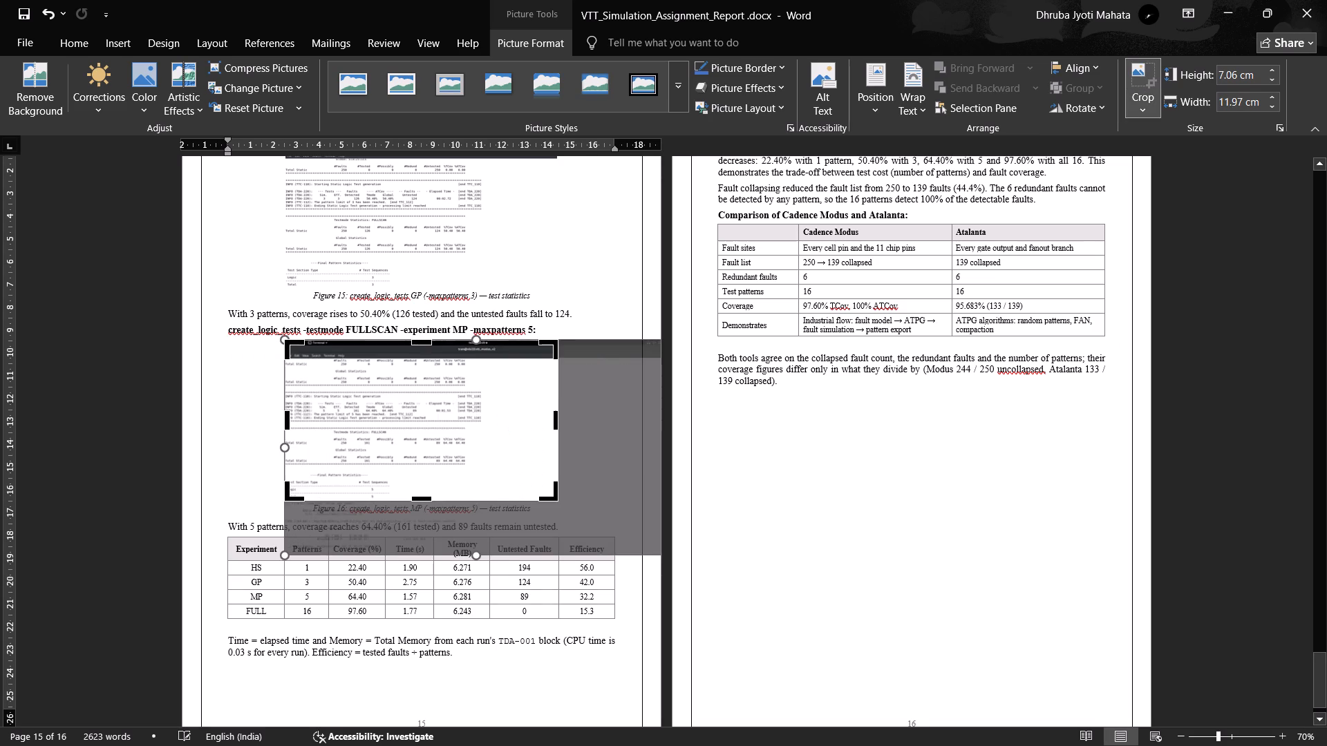
Enlarge the cropped Figure 11 screenshot proportionally, keeping it on page 13 above its caption.
scroll(790, 432, down, 8)
scroll(792, 435, up, 11)
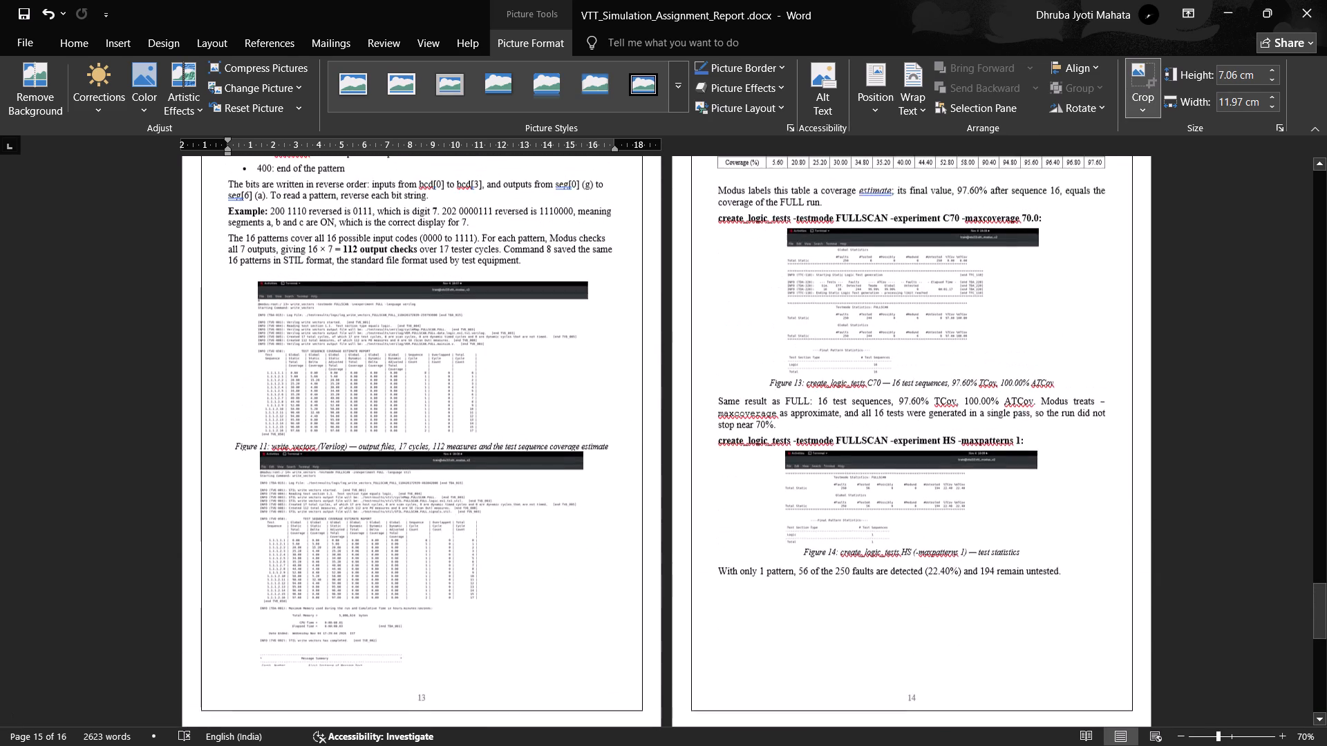
scroll(793, 435, up, 2)
click(644, 434)
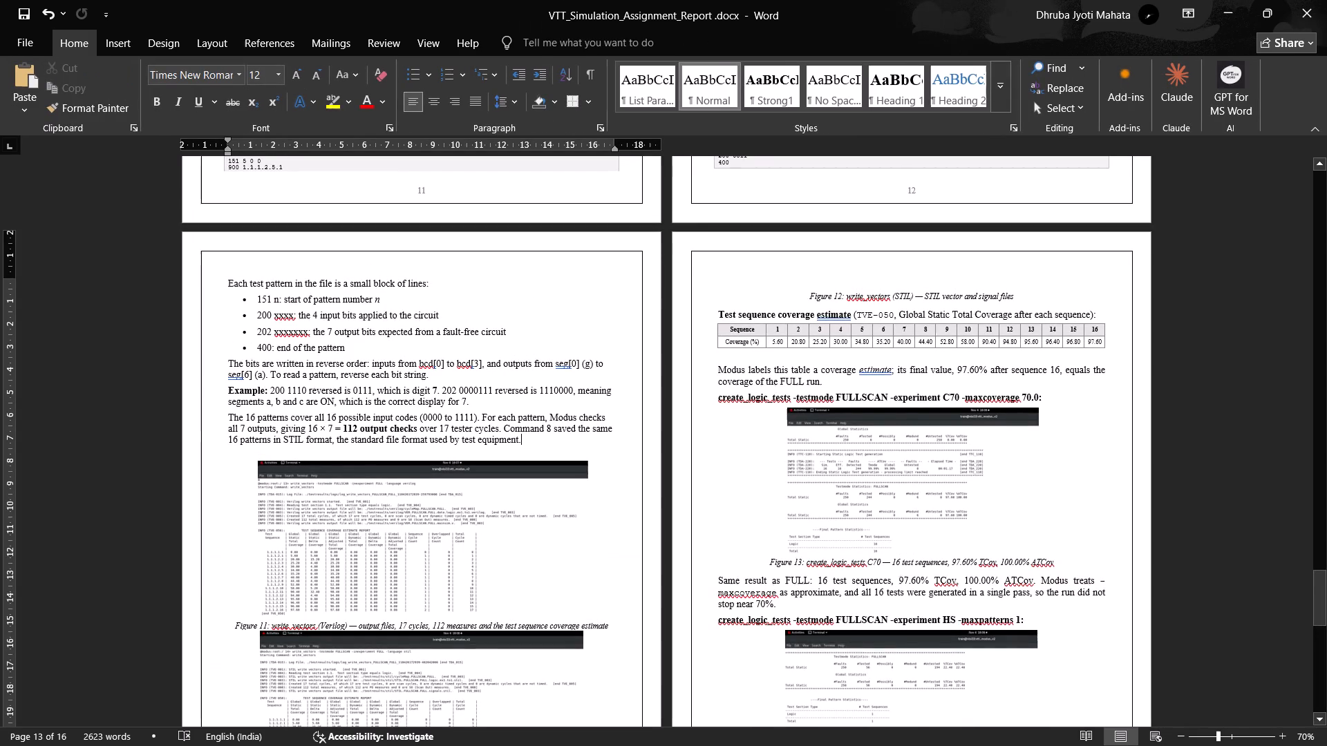
scroll(563, 520, down, 3)
click(490, 376)
drag(590, 421, 626, 462)
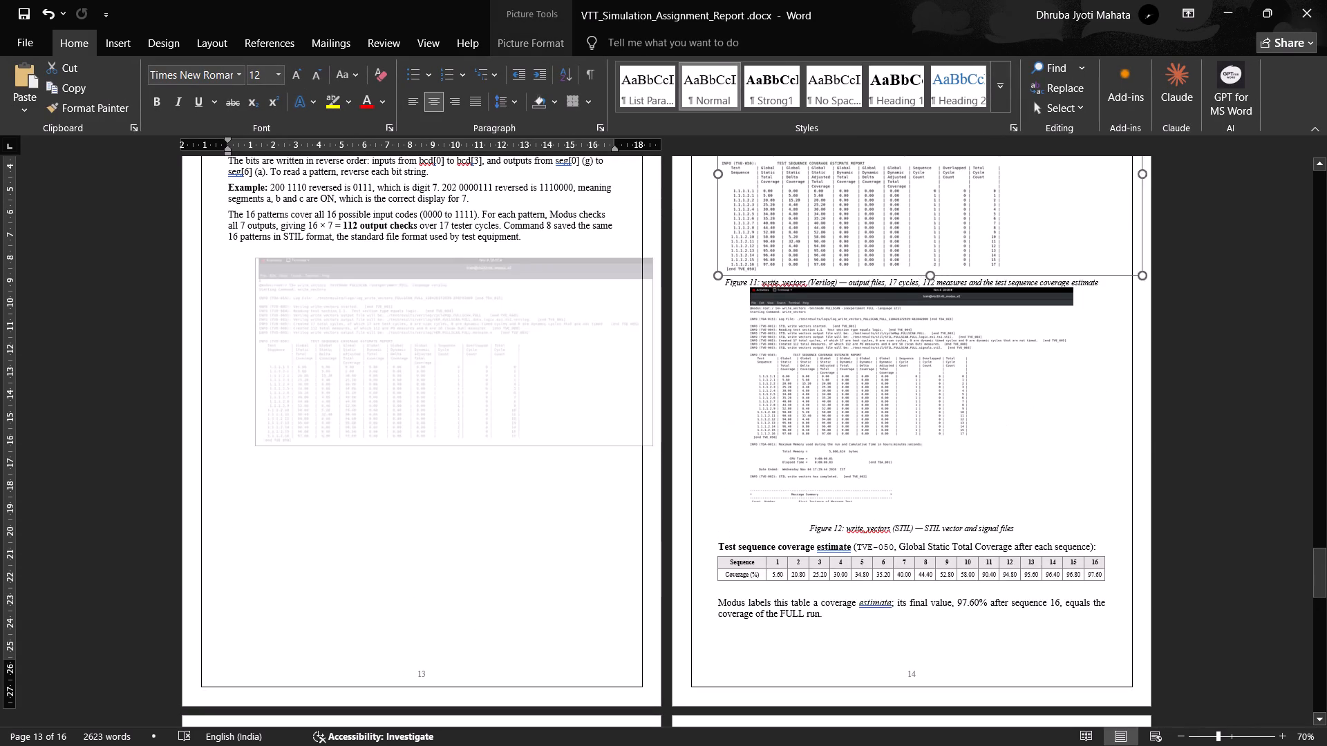
drag(626, 462, 574, 430)
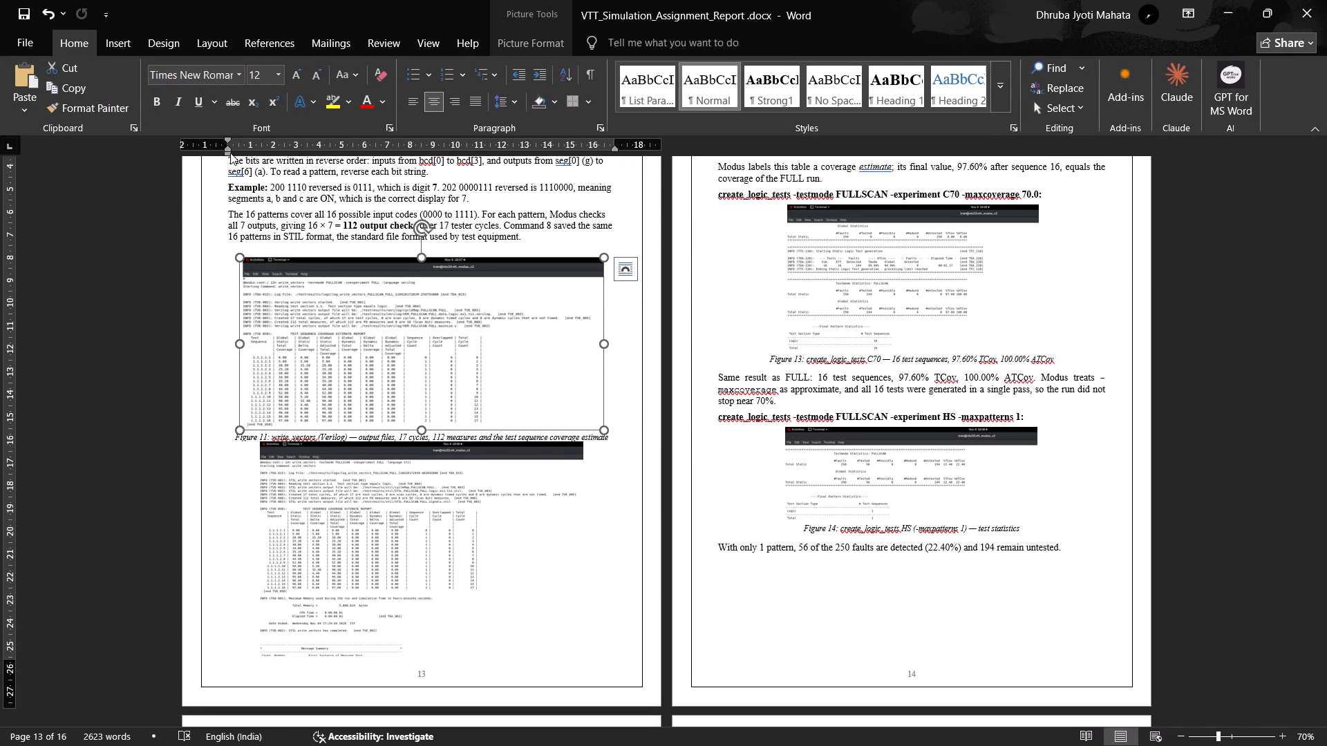
Move the Figure 11 screenshot's paragraph indent about 0.5 cm outside the left text margin.
drag(228, 153, 216, 153)
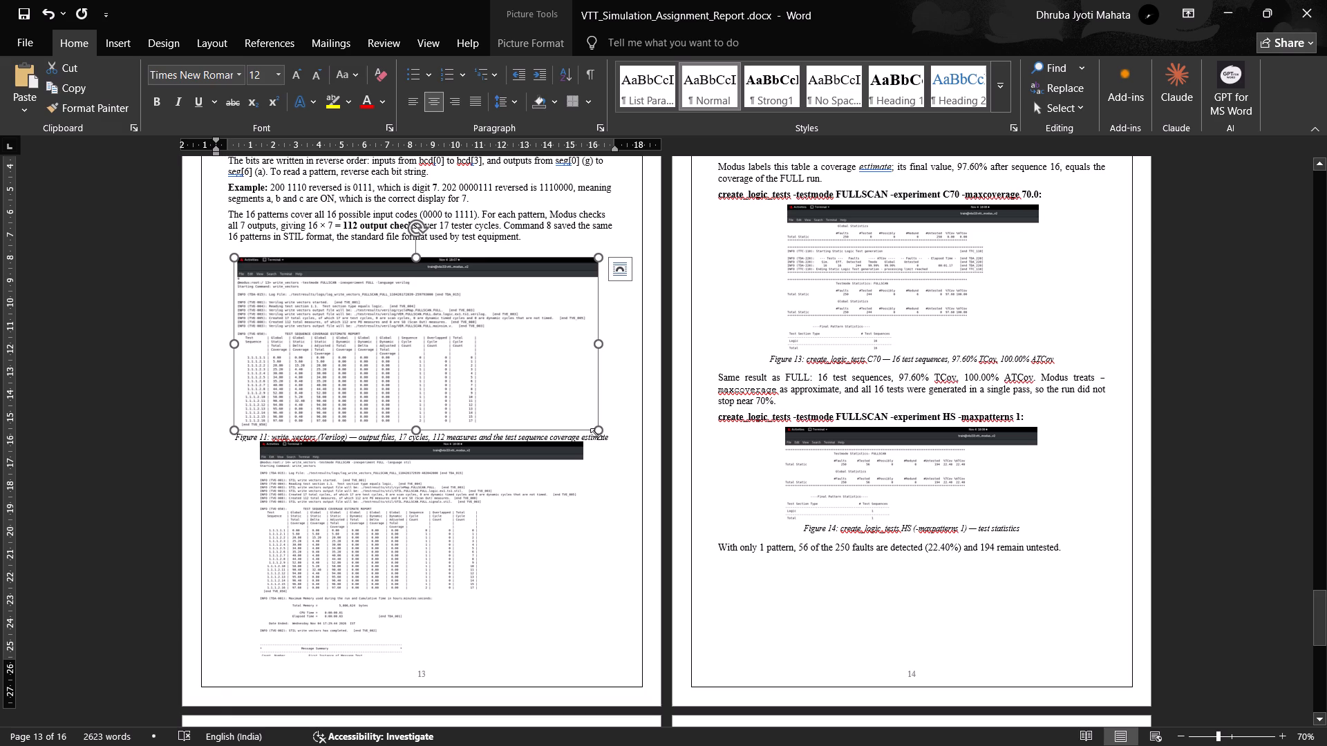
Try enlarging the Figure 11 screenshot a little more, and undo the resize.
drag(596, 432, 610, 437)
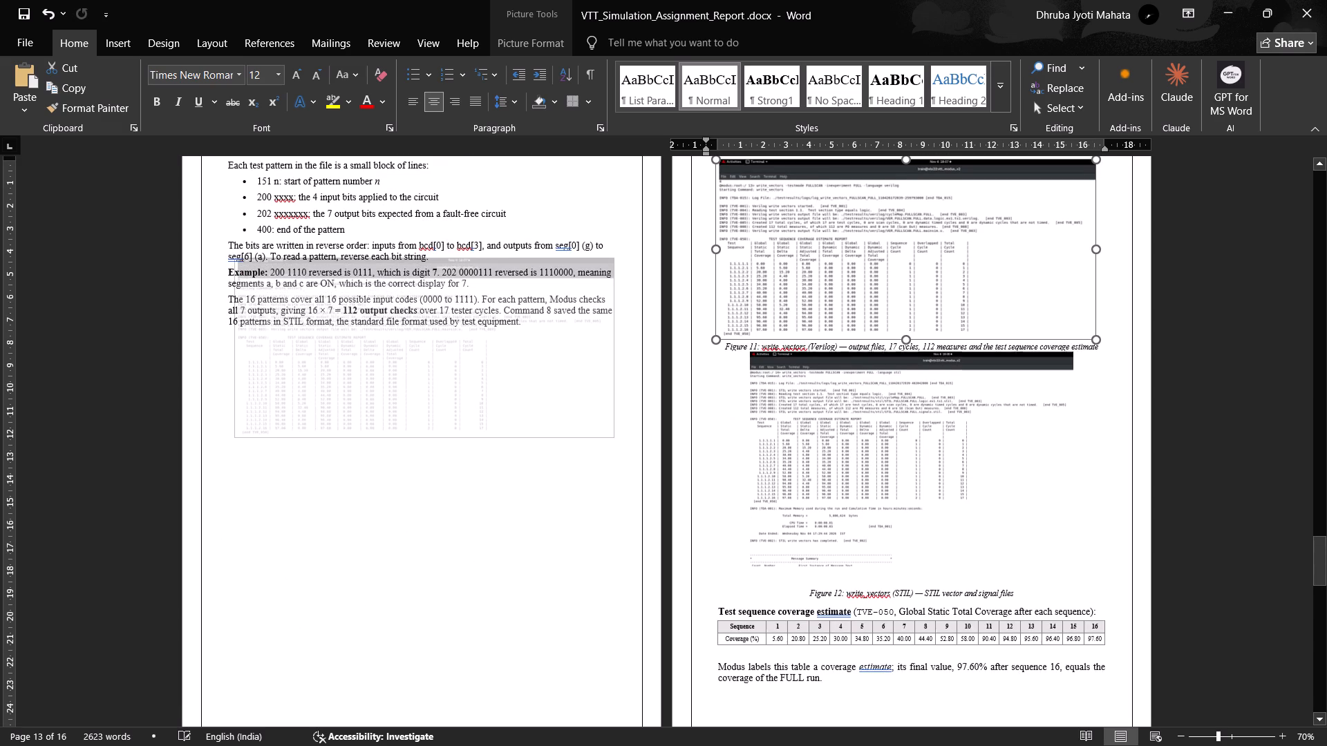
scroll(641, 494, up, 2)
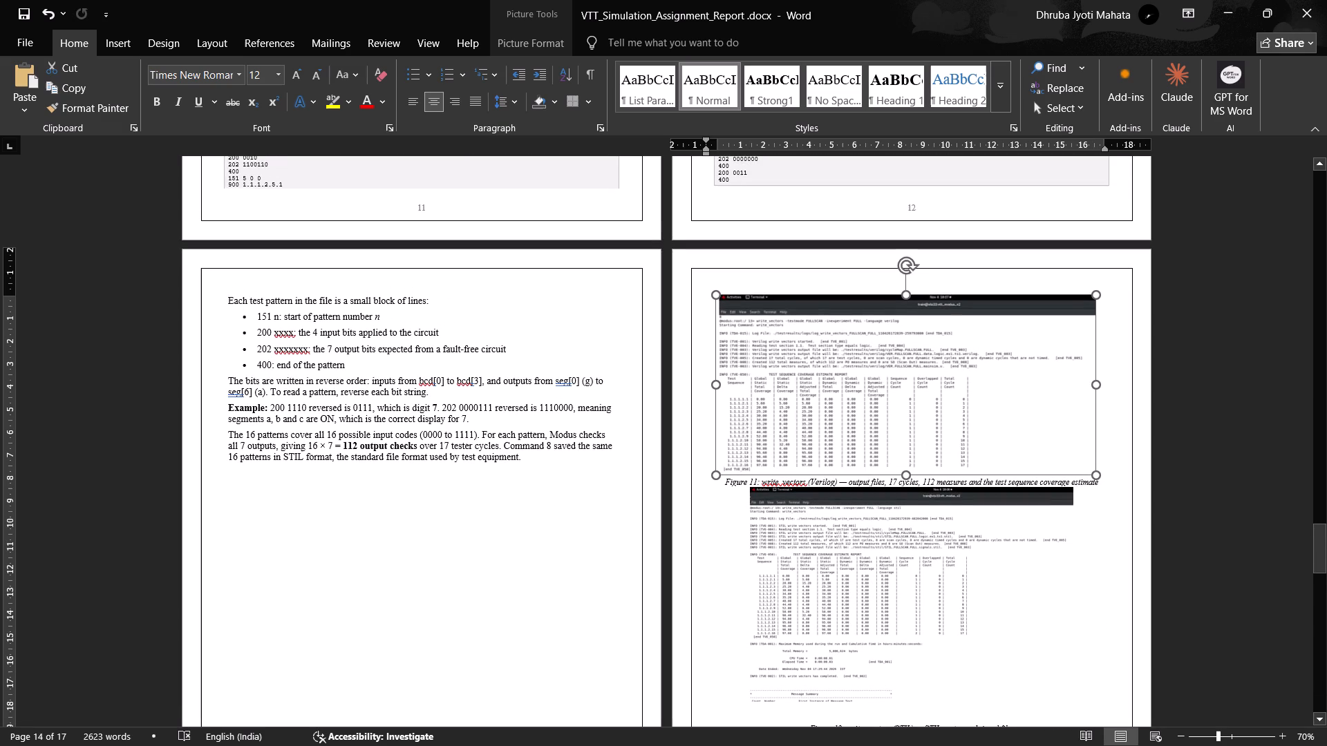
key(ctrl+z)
Move the Figure 12 screenshot's left indent about 0.5 cm outside the left text margin.
scroll(652, 508, down, 3)
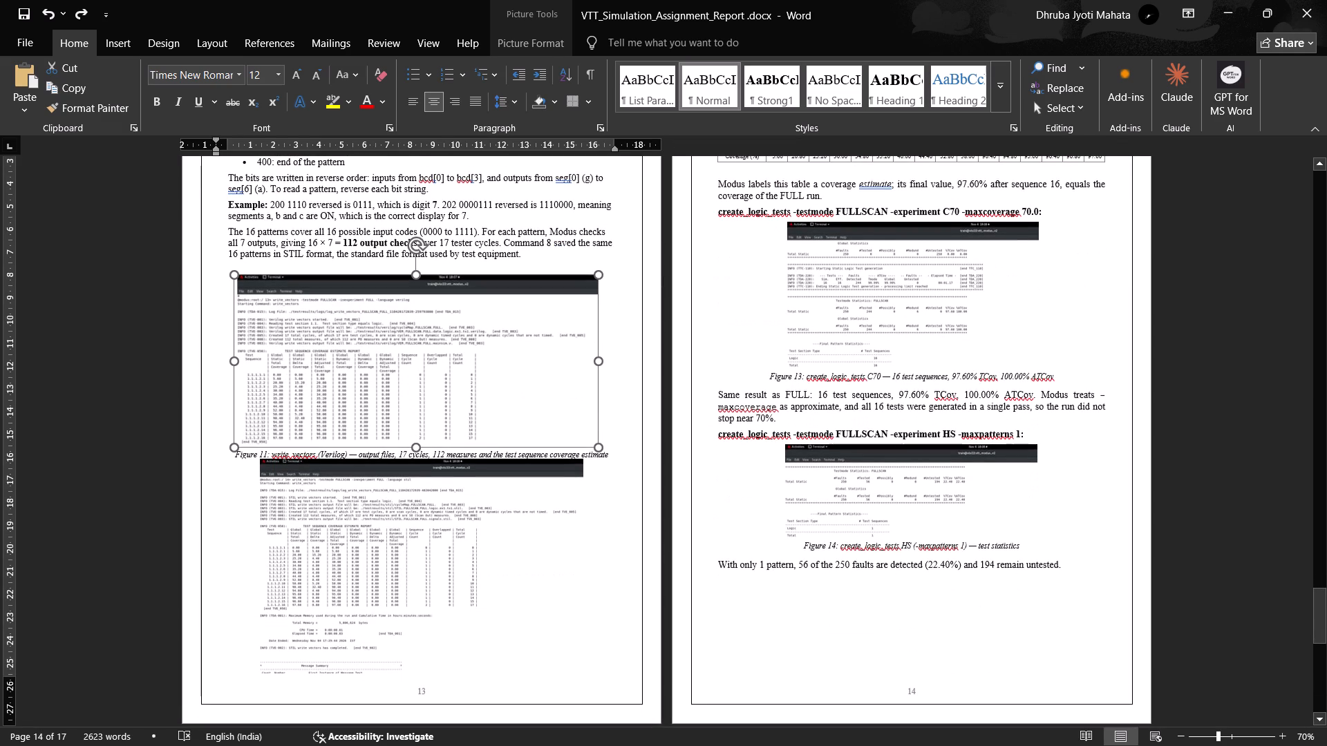
click(529, 551)
click(581, 675)
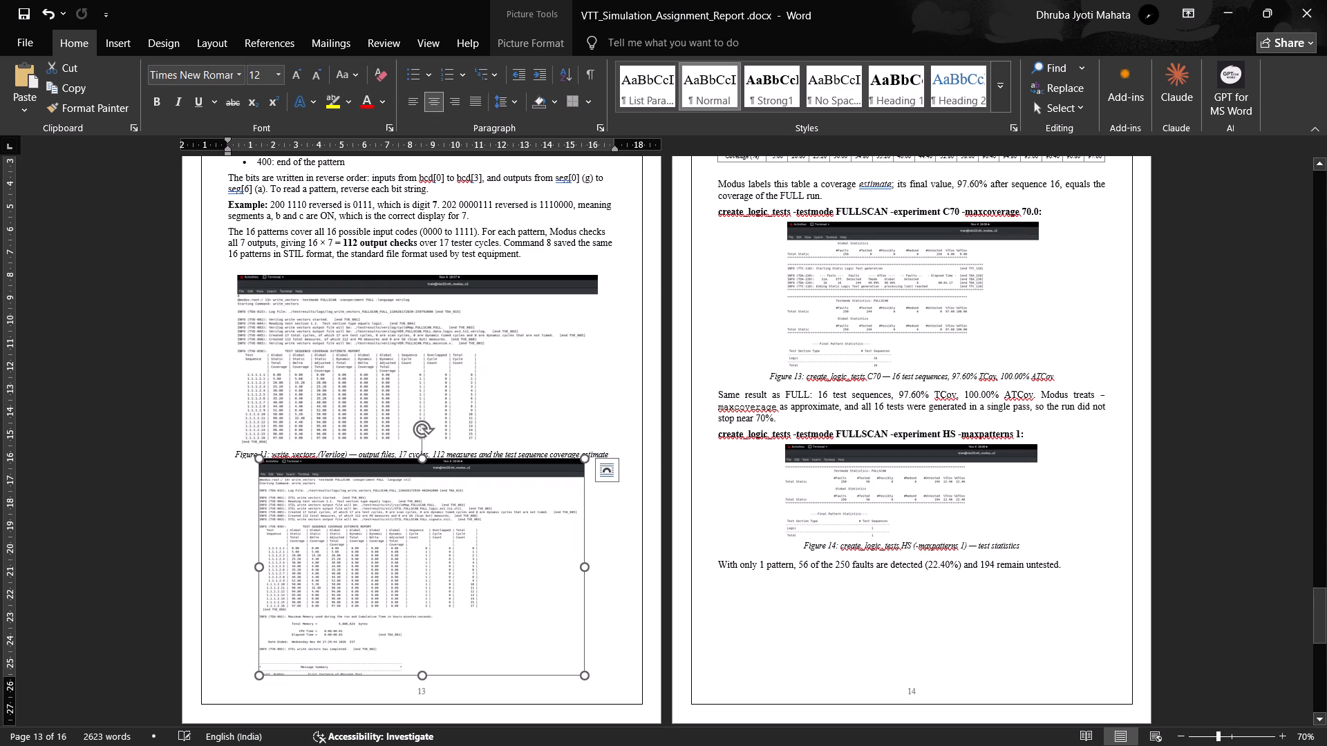
drag(229, 146, 217, 149)
click(217, 149)
scroll(579, 419, down, 2)
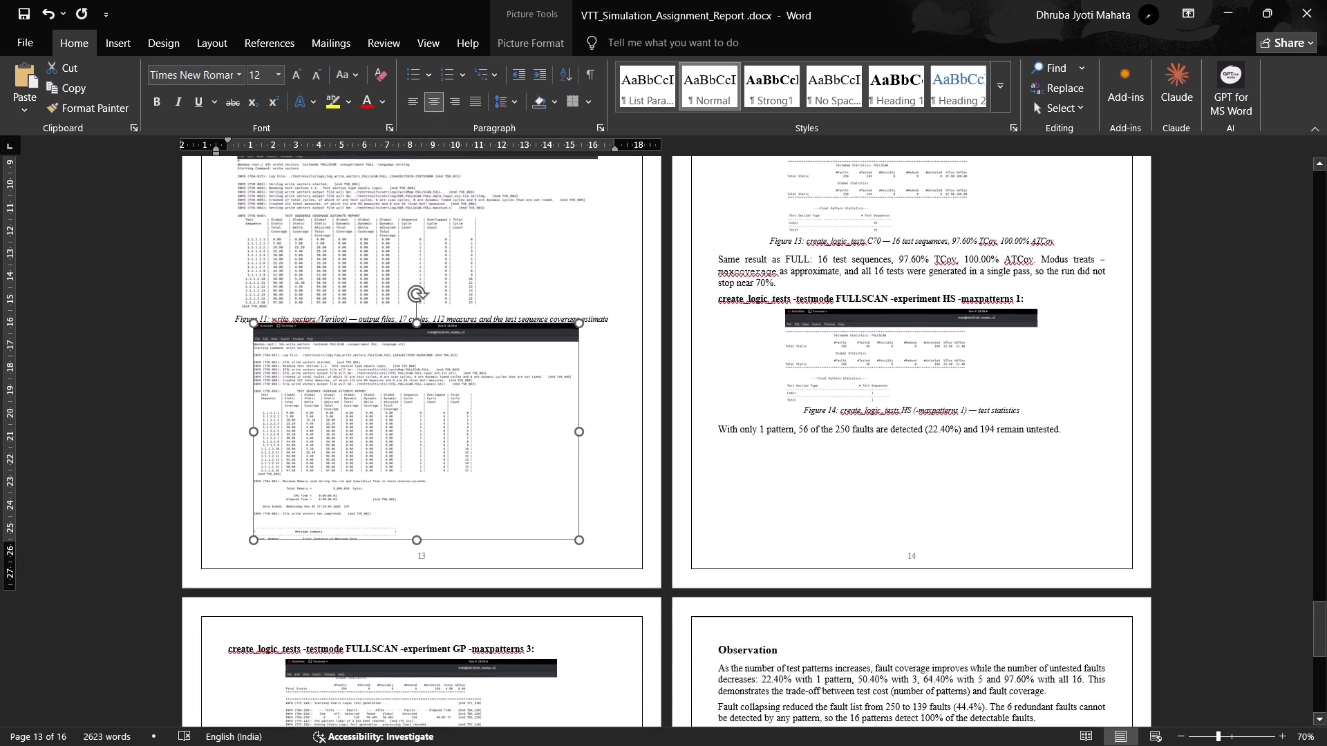
scroll(579, 419, up, 7)
scroll(536, 461, down, 1)
drag(537, 524, 455, 500)
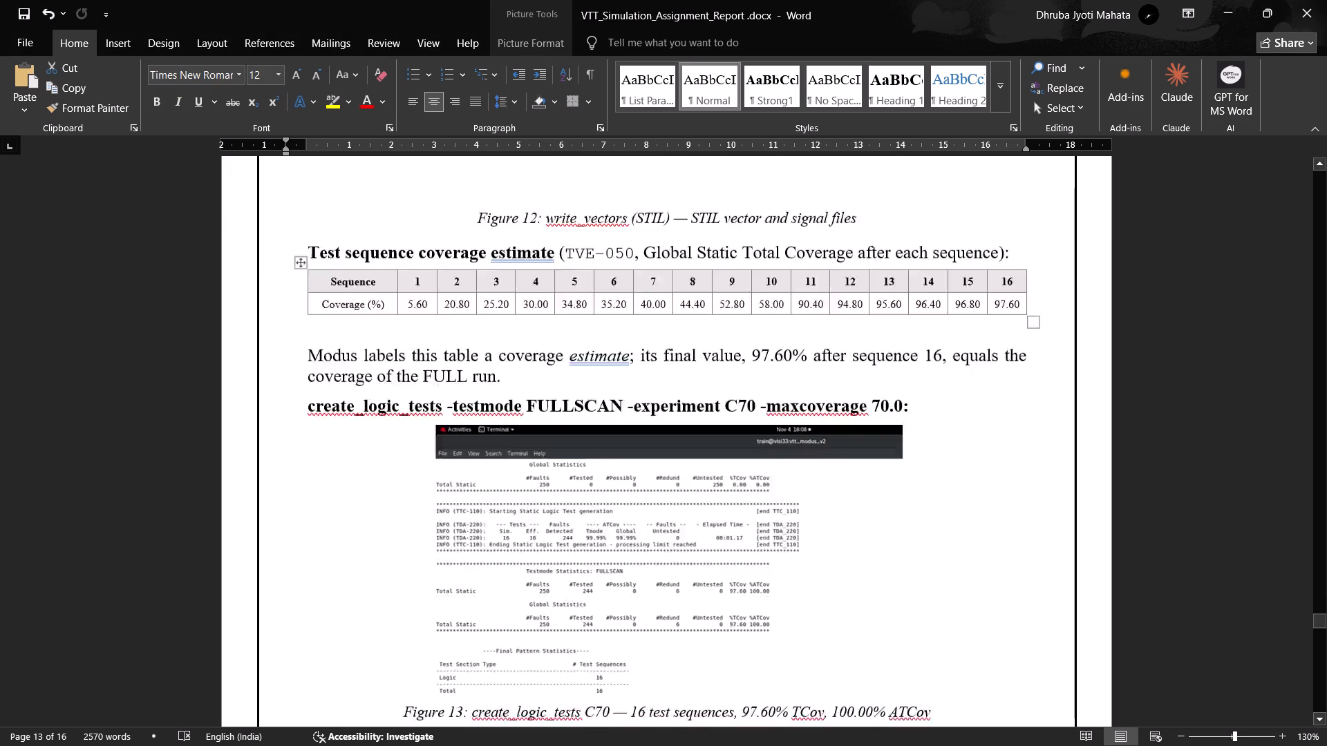
scroll(791, 480, up, 7)
scroll(791, 479, down, 2)
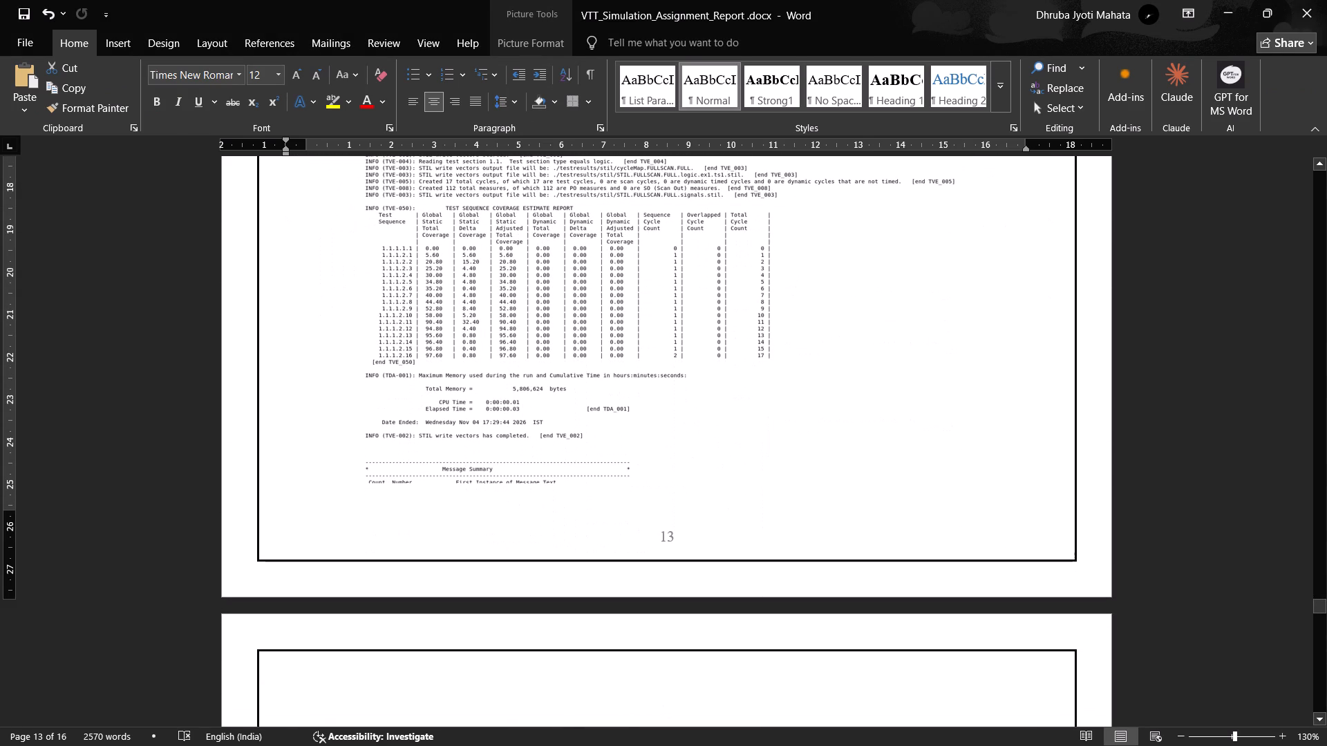
click(810, 426)
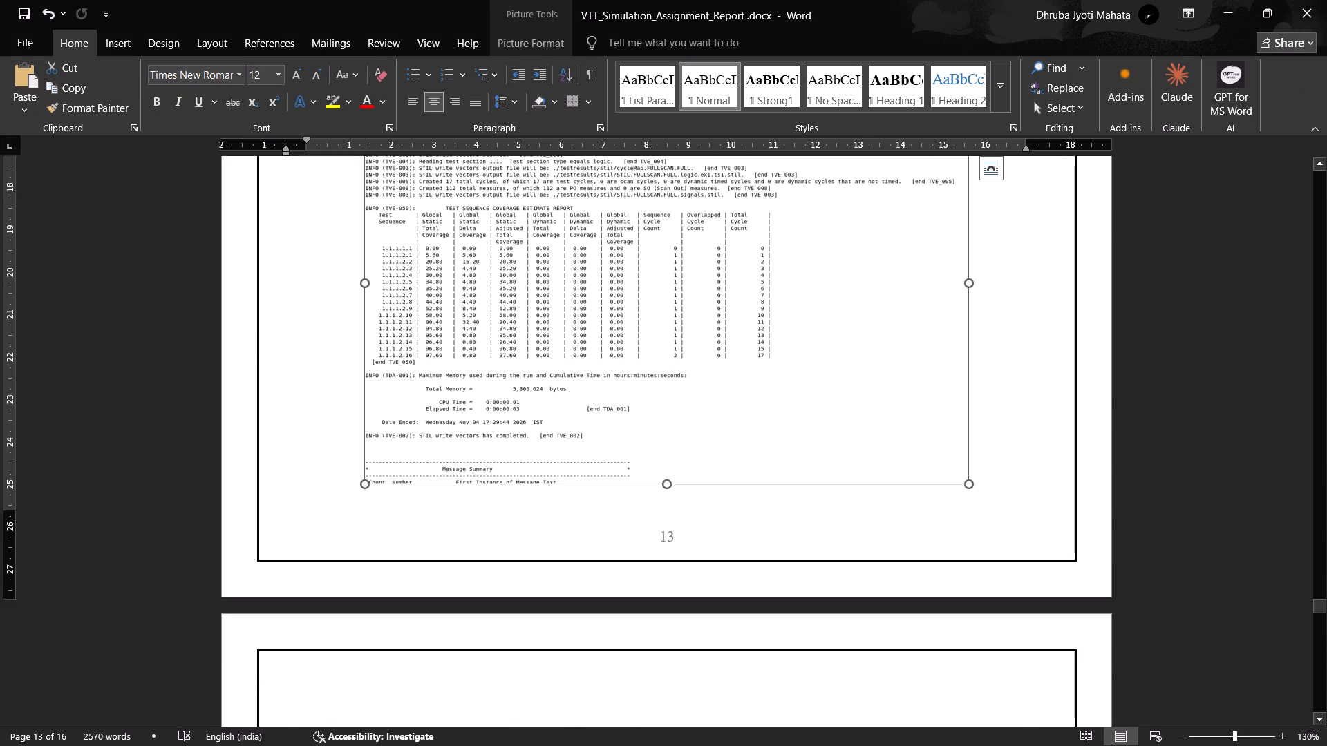
scroll(810, 426, up, 4)
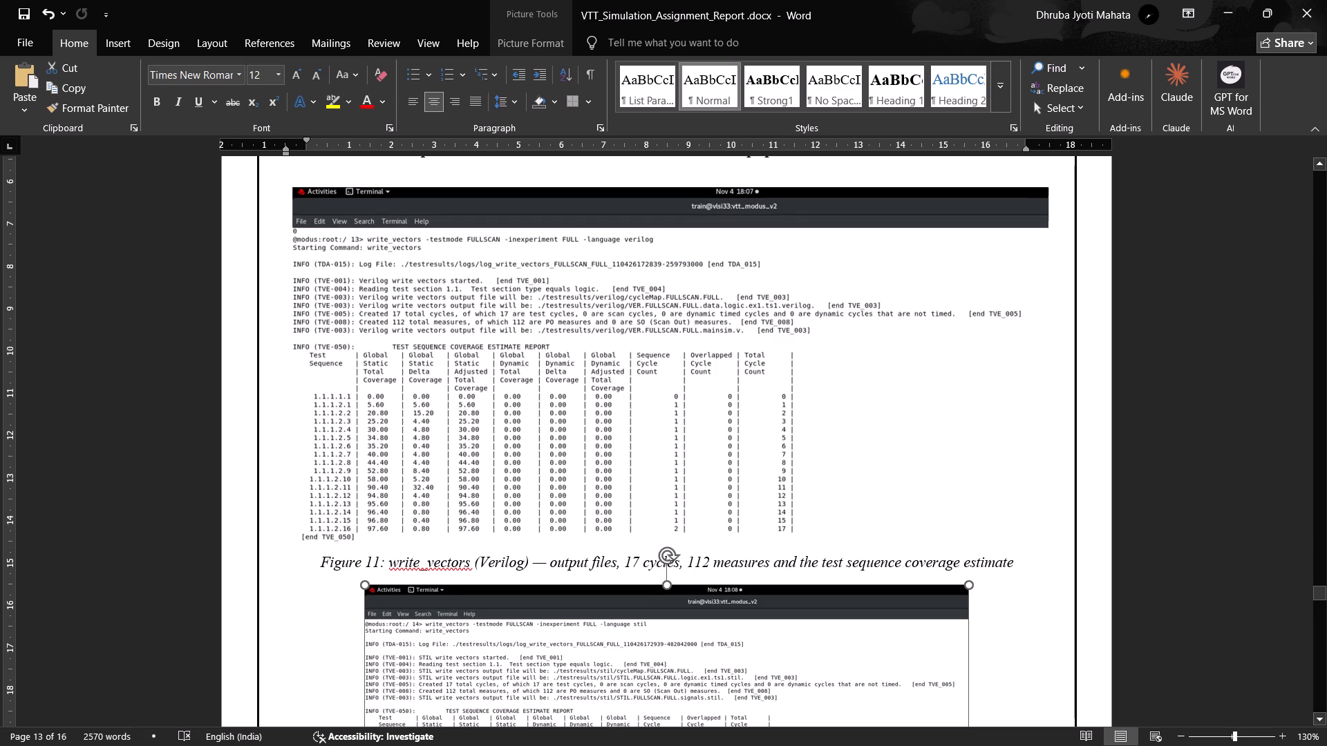
scroll(810, 426, down, 3)
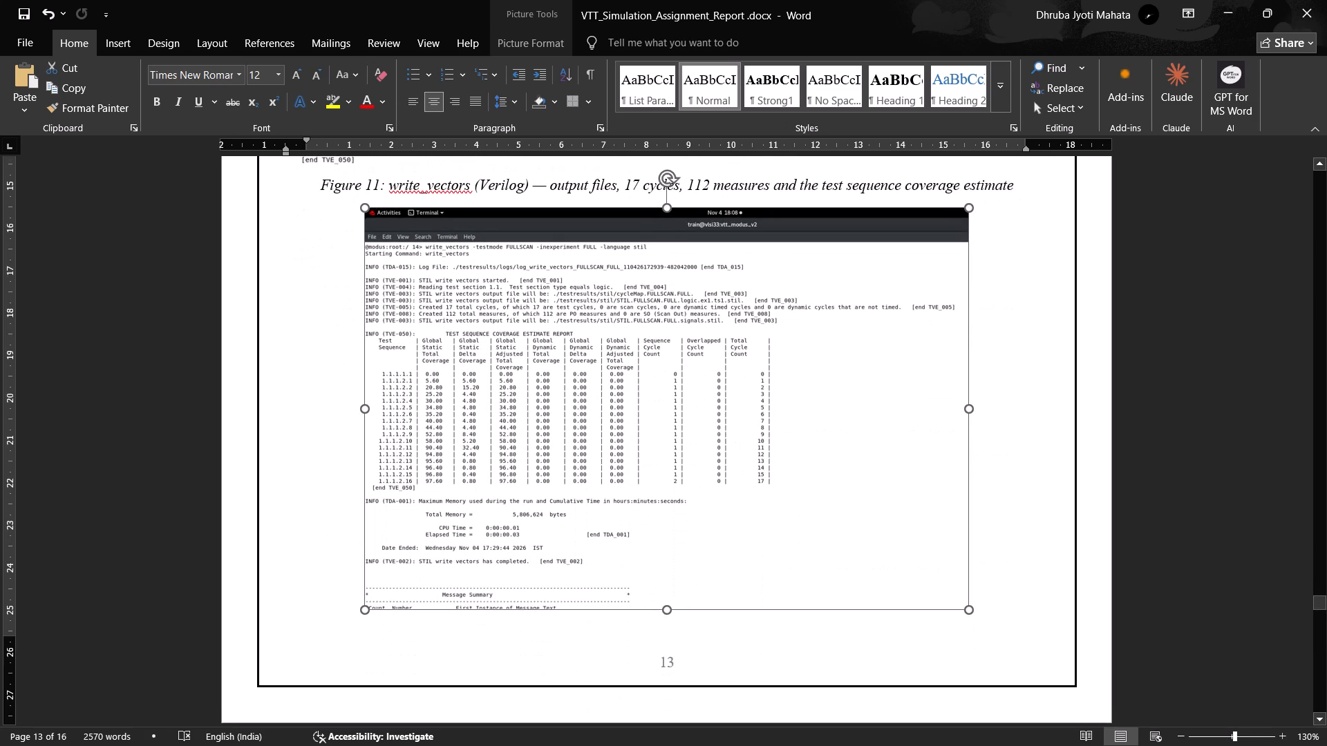
scroll(810, 426, down, 2)
scroll(810, 426, up, 1)
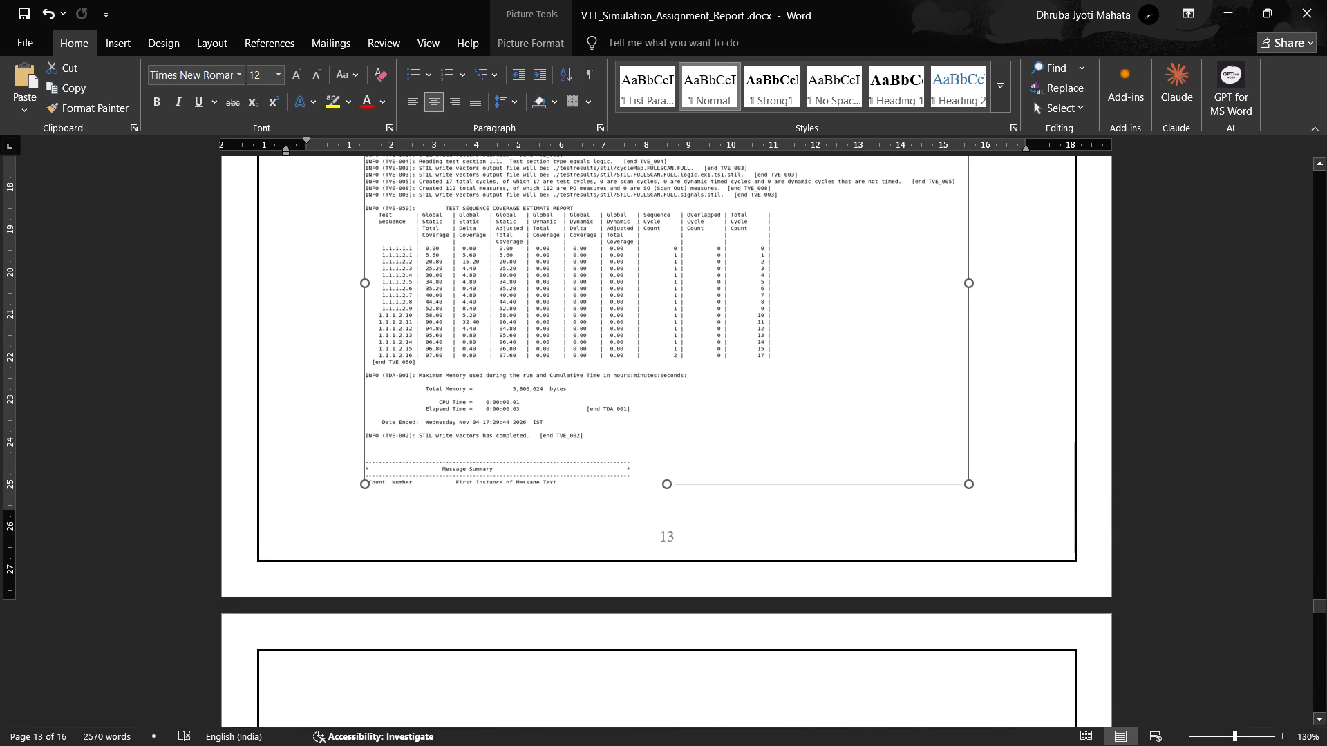
scroll(810, 426, up, 2)
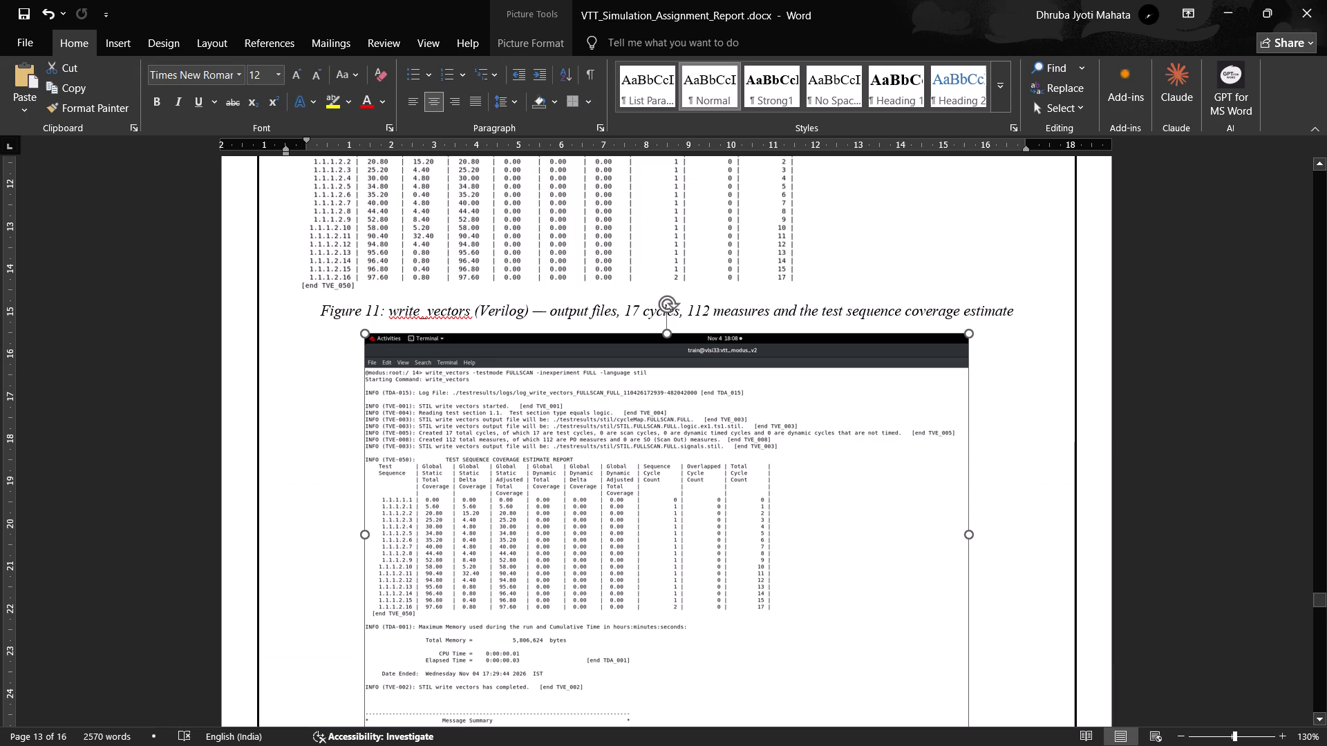
click(730, 401)
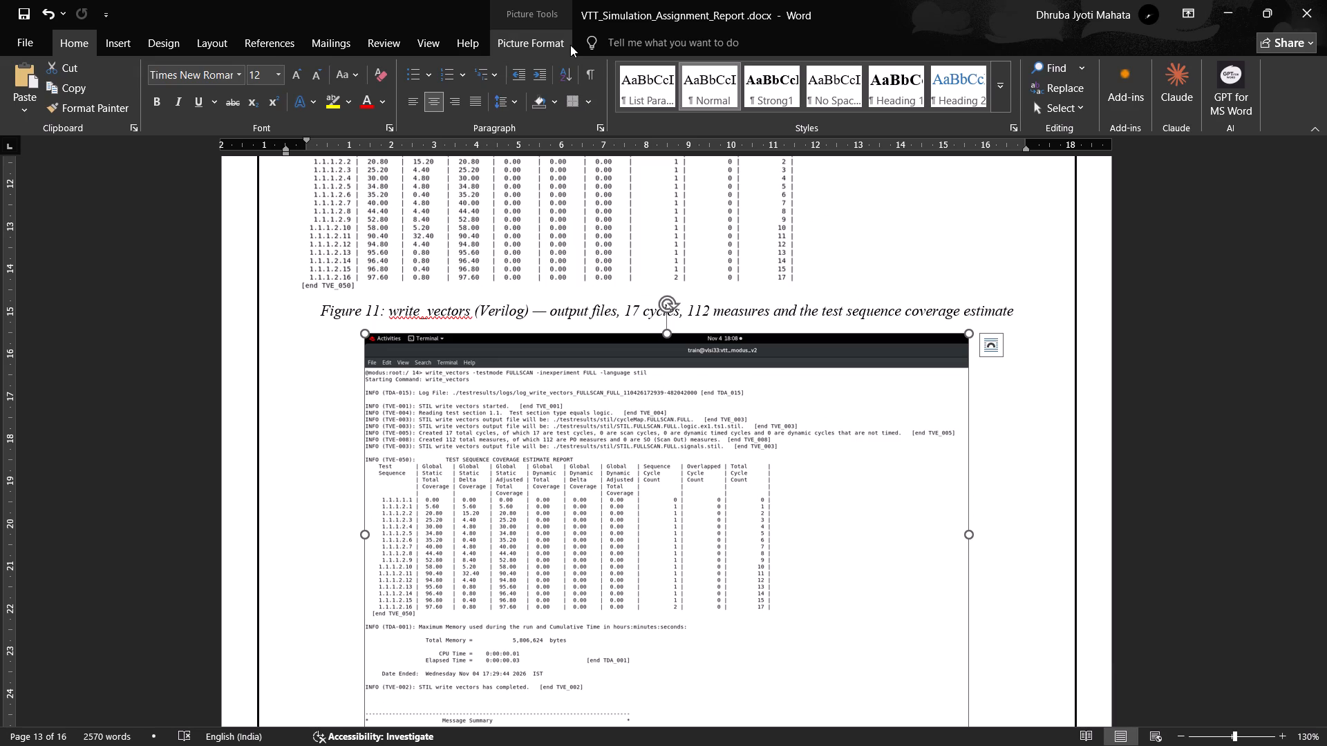
click(570, 45)
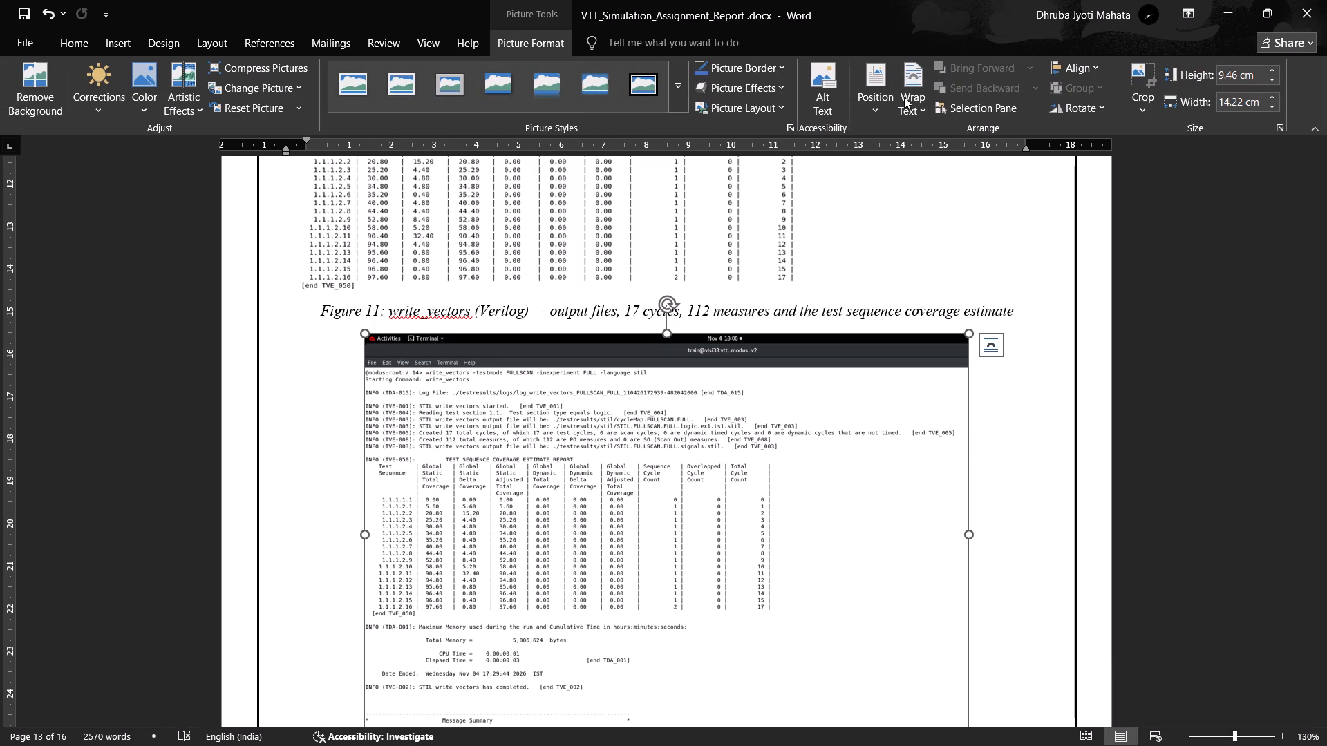
click(1145, 78)
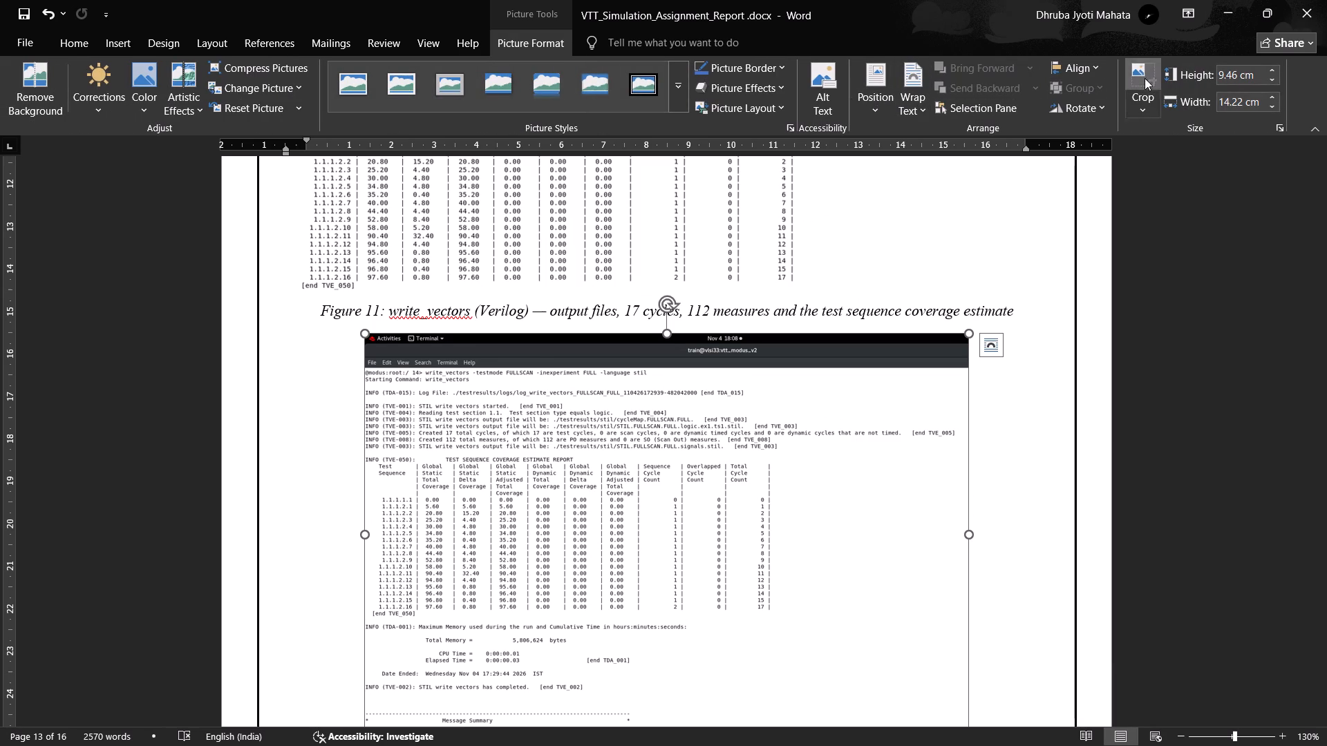
drag(669, 336, 659, 479)
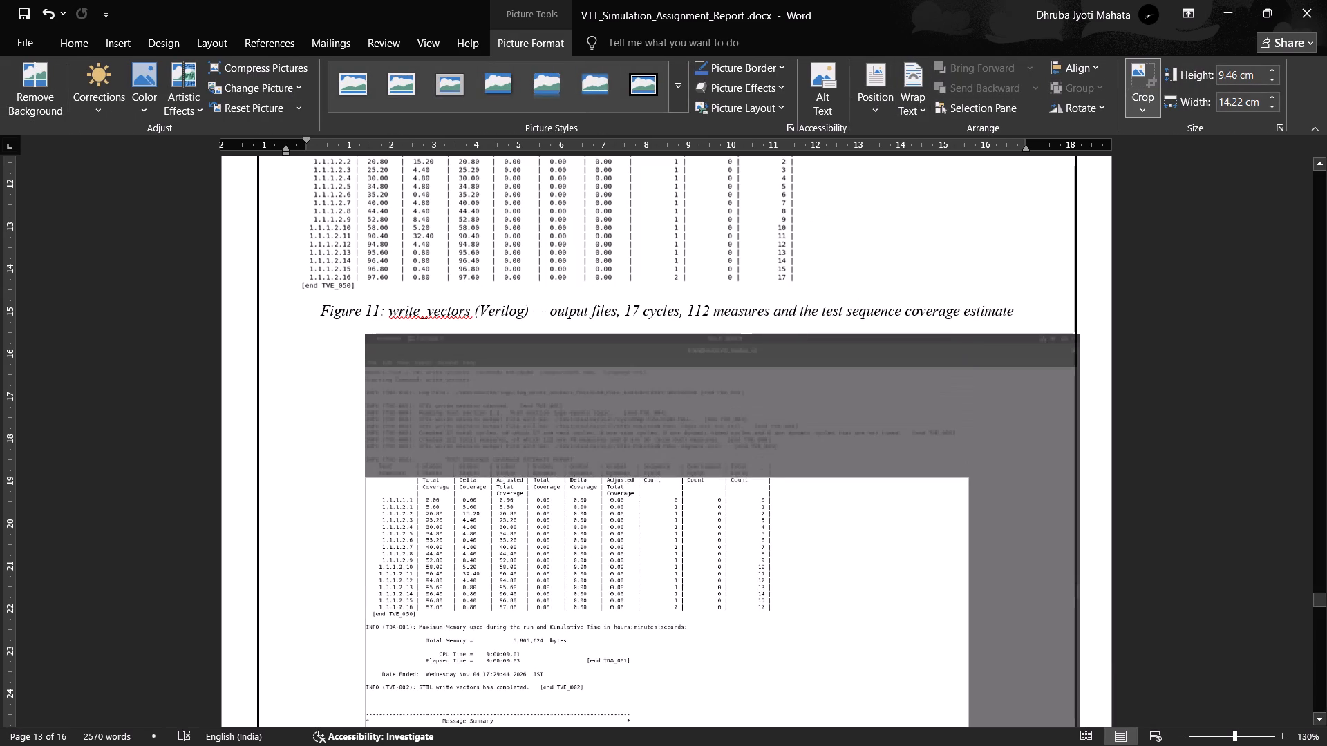
drag(659, 479, 660, 459)
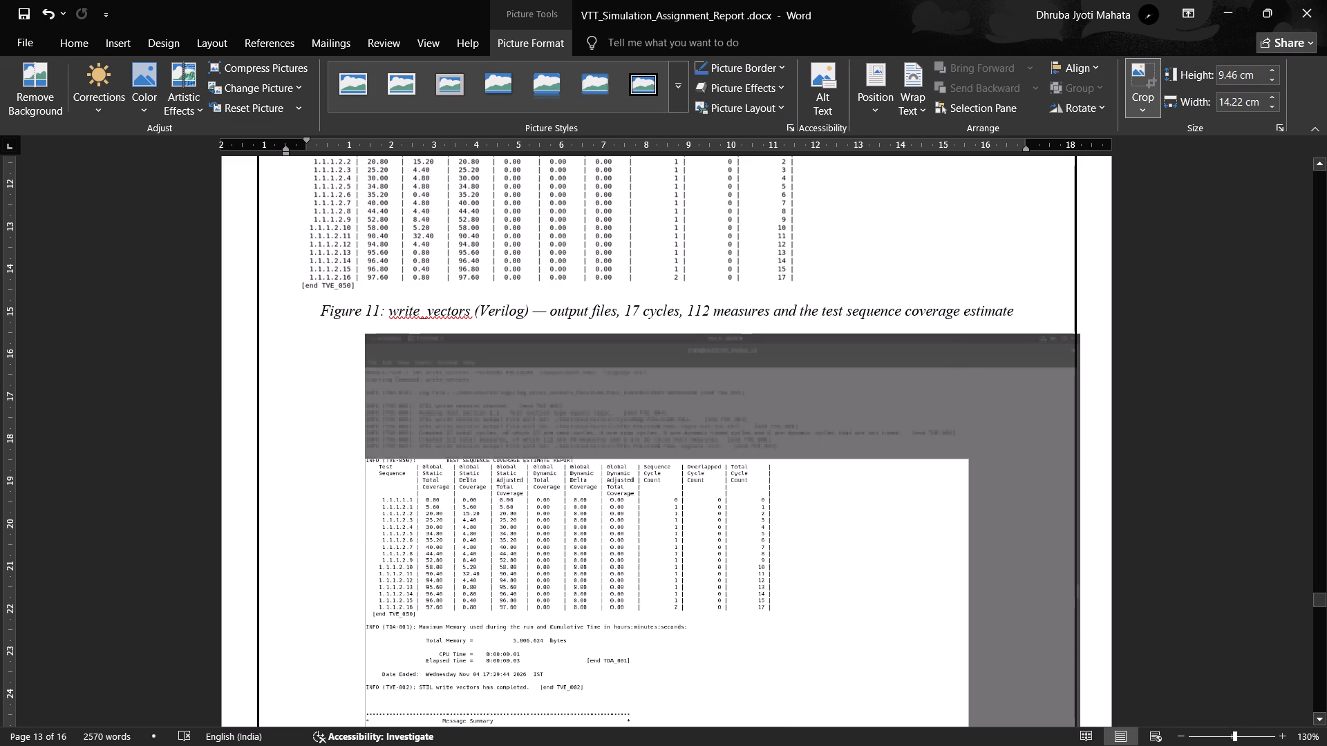
drag(660, 459, 660, 450)
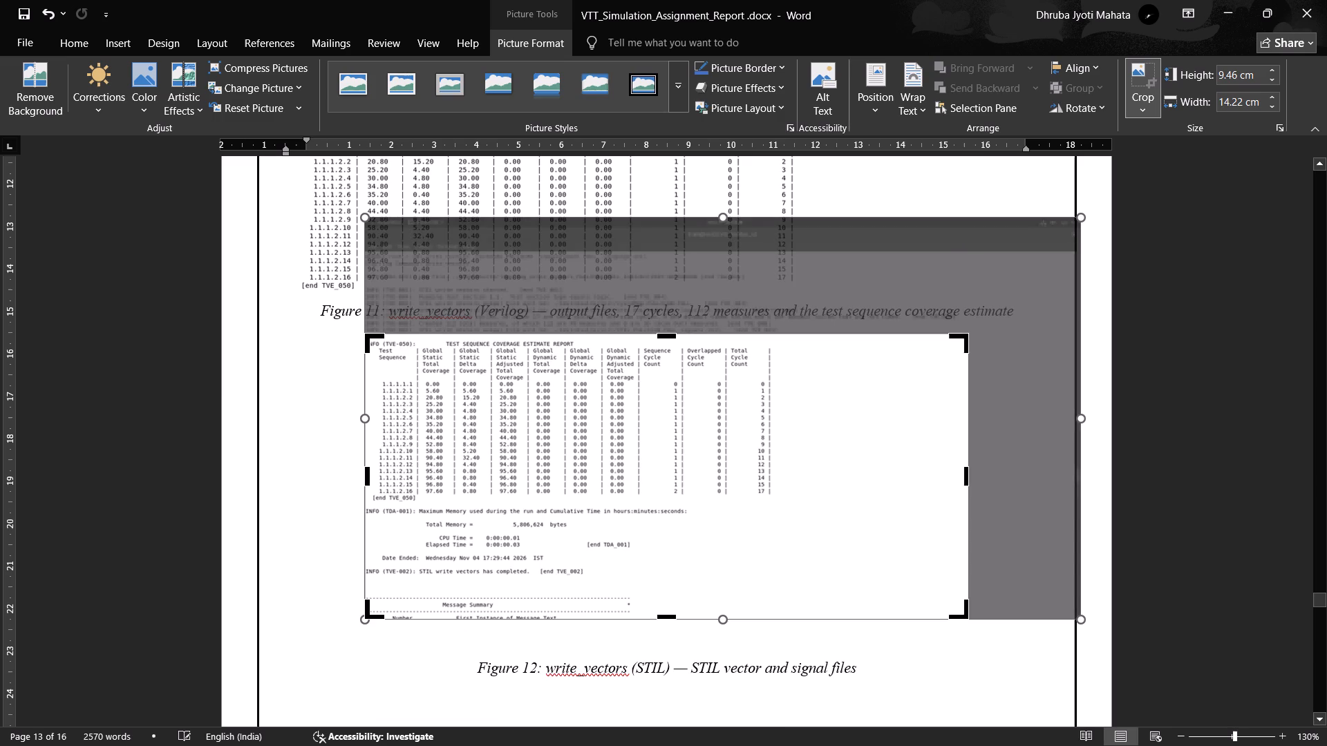
Crop the message summary off the bottom of the Figure 12 screenshot, ending just below the "STIL write vectors has completed" line.
scroll(681, 445, down, 1)
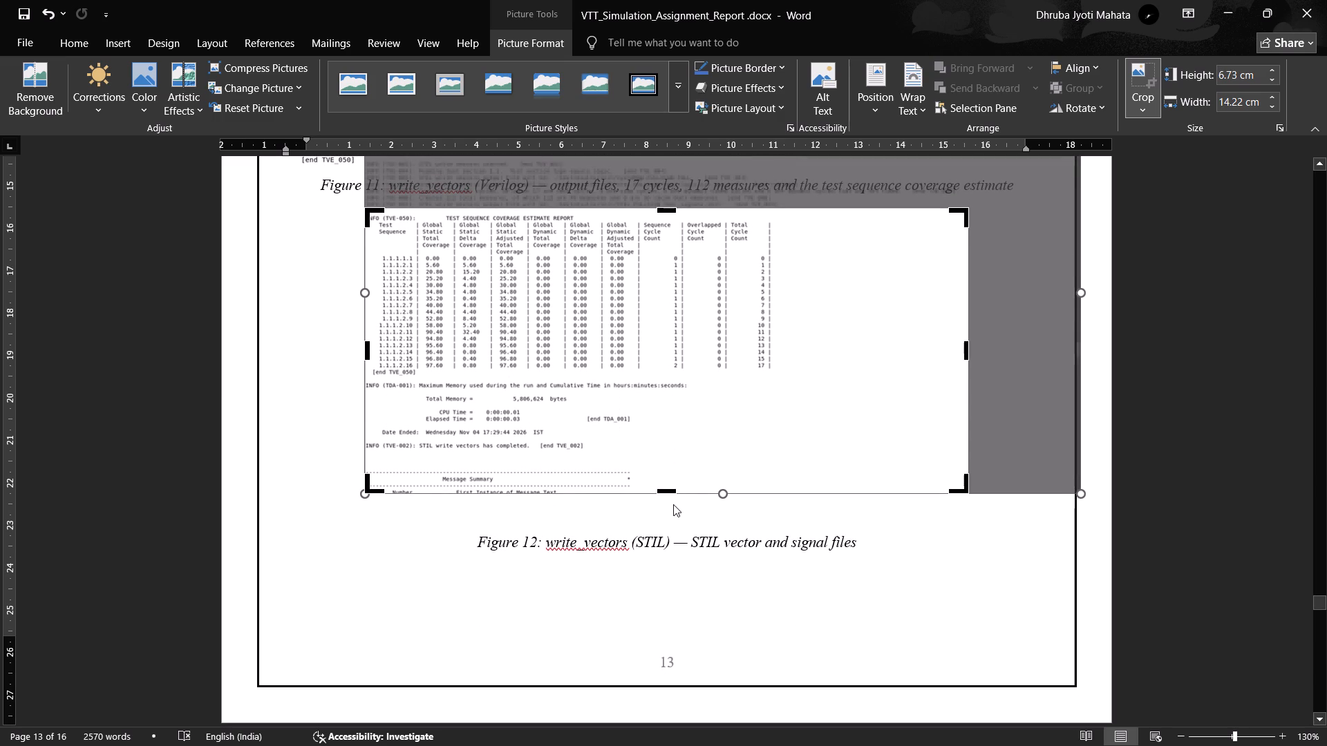
drag(669, 490, 669, 484)
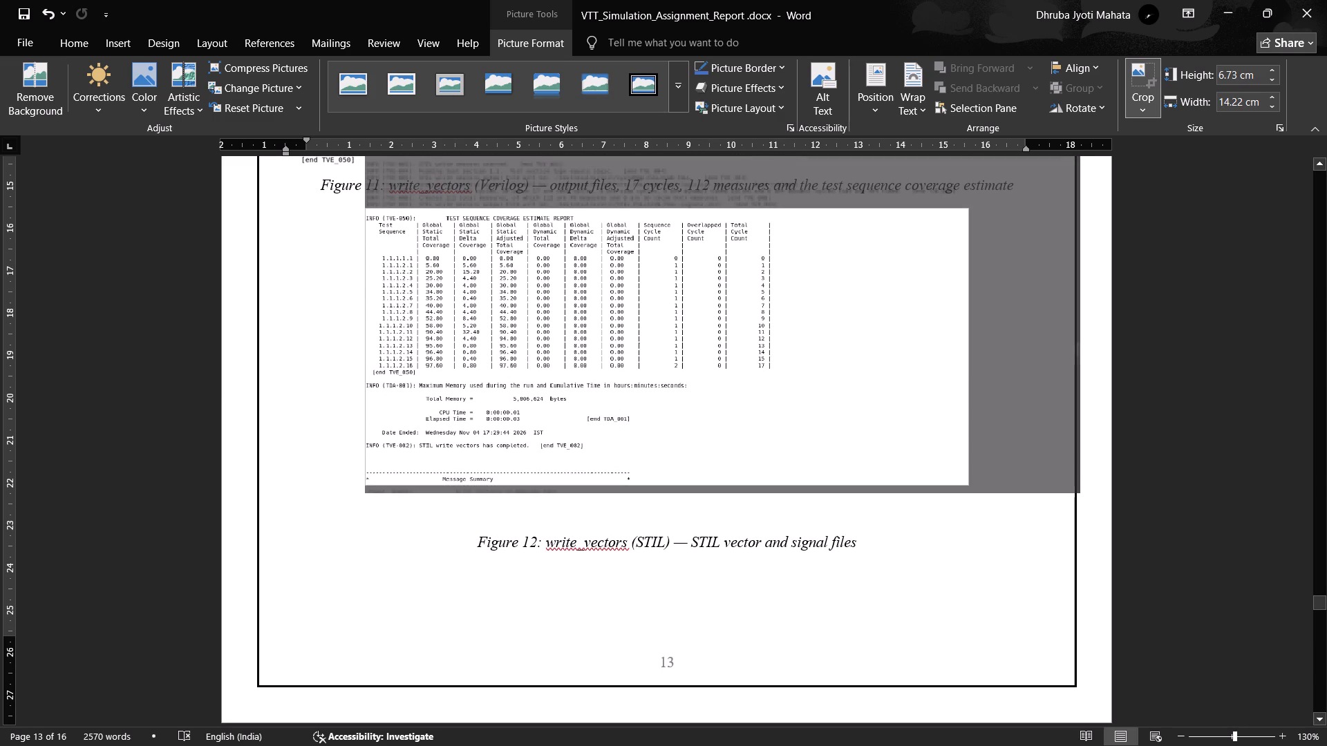
drag(669, 484, 669, 456)
click(655, 665)
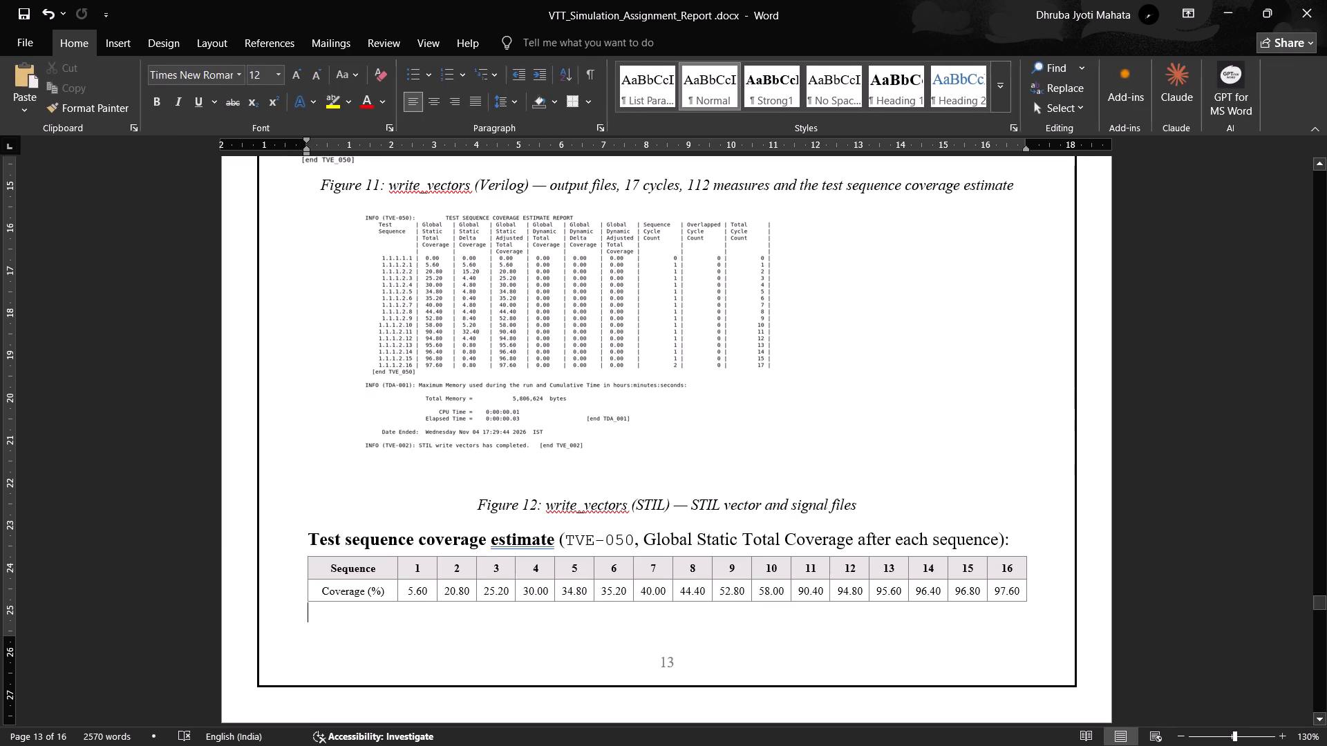
Enlarge the Figure 12 screenshot proportionally to span the full text width, about 17 cm.
scroll(758, 564, up, 5)
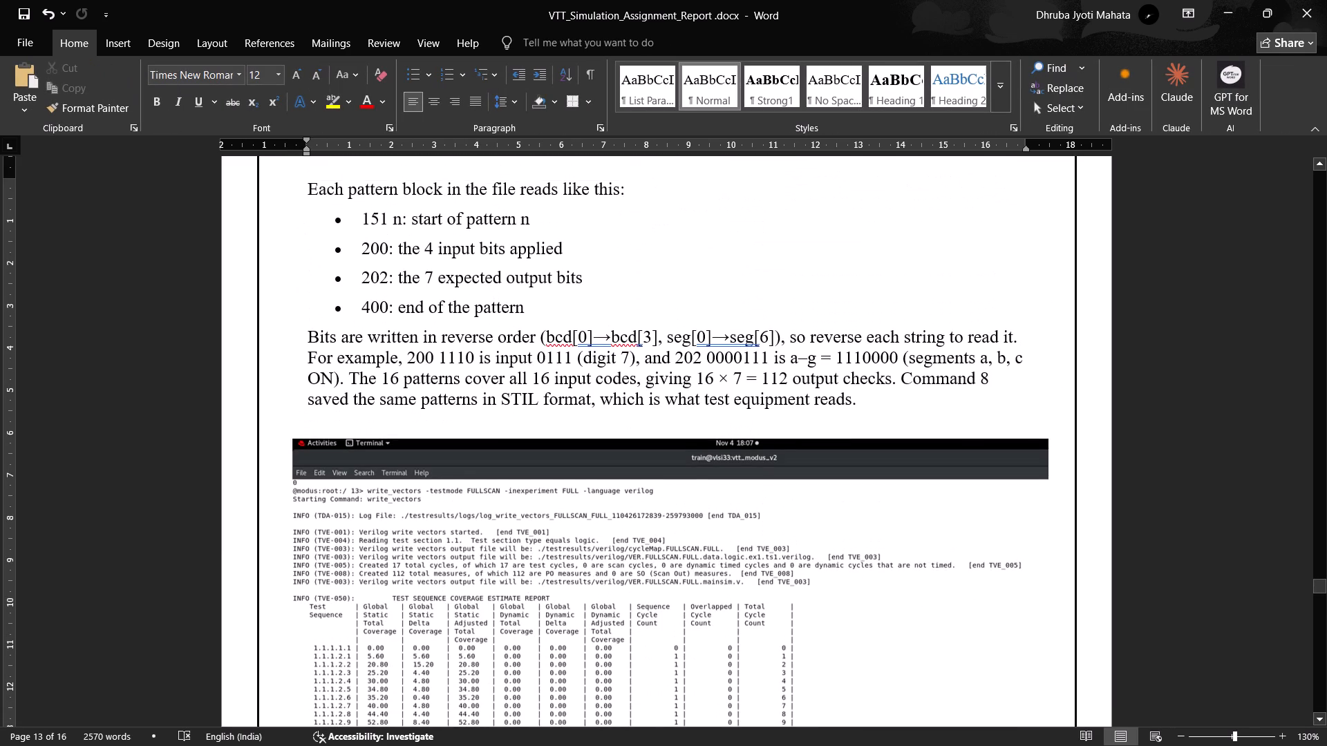
scroll(757, 557, down, 3)
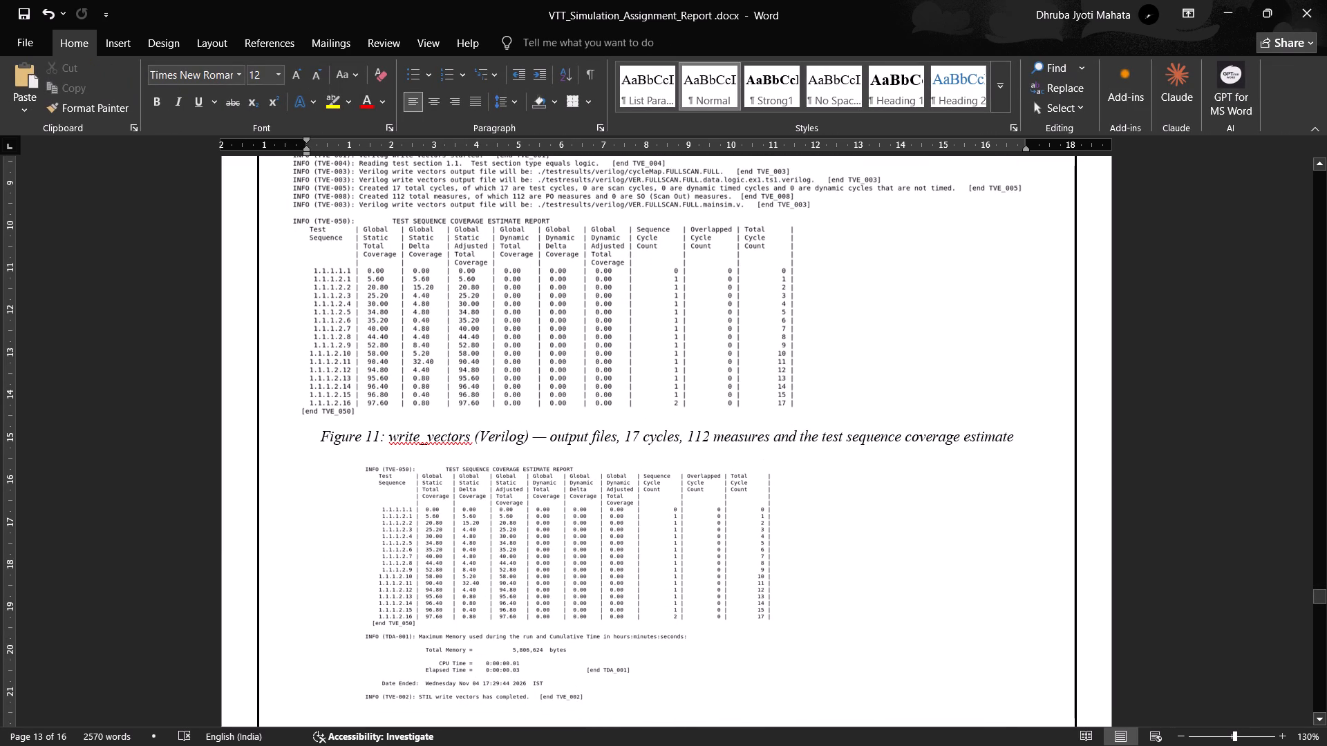
click(686, 541)
scroll(887, 612, down, 2)
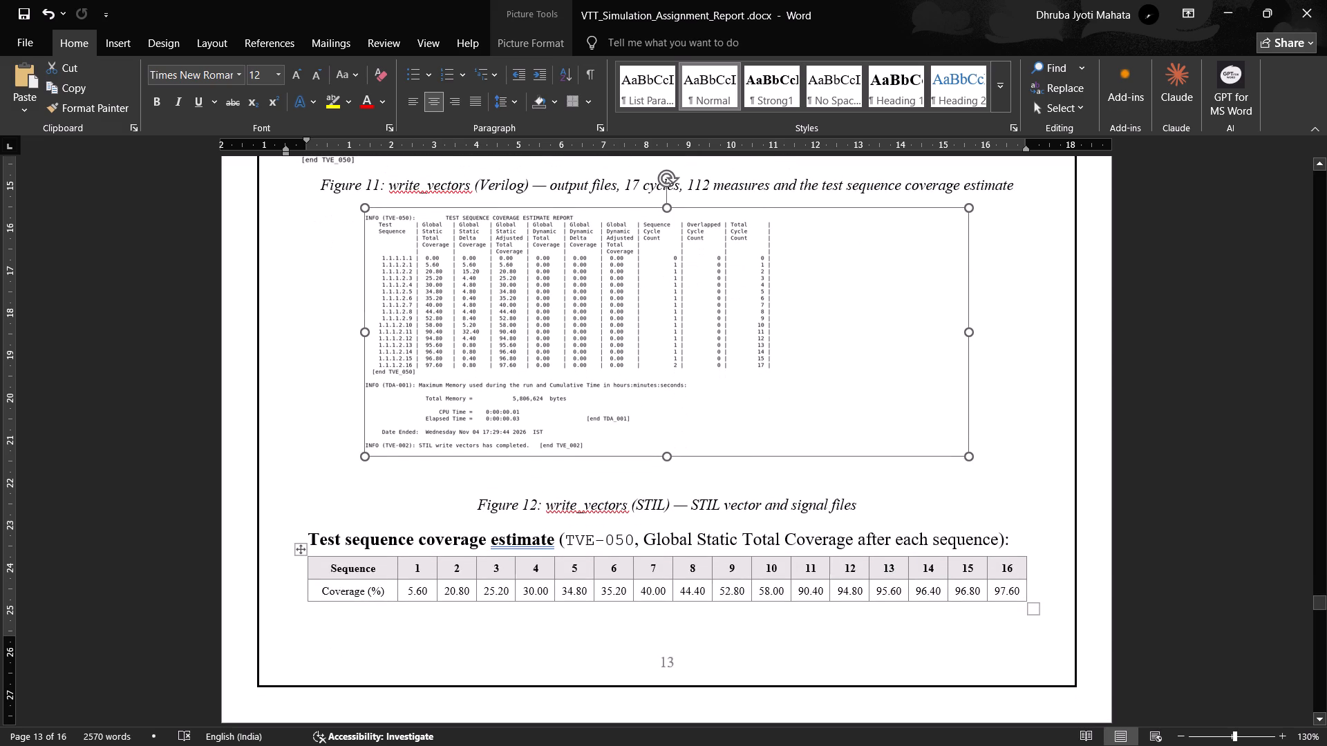
drag(429, 347, 365, 332)
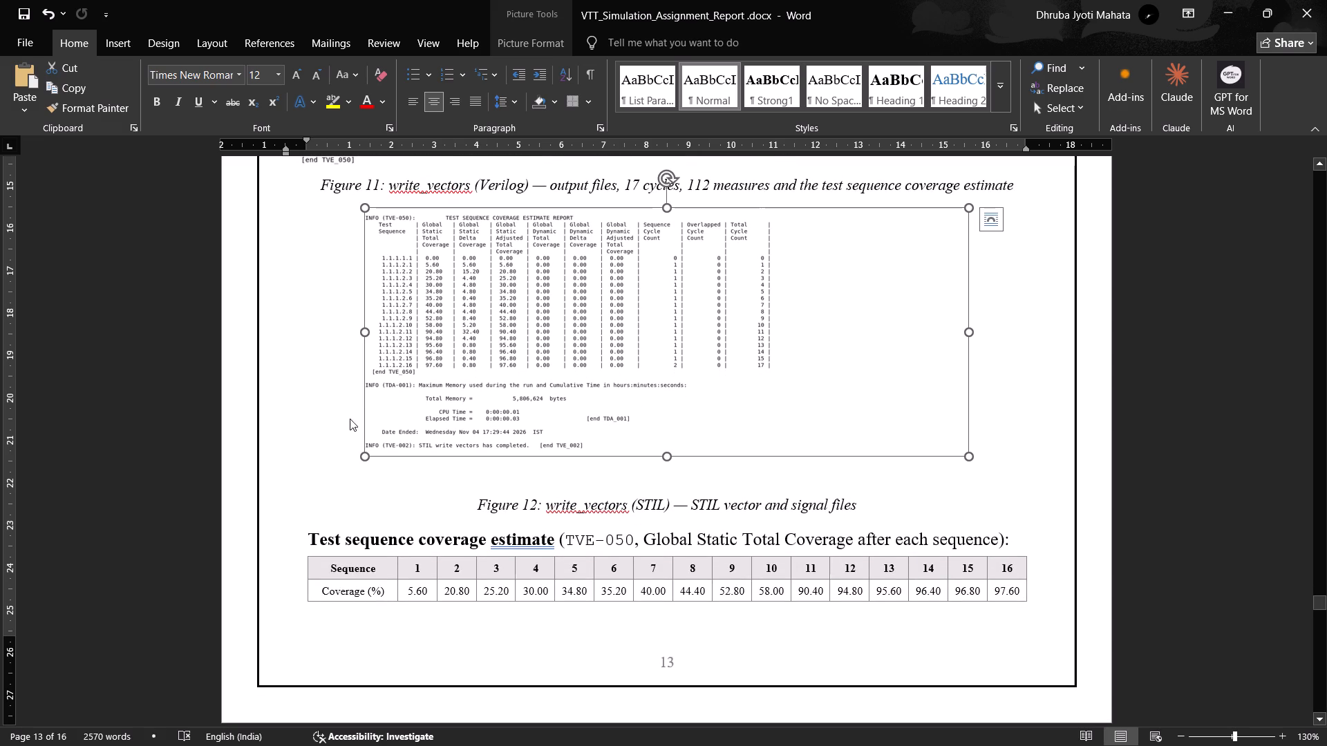
drag(364, 455, 299, 479)
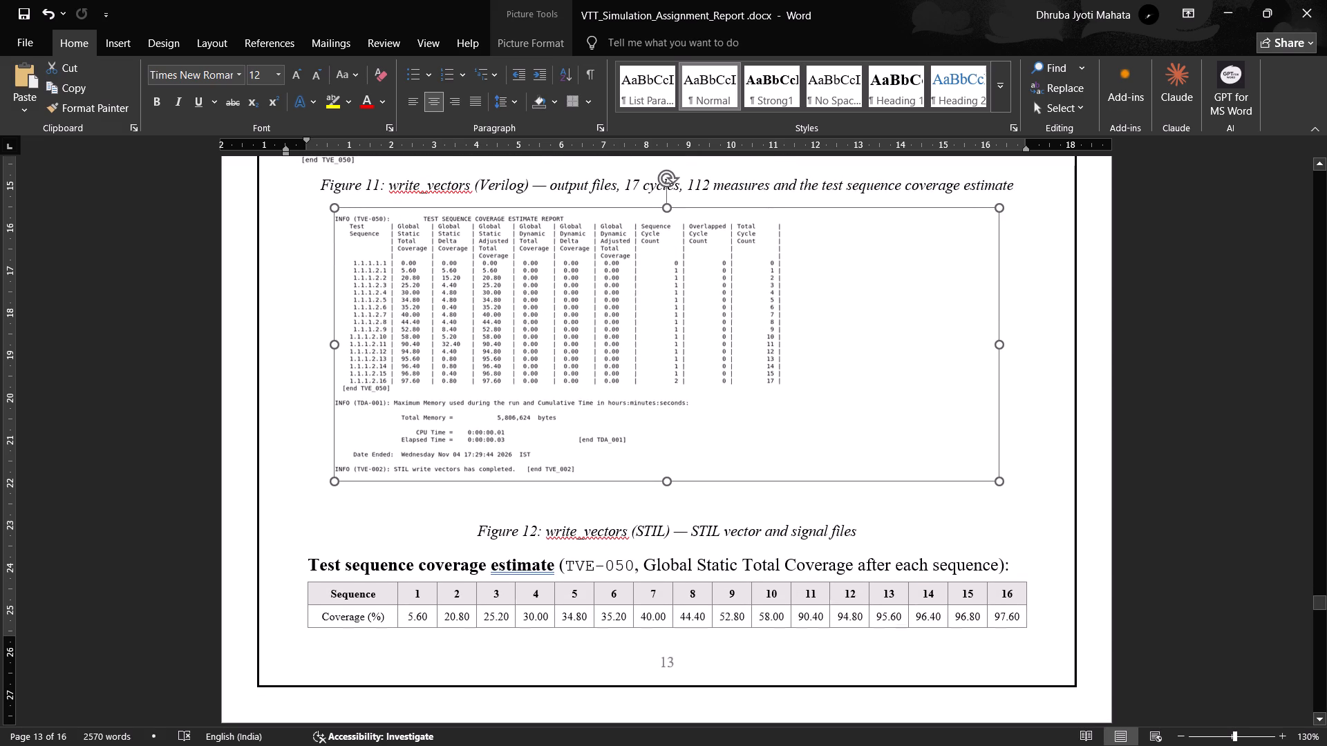
drag(299, 479, 256, 504)
Insert an empty line between the Figure 11 caption and the Figure 12 screenshot.
scroll(412, 585, up, 2)
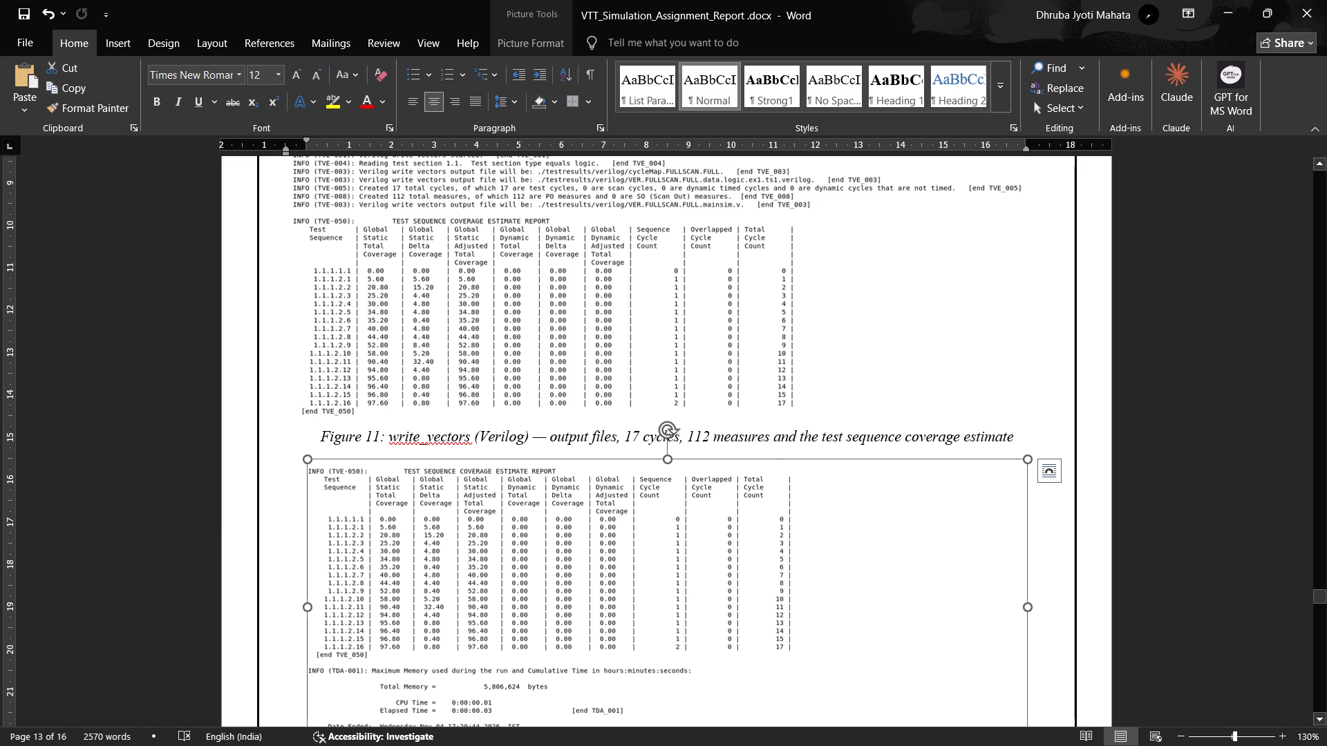
click(1013, 441)
key(Return)
Delete the empty line between the Figure 12 screenshot and its caption.
scroll(966, 469, down, 1)
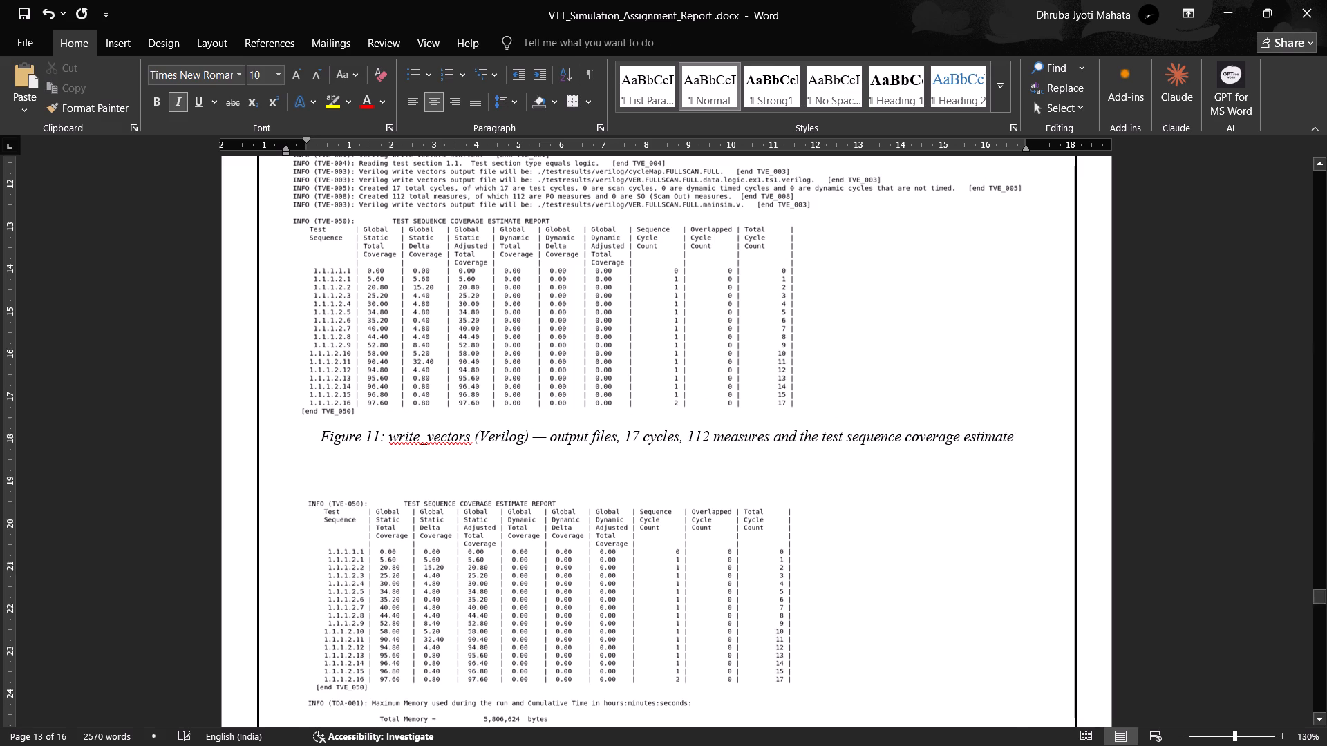
scroll(966, 469, down, 2)
click(684, 426)
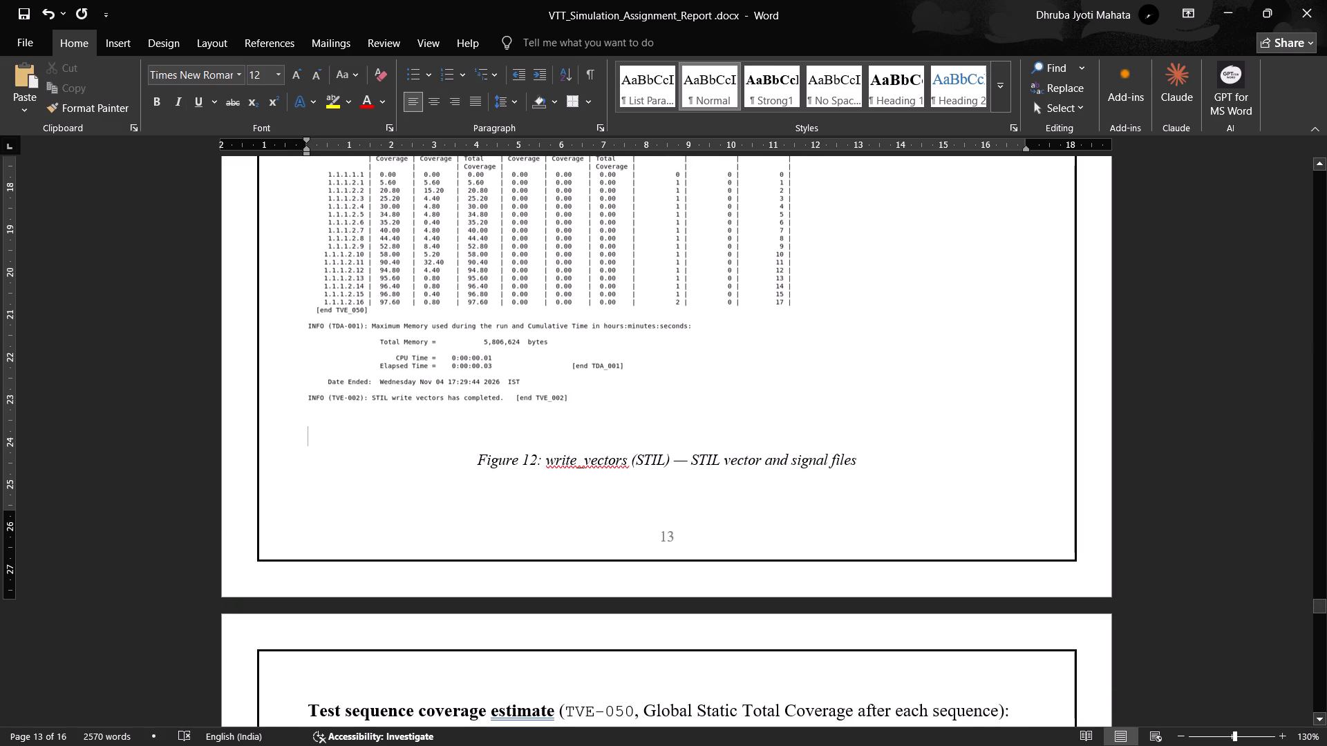
key(BackSpace)
Enlarge the Figure 12 screenshot proportionally past the right text margin, ending just inside the page border.
scroll(695, 424, up, 5)
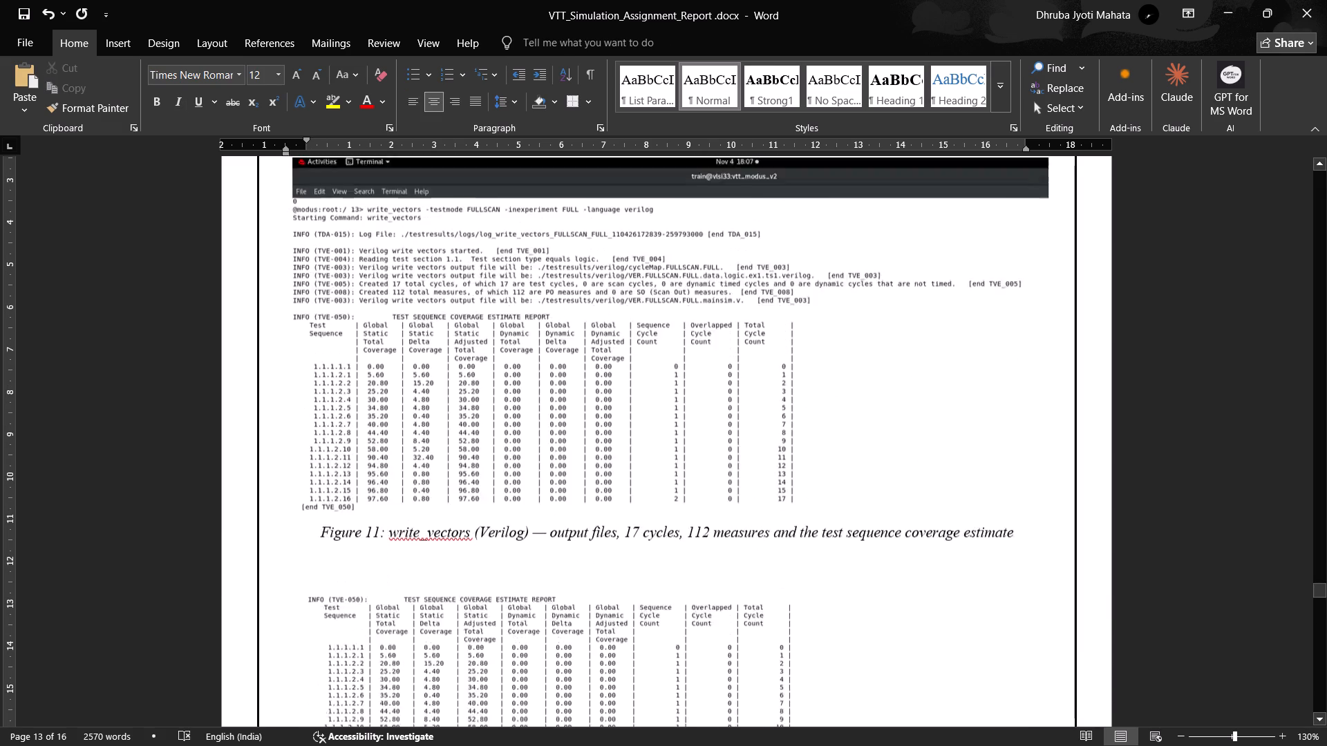
scroll(695, 424, up, 2)
click(802, 560)
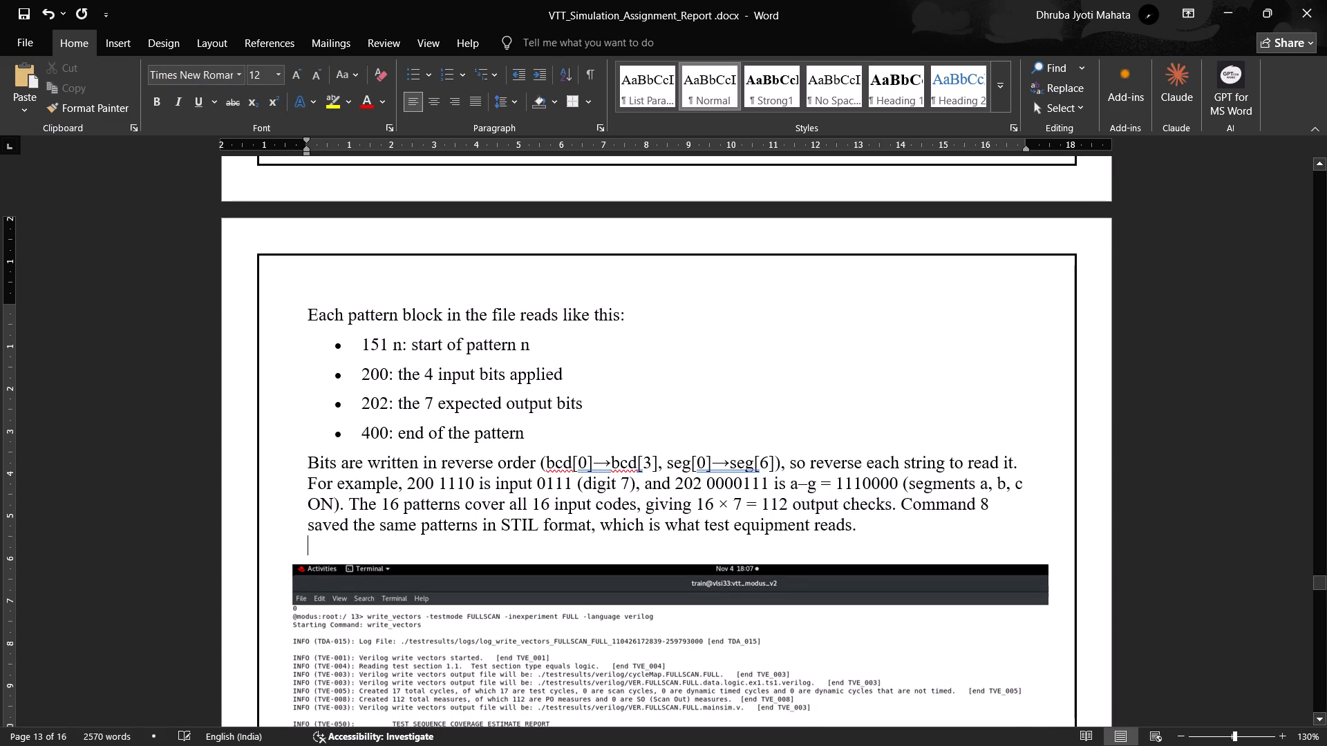
scroll(800, 542, down, 4)
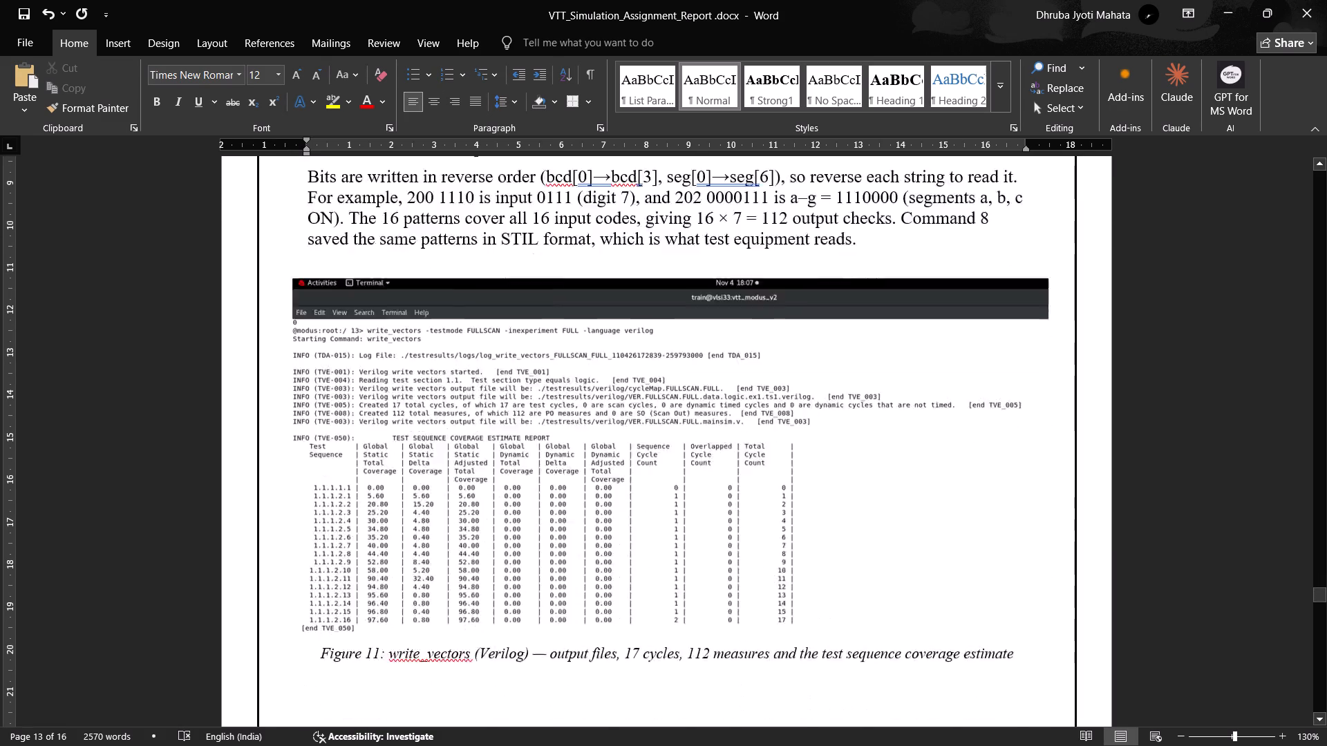
scroll(800, 541, down, 3)
click(787, 369)
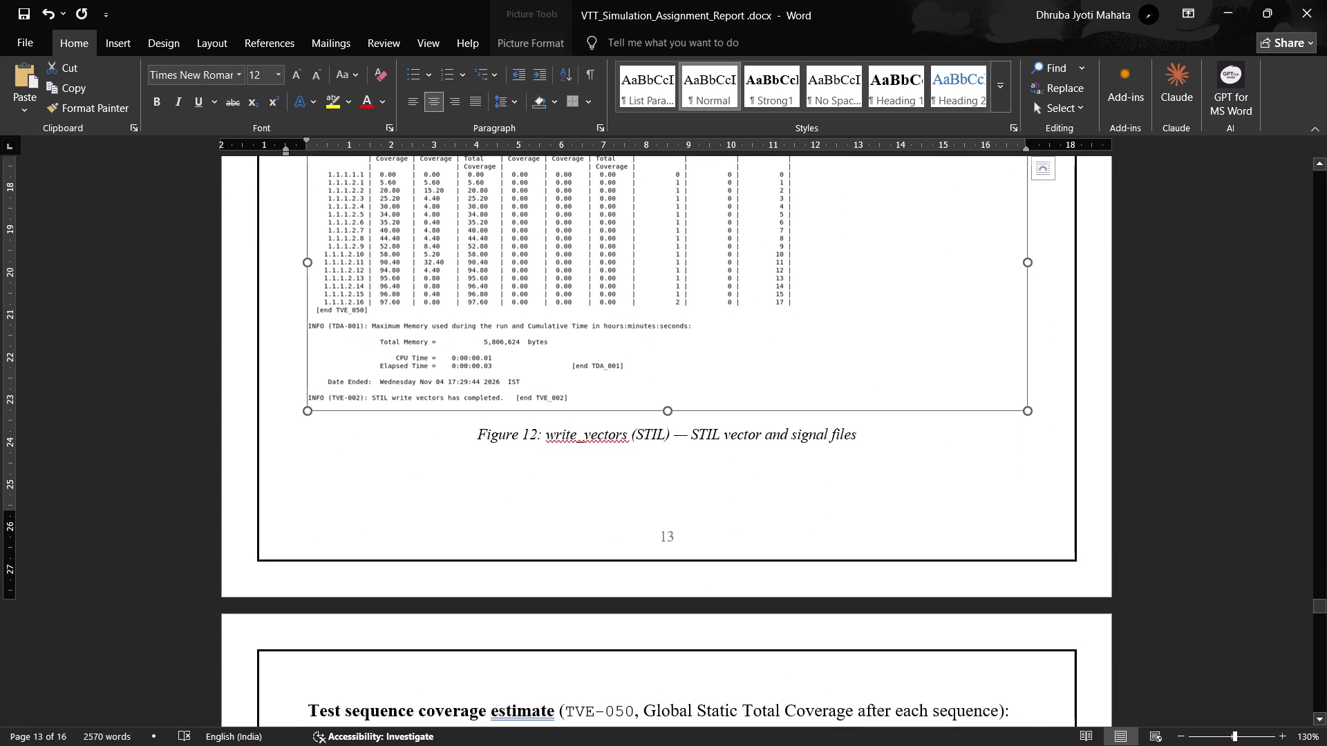
drag(1028, 412, 1036, 419)
drag(1036, 419, 1047, 428)
click(918, 401)
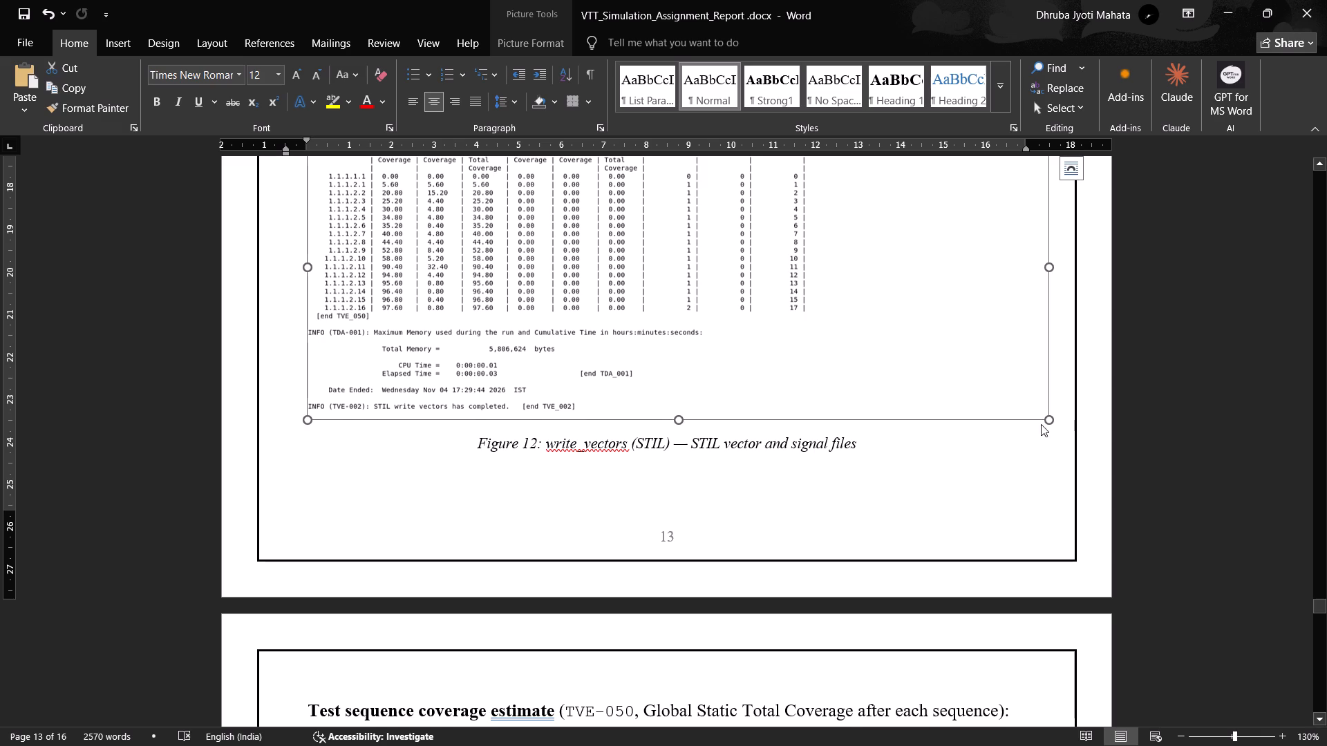
drag(1048, 418, 1055, 423)
Enlarge the Figure 11 screenshot proportionally until its right edge almost meets the page border.
scroll(915, 527, up, 2)
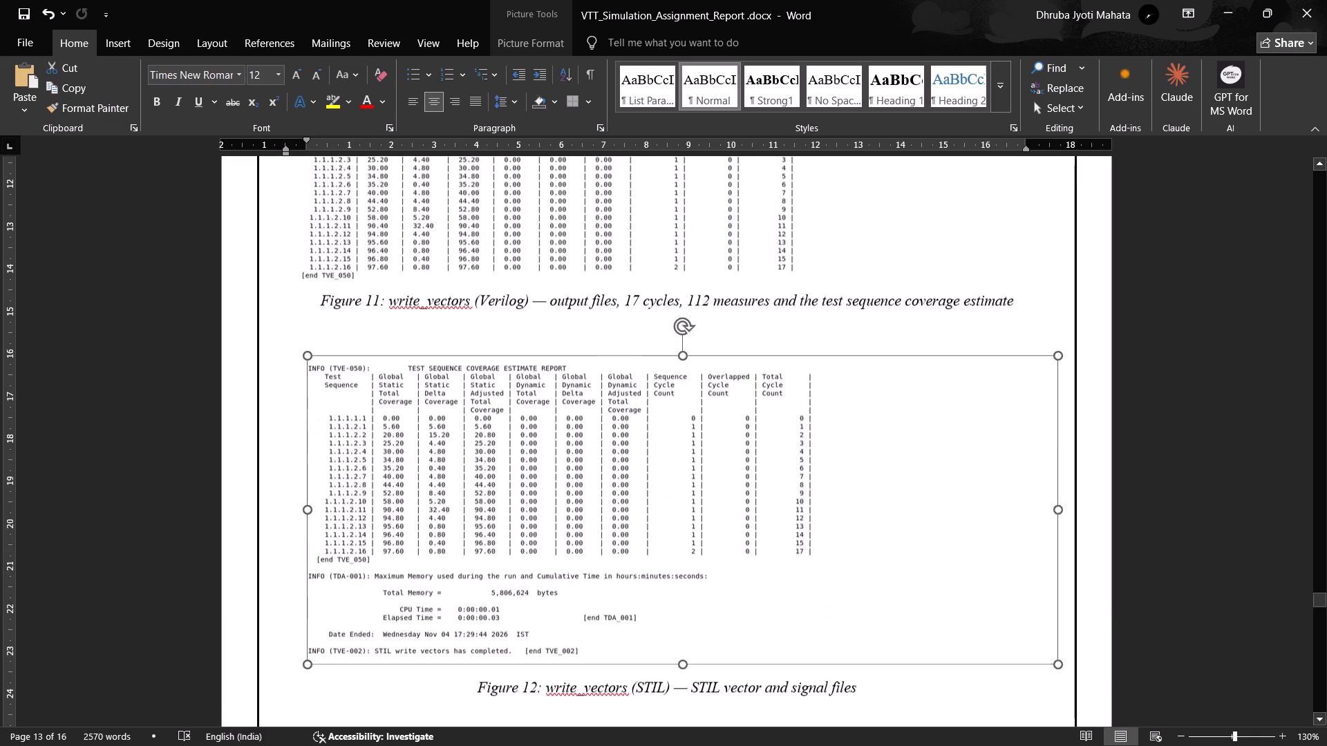
click(1053, 332)
scroll(939, 428, up, 2)
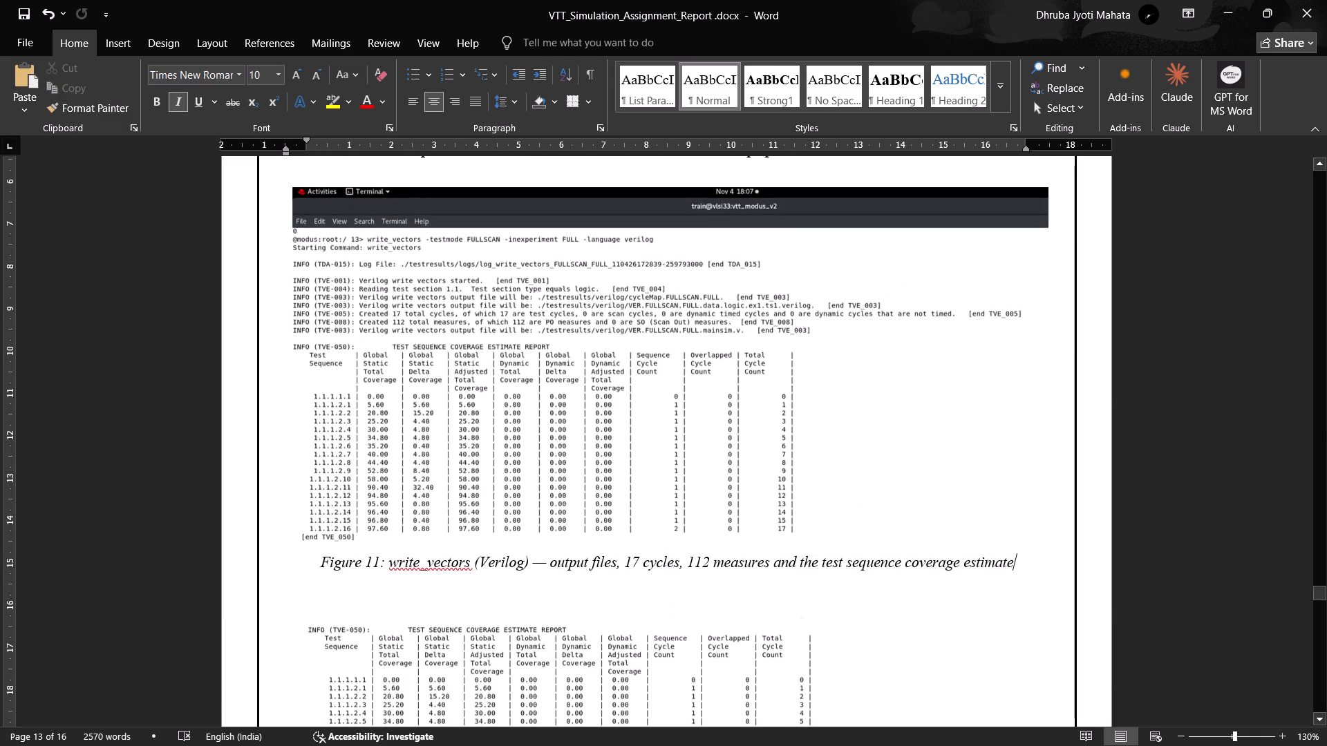
scroll(943, 427, up, 4)
scroll(927, 438, down, 5)
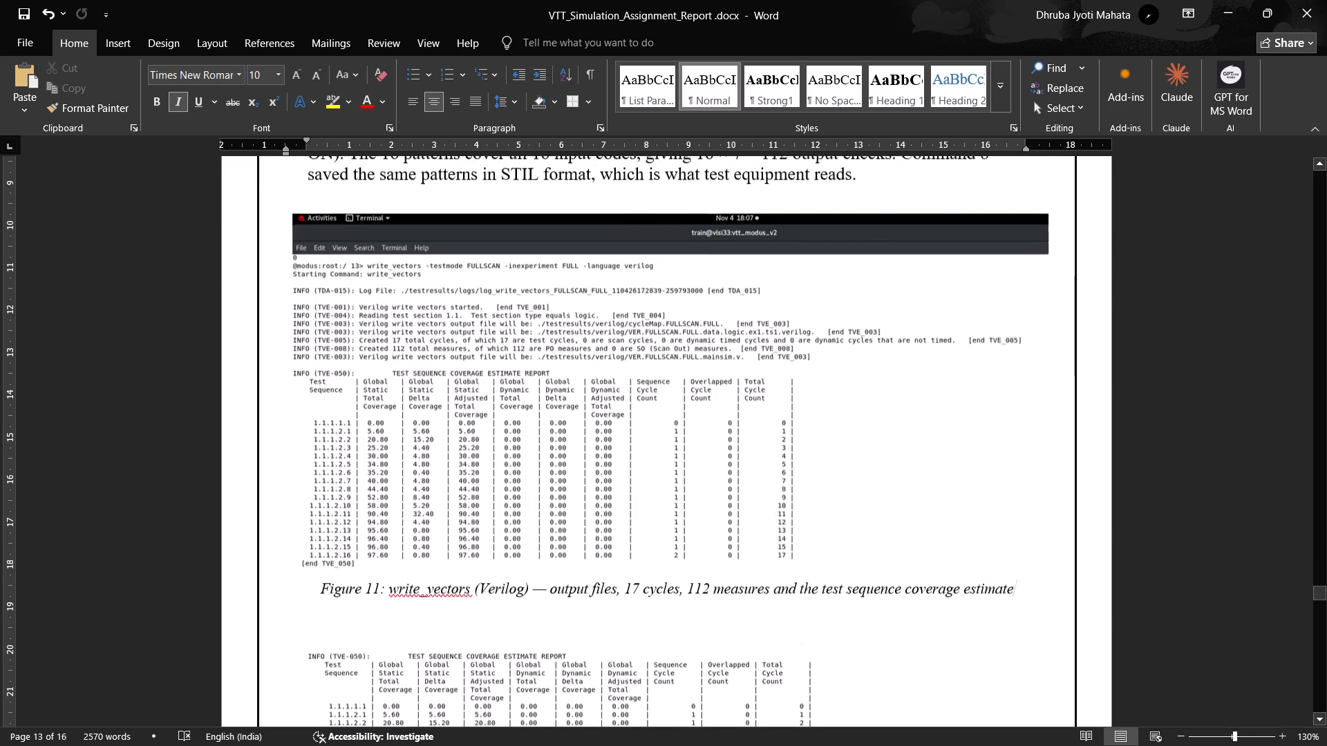
click(796, 340)
drag(1048, 422, 1059, 433)
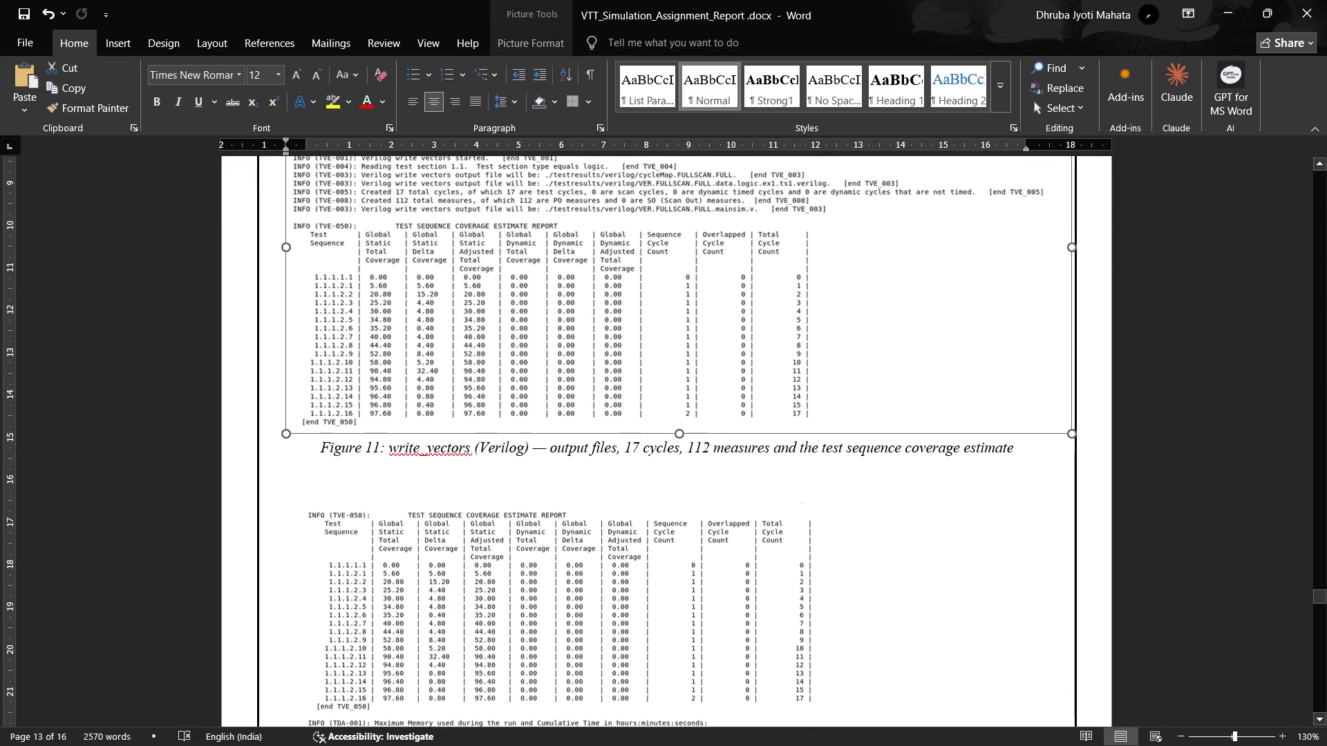
drag(1059, 433, 1053, 431)
click(1024, 497)
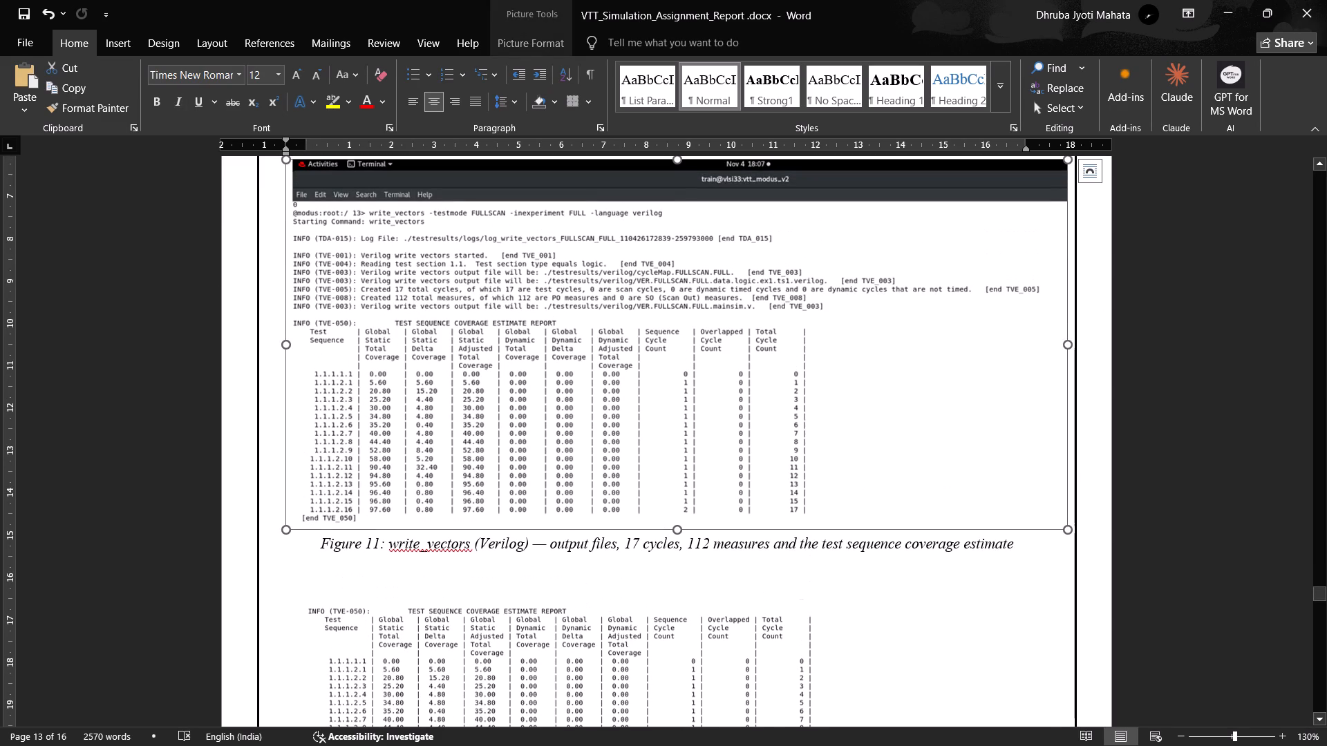
click(1036, 622)
click(1055, 506)
Move the Figure 11 screenshot's left indent outwards to about 0.75 cm beyond the left margin, centring it inside the page border.
scroll(698, 435, up, 1)
drag(287, 150, 276, 150)
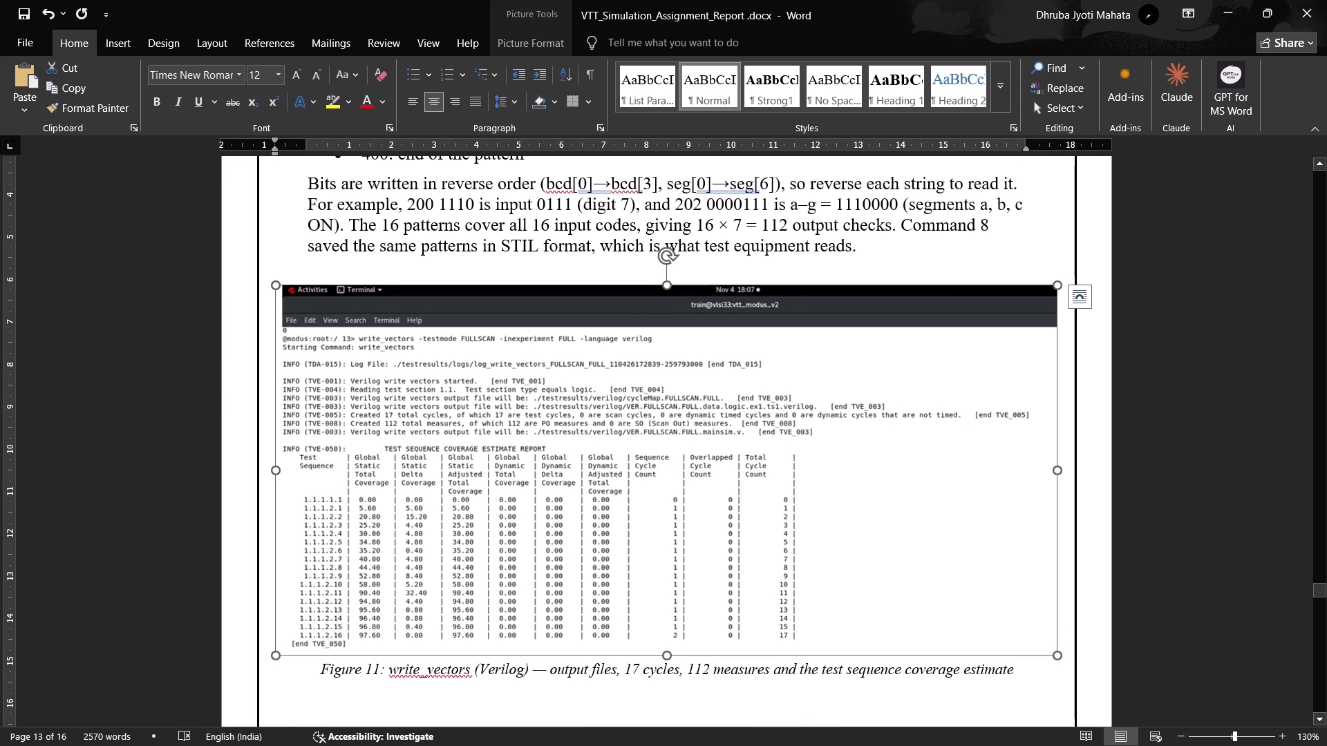
click(1103, 408)
Enlarge the Figure 12 screenshot proportionally once more, extending its frame slightly past the right page border.
scroll(1040, 425, down, 4)
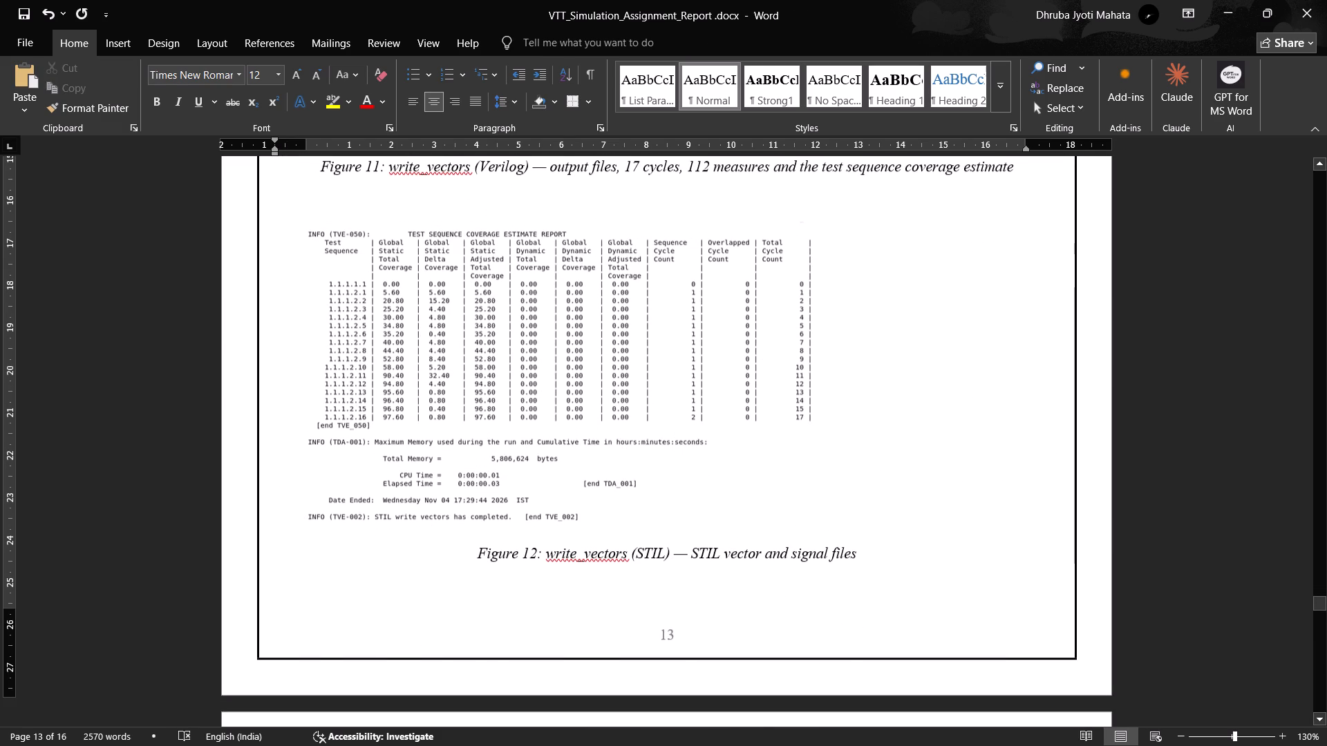
click(677, 367)
drag(305, 531, 301, 540)
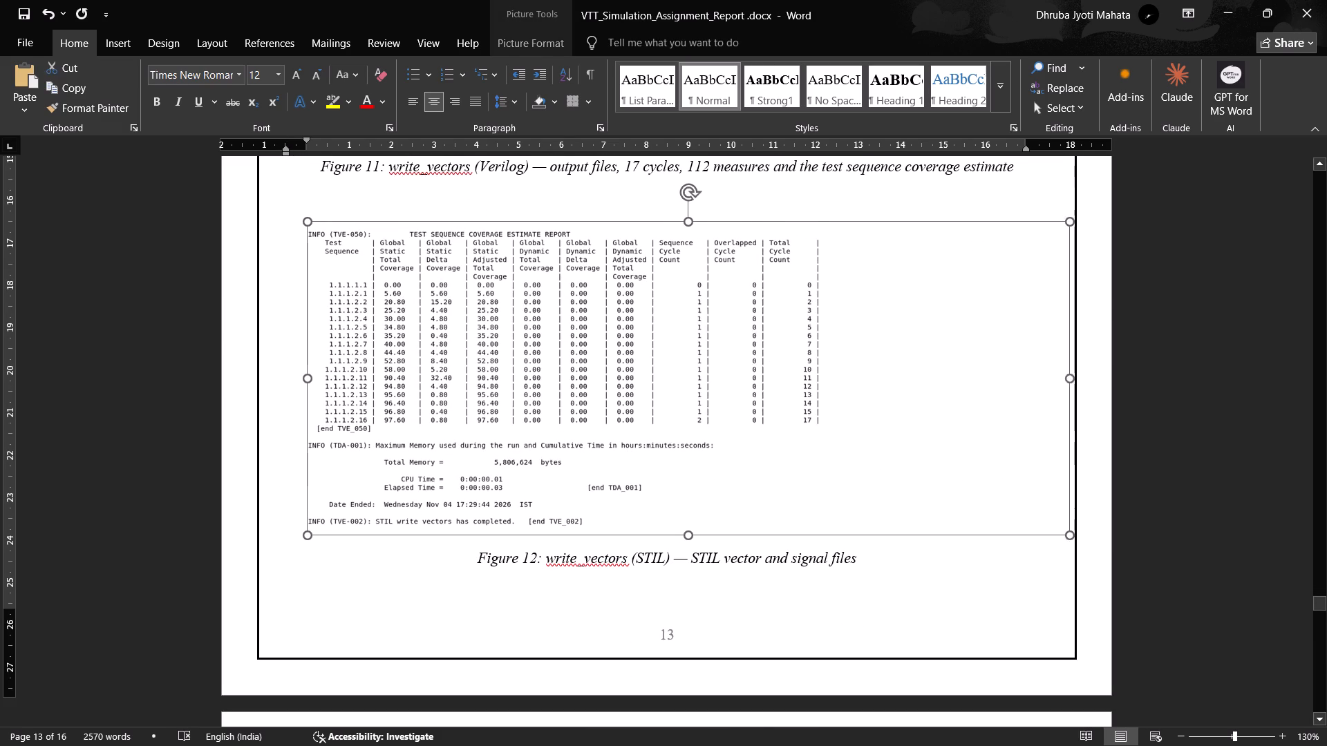
drag(301, 540, 300, 544)
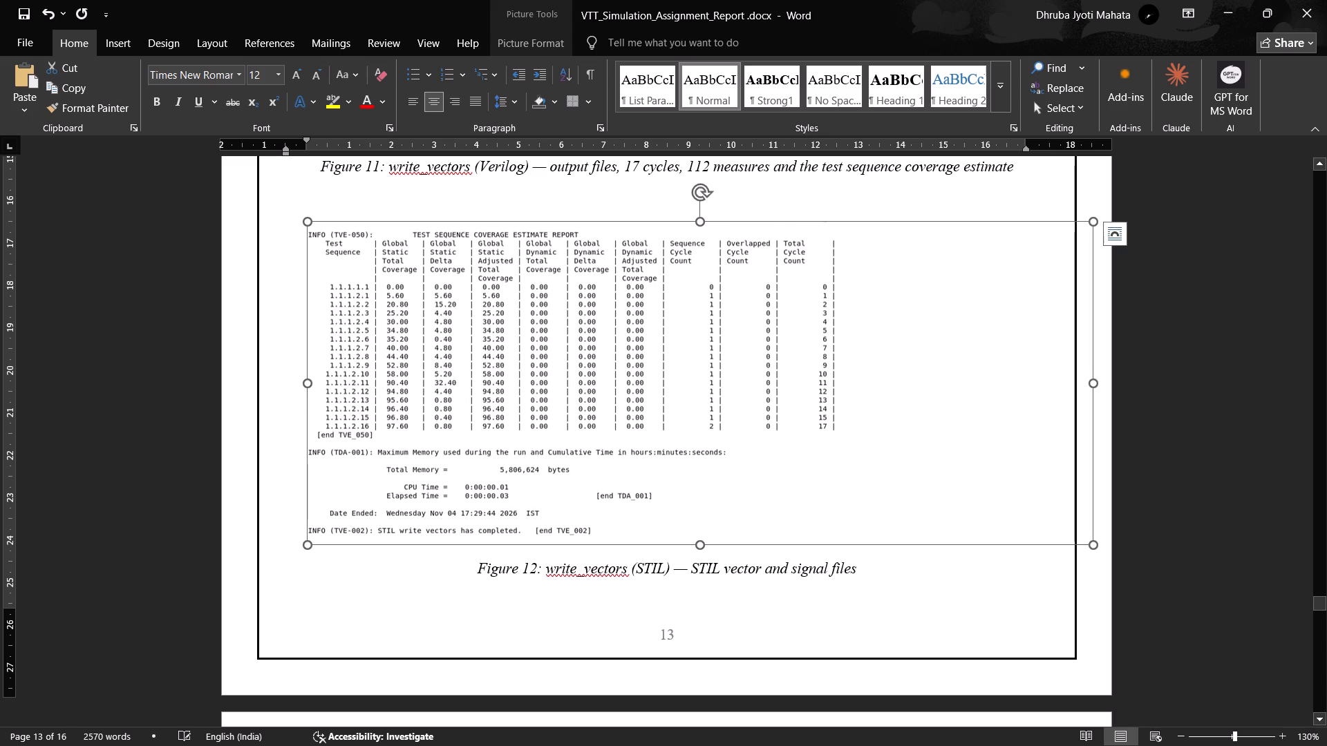
click(459, 643)
Accept the grammar suggestion "estimates" for "estimate" in the "Test sequence coverage estimate" heading.
scroll(579, 544, down, 4)
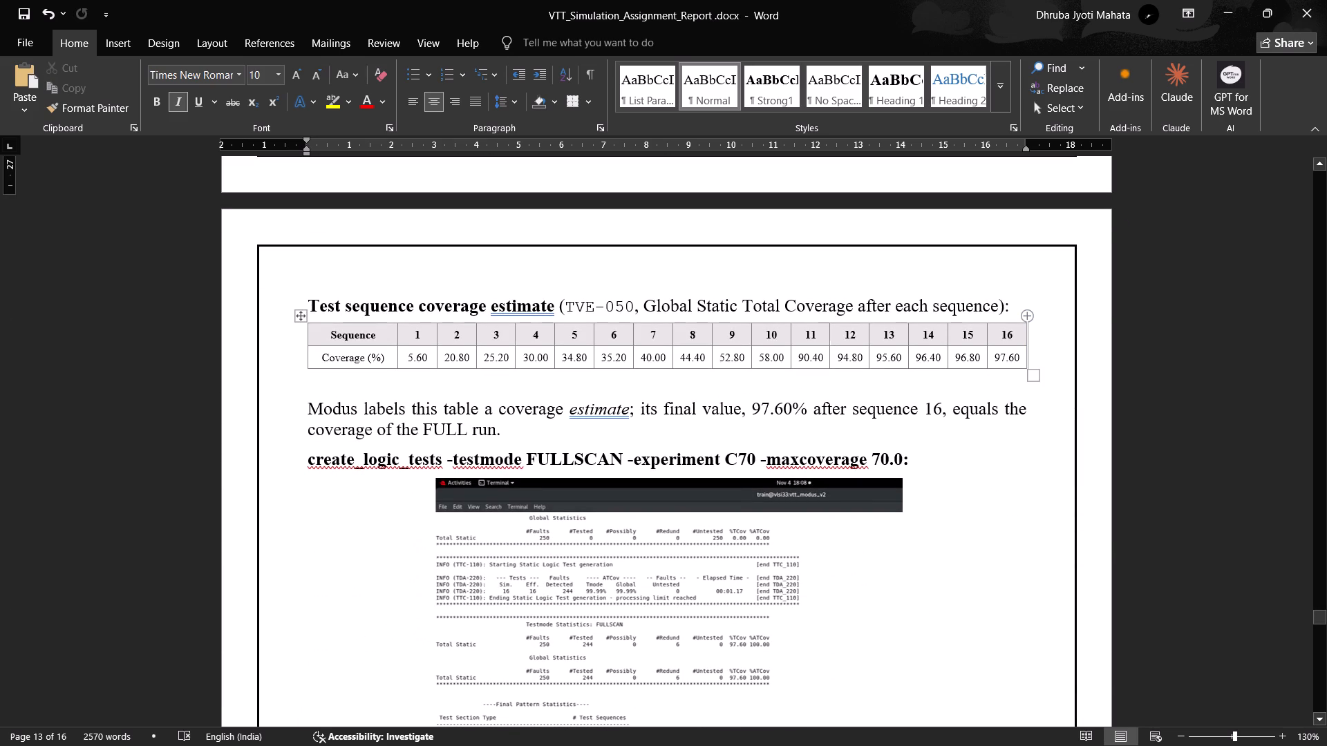
click(542, 307)
right_click(542, 307)
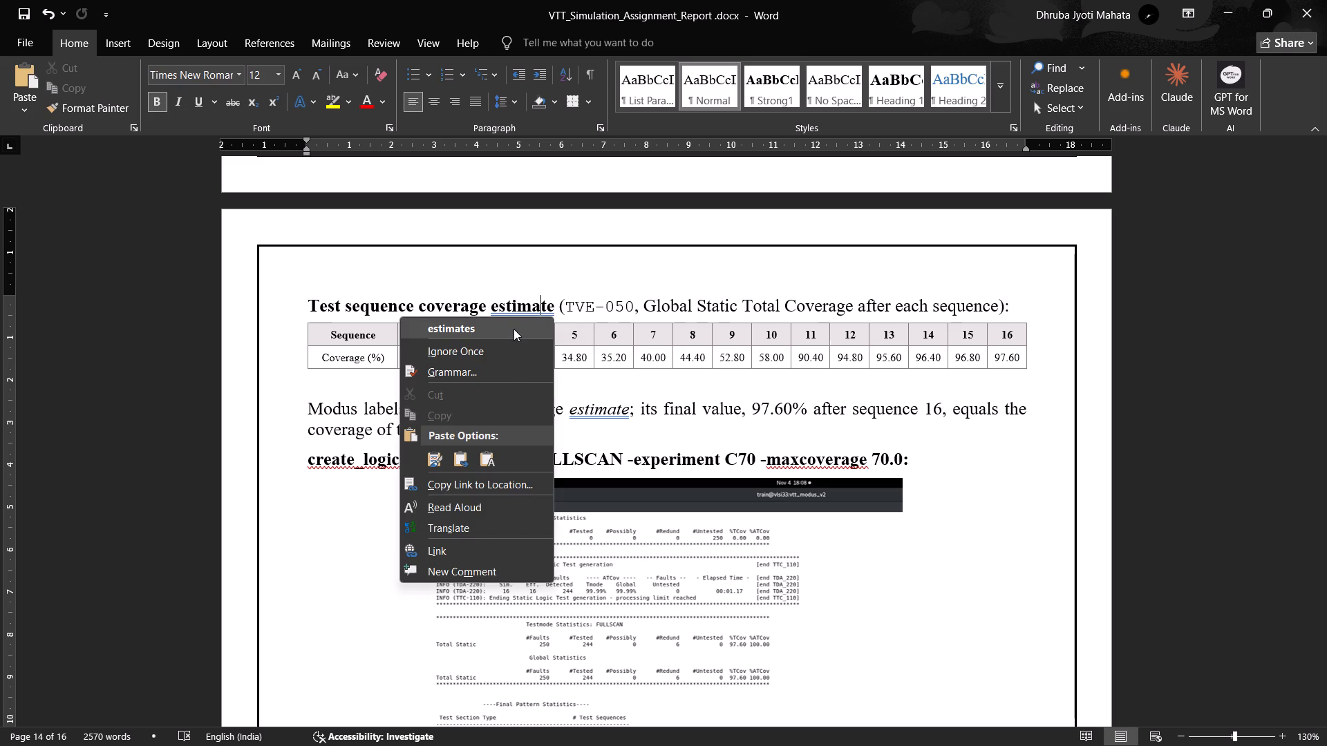
click(514, 329)
click(1093, 414)
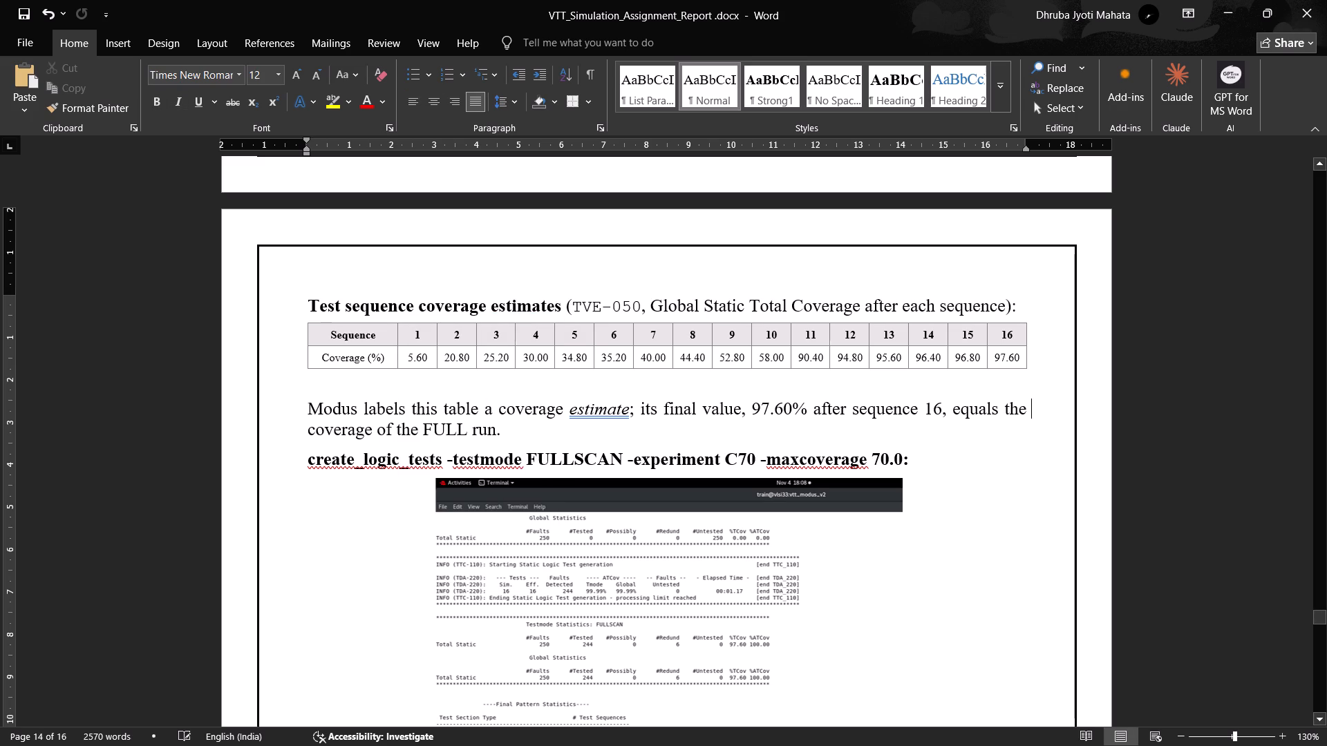
Accept the grammar suggestion "estimates" for the italic "estimate" in the sentence starting "Modus labels this table".
click(592, 410)
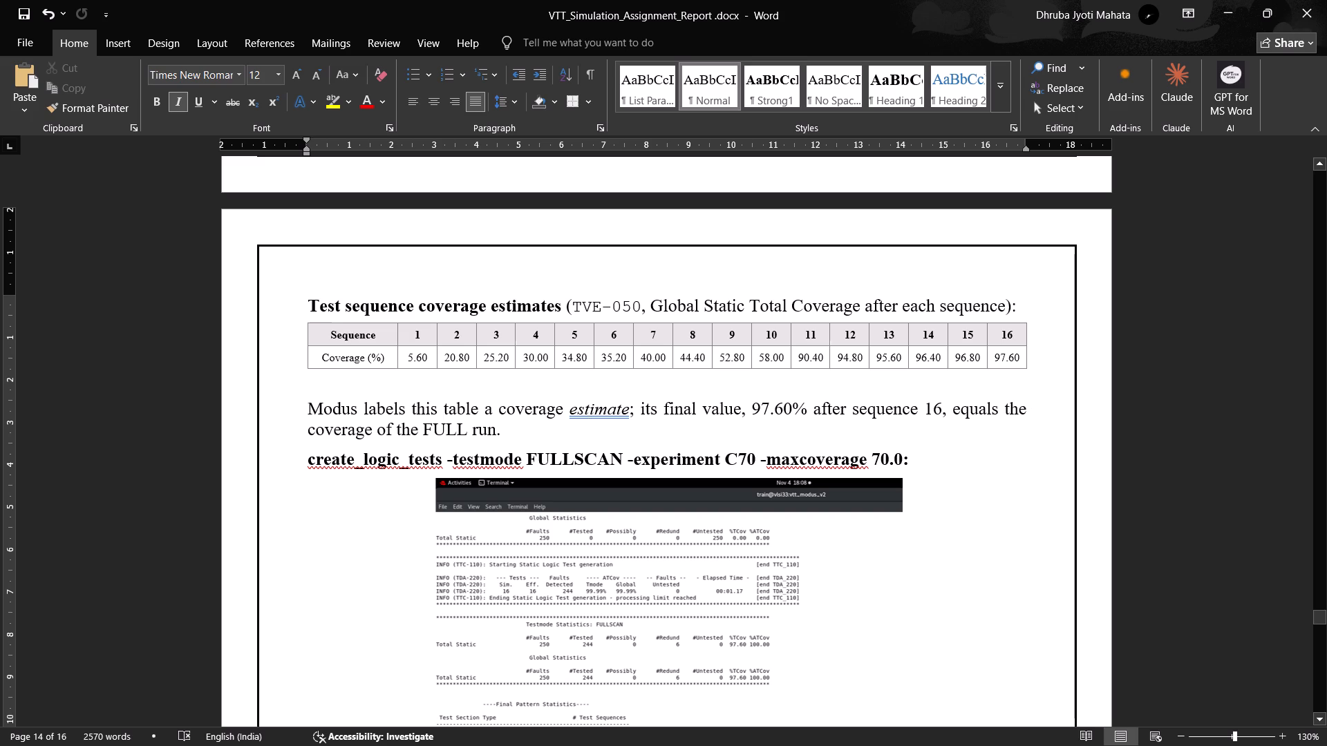
right_click(592, 410)
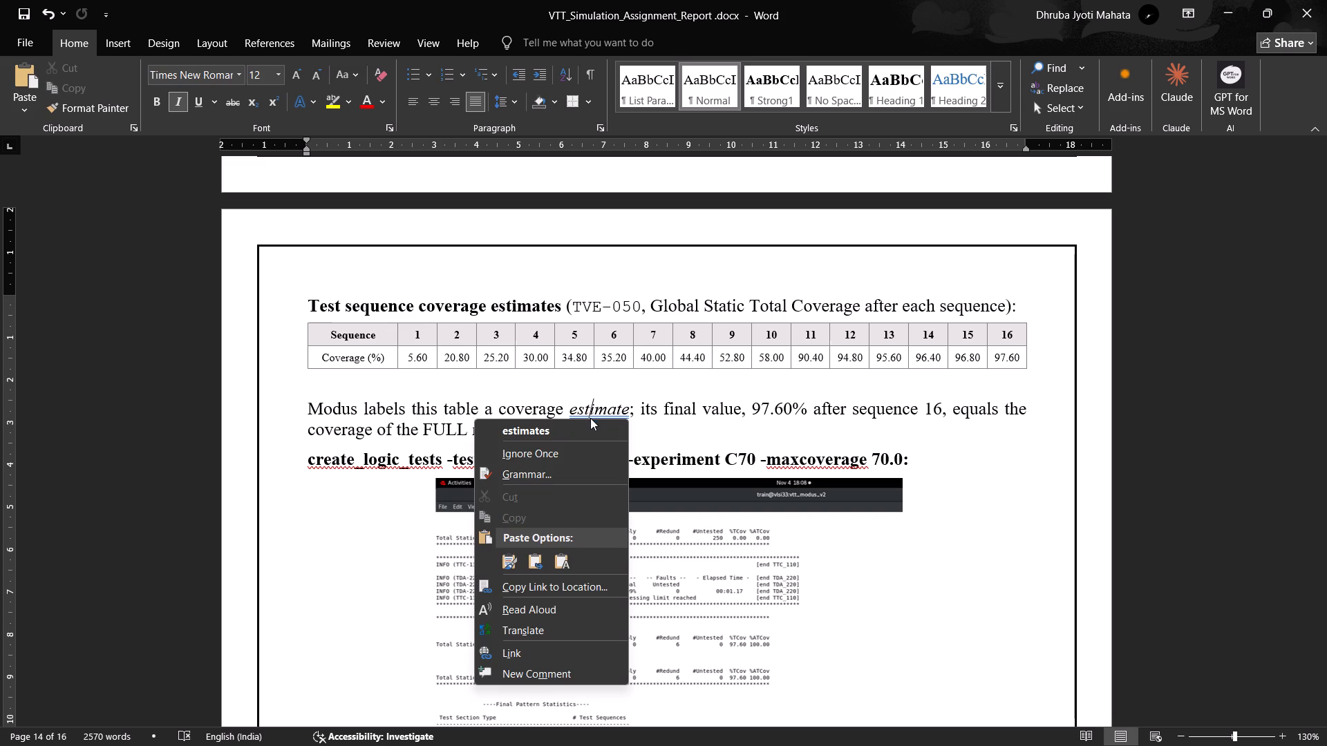
click(597, 426)
click(650, 426)
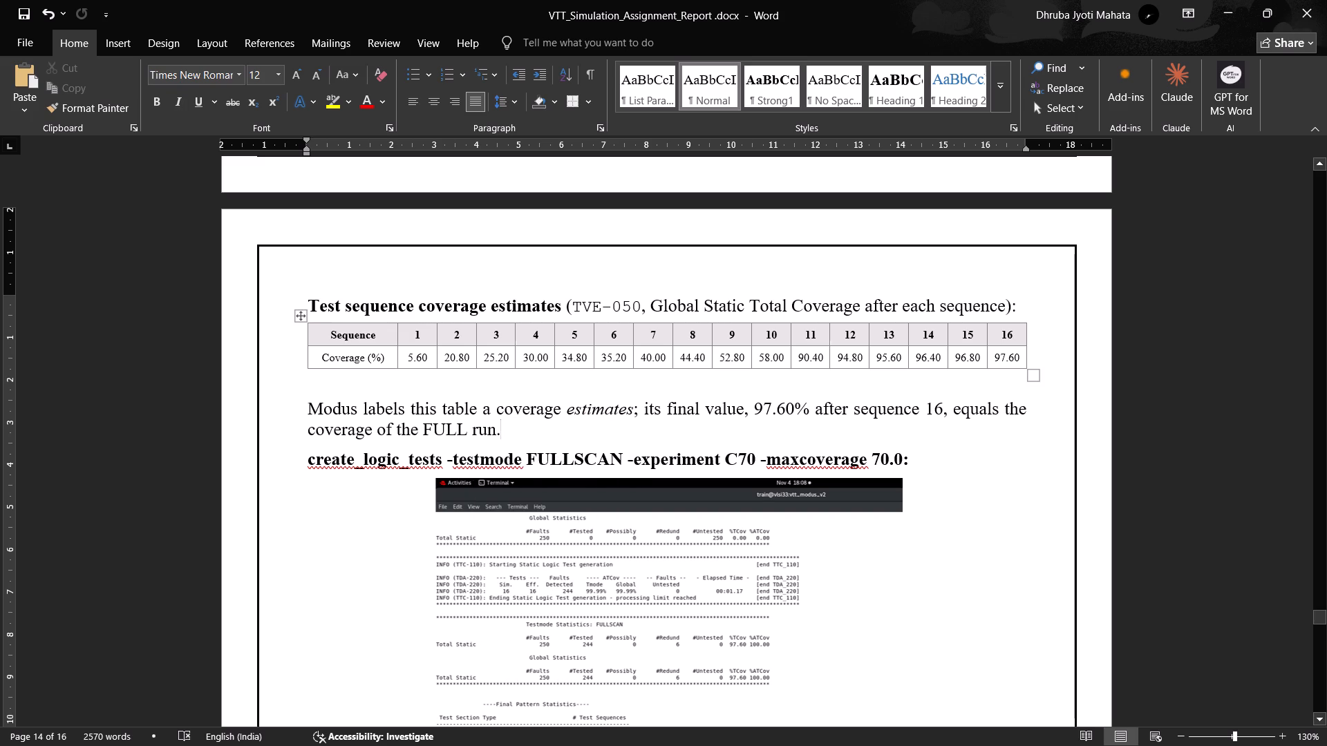
Add a line break after the "Test sequence coverage estimates" heading to space it from the coverage table.
click(395, 336)
click(1028, 301)
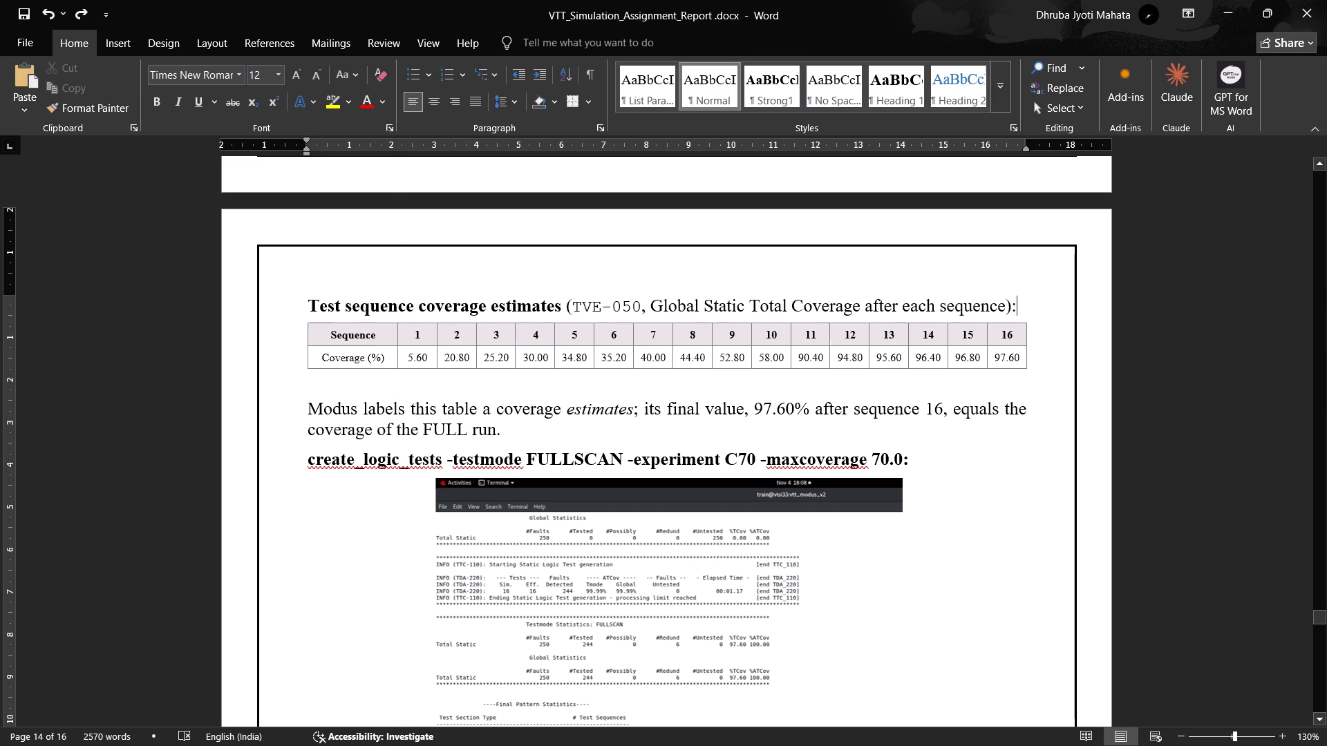
key(Return)
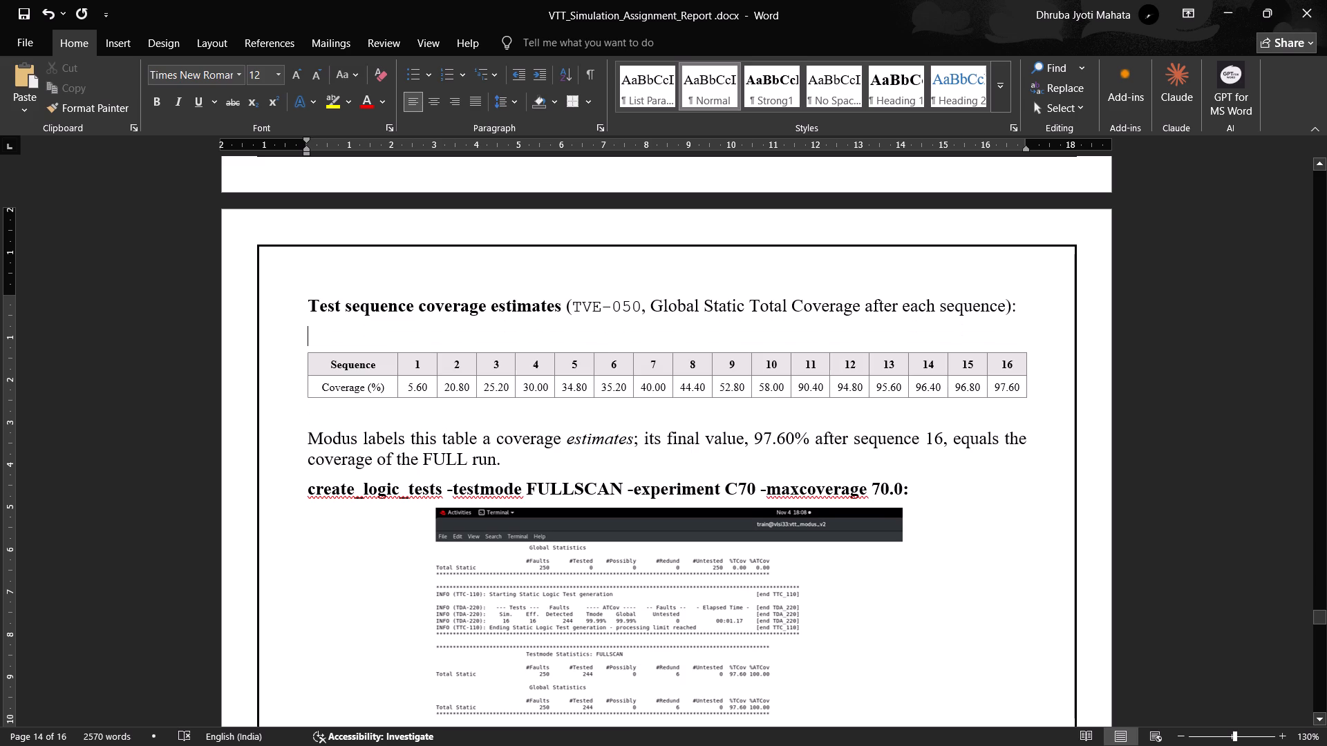
key(BackSpace)
key(shift+Return)
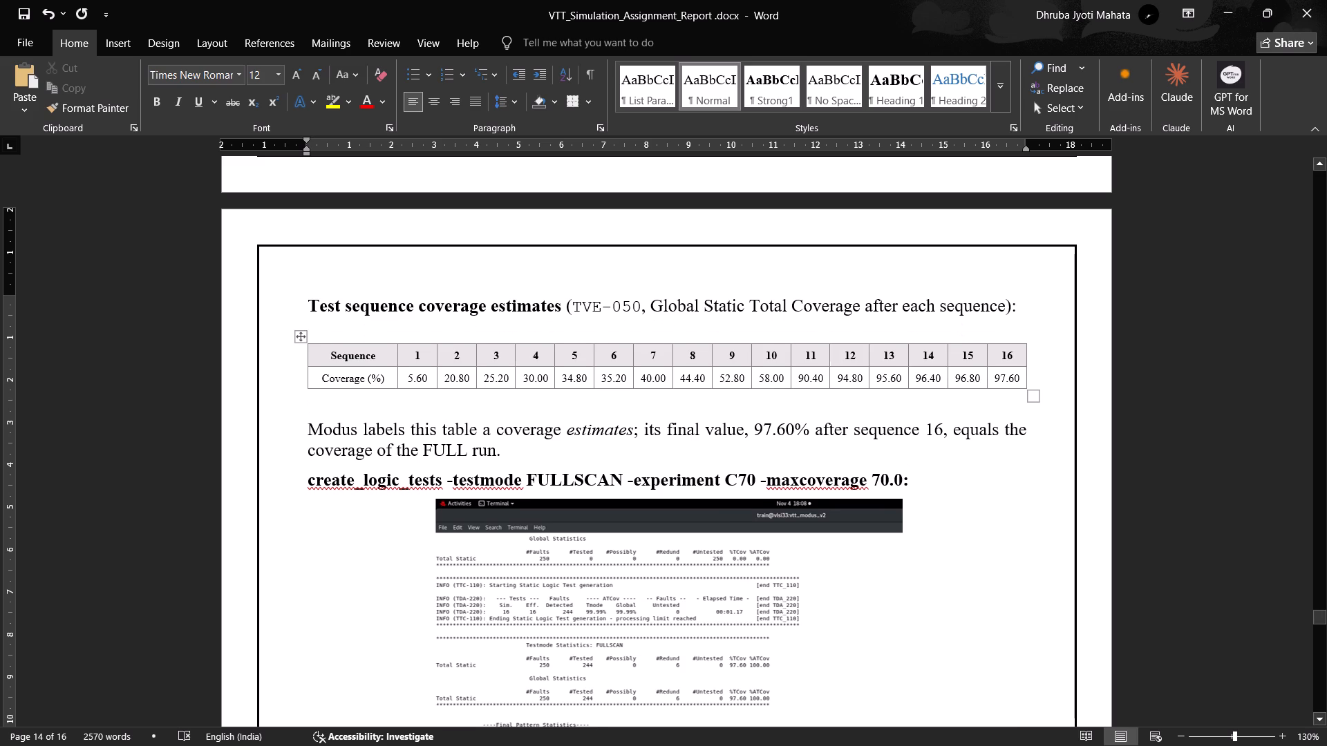
Add a line break after "coverage of the FULL run." to space it from the C70 experiment heading.
click(1005, 544)
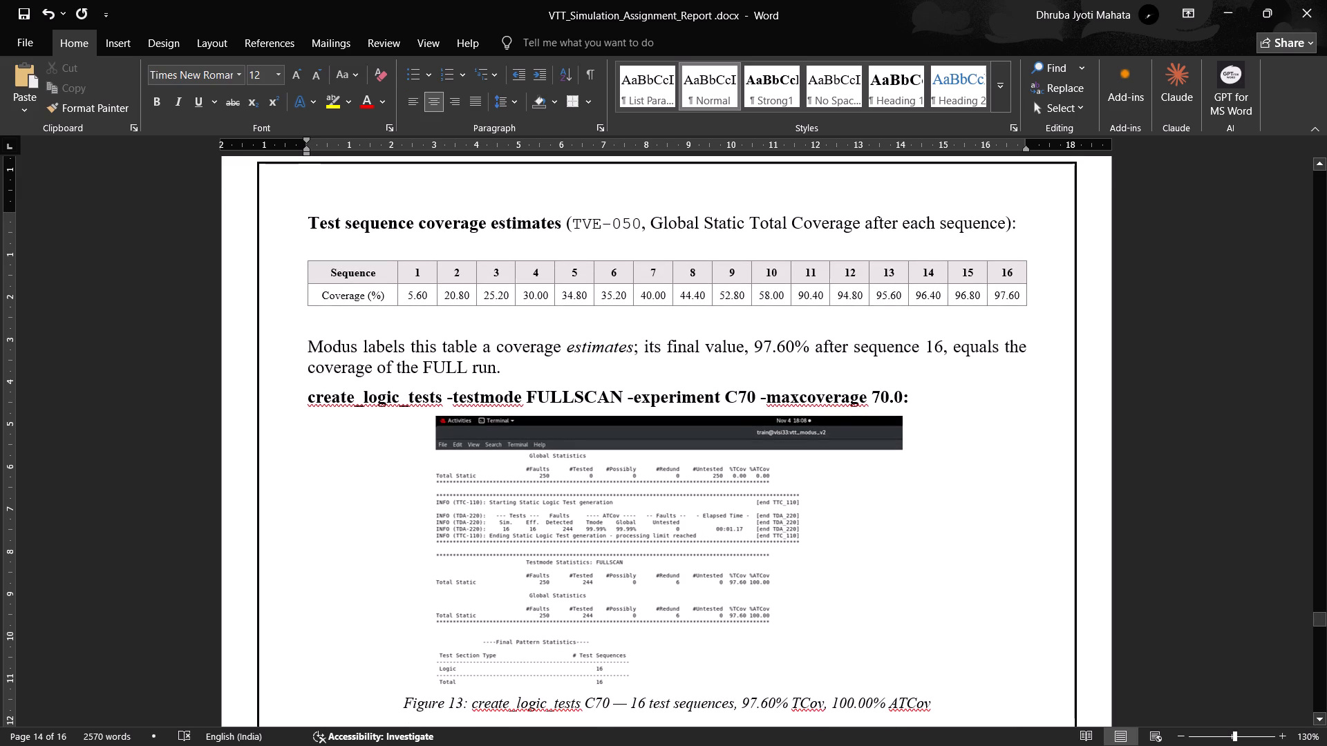
click(517, 358)
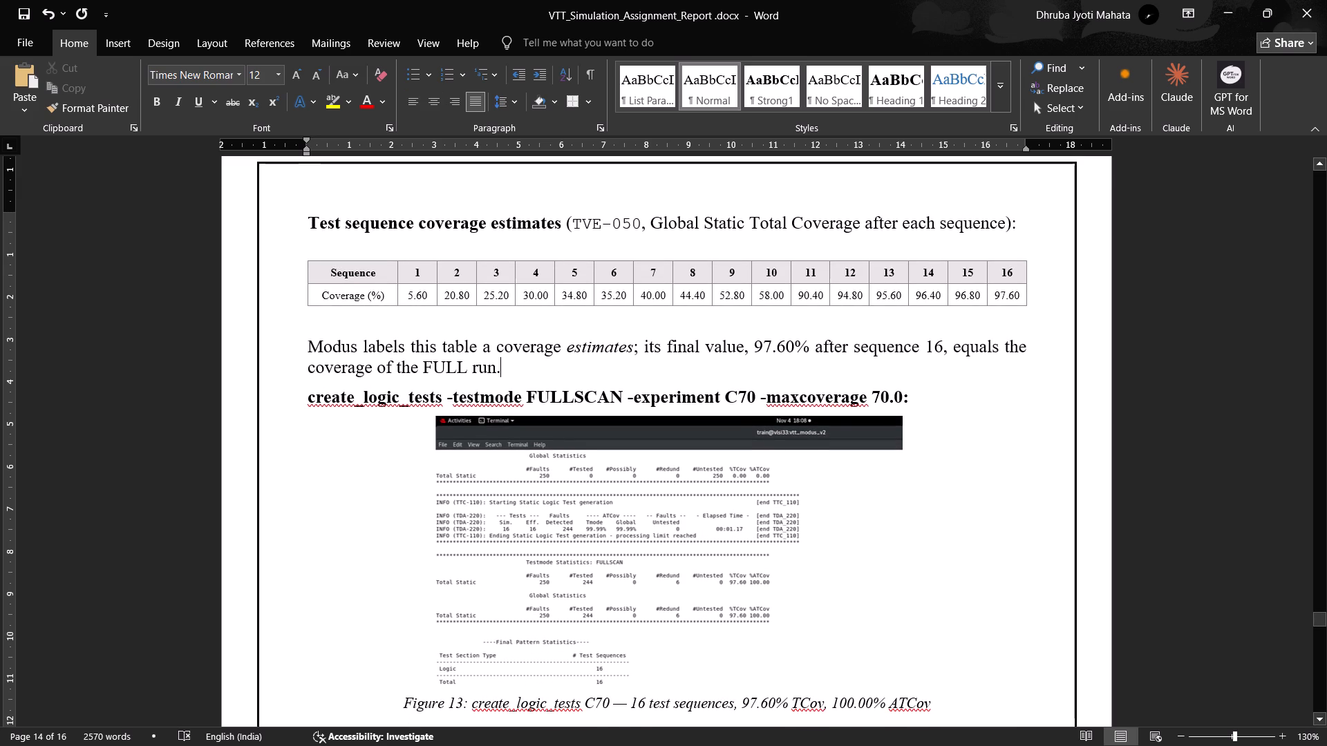
key(shift+Return)
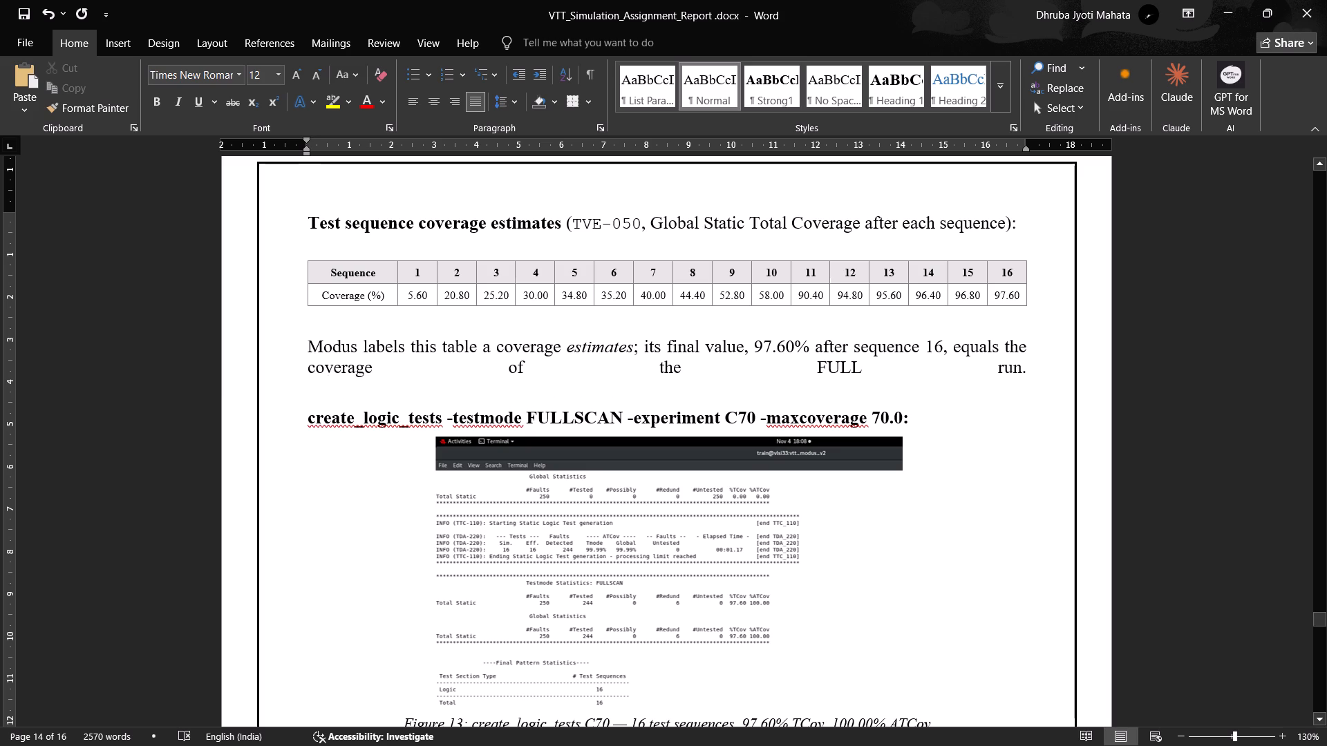
Left-align the paragraph starting "Modus labels this table" so its second line is no longer stretched.
drag(1028, 365, 258, 340)
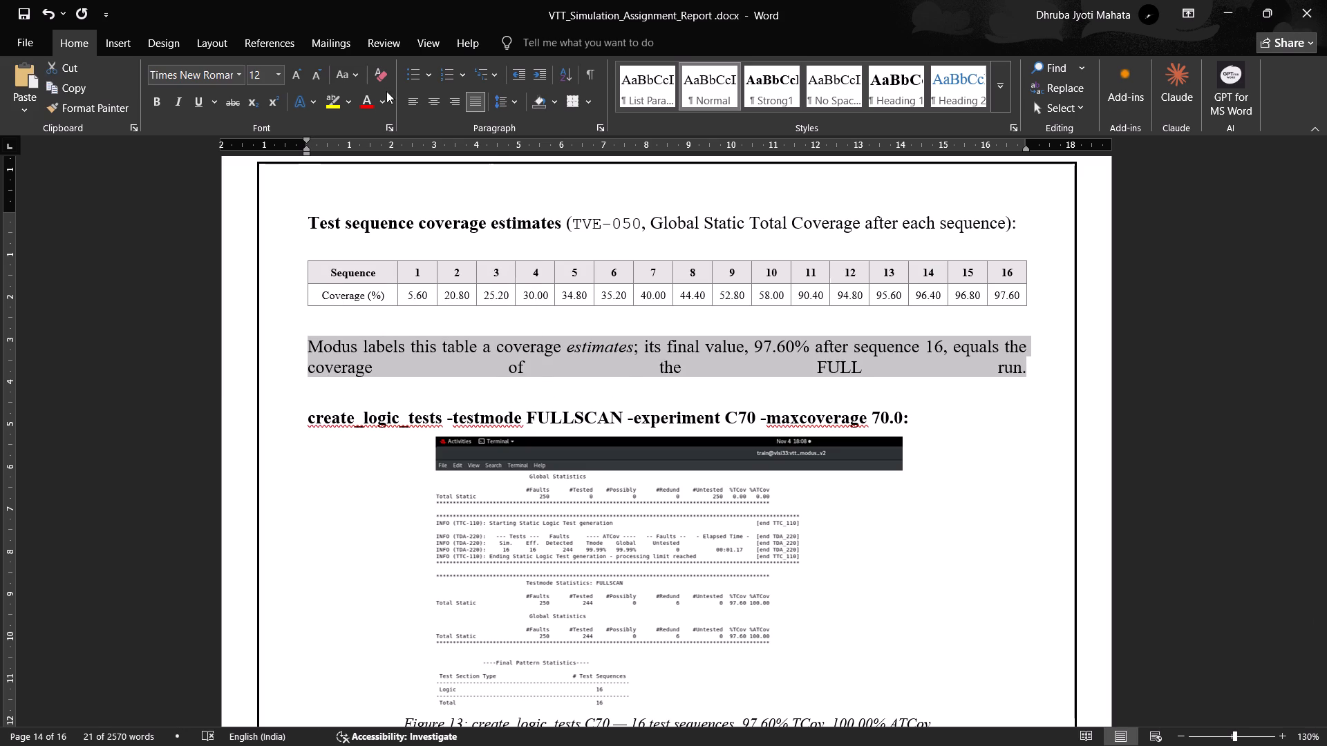
click(412, 104)
click(1060, 461)
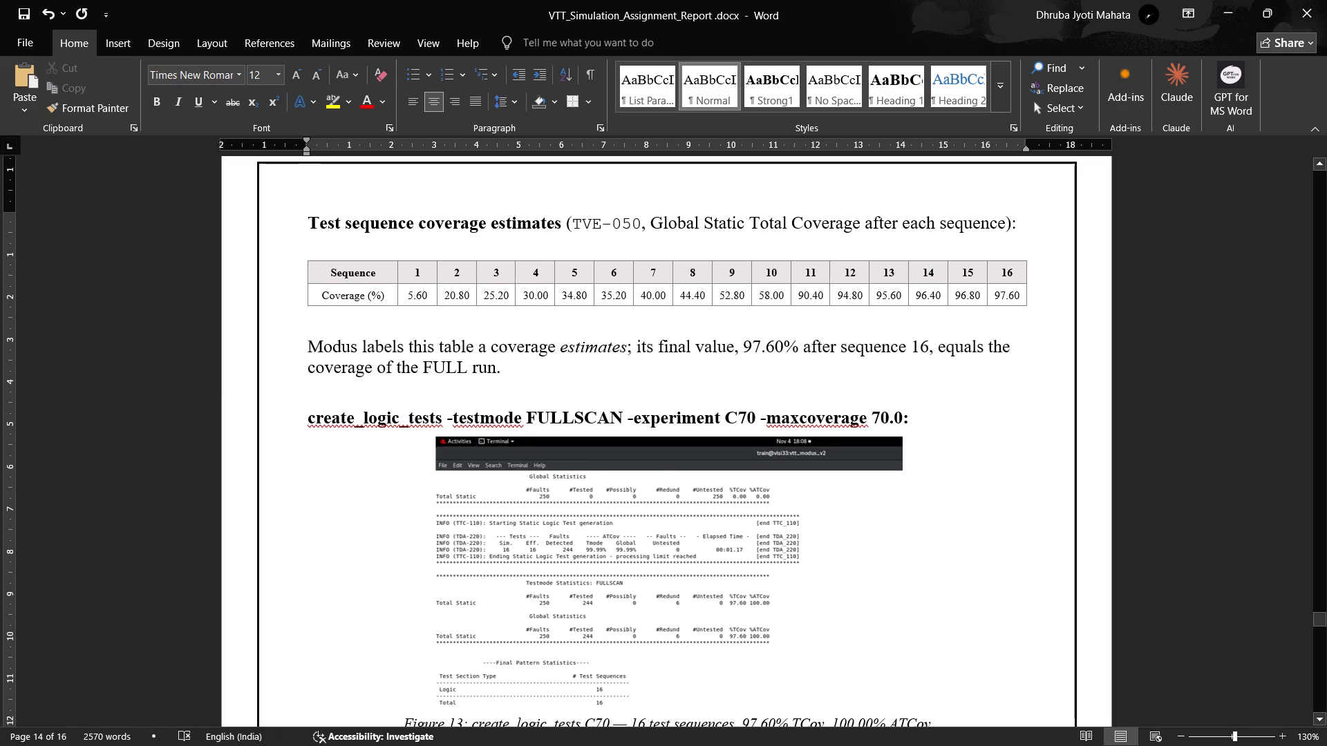
Enlarge the Figure 13 screenshot proportionally until it spans the full text width, and check the pages' layout around it.
scroll(1060, 461, down, 1)
click(570, 438)
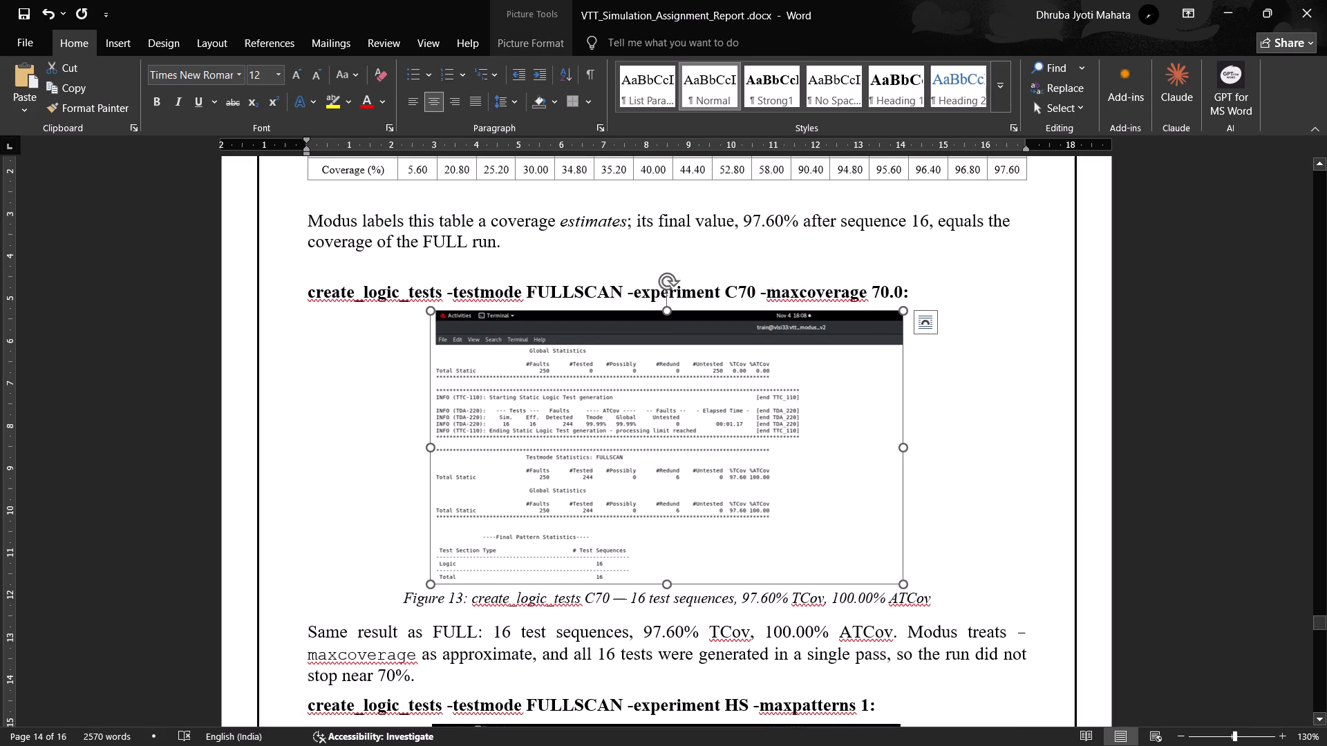
drag(429, 584, 242, 606)
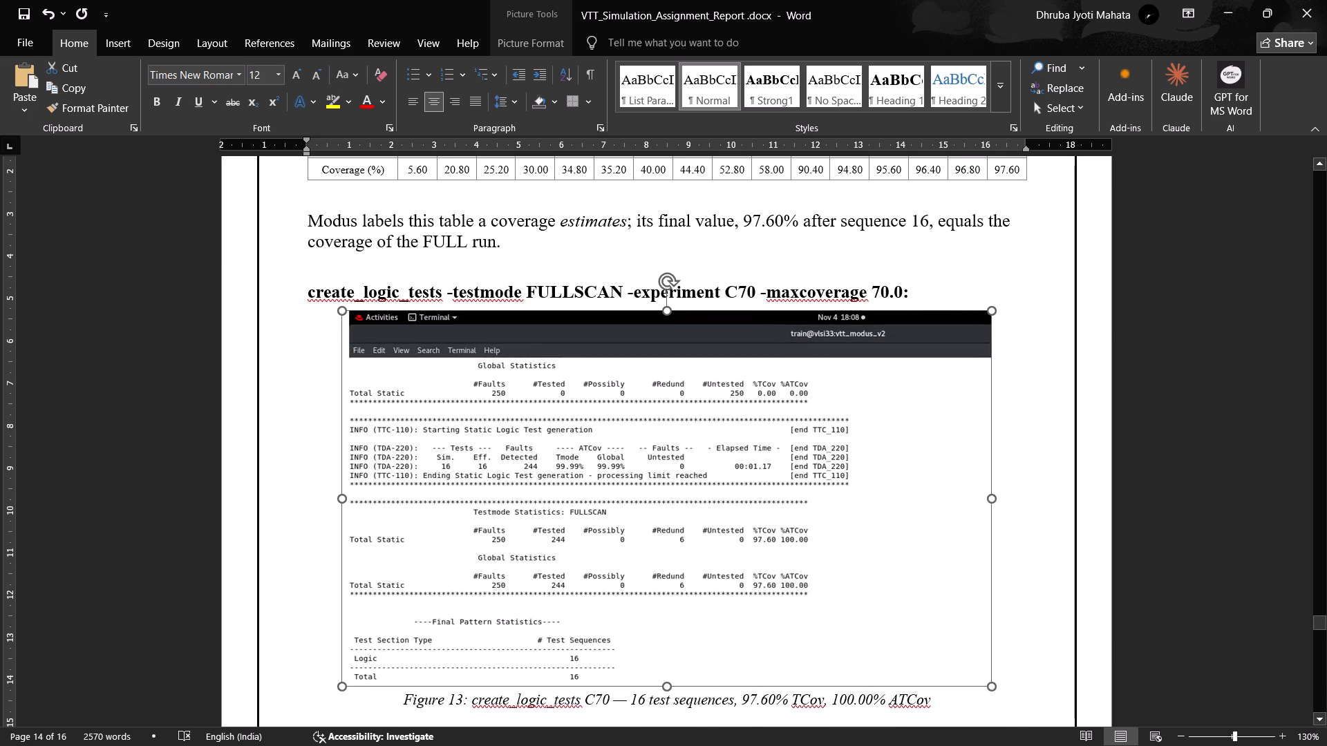
drag(242, 606, 187, 618)
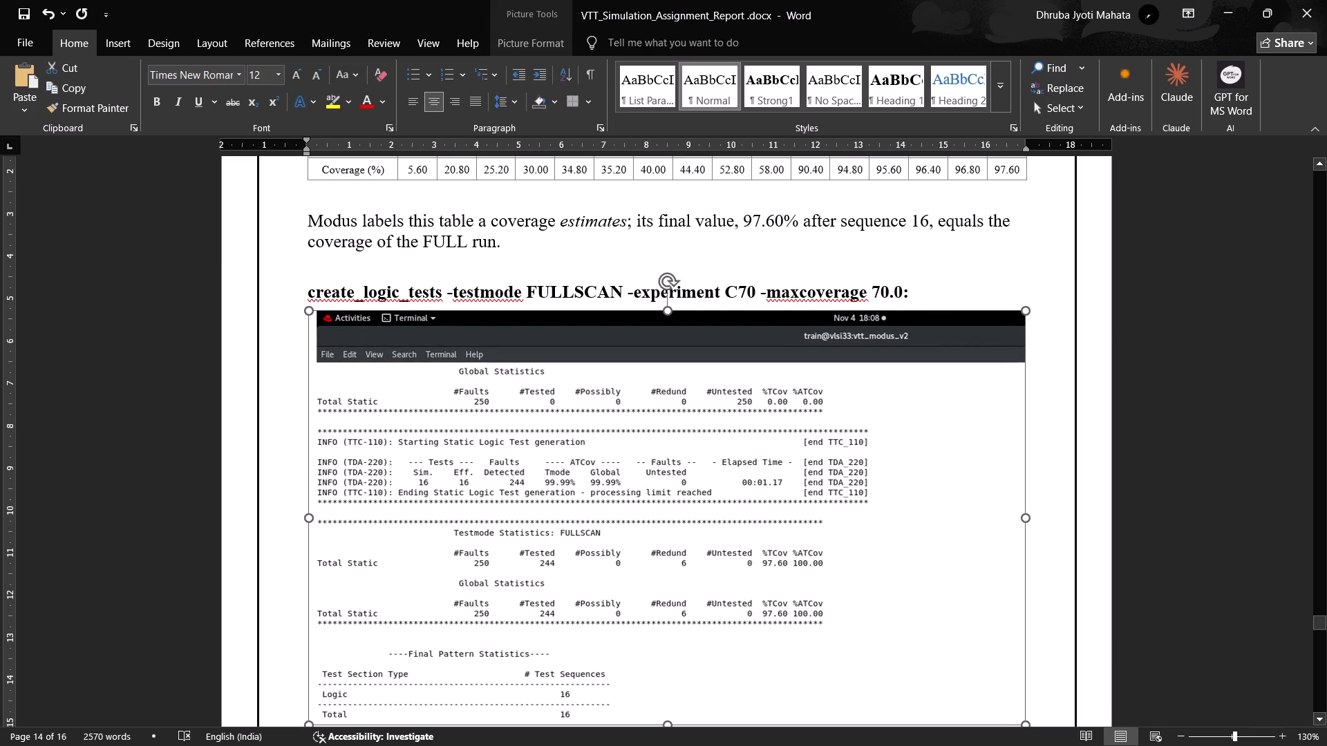
scroll(517, 610, down, 3)
scroll(663, 579, down, 3)
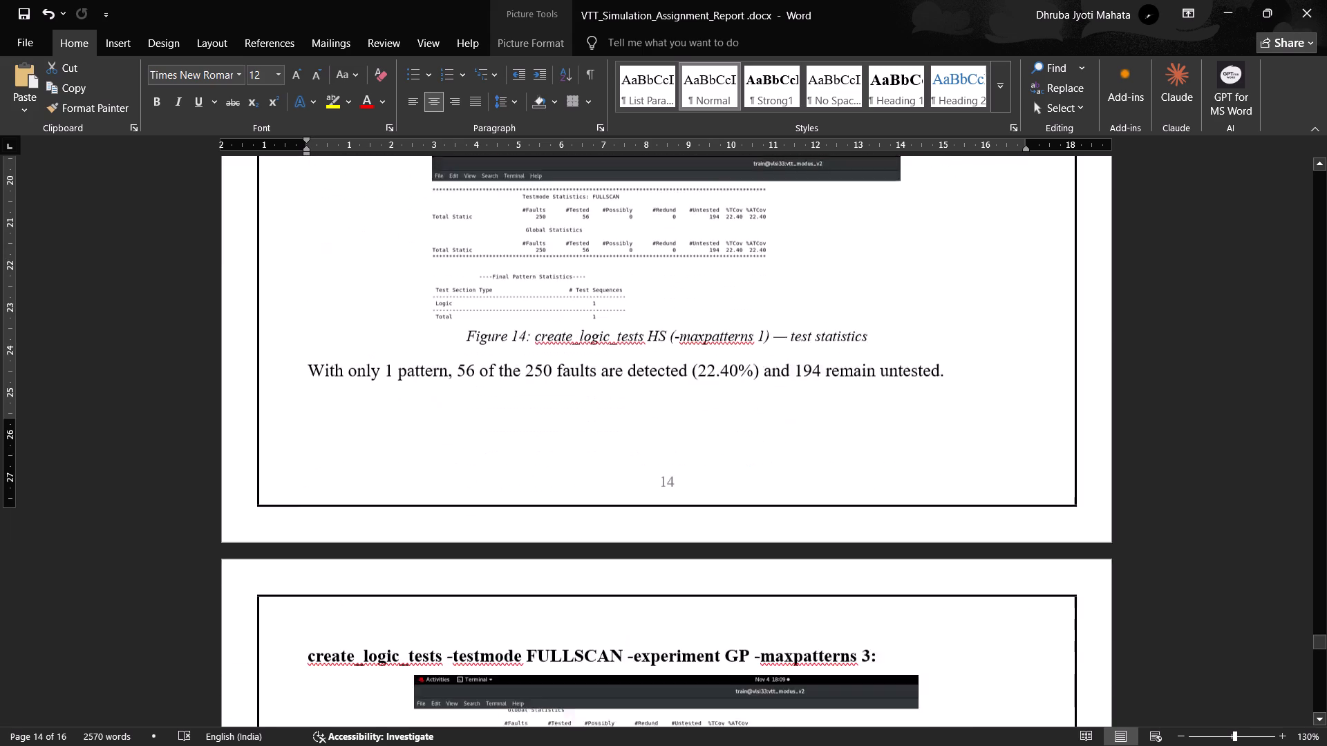
scroll(663, 579, up, 5)
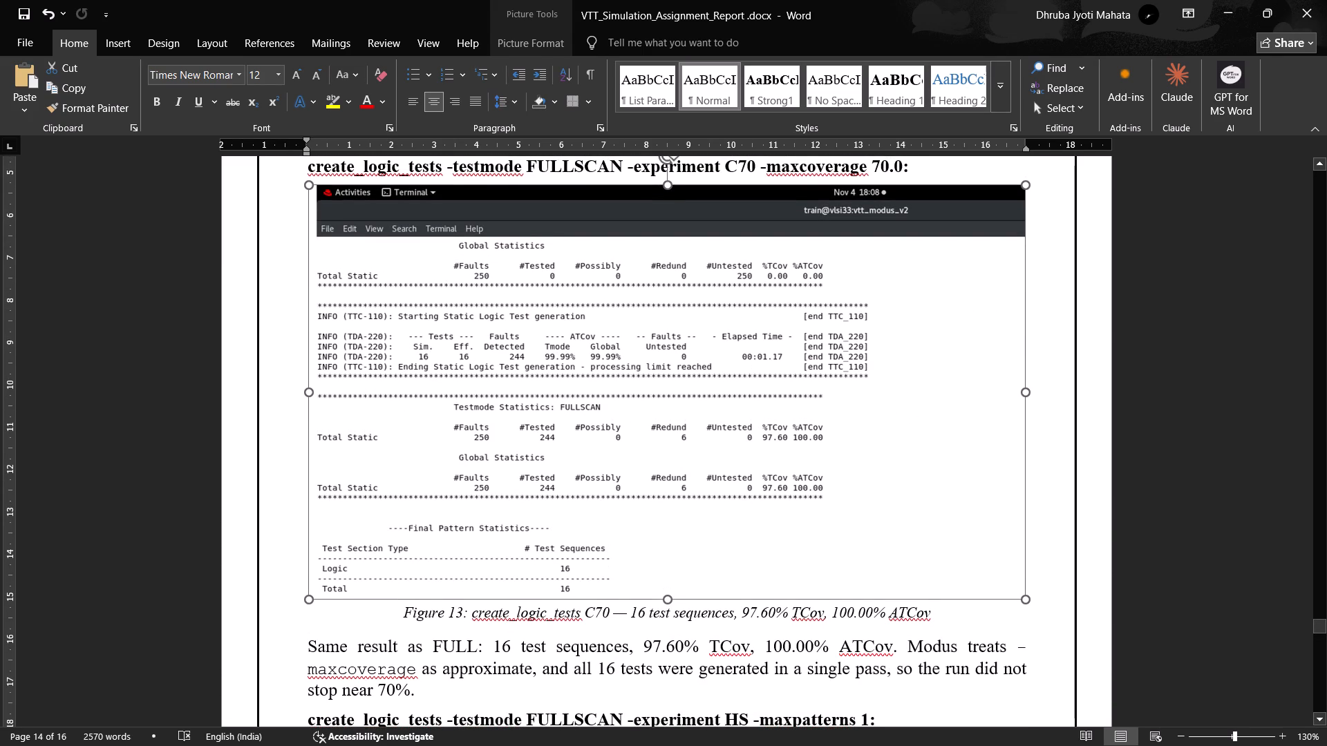
scroll(663, 579, up, 1)
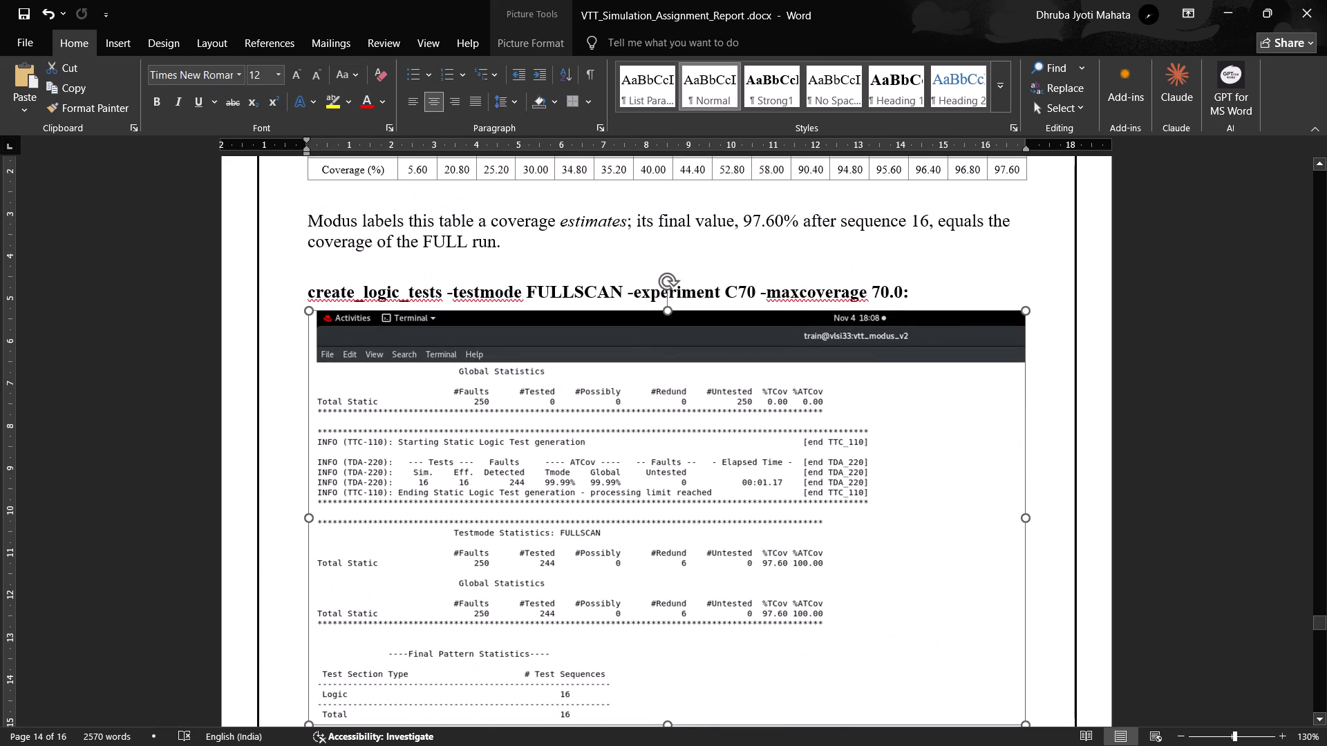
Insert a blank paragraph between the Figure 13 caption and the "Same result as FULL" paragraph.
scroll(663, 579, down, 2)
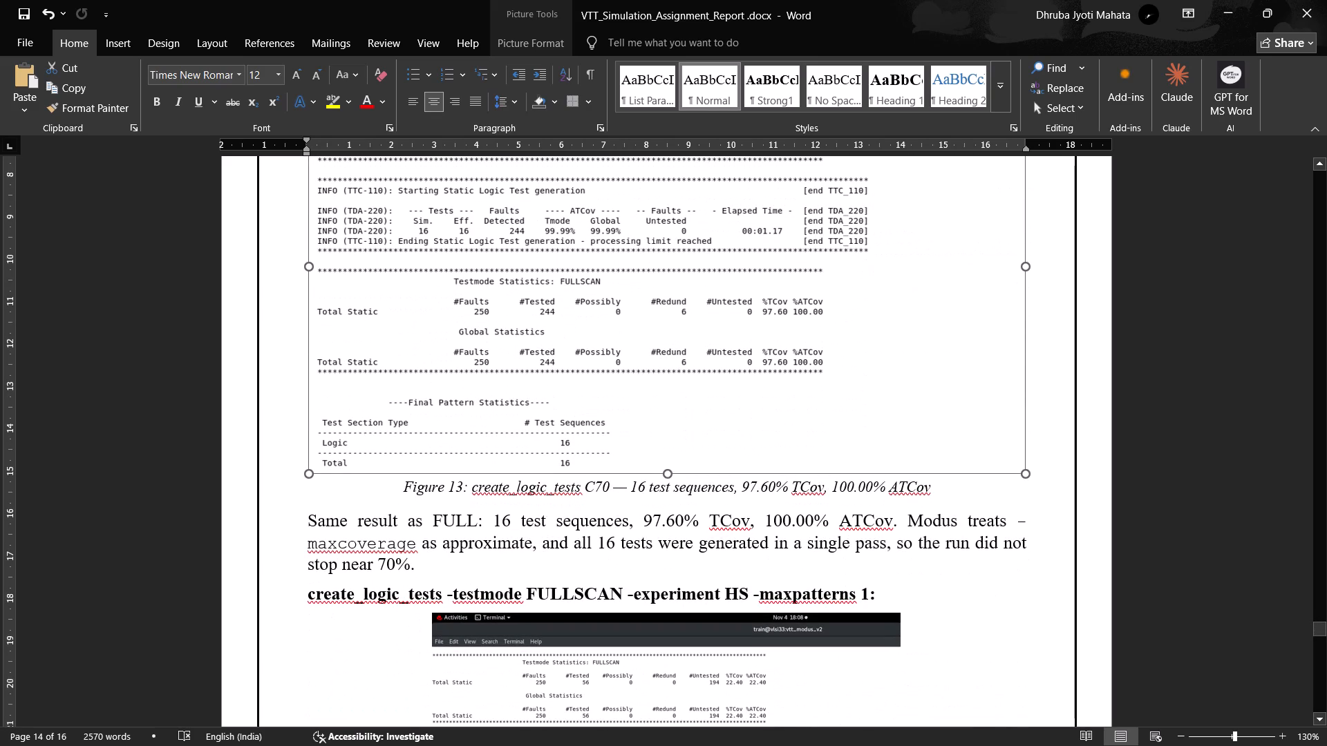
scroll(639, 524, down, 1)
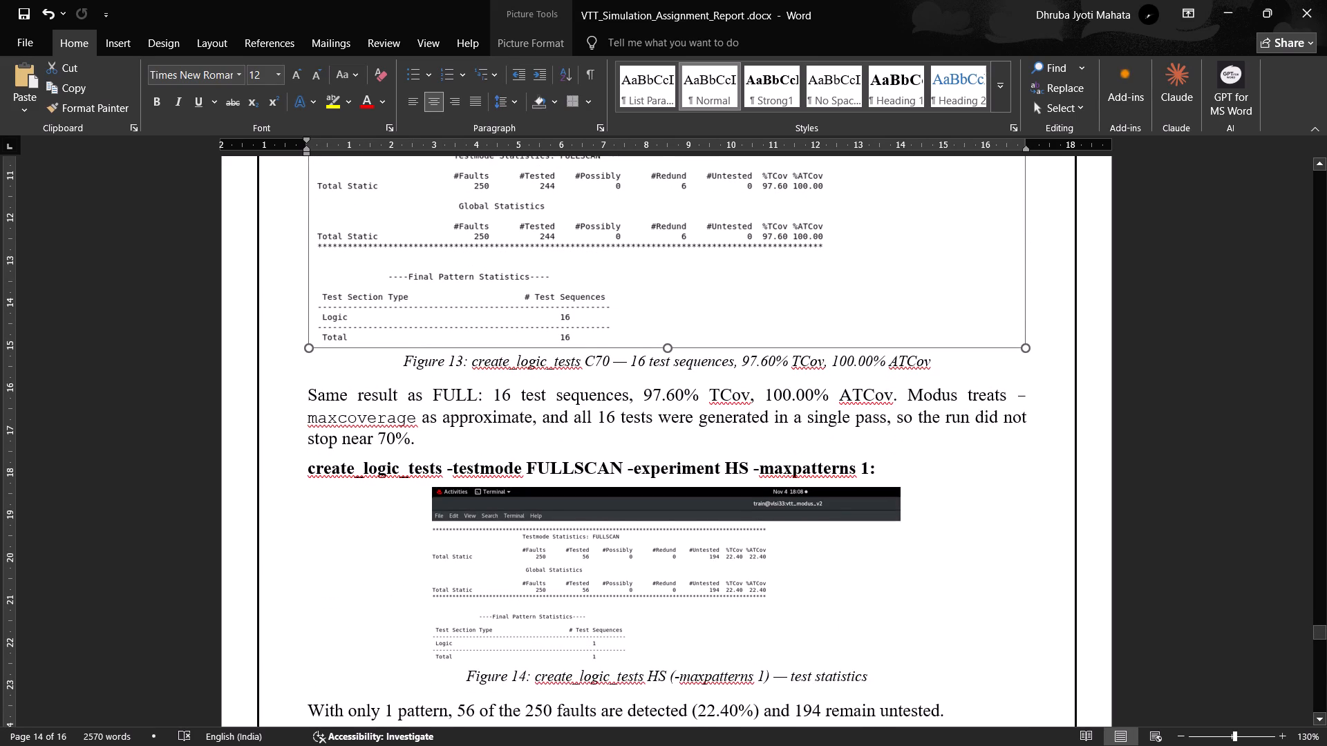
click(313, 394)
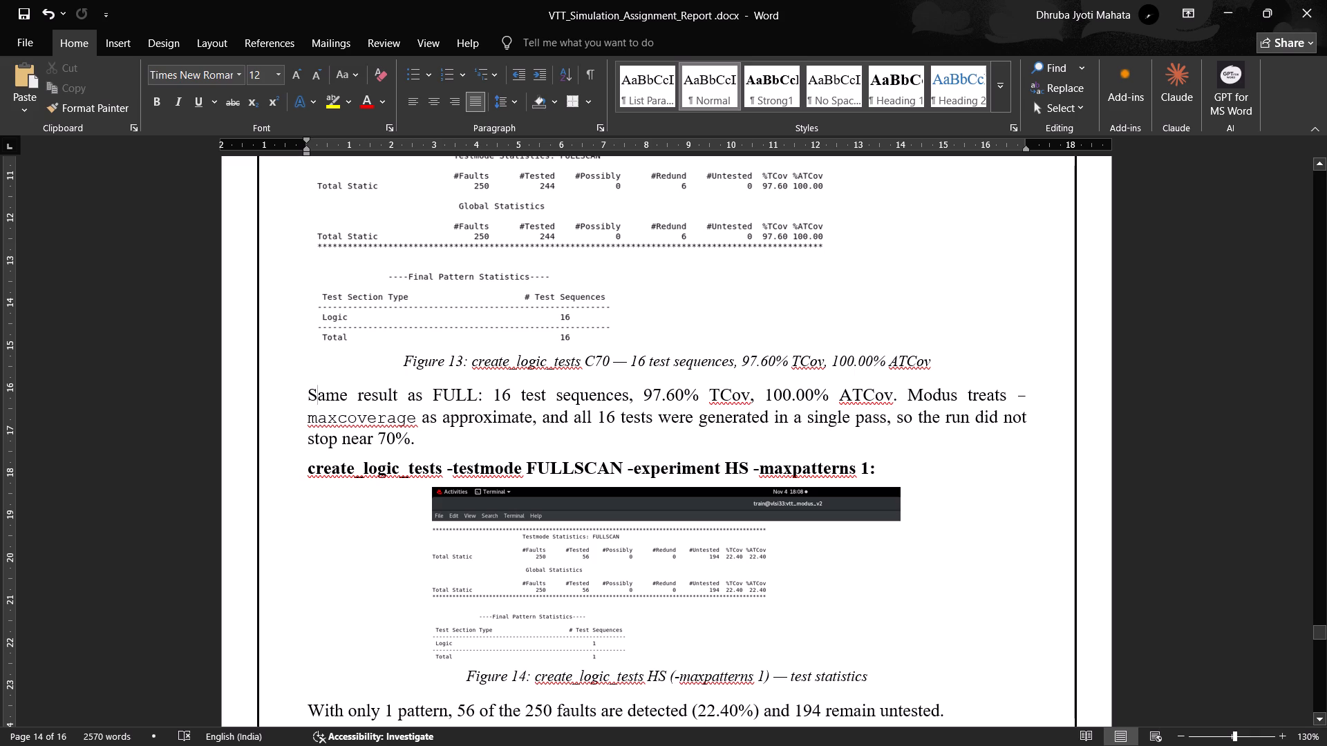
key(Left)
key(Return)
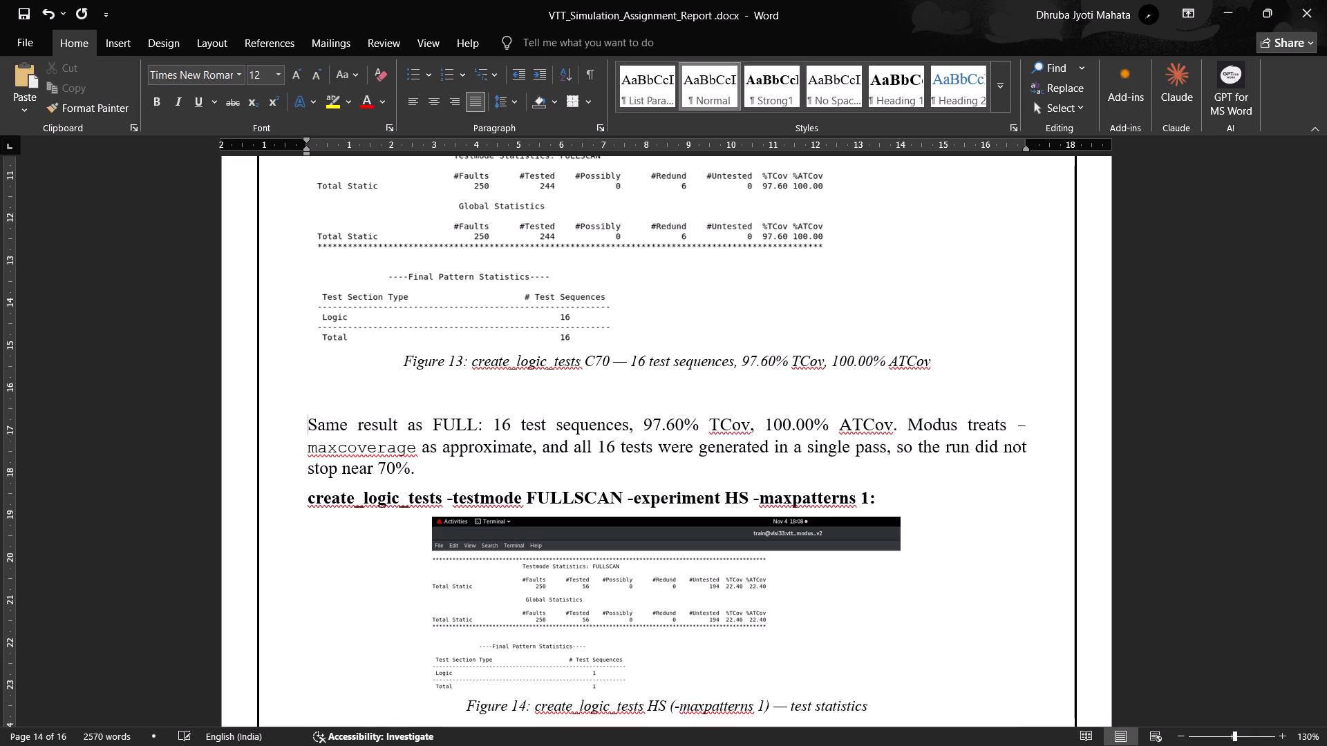
Enlarge the Figure 14 screenshot proportionally to nearly the full text width, keeping it on page 14.
scroll(663, 346, down, 3)
click(612, 246)
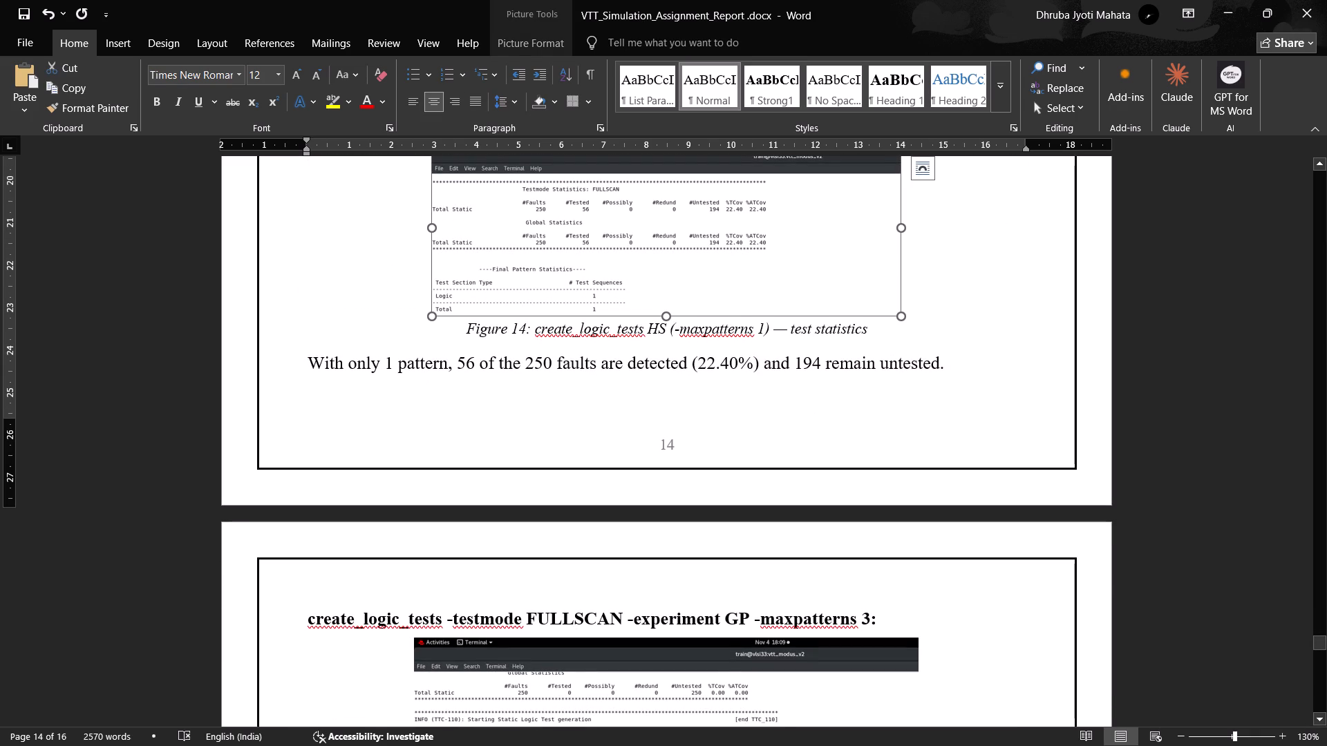
drag(431, 321, 282, 385)
click(272, 412)
scroll(273, 411, up, 2)
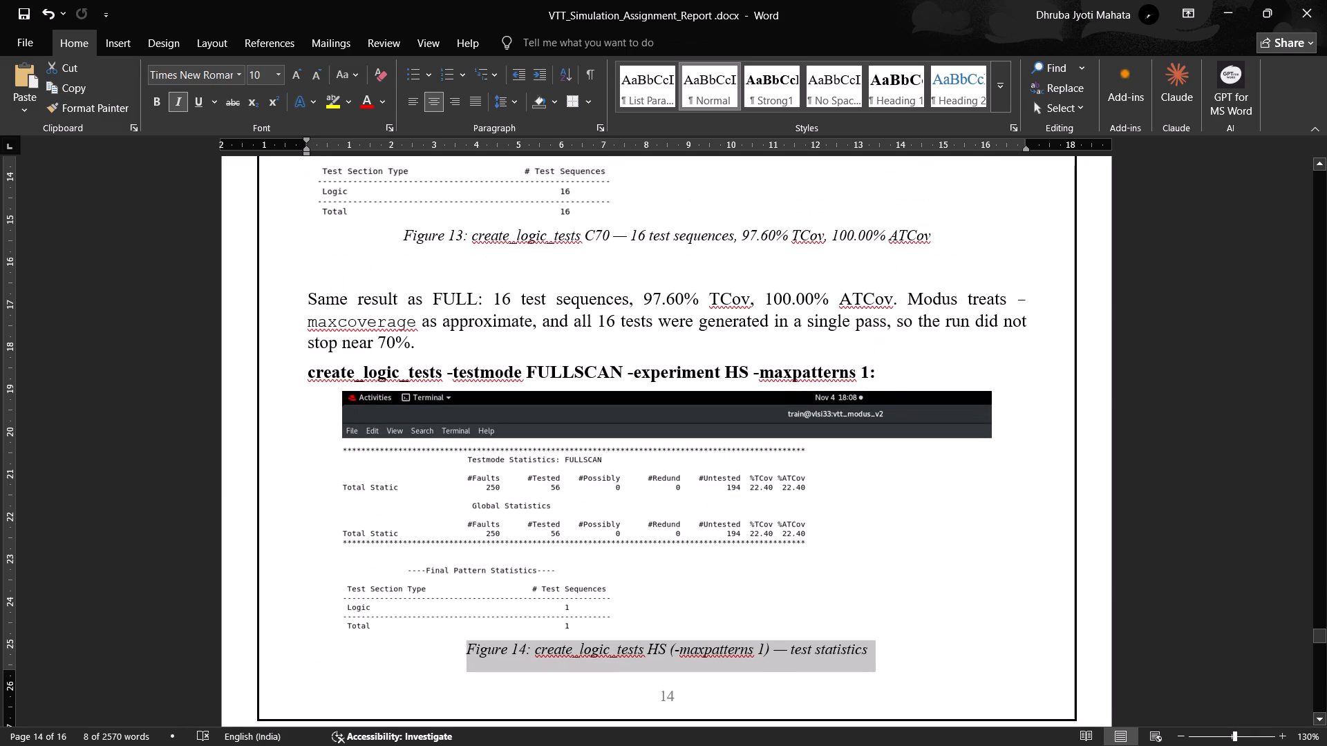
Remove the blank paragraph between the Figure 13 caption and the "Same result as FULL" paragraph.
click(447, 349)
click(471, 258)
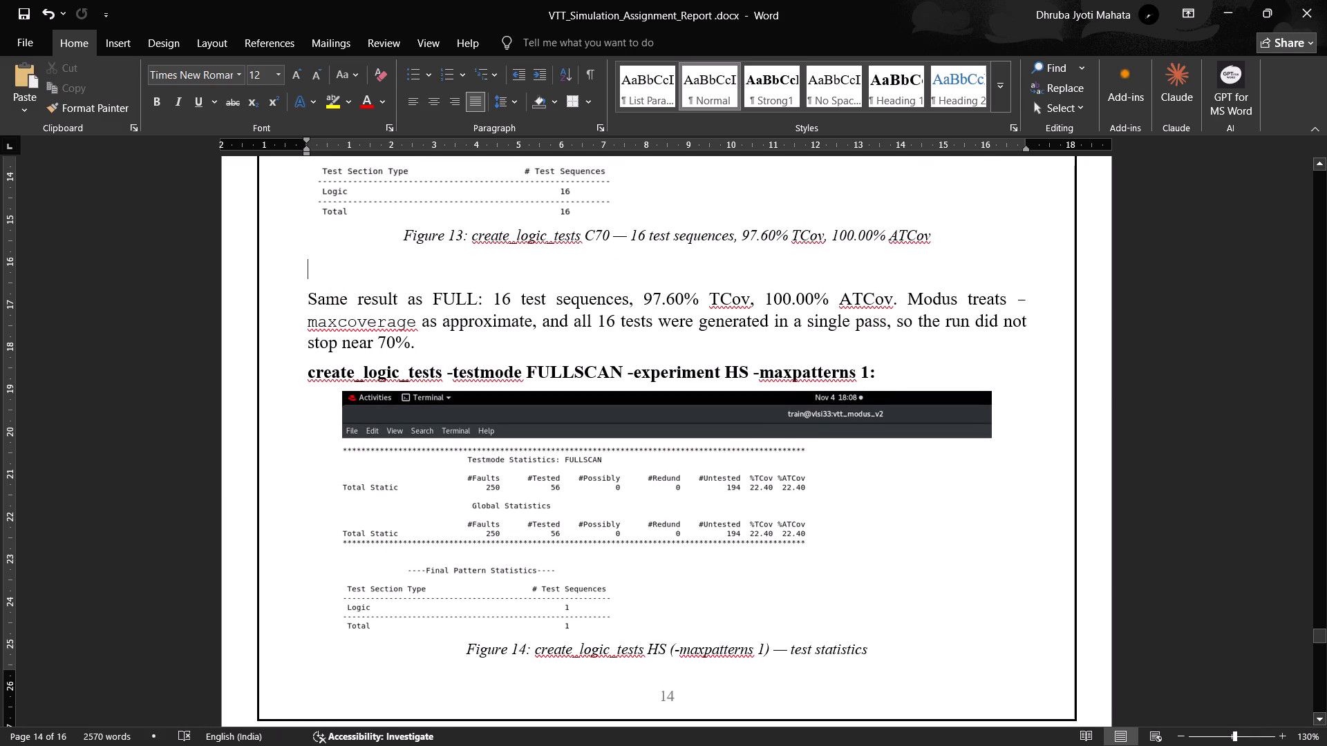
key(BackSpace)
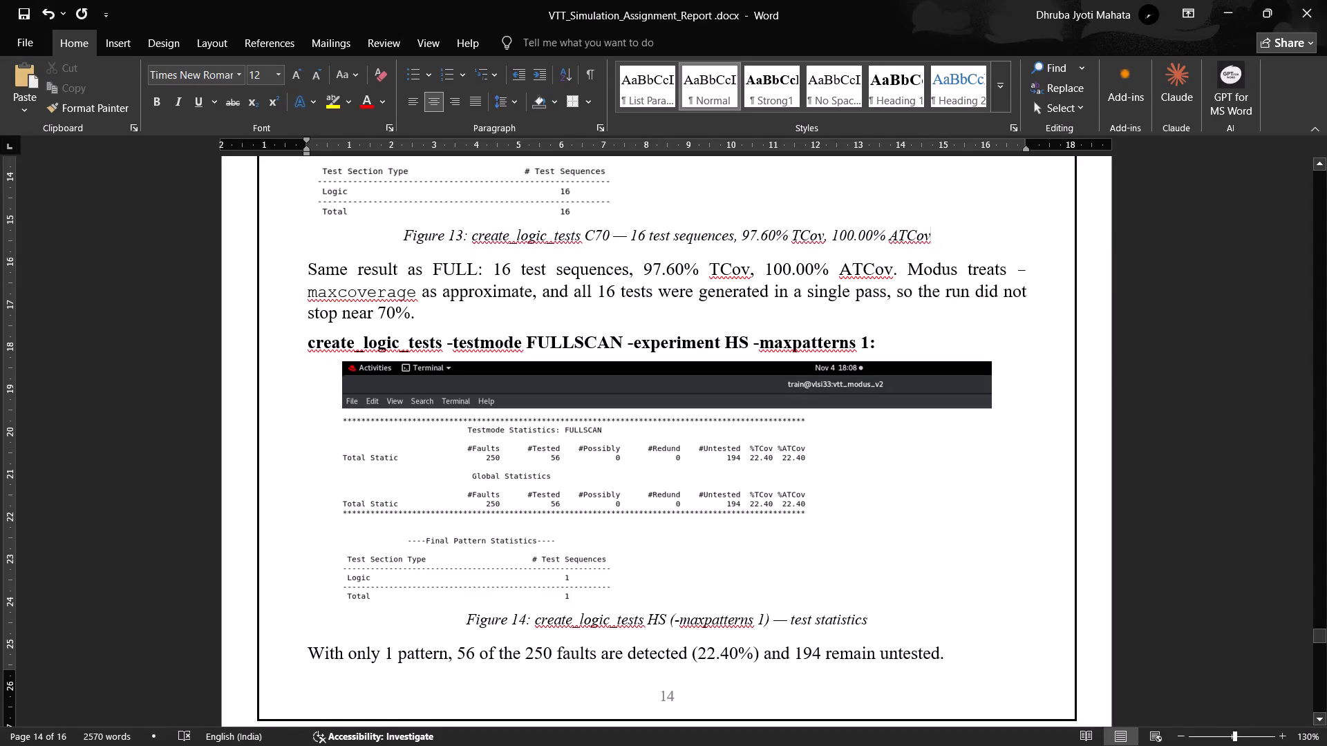
Insert a blank paragraph after "stop near 70%." to space it from the HS experiment heading.
click(612, 330)
key(Return)
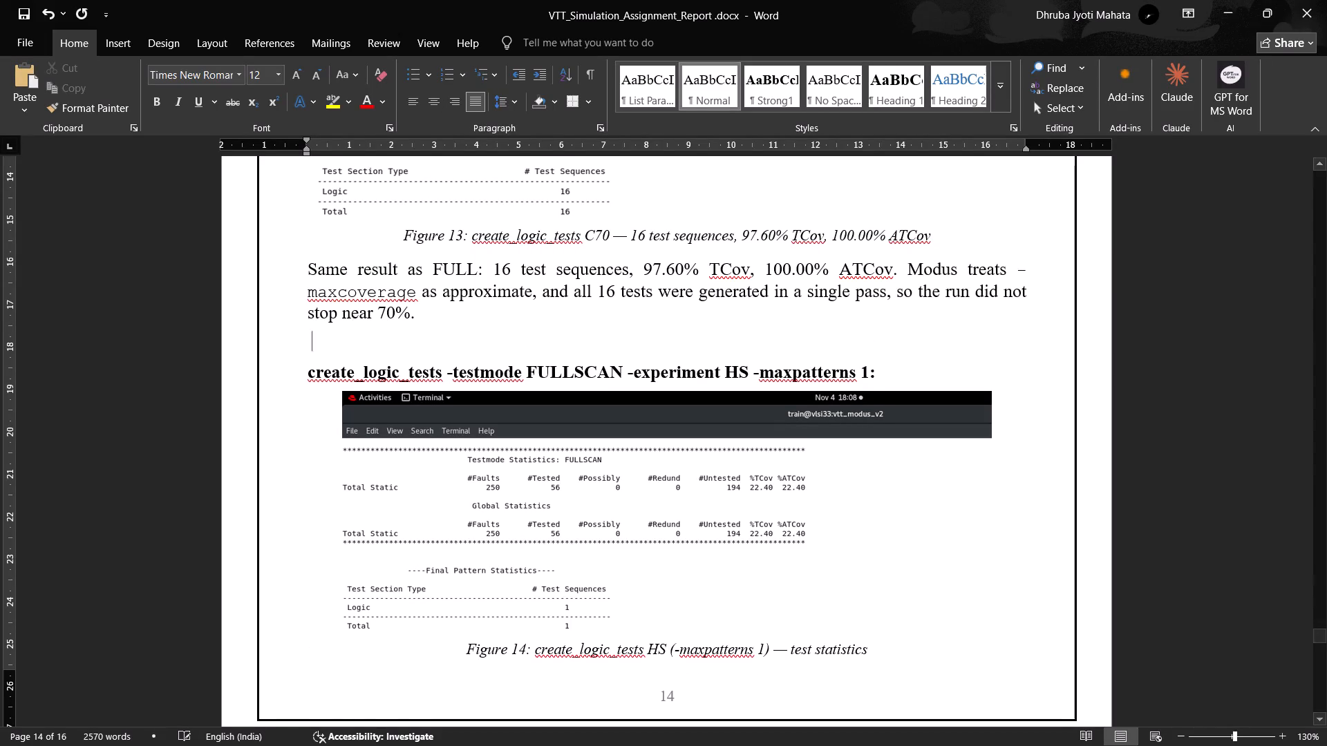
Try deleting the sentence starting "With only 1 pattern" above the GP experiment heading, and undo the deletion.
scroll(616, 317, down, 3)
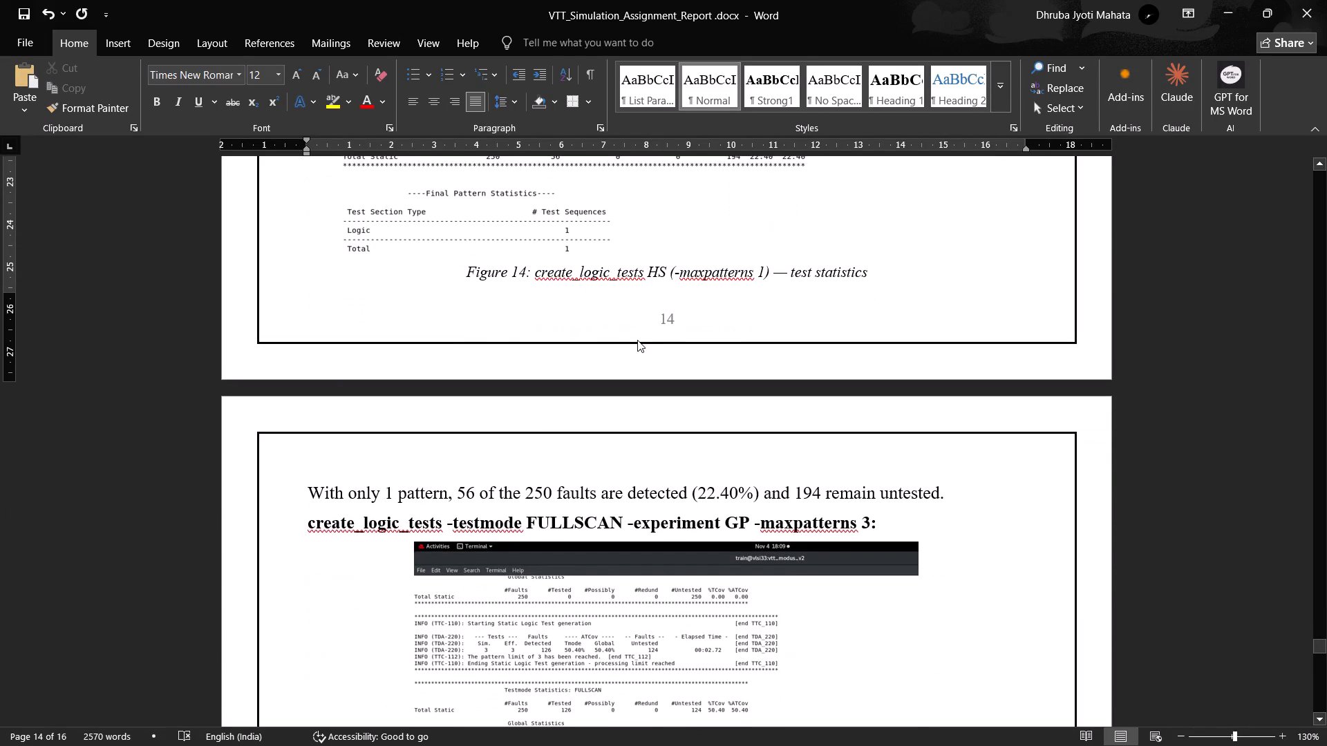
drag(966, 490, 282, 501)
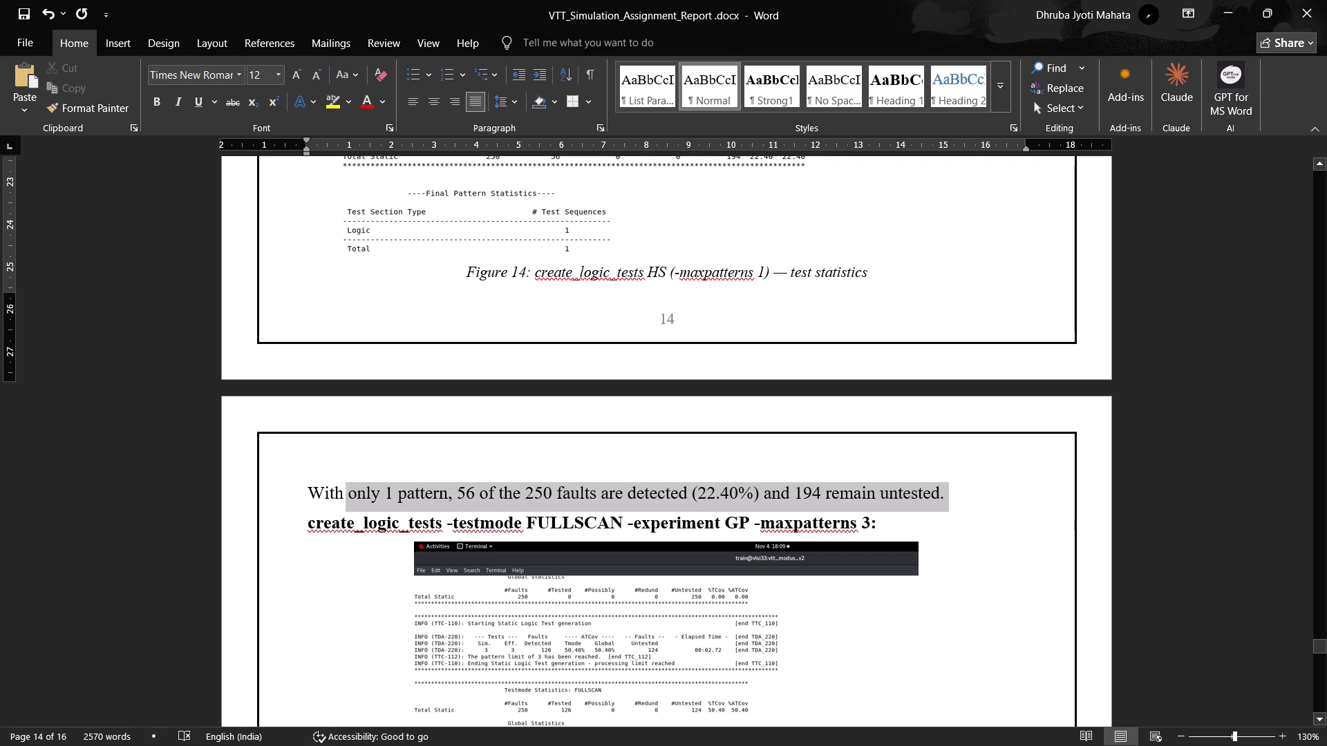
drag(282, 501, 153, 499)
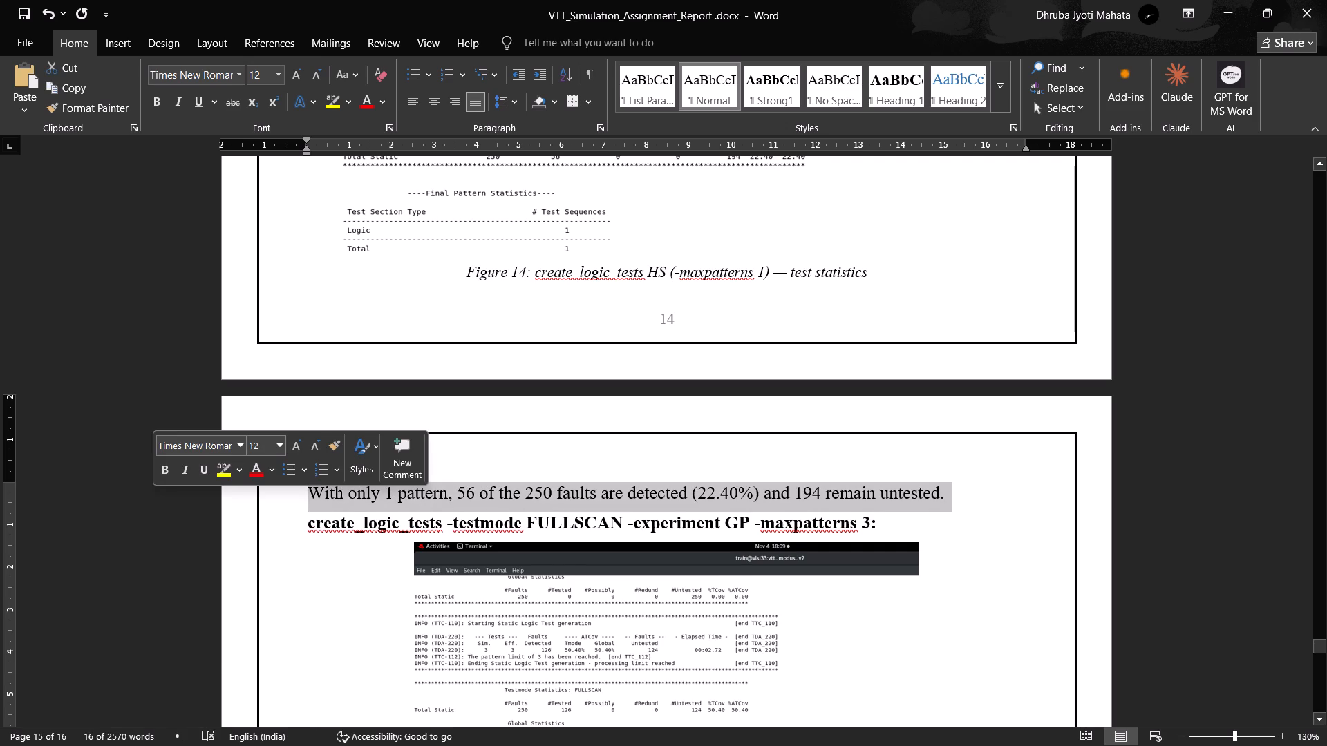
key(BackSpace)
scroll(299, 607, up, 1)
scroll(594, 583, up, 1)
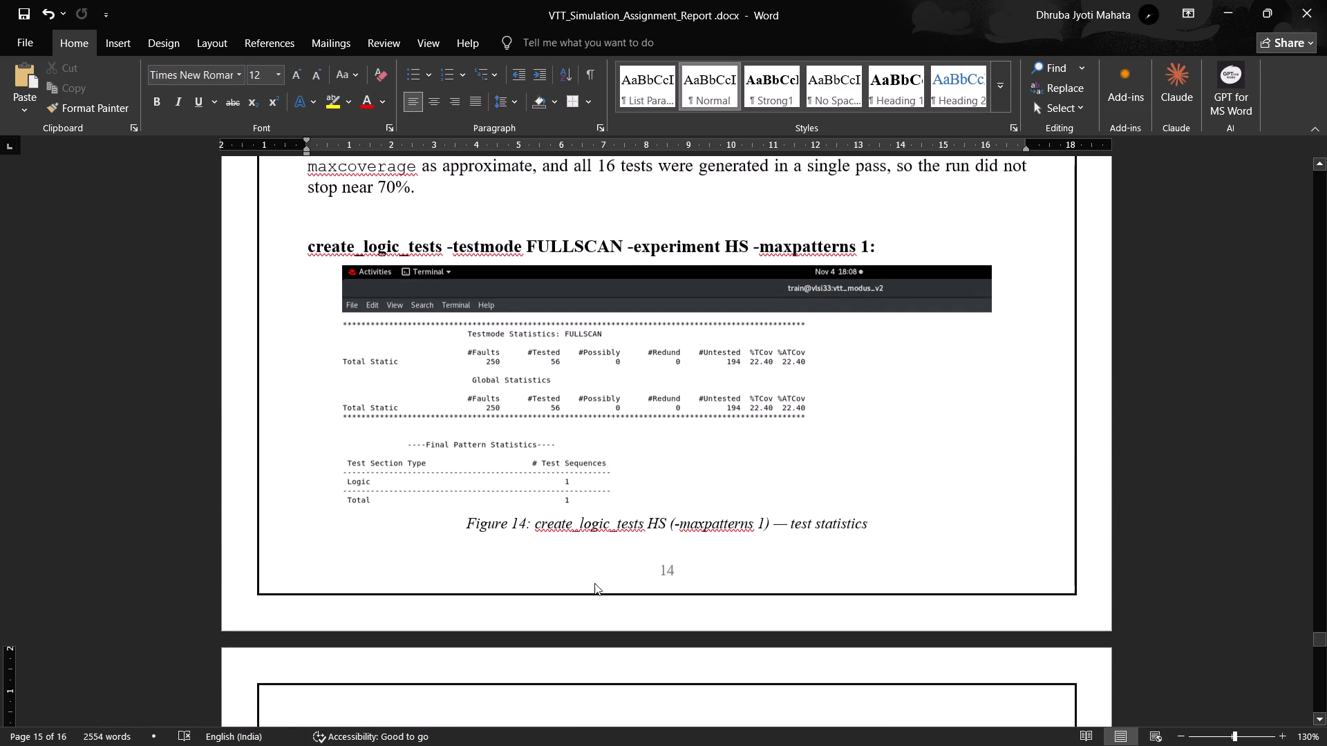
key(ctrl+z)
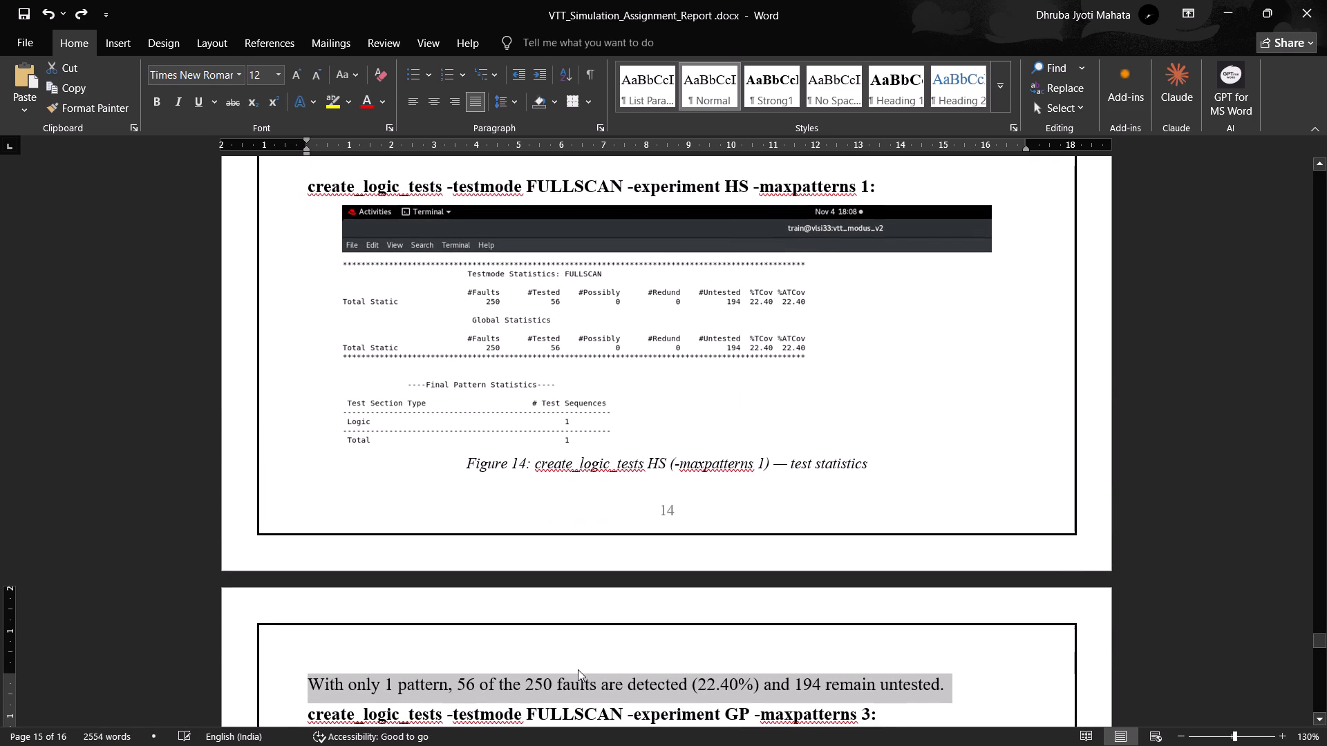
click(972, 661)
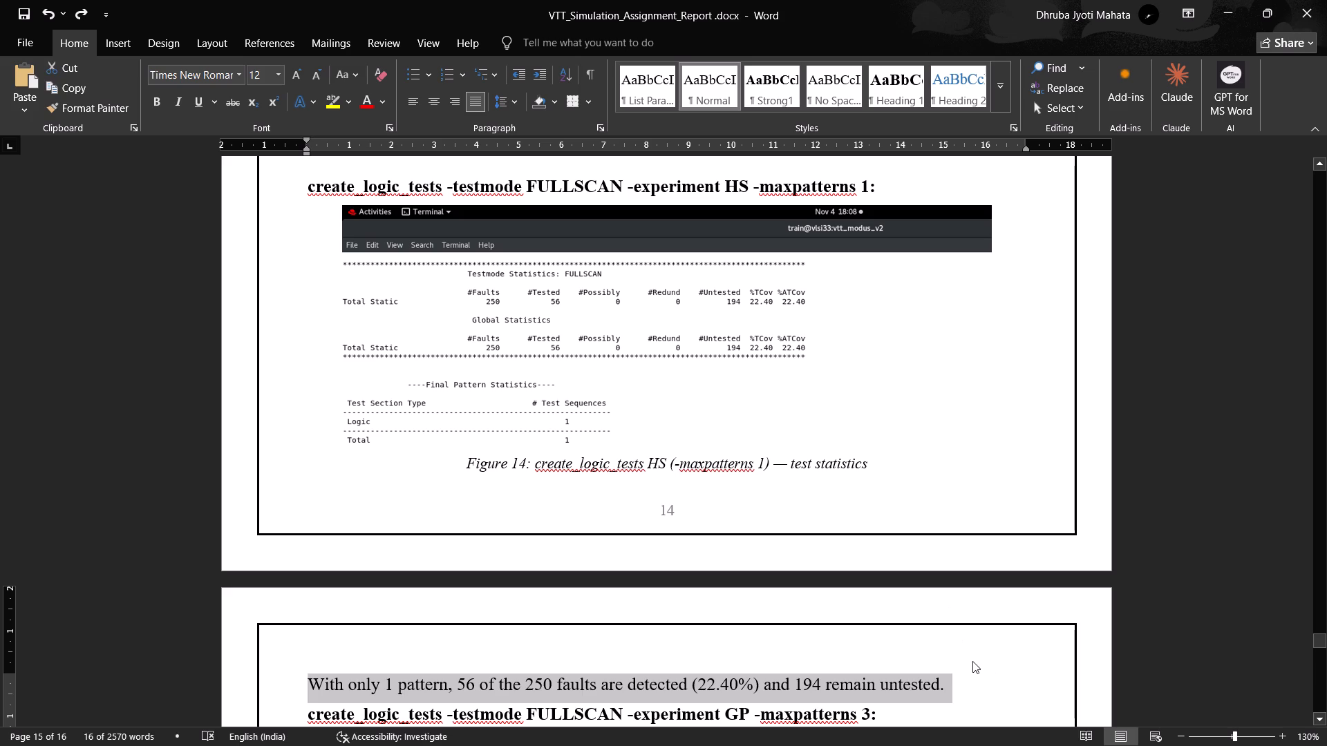
Remove the line break between the "Test sequence coverage estimates" heading and the coverage table.
scroll(979, 645, down, 2)
scroll(979, 645, up, 2)
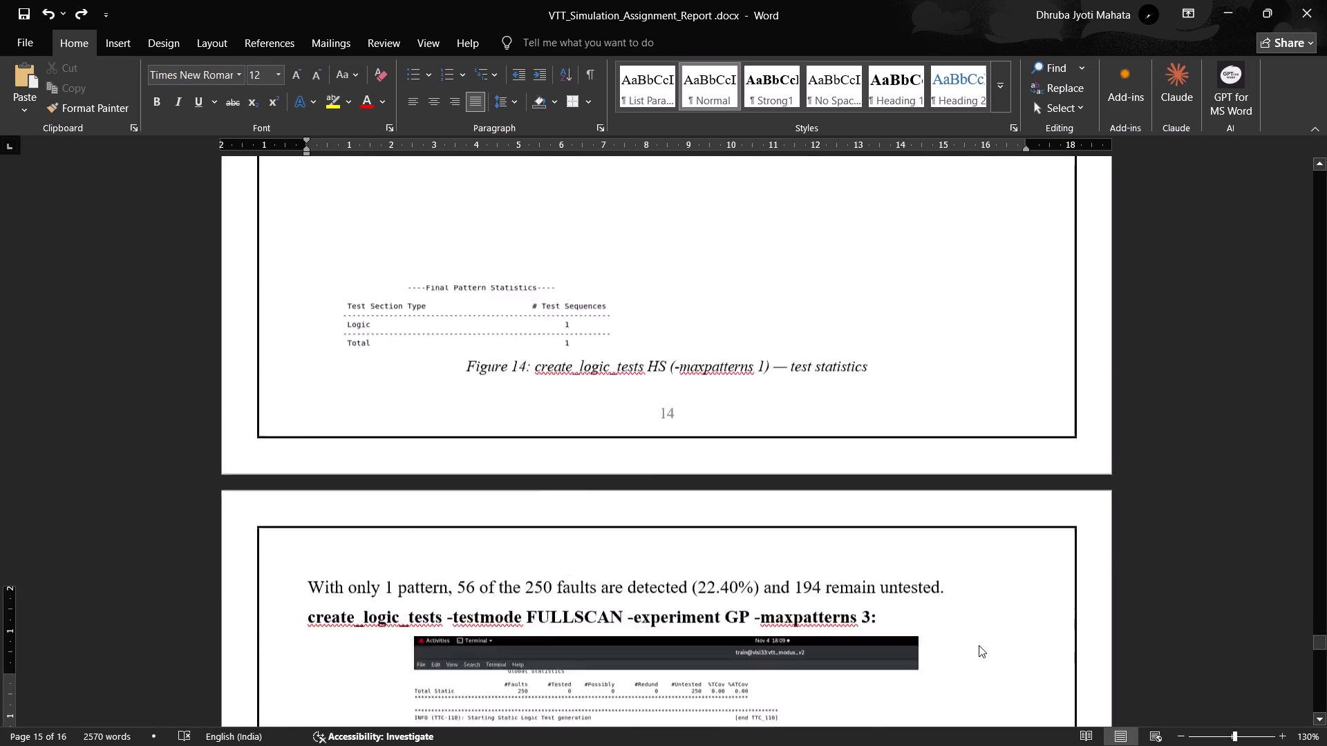
scroll(979, 645, up, 5)
scroll(883, 618, up, 1)
scroll(659, 594, up, 1)
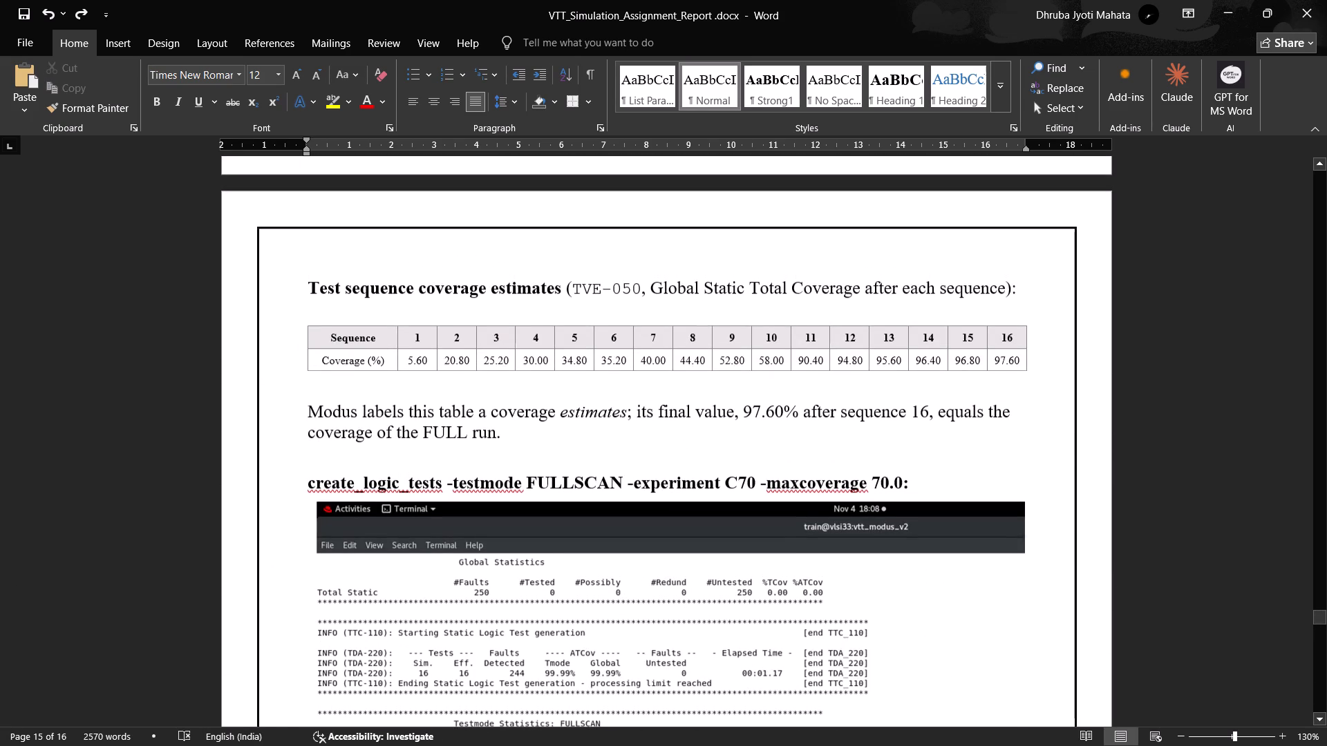
click(409, 296)
click(424, 319)
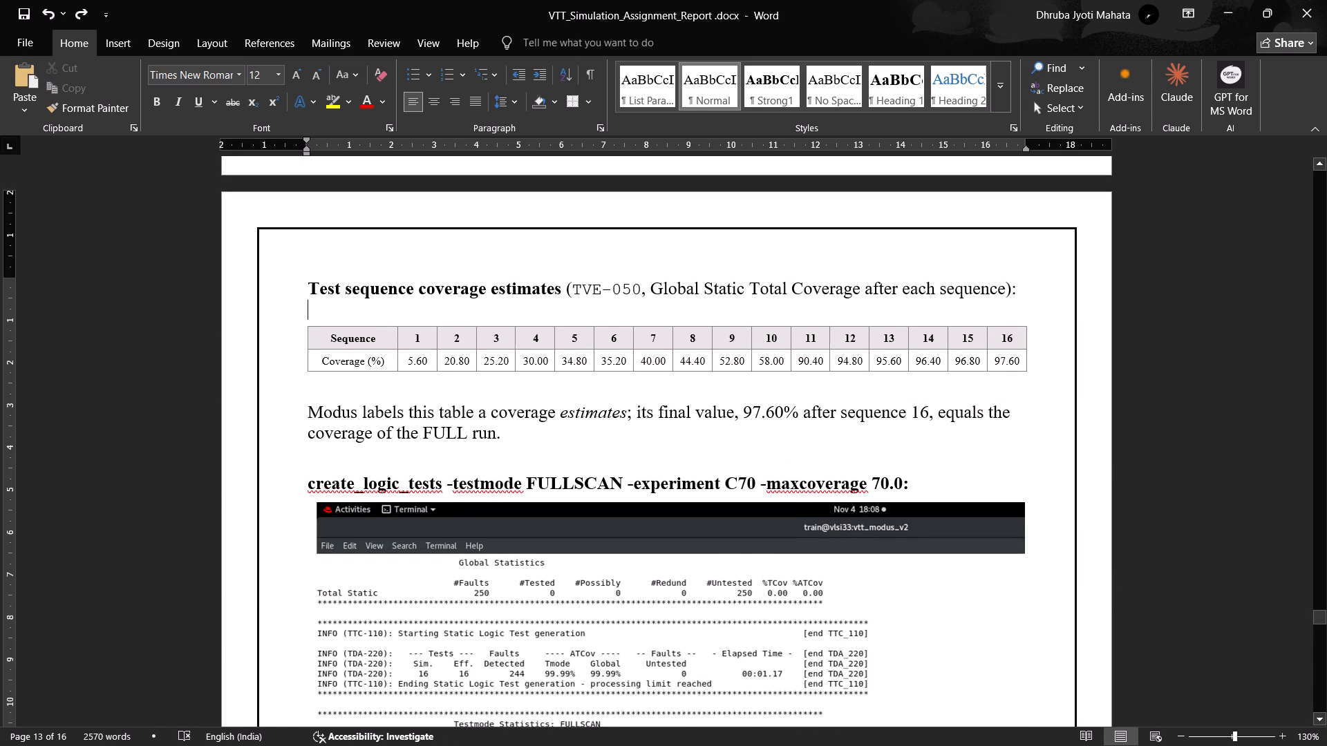
key(BackSpace)
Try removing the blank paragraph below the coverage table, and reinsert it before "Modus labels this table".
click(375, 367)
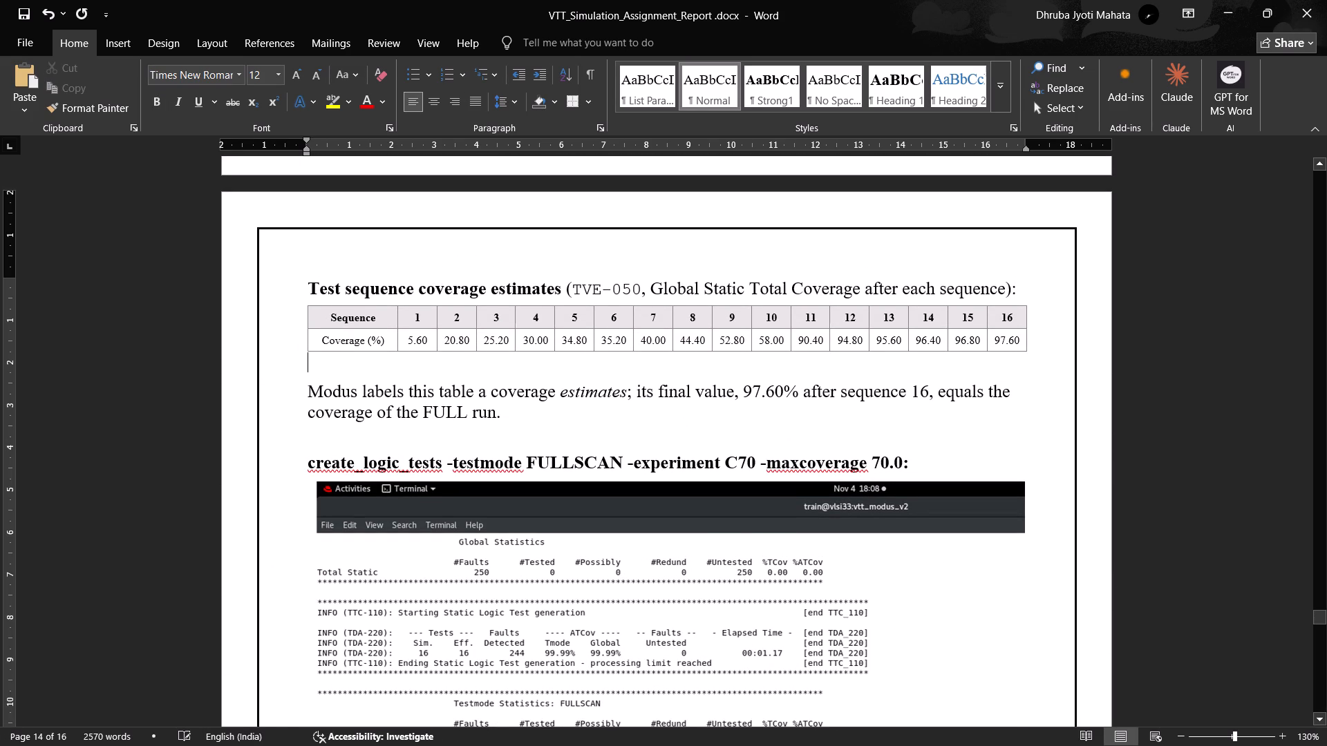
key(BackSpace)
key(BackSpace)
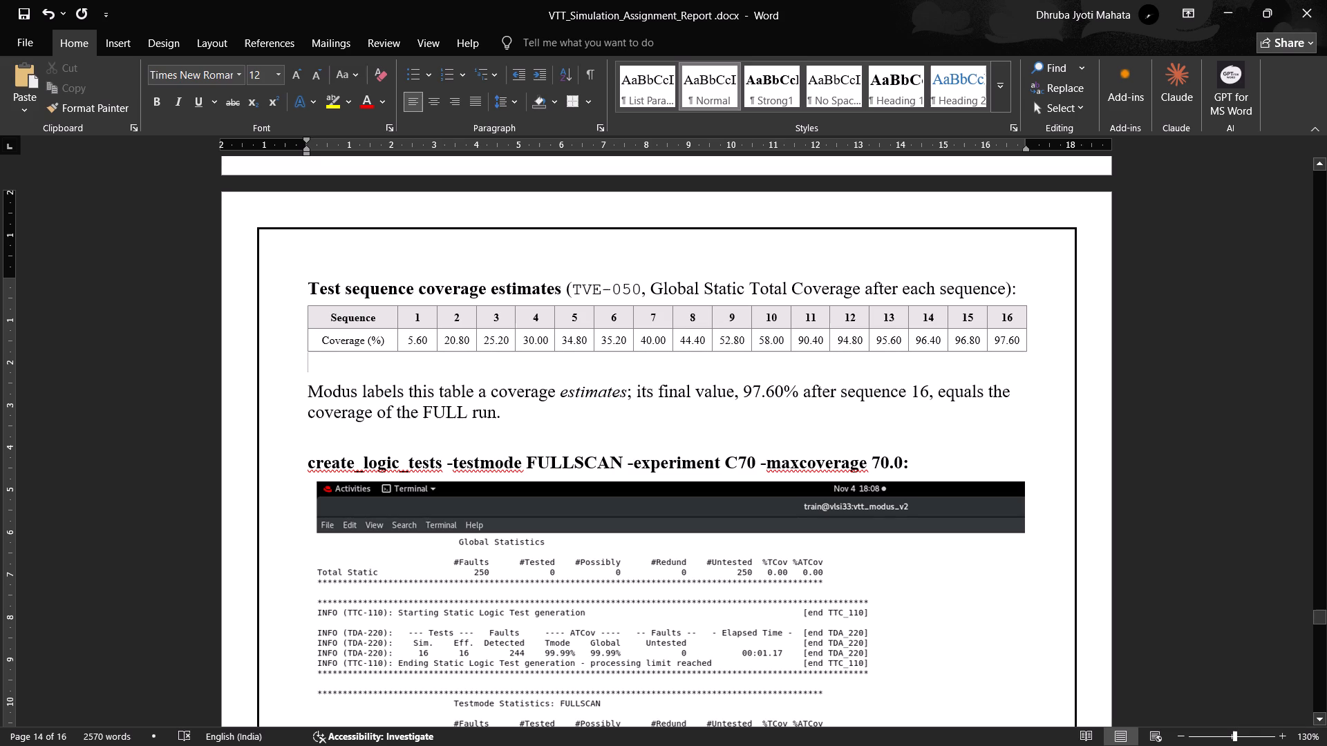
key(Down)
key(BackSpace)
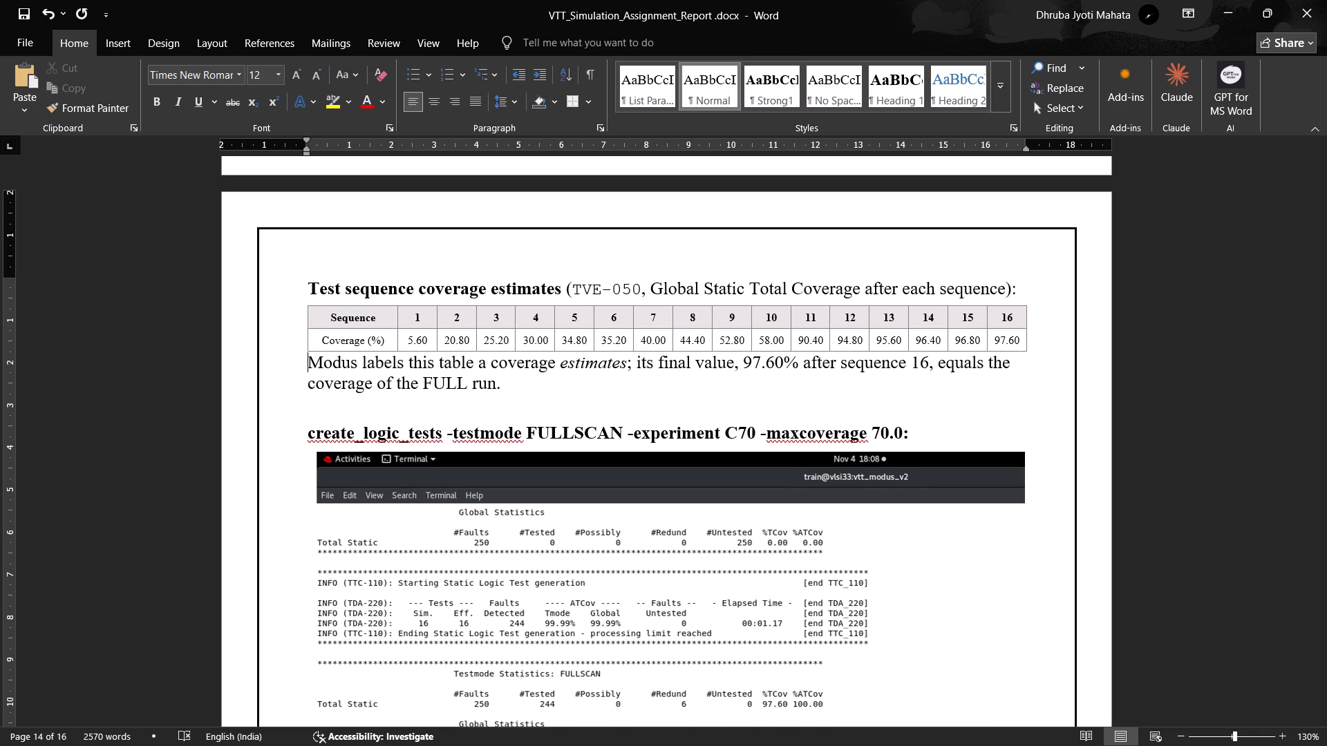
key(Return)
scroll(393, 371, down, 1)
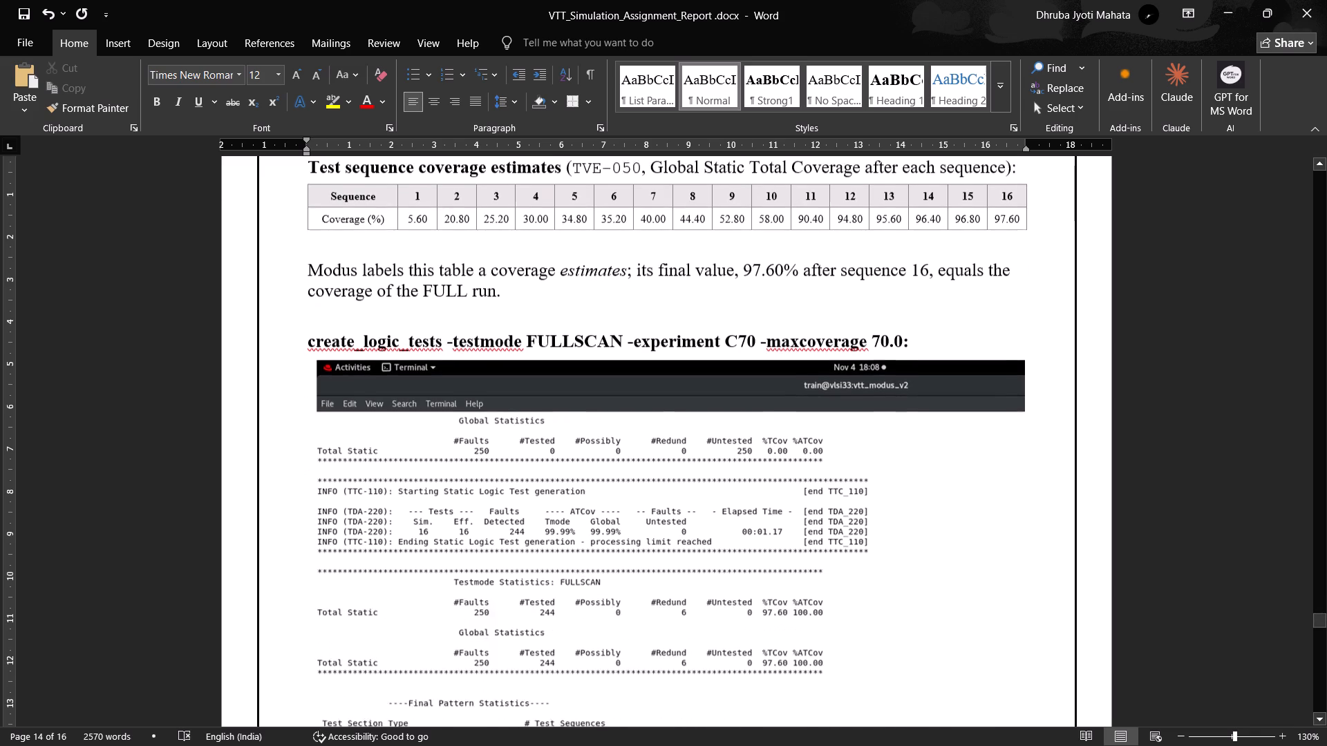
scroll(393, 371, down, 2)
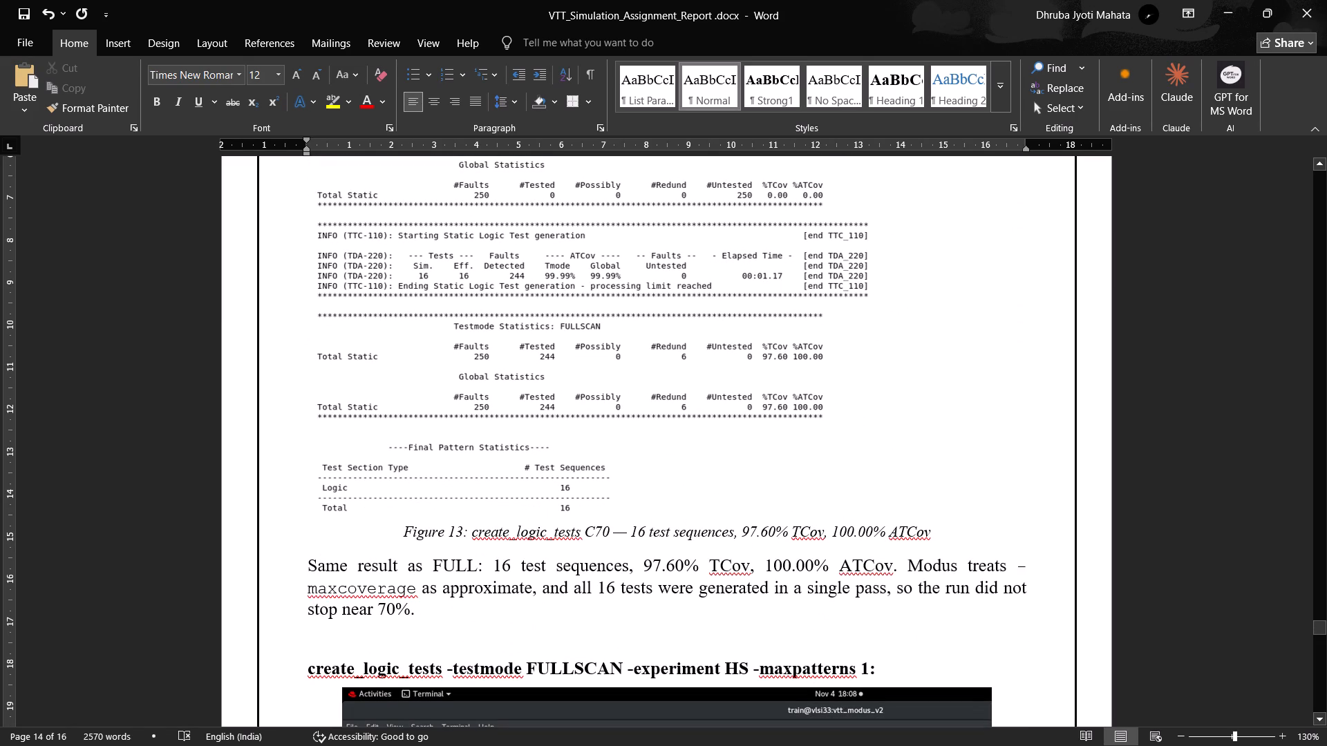
Remove the blank paragraph between "stop near 70%." and the HS experiment heading.
click(391, 519)
click(411, 535)
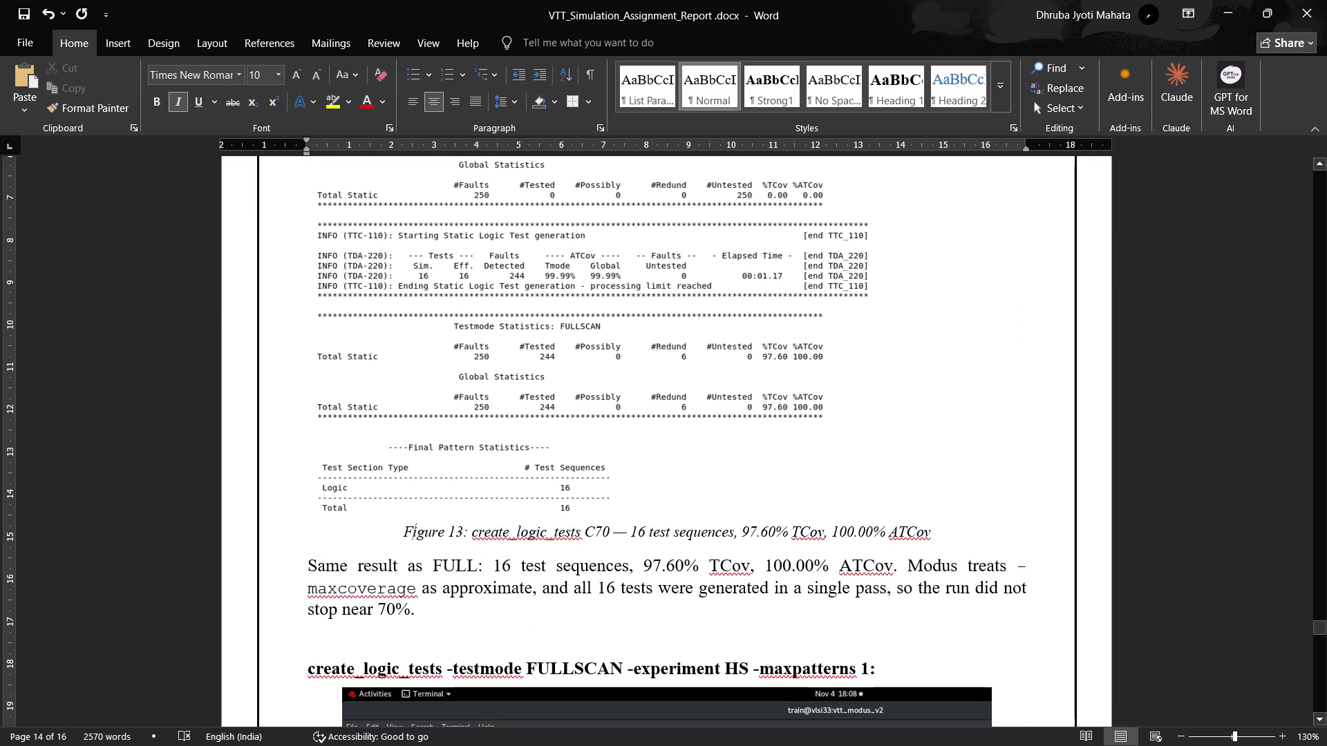
scroll(804, 632, down, 1)
click(423, 519)
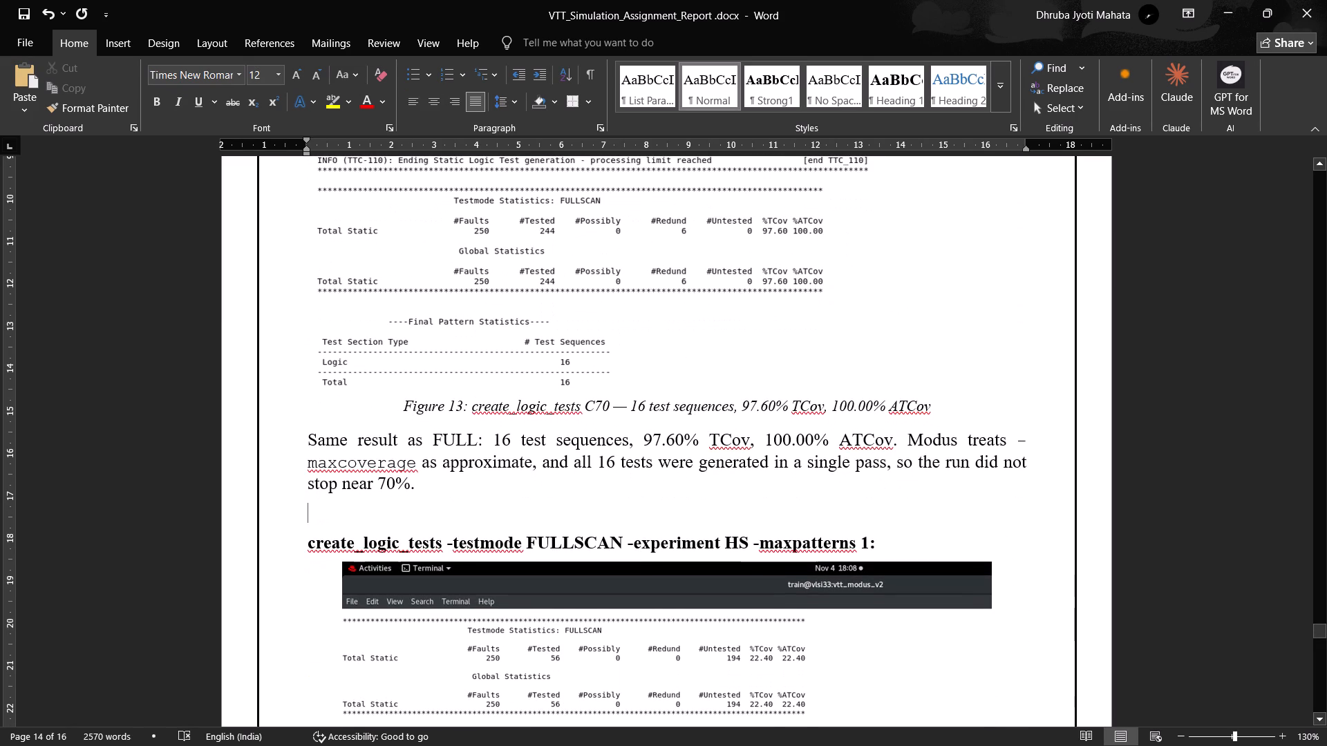
click(413, 528)
key(BackSpace)
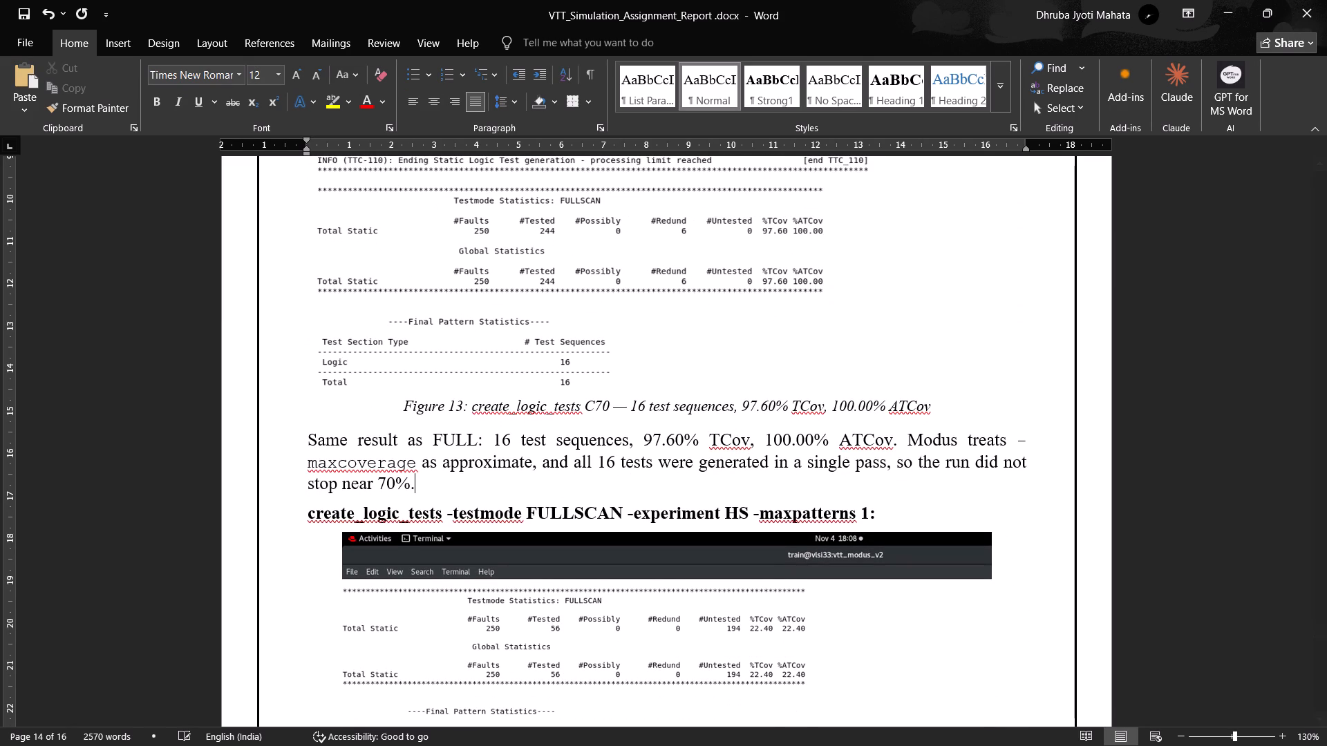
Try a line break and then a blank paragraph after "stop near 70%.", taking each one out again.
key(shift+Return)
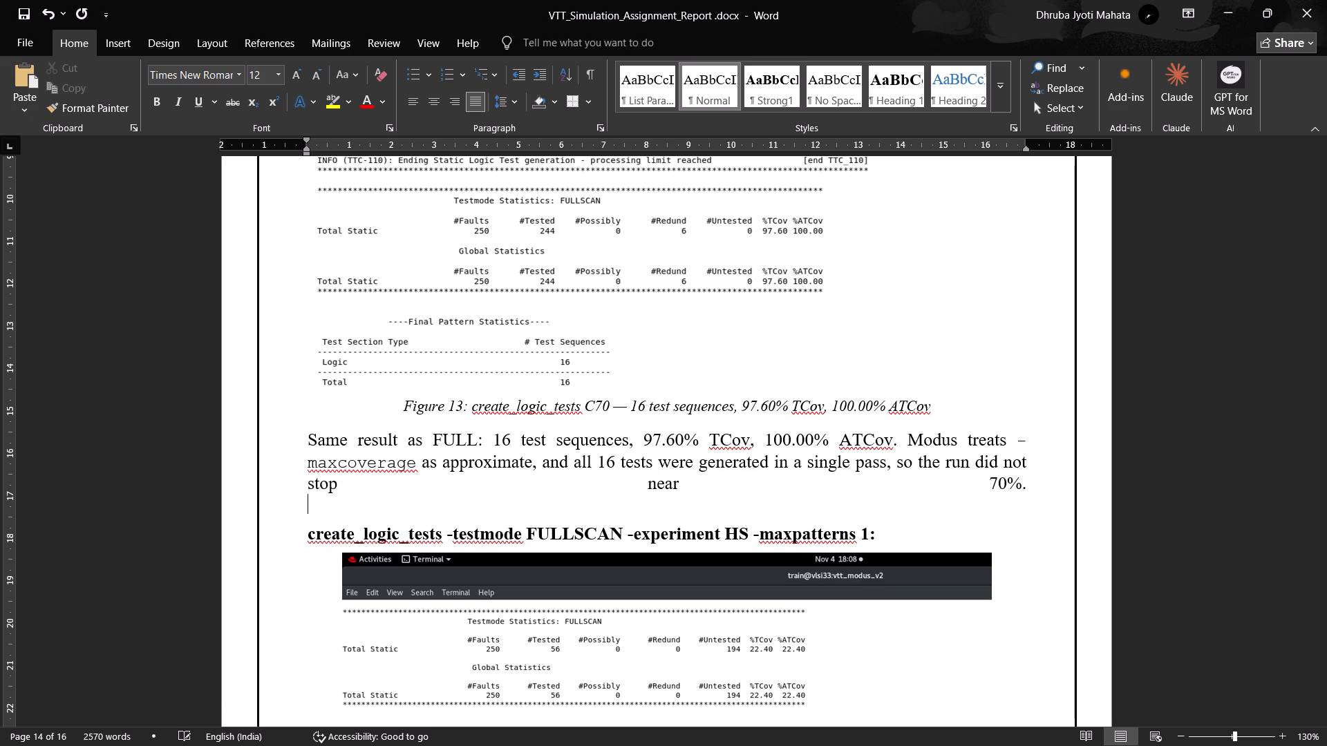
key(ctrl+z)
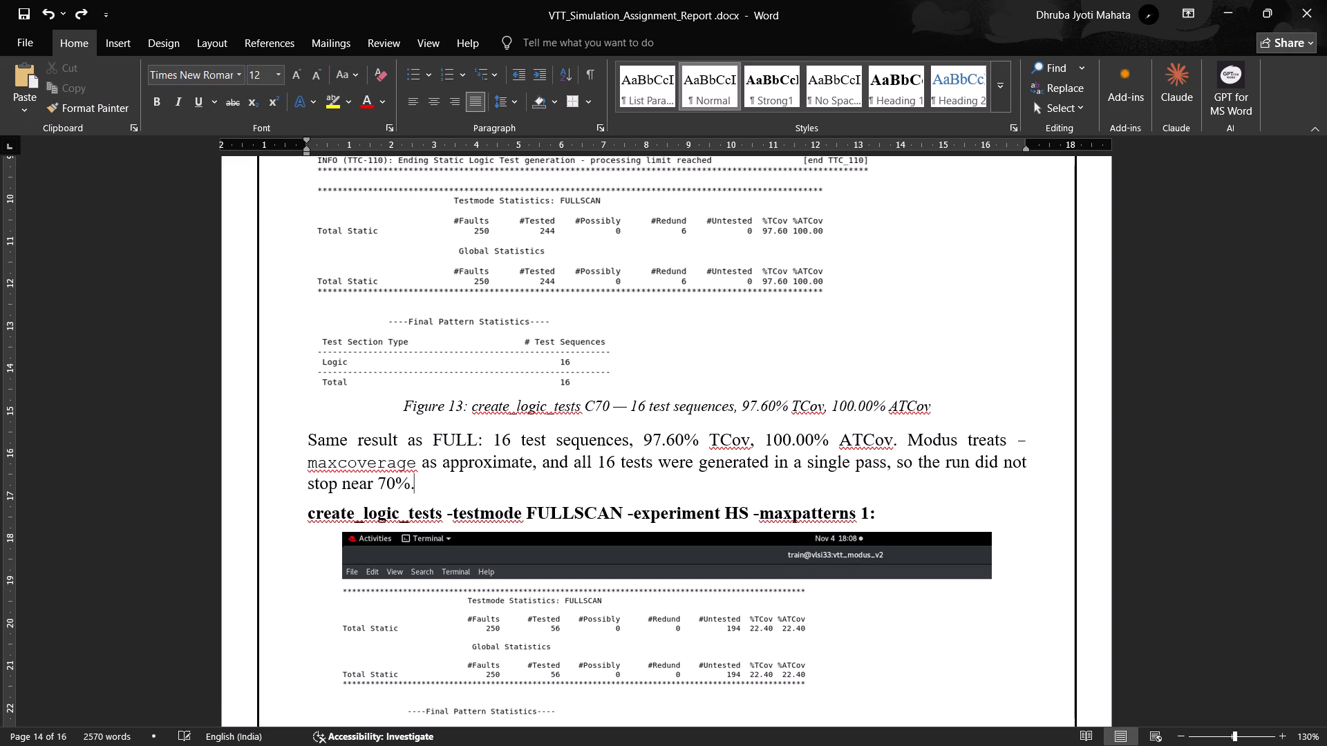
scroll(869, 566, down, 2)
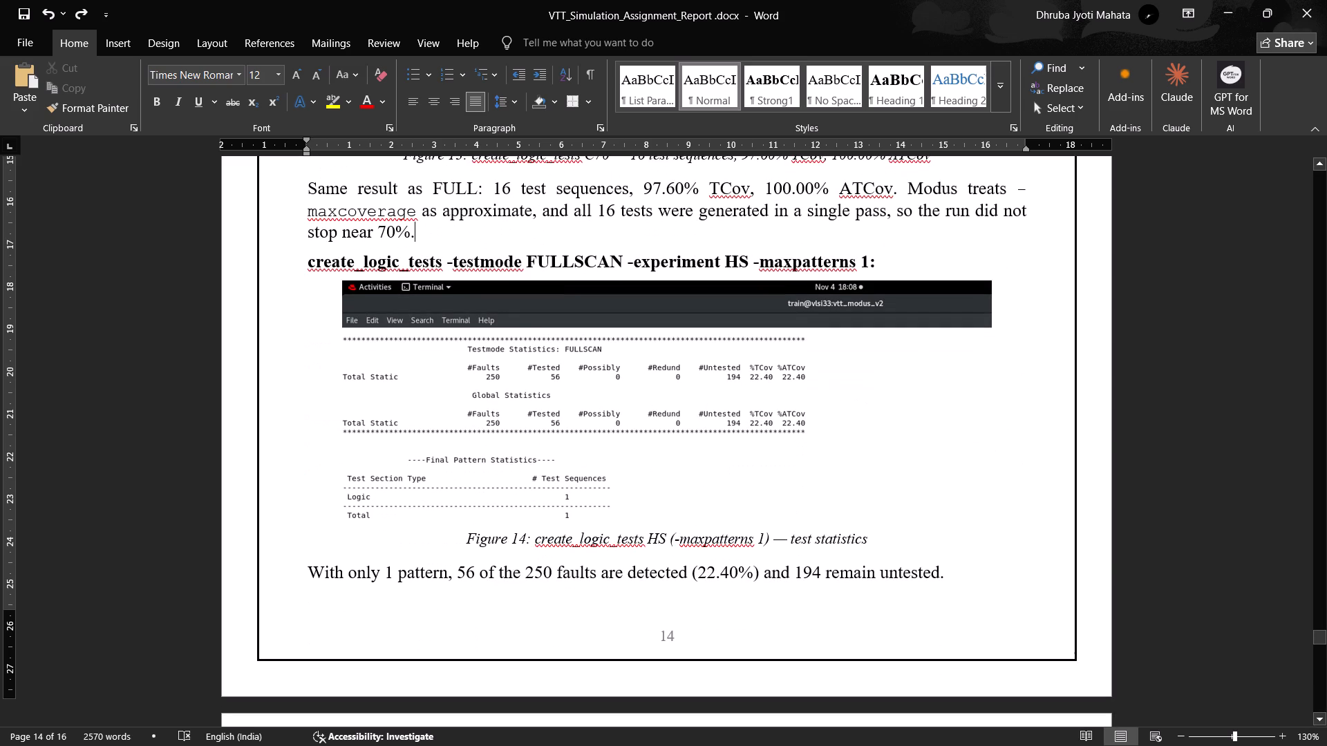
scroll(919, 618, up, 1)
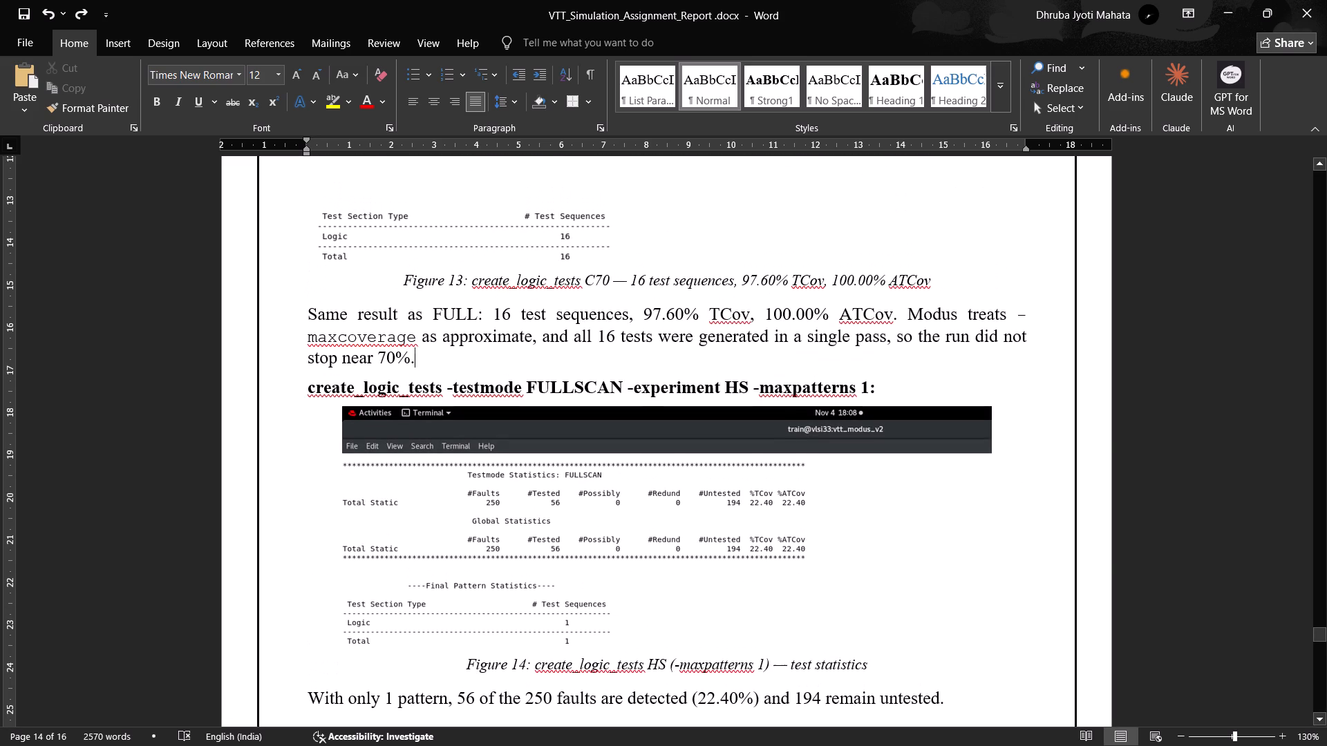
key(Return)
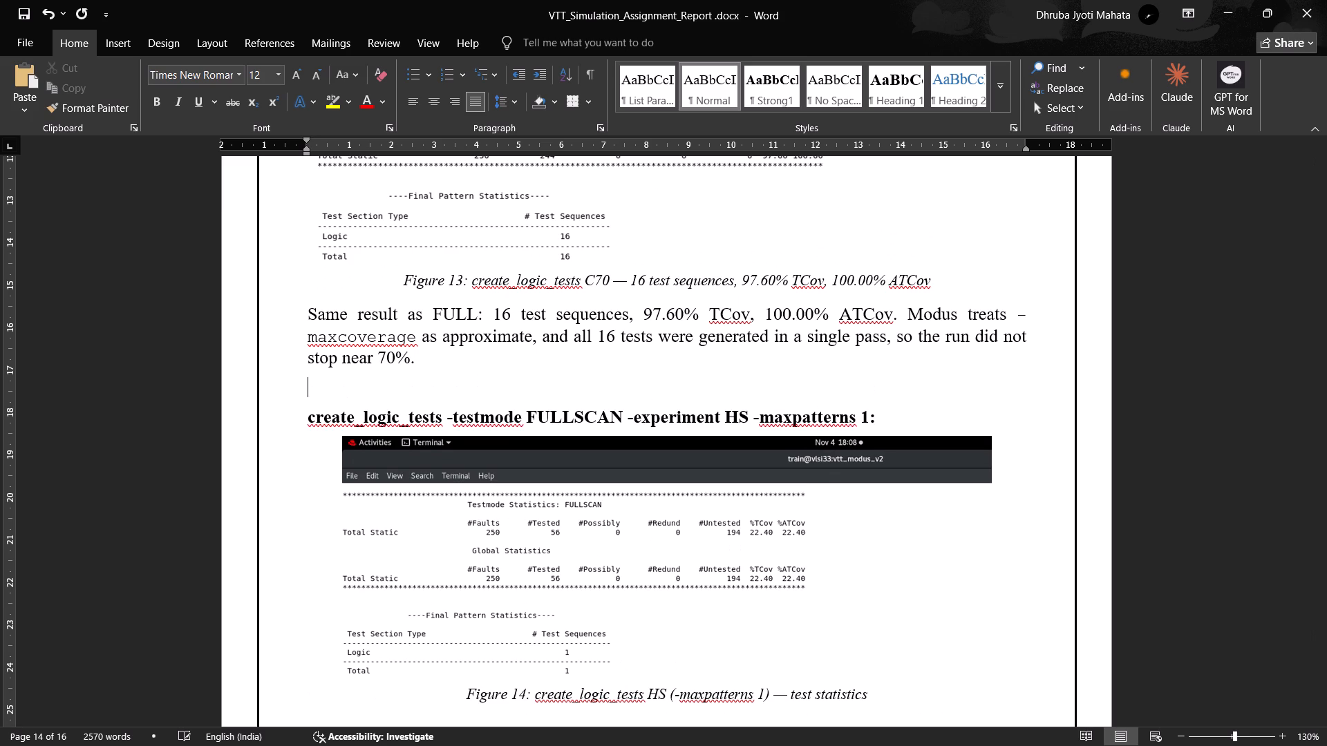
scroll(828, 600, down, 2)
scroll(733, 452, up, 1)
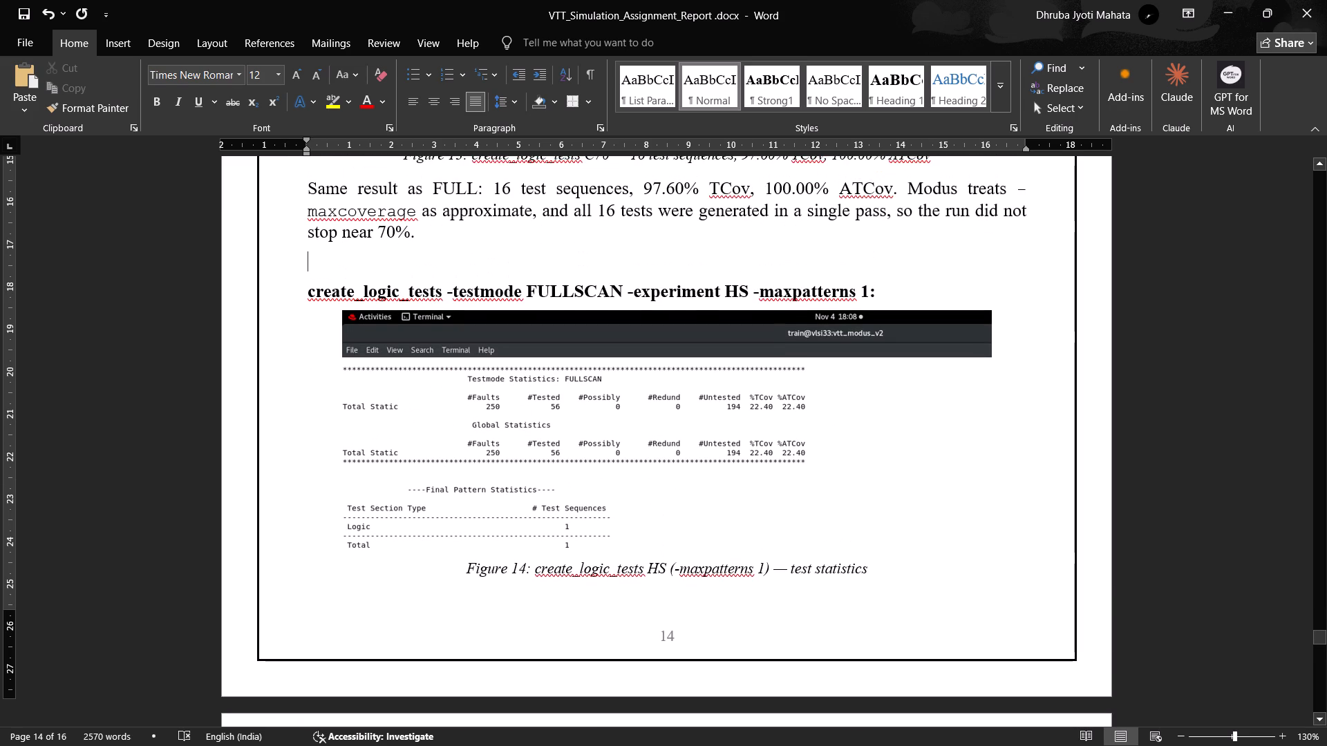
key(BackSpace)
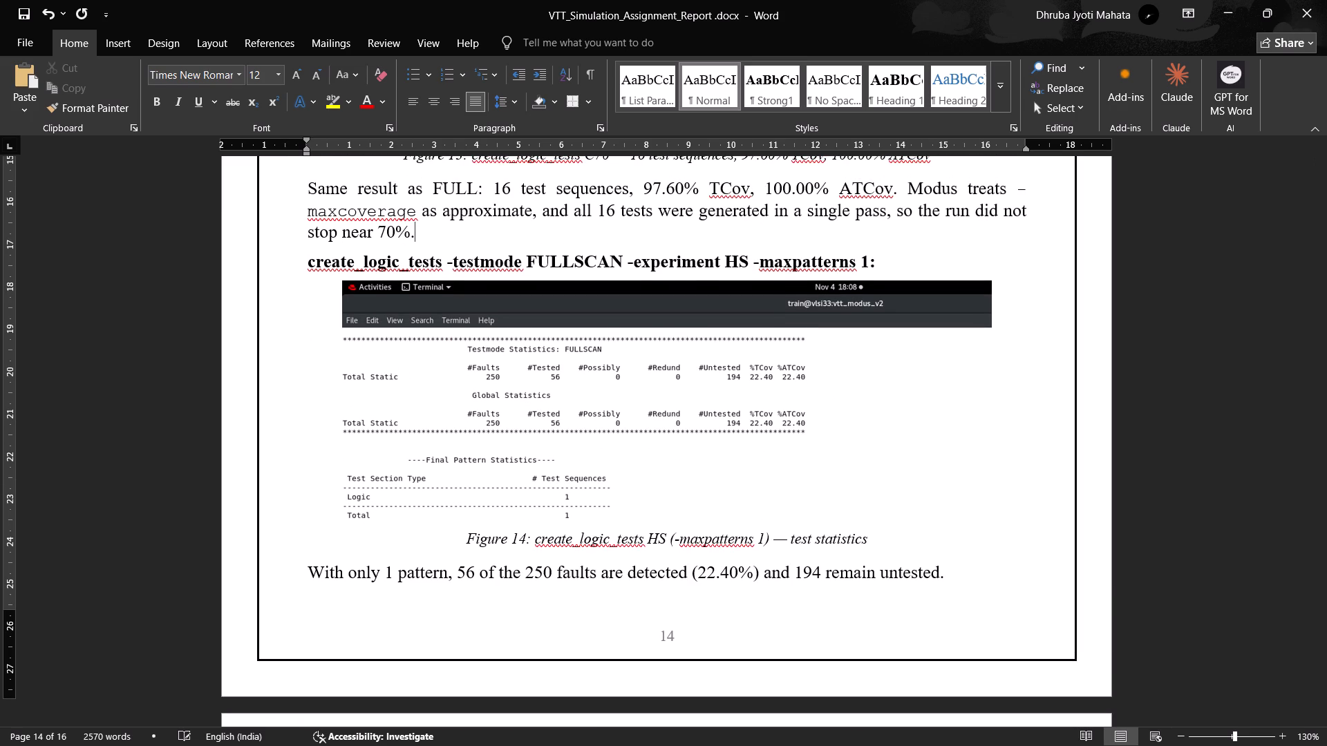
Enlarge the Figure 15 screenshot under the GP experiment heading proportionally to nearly the full text width.
scroll(838, 397, down, 5)
click(620, 369)
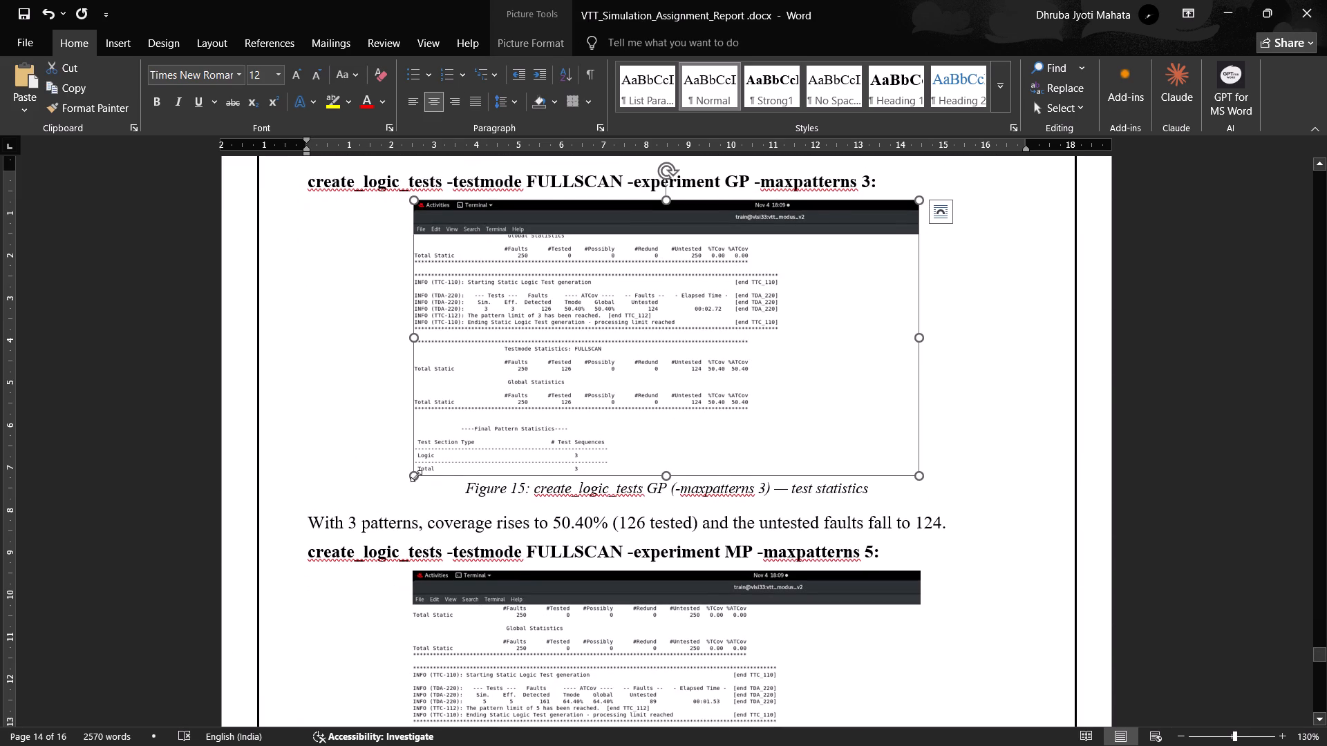
drag(417, 475, 206, 544)
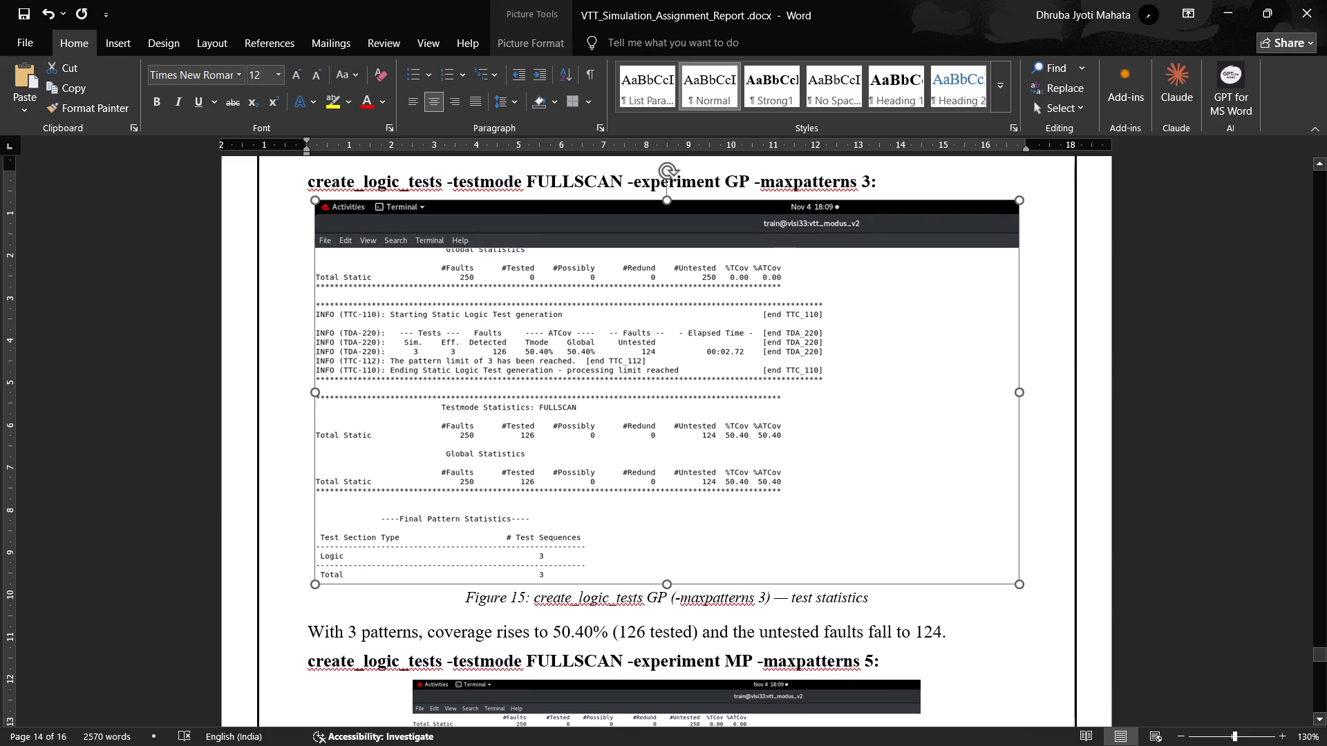
drag(206, 544, 214, 542)
Enlarge the Figure 16 screenshot under the MP experiment heading proportionally to about the full text width.
scroll(502, 556, down, 2)
click(526, 506)
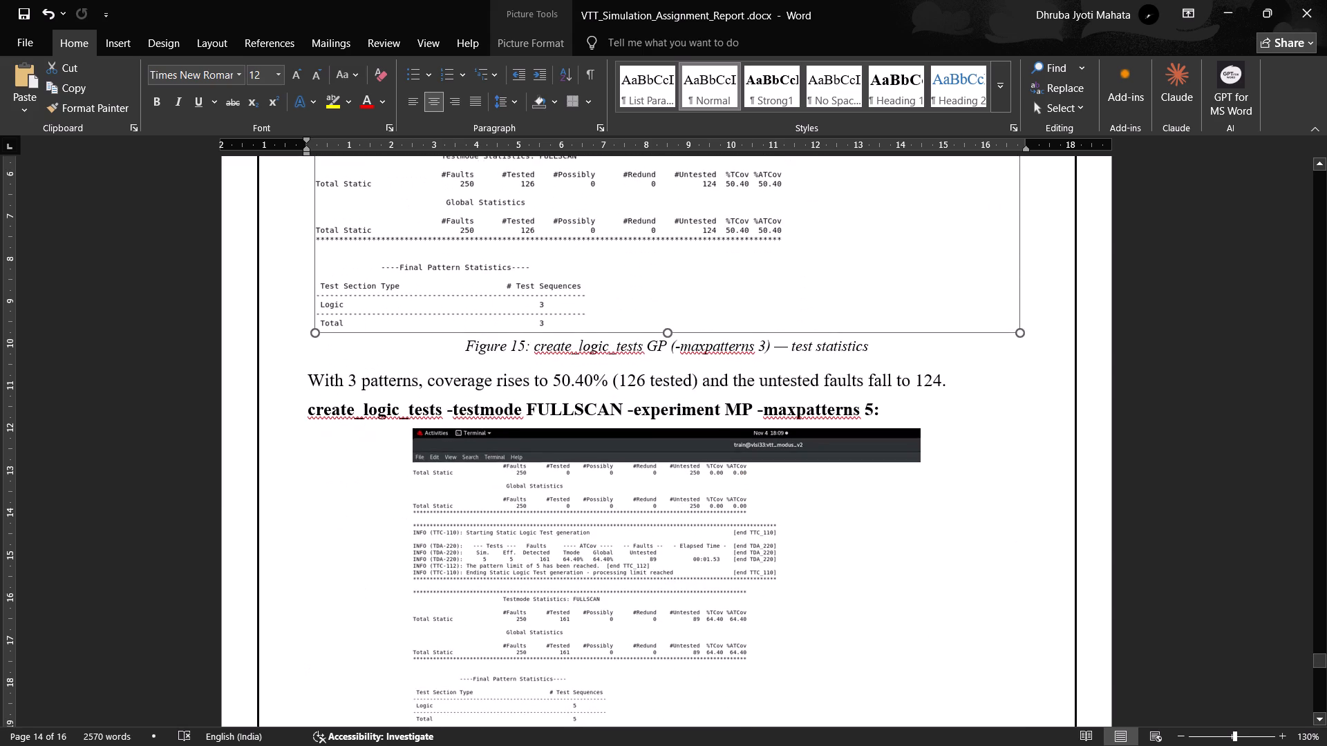
scroll(682, 548, down, 2)
drag(408, 480, 368, 523)
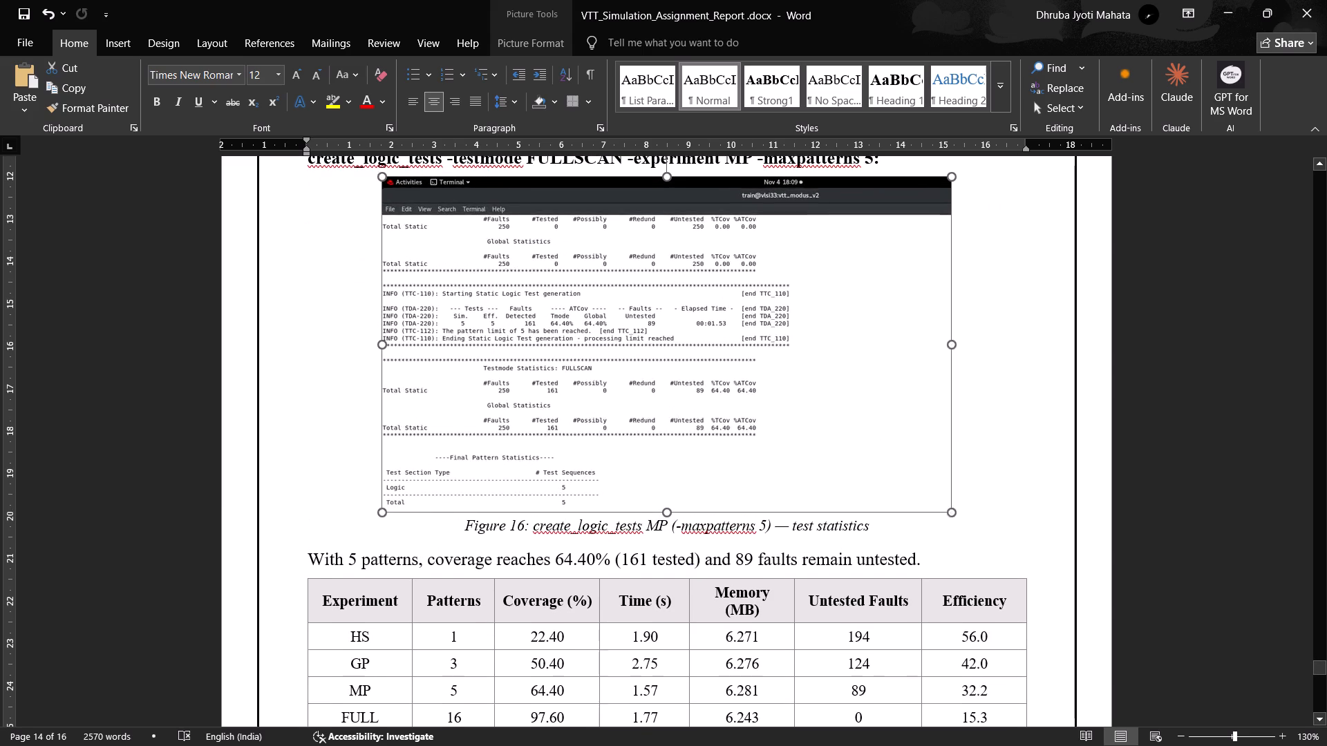
drag(368, 523, 267, 597)
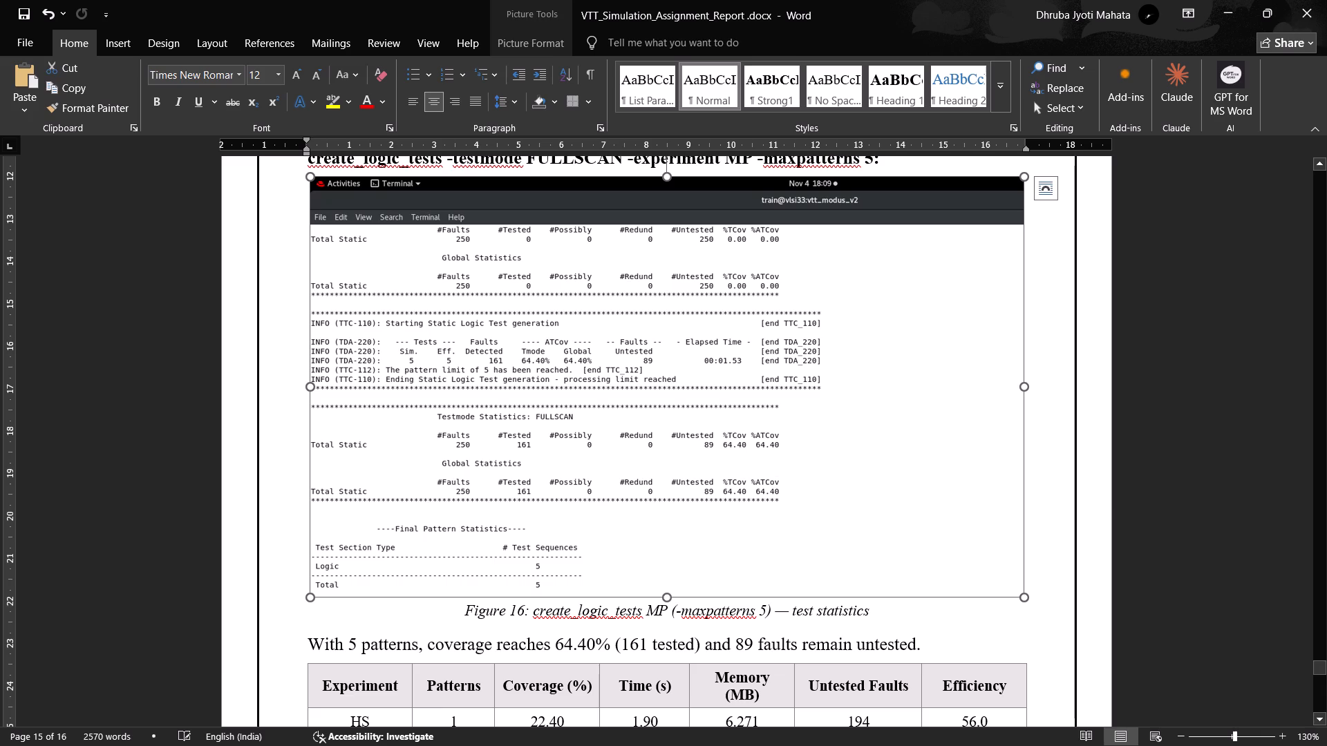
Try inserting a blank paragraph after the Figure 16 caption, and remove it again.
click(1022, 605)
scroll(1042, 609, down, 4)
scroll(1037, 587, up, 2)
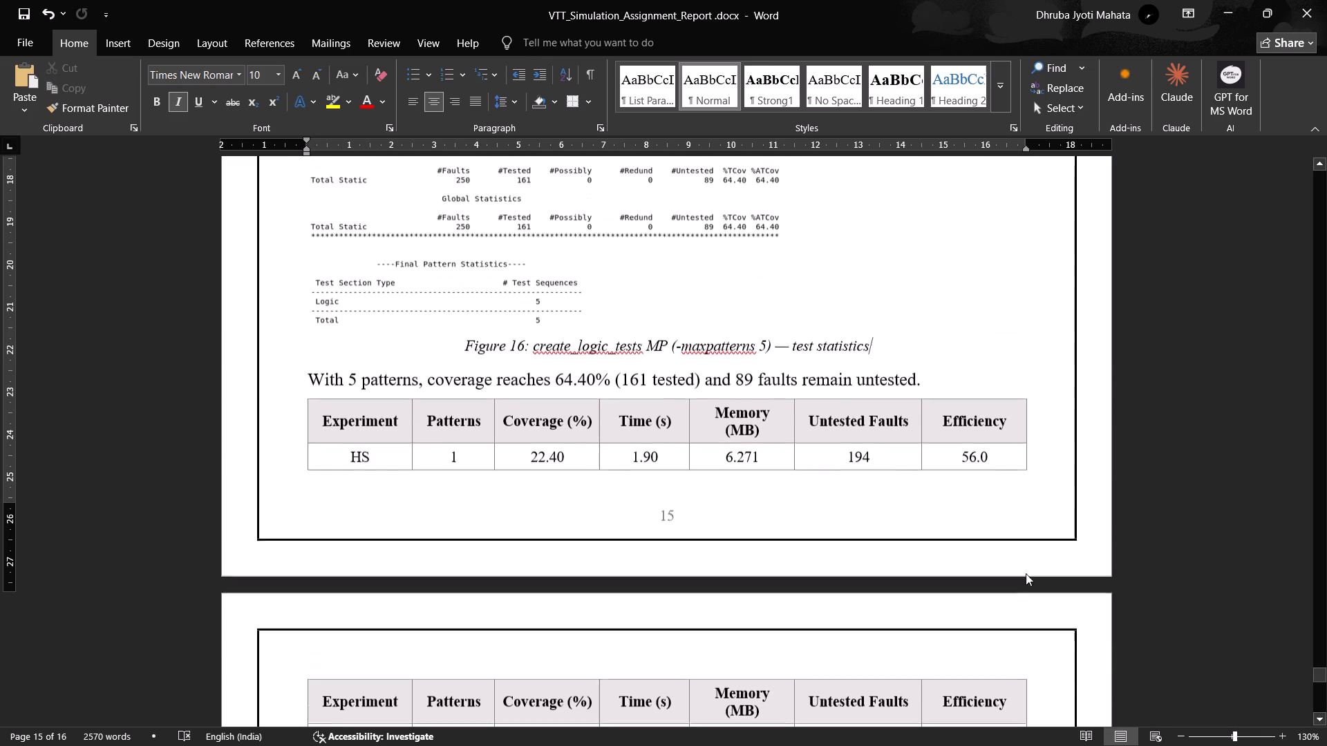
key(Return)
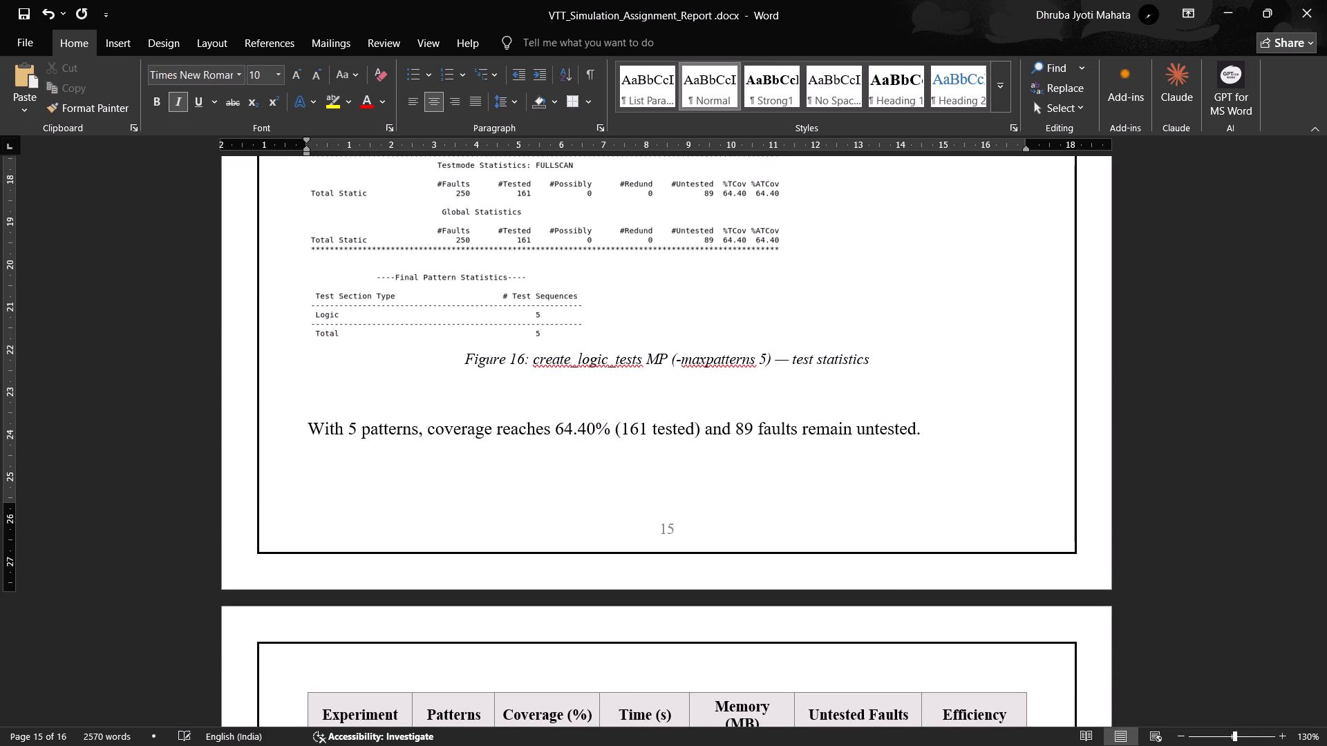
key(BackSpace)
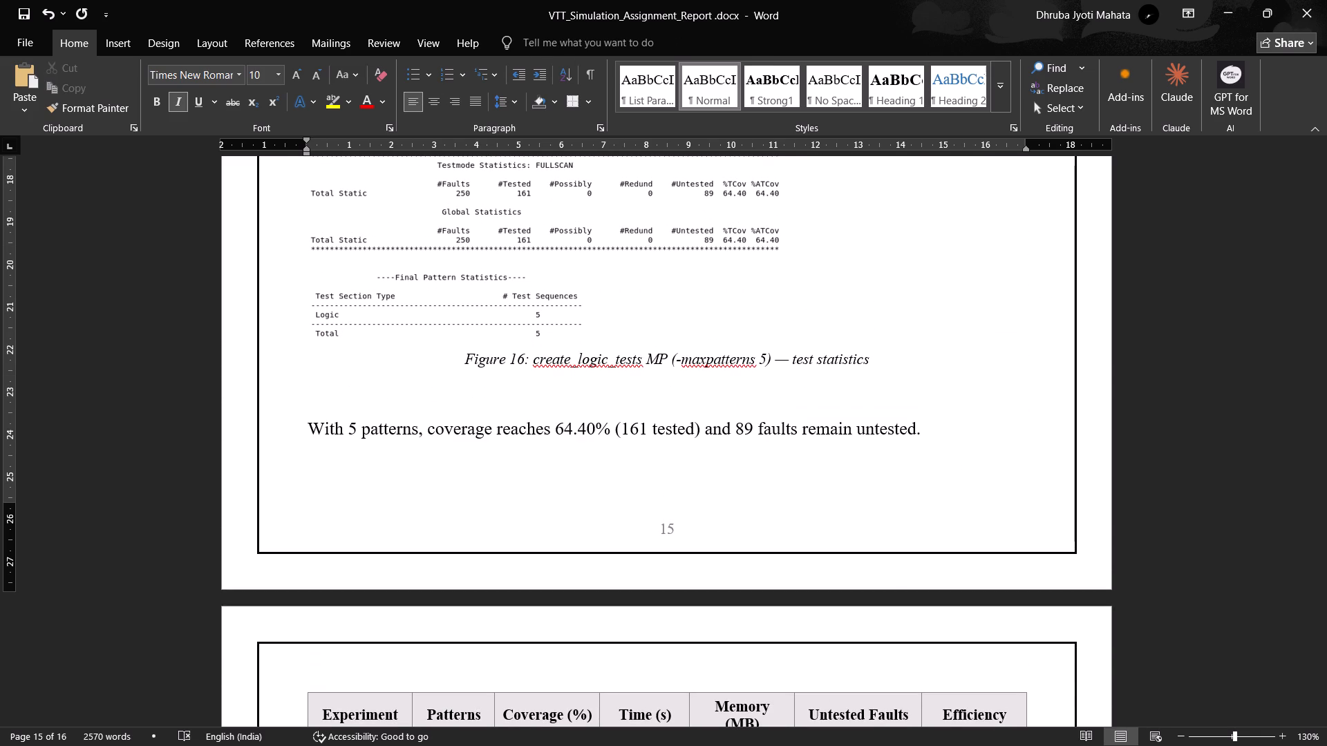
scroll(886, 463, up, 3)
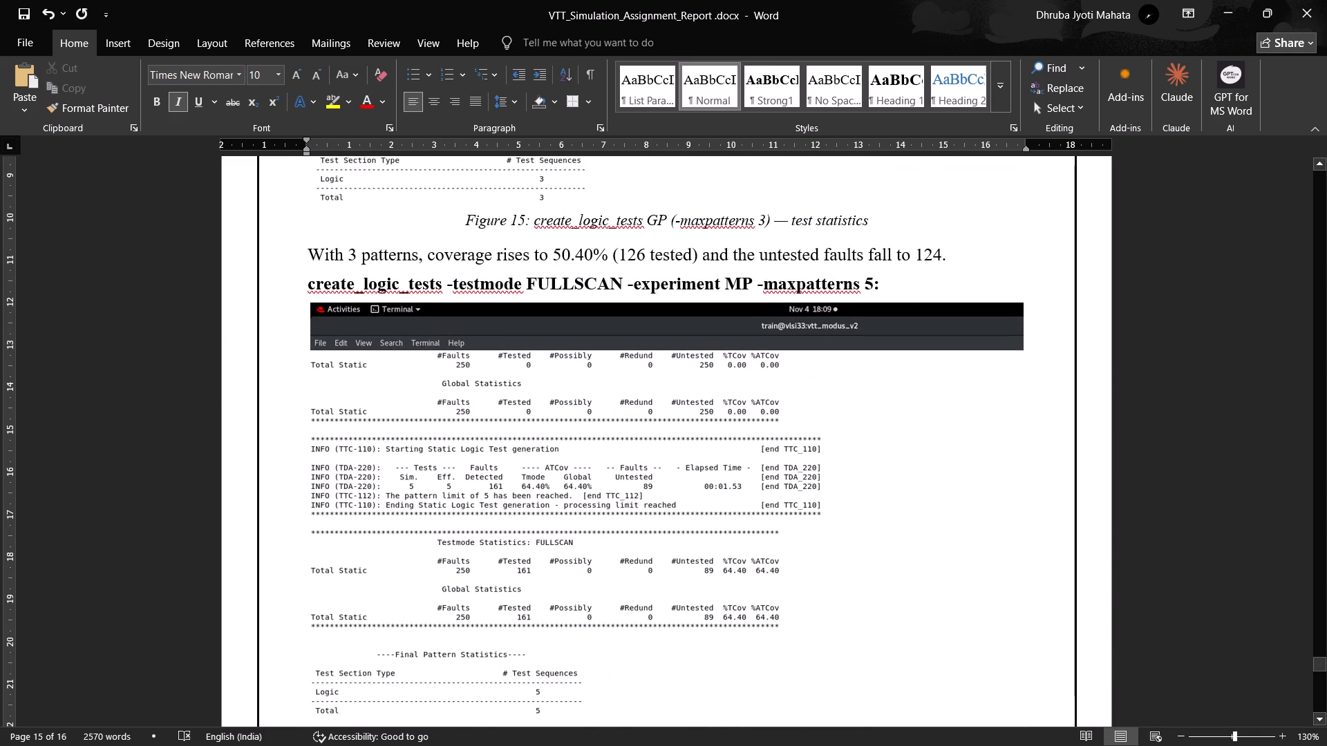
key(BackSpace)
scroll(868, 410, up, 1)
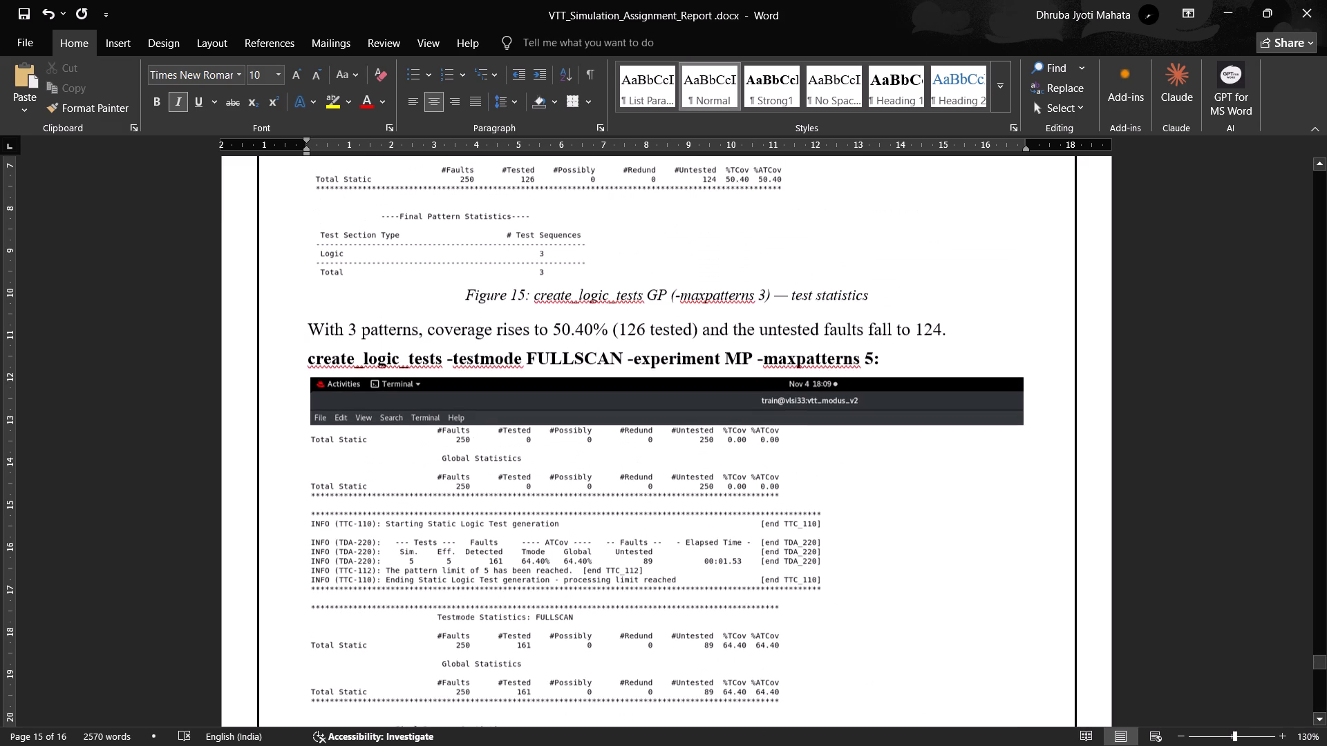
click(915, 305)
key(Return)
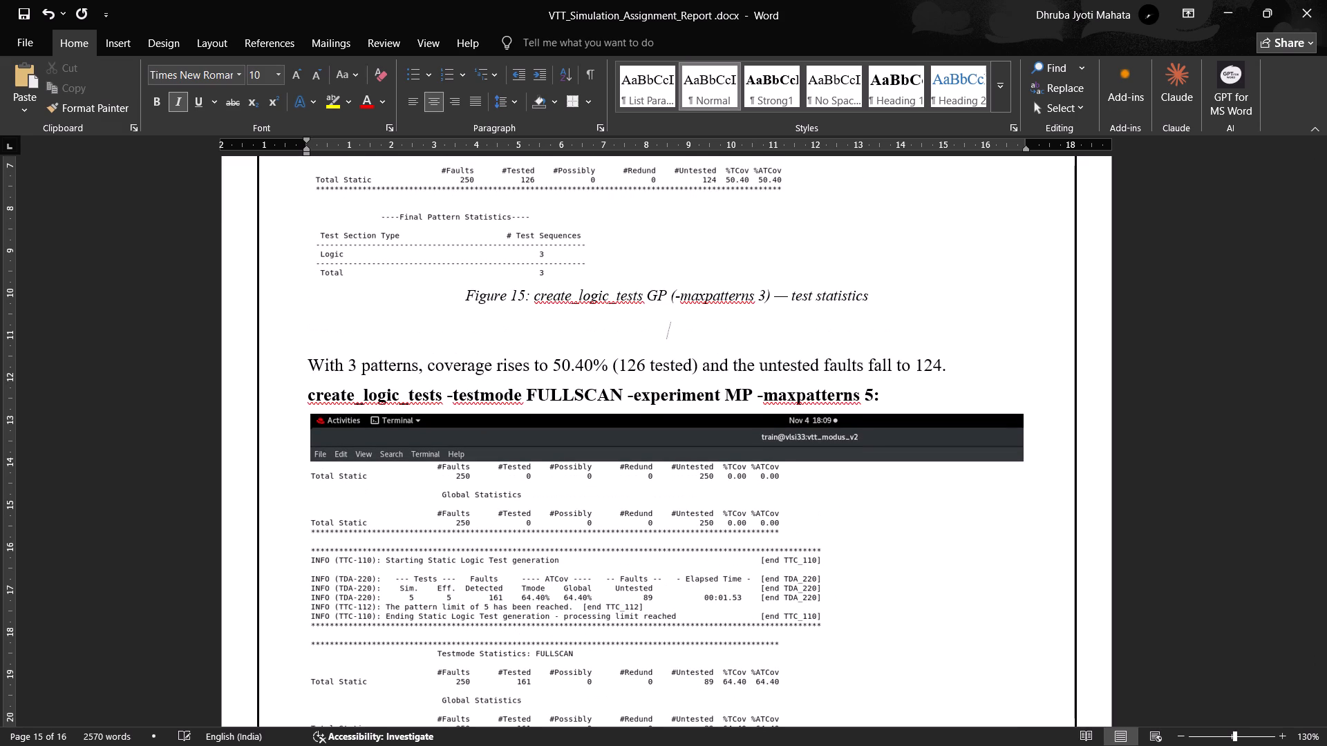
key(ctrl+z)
Insert a blank paragraph between "the untested faults fall to 124." and the MP experiment heading.
click(976, 327)
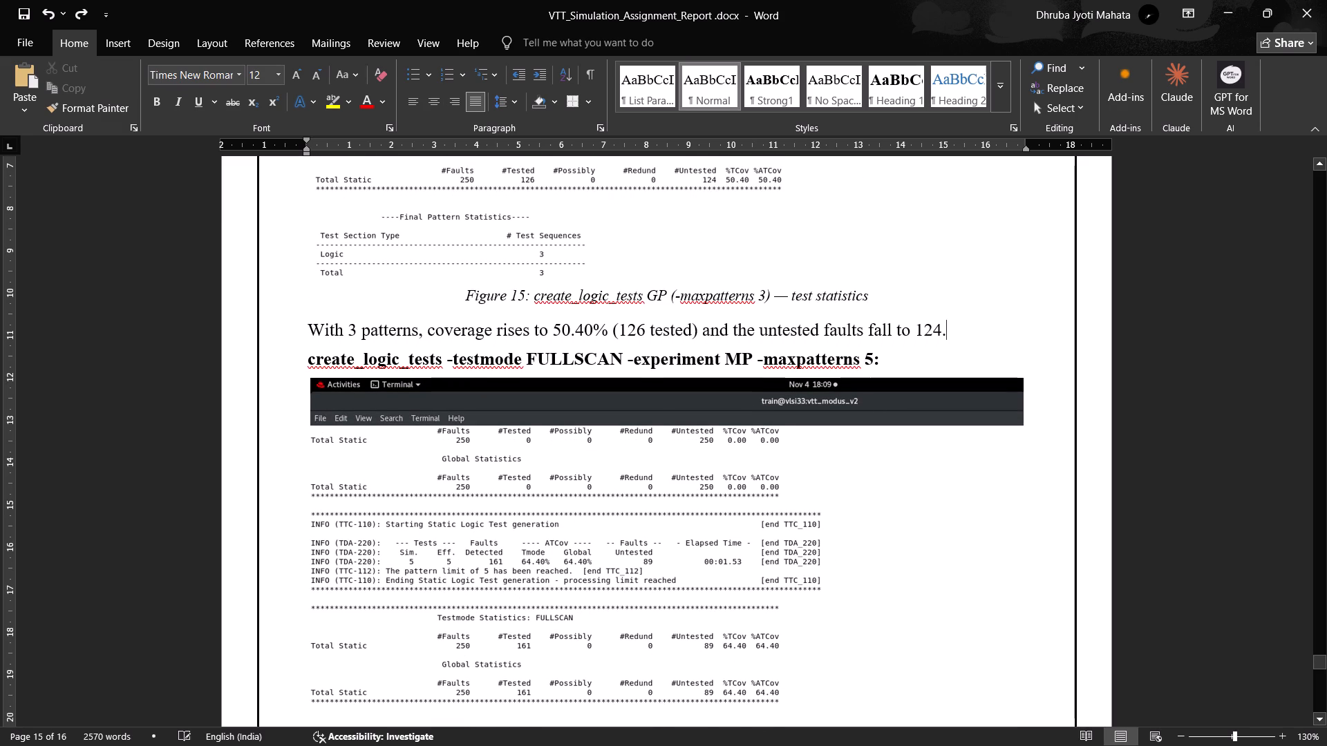
key(Return)
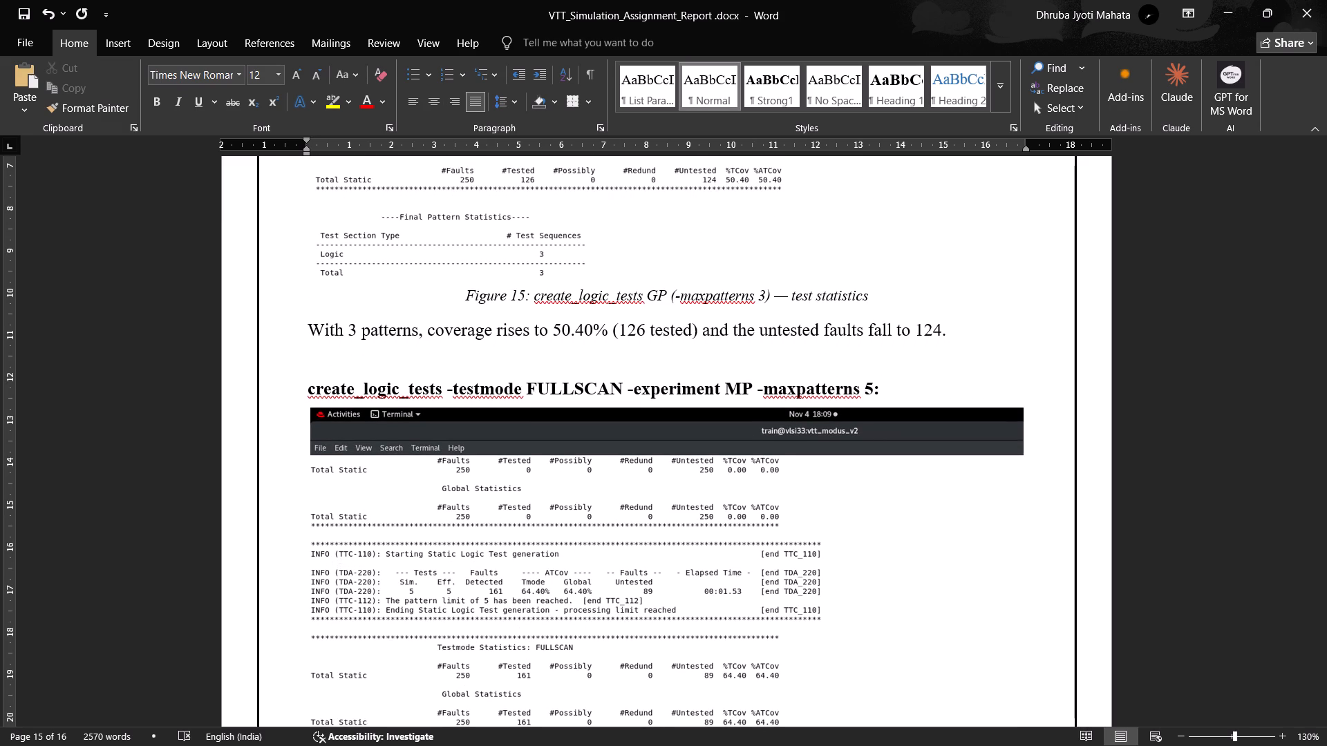
Add a second blank paragraph above the MP experiment heading on page 15.
ctrl+scroll(975, 331, down, 5)
scroll(828, 497, down, 1)
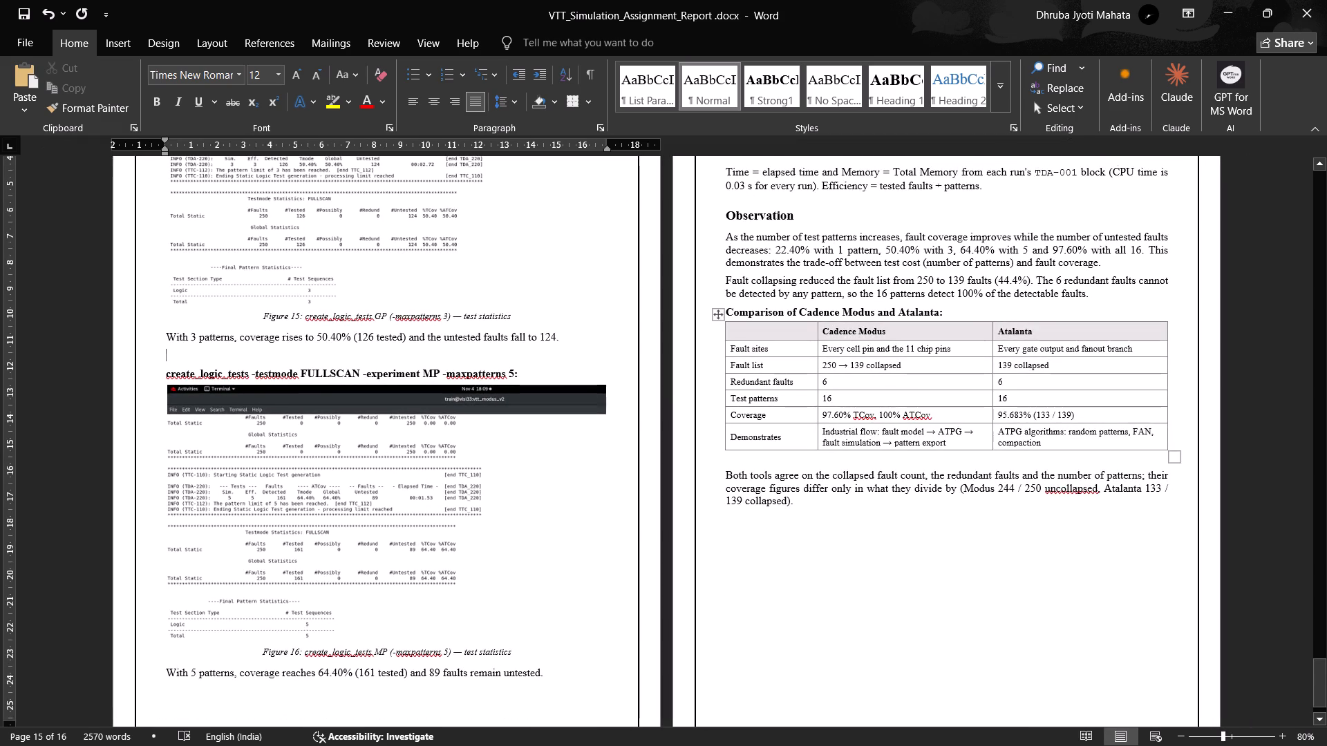
ctrl+scroll(823, 489, down, 2)
scroll(823, 489, down, 1)
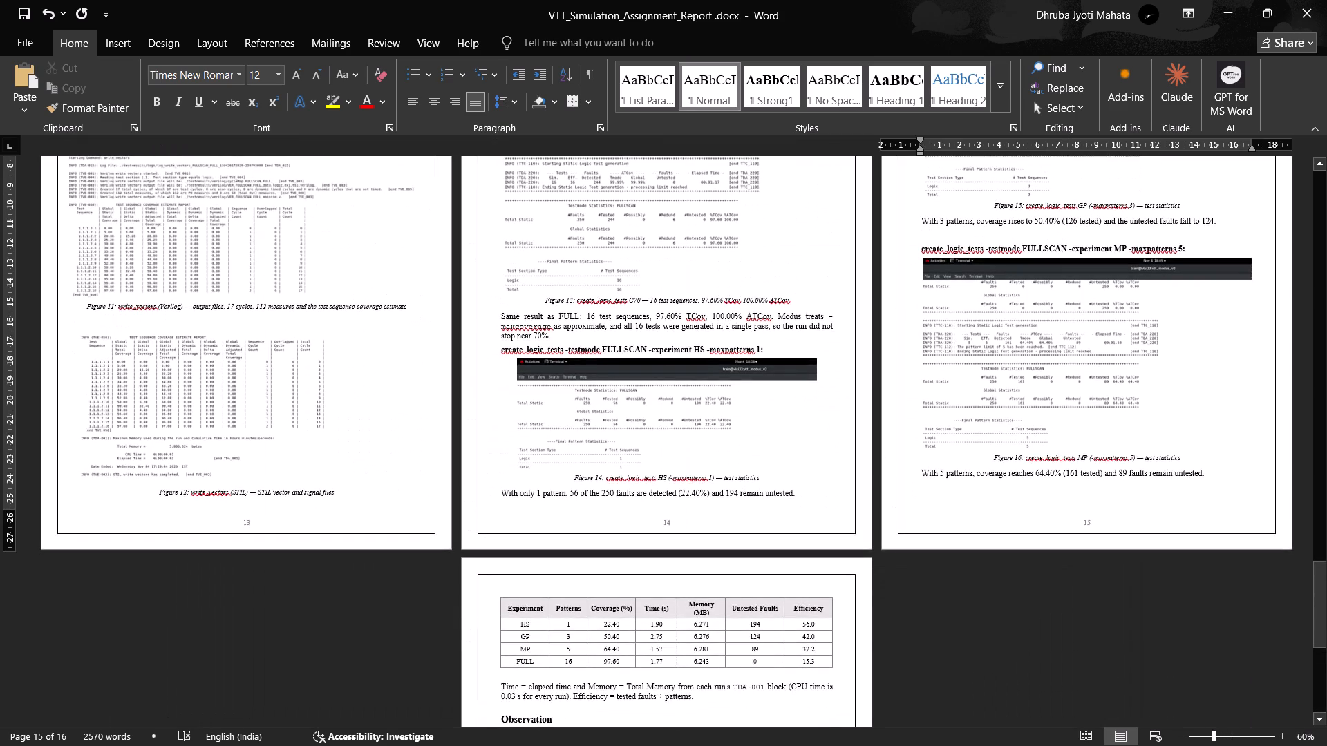
scroll(827, 484, up, 3)
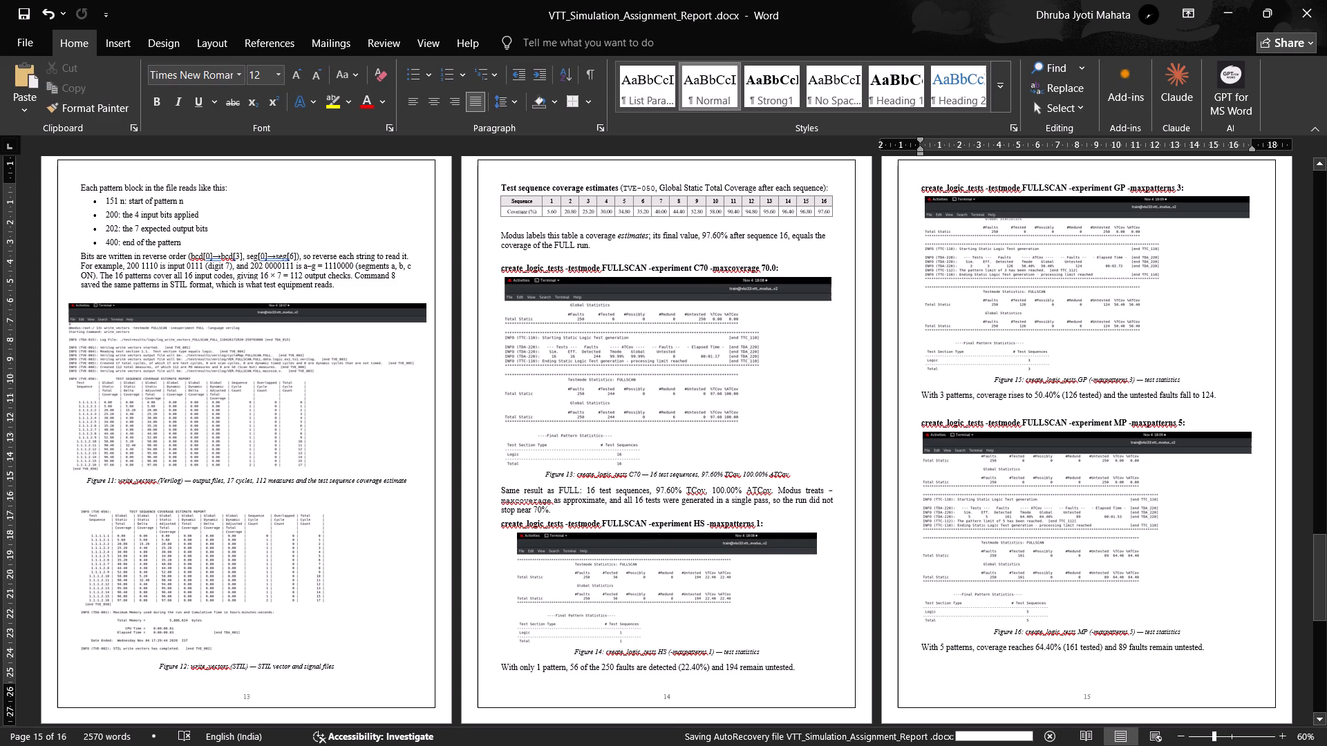
click(992, 173)
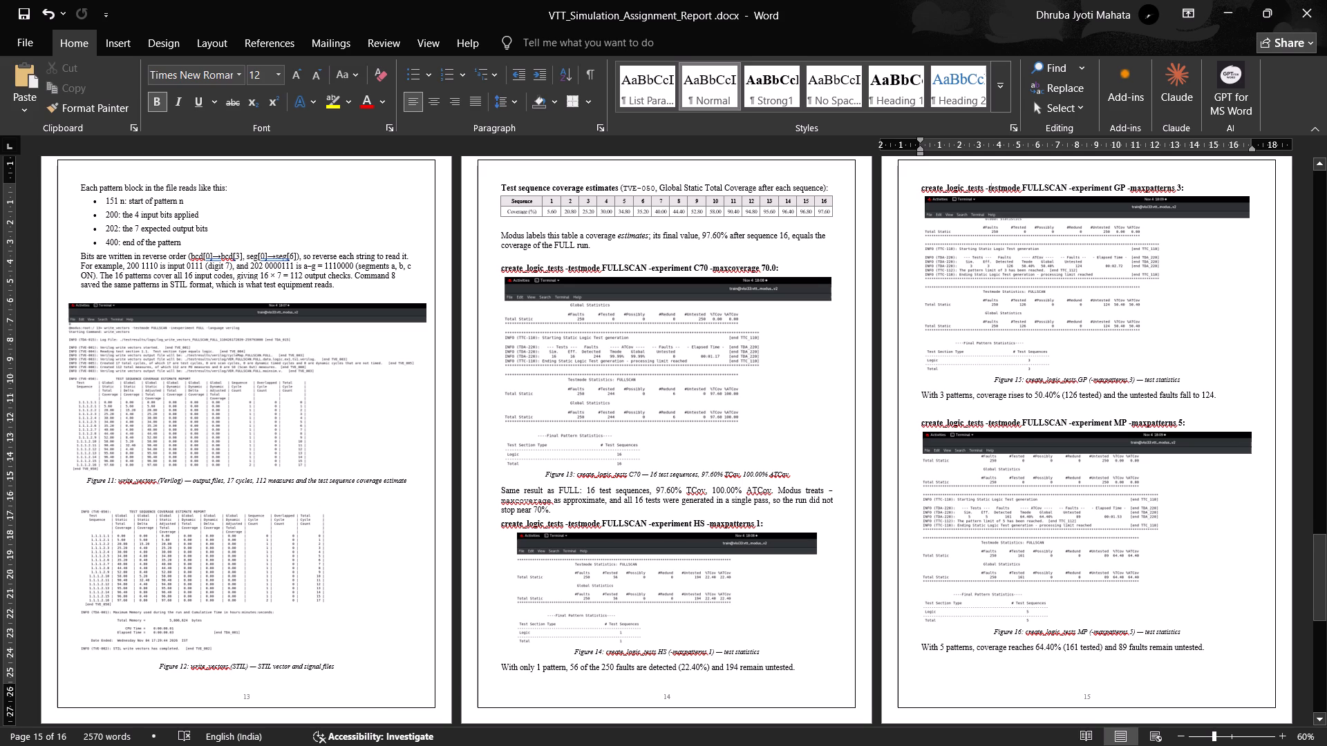
scroll(1237, 565, down, 1)
click(1097, 350)
key(Return)
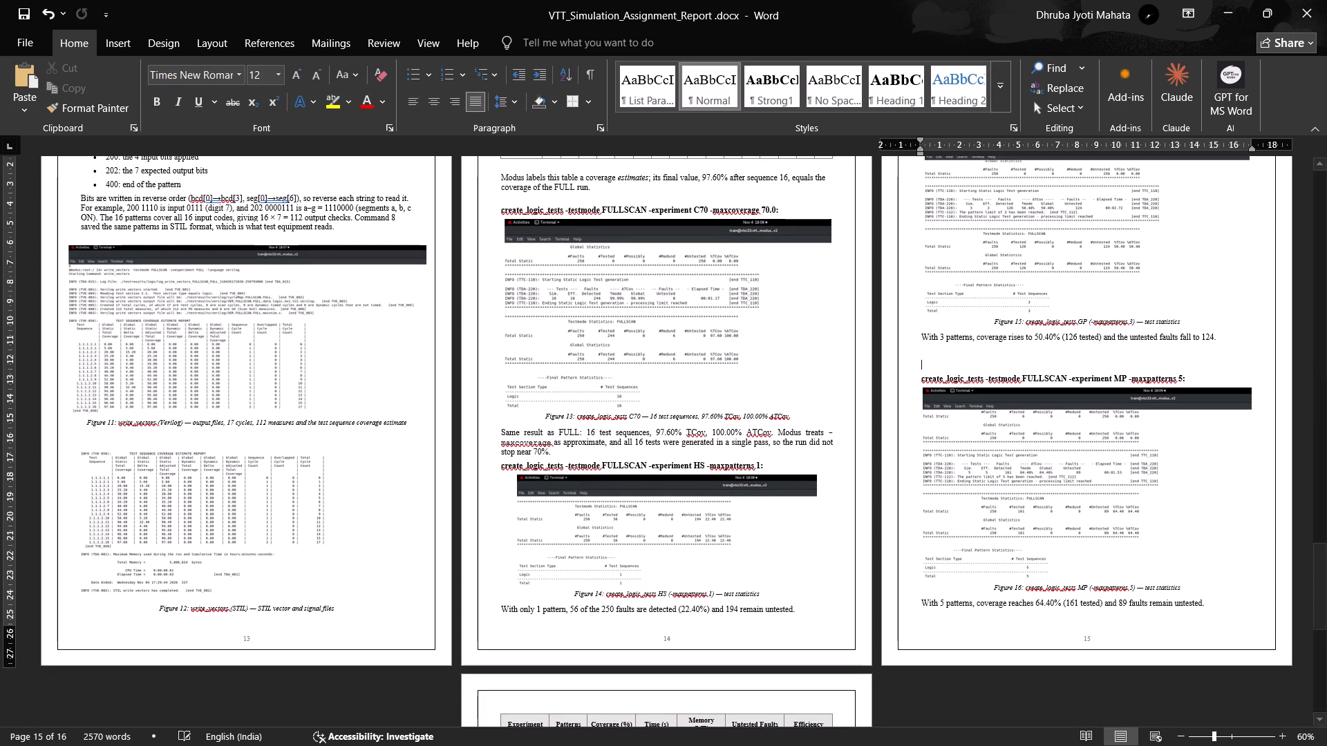
Insert a line break before "(CPU time is 0.03 s for every run)" in the note below the experiment table.
scroll(1030, 372, up, 1)
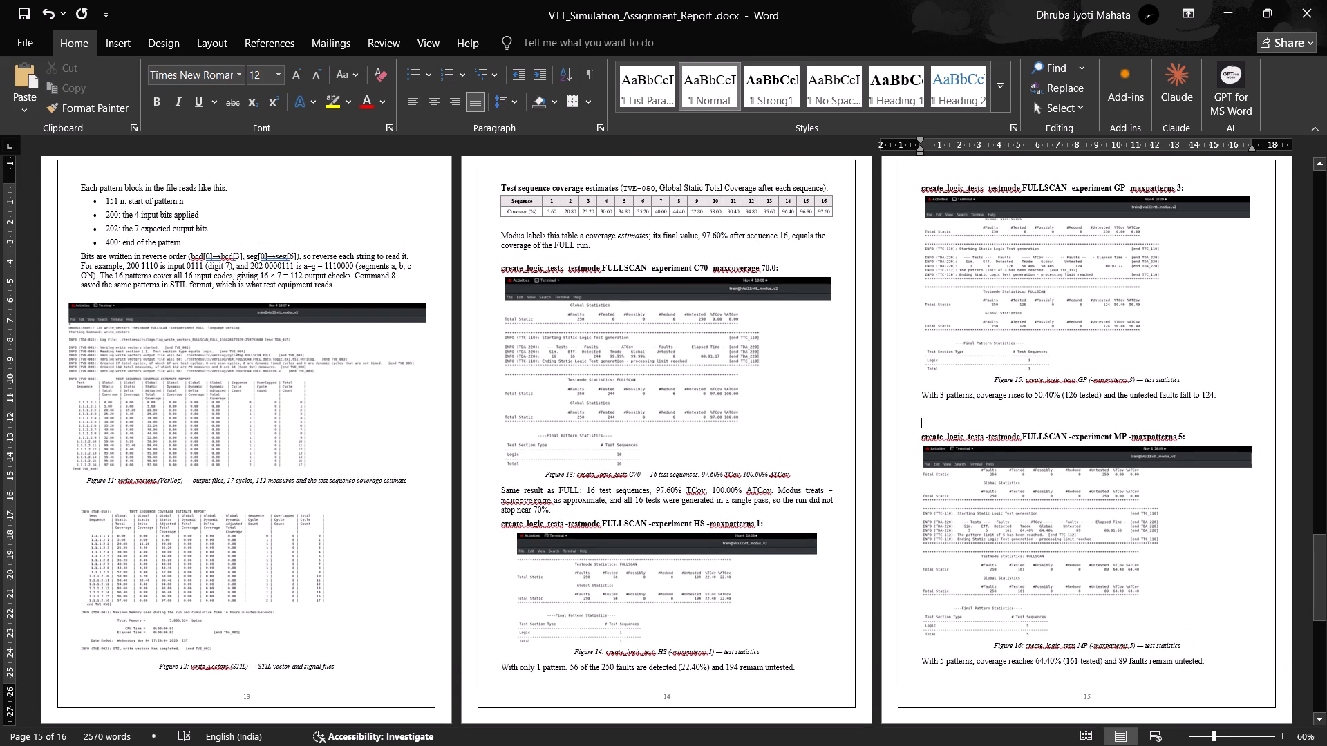
scroll(779, 364, down, 2)
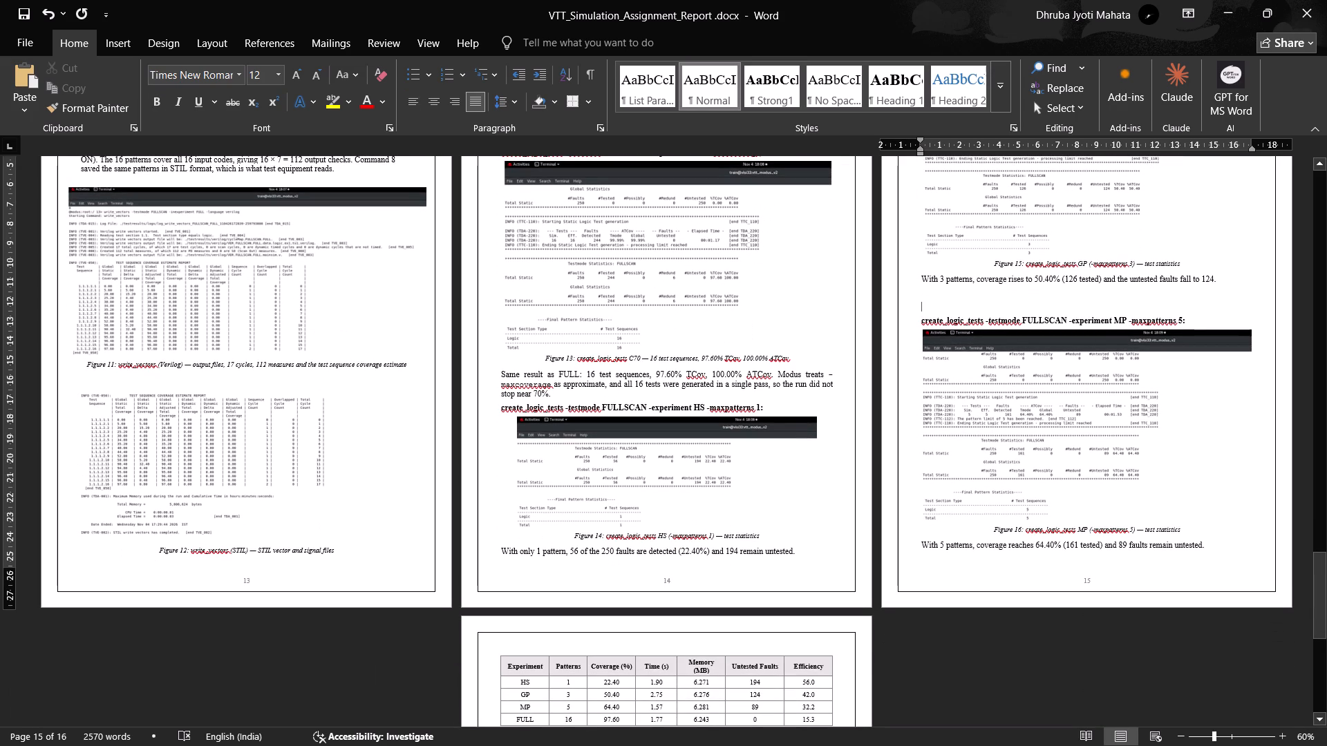
scroll(687, 384, up, 1)
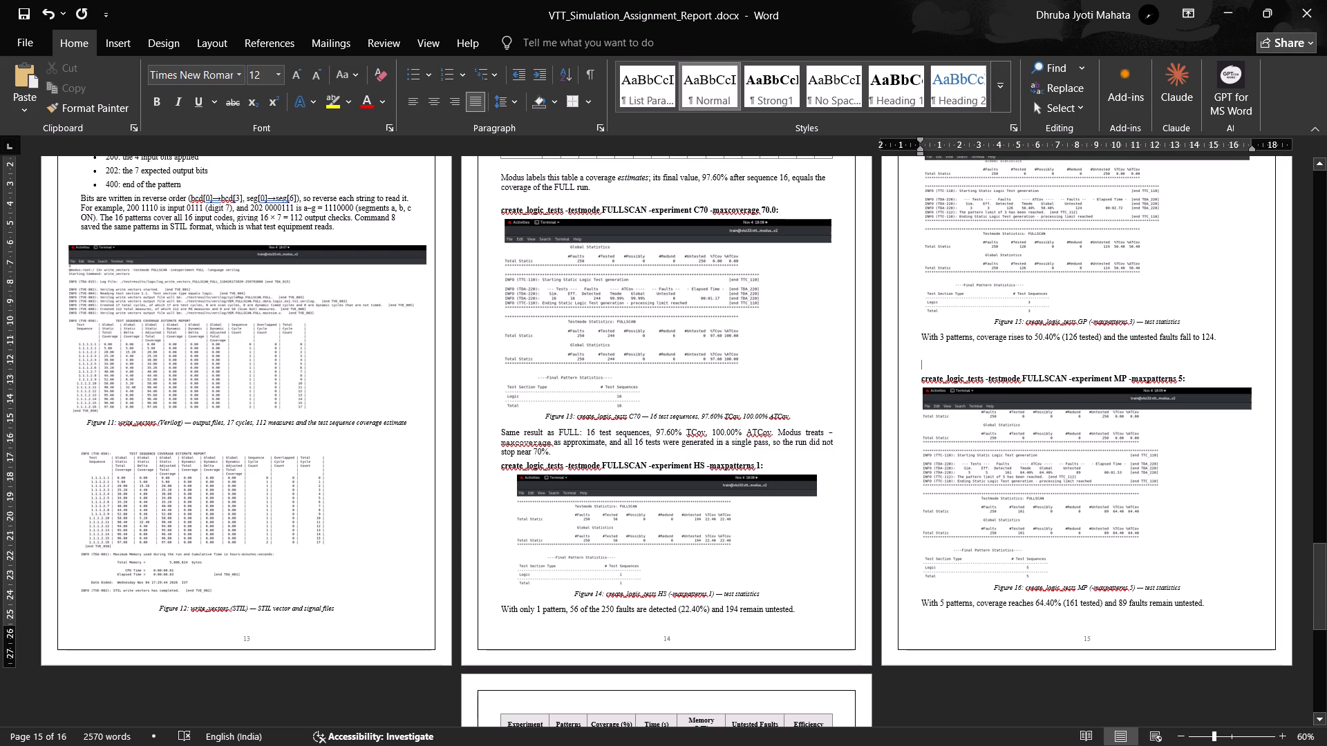
scroll(708, 594, down, 5)
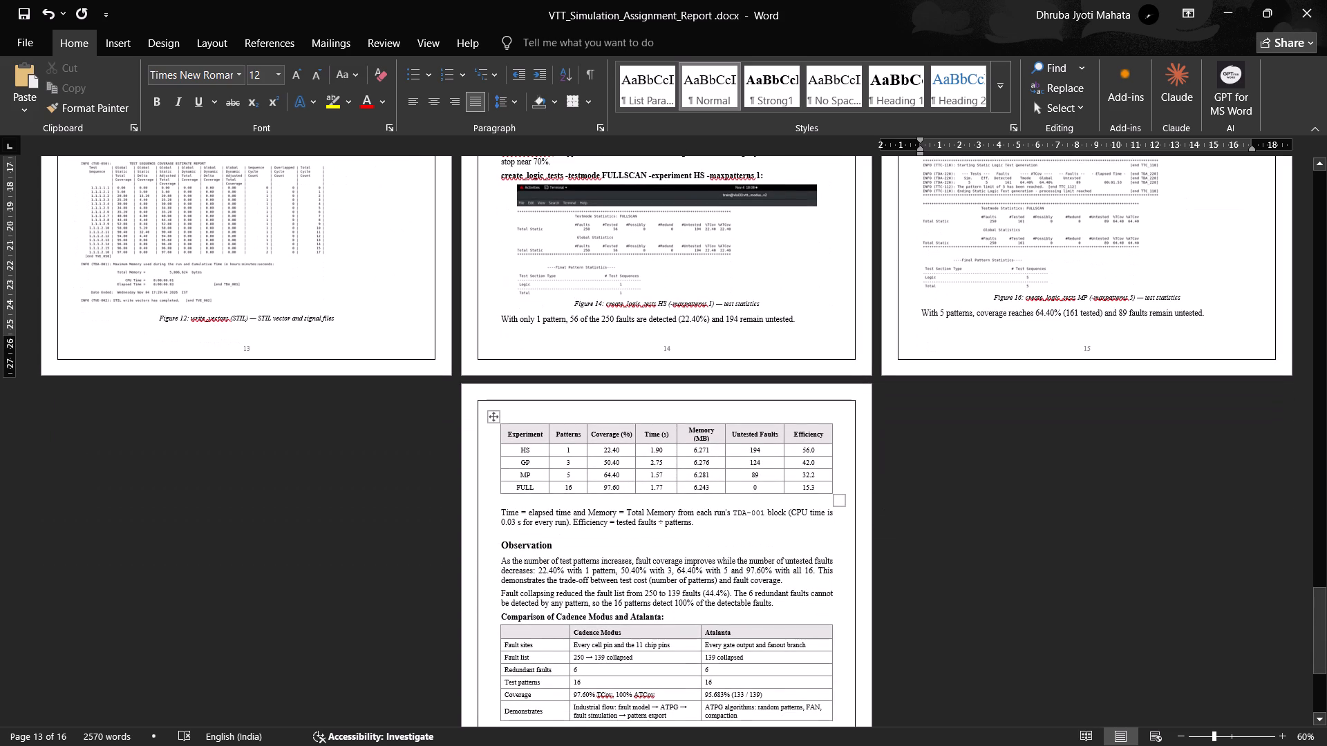
click(785, 516)
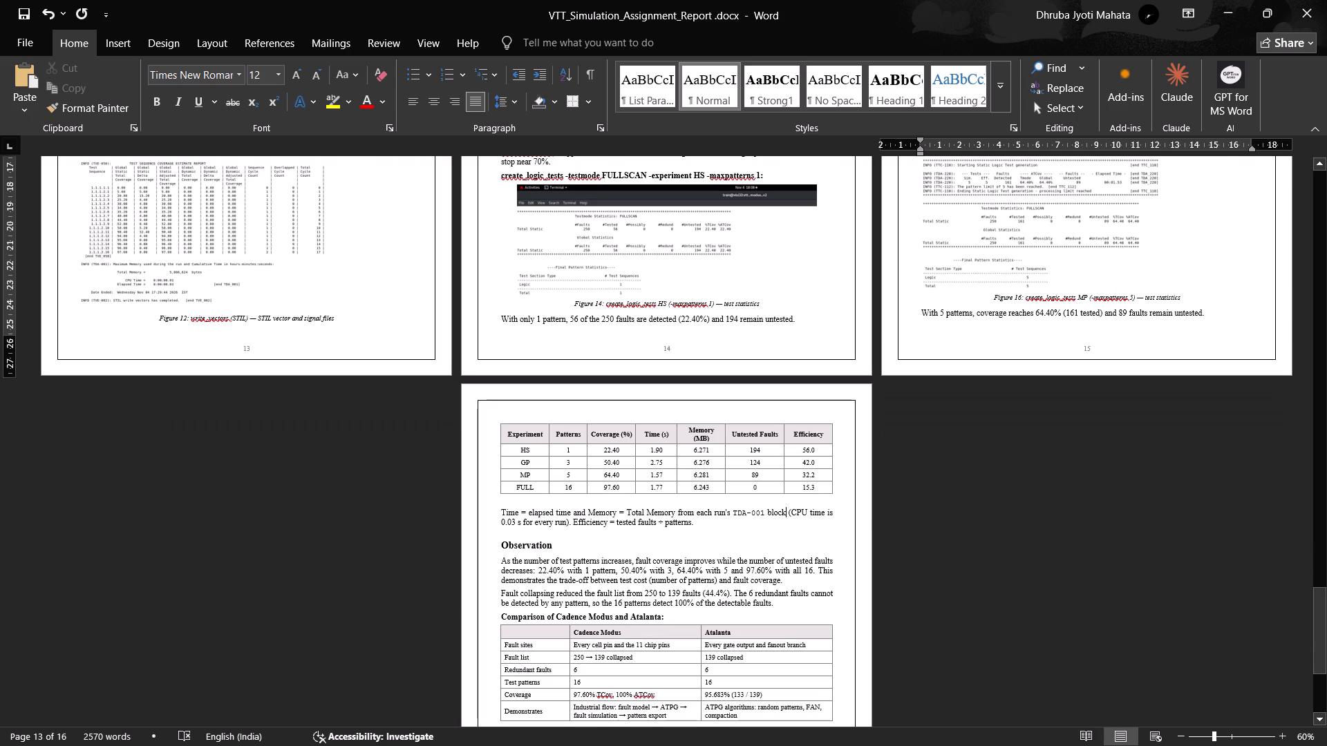
key(Right)
key(shift+Return)
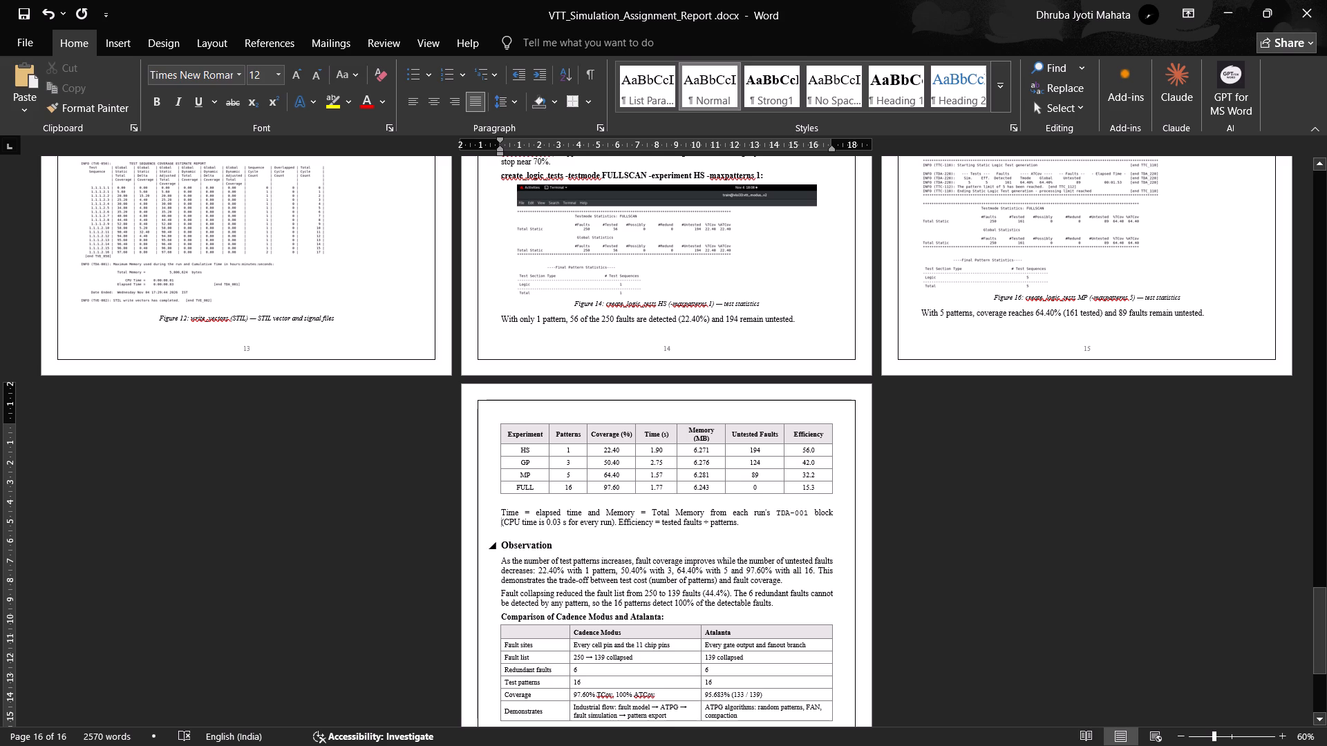
Left-align the "Time = elapsed time and Memory = Total Memory" note below the experiment table.
drag(836, 509, 552, 515)
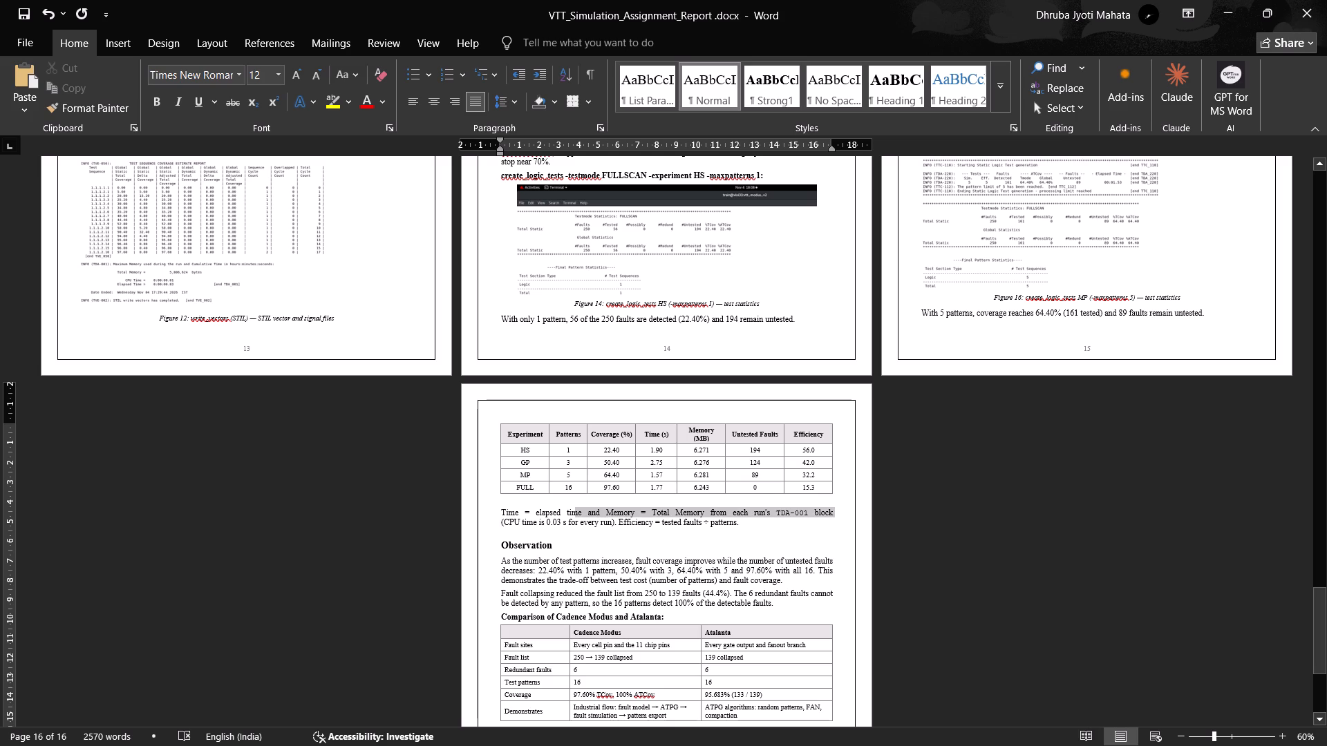
drag(552, 515, 498, 513)
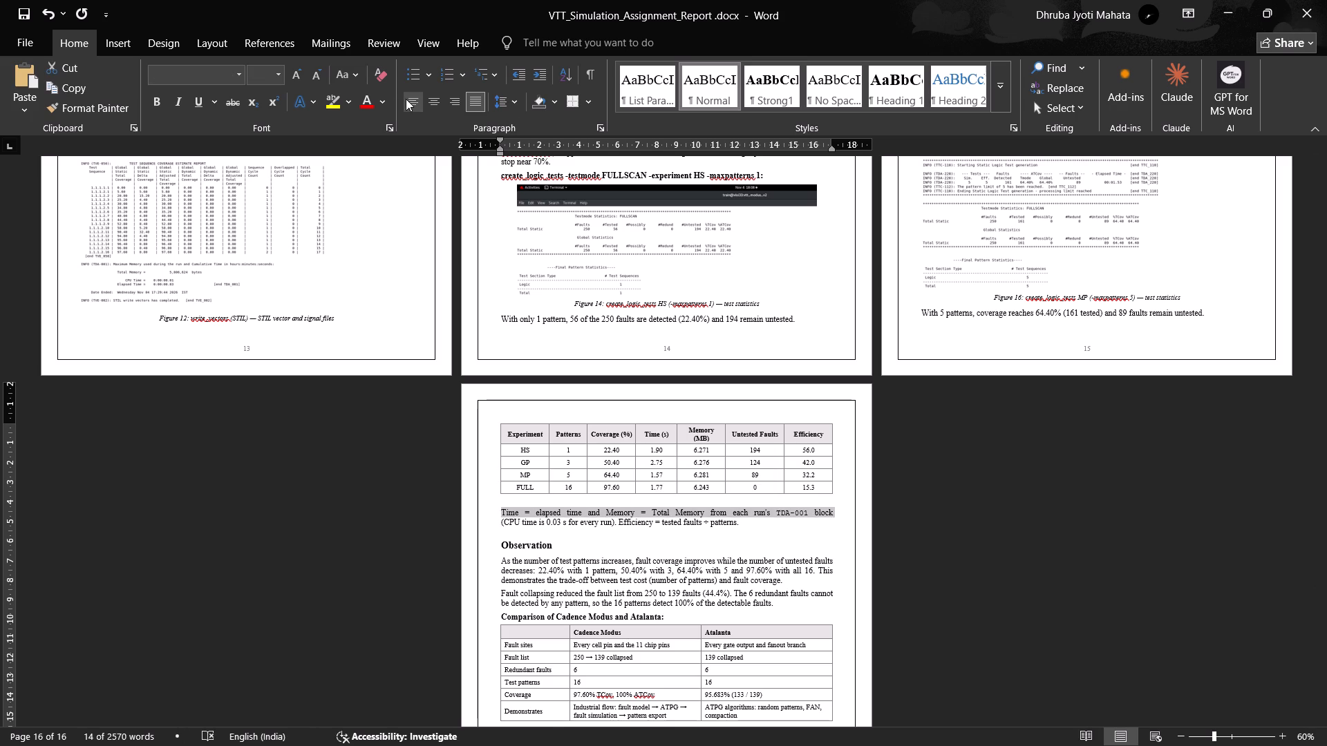
click(406, 99)
click(695, 553)
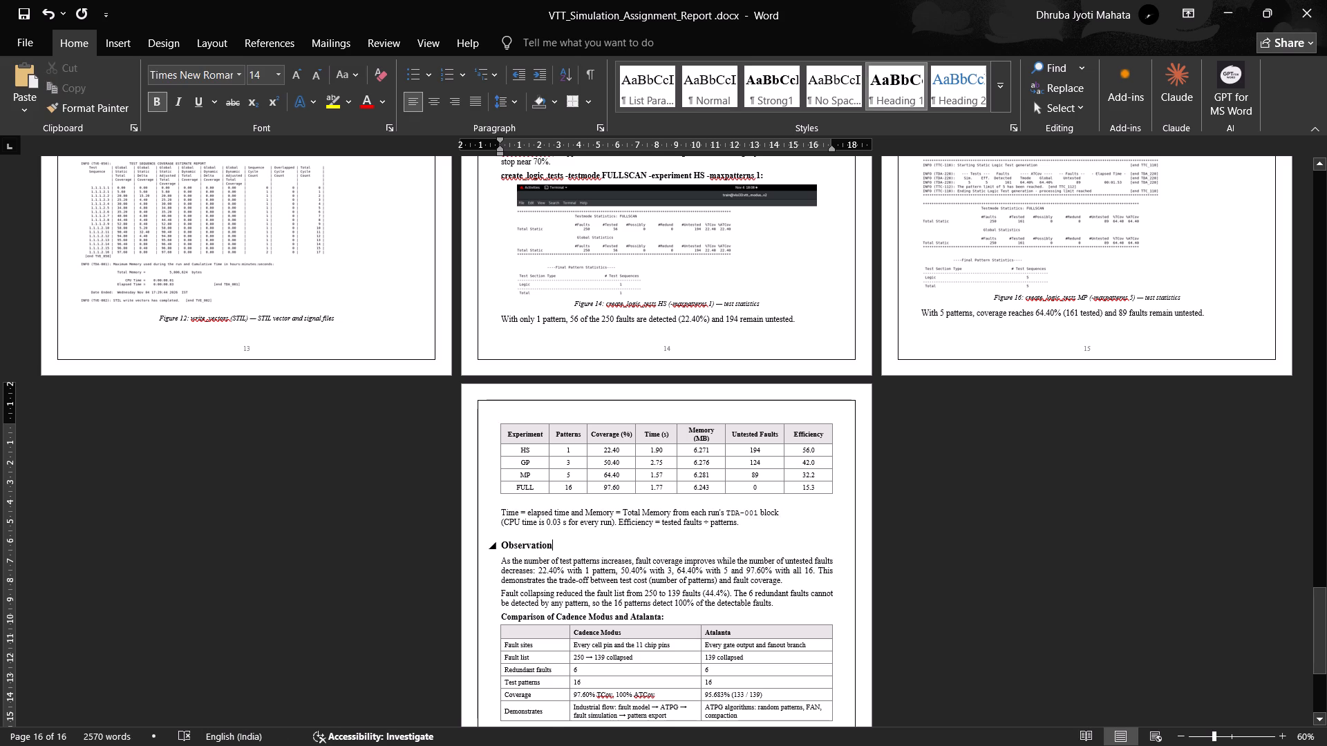
Insert tab spacing before and after the equals signs following "Time" and "Memory" in the note below the experiment table.
click(522, 516)
key(space)
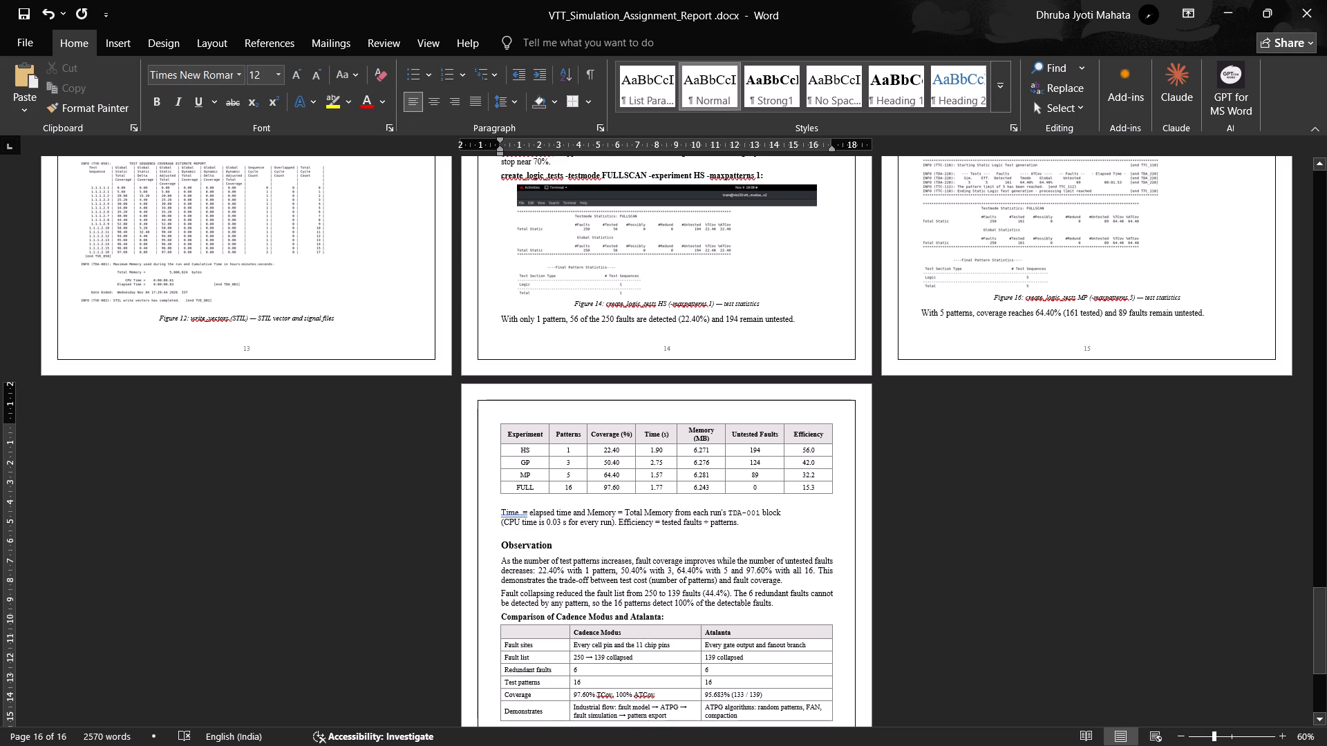
key(BackSpace)
key(Tab)
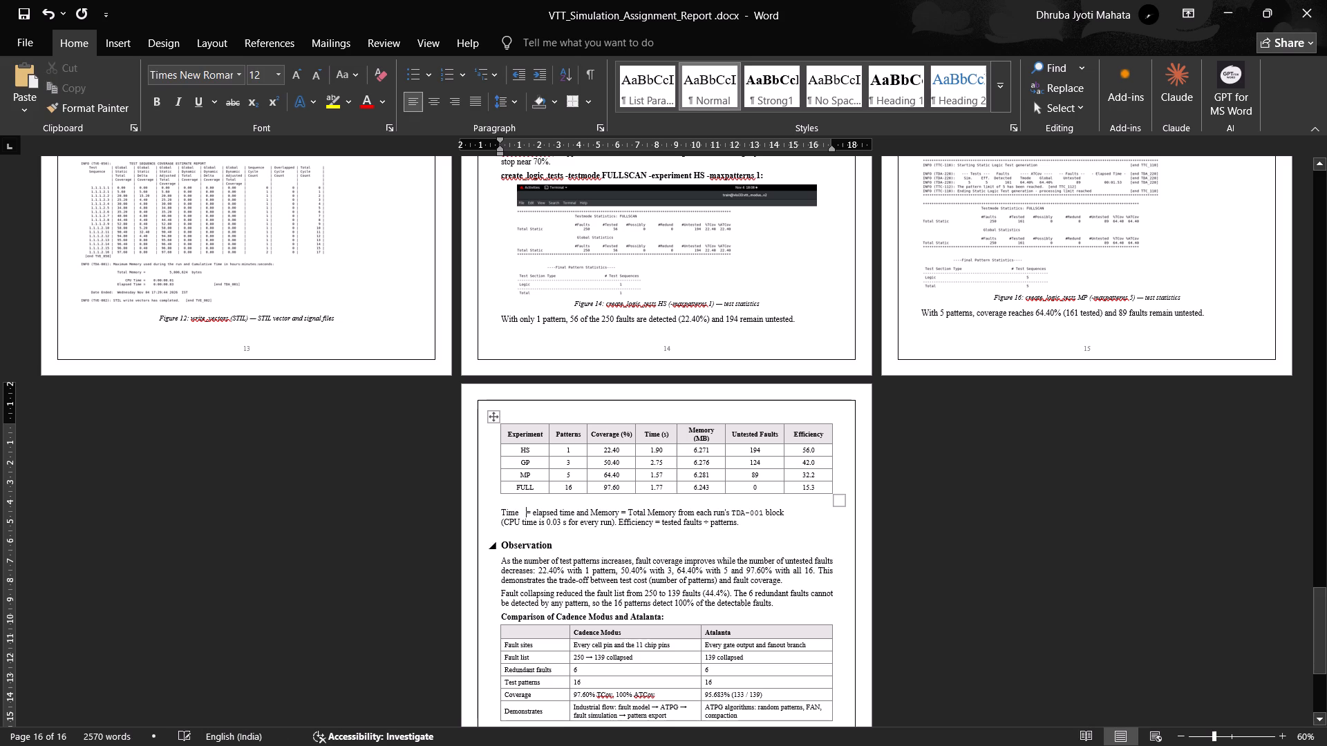
click(531, 517)
key(Tab)
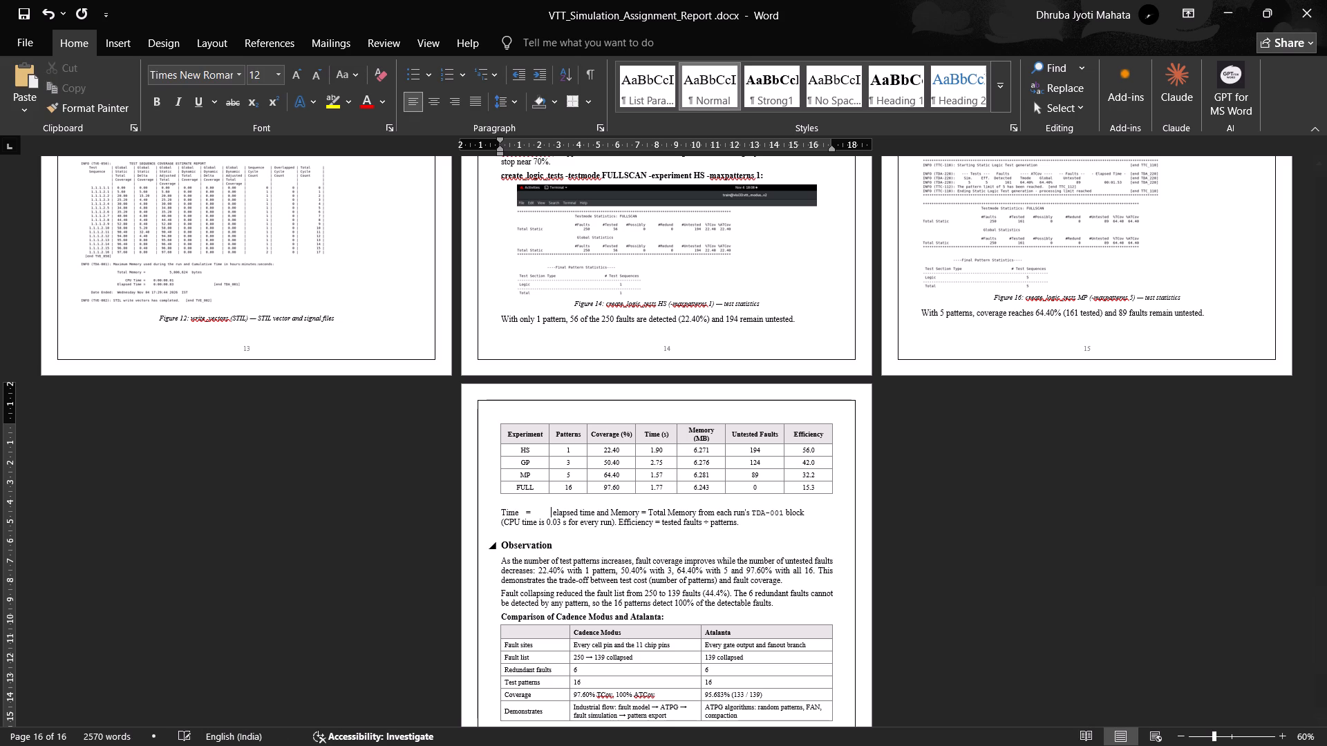
click(641, 515)
key(Tab)
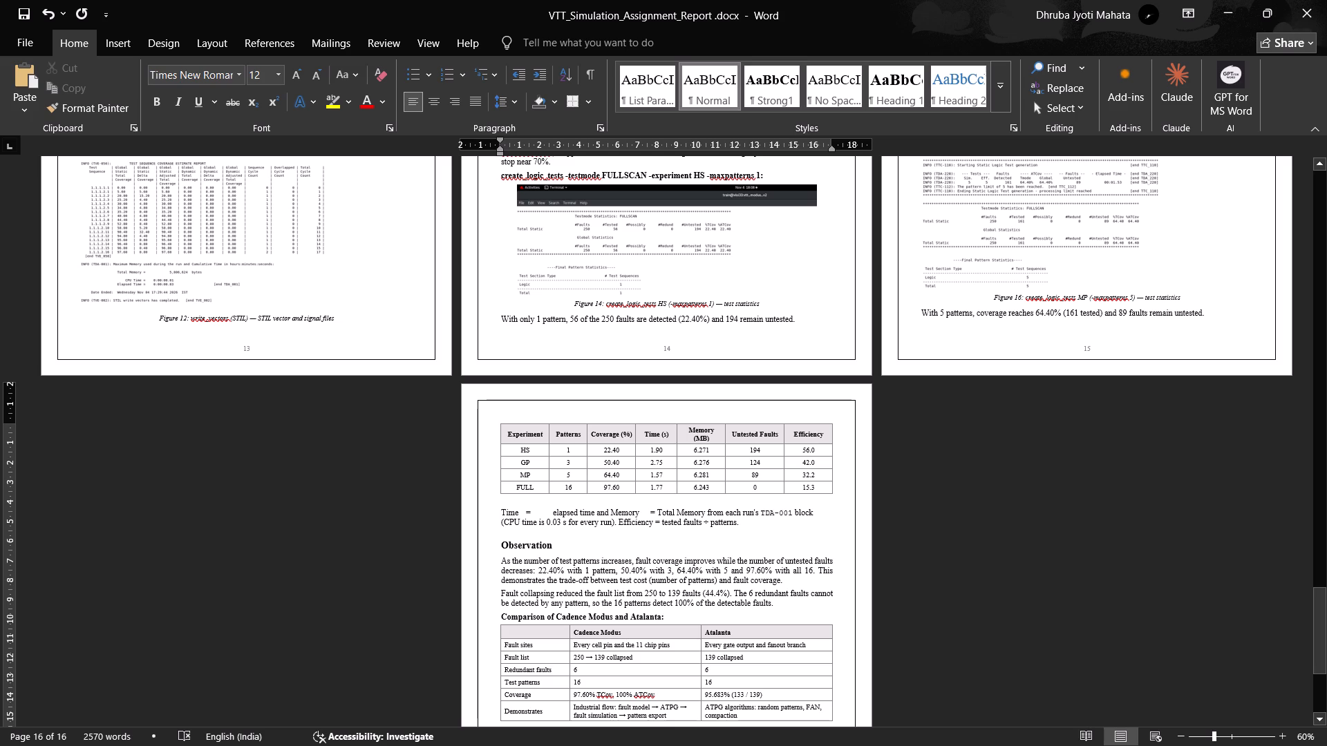
click(659, 518)
click(659, 513)
key(Tab)
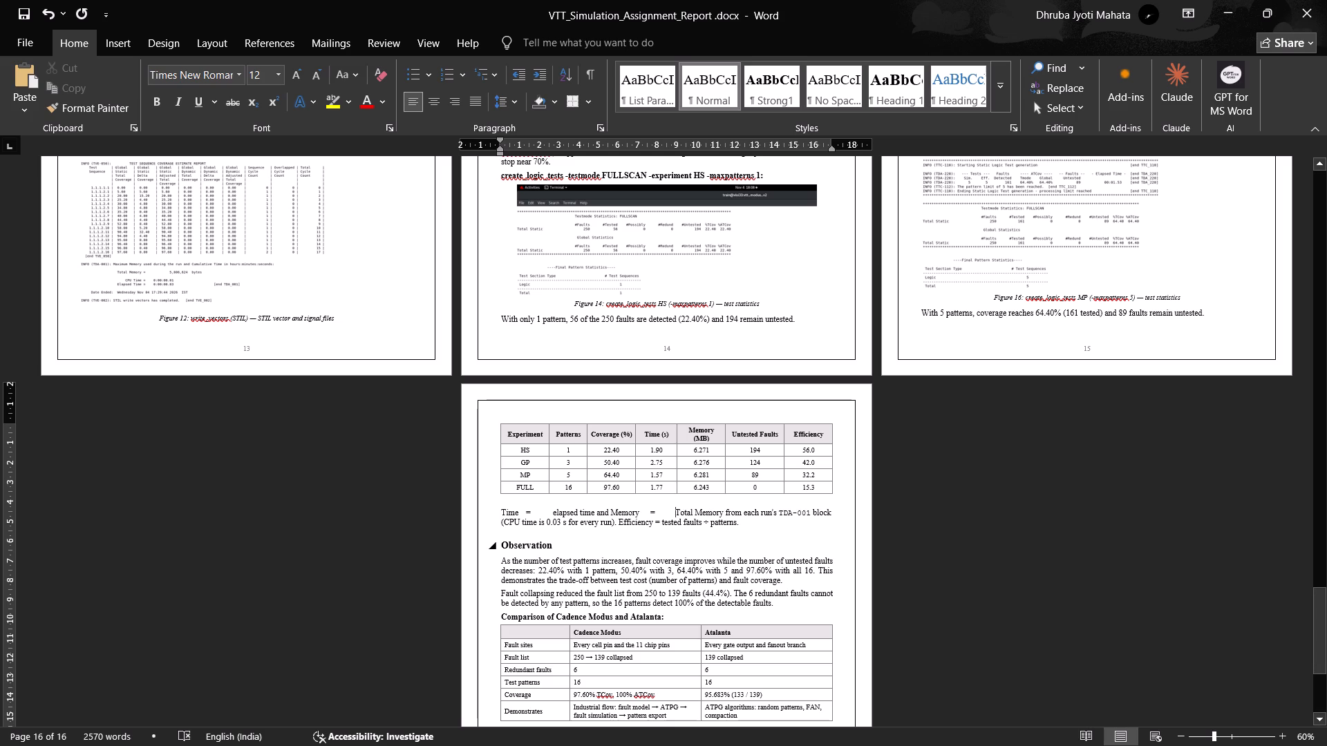
click(710, 541)
Move "Efficiency = tested faults ÷ patterns." onto its own paragraph below the CPU time note.
click(619, 527)
key(Return)
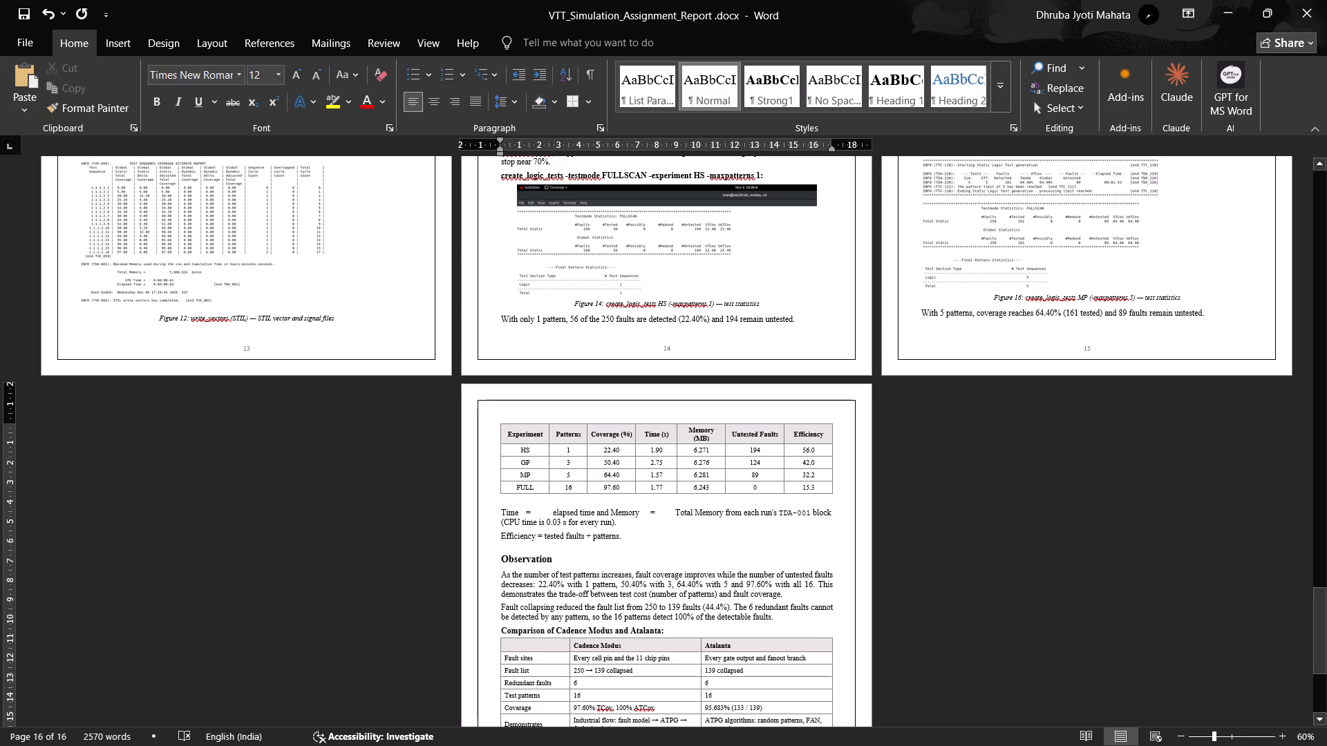
Insert a blank paragraph above the "Comparison of Cadence Modus and Atalanta:" heading.
scroll(631, 537, down, 4)
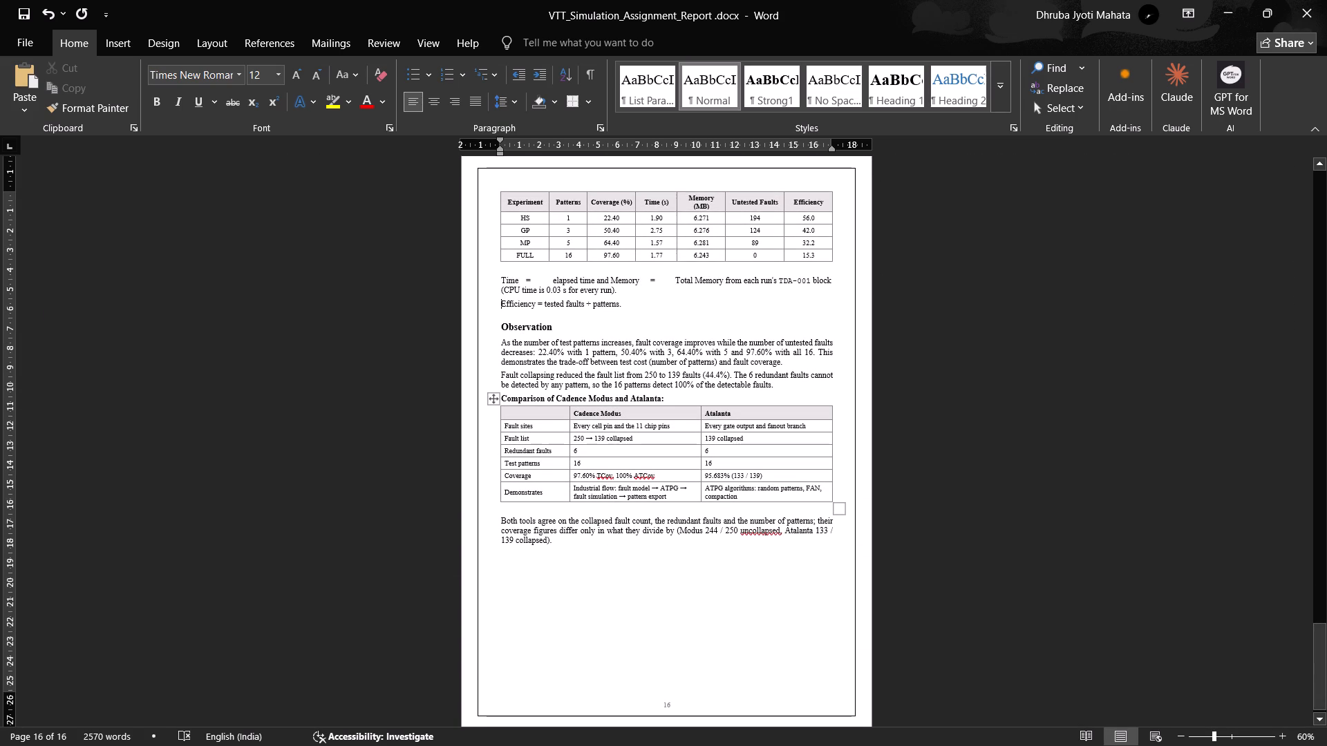
click(805, 389)
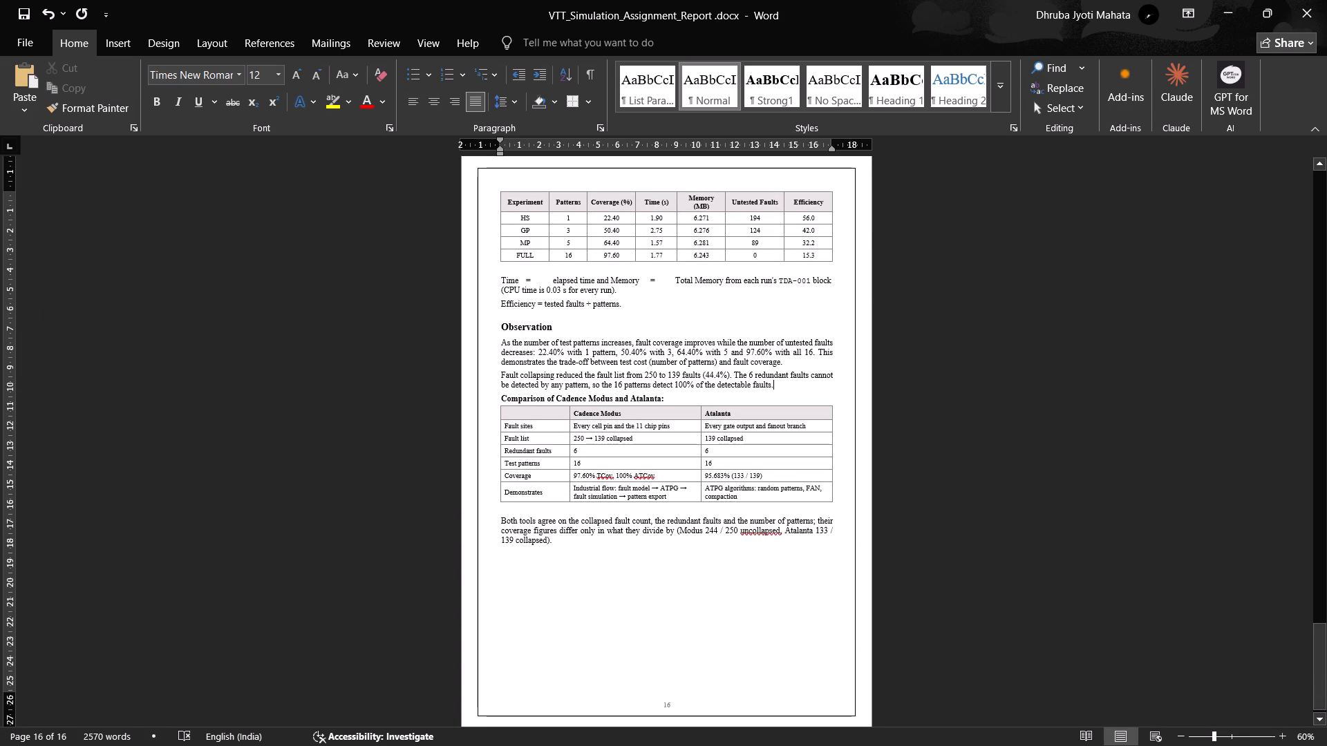
key(Return)
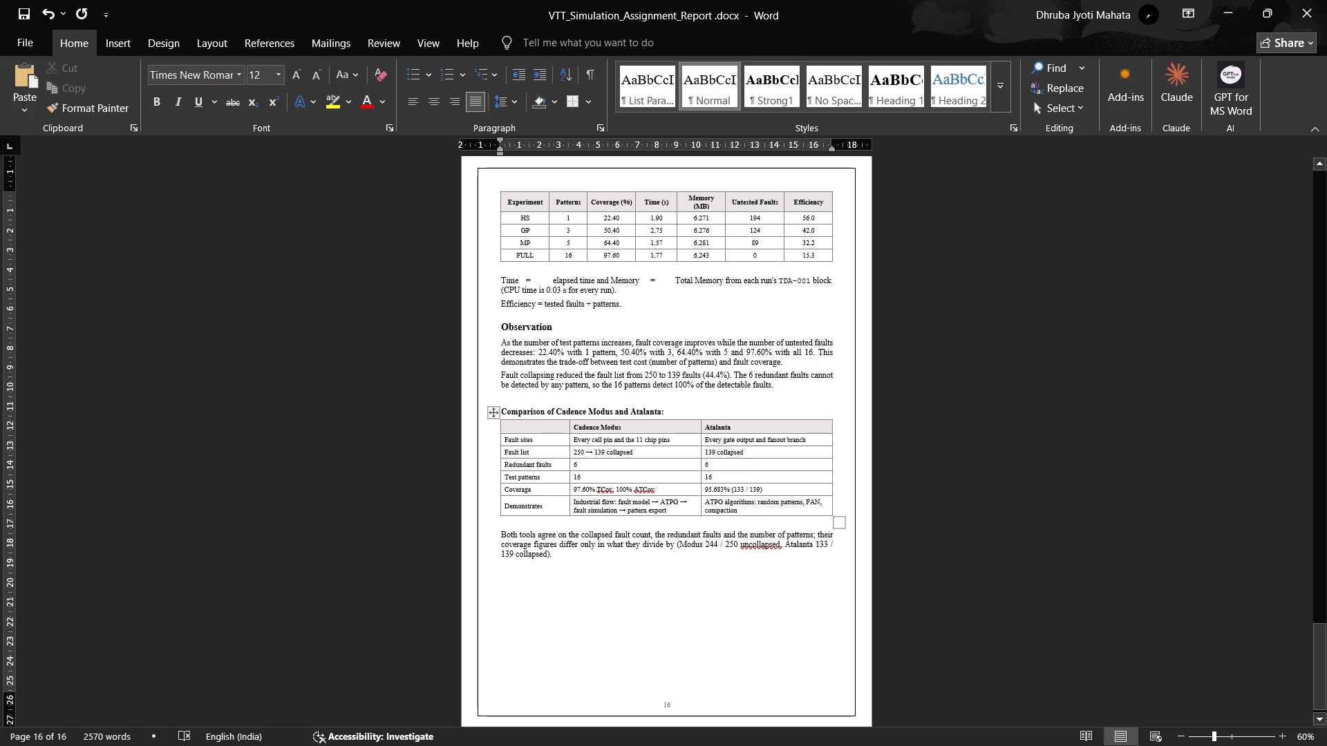
scroll(637, 339, up, 1)
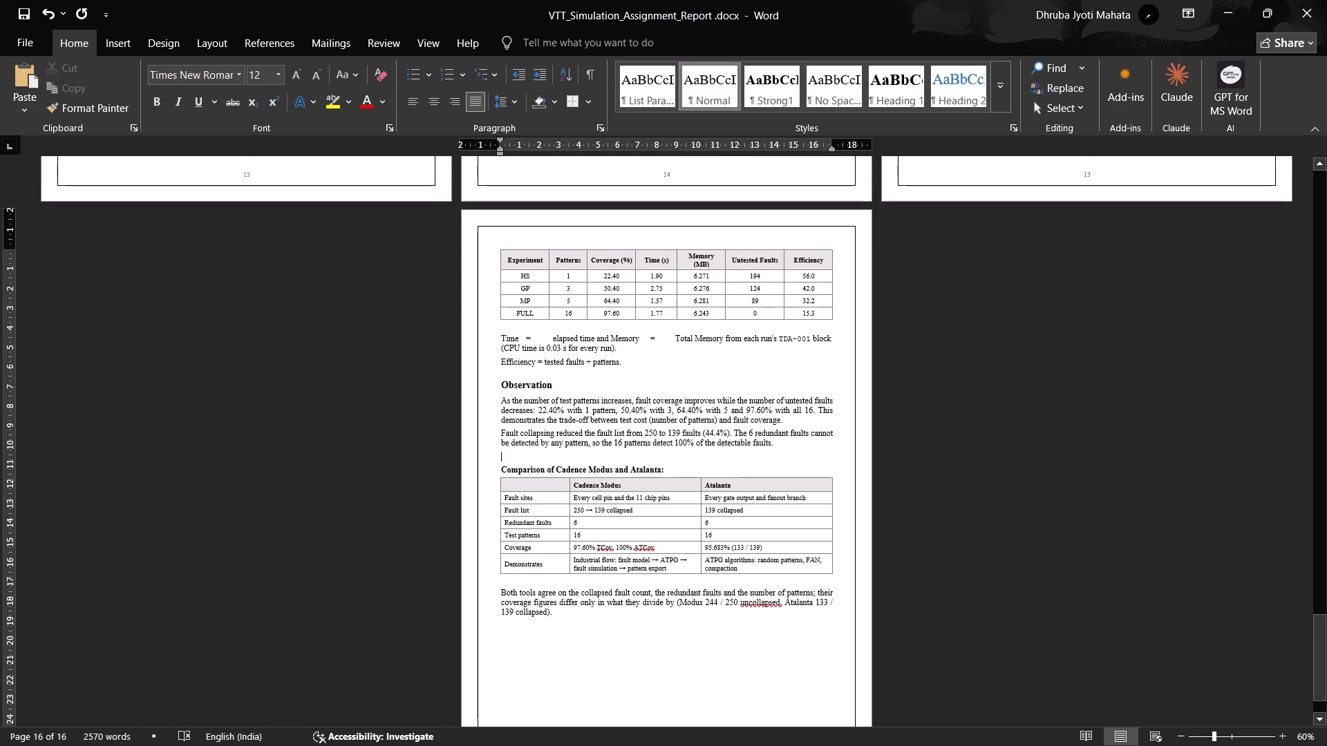
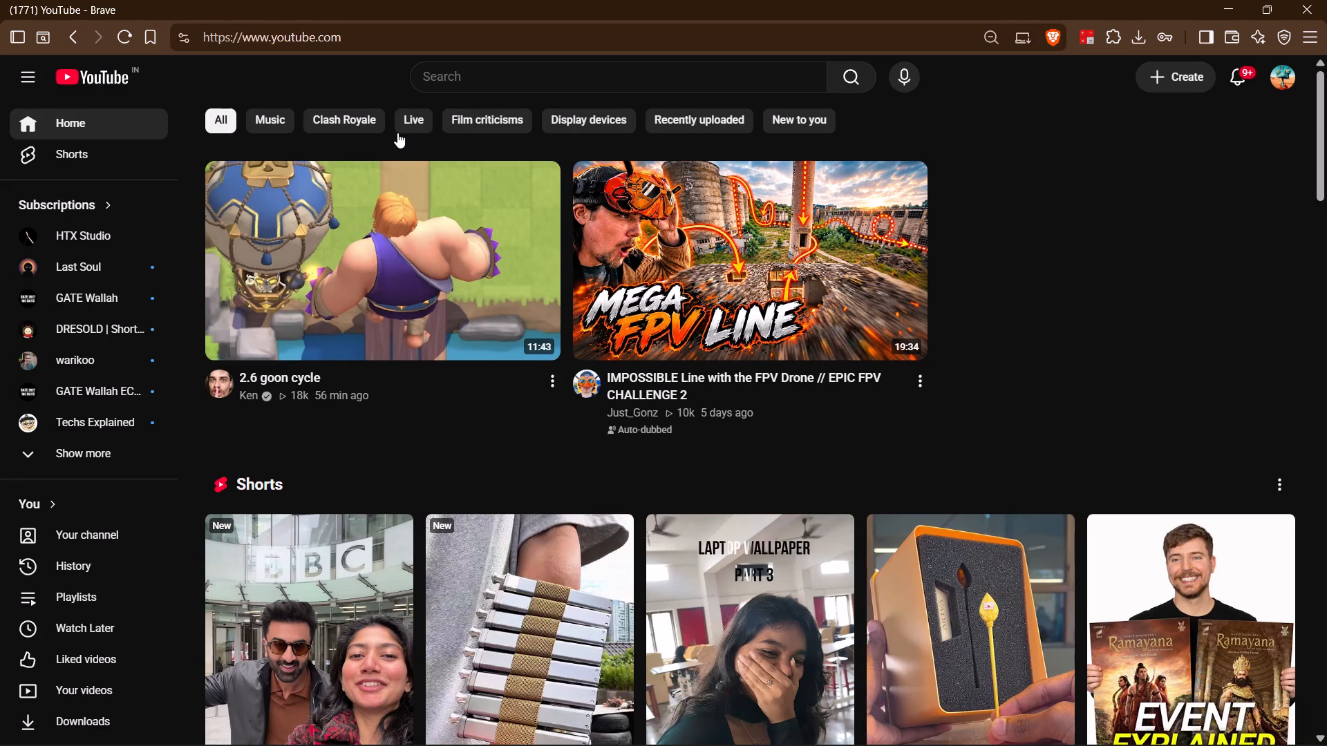
scroll(396, 133, down, 2)
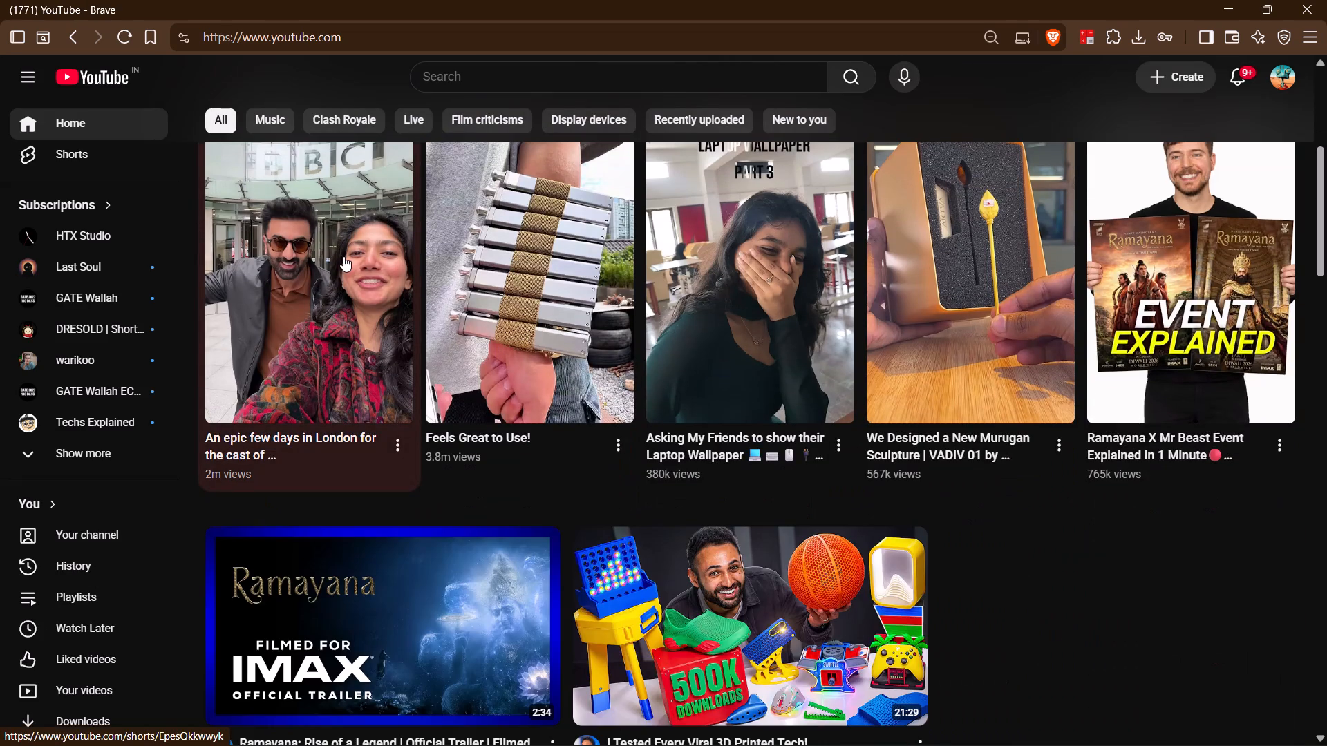
click(283, 318)
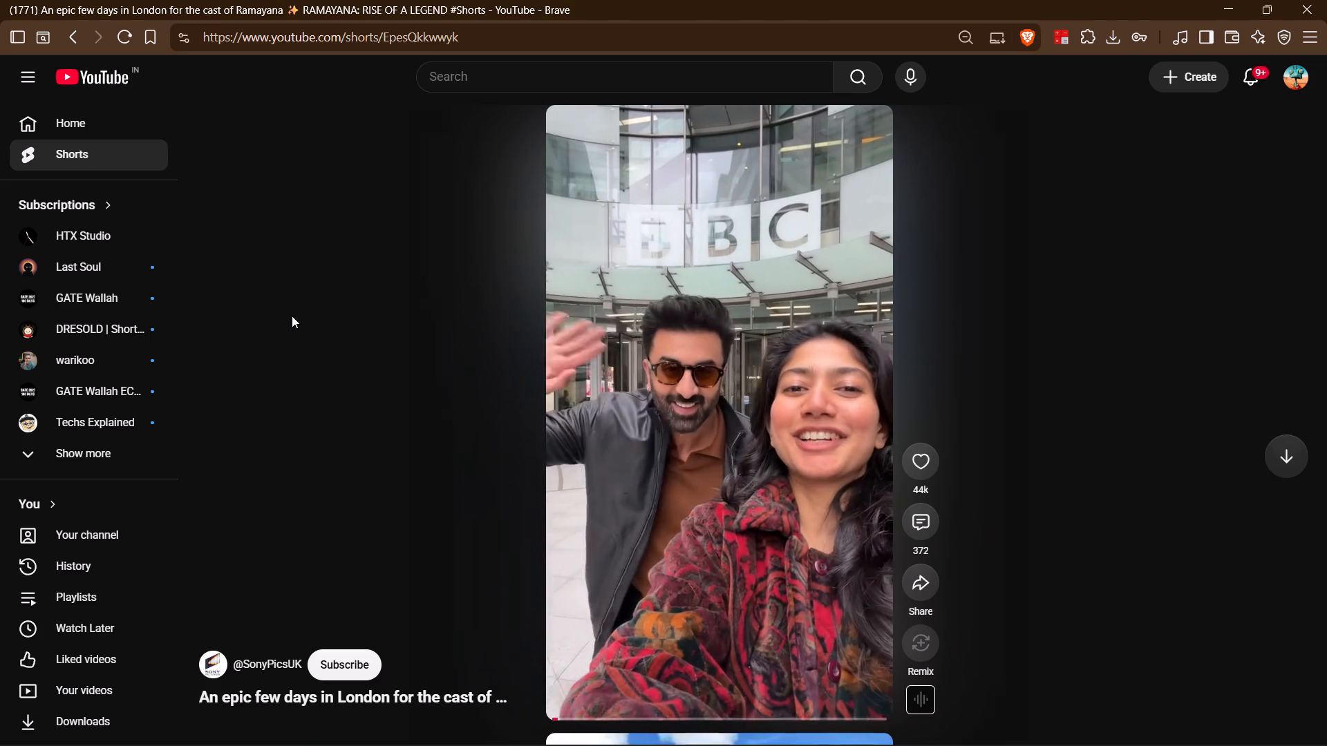
scroll(417, 283, down, 1)
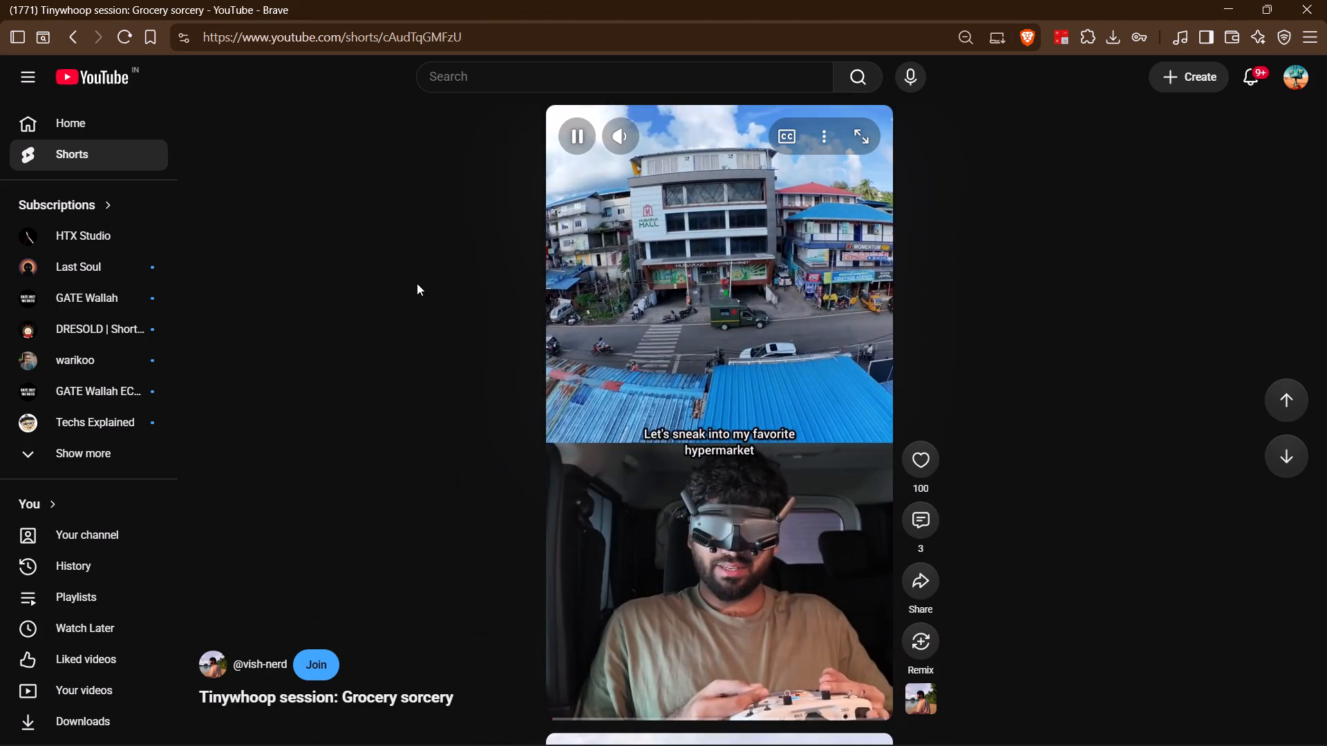
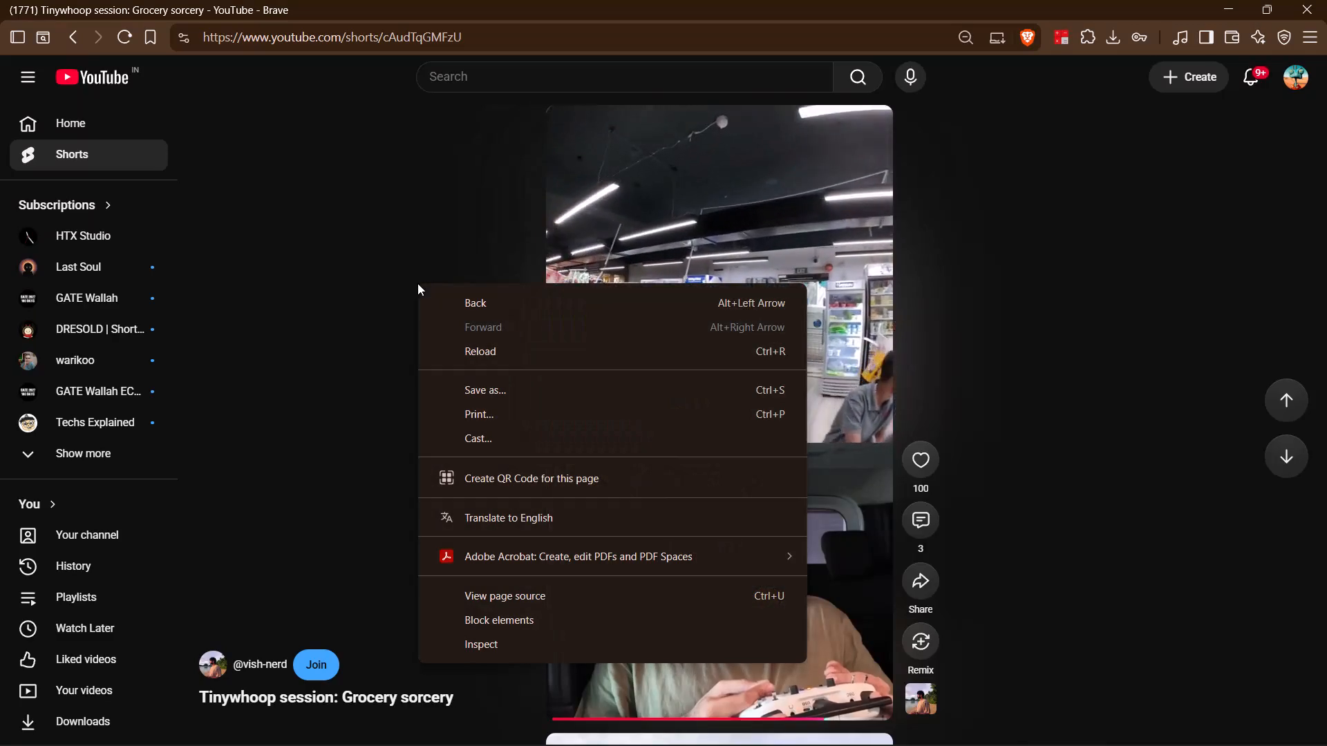
Watch the Tinywhoop Short, move on to the Short about the best time to ask time, and pause it.
click(993, 285)
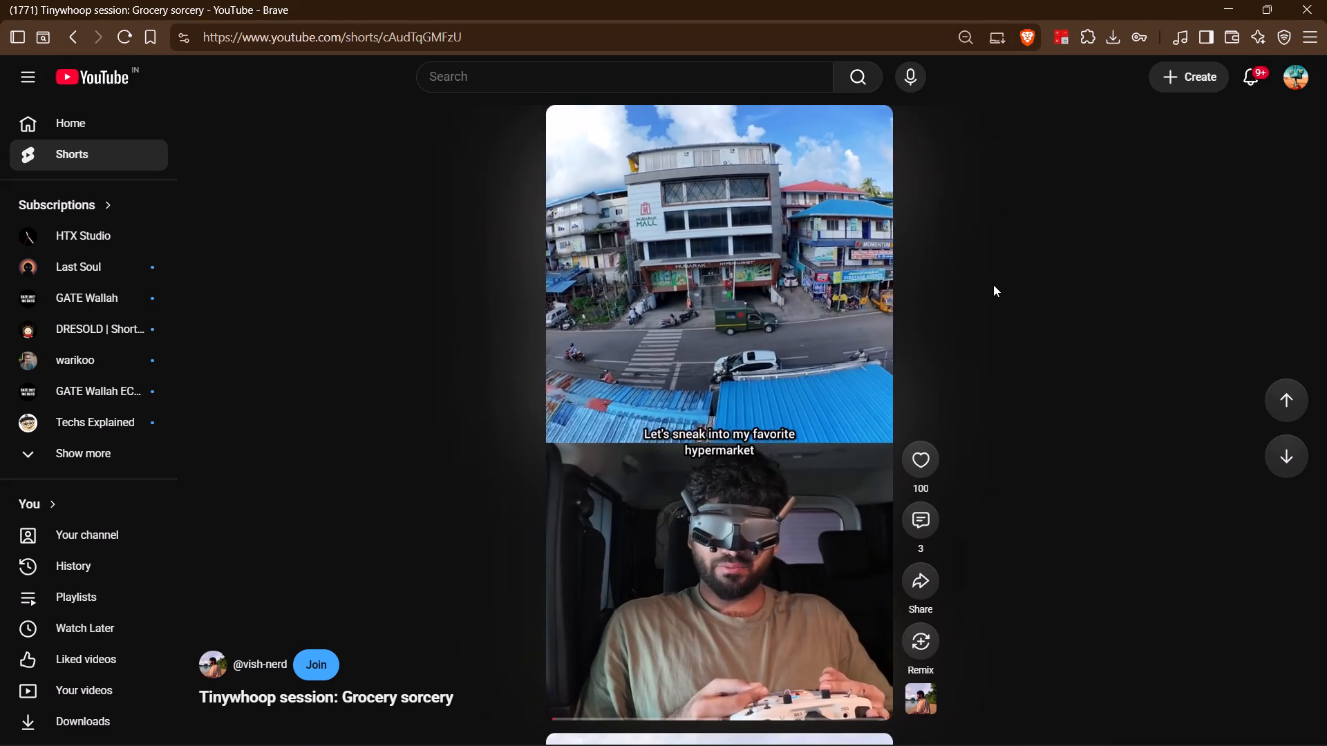
scroll(993, 285, down, 1)
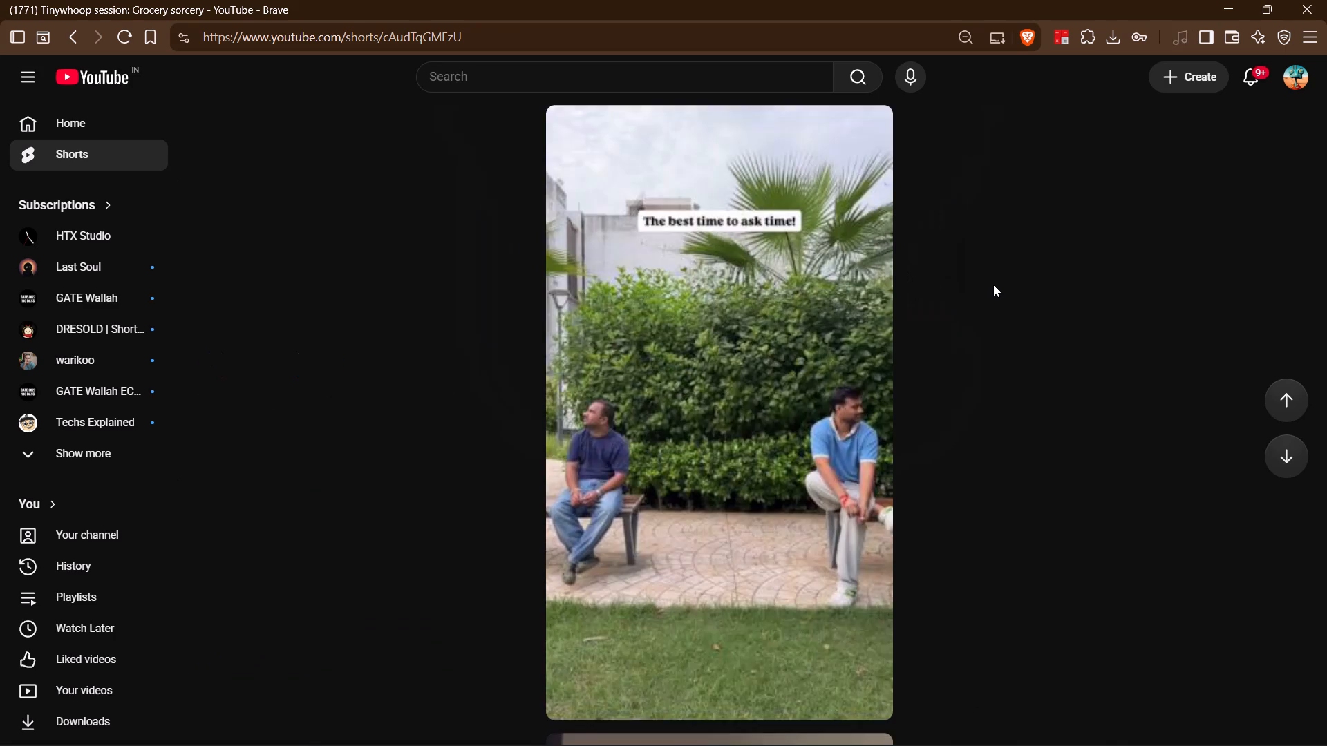
click(986, 285)
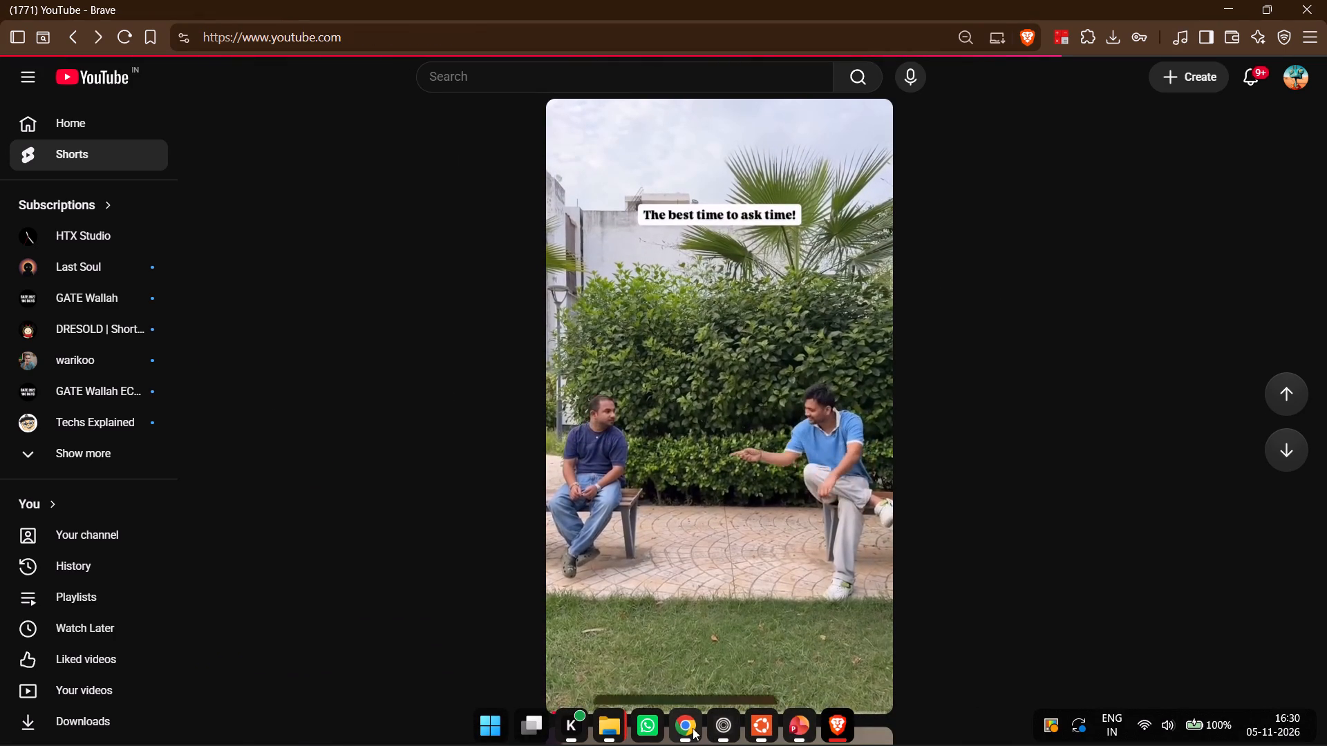
click(677, 731)
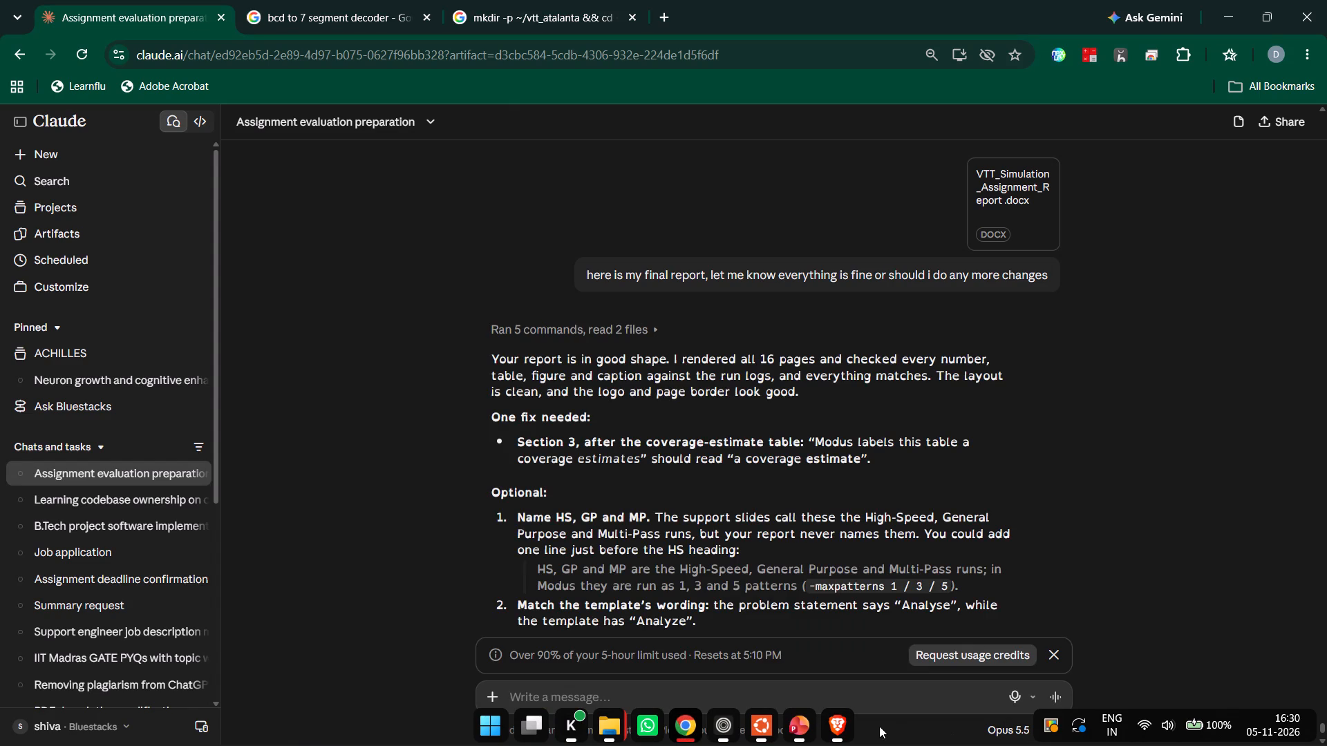
click(834, 731)
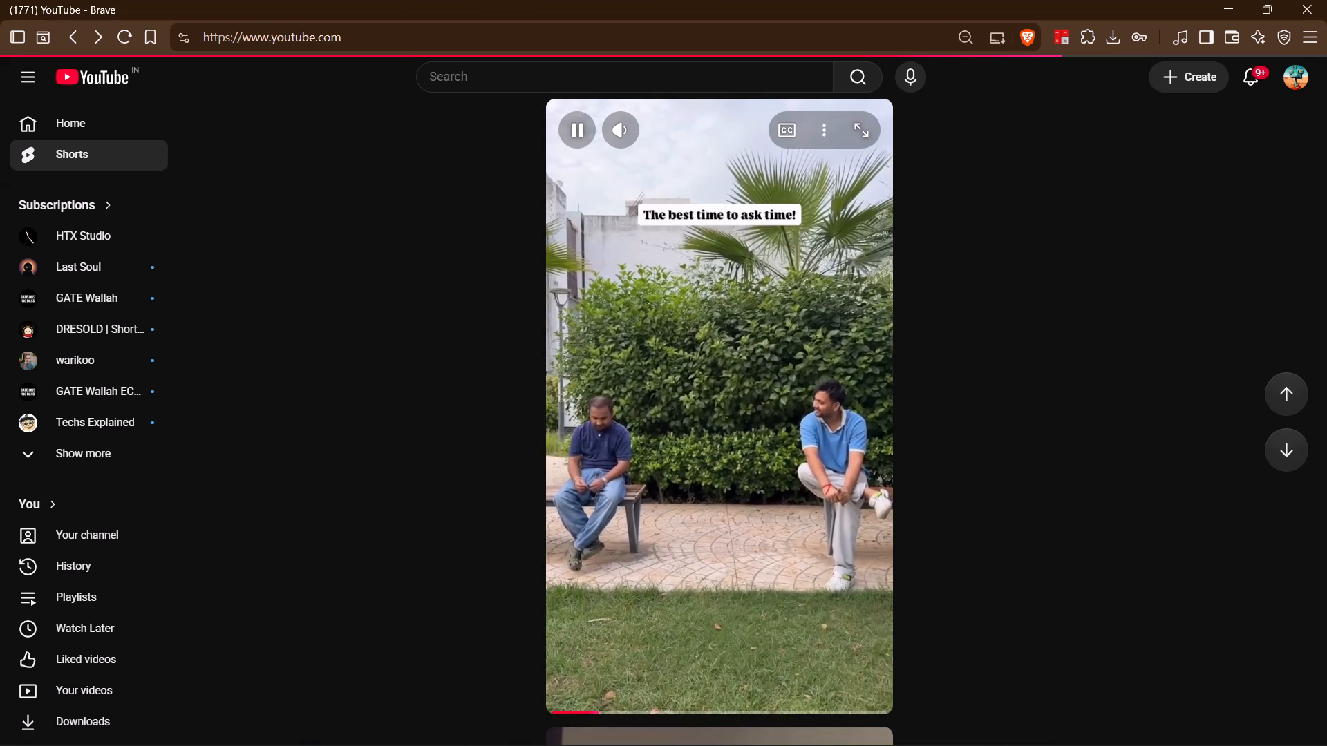
click(802, 607)
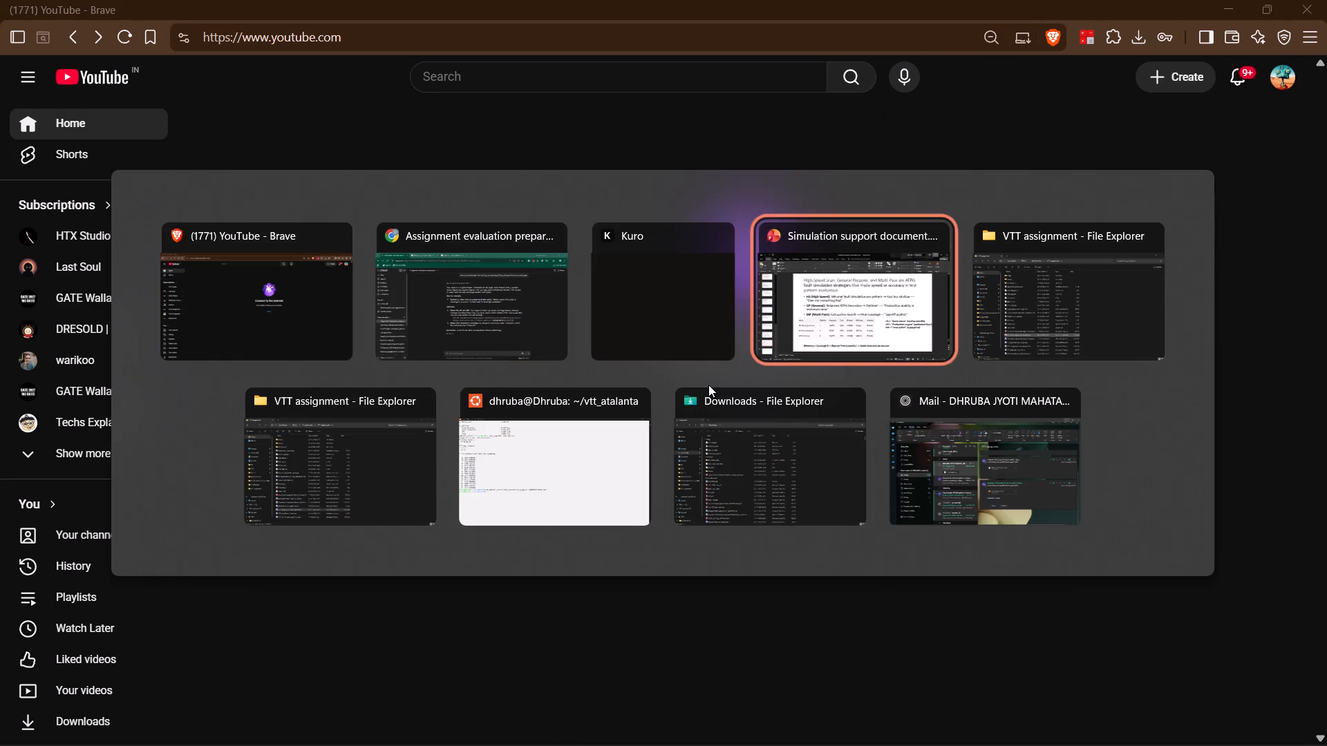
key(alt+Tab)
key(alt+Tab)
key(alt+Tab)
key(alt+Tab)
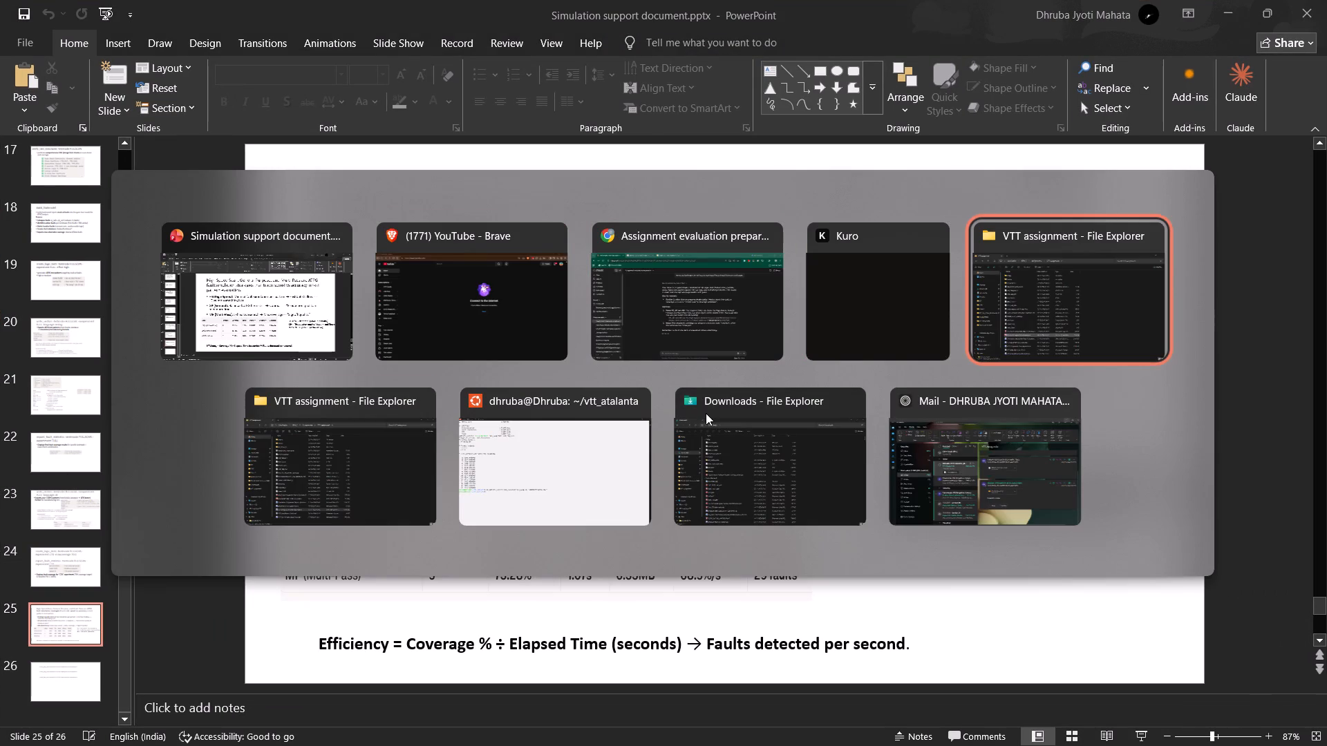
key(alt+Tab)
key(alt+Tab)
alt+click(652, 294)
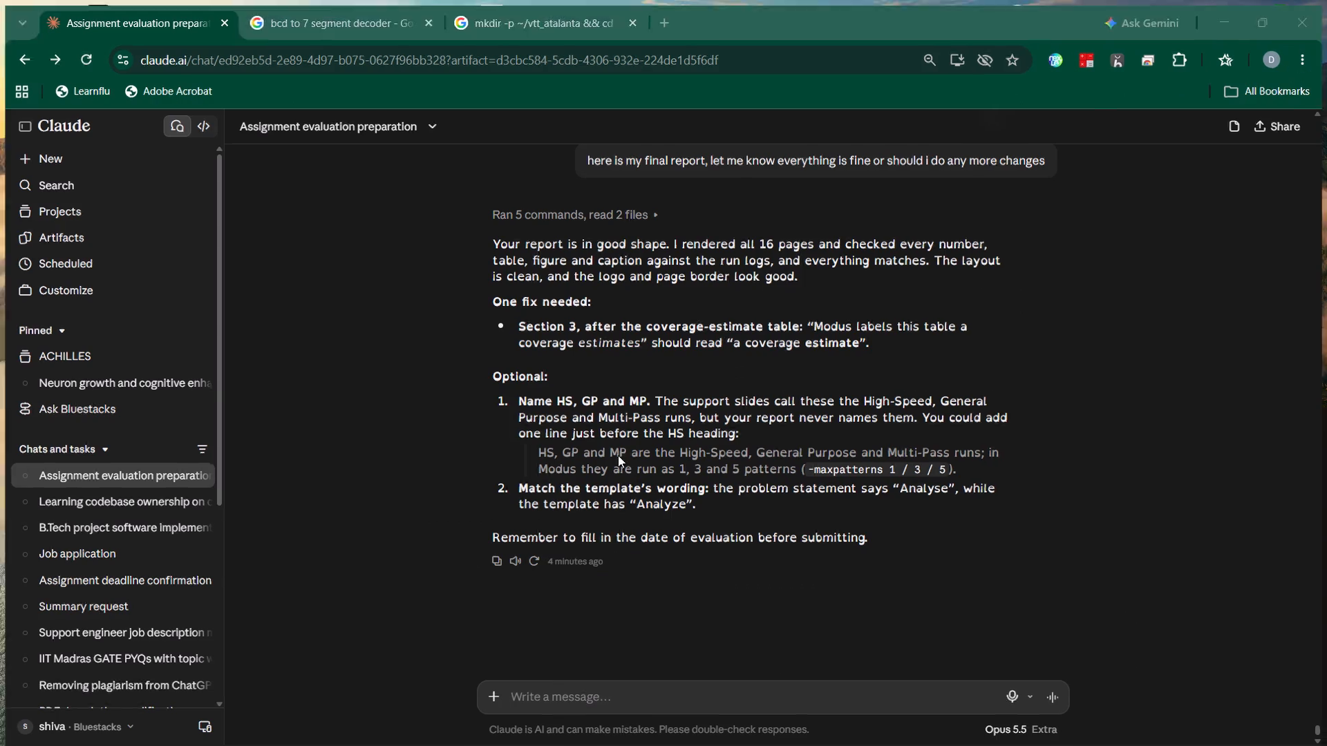
Move the VTT_Simulation_Assignment_Report document to a free spot on the desktop and open it in Word.
drag(602, 395, 352, 669)
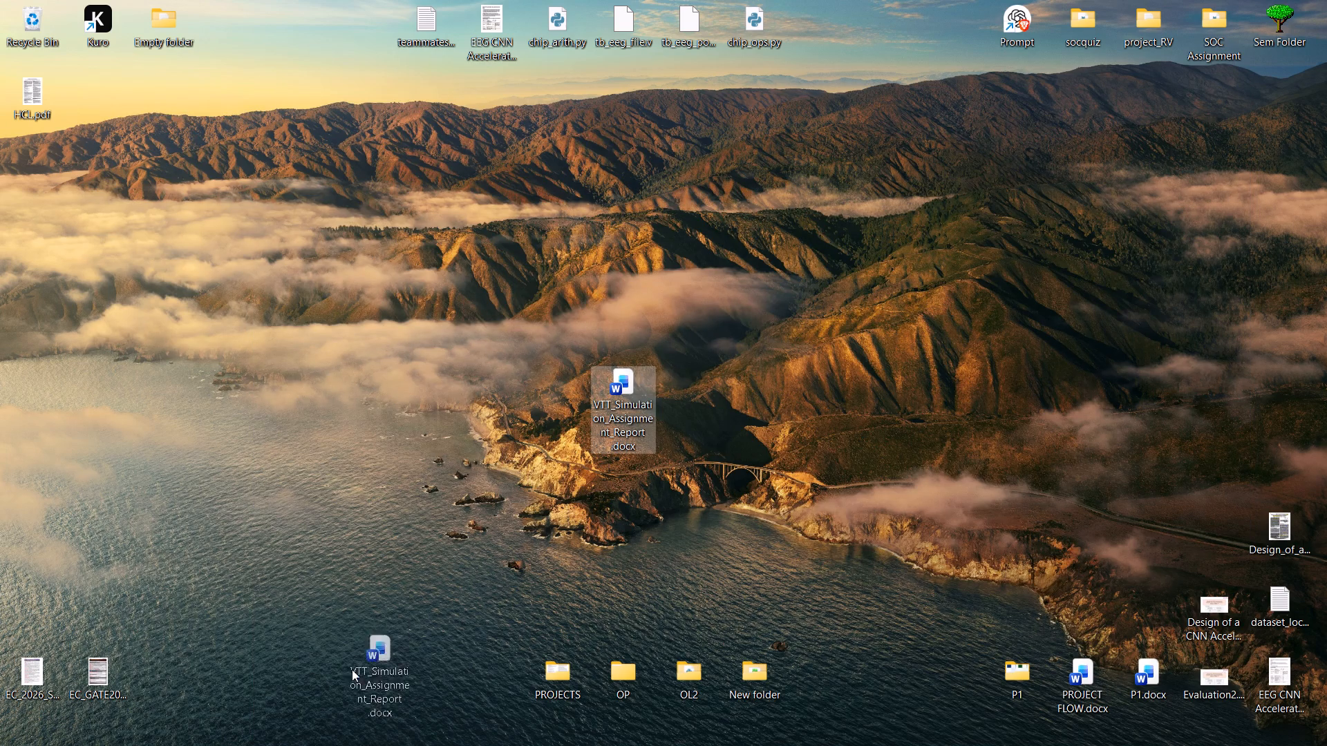
drag(352, 669, 339, 685)
double_click(349, 681)
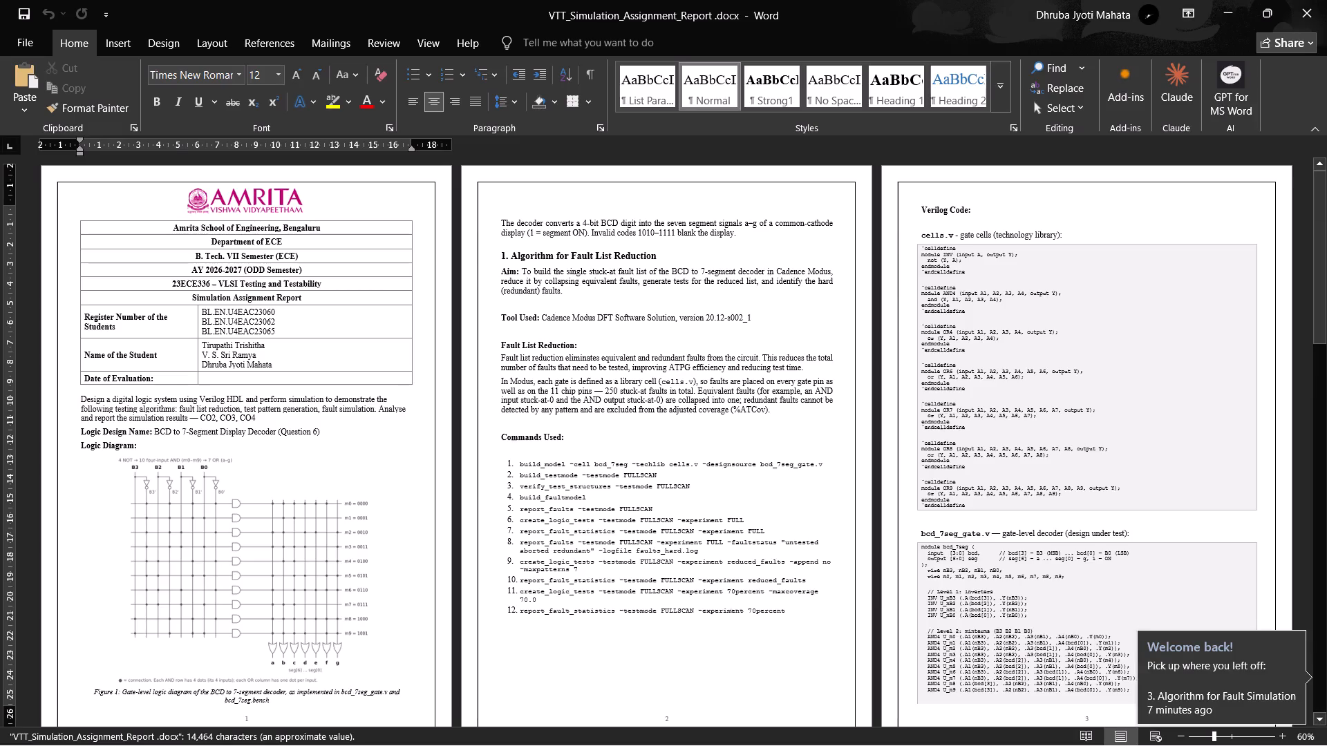
Look through the report up to the Test sequence coverage estimates table and the sentence below it in Section 3.
scroll(1051, 583, down, 4)
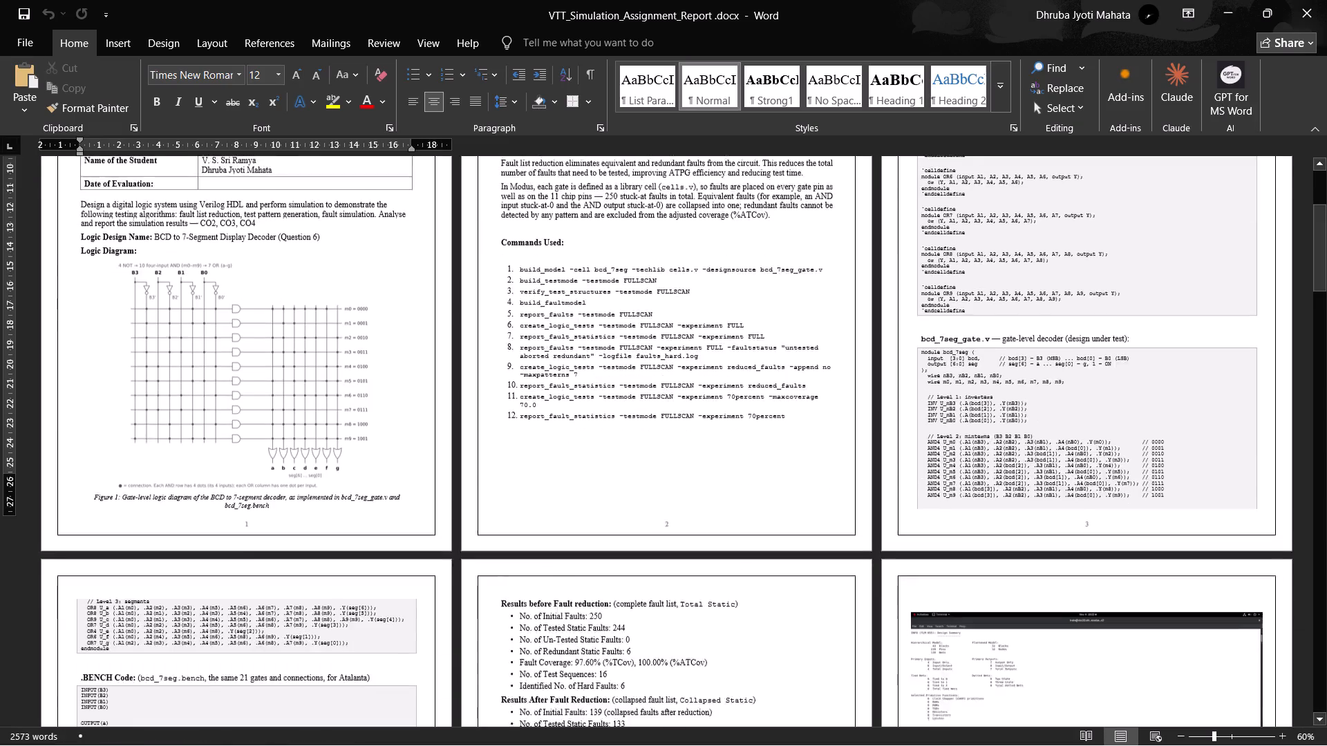
scroll(628, 579, down, 7)
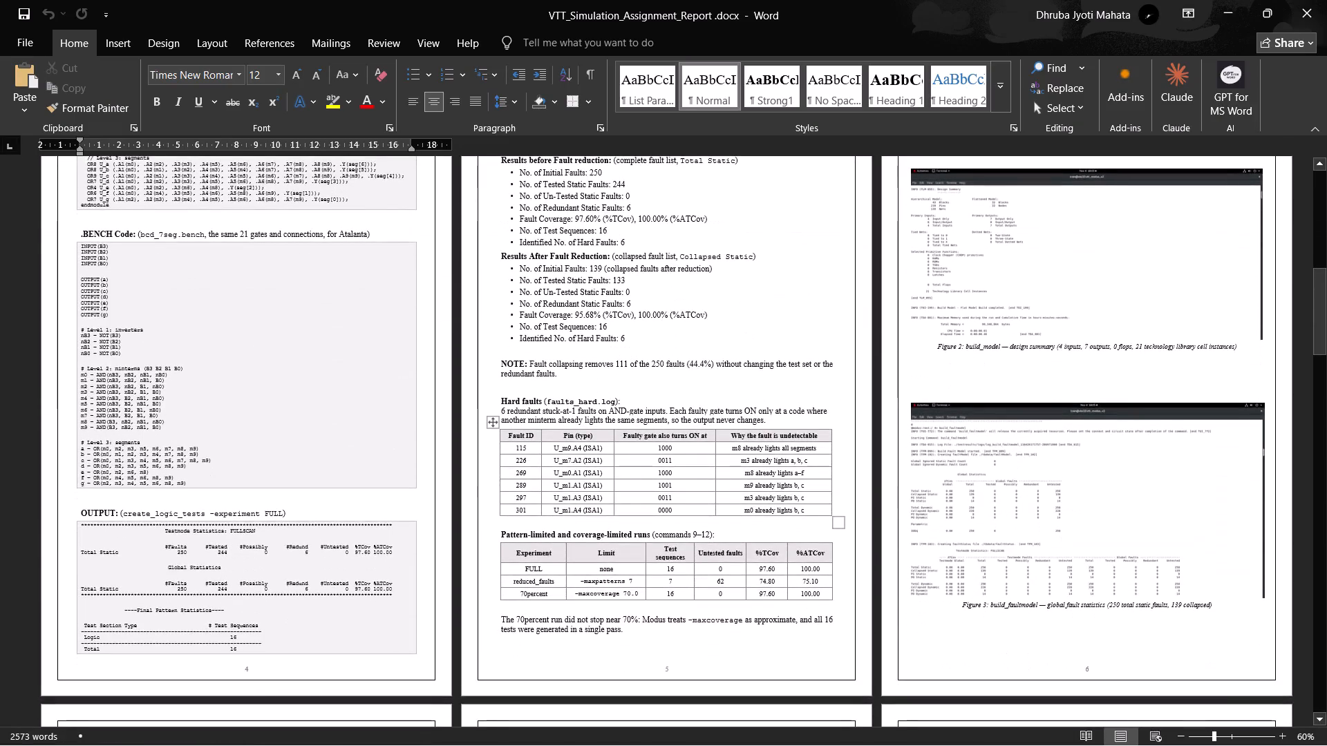
scroll(878, 622, down, 1)
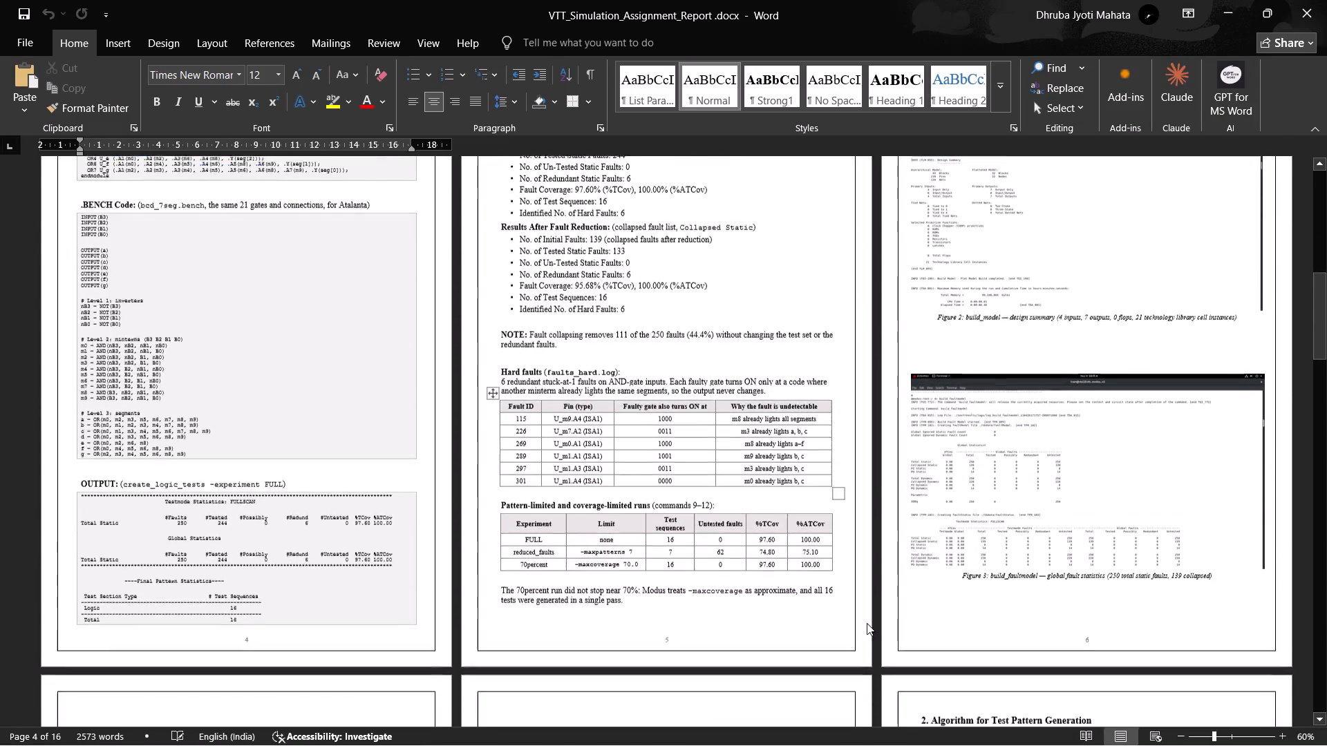
scroll(867, 623, down, 2)
scroll(798, 615, down, 8)
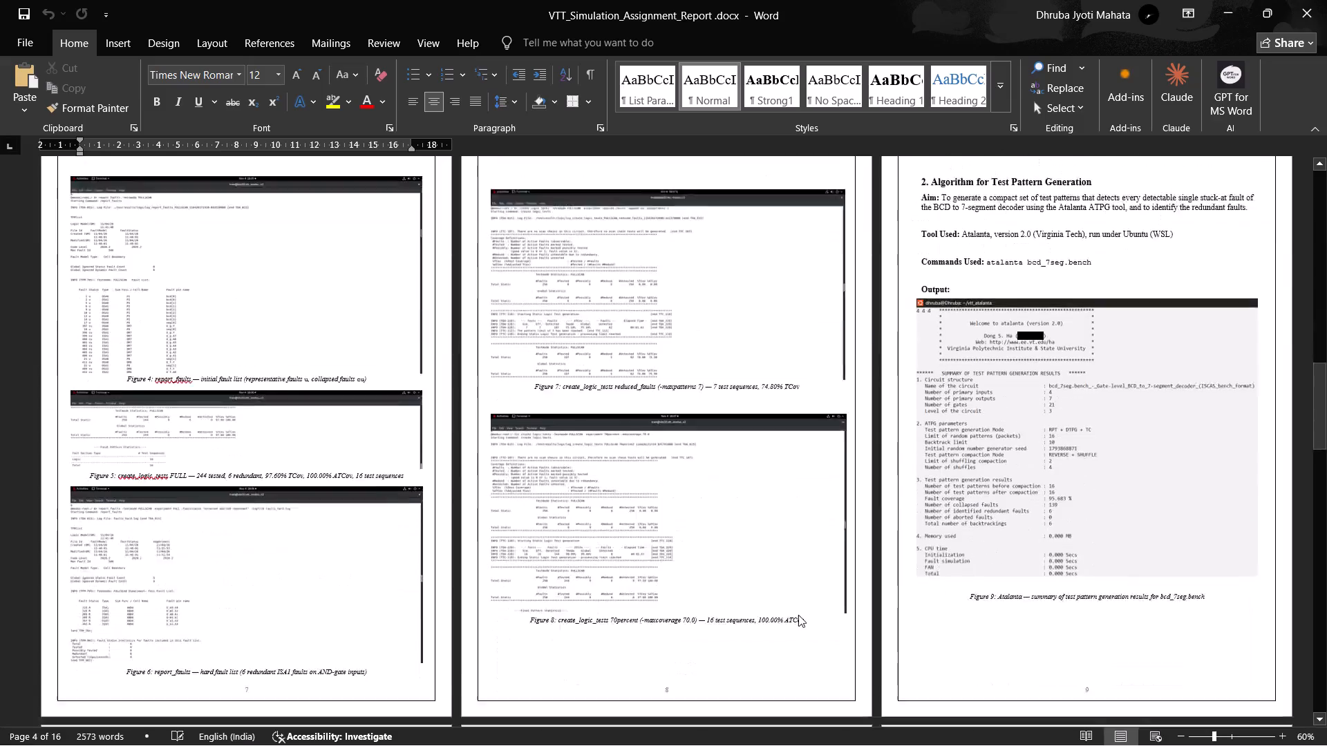
scroll(798, 615, down, 5)
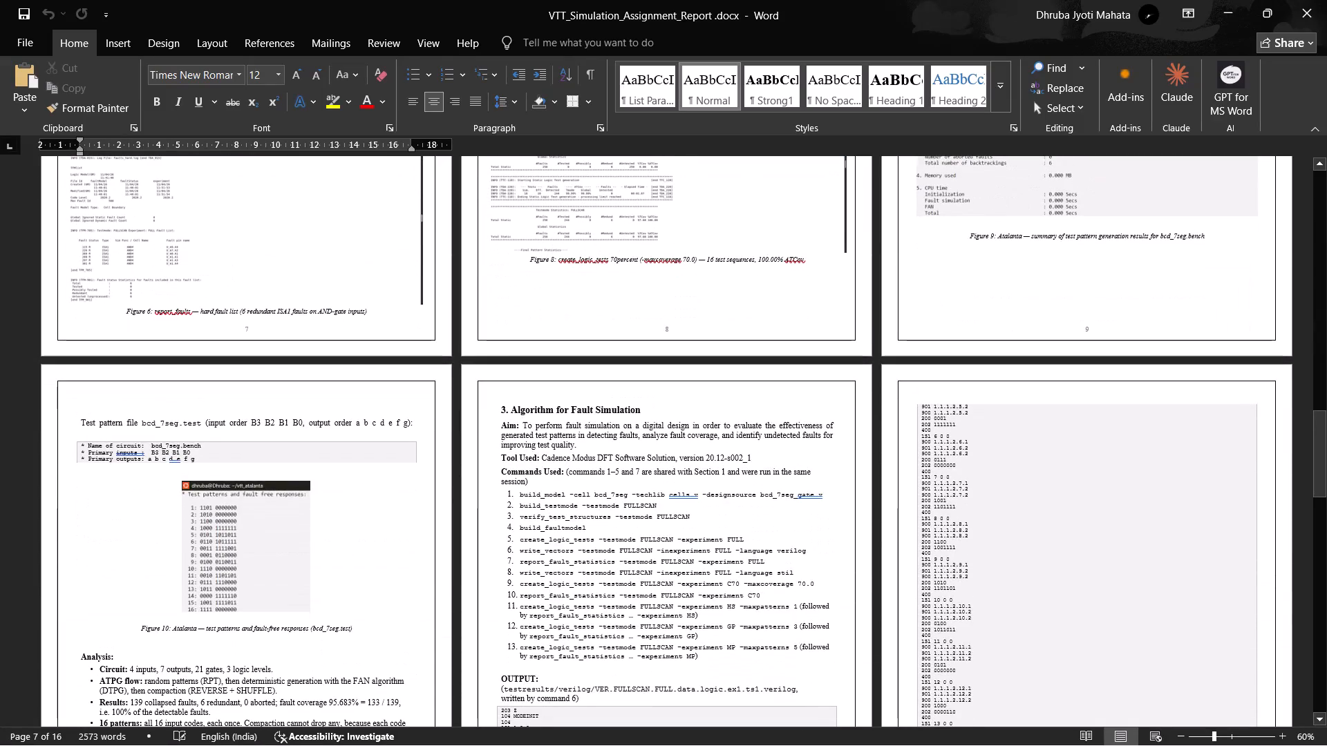
scroll(797, 616, down, 7)
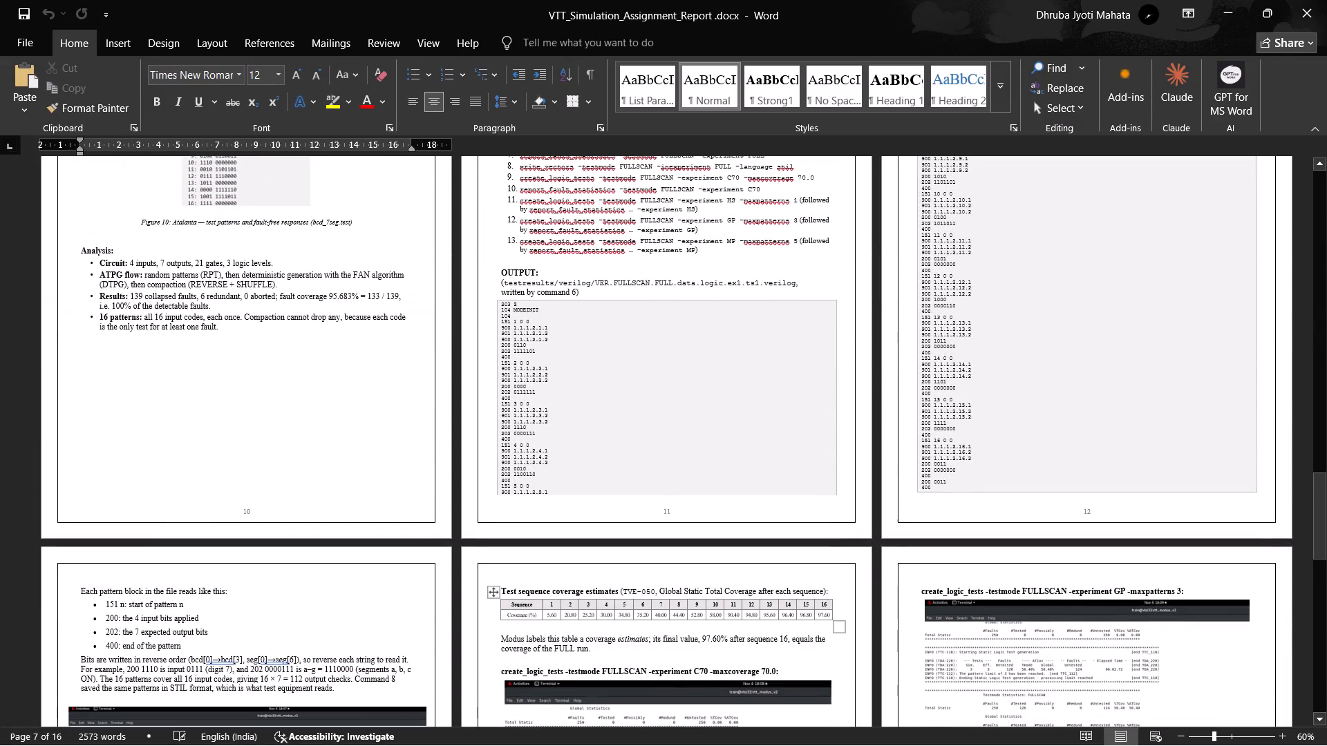
ctrl+scroll(765, 635, up, 3)
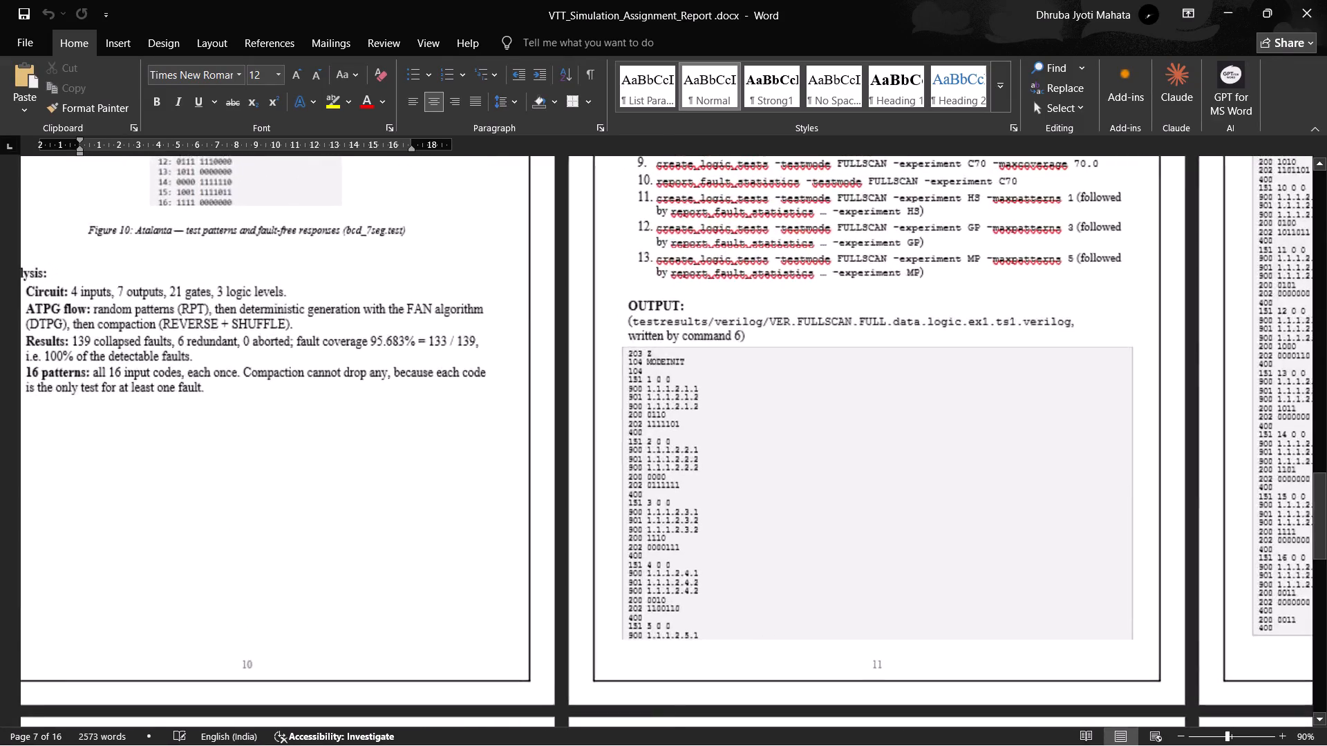
scroll(765, 635, down, 16)
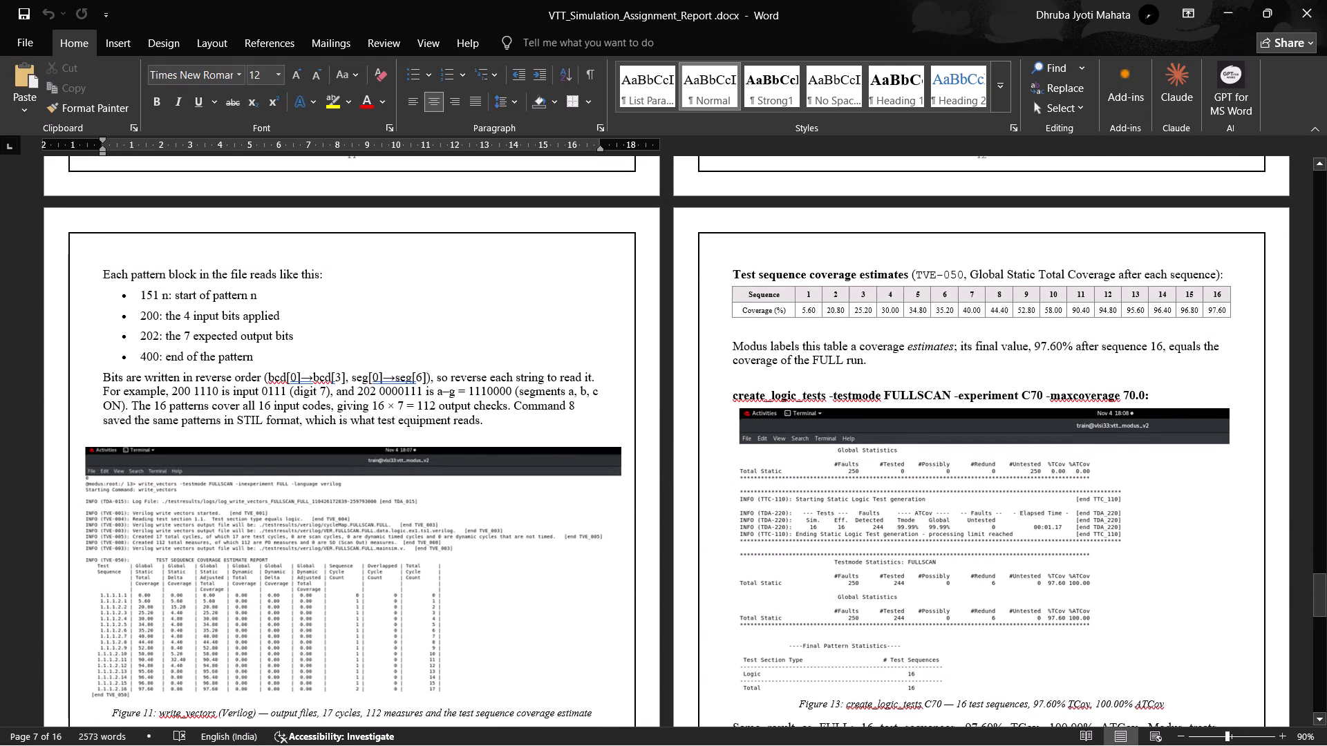
ctrl+scroll(1008, 461, up, 3)
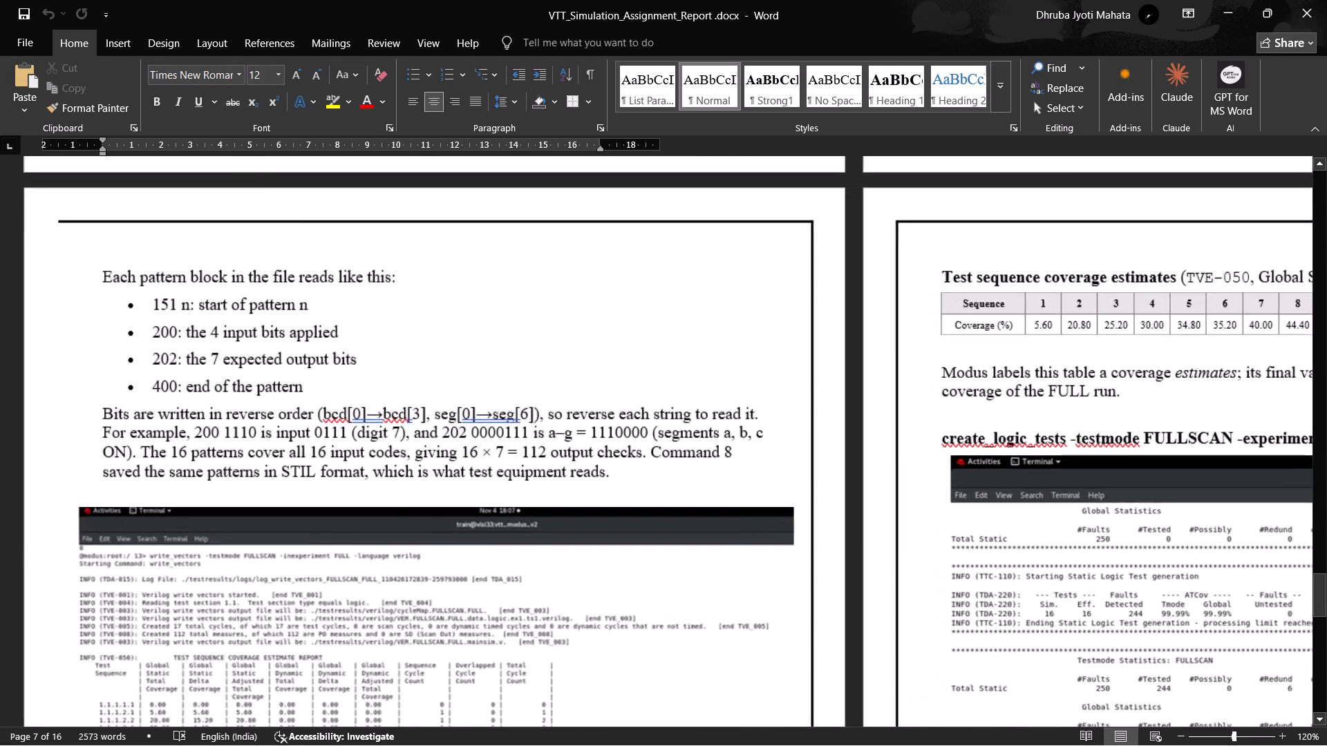
scroll(685, 461, down, 9)
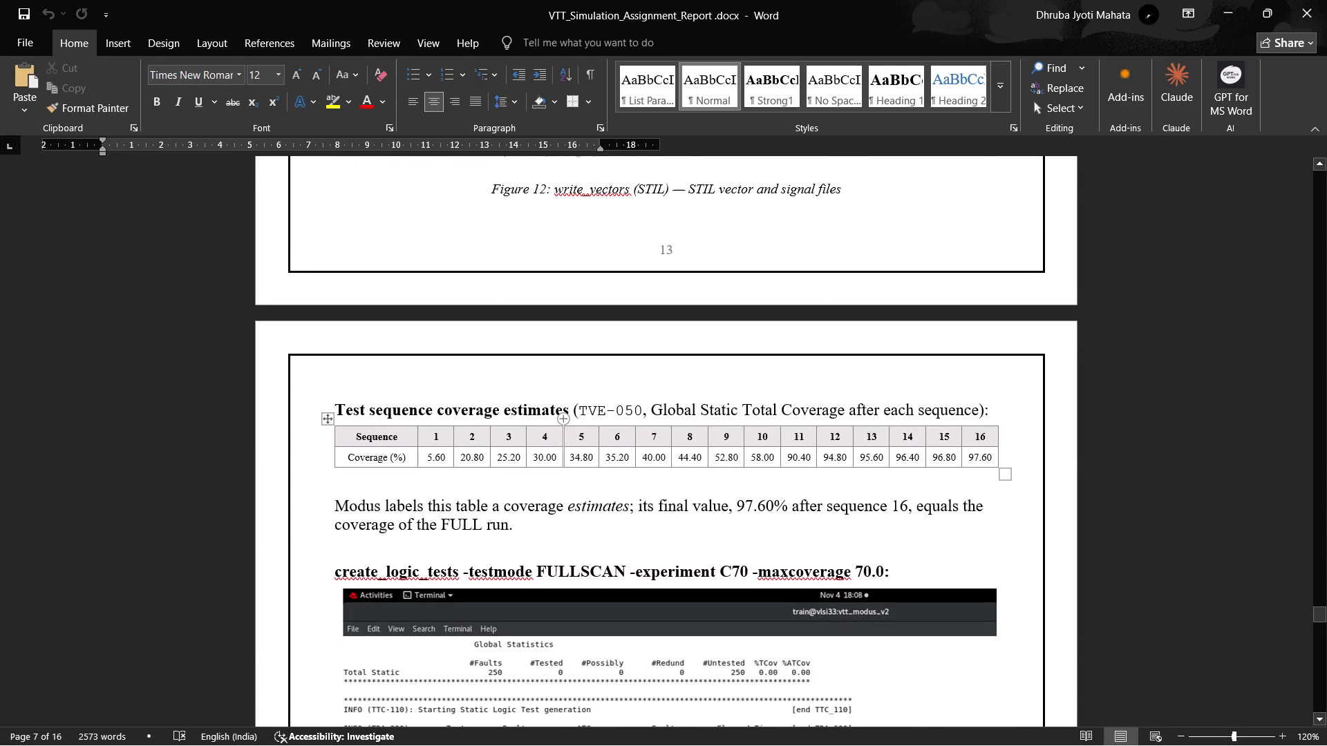
click(569, 414)
key(ctrl+z)
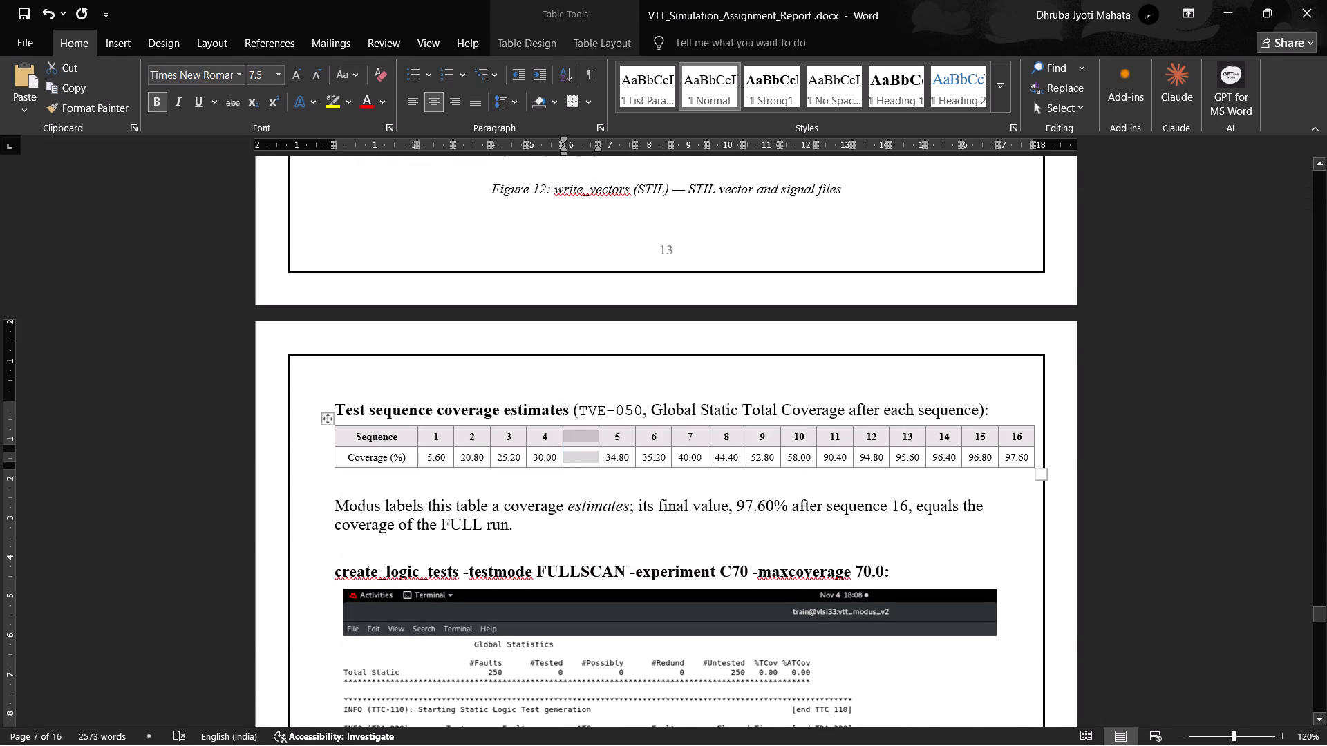
Change "estimates" to "estimate" in the bold "Test sequence coverage" heading above the TVE-050 table in Section 3.
scroll(613, 485, down, 7)
scroll(1088, 418, down, 7)
scroll(1250, 312, down, 7)
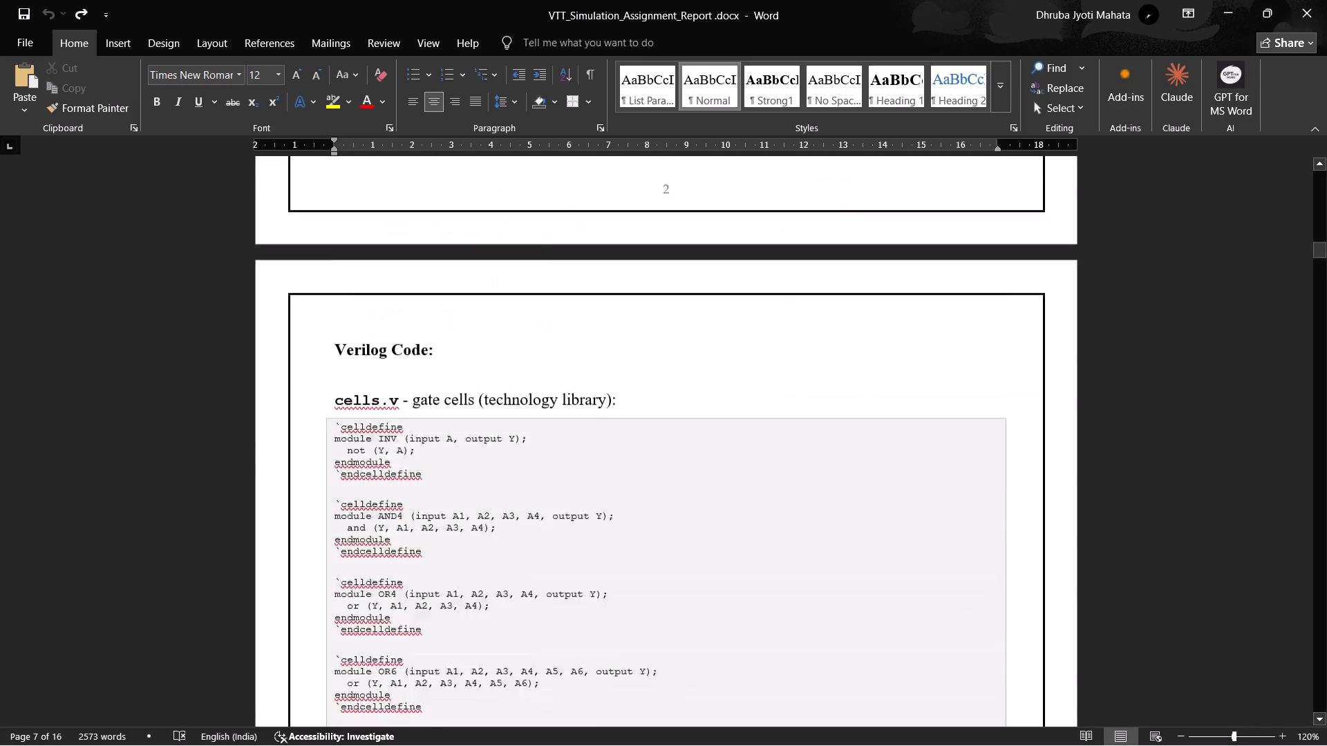
scroll(1129, 363, down, 15)
scroll(1088, 361, down, 19)
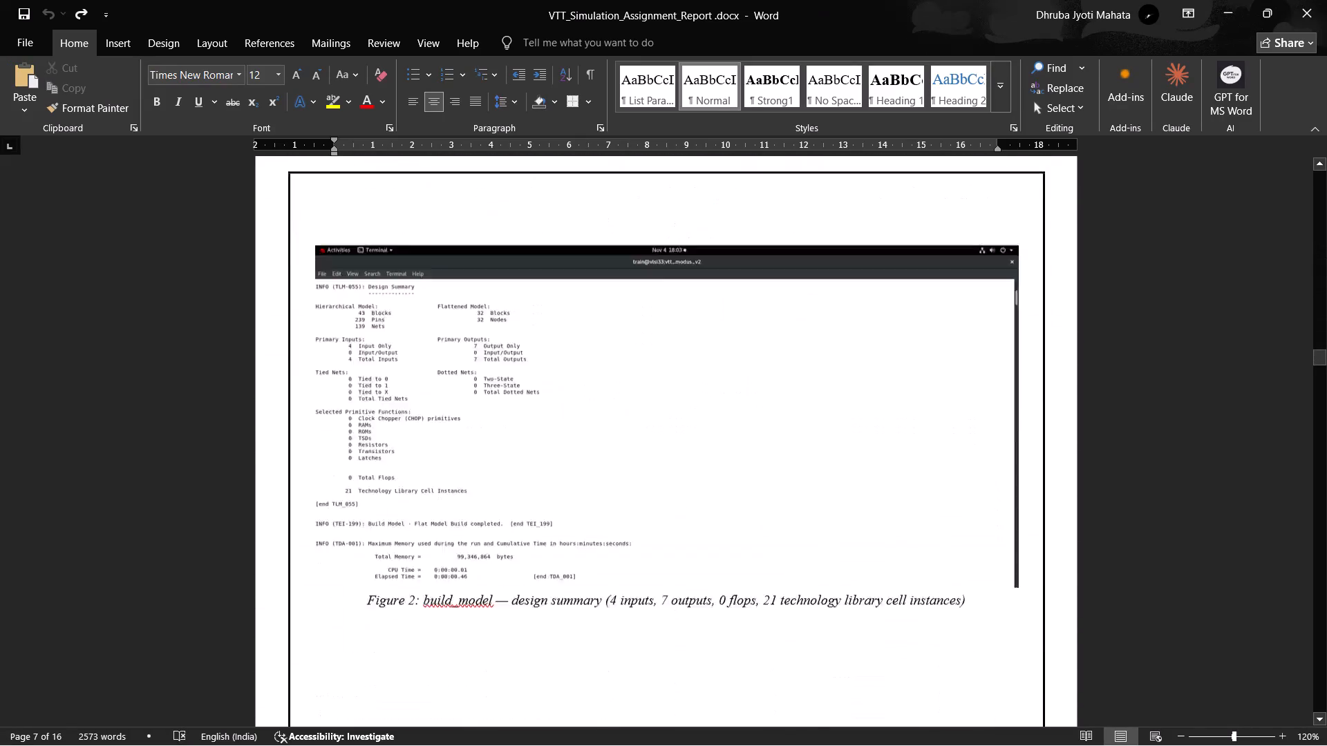
scroll(1039, 365, down, 12)
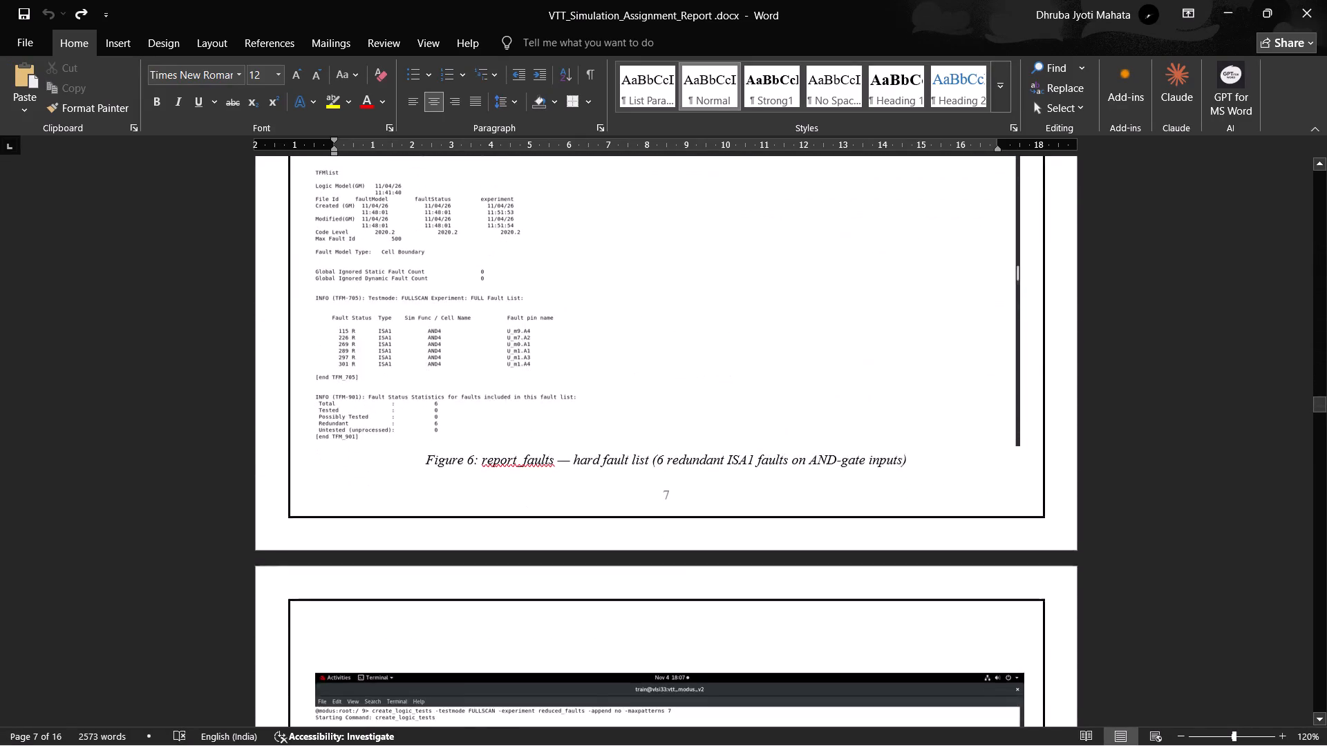
scroll(1039, 365, down, 15)
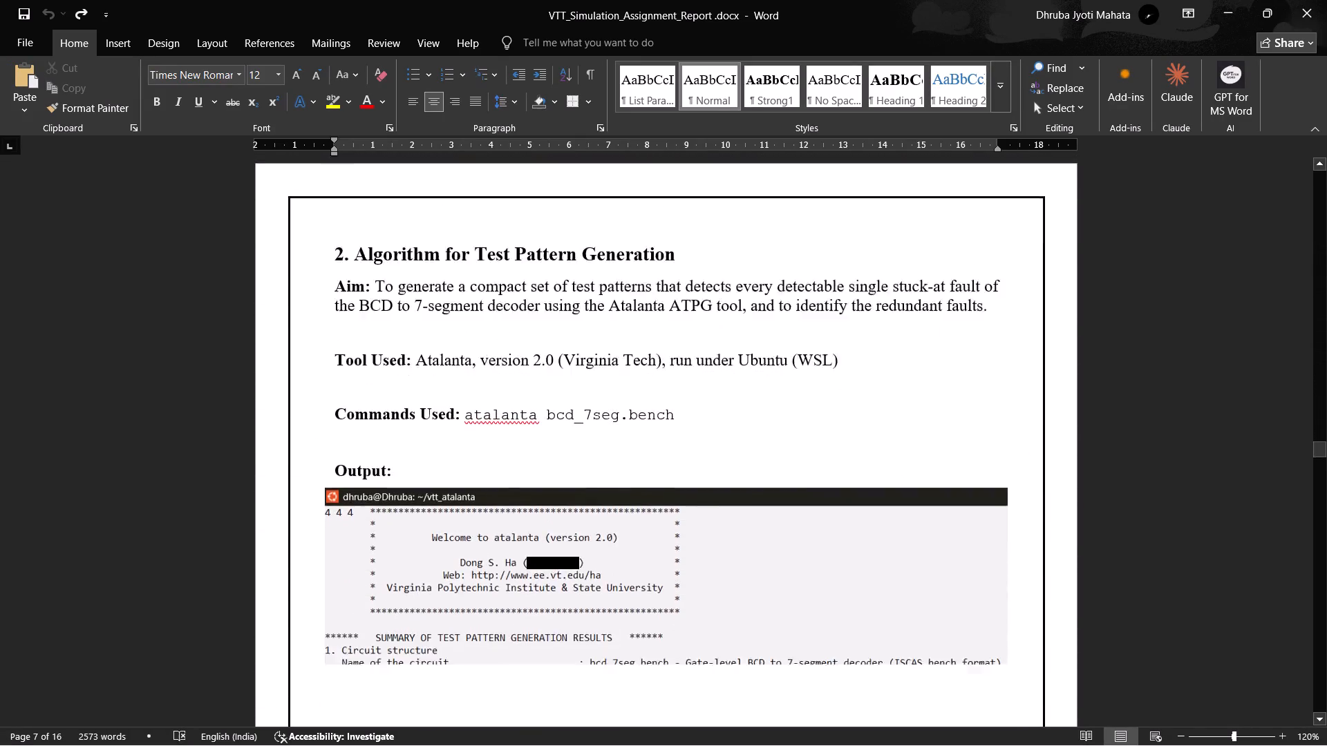
scroll(1039, 365, down, 14)
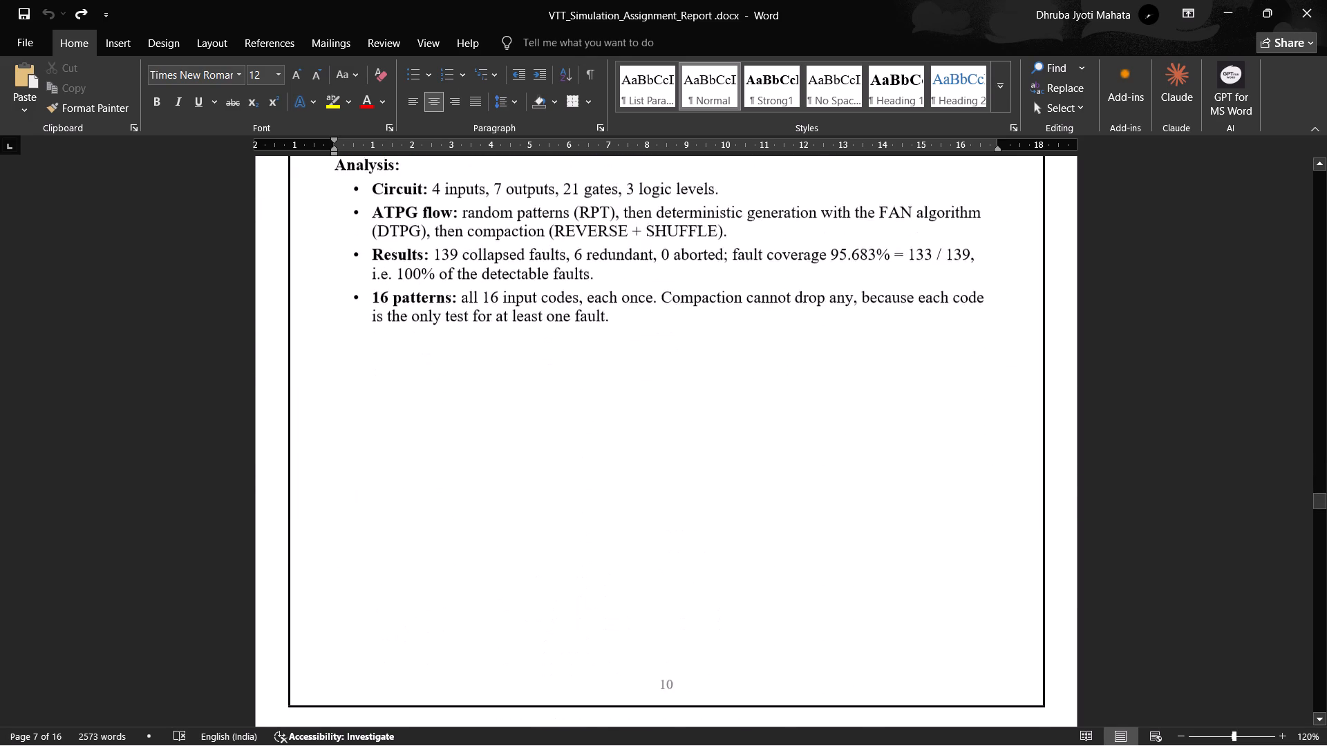
scroll(1039, 365, down, 20)
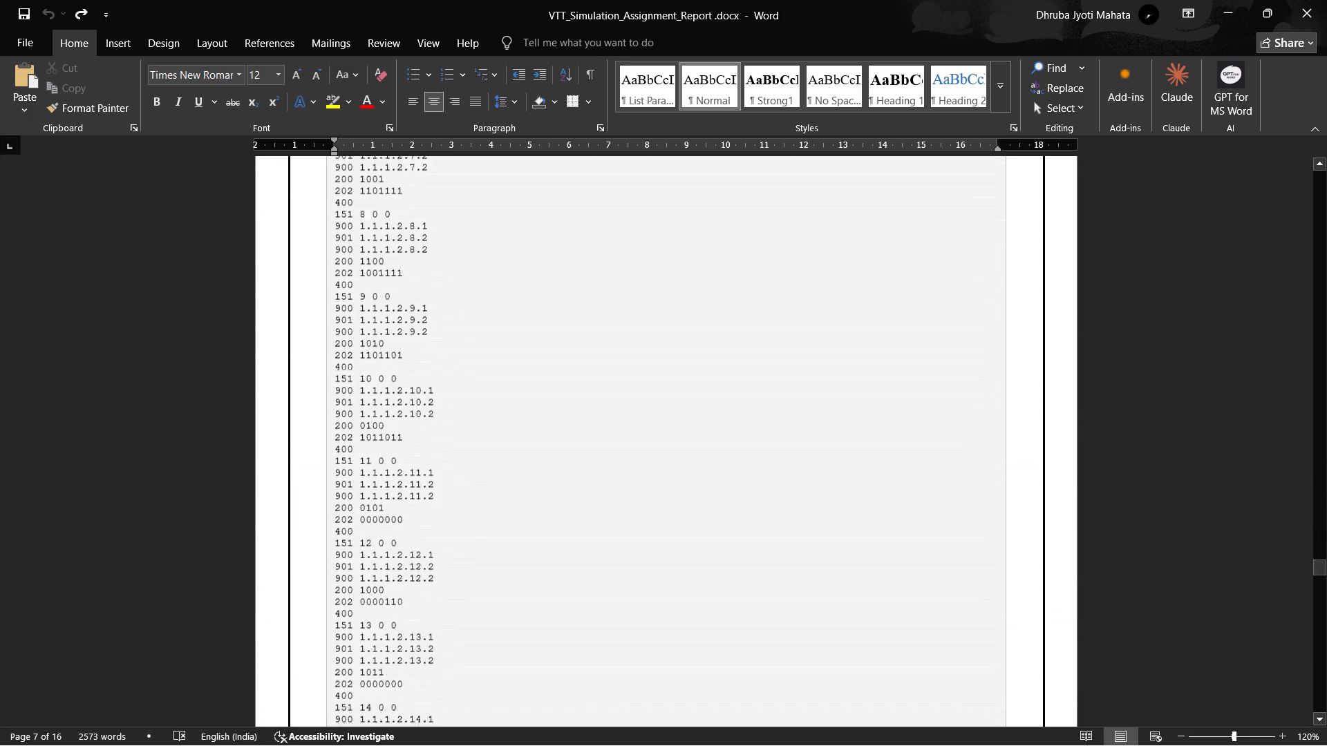
scroll(1010, 371, down, 16)
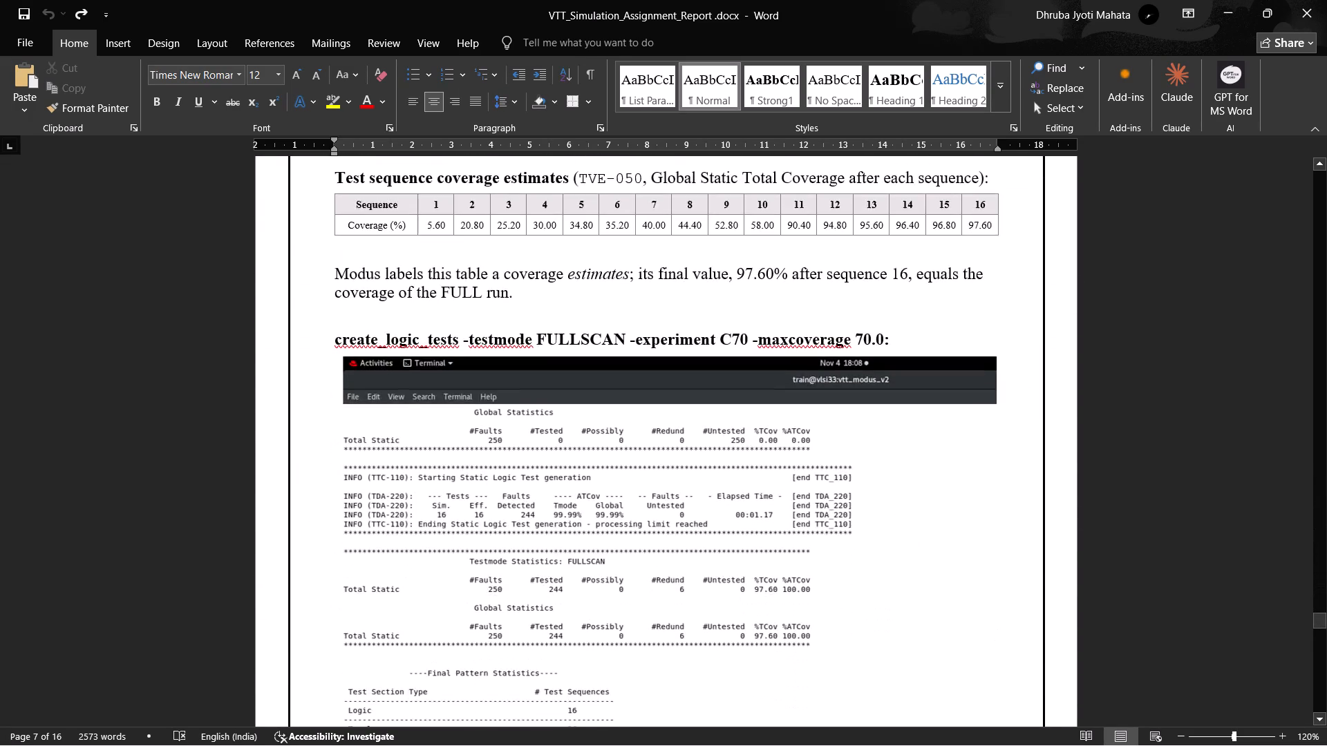
scroll(1010, 377, up, 1)
click(570, 292)
scroll(570, 292, up, 1)
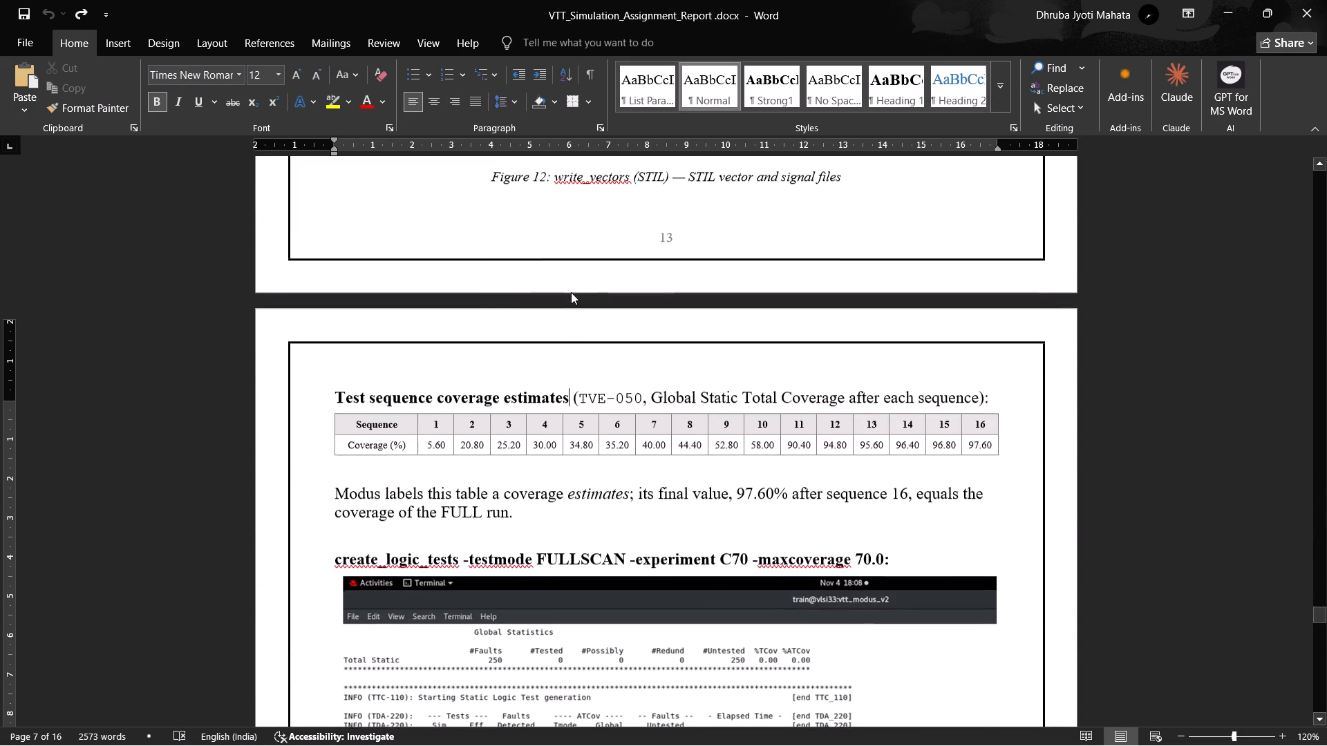
key(BackSpace)
key(BackSpace)
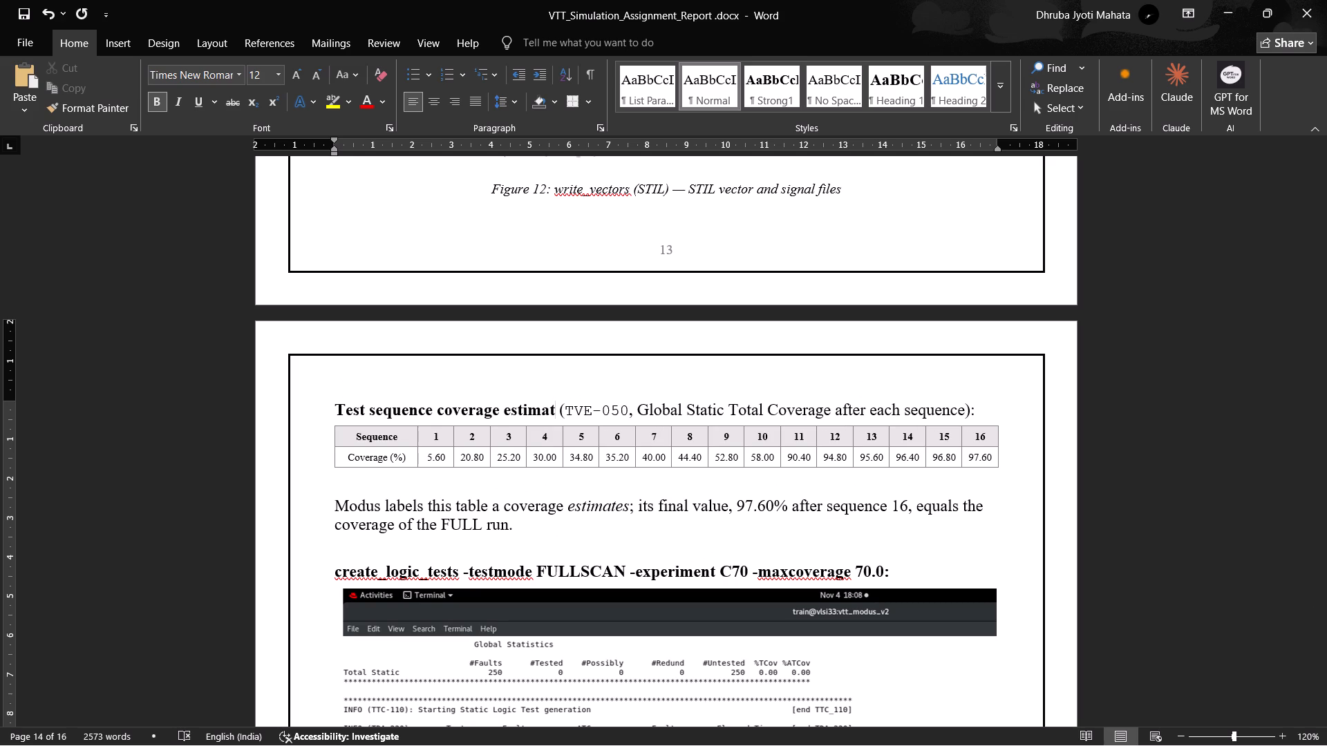
key(e)
Correct the italic "estimates" to "estimate" in the "Modus labels this table" sentence below the coverage table.
key(Down)
key(Down)
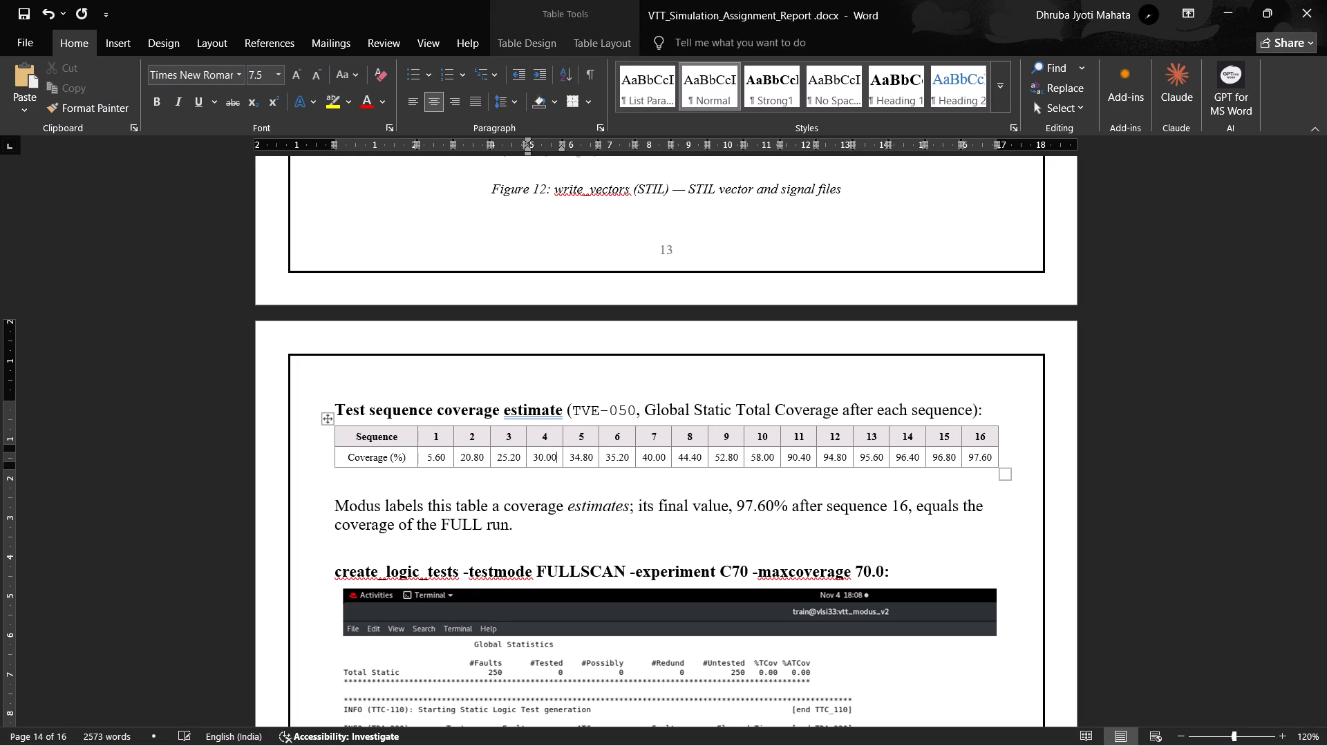
key(Down)
key(Right)
key(Right)
key(Right)
key(Right)
key(Right)
key(Right)
key(Right)
key(Right)
key(Right)
key(Right)
key(Right)
key(Right)
key(Right)
key(Right)
key(Right)
key(Right)
key(Right)
key(Right)
key(Right)
key(Right)
key(Right)
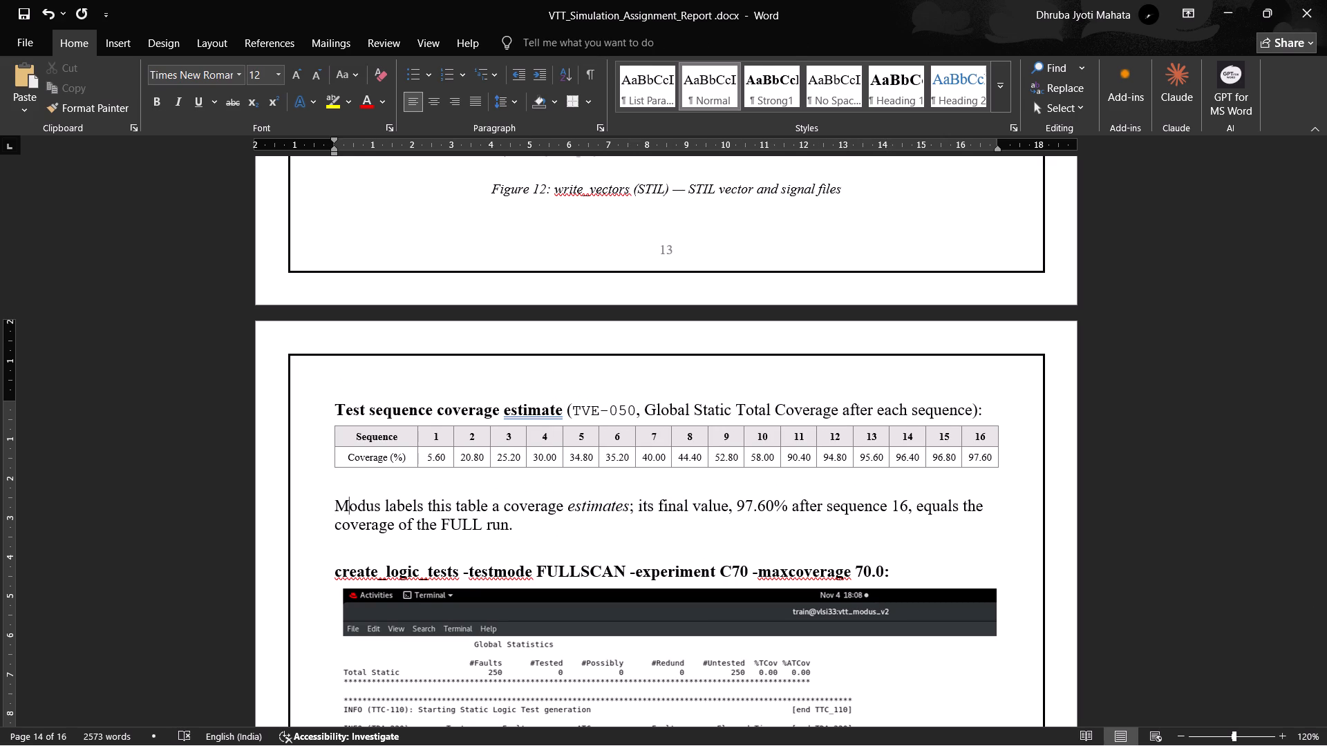
key(Right)
key(Right)
key(Right)
key(Right)
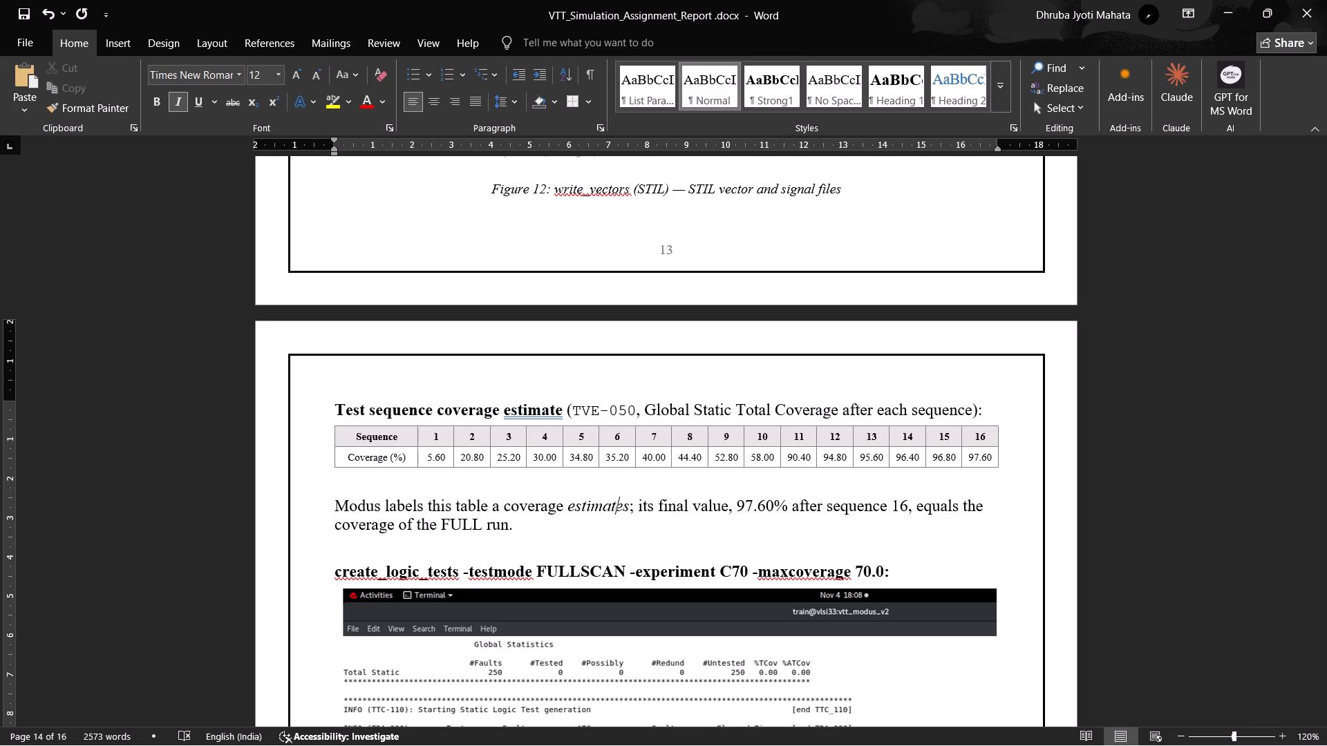
key(Right)
key(Right)
key(BackSpace)
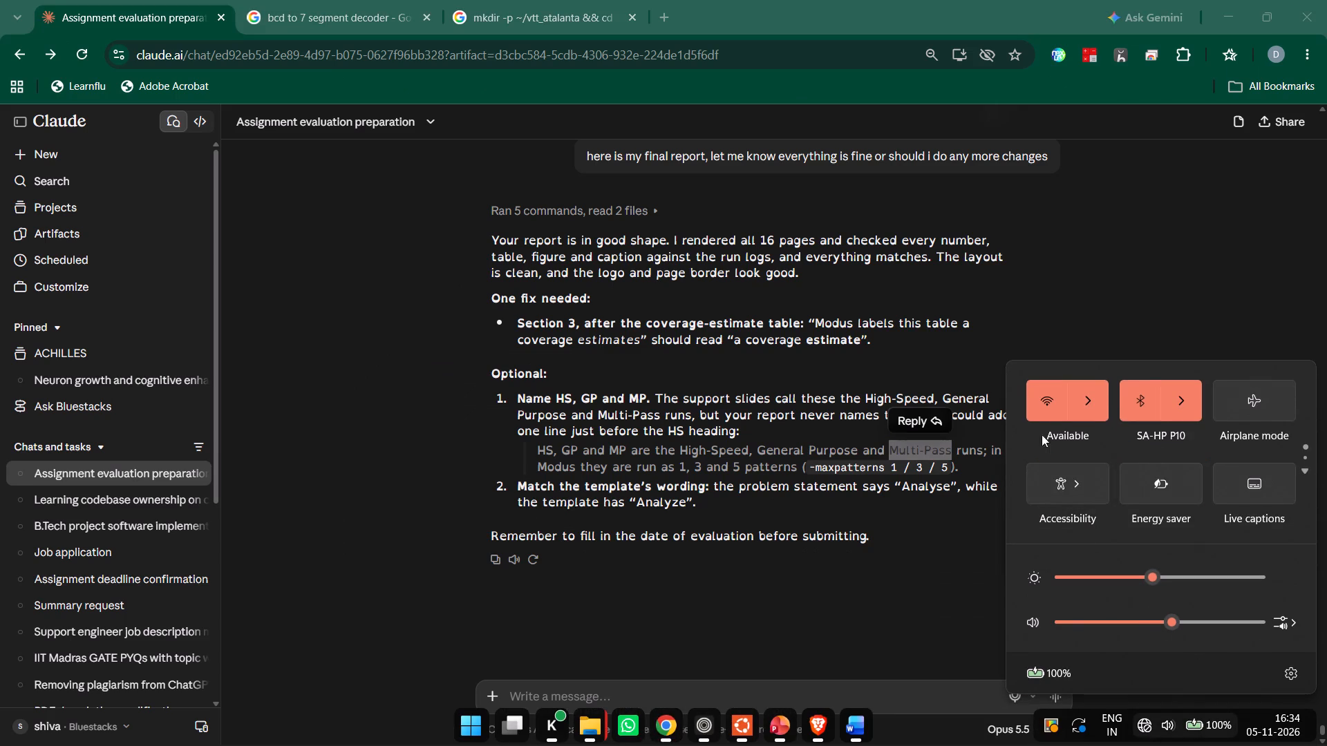
Connect the computer to the AMRITA-BLR-Connect Wi-Fi network and dismiss the network settings.
click(1104, 396)
click(1104, 403)
click(1226, 488)
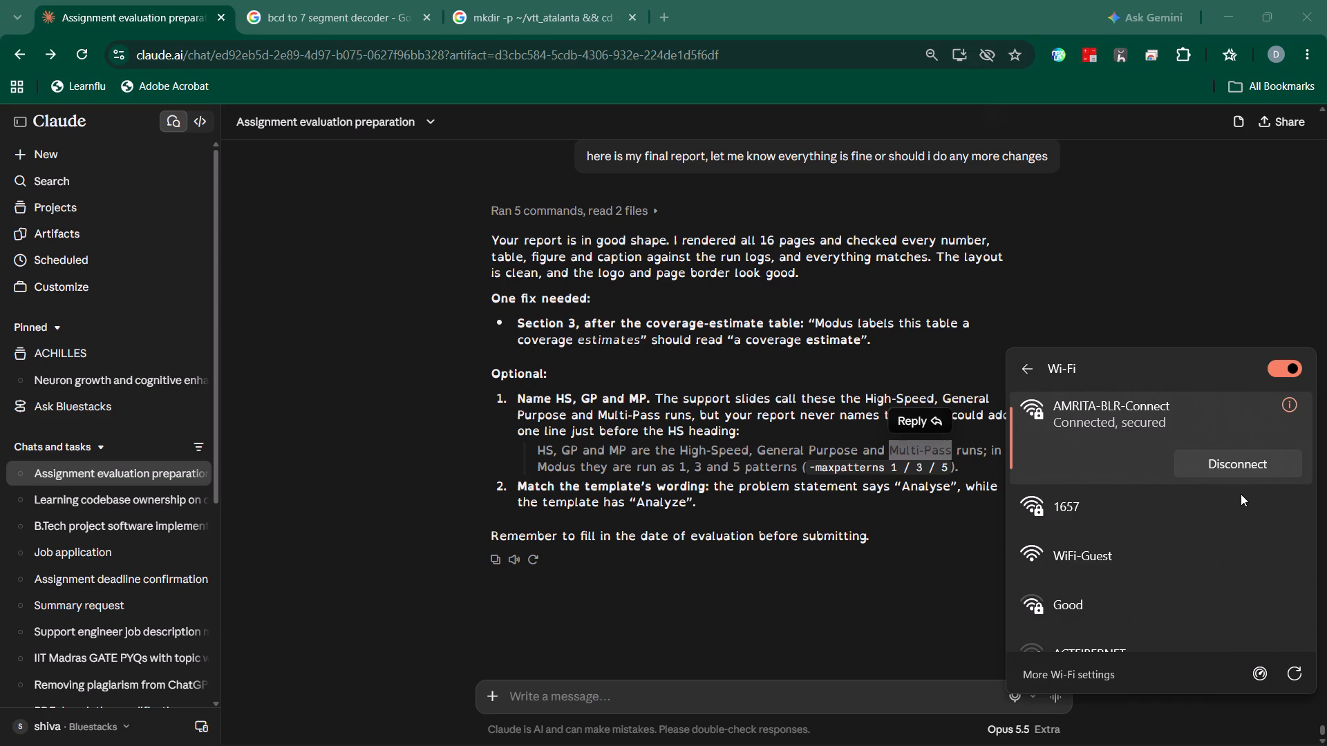
click(798, 606)
Switch to the Word report and review it from the MP -maxpatterns 5 heading through the Observation and Modus–Atalanta comparison on the last page.
key(alt+Tab)
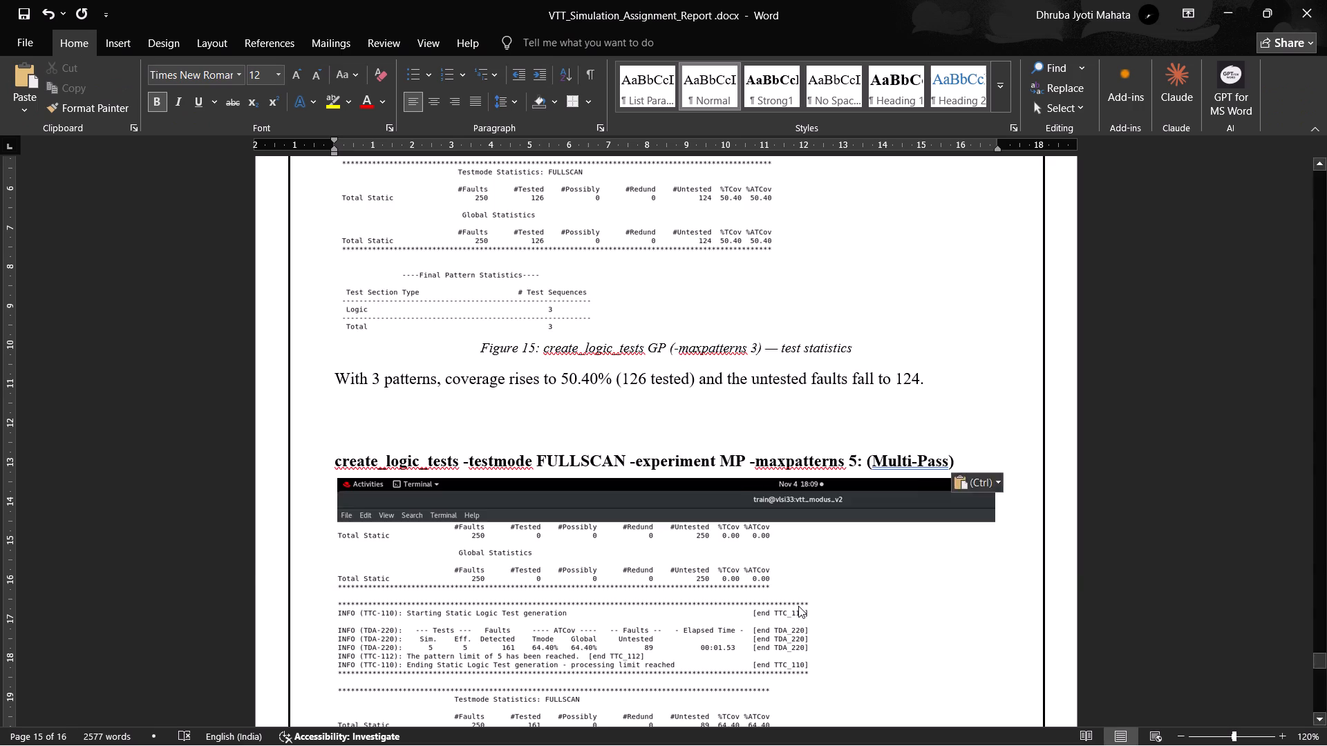
click(1026, 562)
scroll(1026, 548, down, 2)
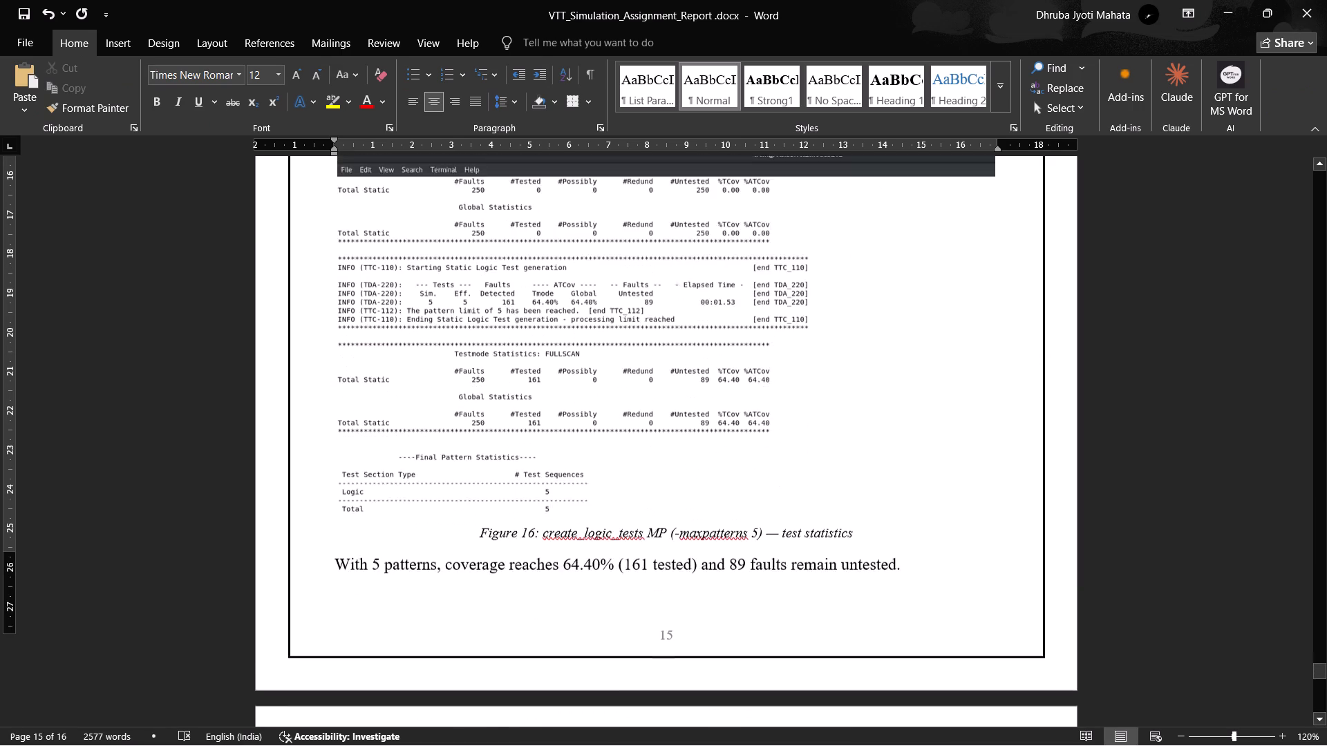
scroll(1026, 548, down, 6)
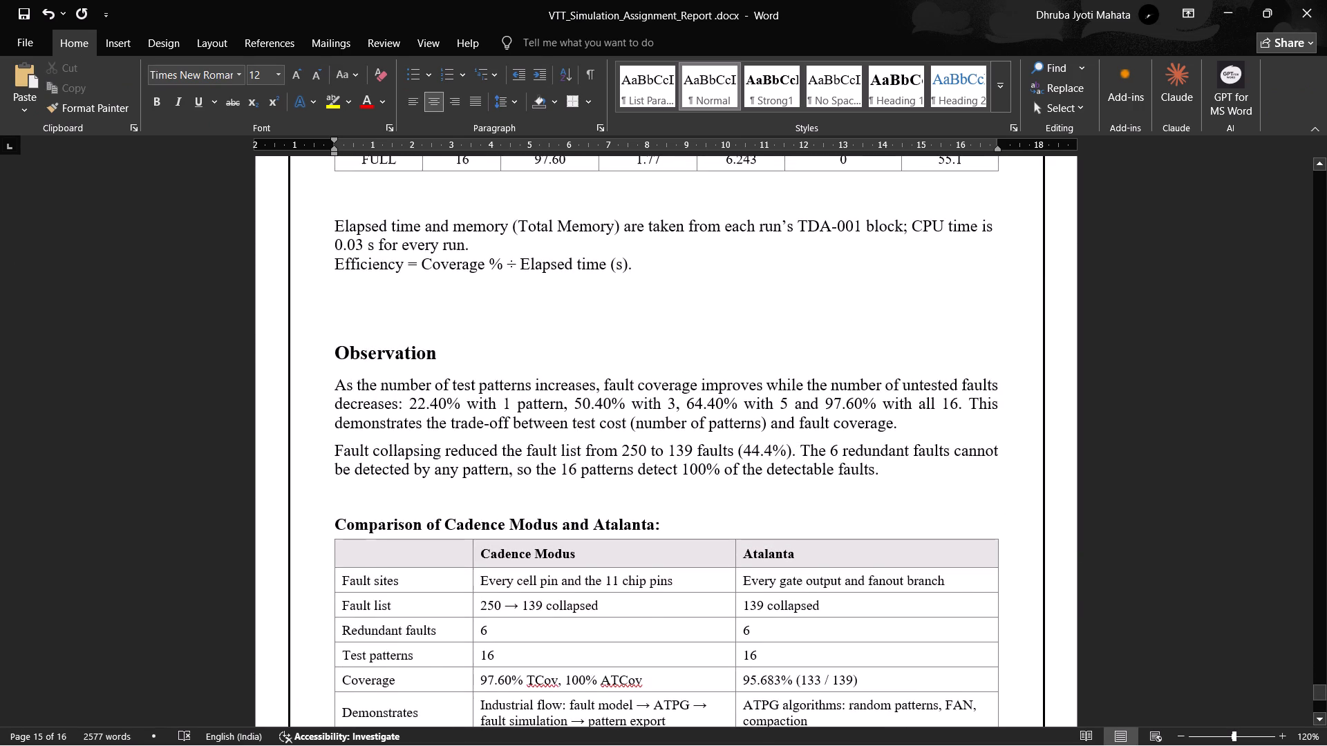
scroll(1026, 548, down, 3)
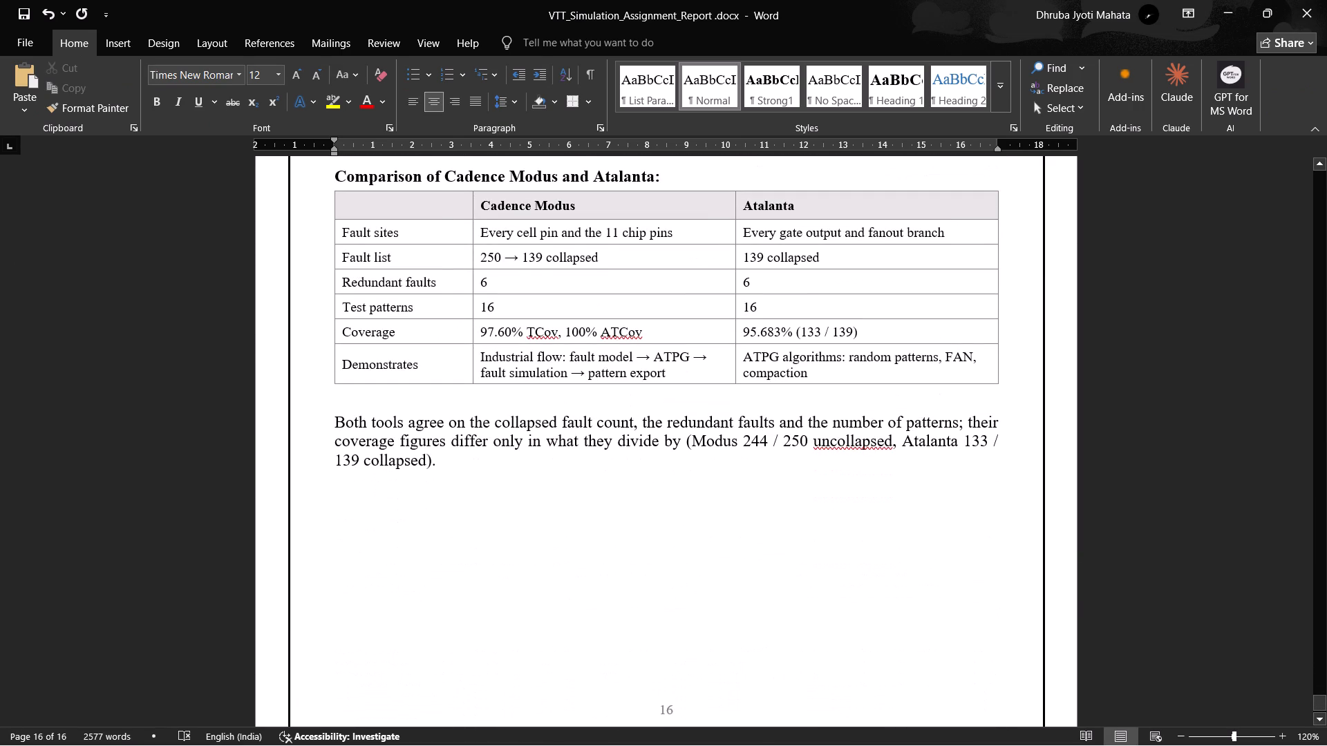
Recheck Claude's review in Chrome, then skim the Word report backwards from its last page through Section 3 to the Atalanta output.
key(alt+Tab)
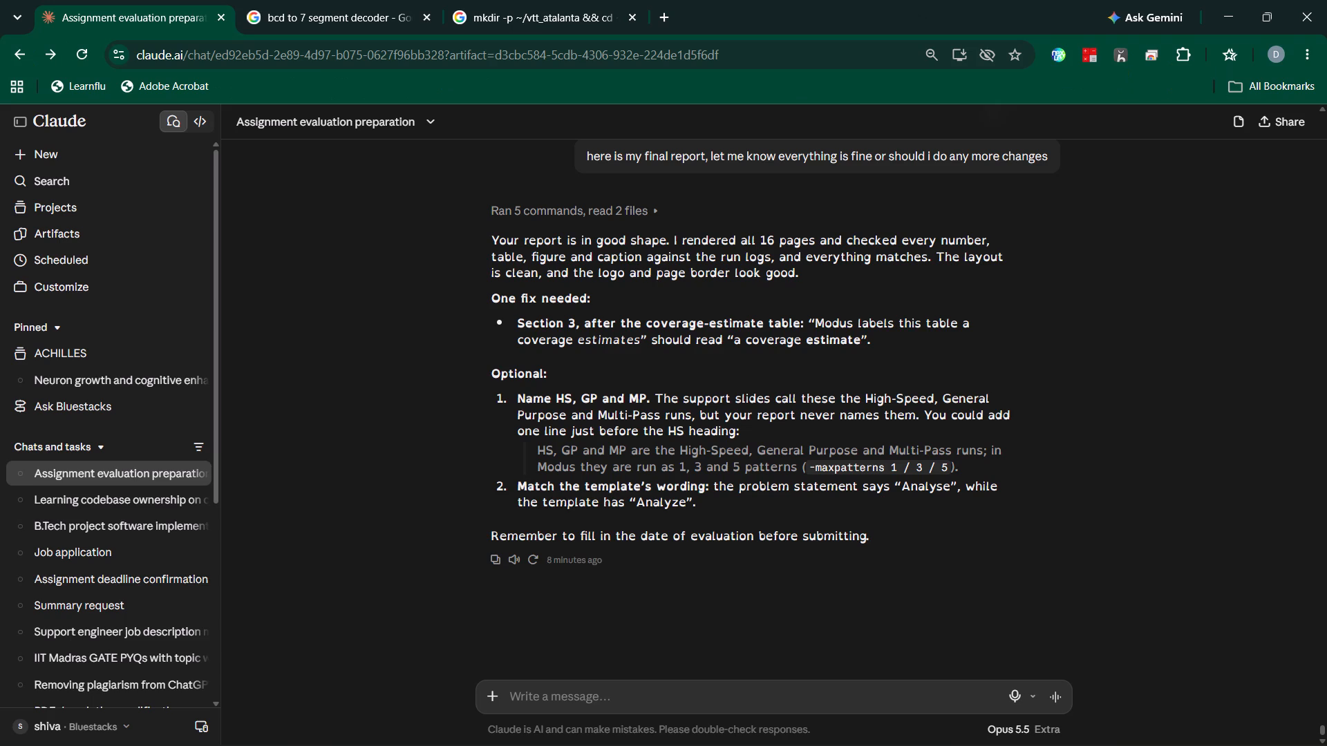
key(alt+Tab)
scroll(905, 490, down, 5)
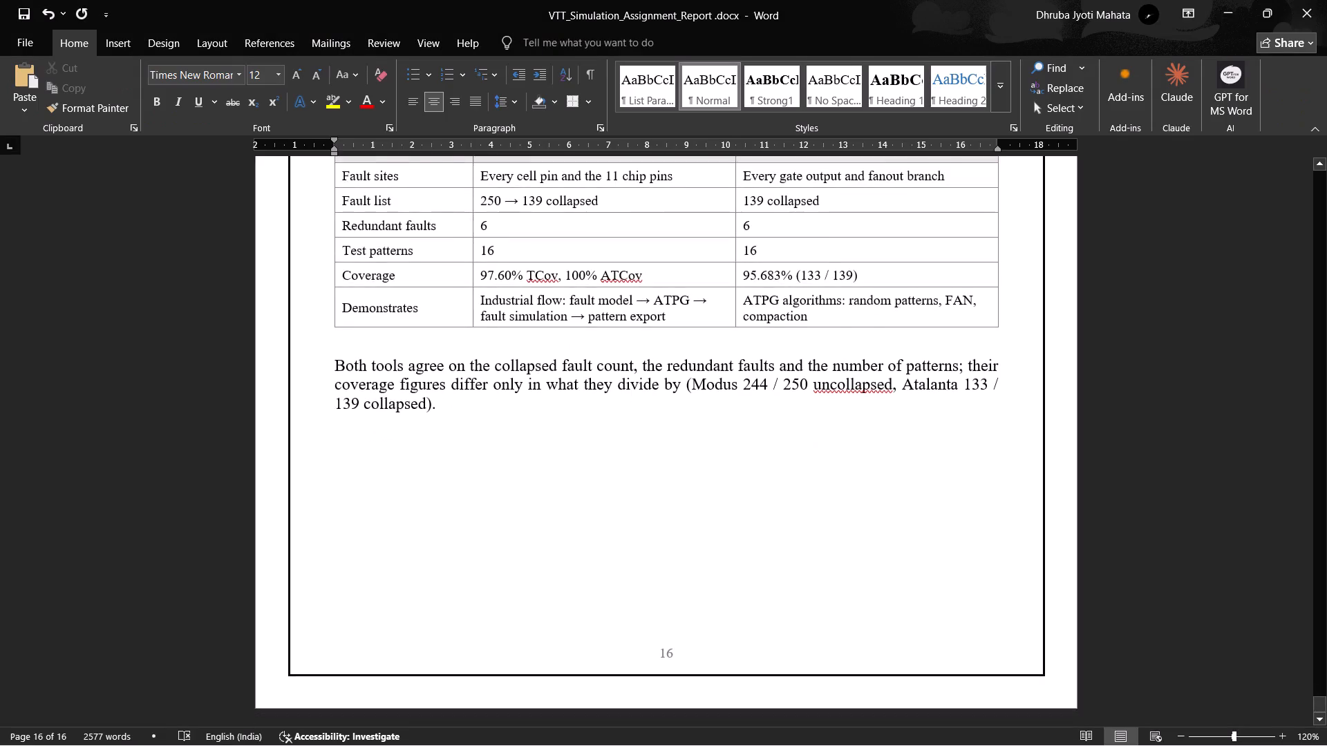
scroll(907, 496, up, 12)
scroll(908, 497, up, 18)
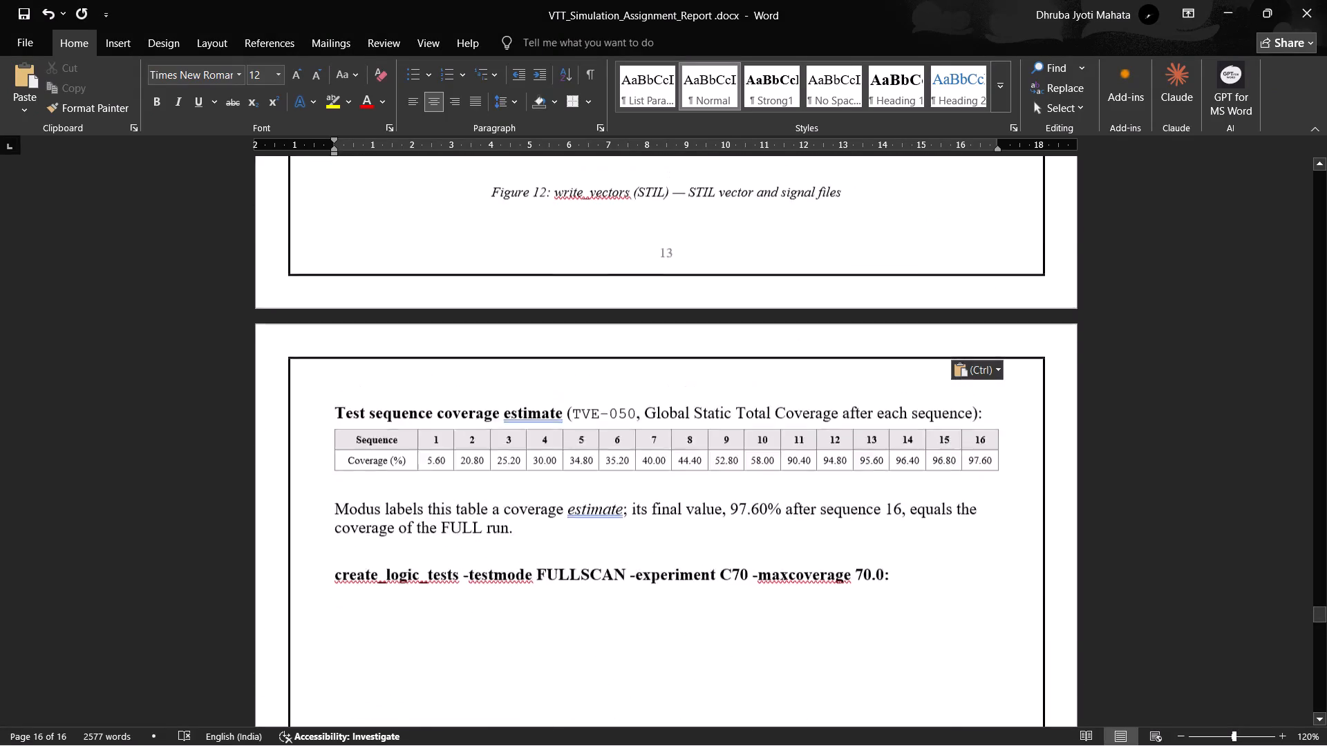
scroll(908, 497, up, 13)
scroll(908, 497, up, 16)
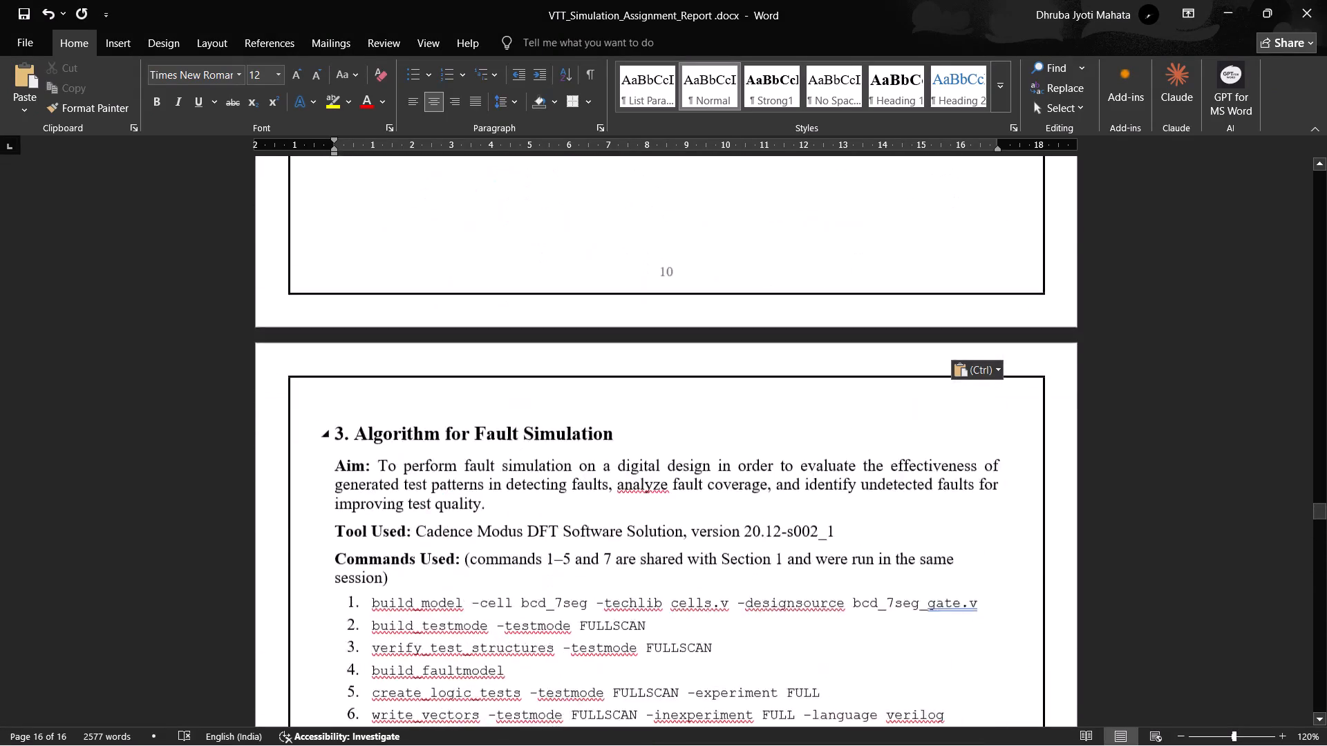
scroll(908, 497, up, 15)
Save the VTT_Simulation_Assignment_Report document.
key(ctrl+s)
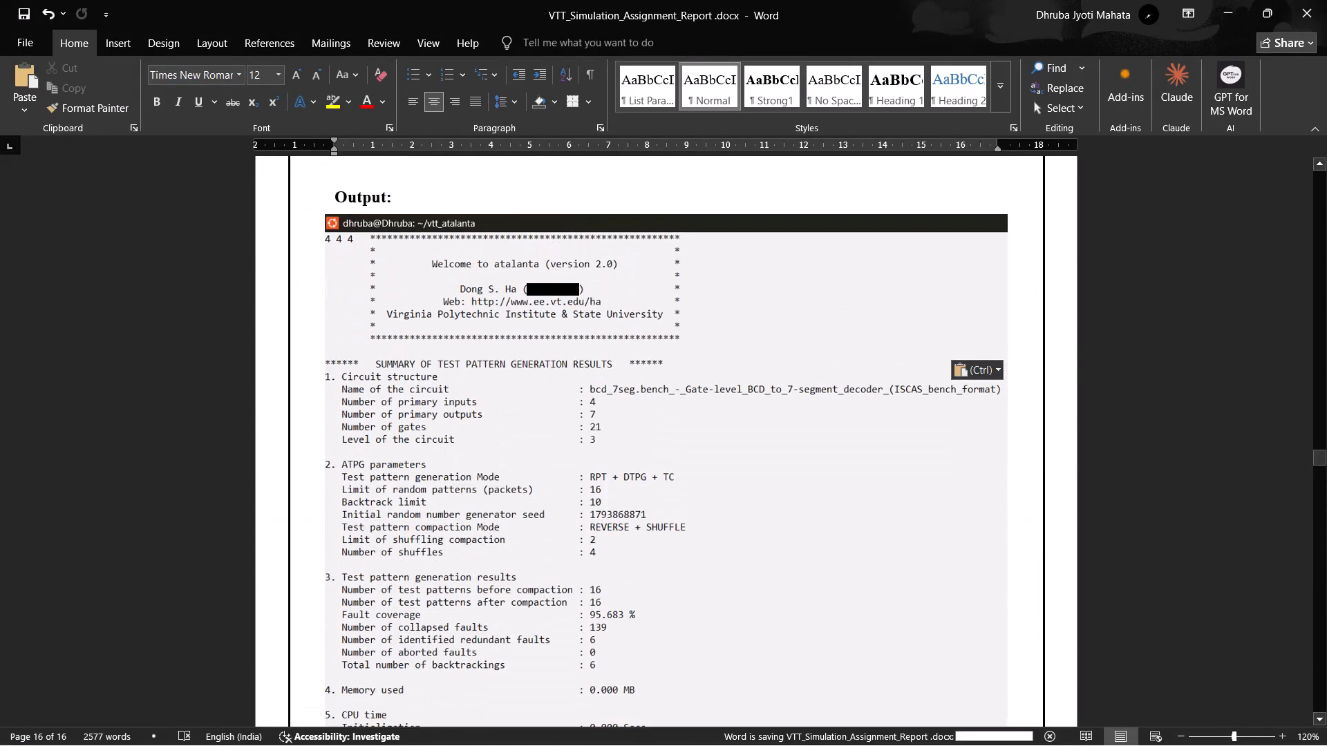
Enlarge the "1. Algorithm for Fault List Reduction" heading to 16 pt and underline it.
scroll(916, 497, up, 10)
scroll(916, 497, down, 6)
scroll(935, 492, up, 2)
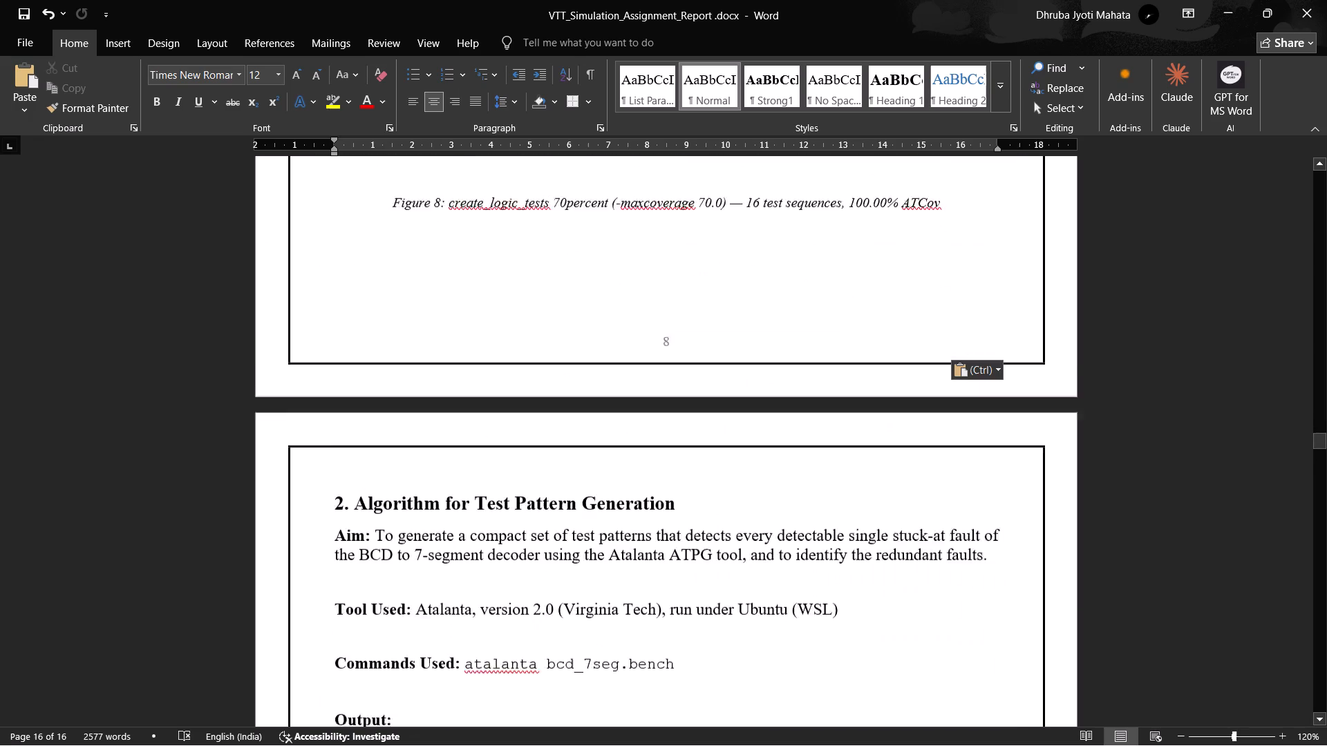
scroll(935, 492, up, 19)
scroll(935, 492, up, 7)
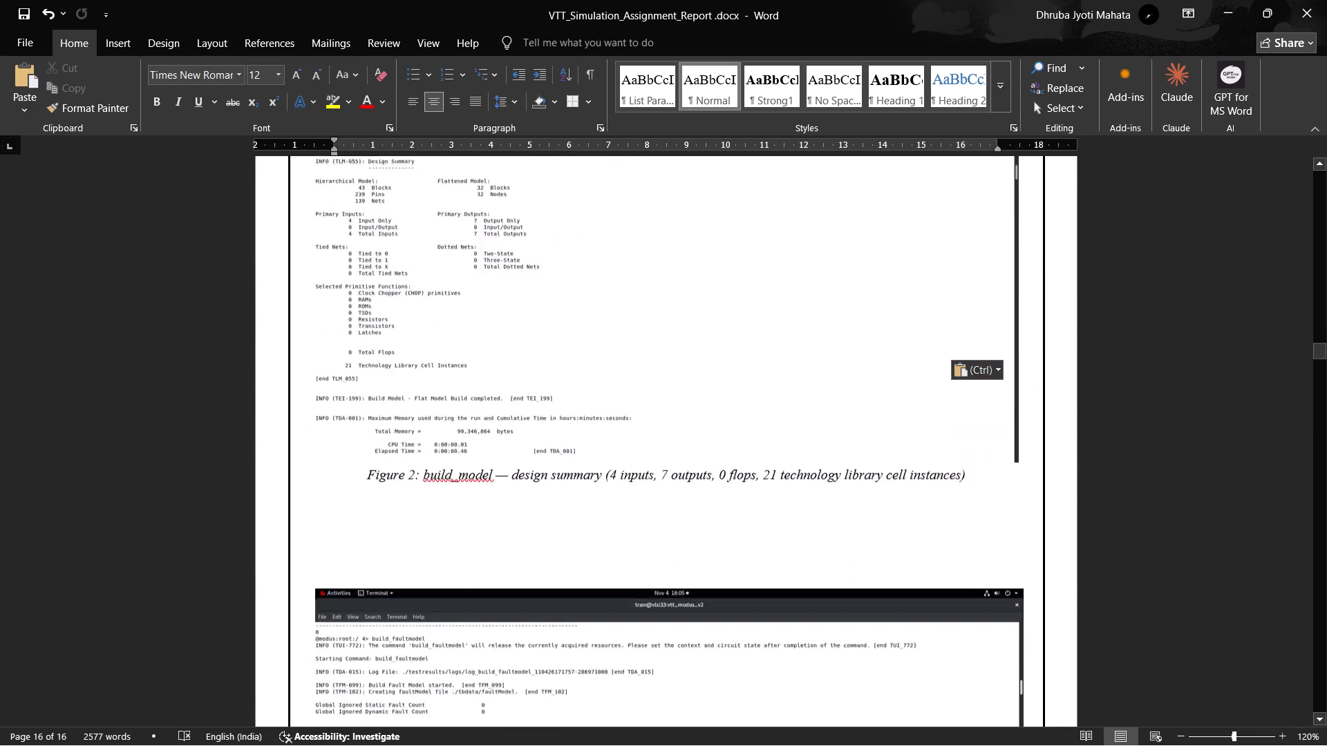
scroll(935, 492, up, 15)
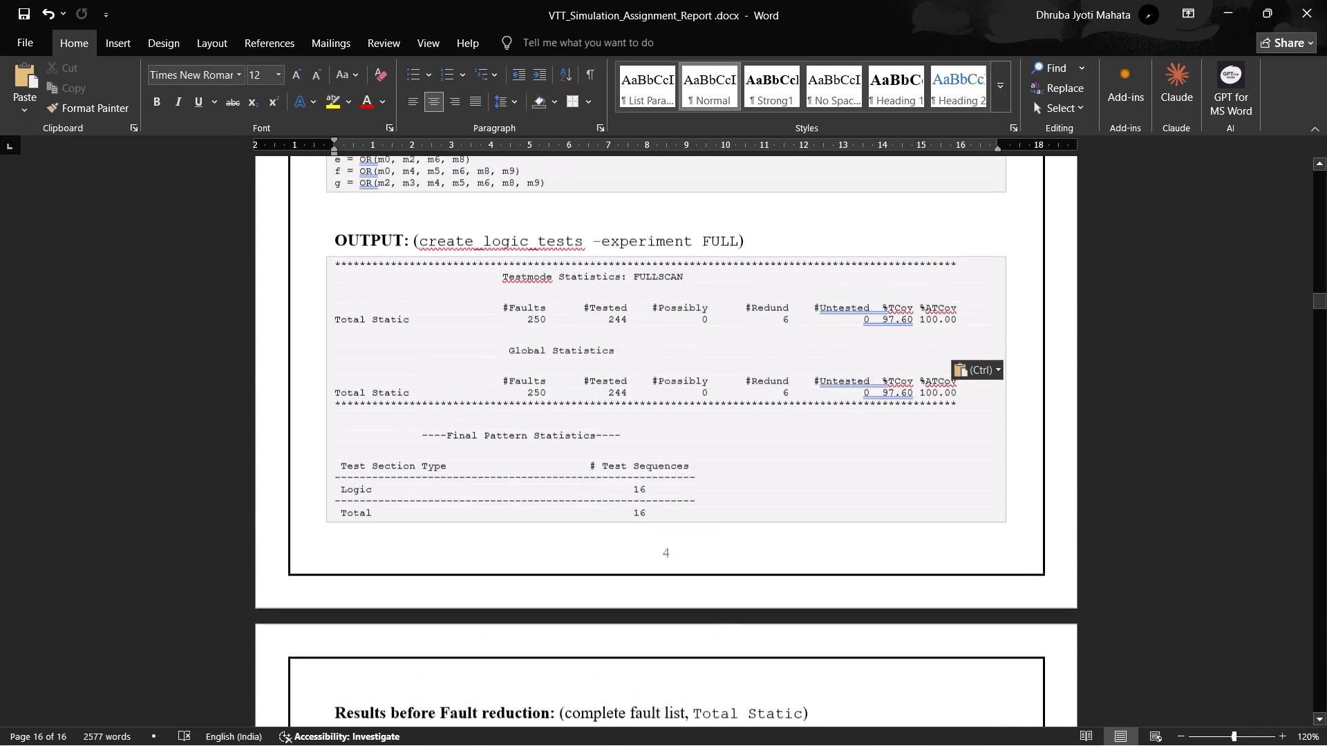
scroll(935, 492, up, 15)
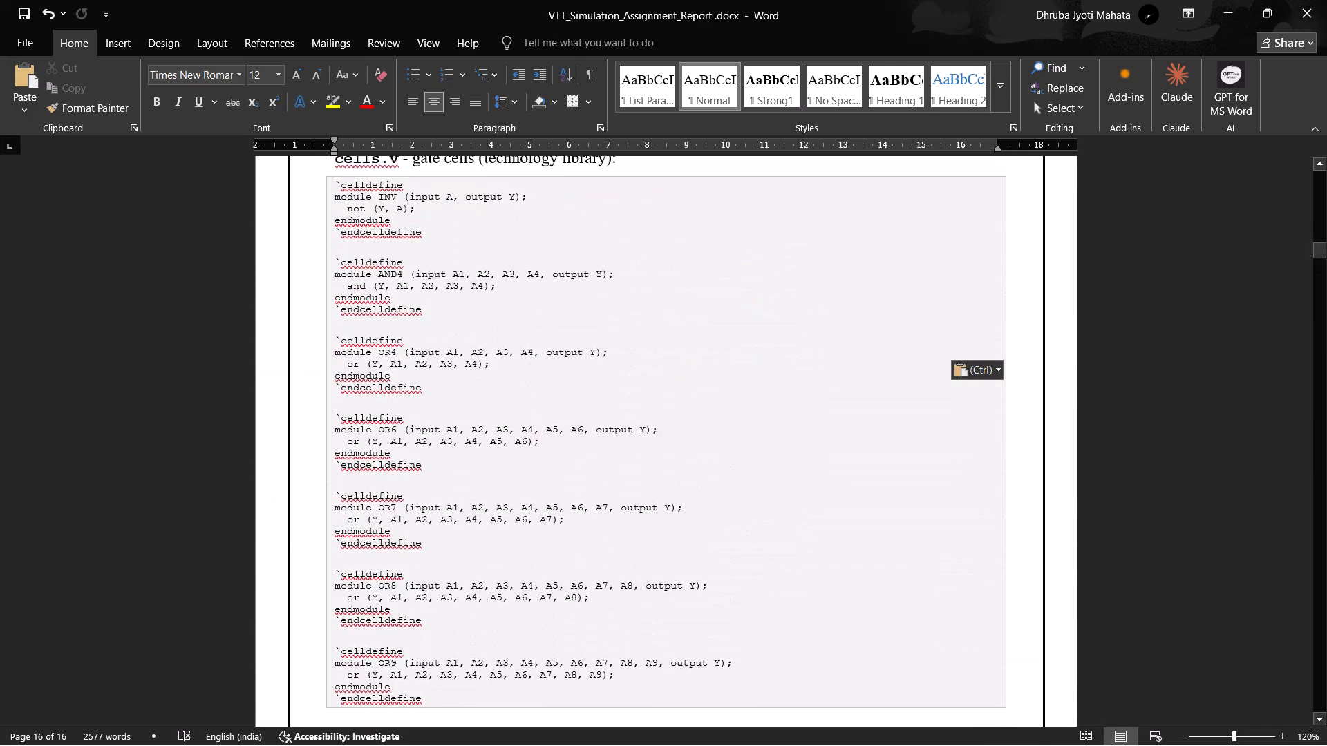
scroll(935, 492, up, 11)
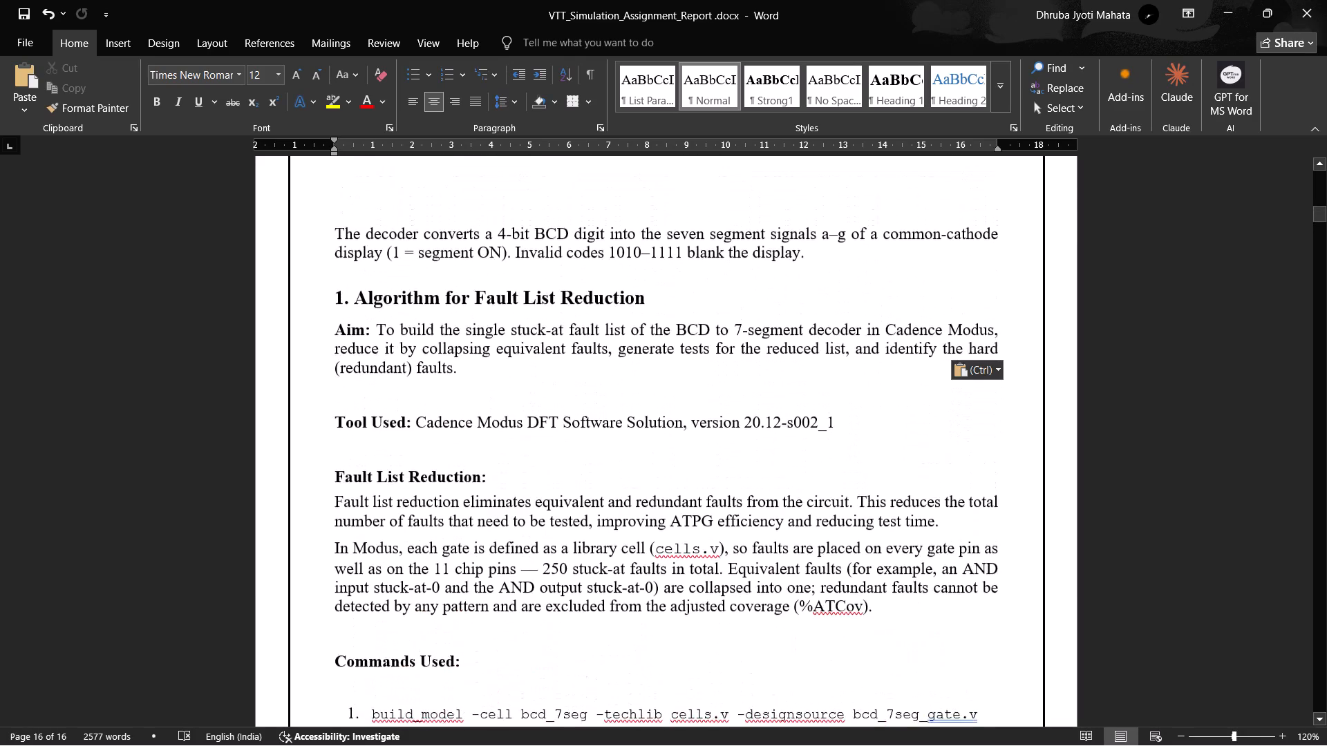
scroll(935, 492, up, 1)
drag(659, 415, 297, 419)
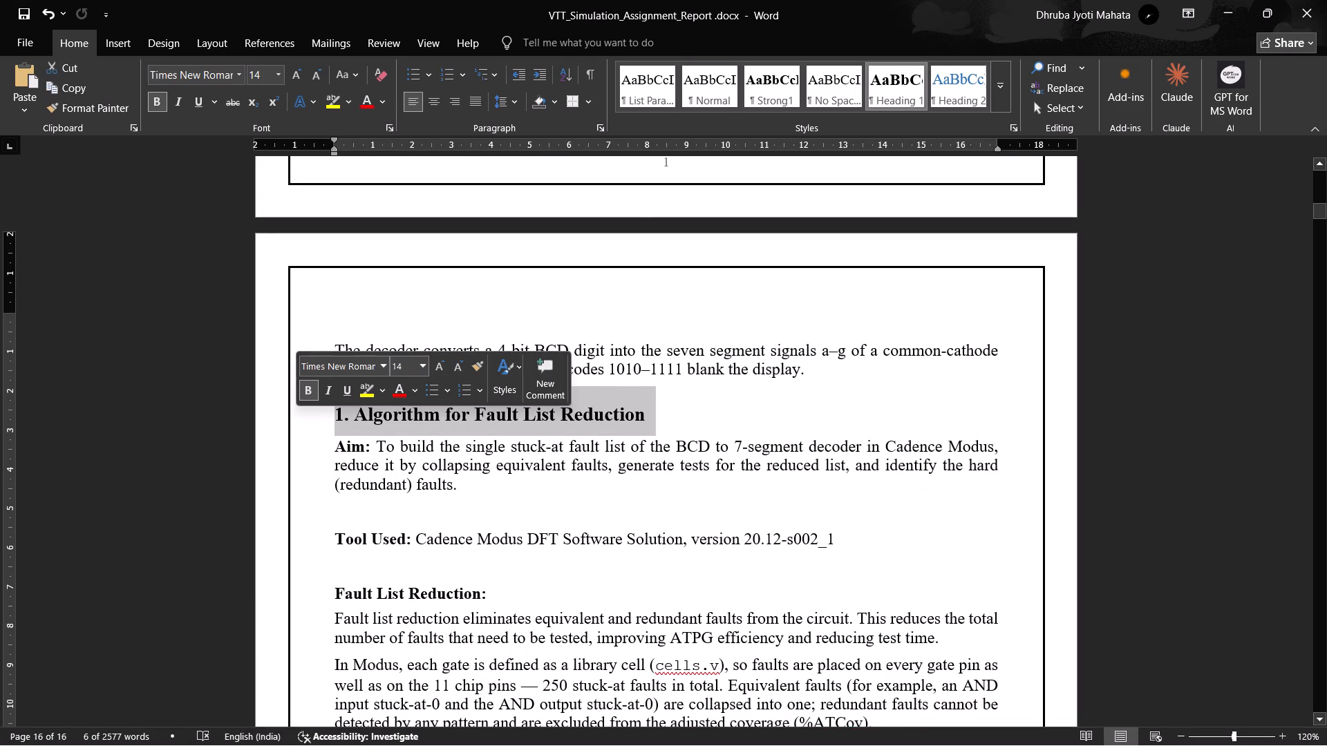
click(1003, 93)
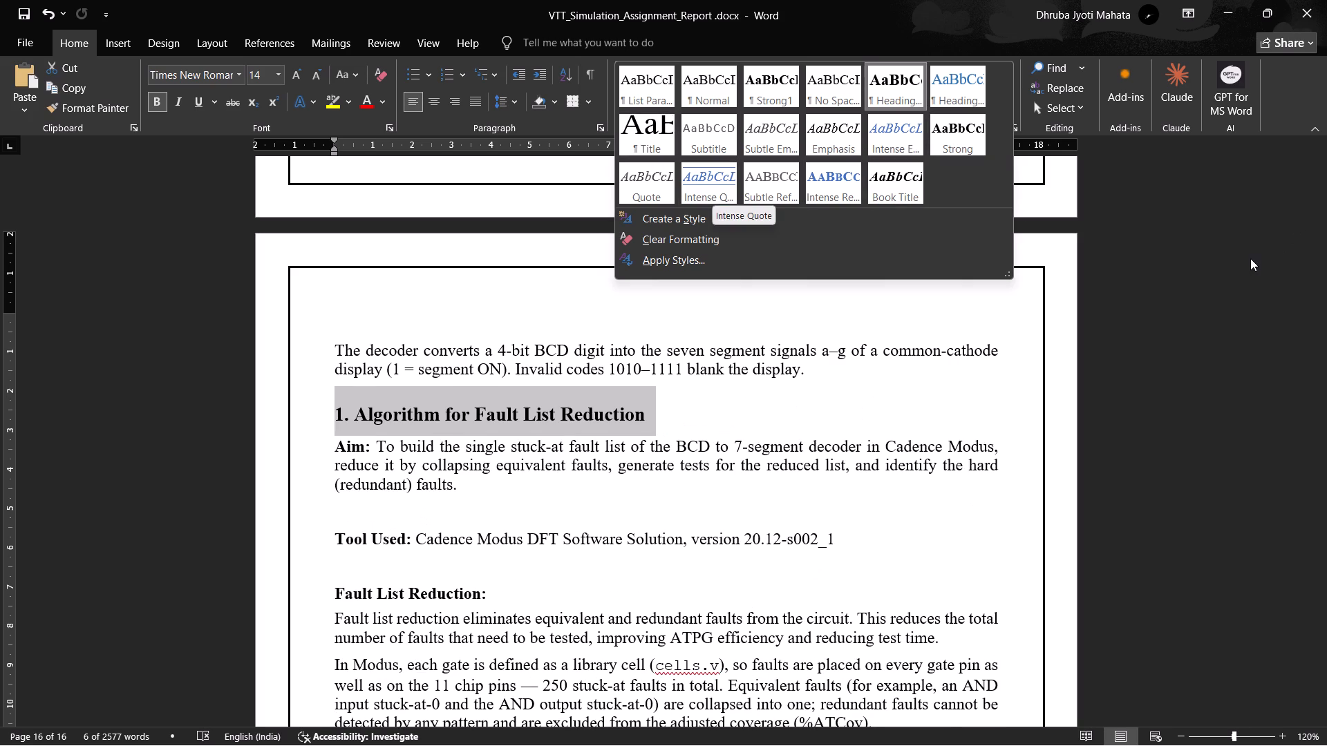
click(1250, 258)
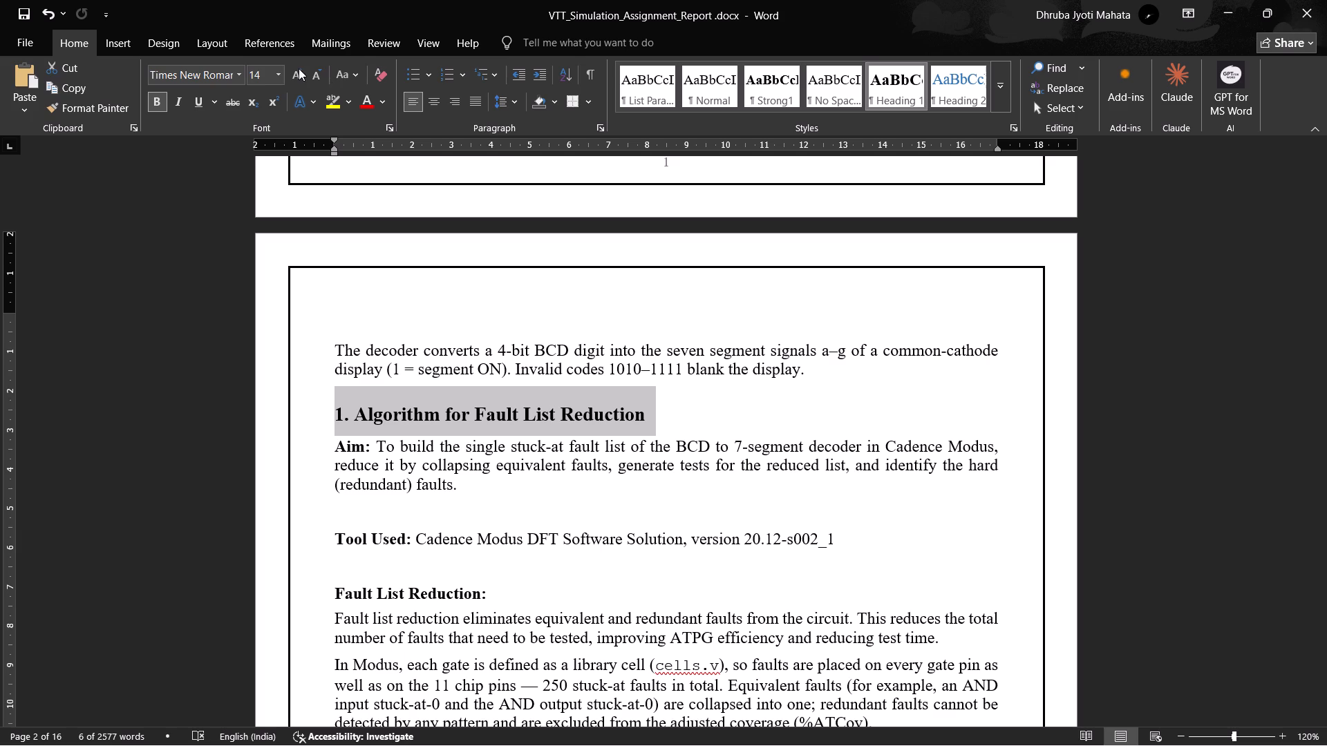
click(299, 68)
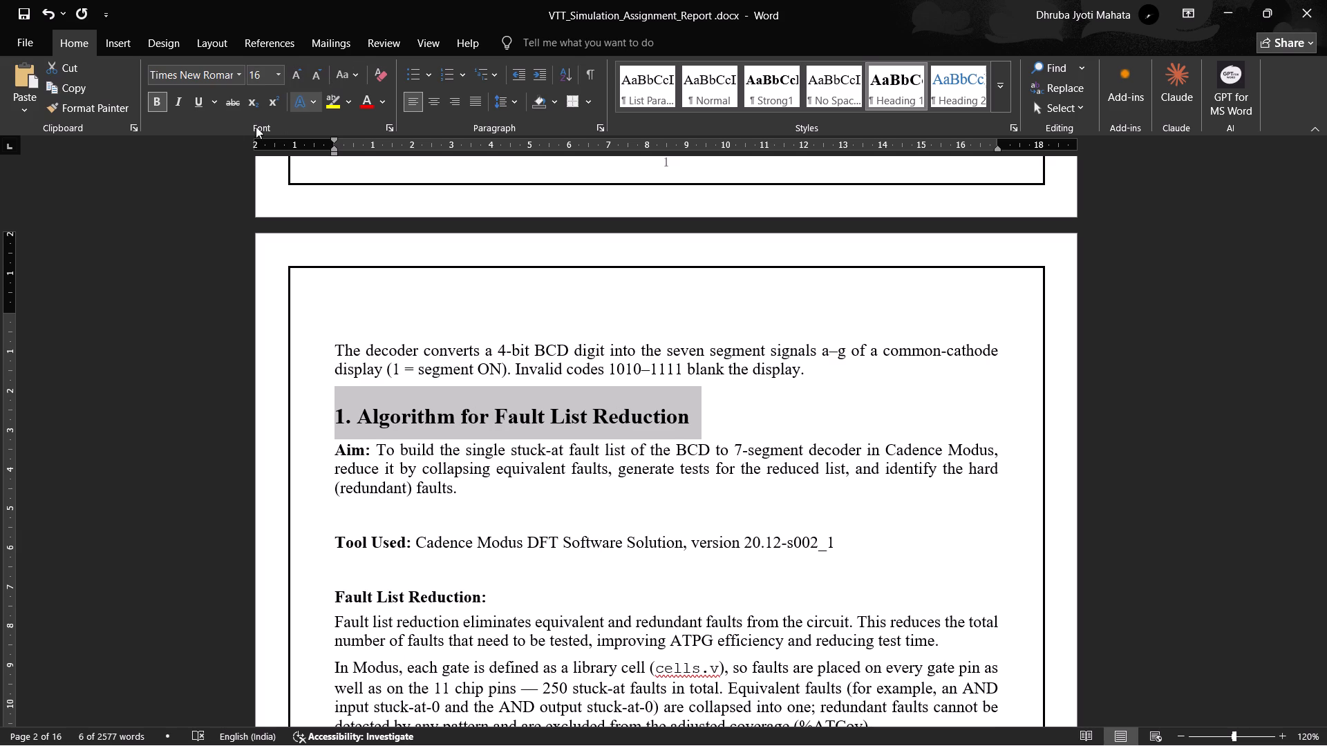
click(194, 95)
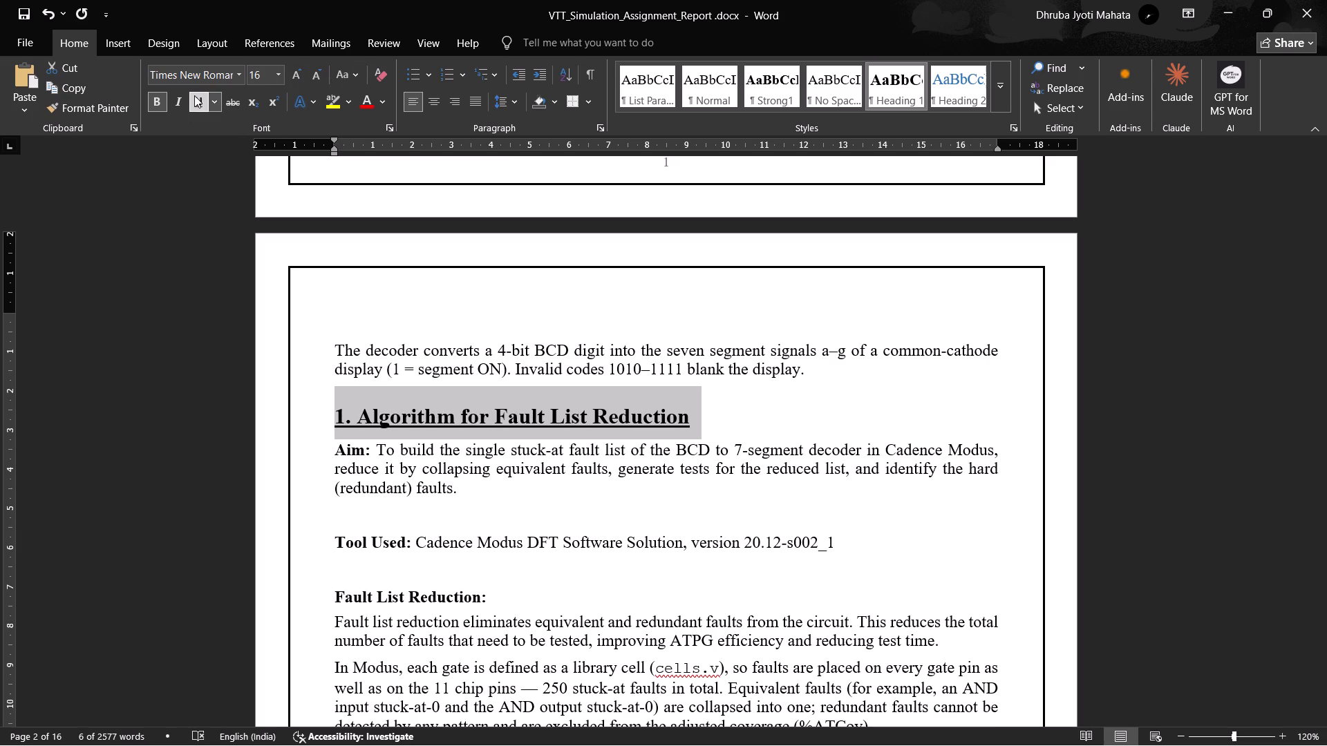
click(1131, 425)
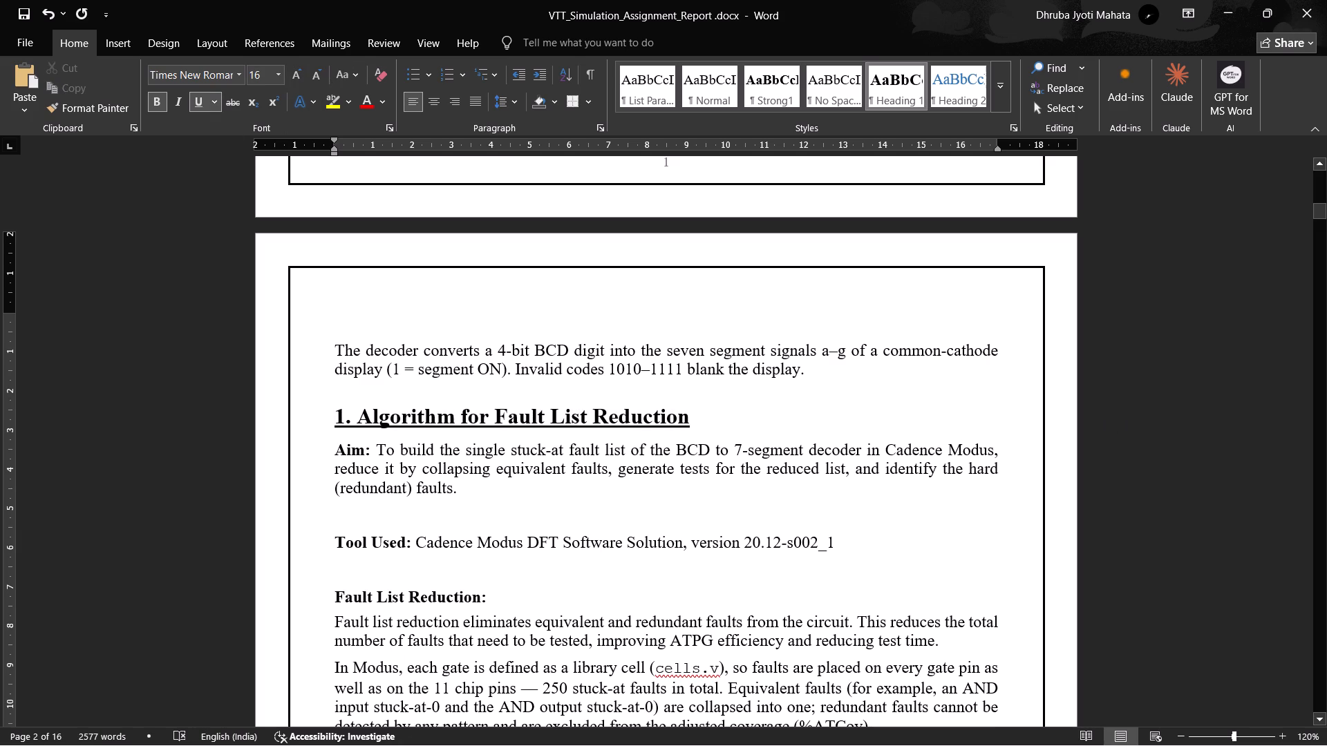
Enlarge the "2. Algorithm for Test Pattern Generation" heading to 16 pt and underline it.
scroll(961, 397, down, 7)
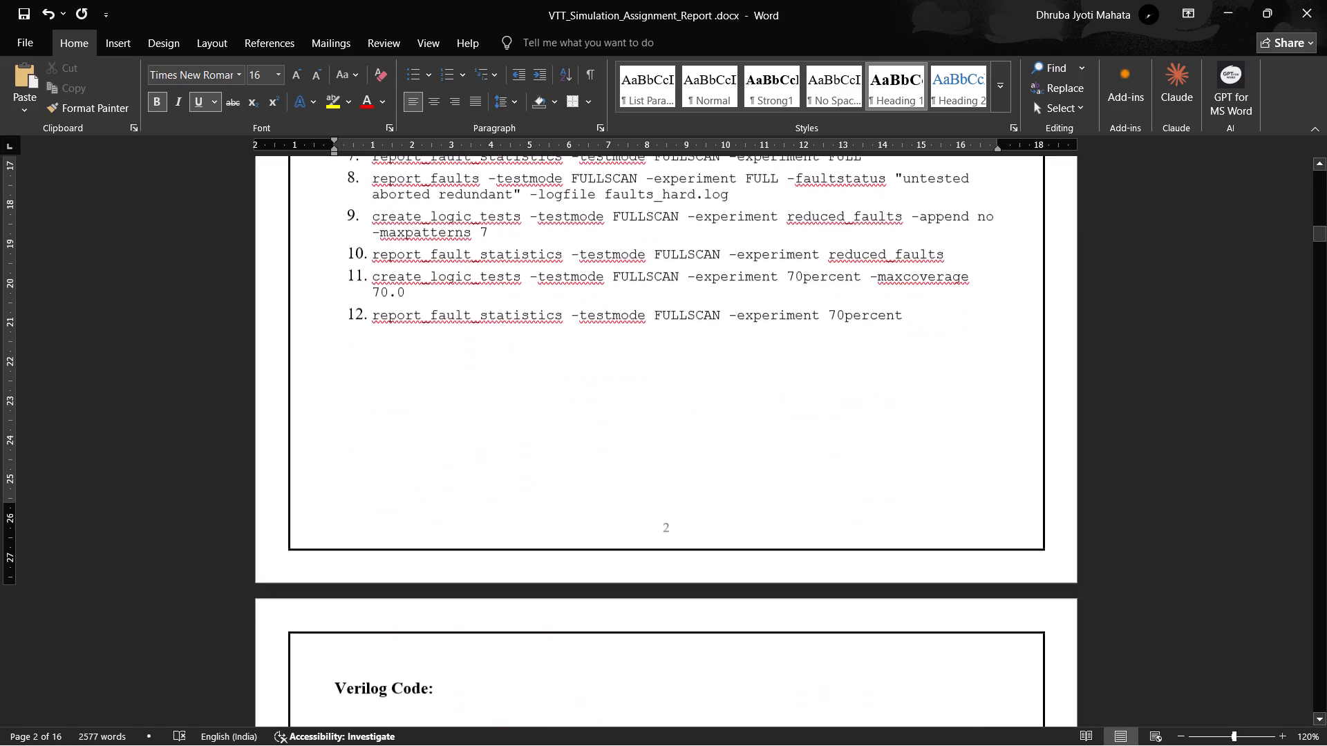
scroll(966, 382, down, 3)
scroll(848, 394, down, 19)
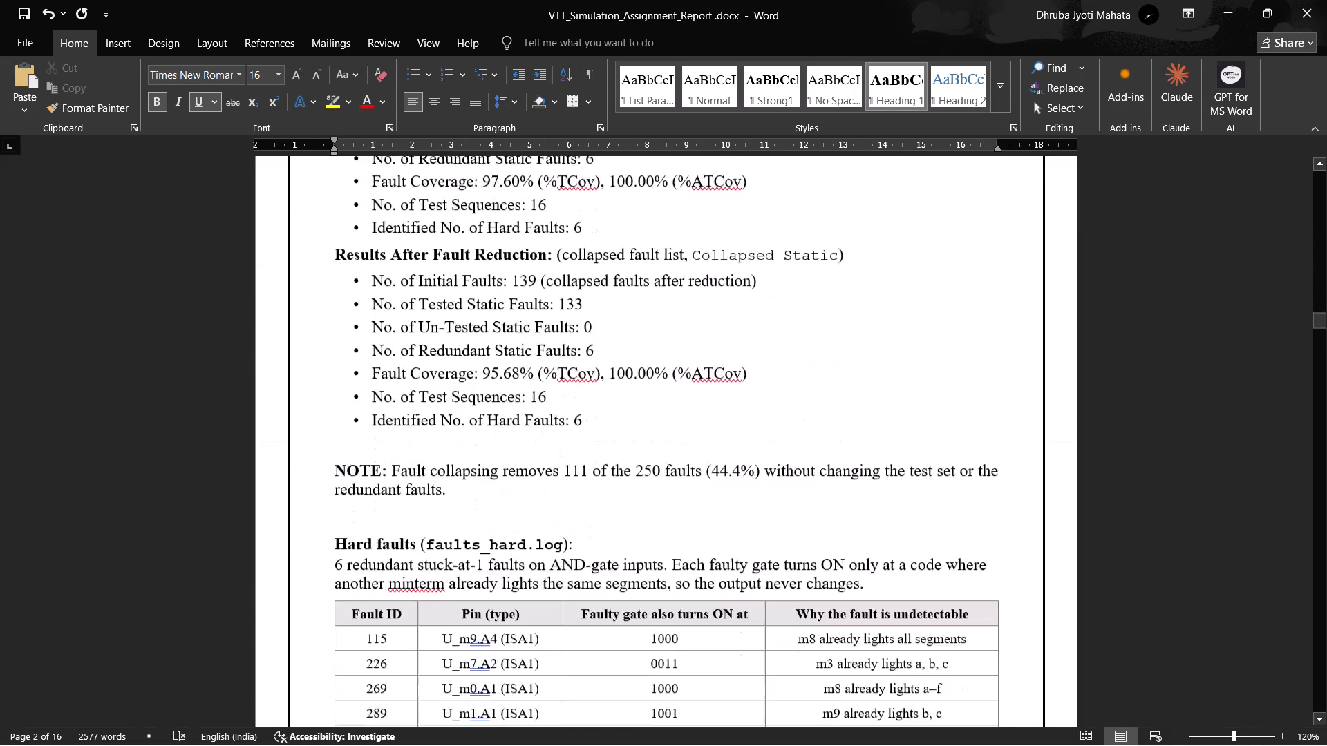
scroll(696, 400, down, 20)
scroll(696, 400, down, 3)
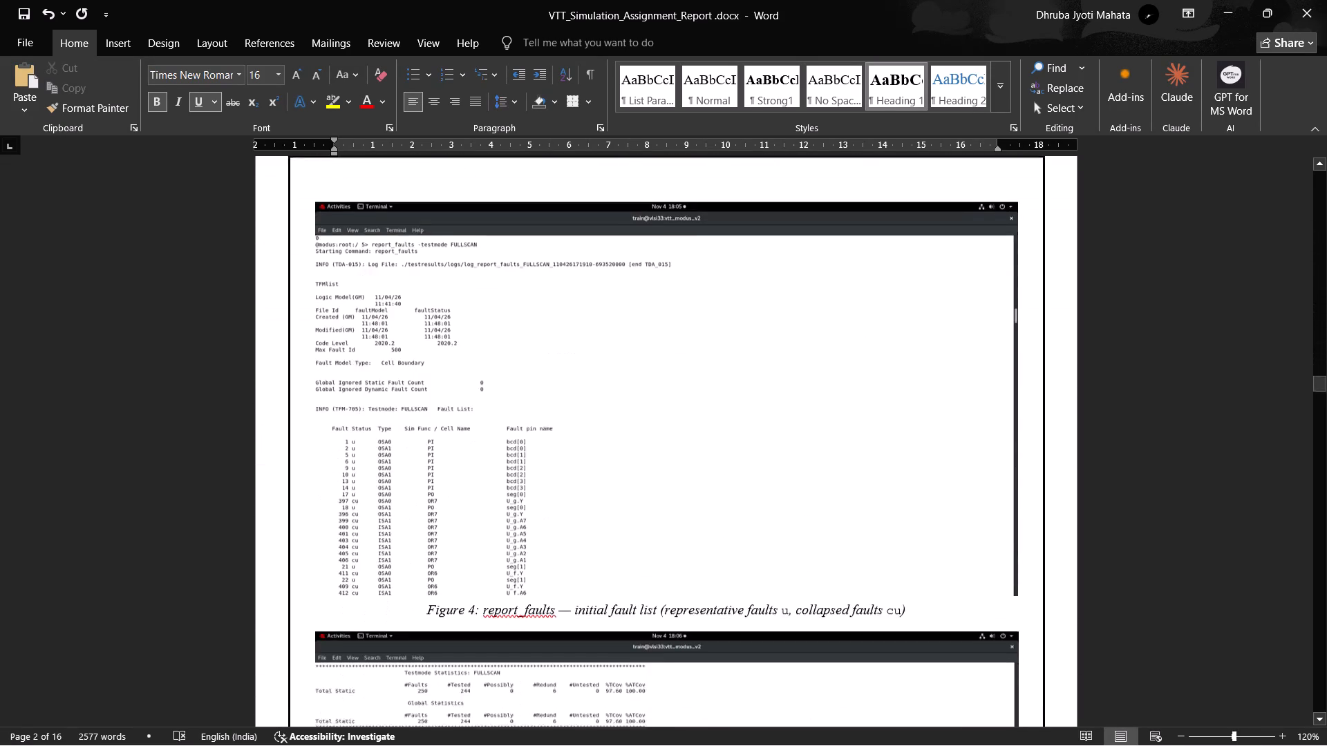
scroll(696, 400, down, 15)
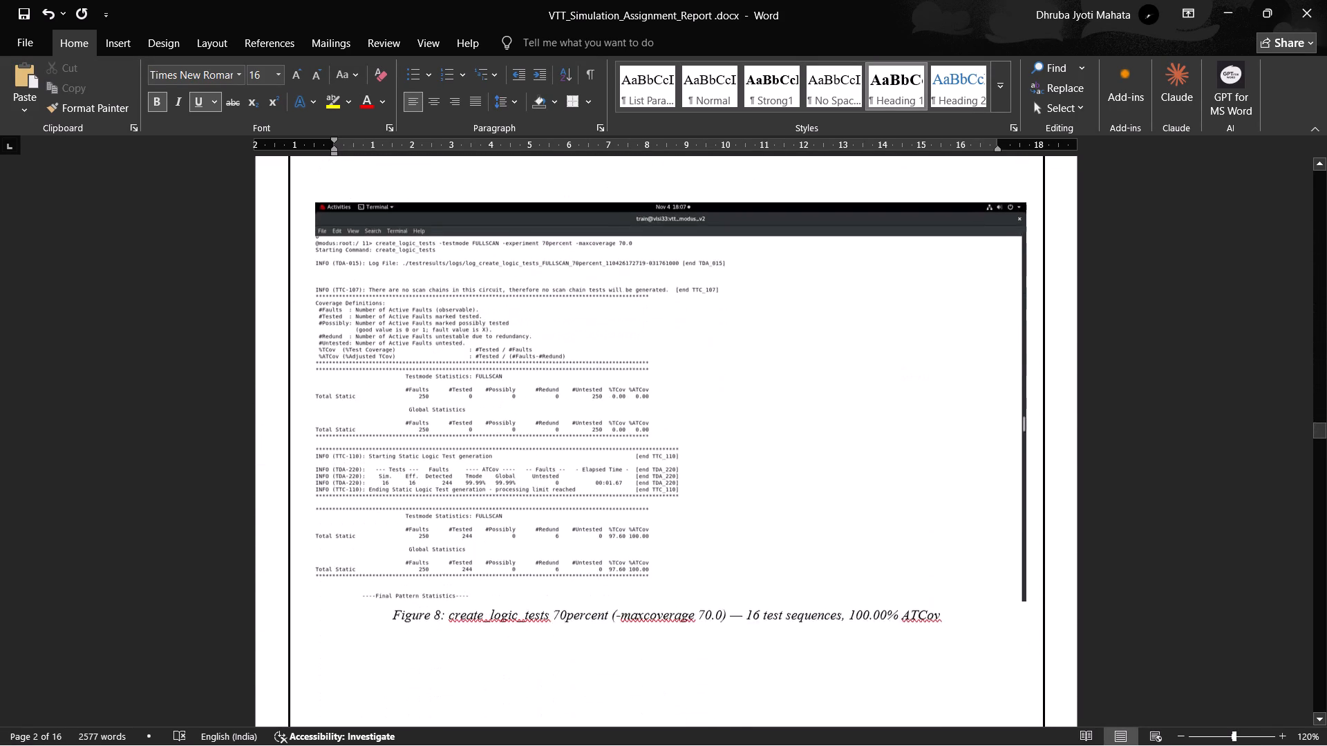
scroll(696, 400, down, 6)
scroll(696, 400, up, 2)
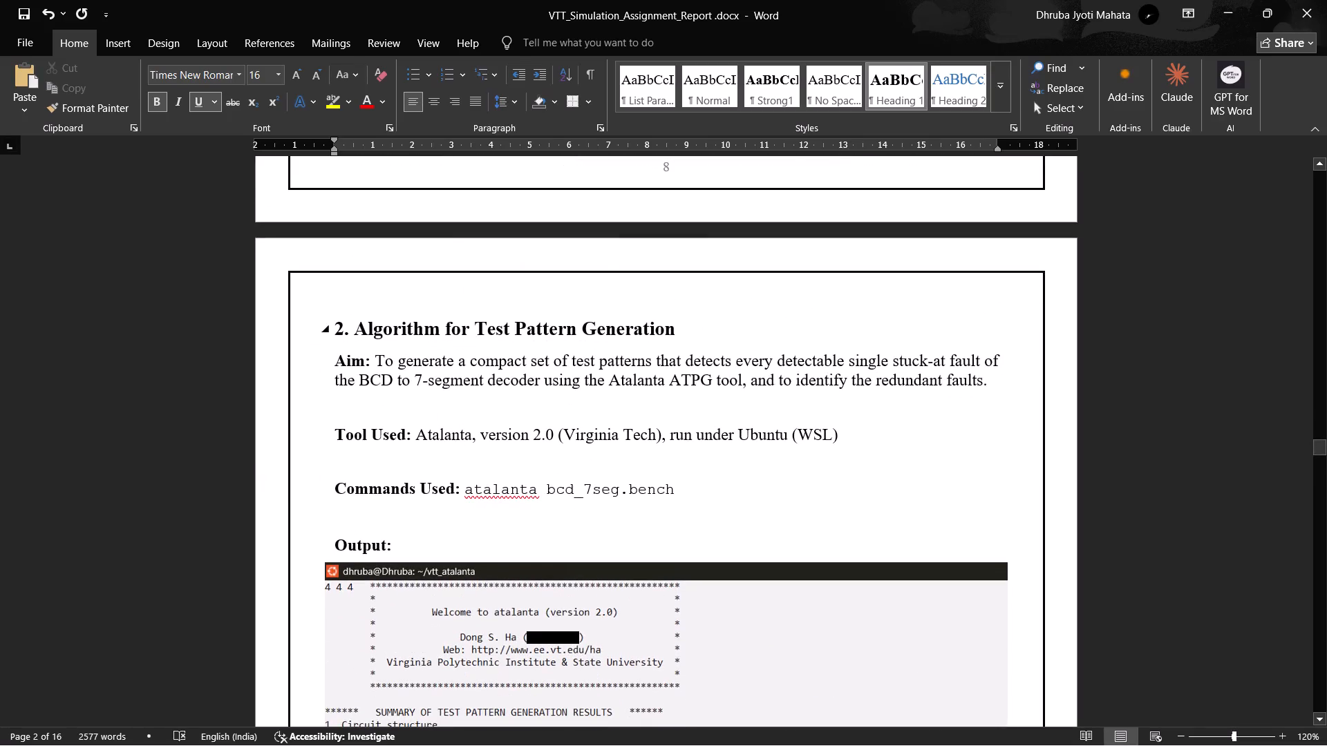
drag(690, 338, 272, 328)
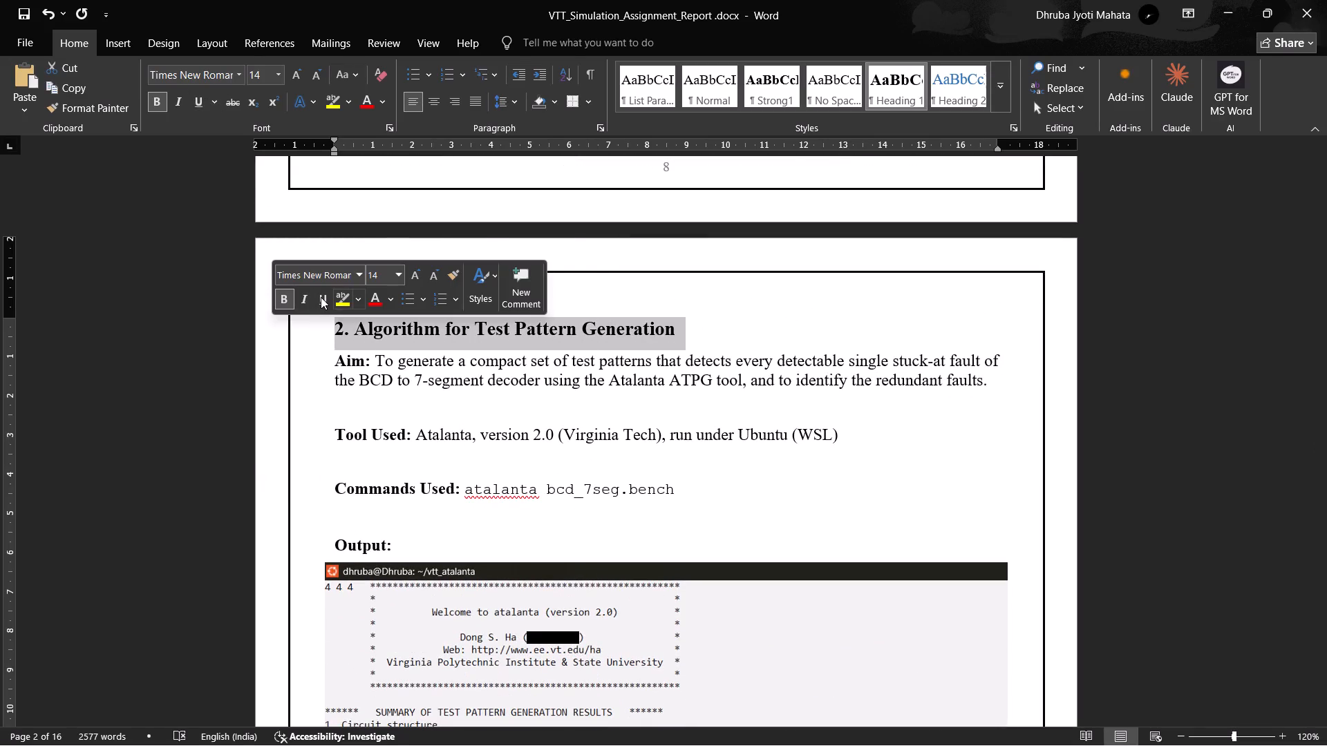
click(294, 69)
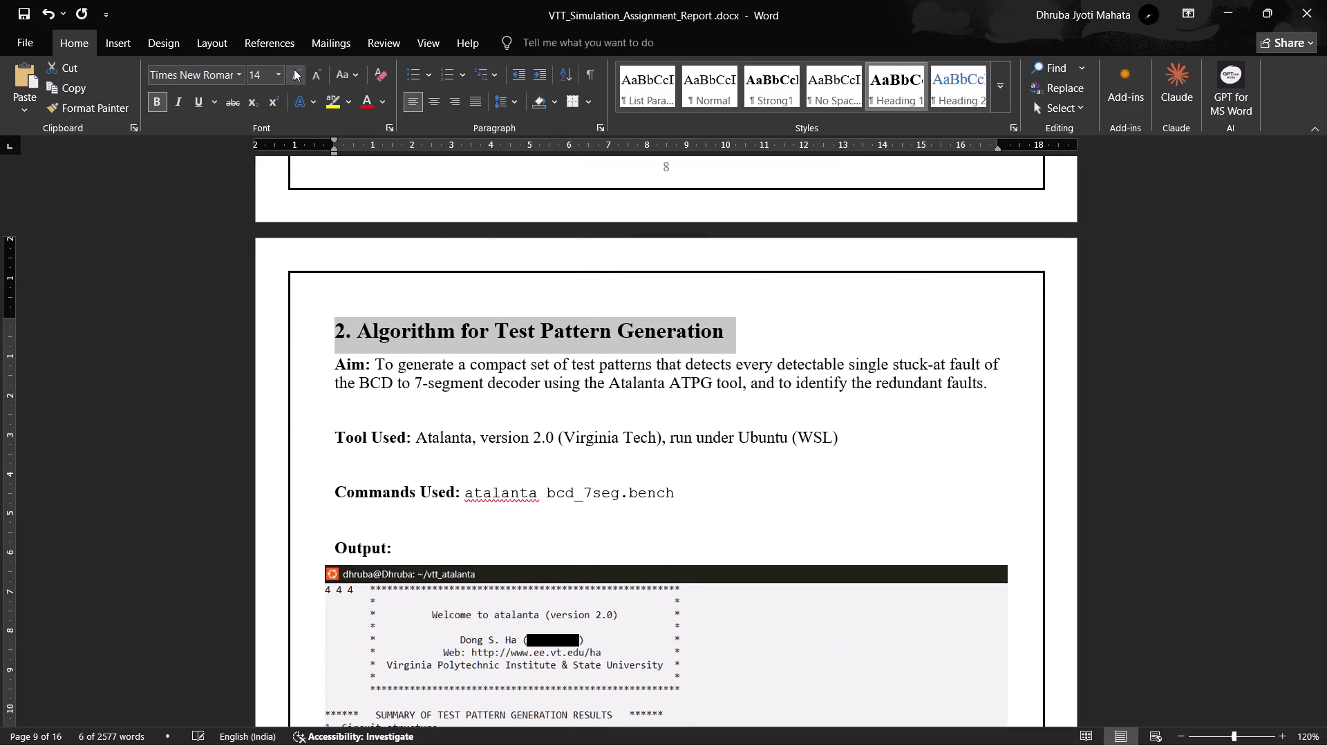
click(195, 104)
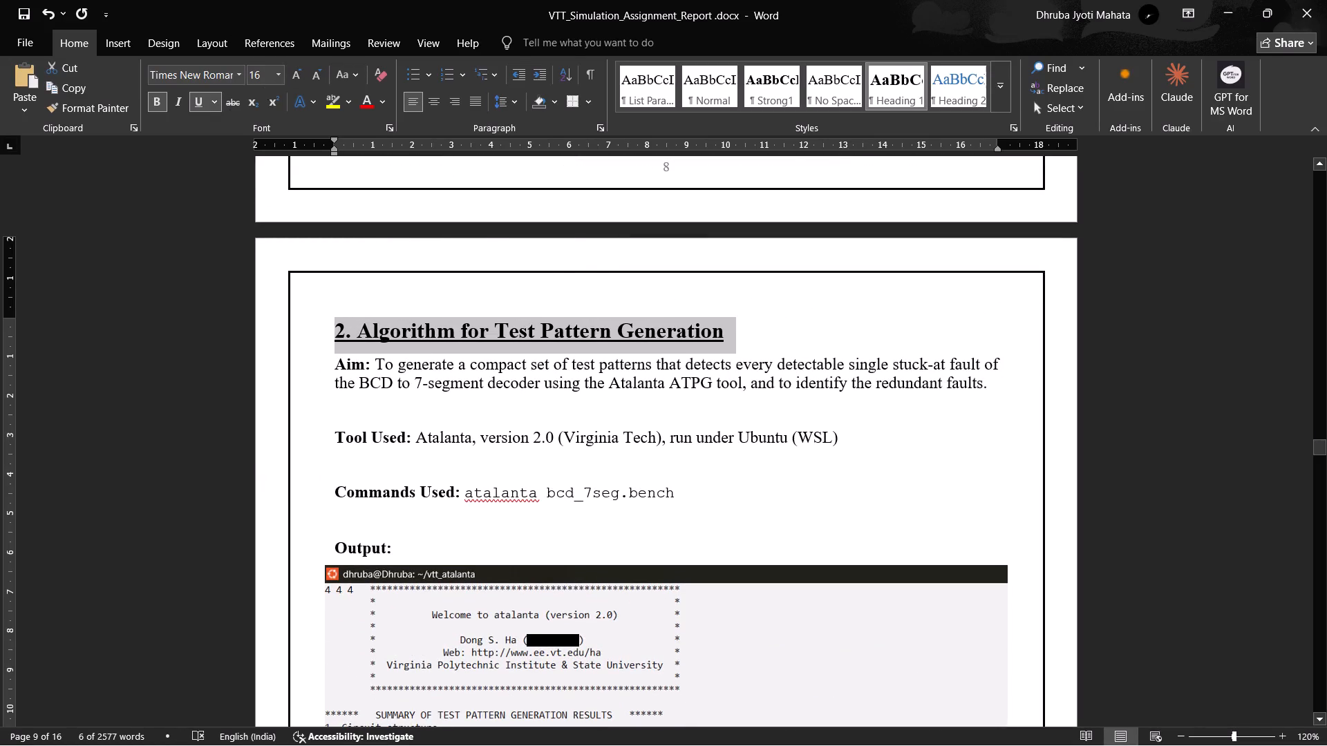
click(1123, 463)
Enlarge the "3. Algorithm for Fault Simulation" heading to 16 pt and underline it.
scroll(1123, 463, up, 20)
scroll(1123, 463, up, 2)
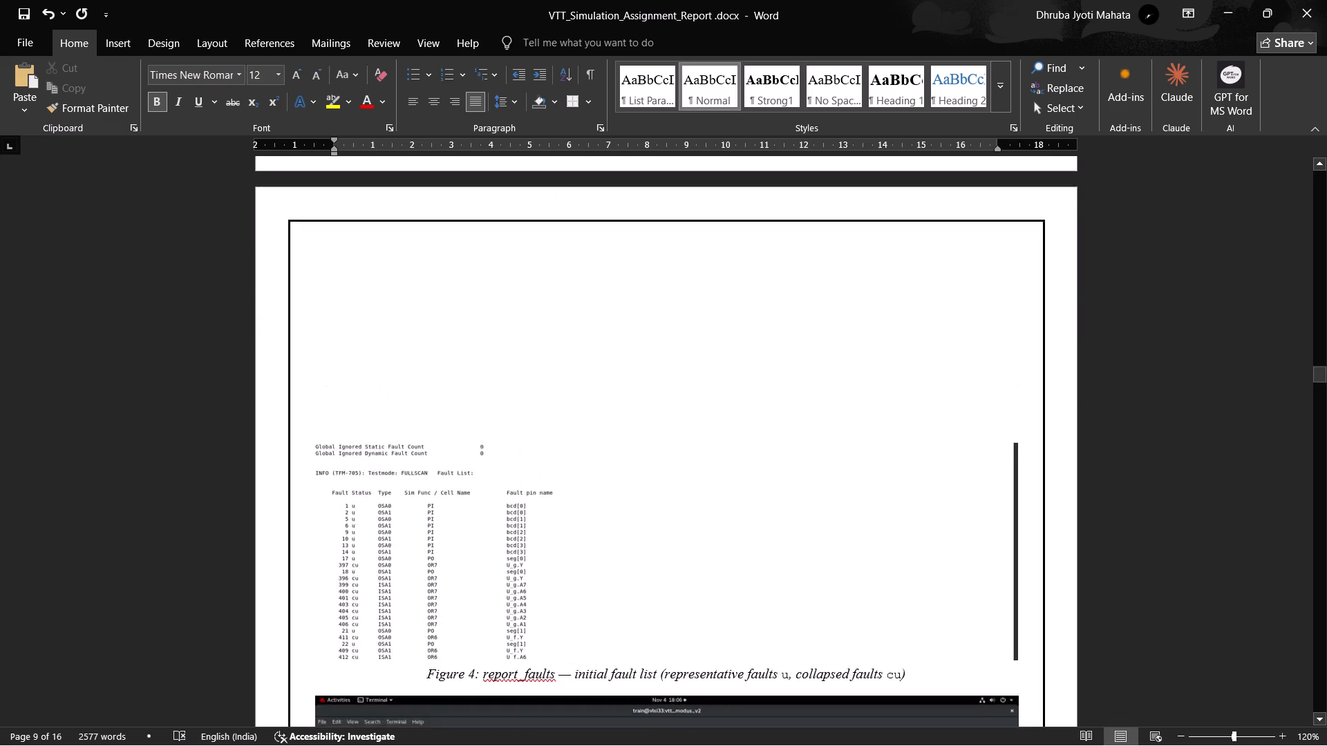
scroll(1021, 627, up, 20)
scroll(1021, 627, up, 13)
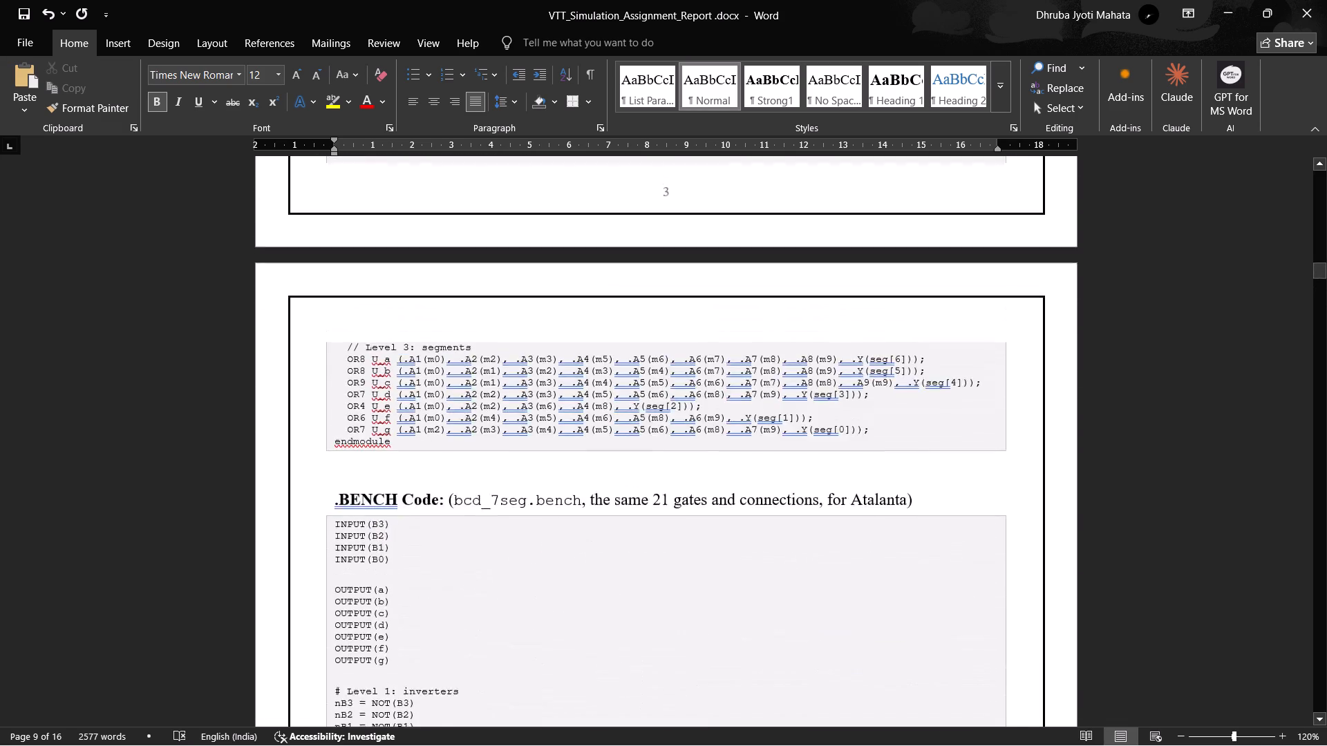
scroll(1027, 633, up, 18)
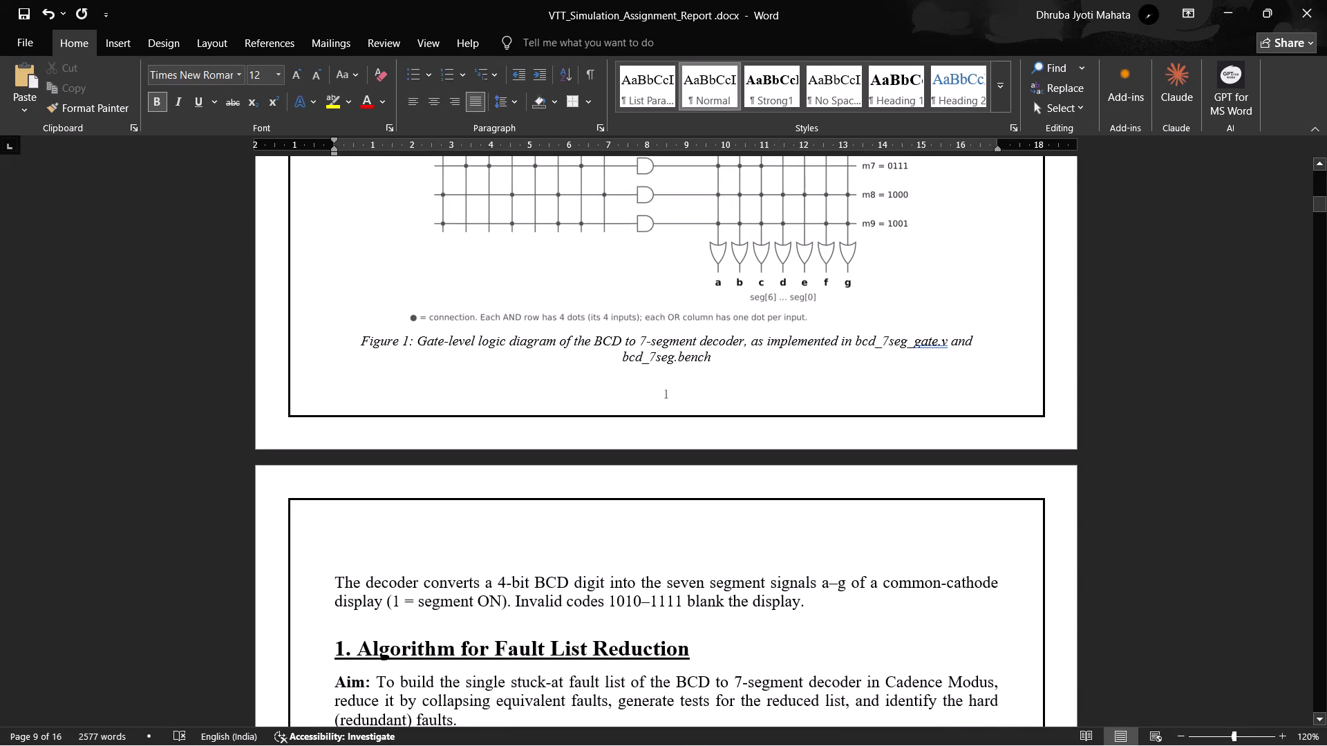
click(666, 650)
scroll(780, 655, down, 8)
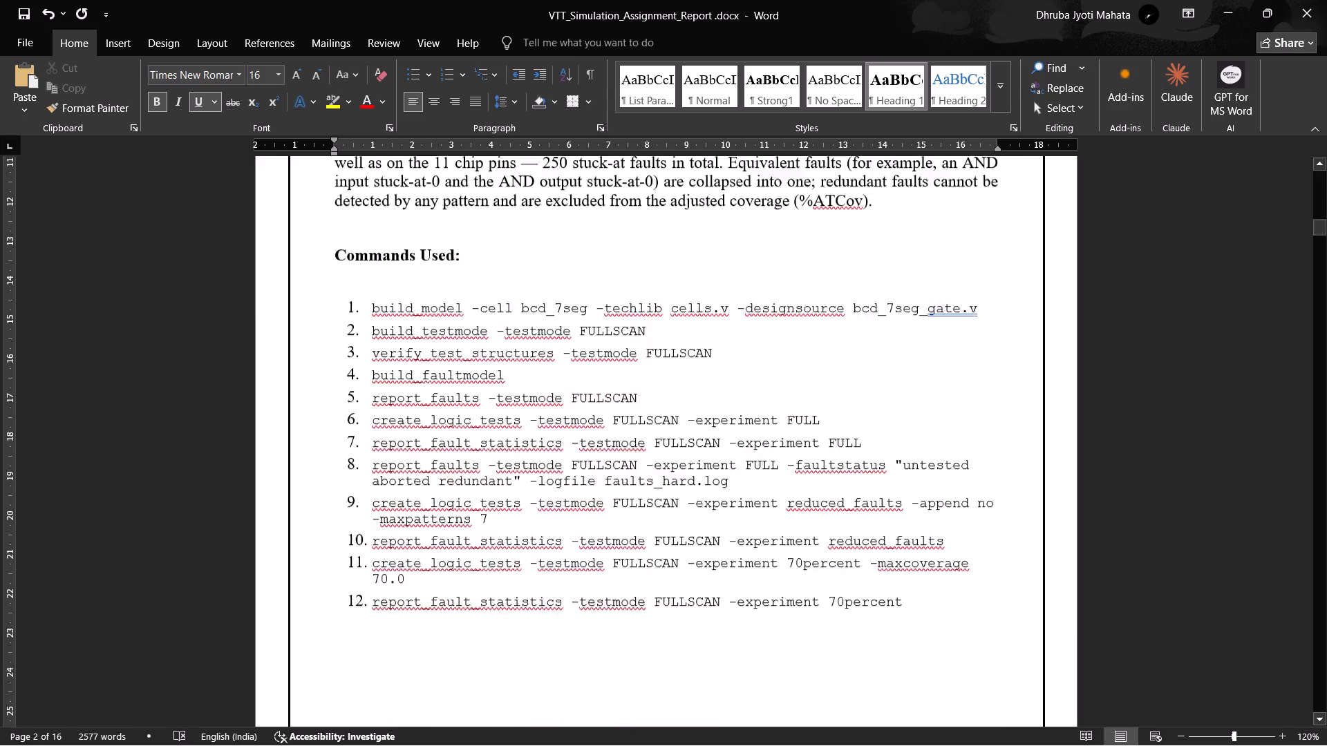
scroll(822, 644, down, 20)
scroll(822, 644, down, 20)
scroll(822, 644, down, 4)
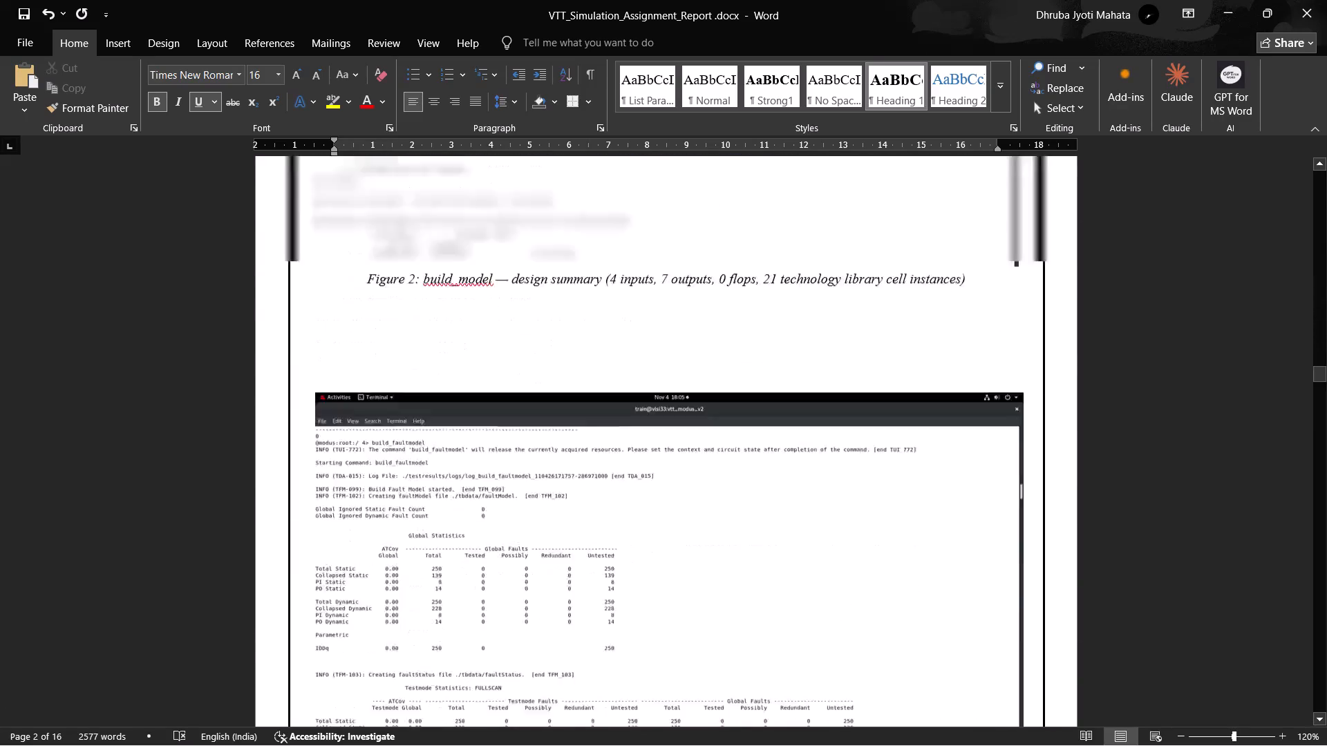
scroll(845, 615, down, 15)
scroll(845, 615, down, 14)
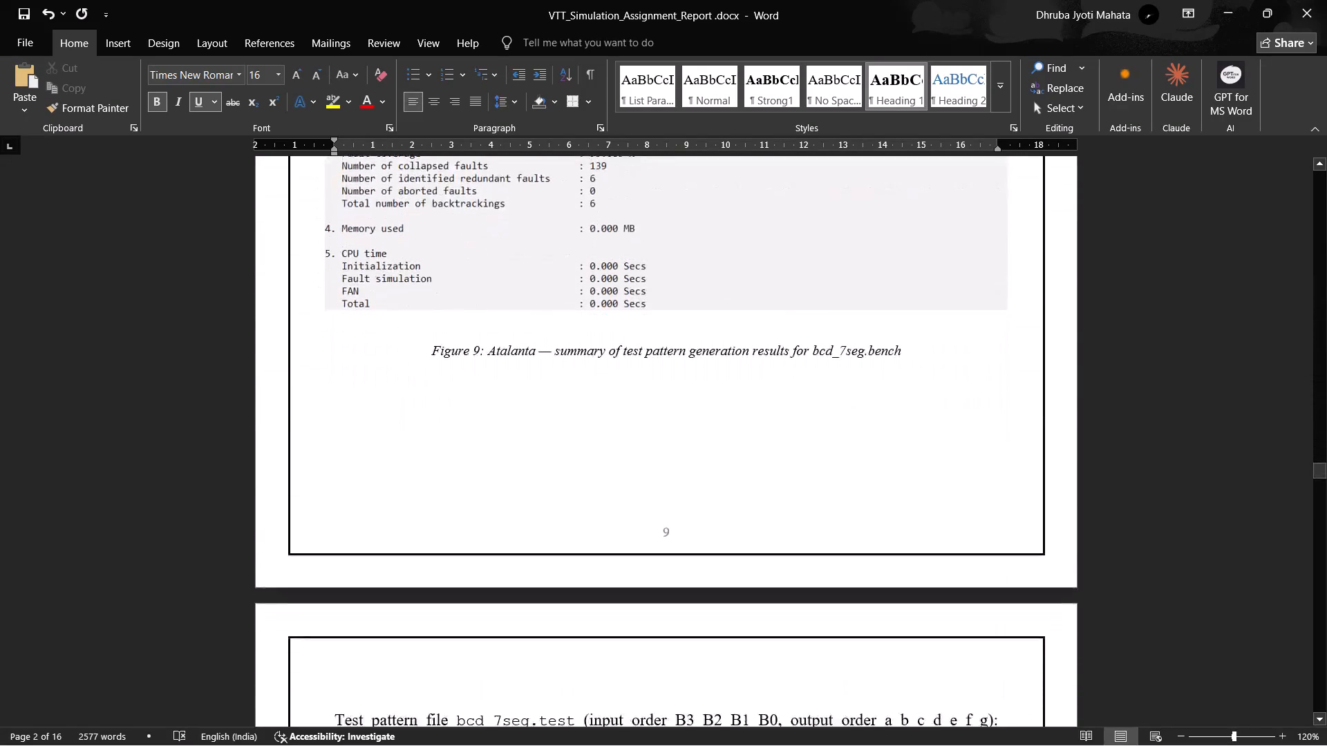
scroll(845, 615, down, 18)
scroll(845, 615, up, 3)
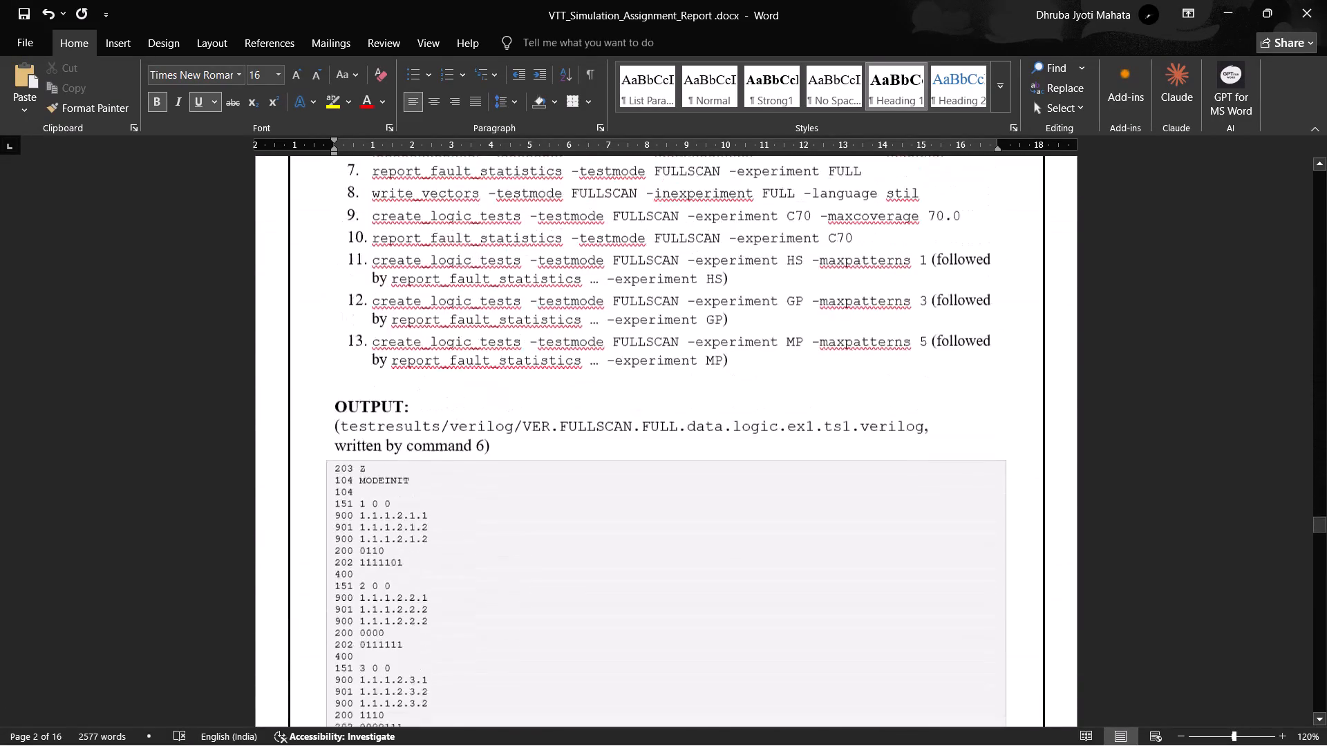
scroll(845, 615, up, 5)
drag(640, 591, 214, 609)
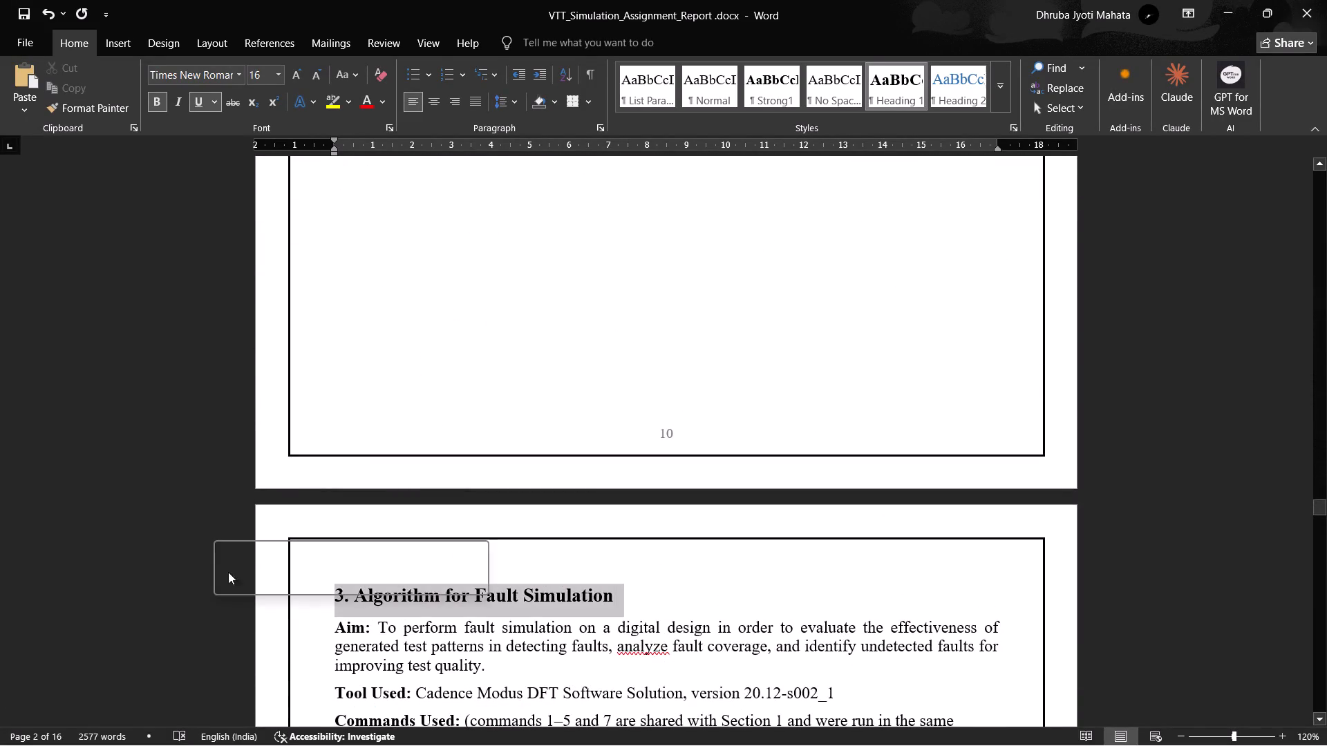
click(289, 73)
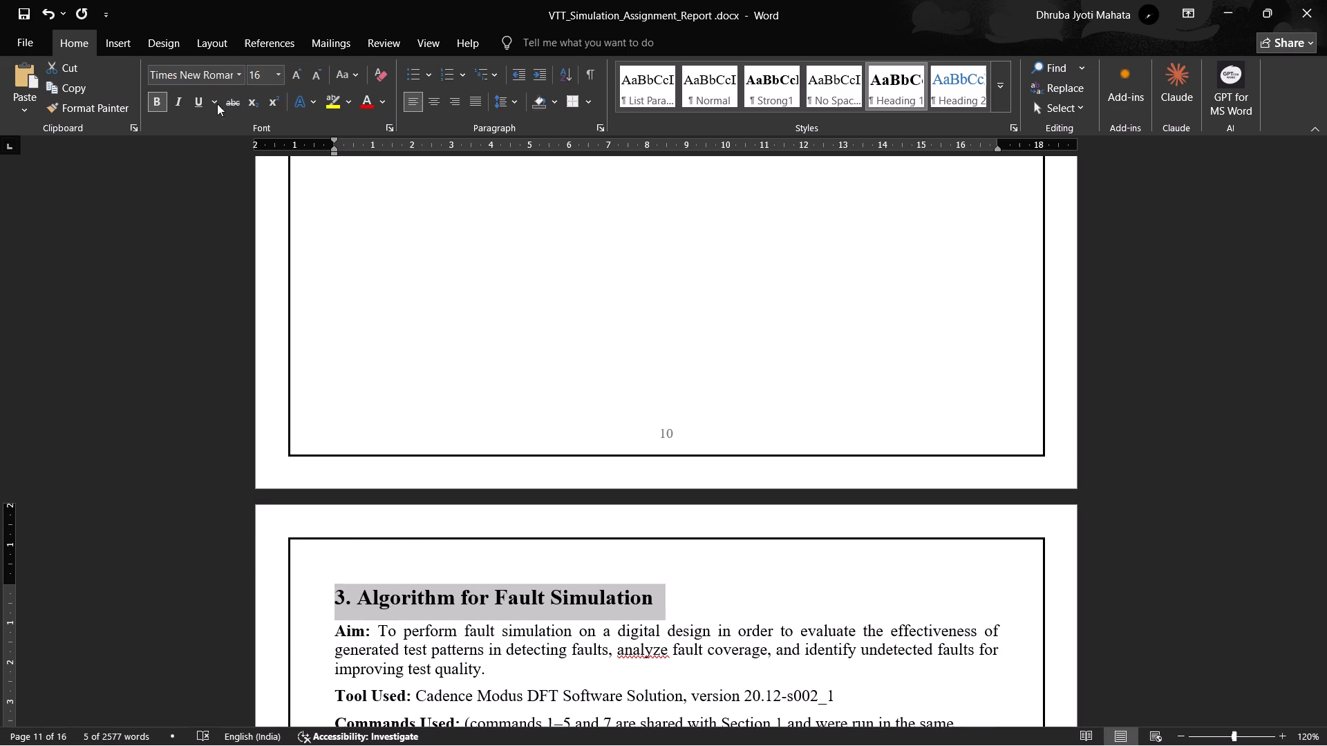
click(188, 104)
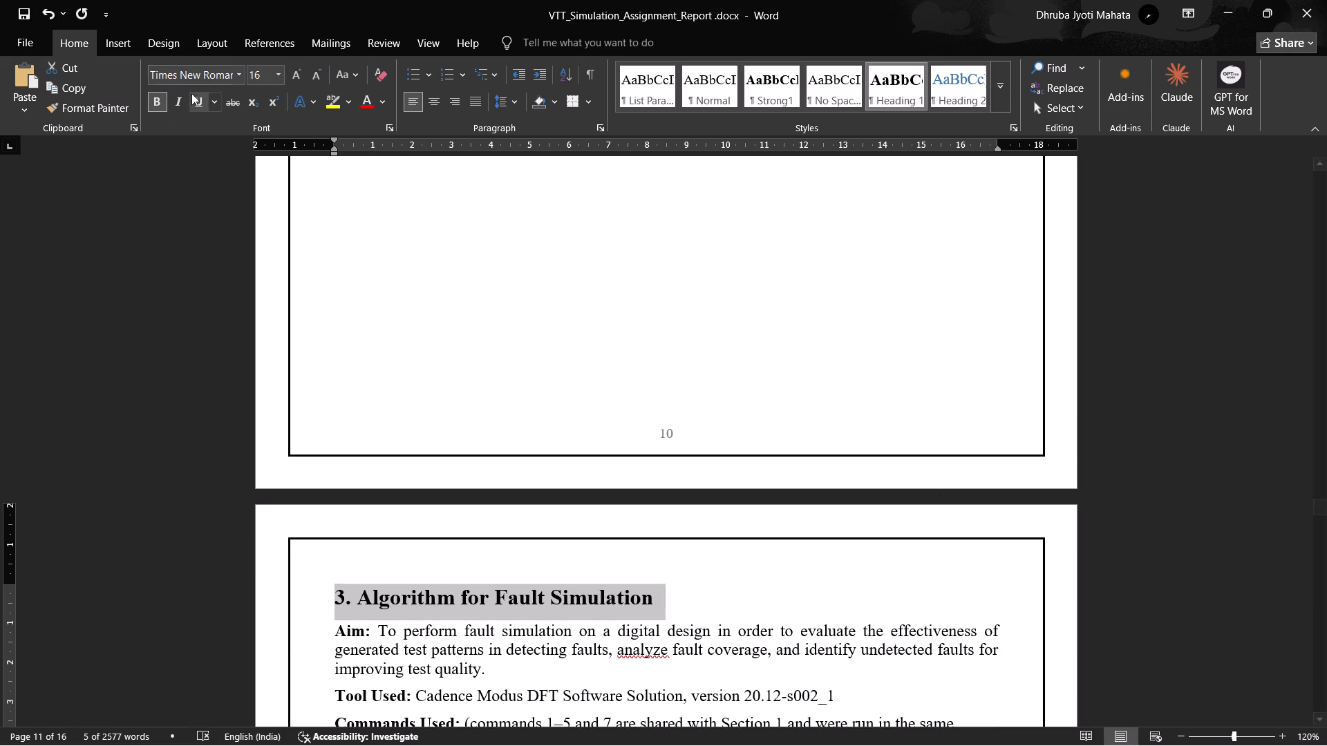
click(195, 102)
click(1122, 554)
In the comparison table's Demonstrates row, insert line breaks after "Industrial flow:" and "ATPG algorithms:".
scroll(1123, 554, down, 4)
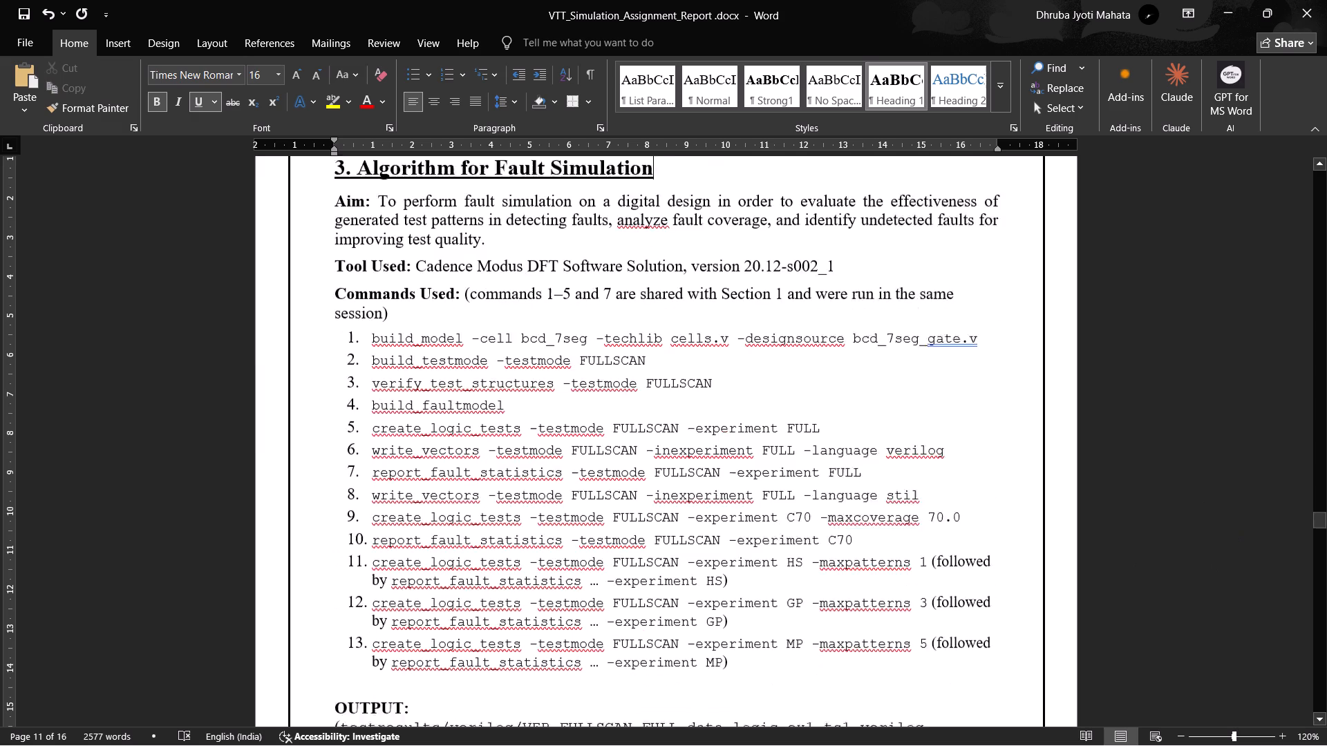
scroll(1099, 552, down, 17)
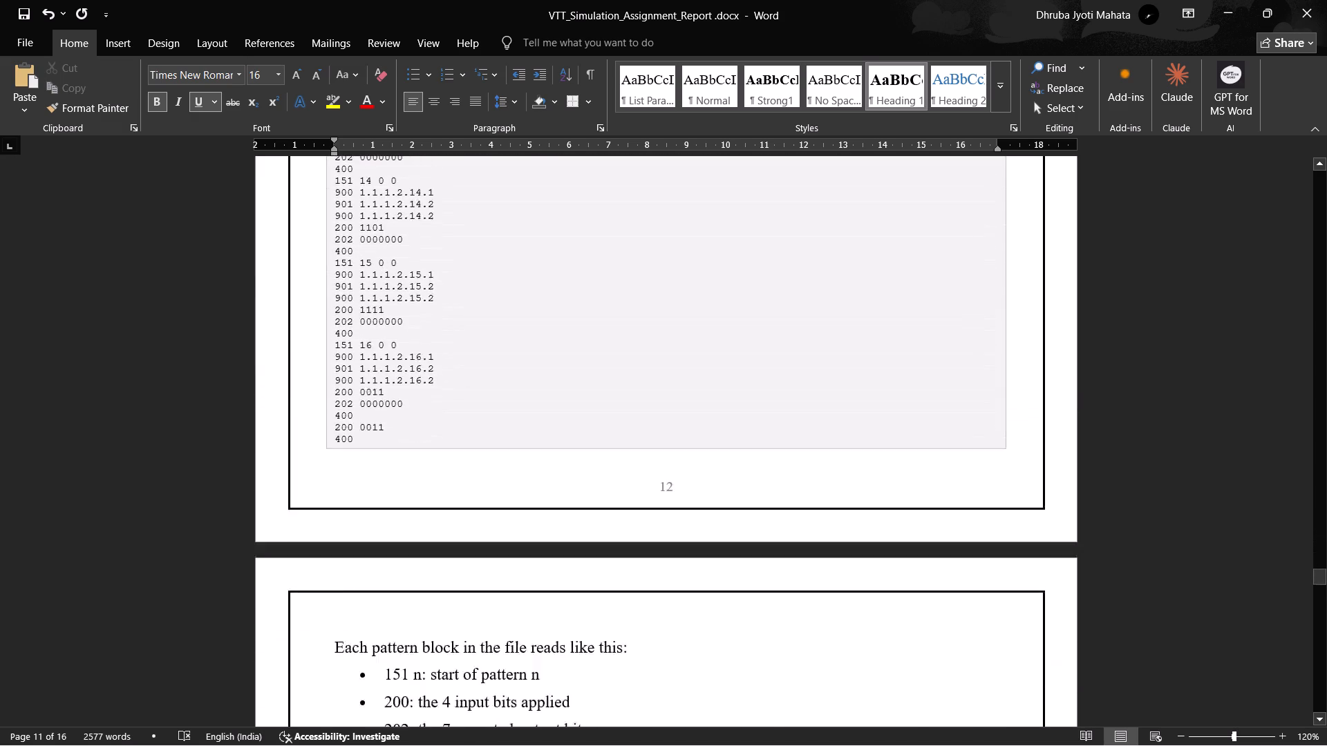
scroll(1017, 552, down, 13)
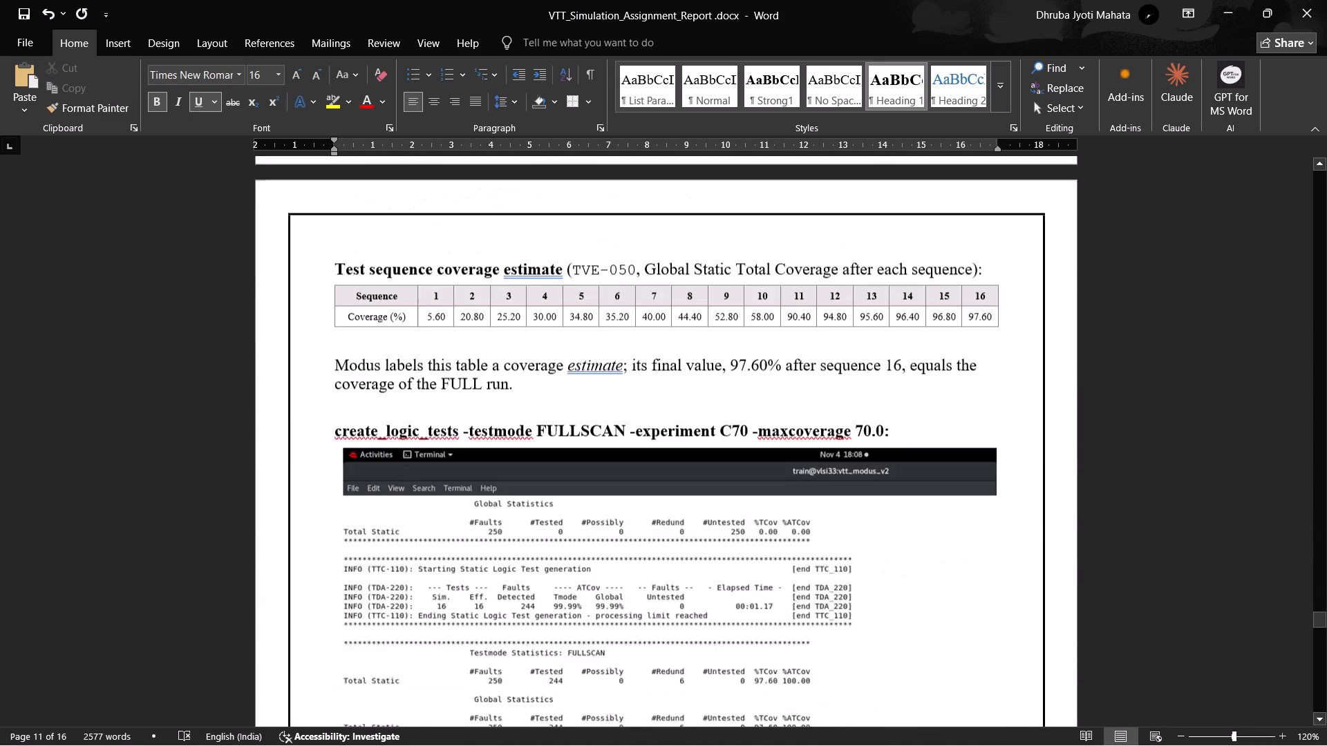
scroll(1017, 552, down, 8)
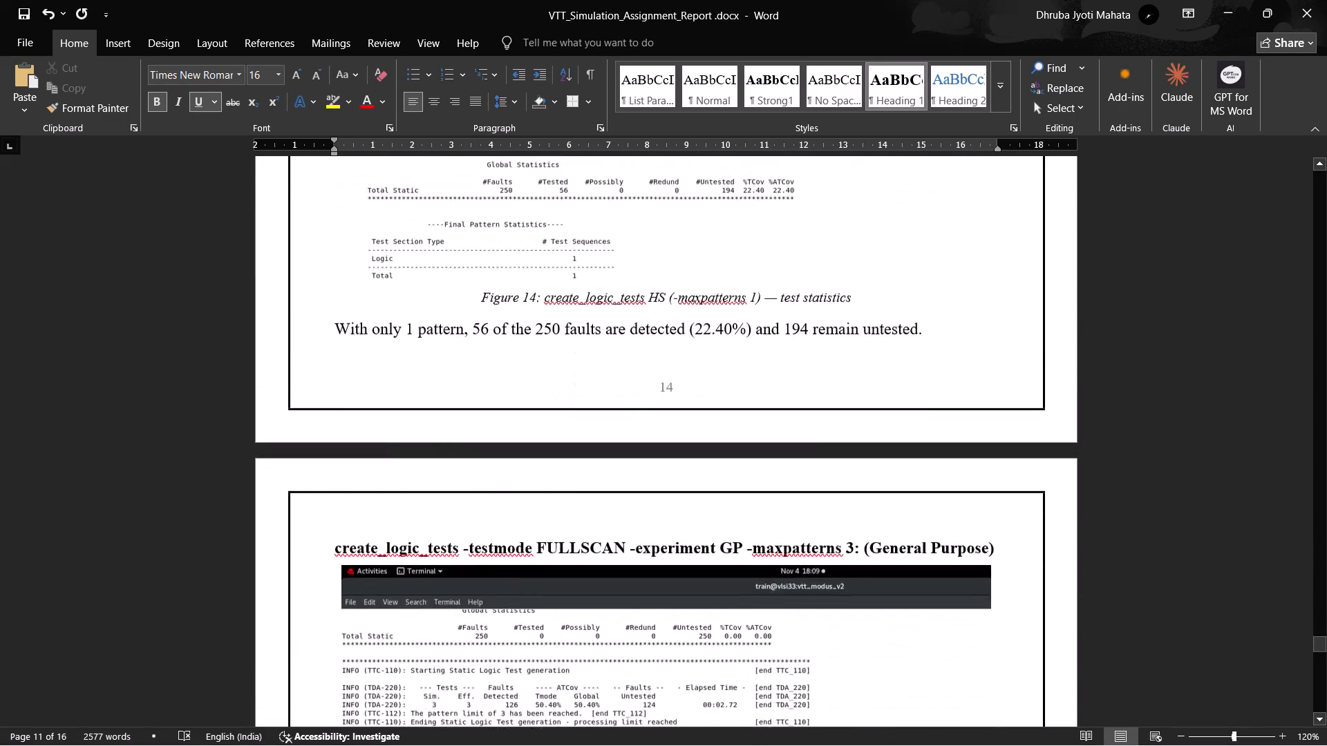
scroll(1017, 552, down, 19)
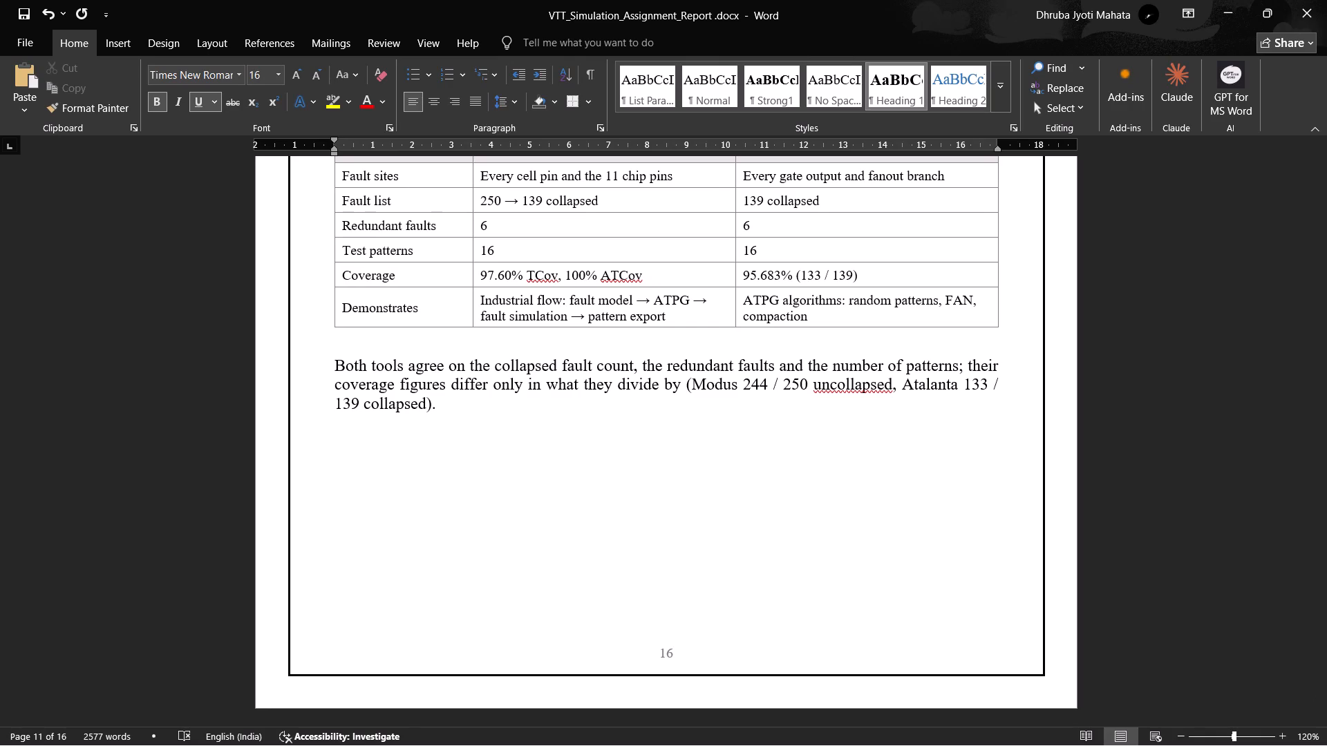
click(570, 301)
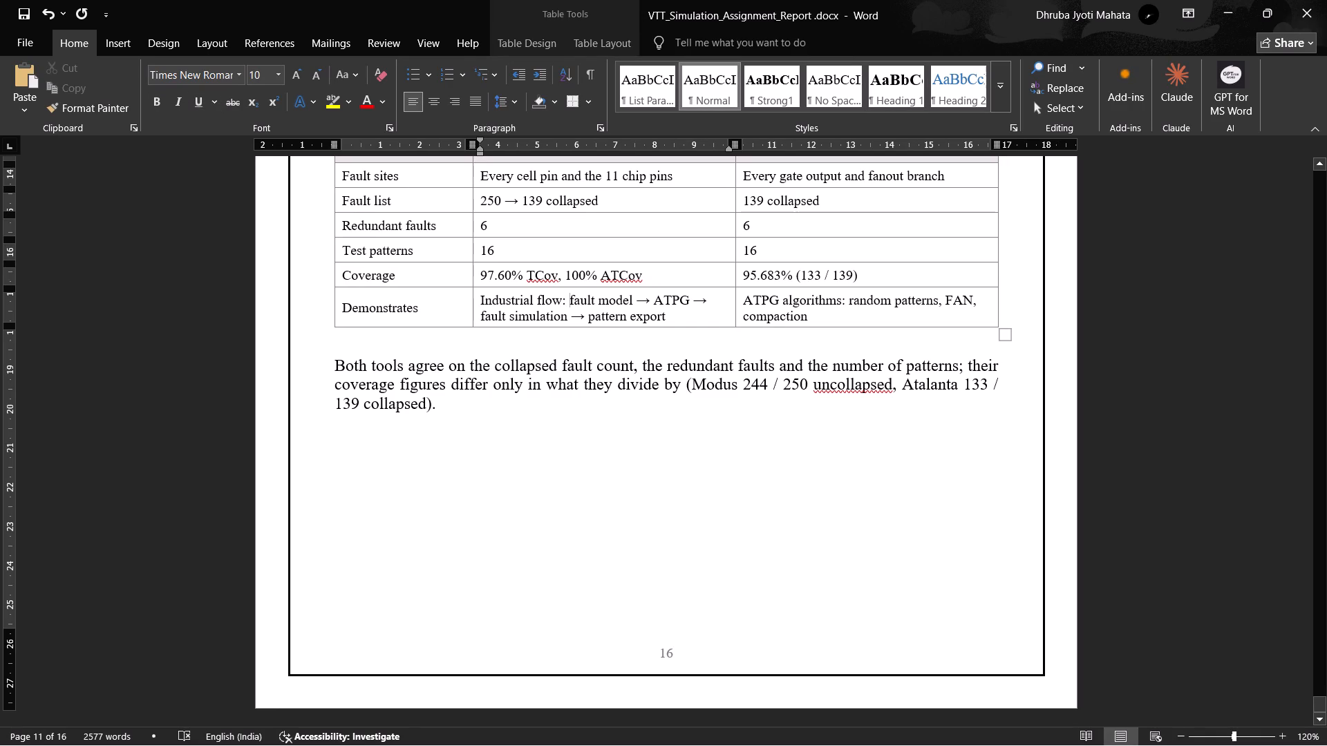
key(shift+Return)
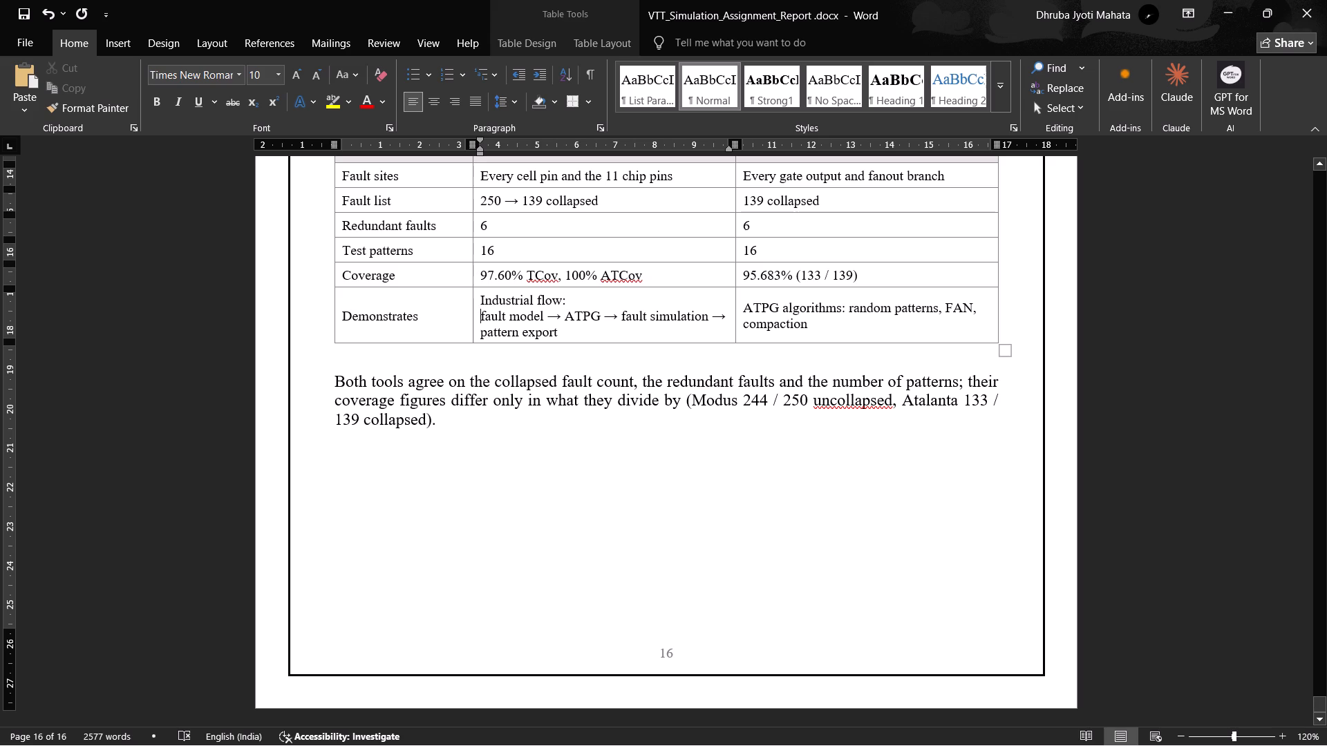
click(849, 312)
key(shift+Return)
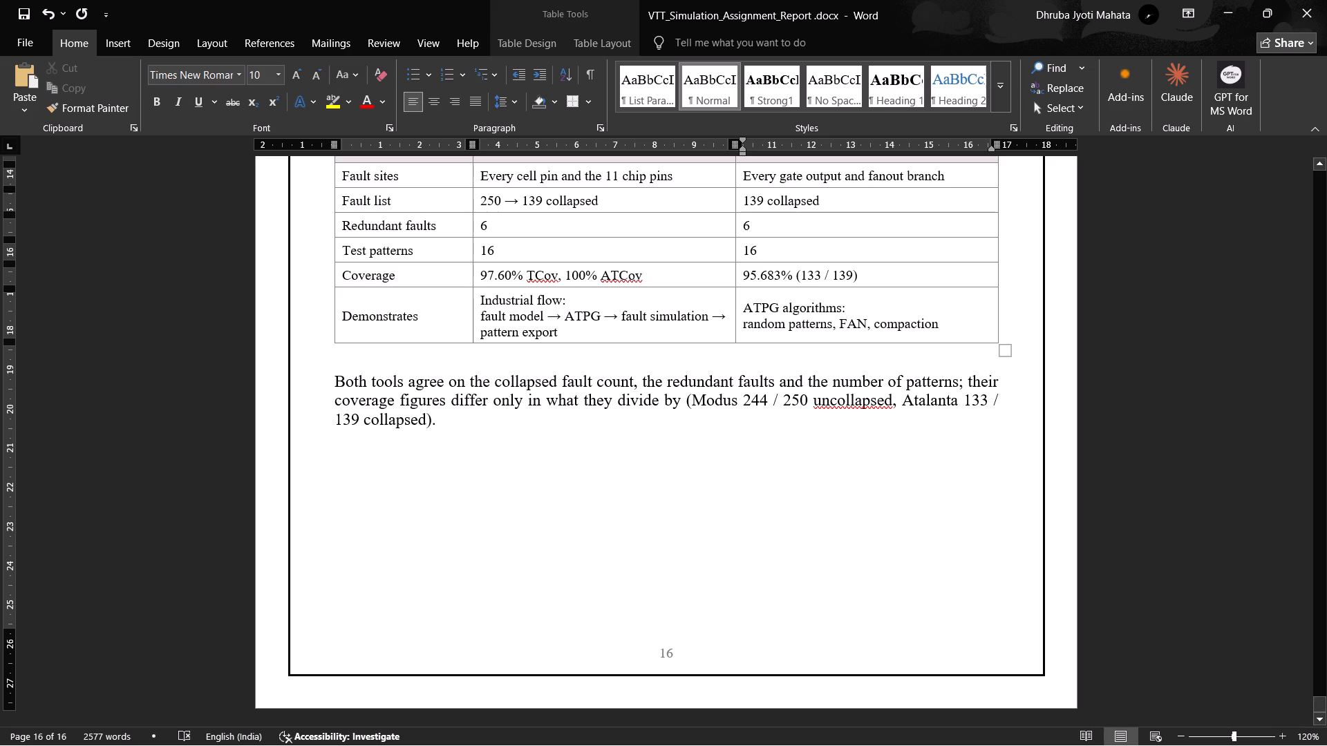
Centre the text horizontally in all cells of the Cadence Modus and Atalanta comparison table.
scroll(893, 340, up, 2)
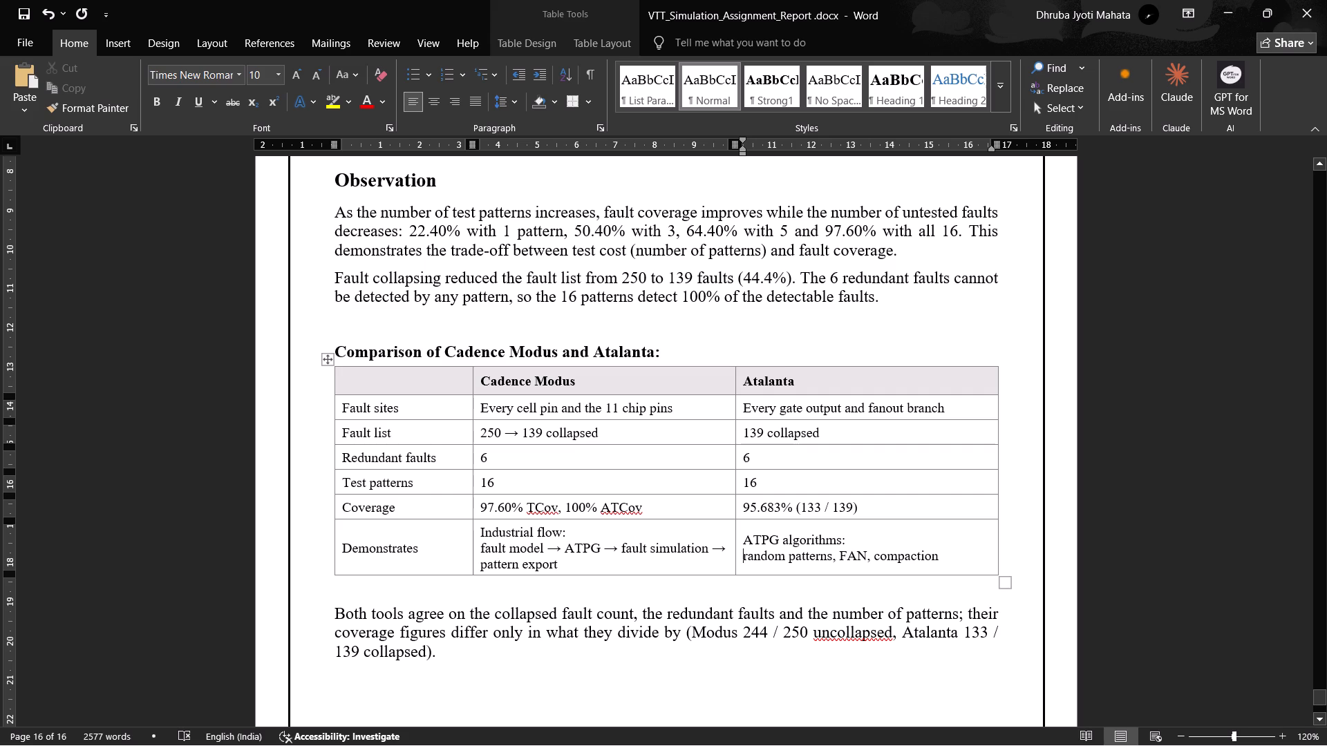
drag(357, 379, 843, 557)
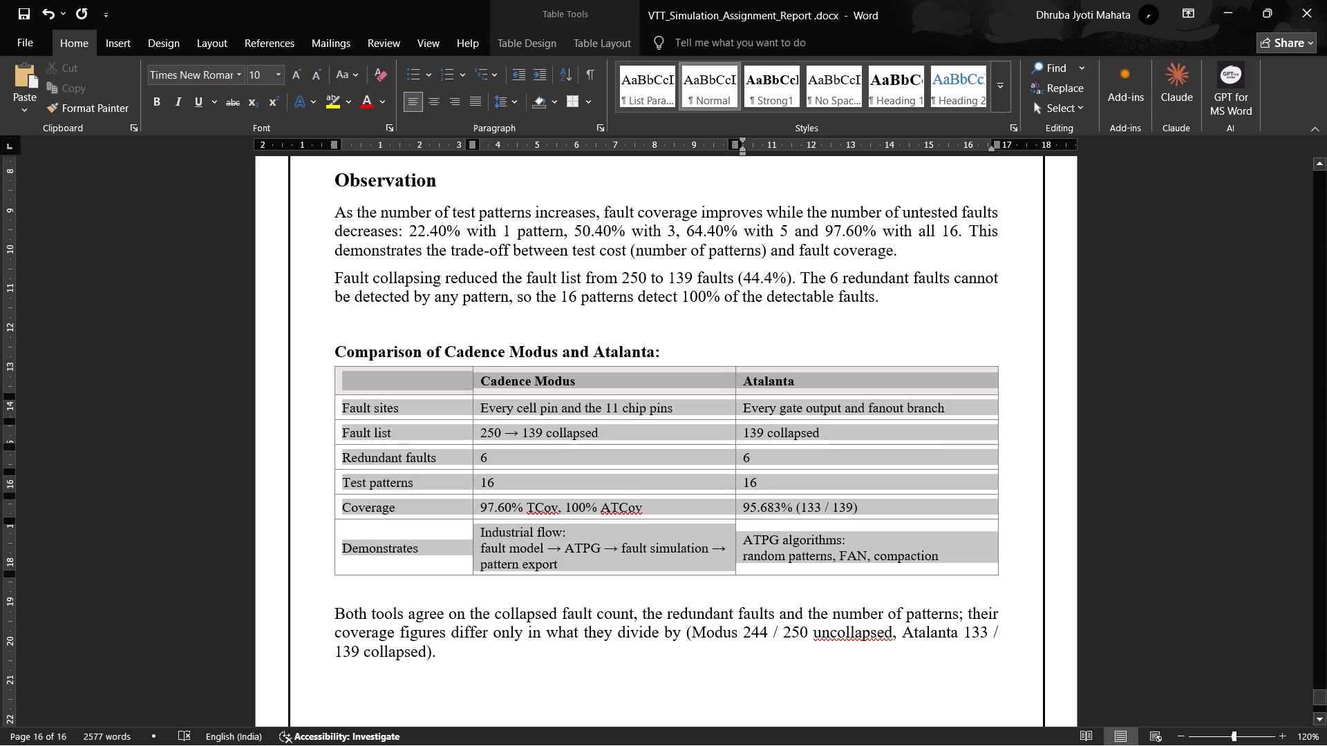
drag(843, 557, 861, 562)
click(435, 102)
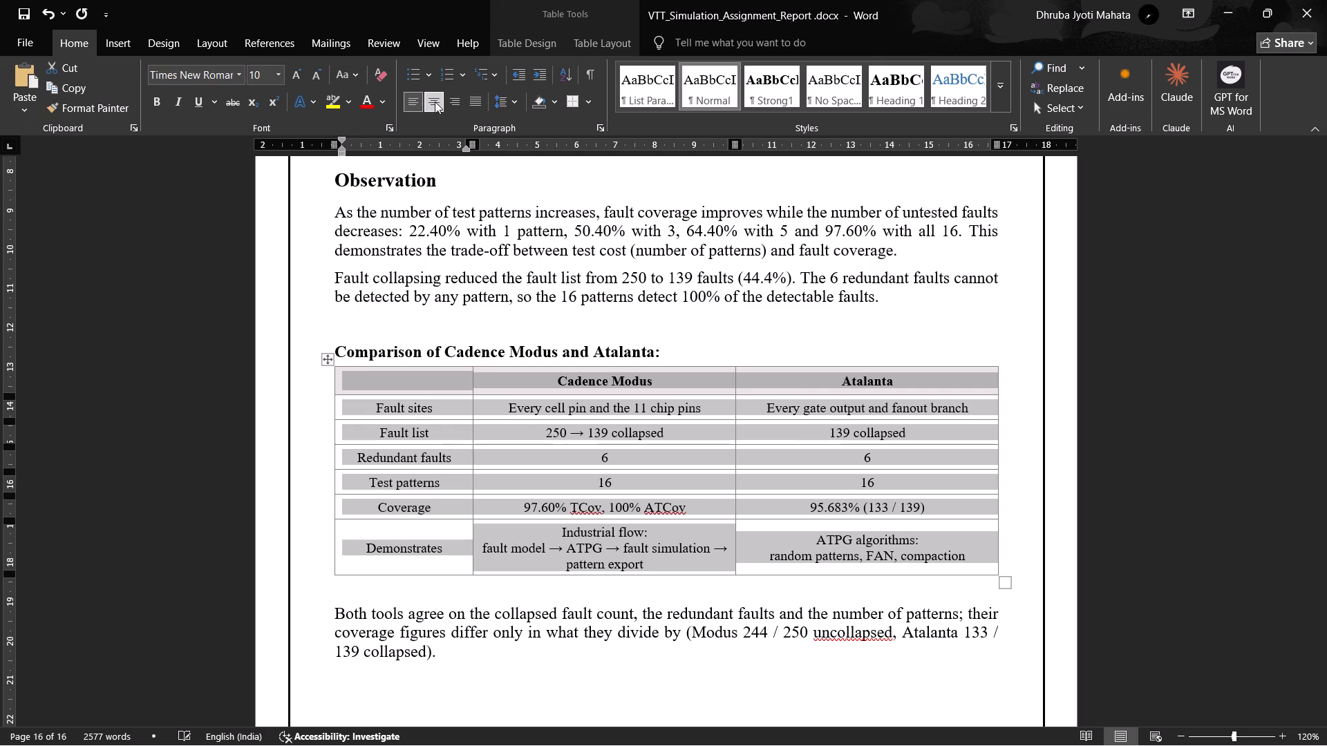
click(690, 685)
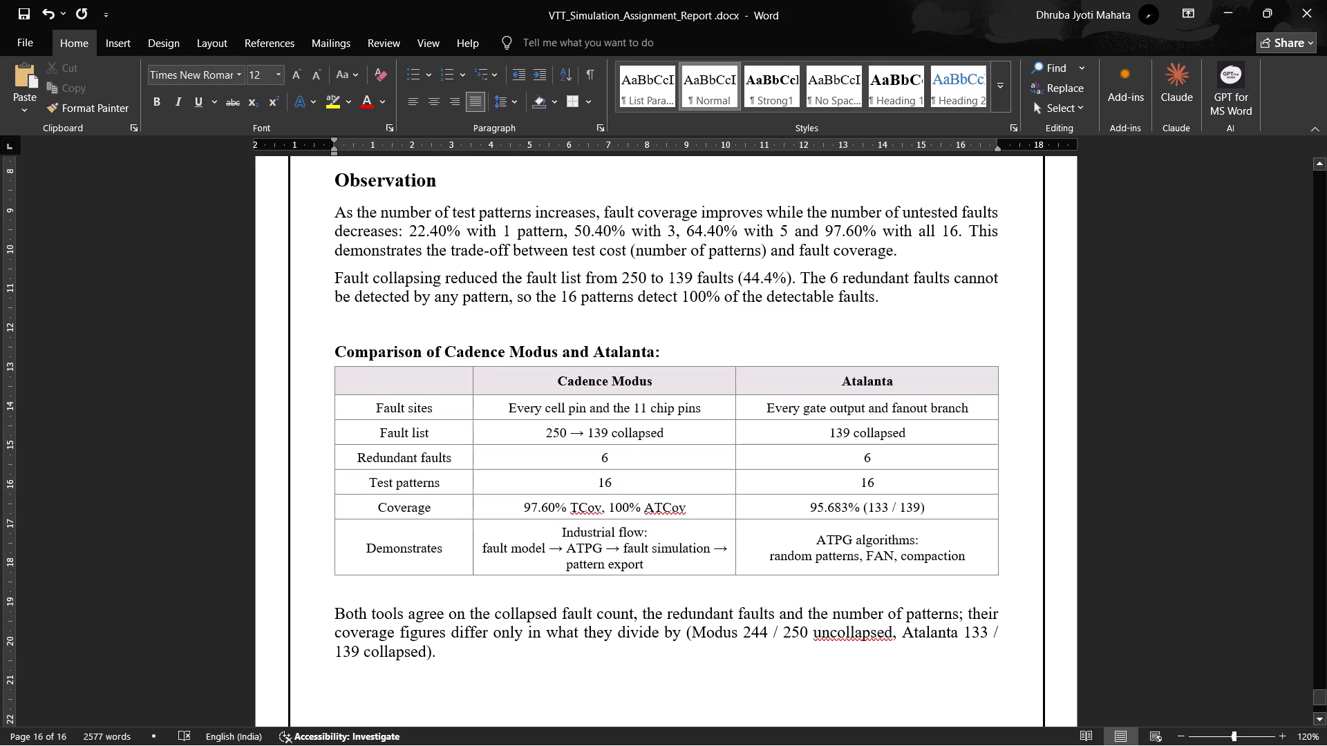
Increase the heights of the comparison table's body rows from Fault sites down to Demonstrates, leaving the header row as is.
drag(416, 422, 413, 431)
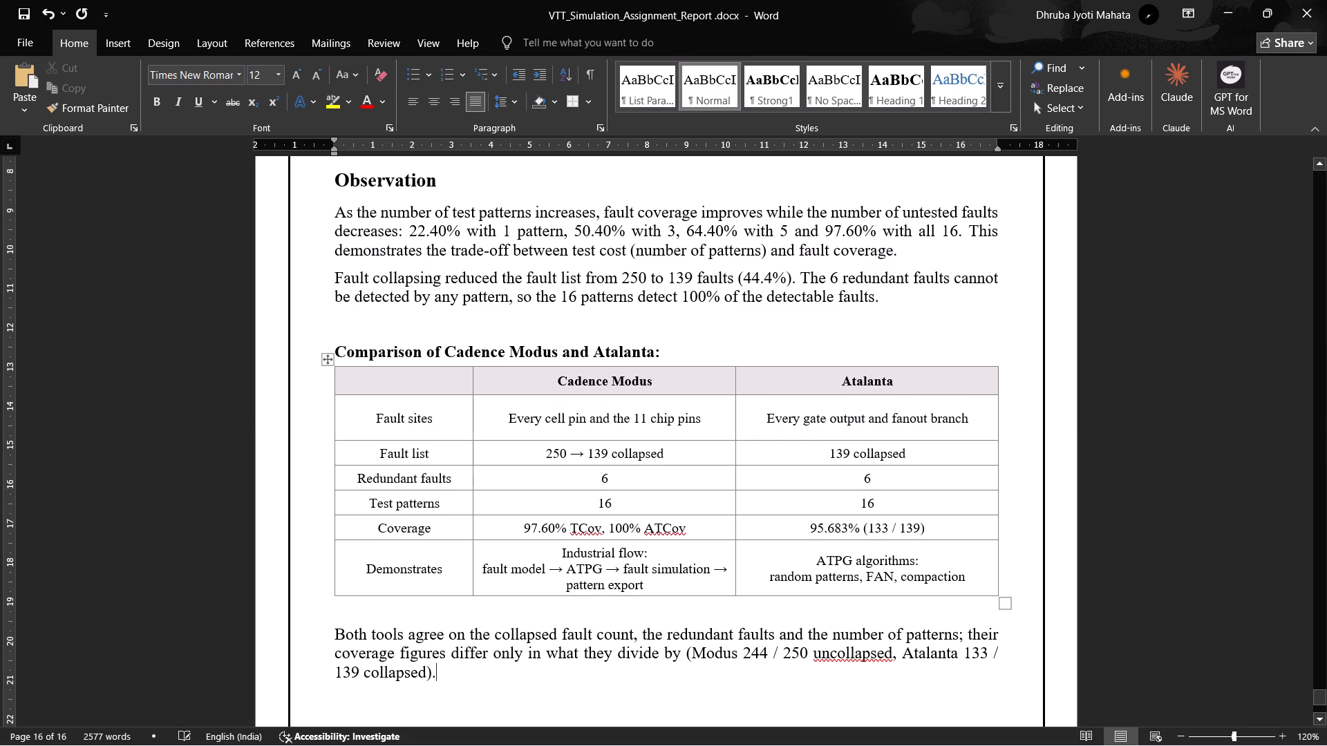
drag(410, 467, 409, 483)
drag(402, 516, 402, 526)
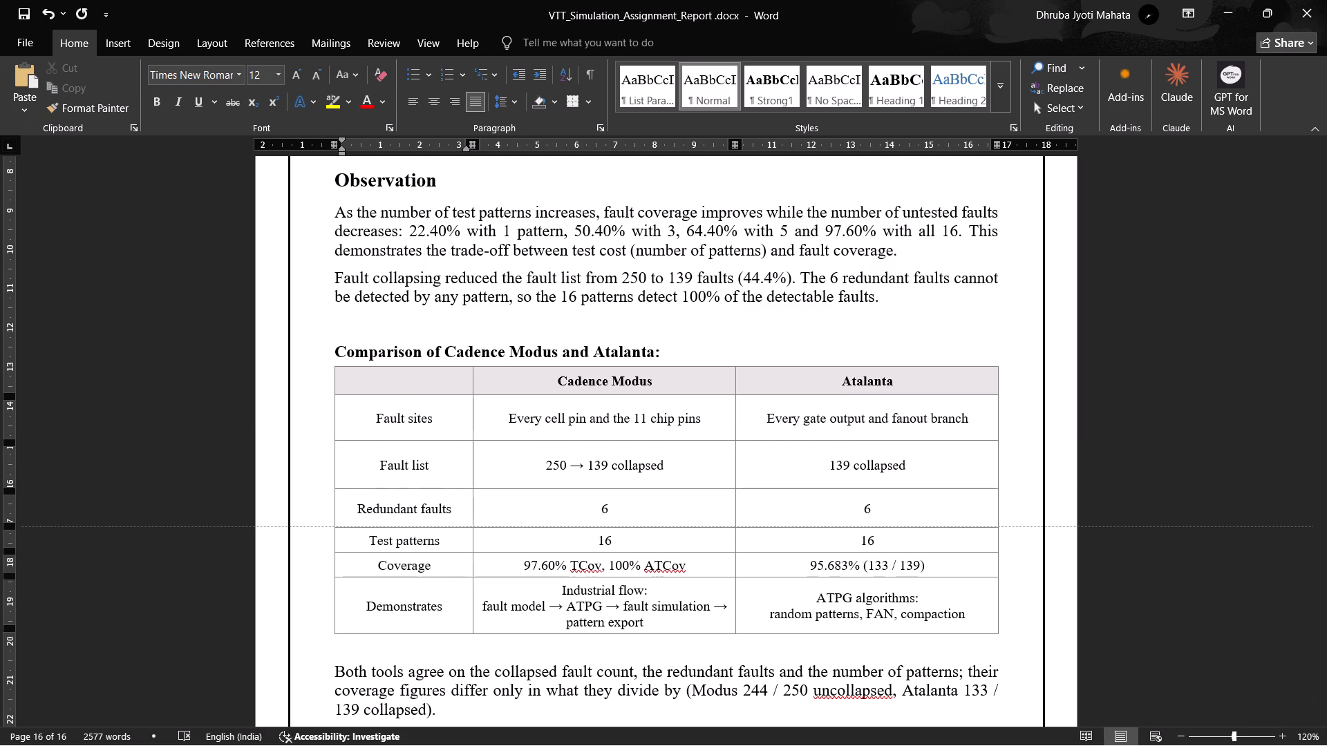
drag(402, 526, 400, 530)
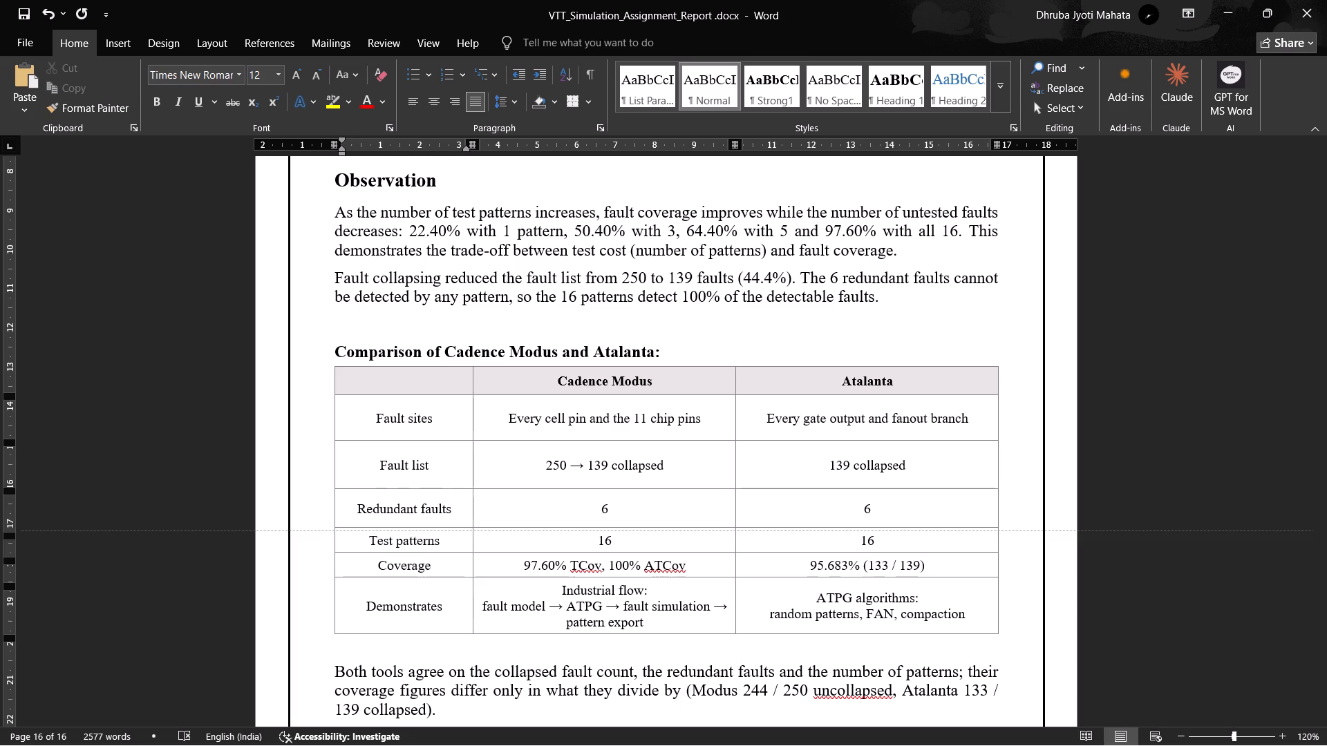
drag(400, 530, 400, 529)
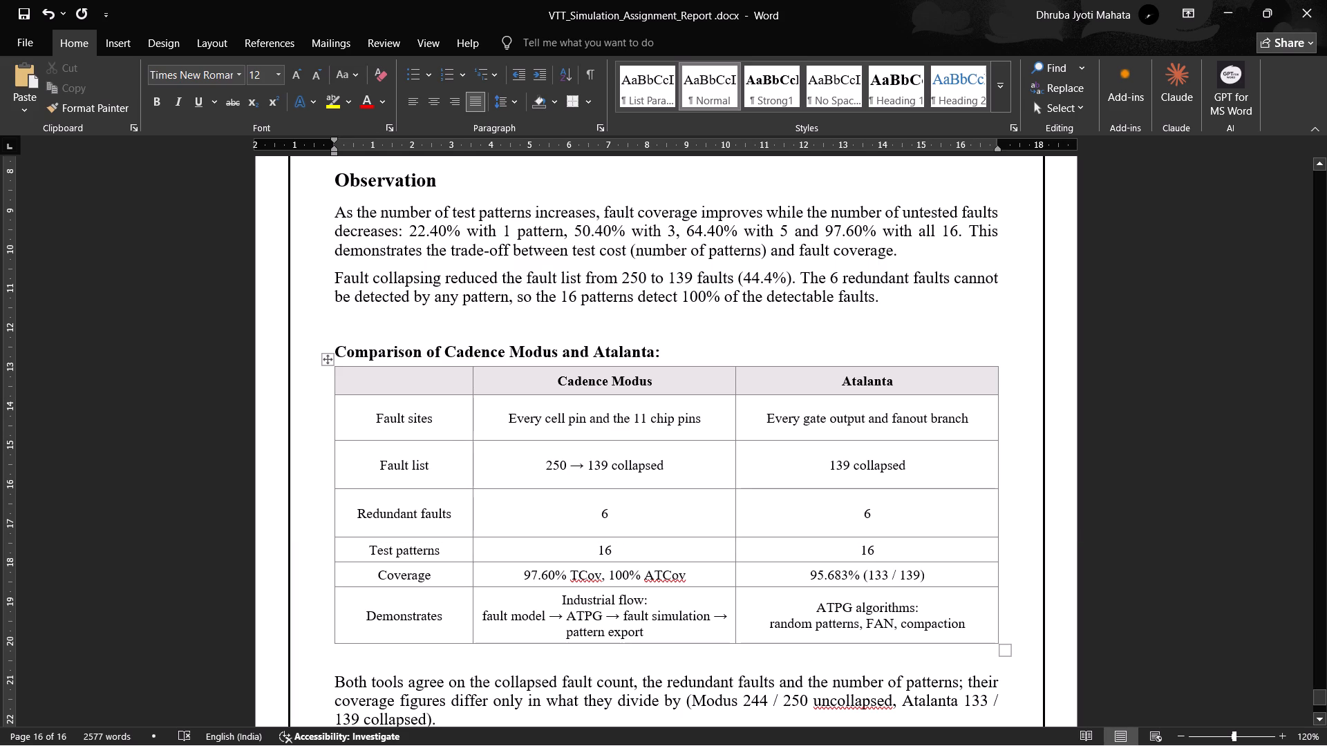
drag(397, 565, 396, 582)
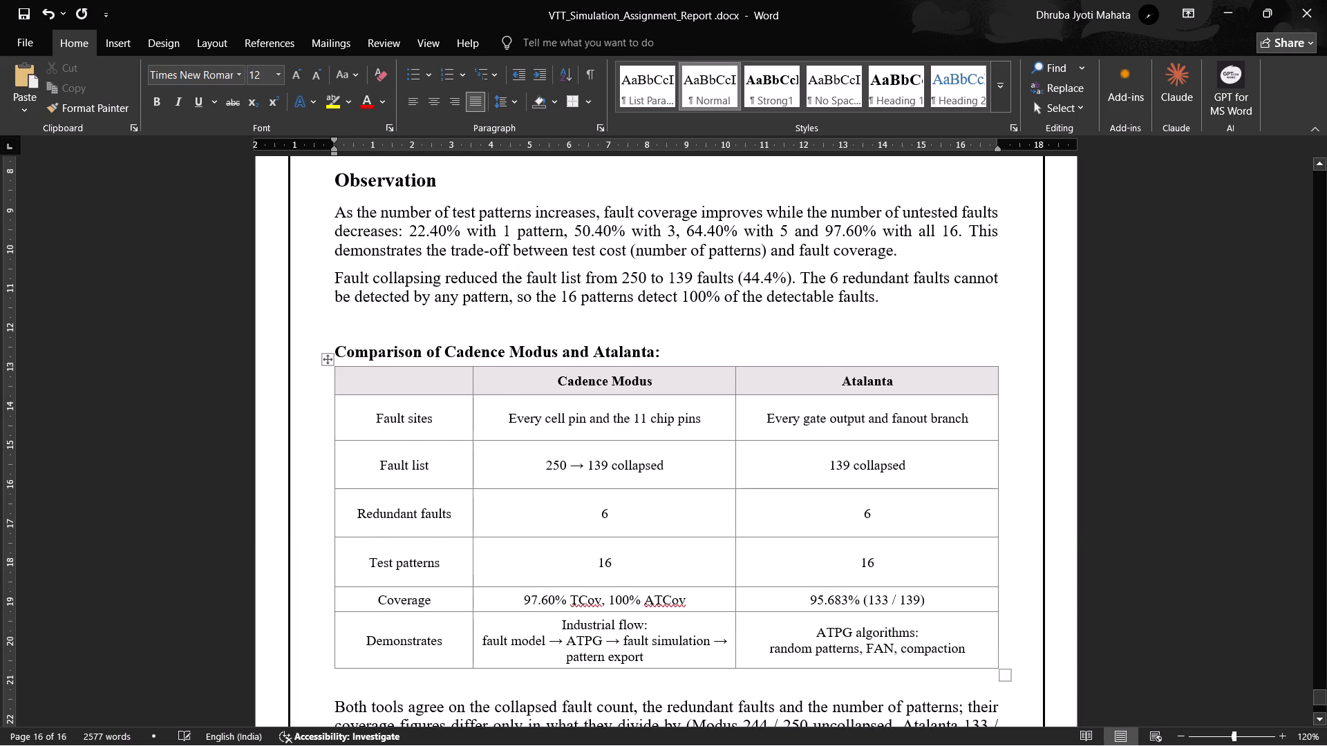
scroll(435, 570, down, 1)
click(417, 469)
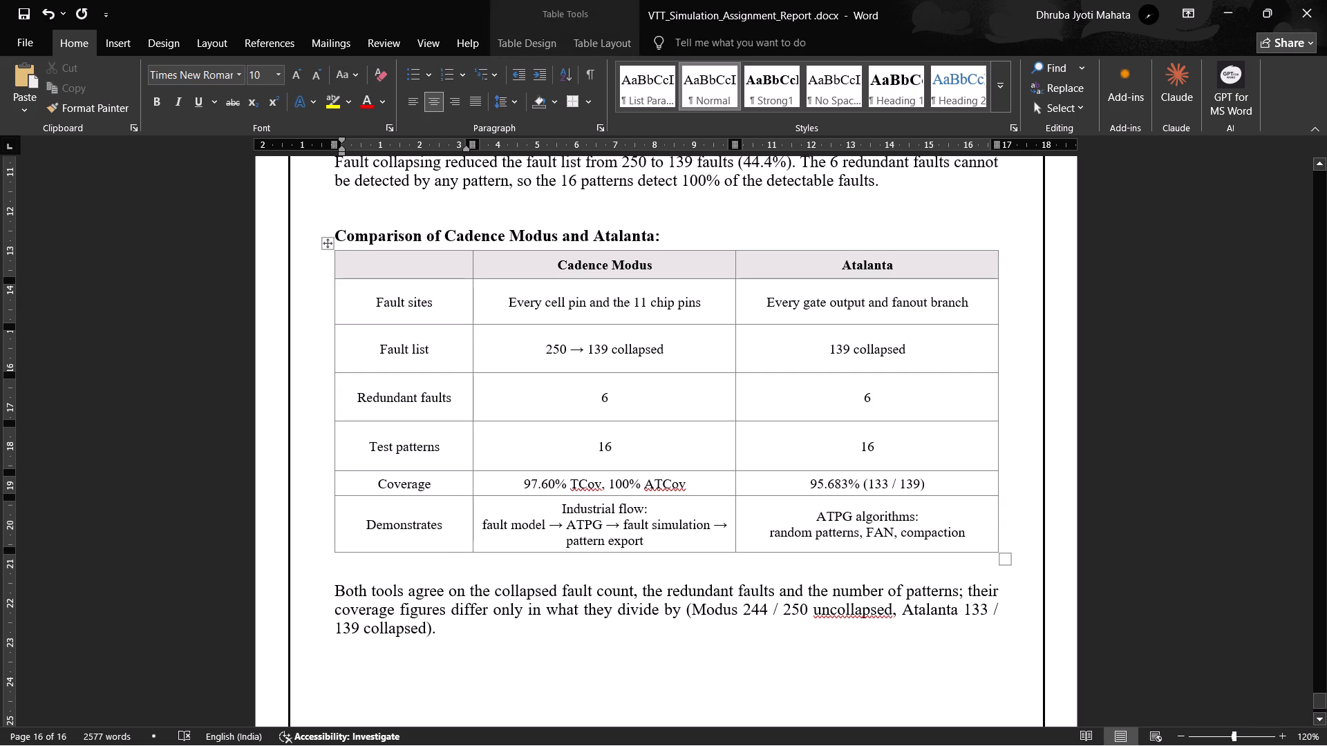
drag(422, 497, 422, 513)
scroll(427, 516, down, 1)
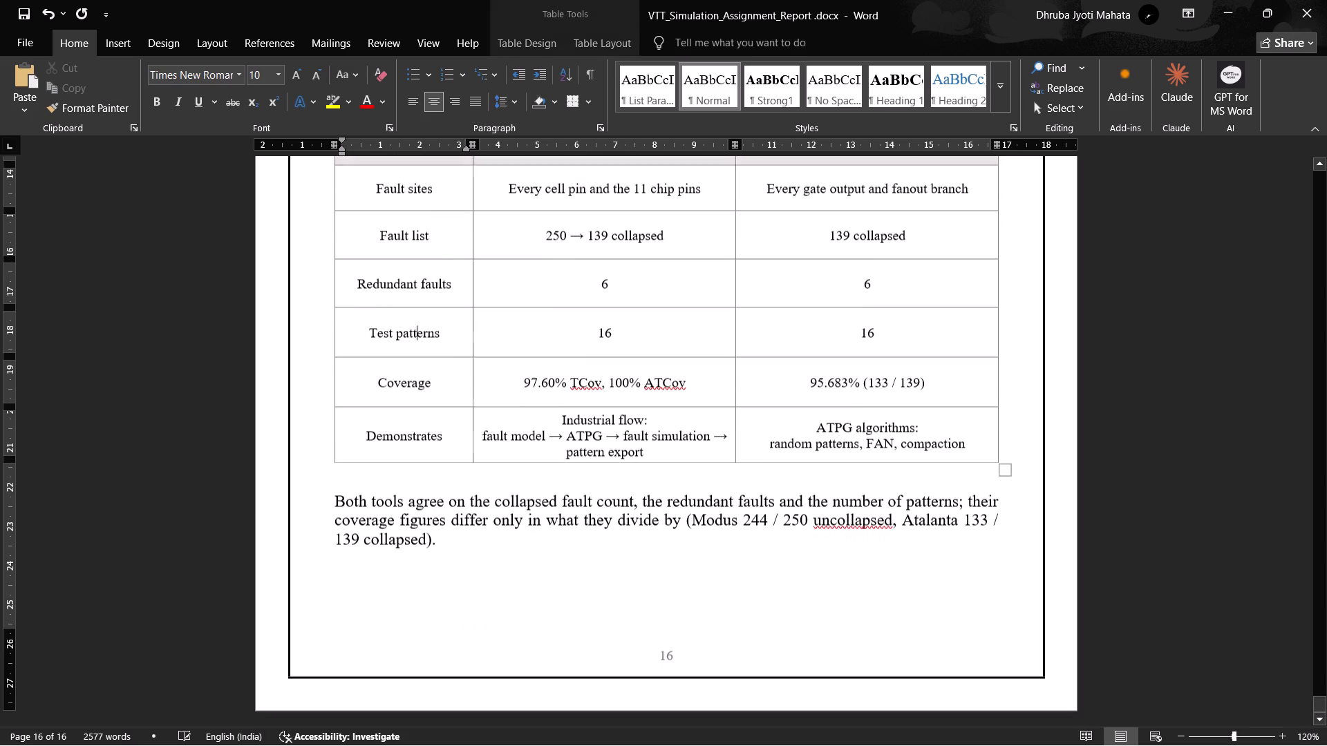
drag(408, 458, 408, 467)
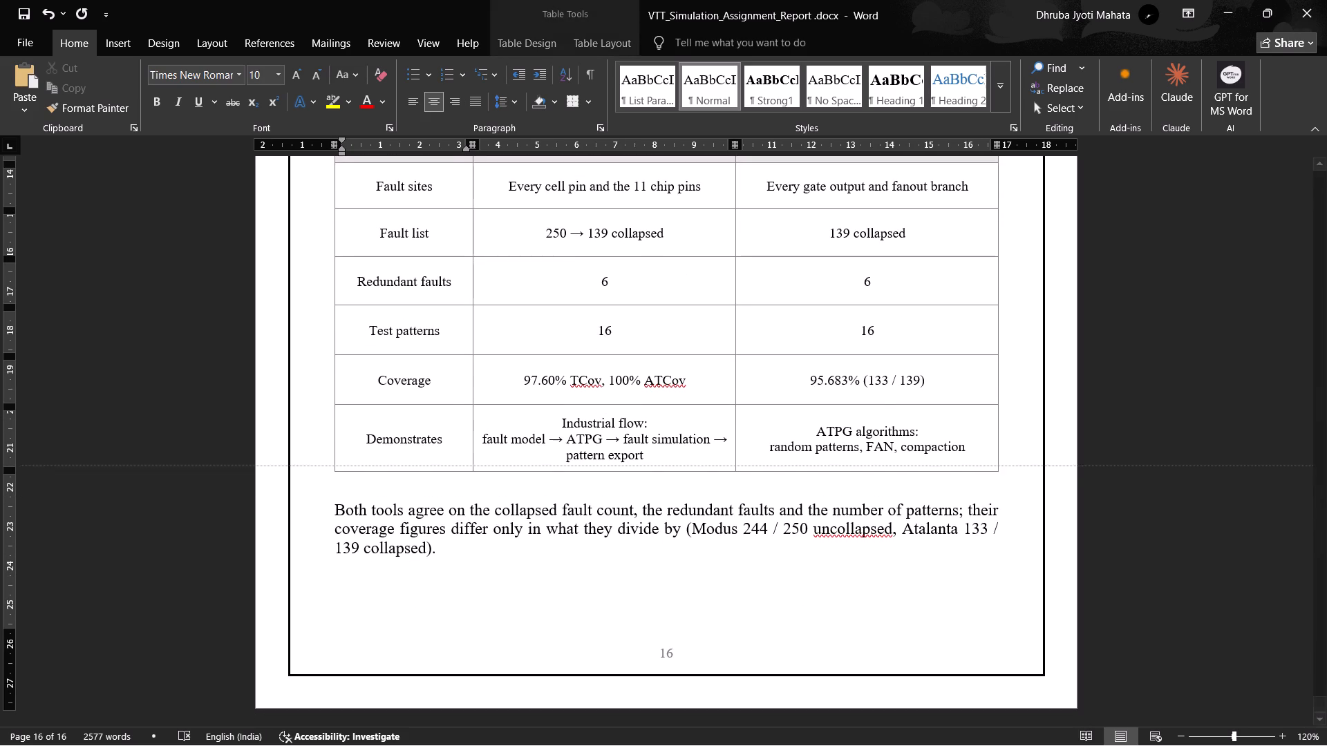
drag(408, 467, 408, 477)
Slightly reduce the heights of the Redundant faults and Test patterns rows in the comparison table.
scroll(408, 477, up, 1)
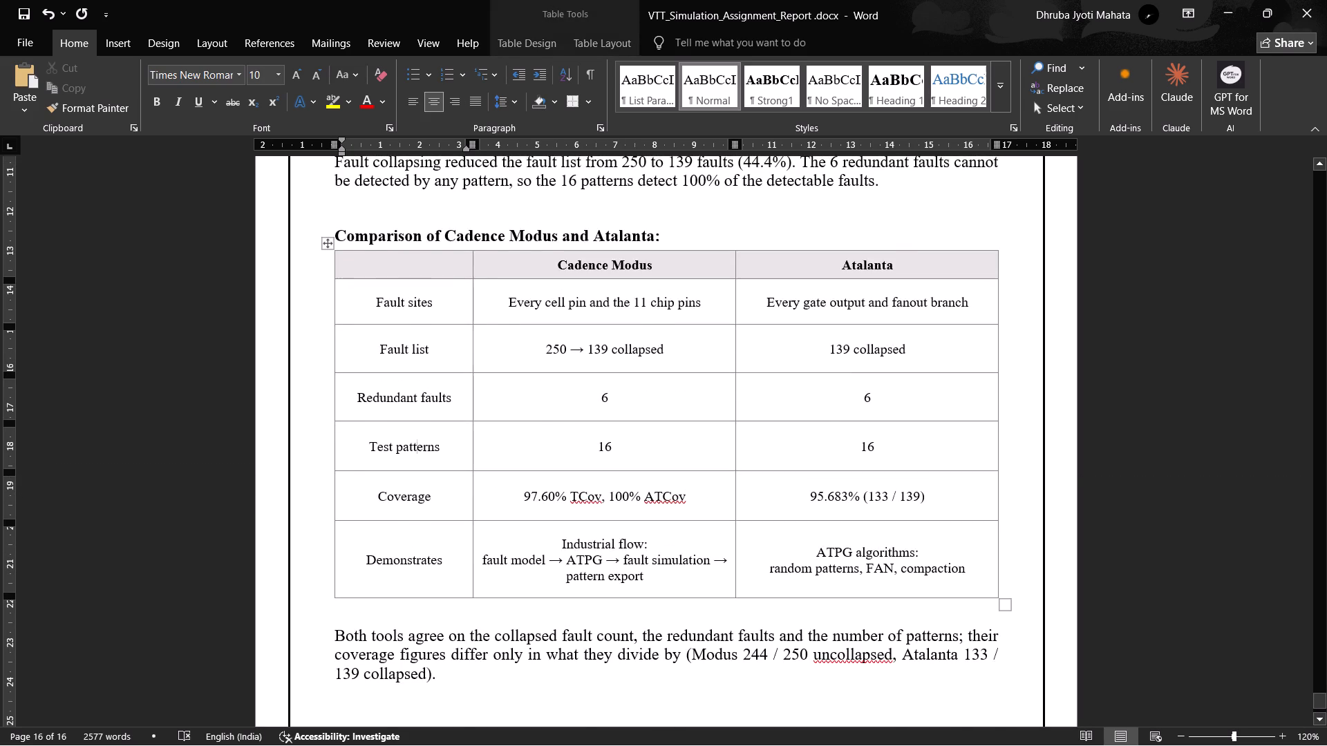
scroll(412, 466, up, 1)
drag(410, 537, 412, 526)
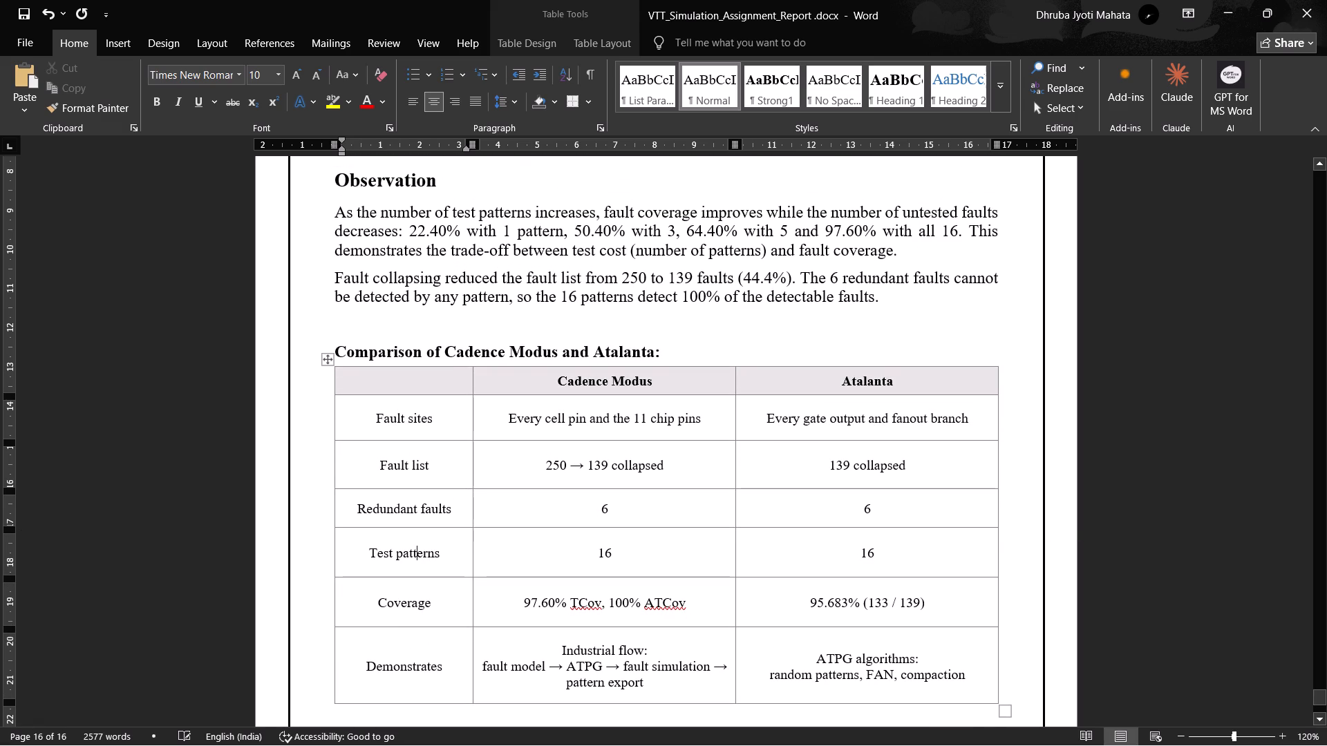
drag(411, 579, 411, 566)
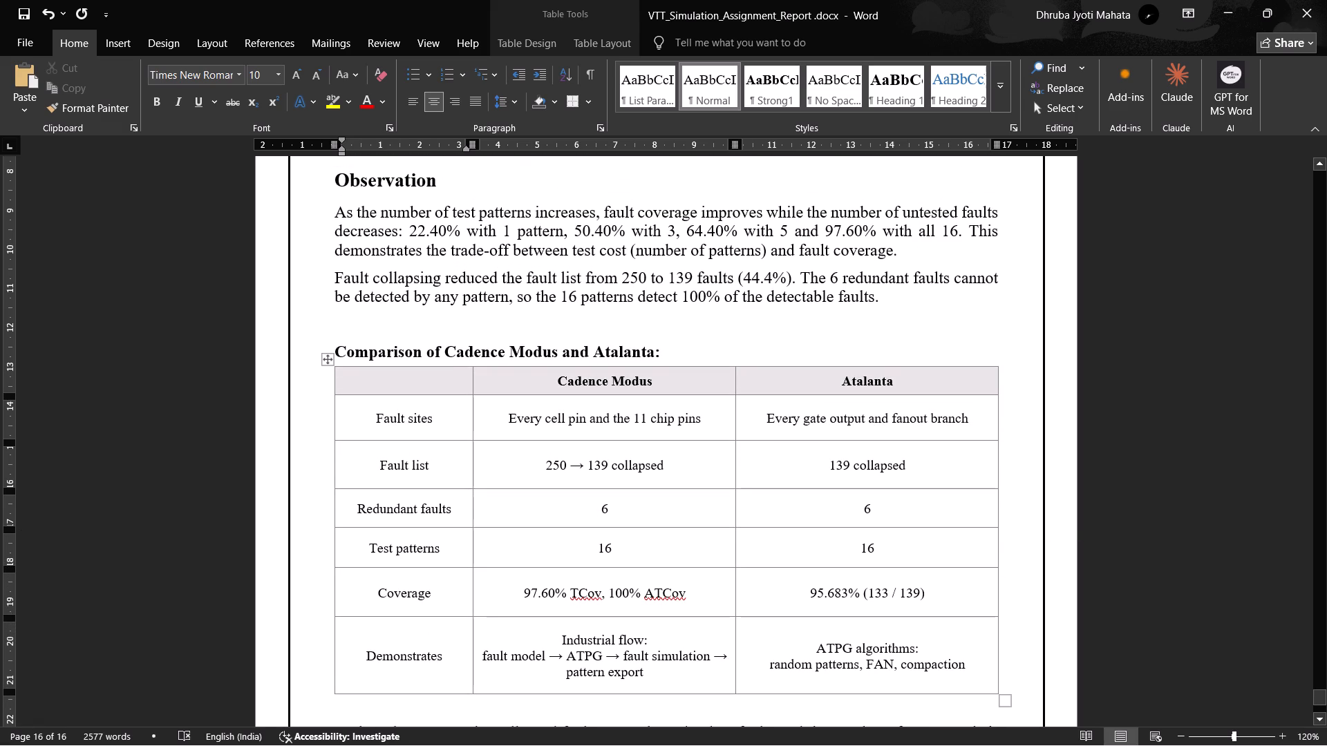
In the comparison table's Coverage row, put Cadence Modus's "100% ATCov" on its own line and remove the comma after "97.60% TCov".
click(608, 593)
key(shift+Return)
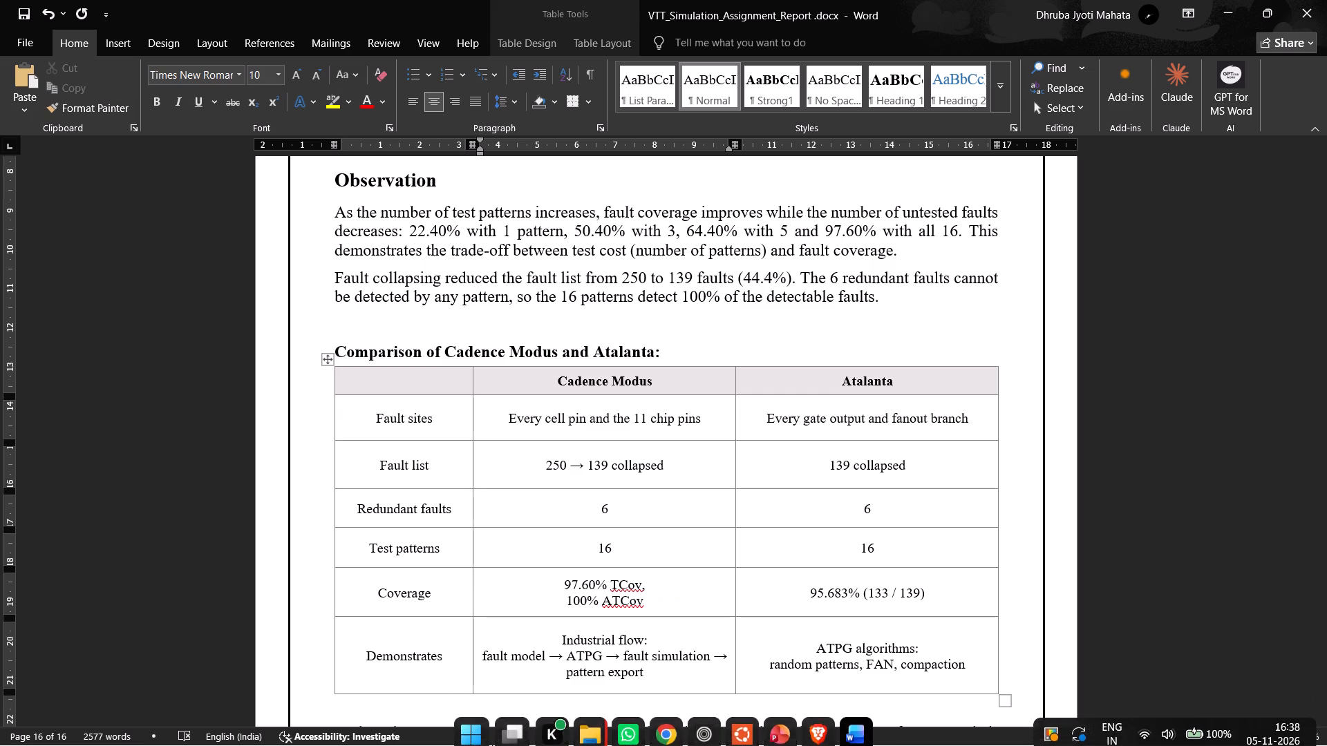
click(654, 589)
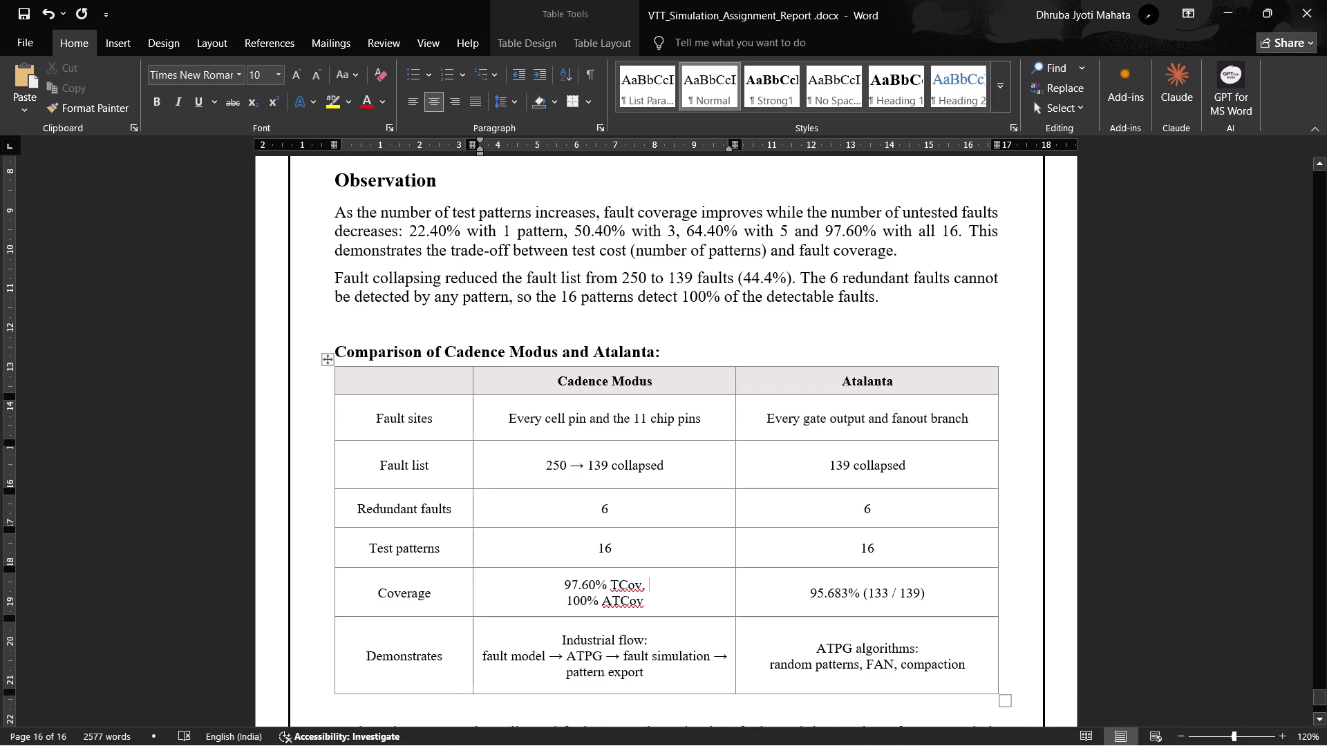
key(BackSpace)
key(BackSpace)
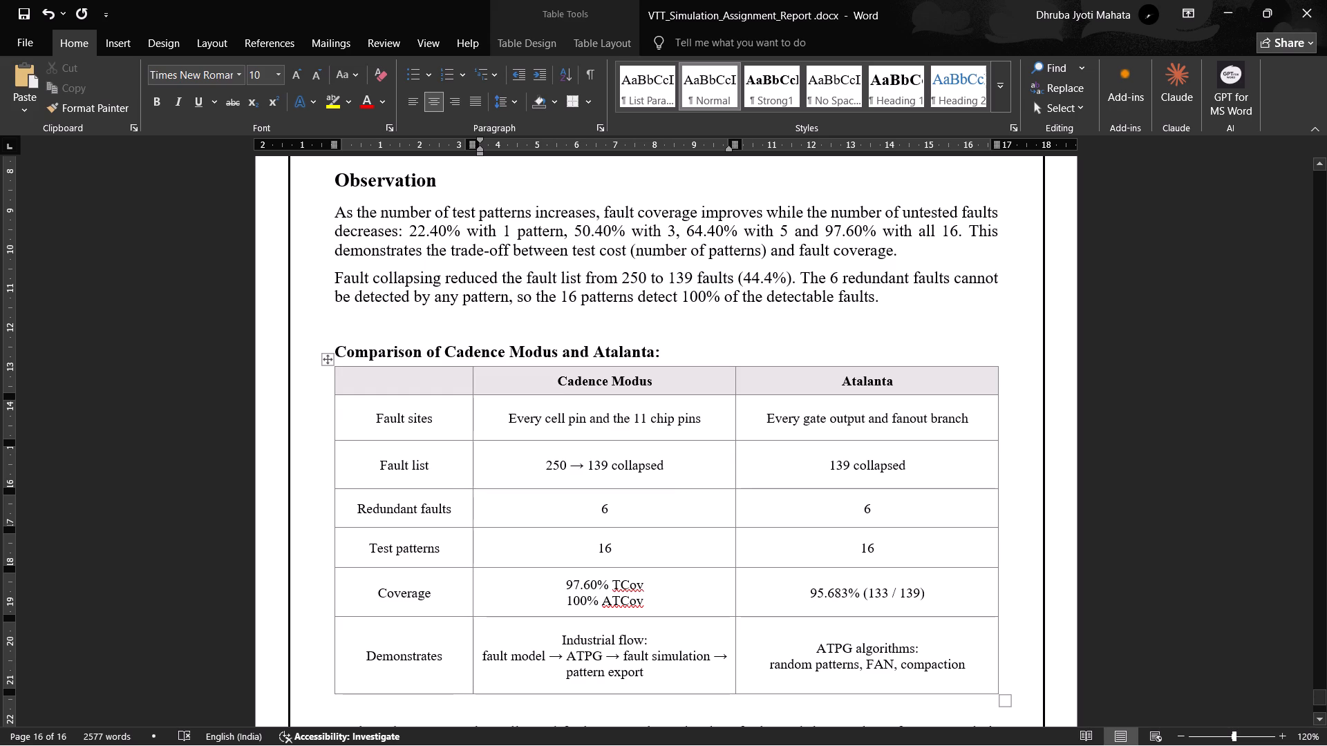
Add a second line reading "100% (133/133)" to the Atalanta cell of the comparison table's Coverage row.
click(932, 596)
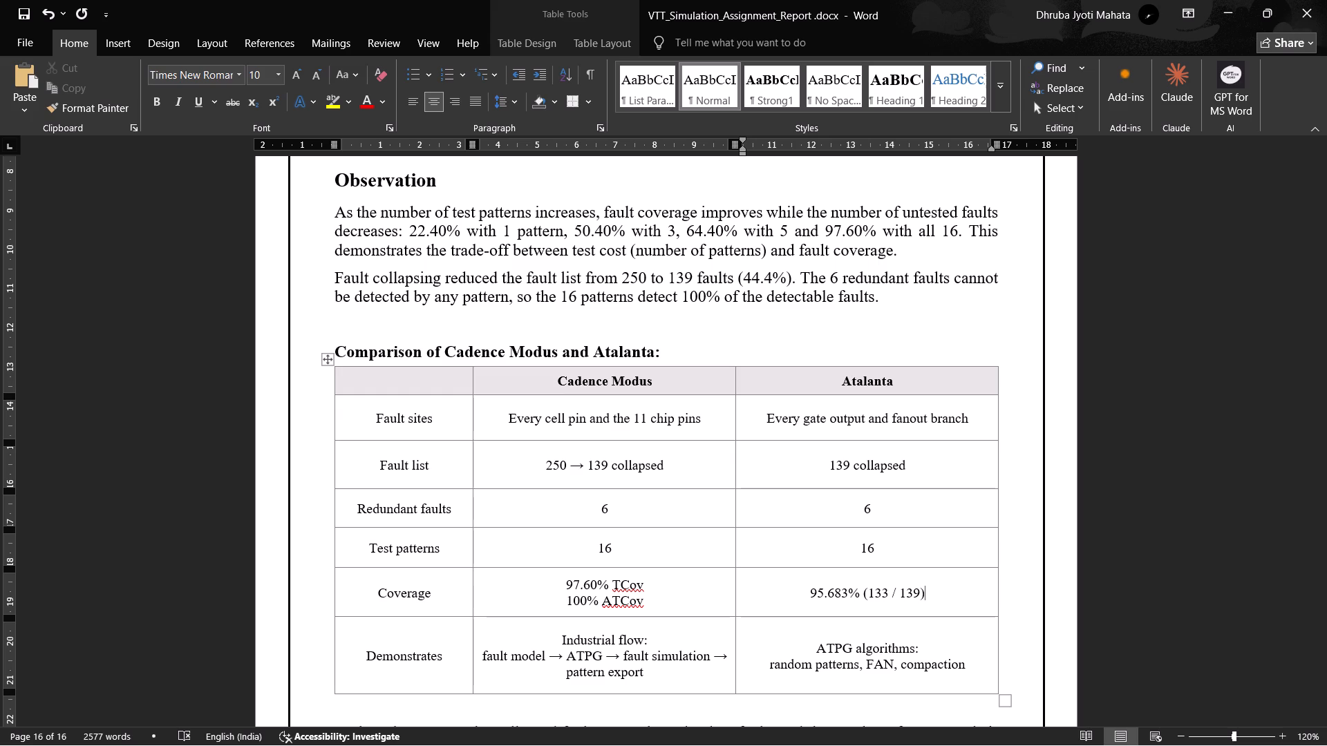
key(shift+Return)
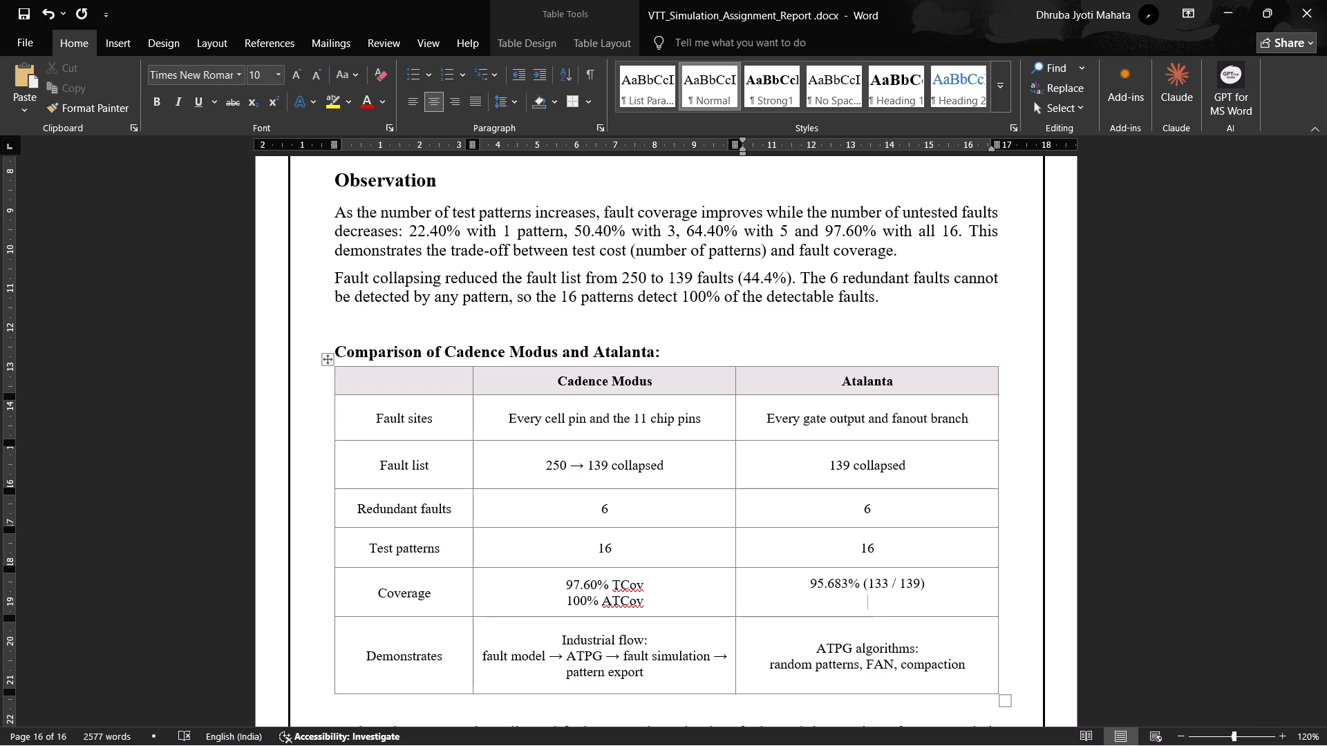
key(1)
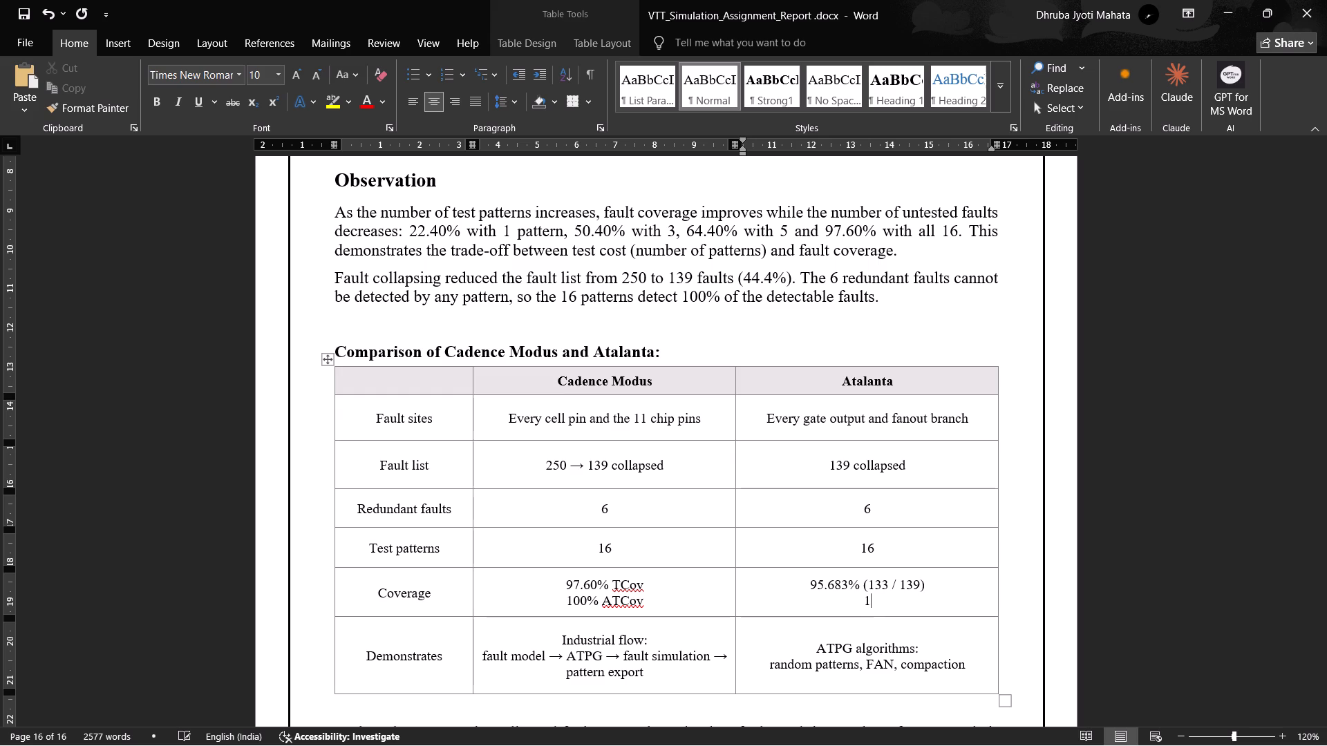
text(00%)
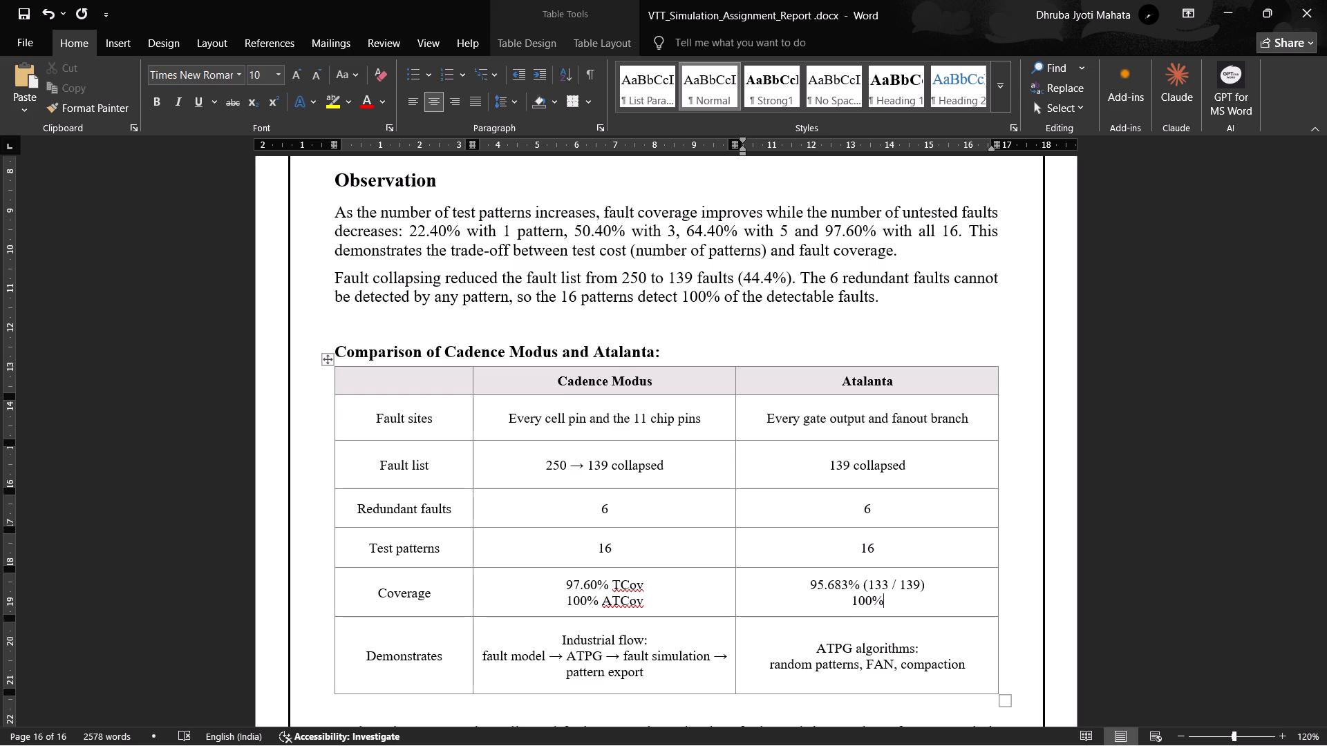
key(space)
text(())
key(Left)
text(133/133)
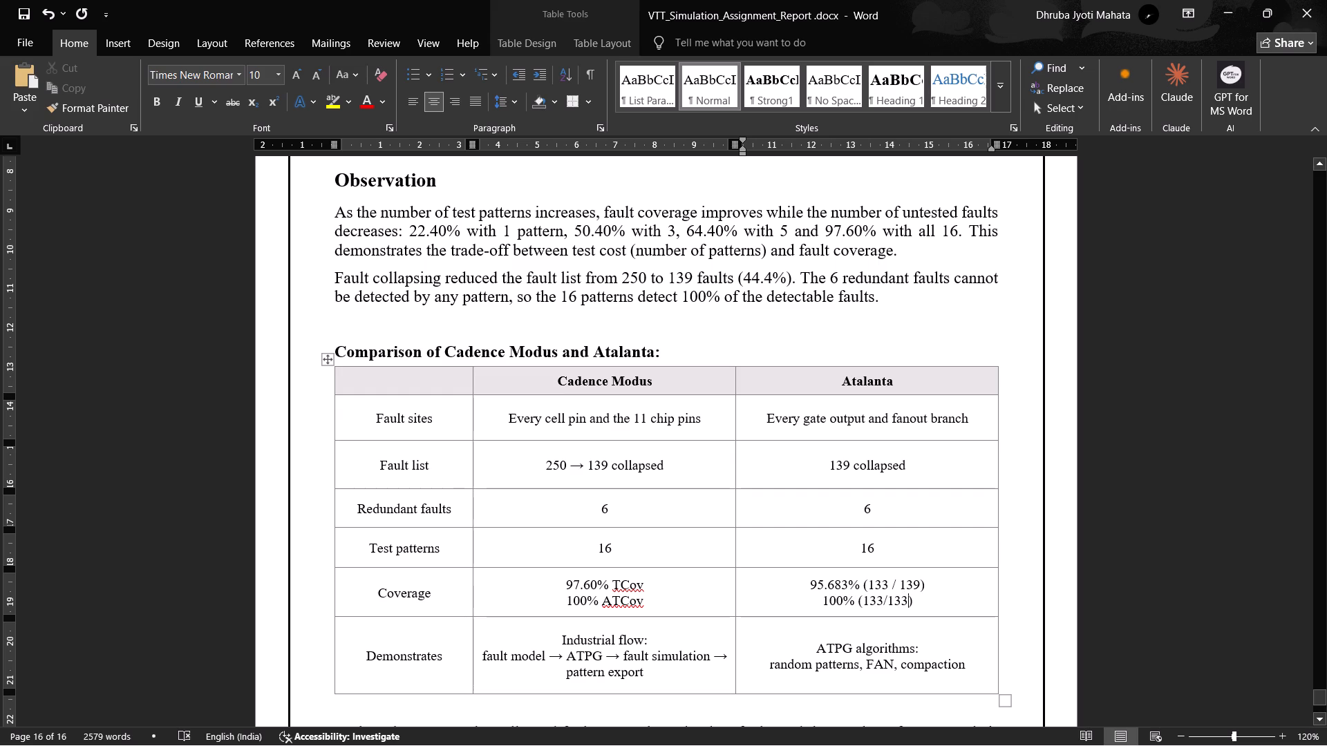
click(954, 711)
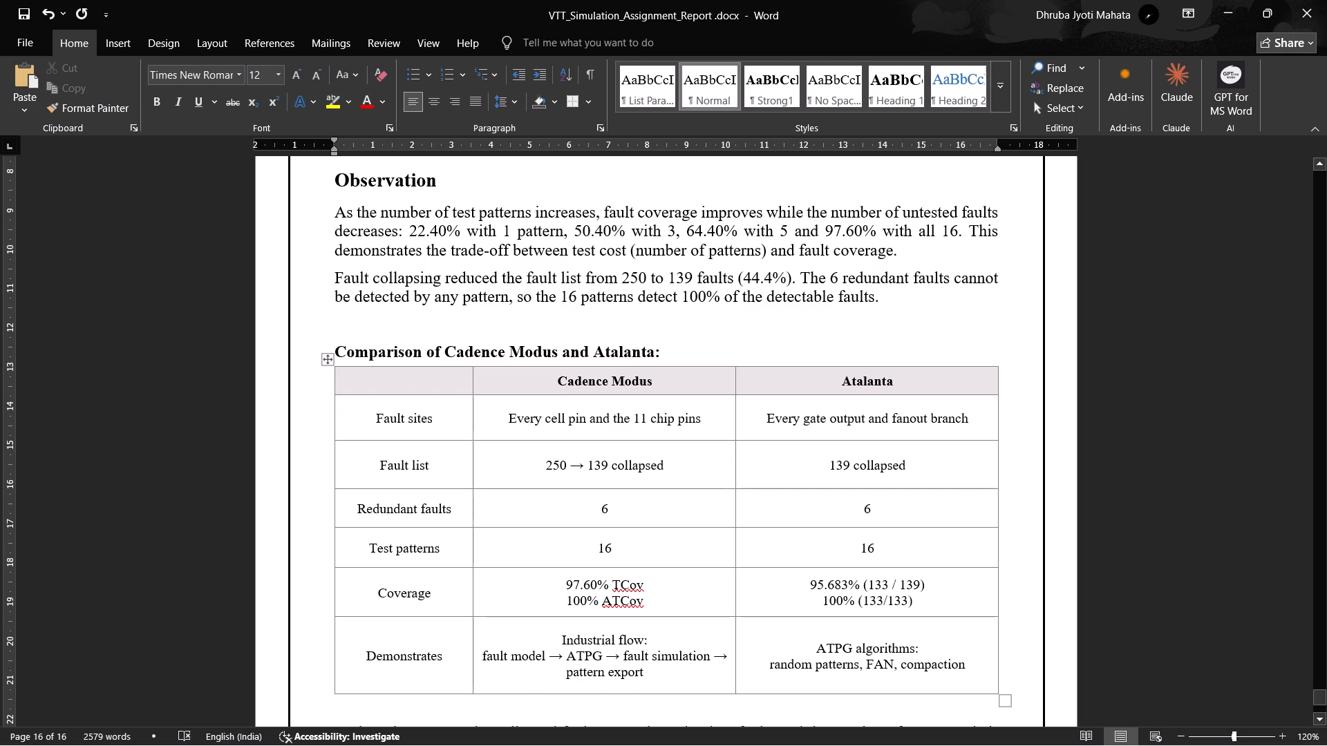
Insert a line break before "133 / 139 collapsed" in the closing paragraph below the comparison table.
scroll(1057, 568, down, 3)
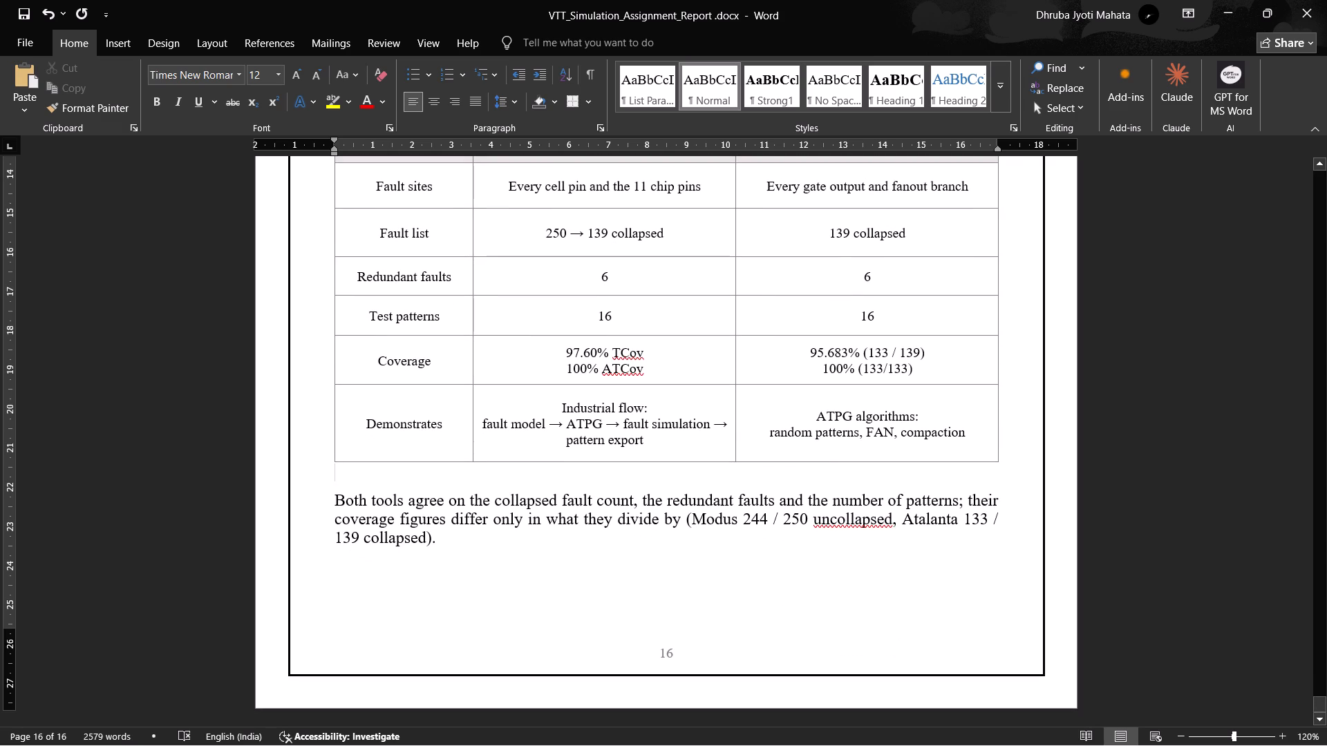
click(966, 524)
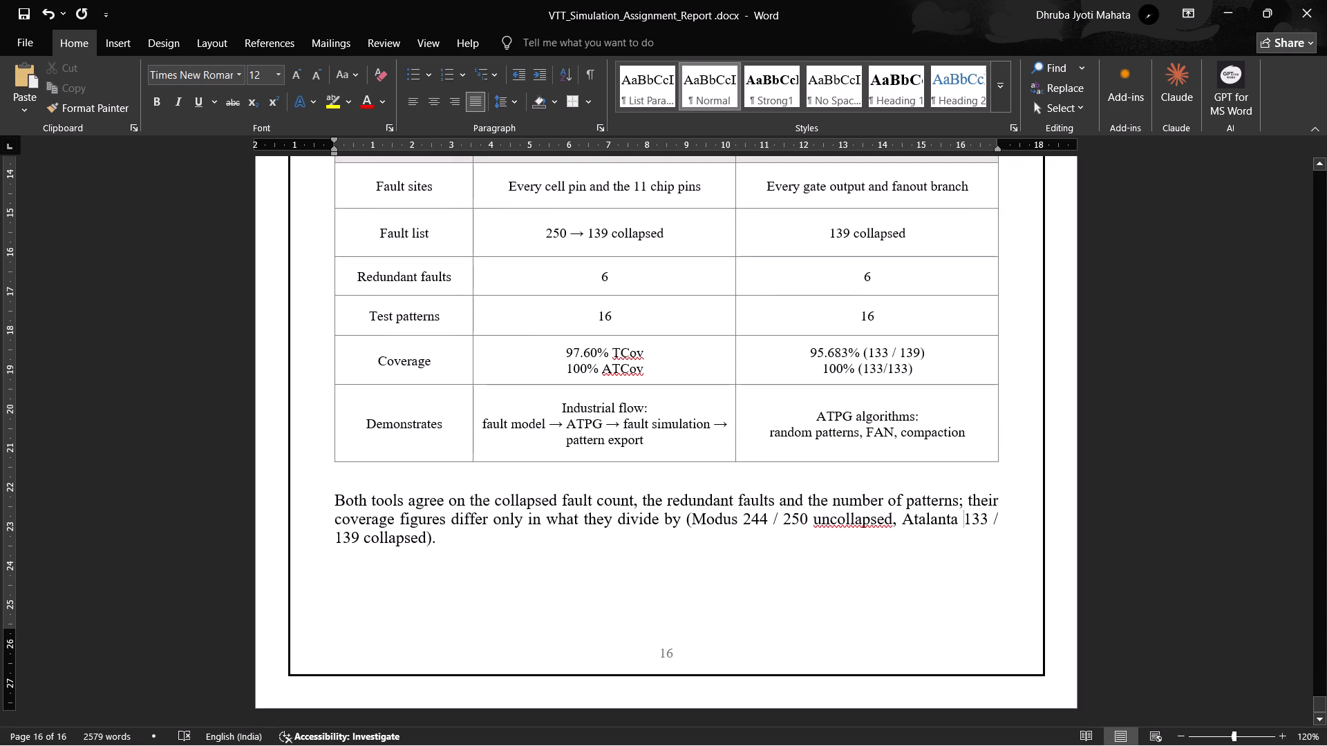
key(shift+Return)
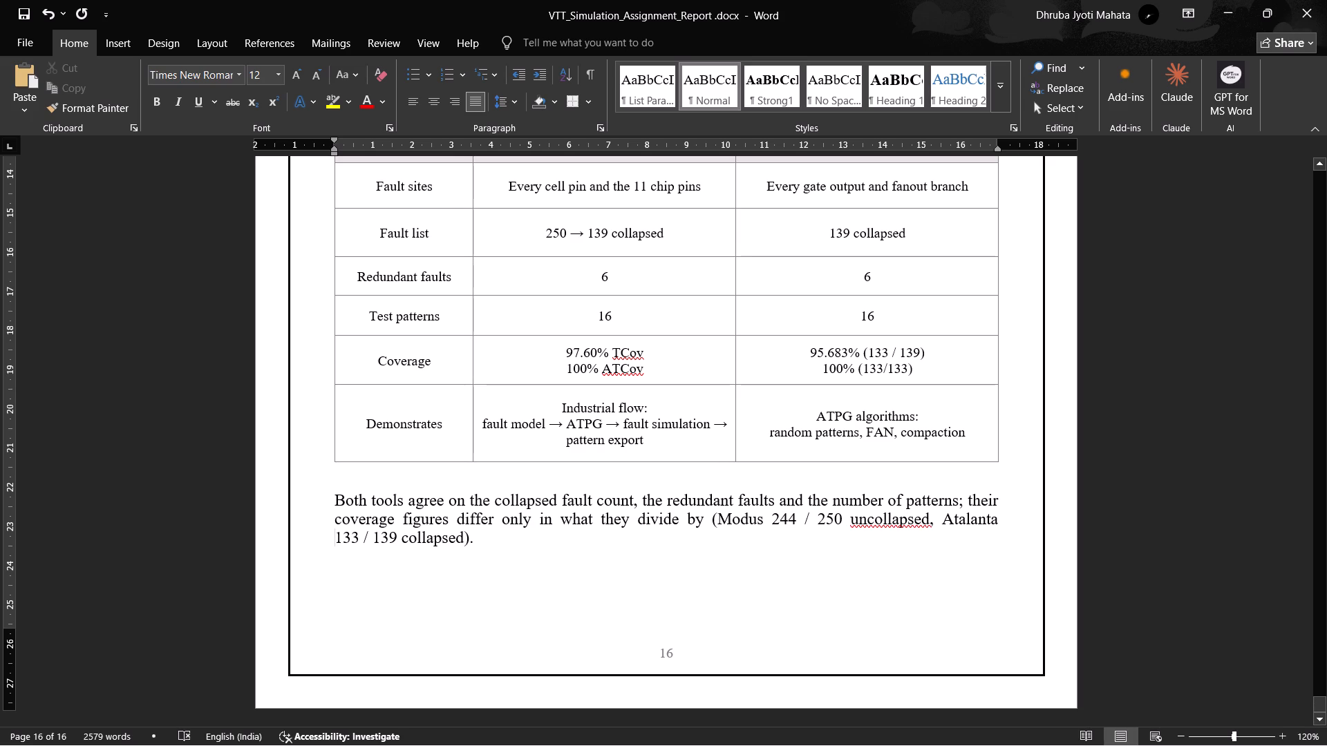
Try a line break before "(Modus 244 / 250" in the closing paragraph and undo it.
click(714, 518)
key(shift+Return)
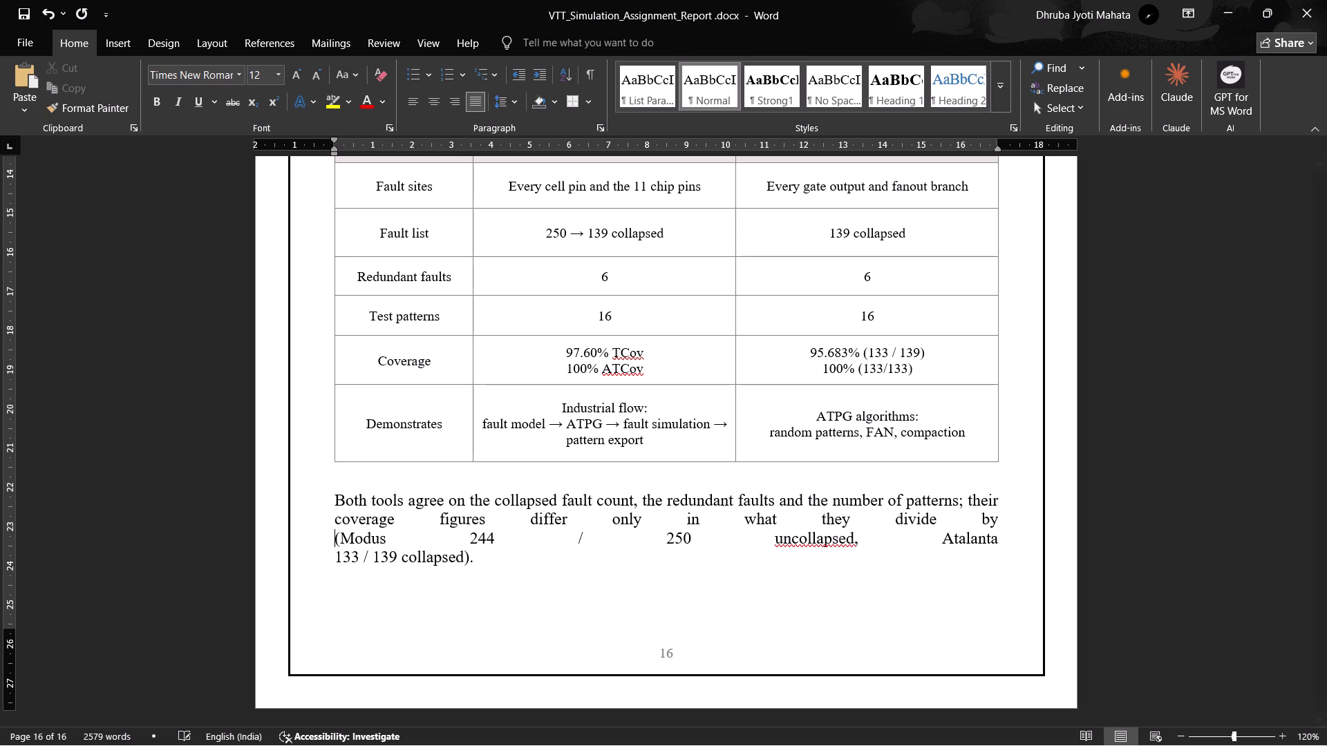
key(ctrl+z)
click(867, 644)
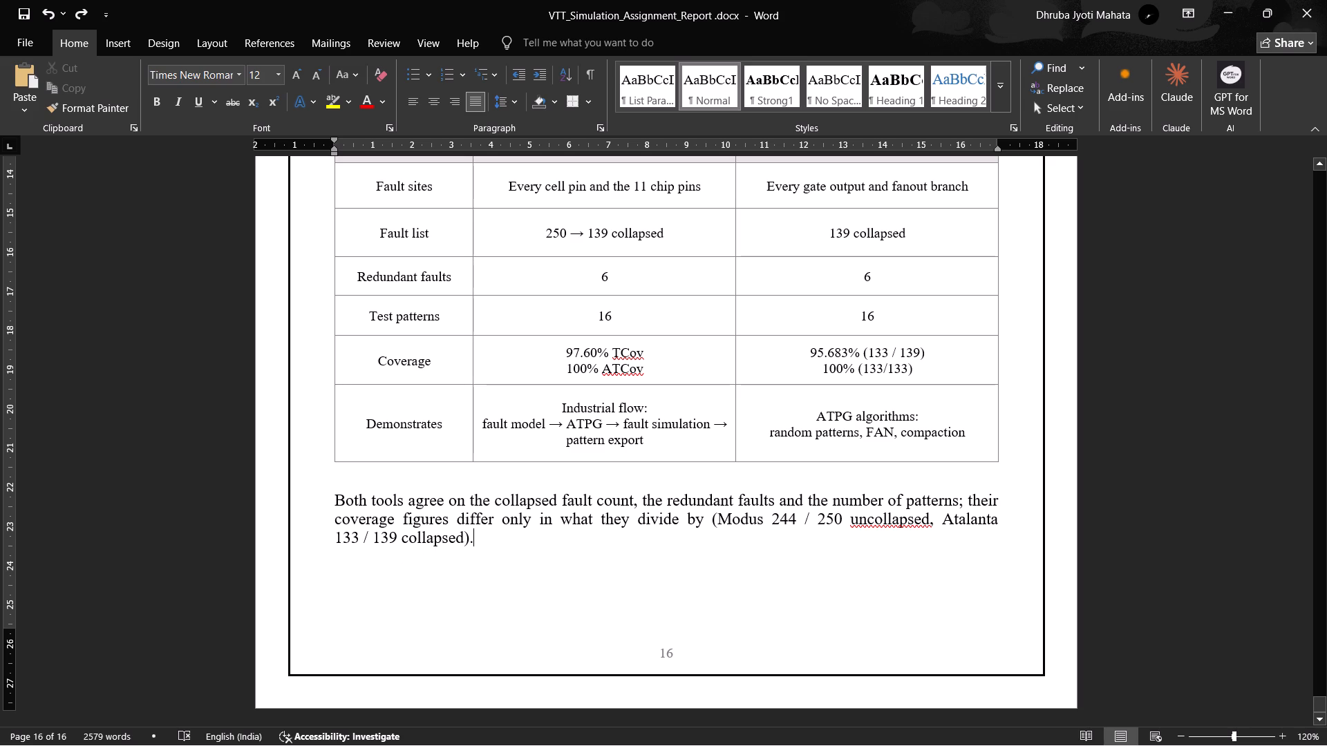
Save the report document.
scroll(859, 638, down, 5)
scroll(844, 595, up, 5)
scroll(848, 595, down, 2)
scroll(848, 595, up, 6)
key(ctrl+s)
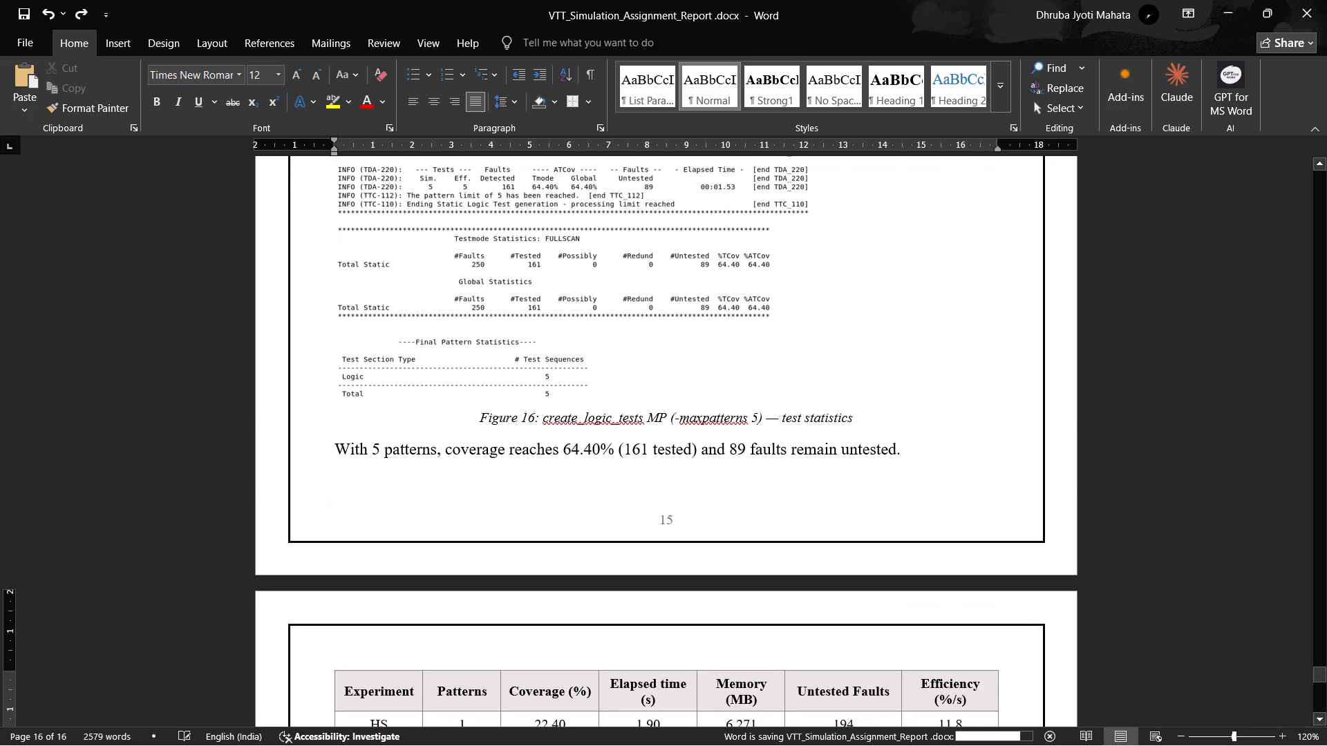
Look back through the report's pages from the last experiment figures to the start of section 3, Algorithm for Fault Simulation.
scroll(848, 595, up, 9)
scroll(859, 536, up, 4)
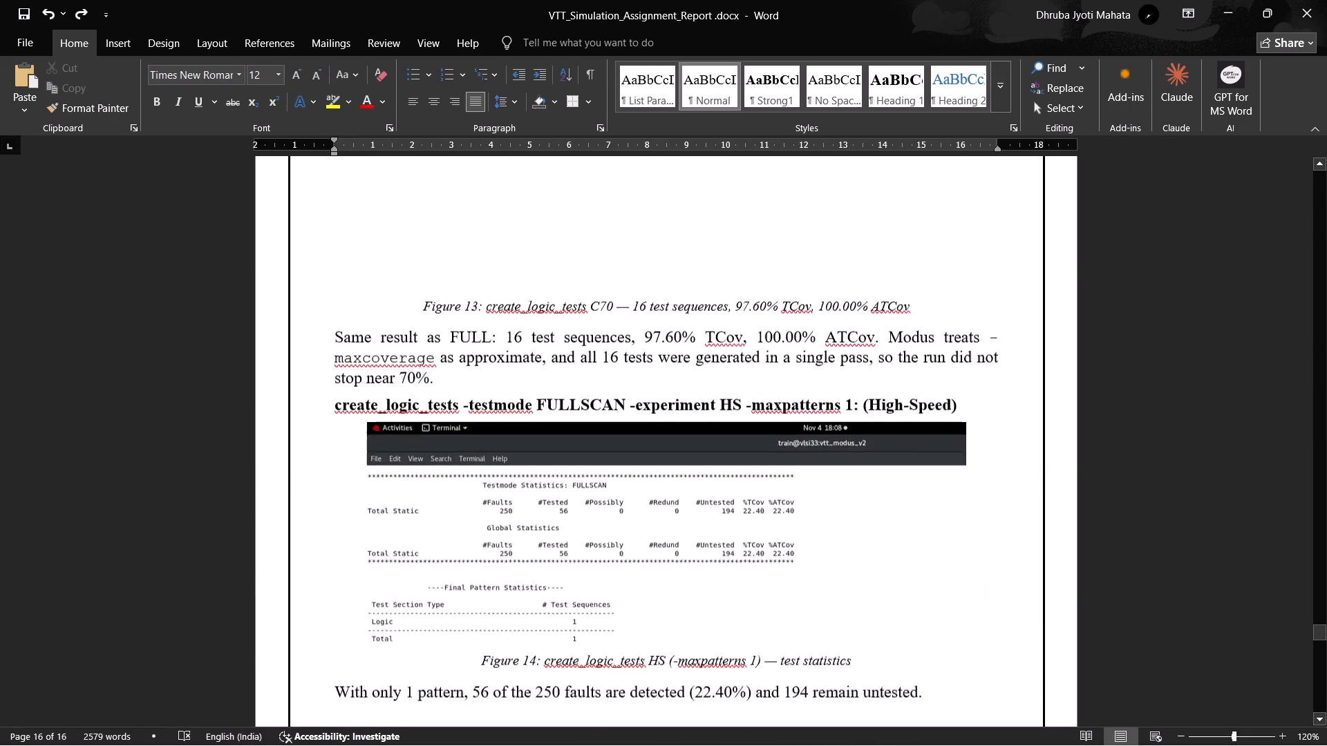
scroll(859, 536, up, 8)
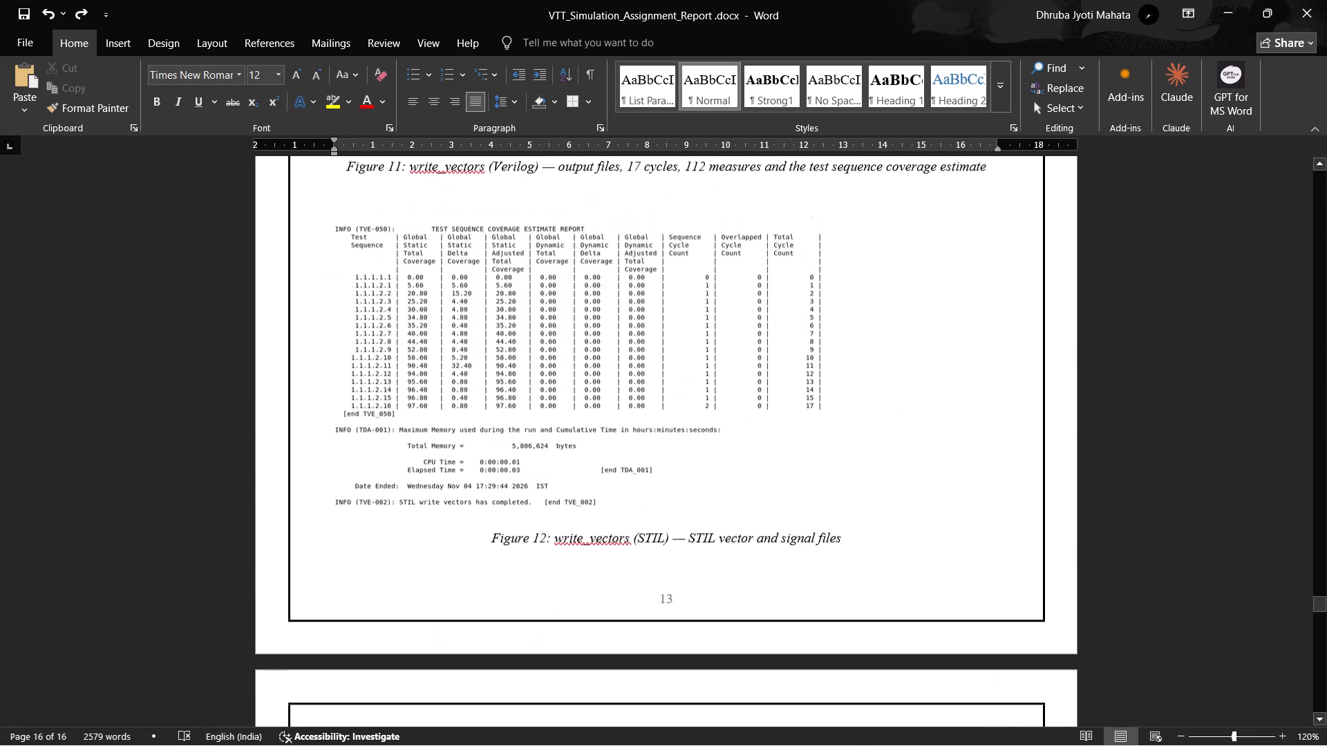
scroll(859, 536, up, 20)
scroll(859, 536, up, 12)
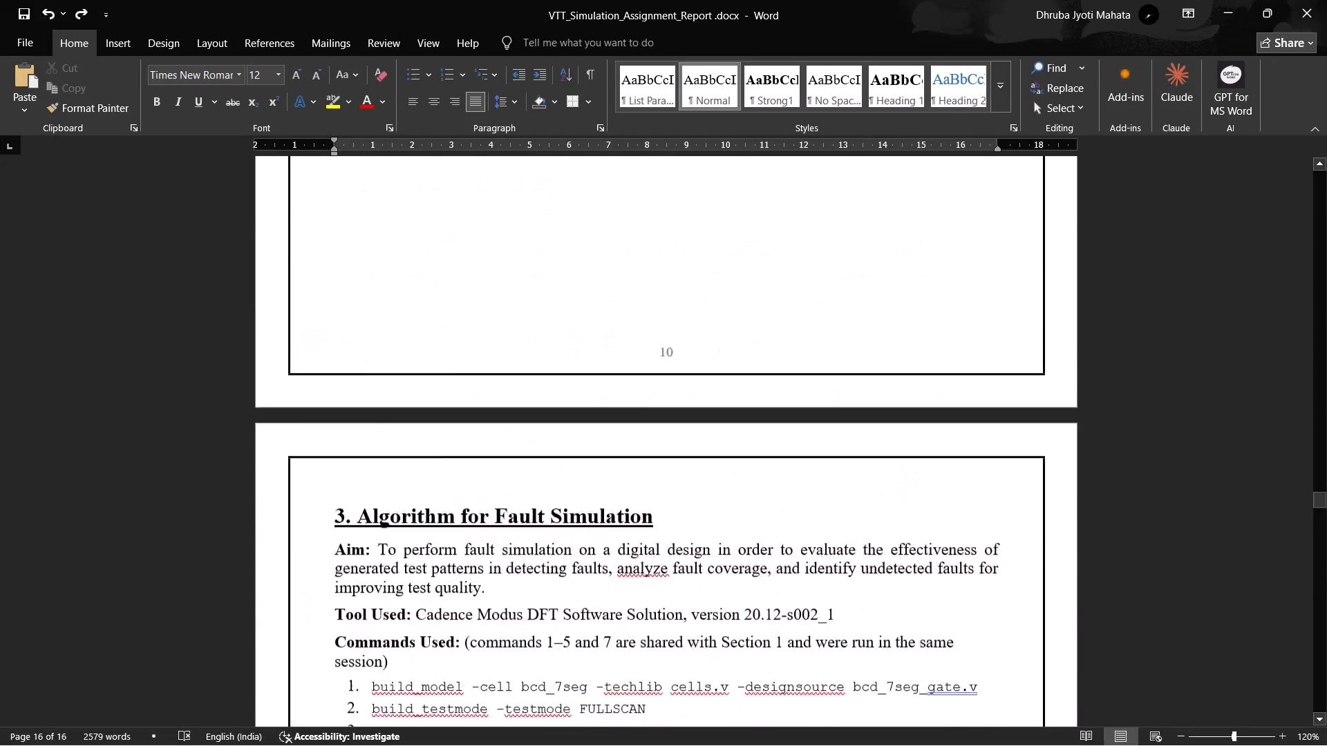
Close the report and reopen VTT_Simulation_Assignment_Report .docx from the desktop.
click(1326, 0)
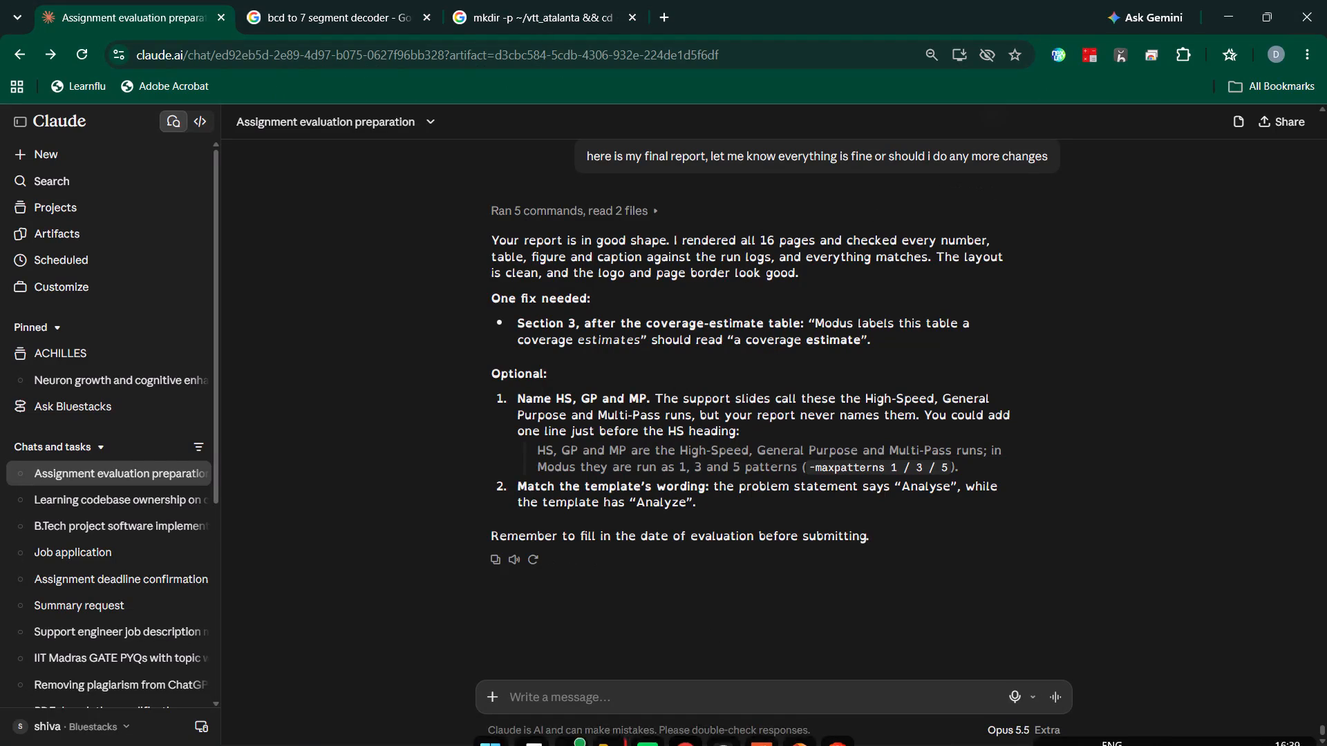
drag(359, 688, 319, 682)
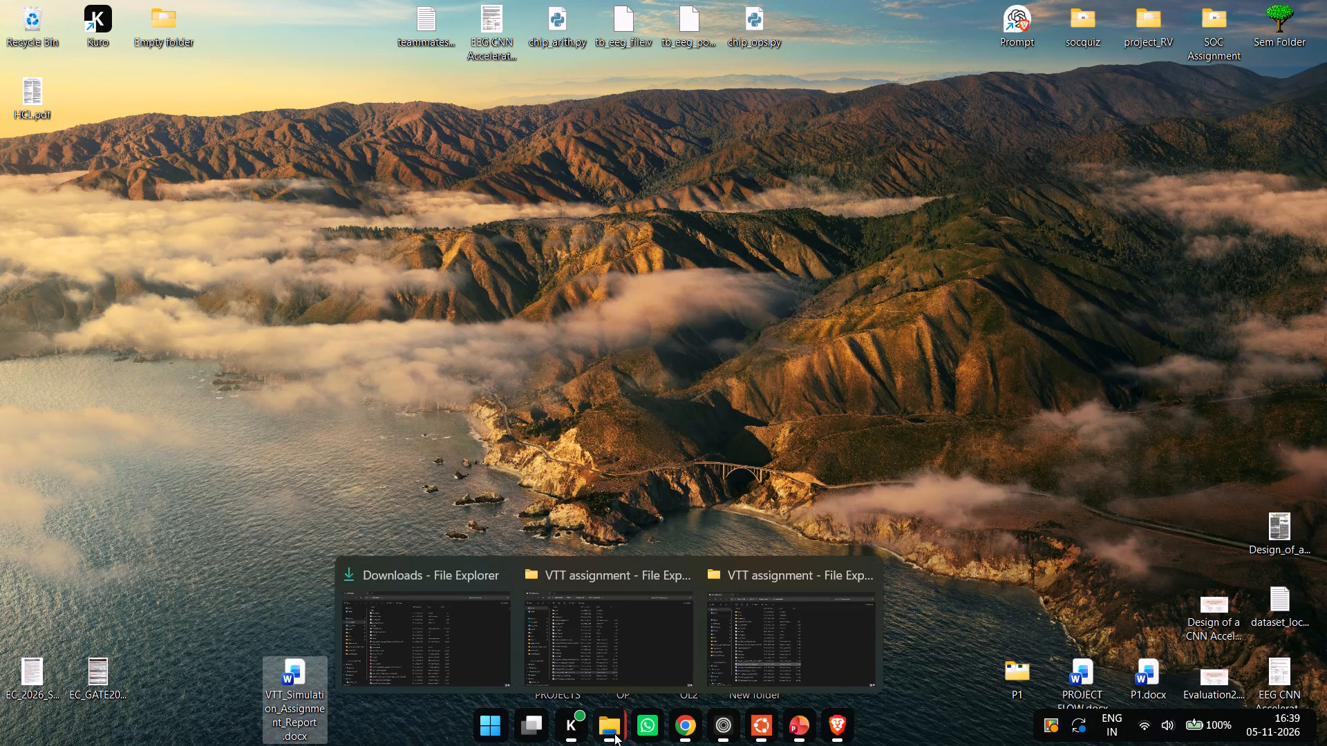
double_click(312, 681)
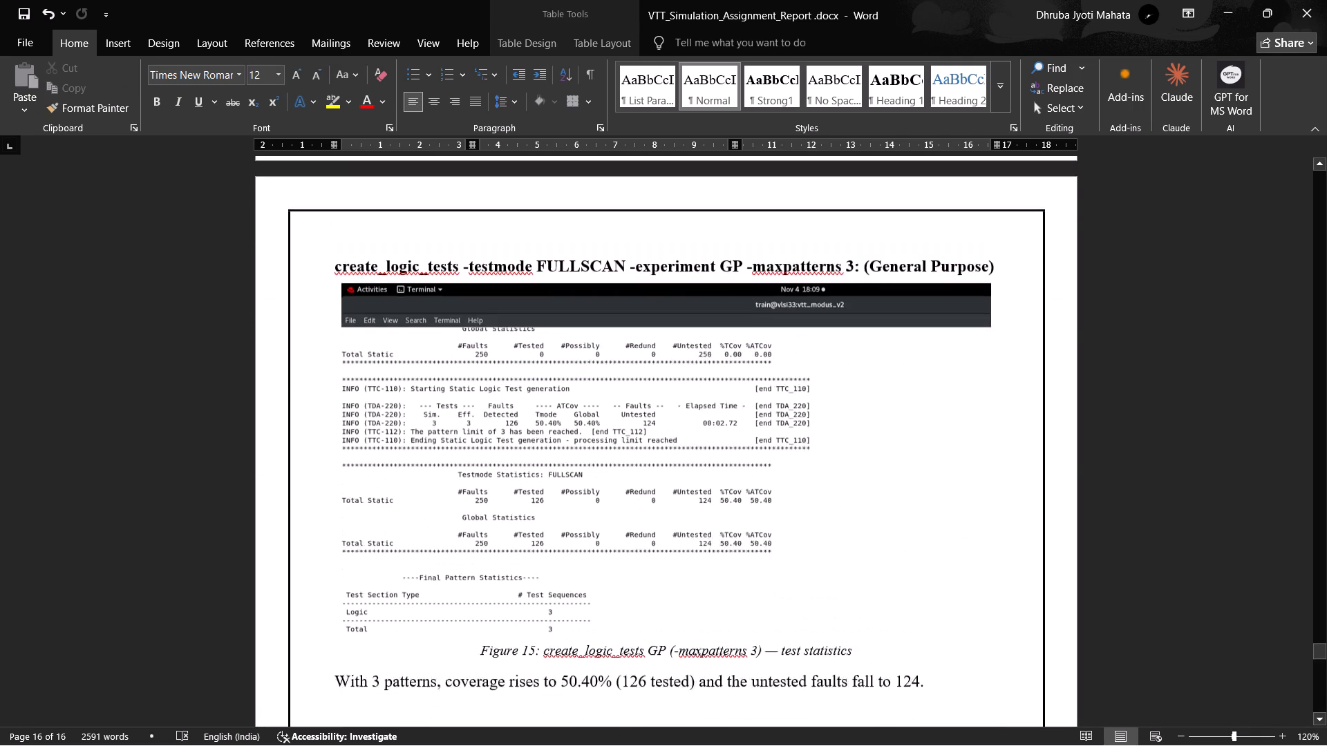
key(ctrl+s)
Review the layout of the report's pages in a multi-page view at 40% zoom, from the comparison table back to the first page.
scroll(797, 583, down, 10)
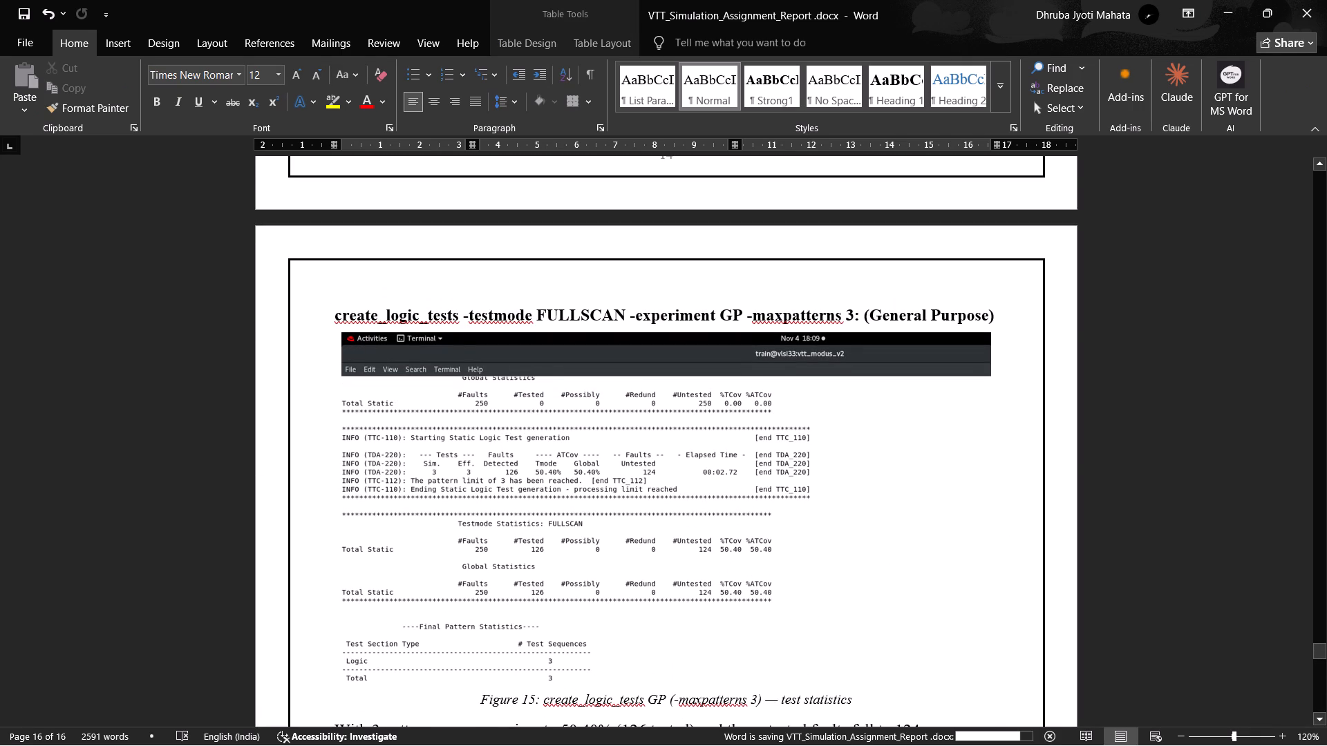
scroll(797, 553, down, 8)
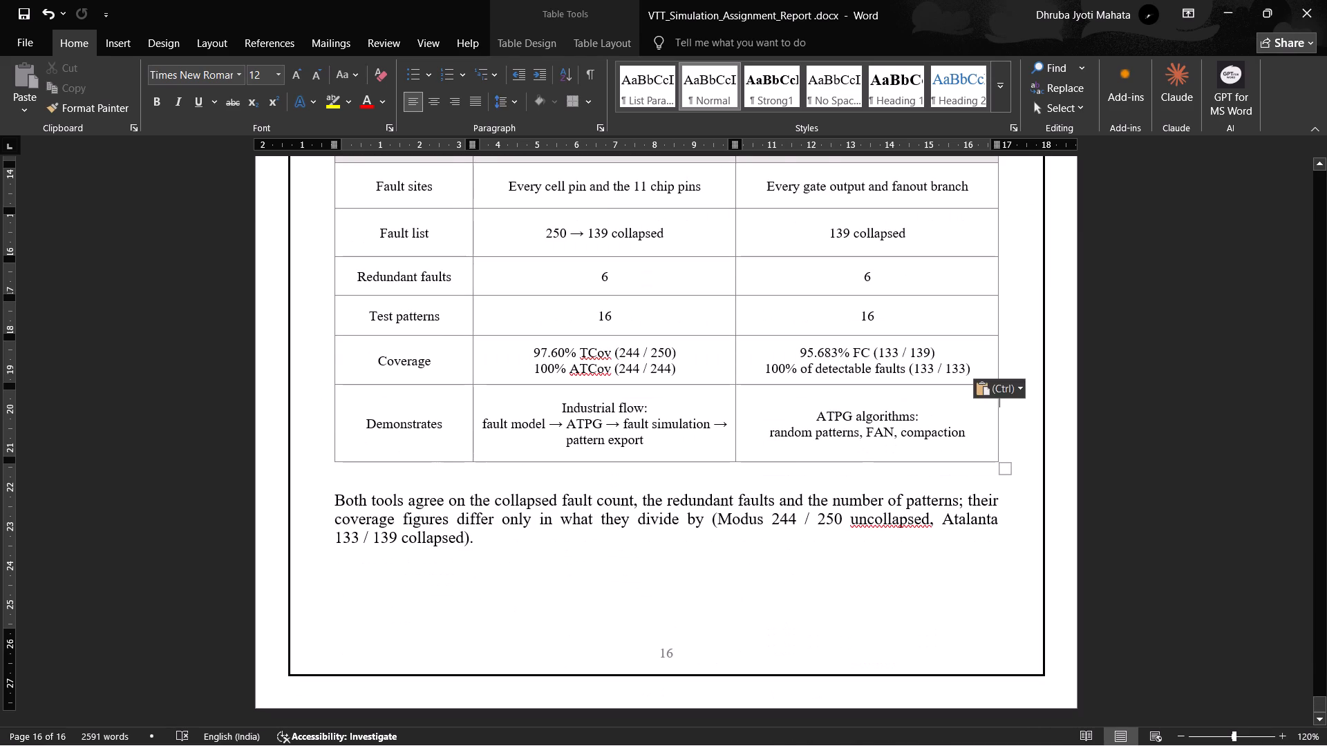
scroll(923, 546, up, 6)
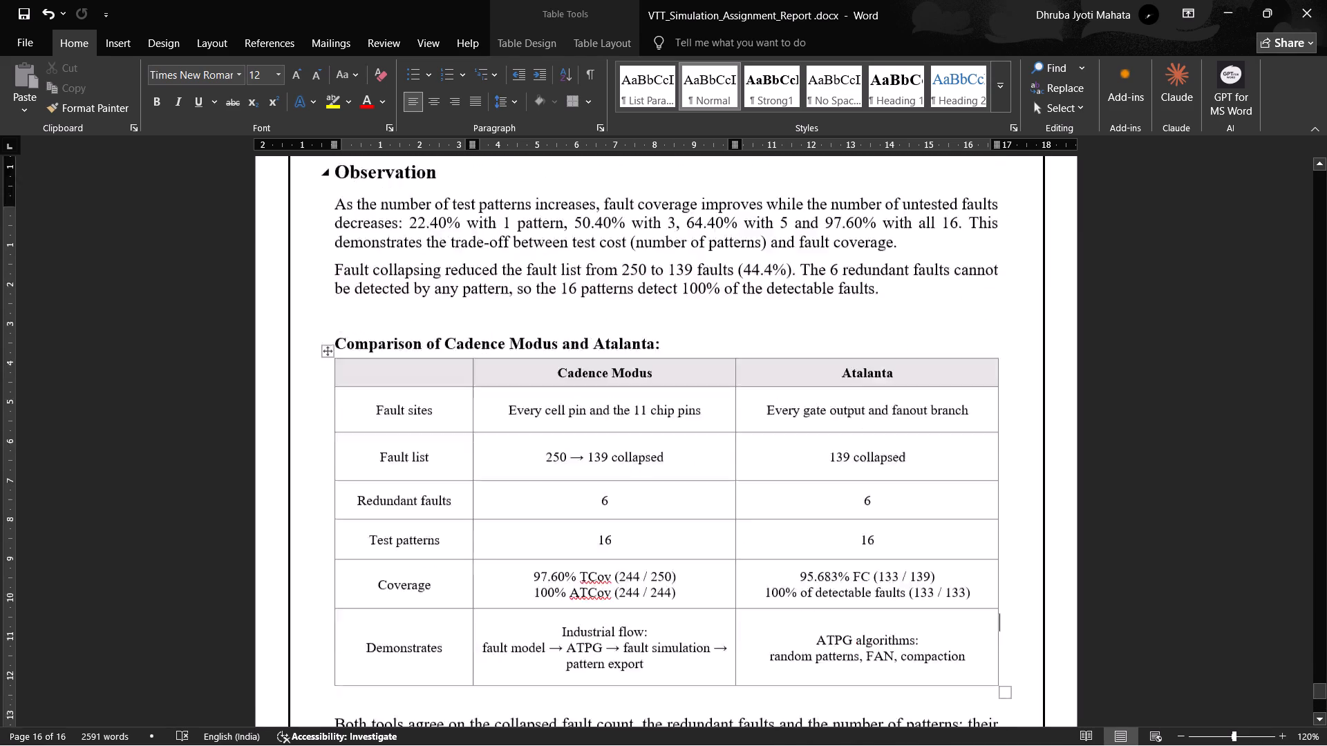
scroll(923, 546, up, 20)
scroll(923, 546, up, 4)
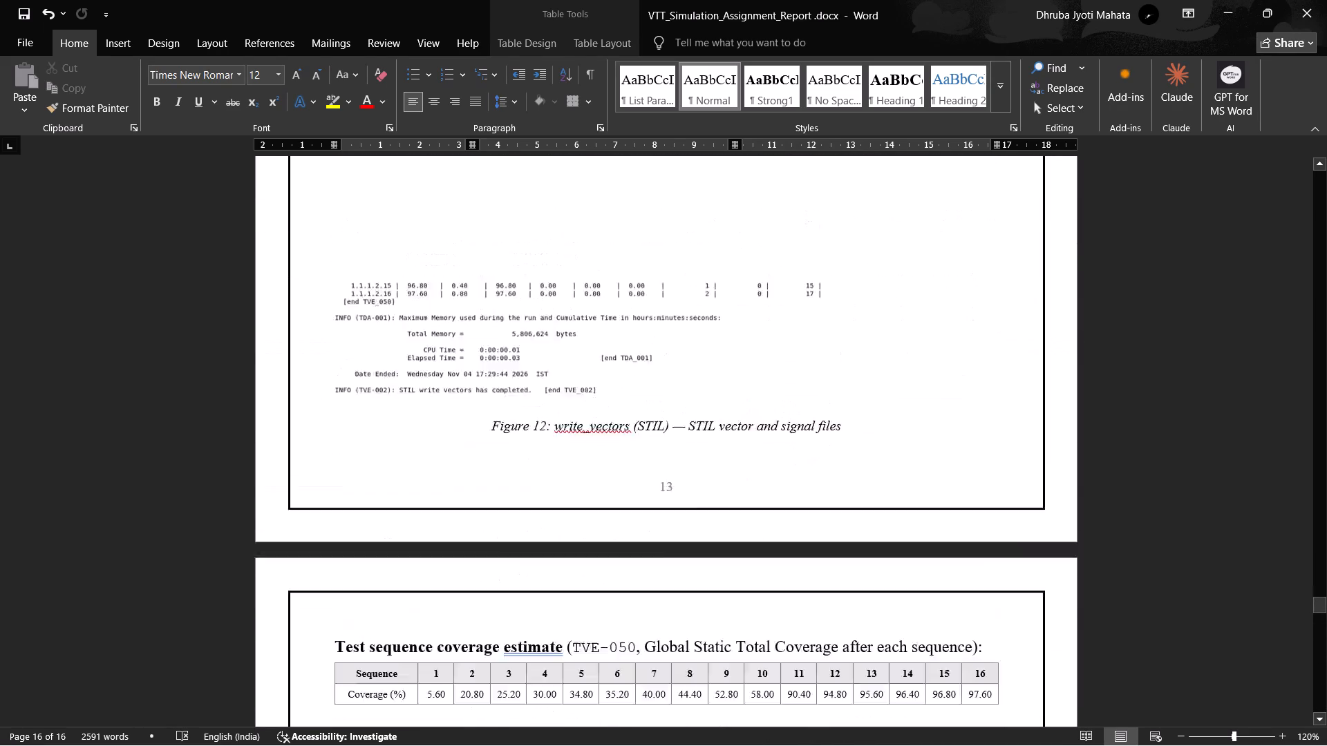
scroll(923, 546, up, 6)
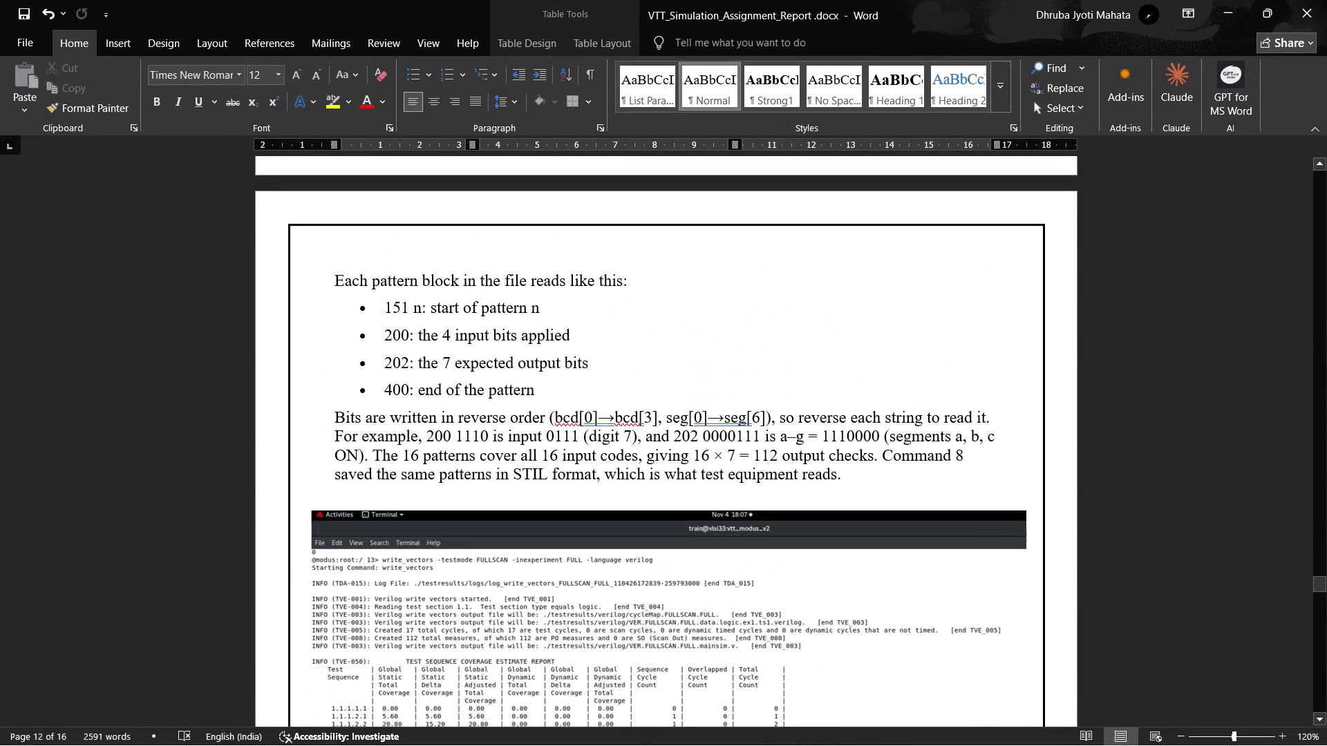
ctrl+scroll(936, 546, down, 8)
scroll(925, 549, up, 2)
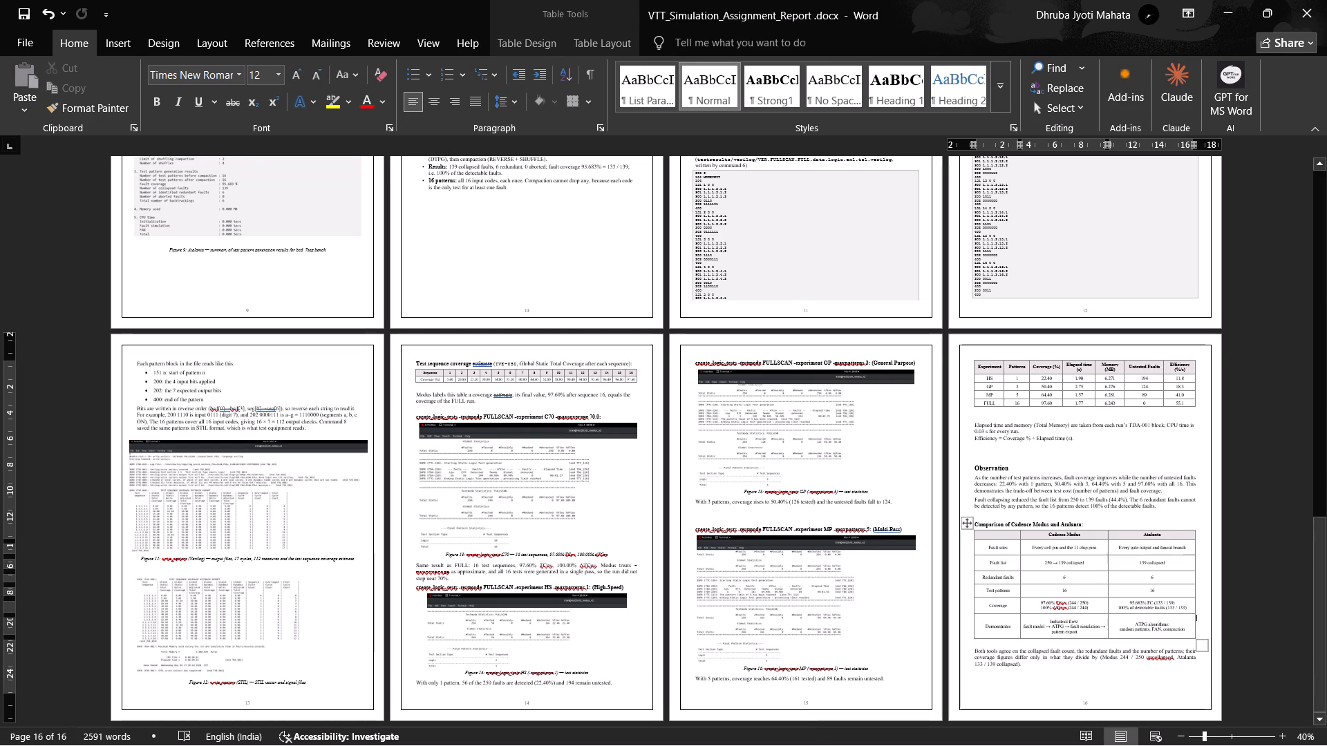
scroll(925, 549, up, 6)
scroll(925, 549, up, 17)
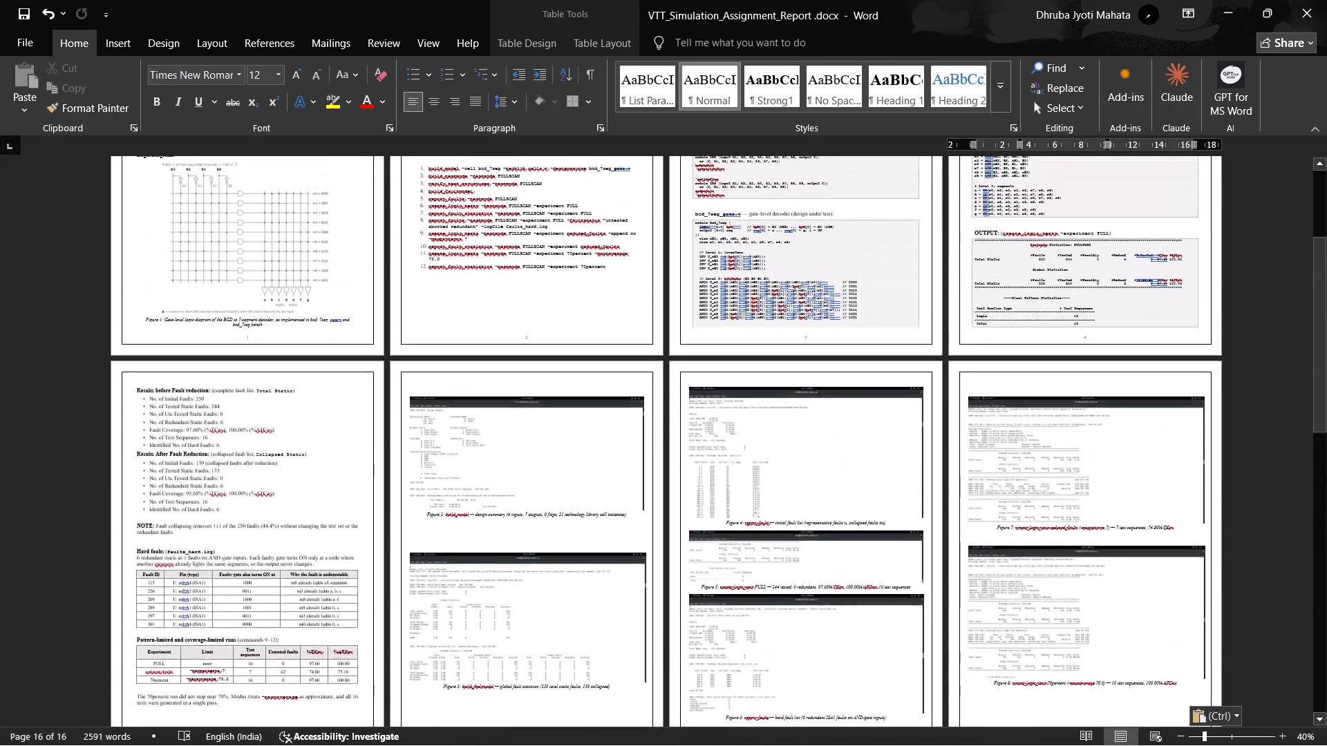
scroll(925, 549, up, 6)
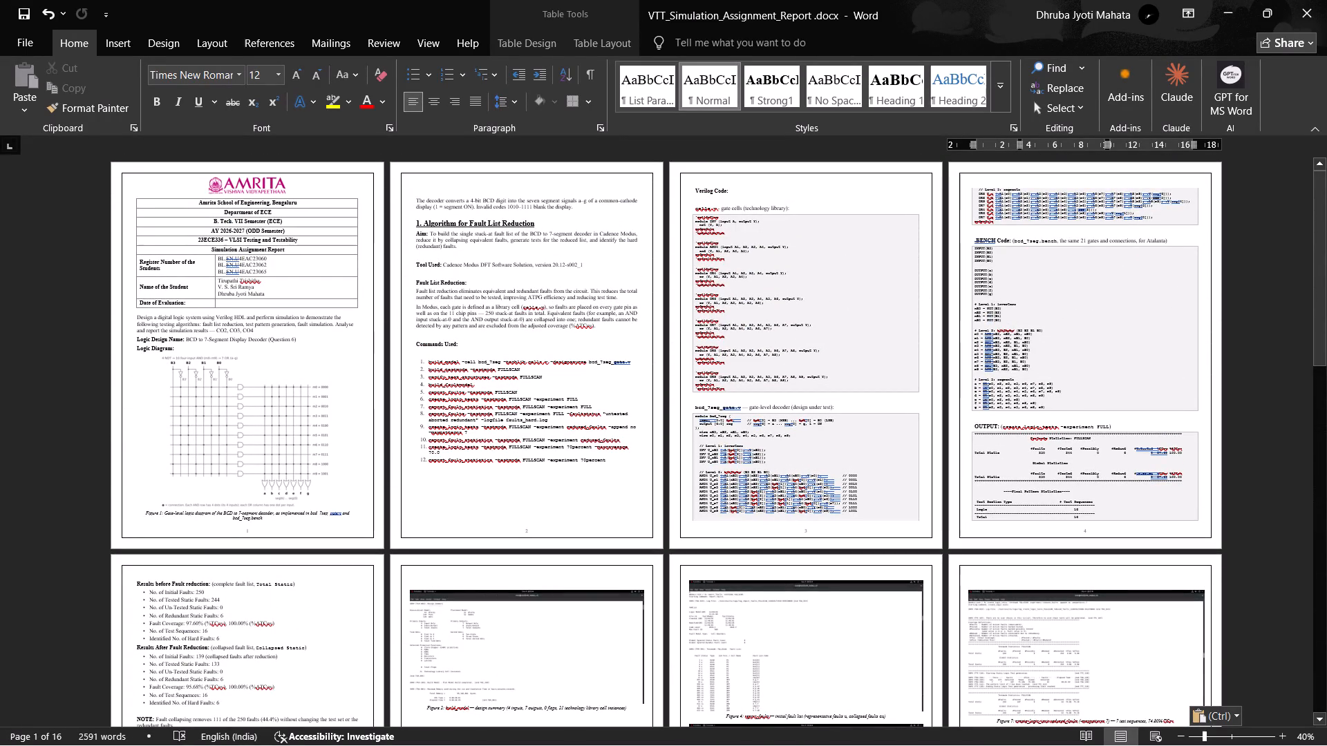
Remove the blank line below the "Verilog Code:" heading on page 3.
click(715, 202)
key(BackSpace)
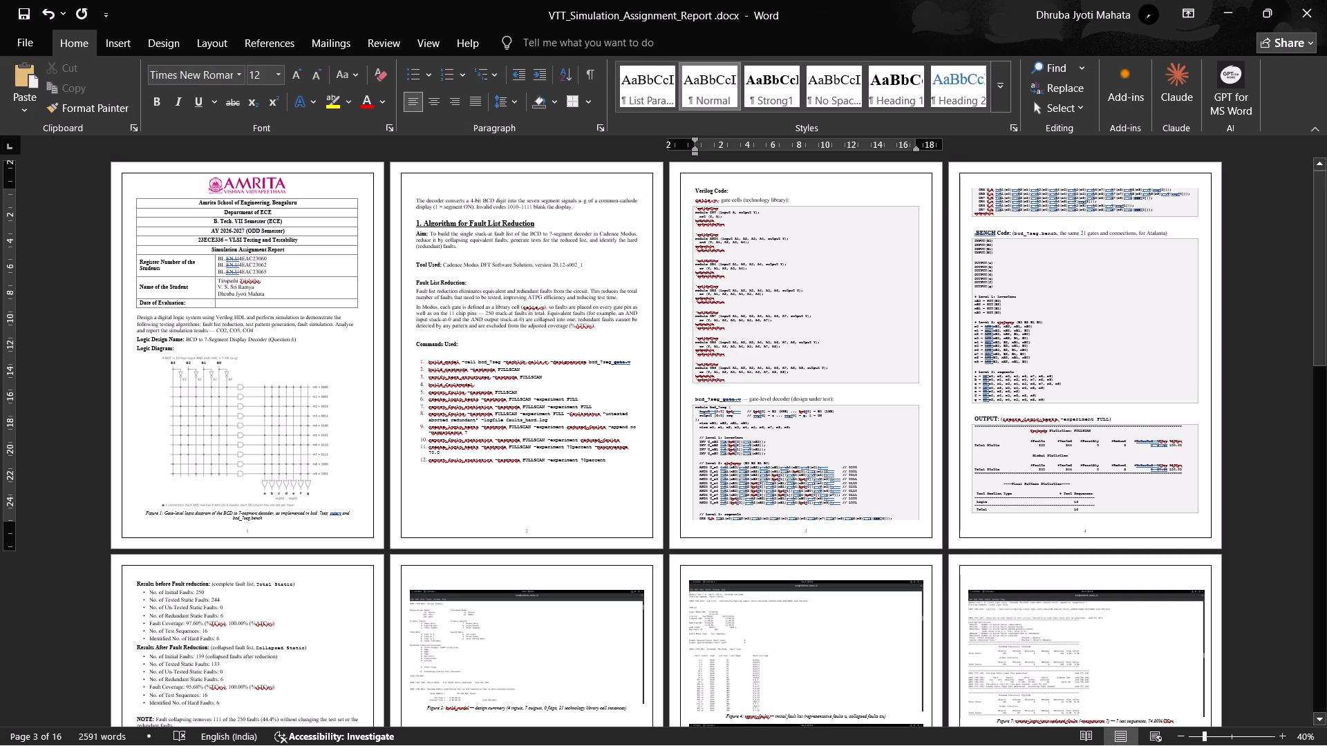
Add two blank lines above the segments comment in the gate-level decoder code, moving the segments section onto page 4.
click(735, 391)
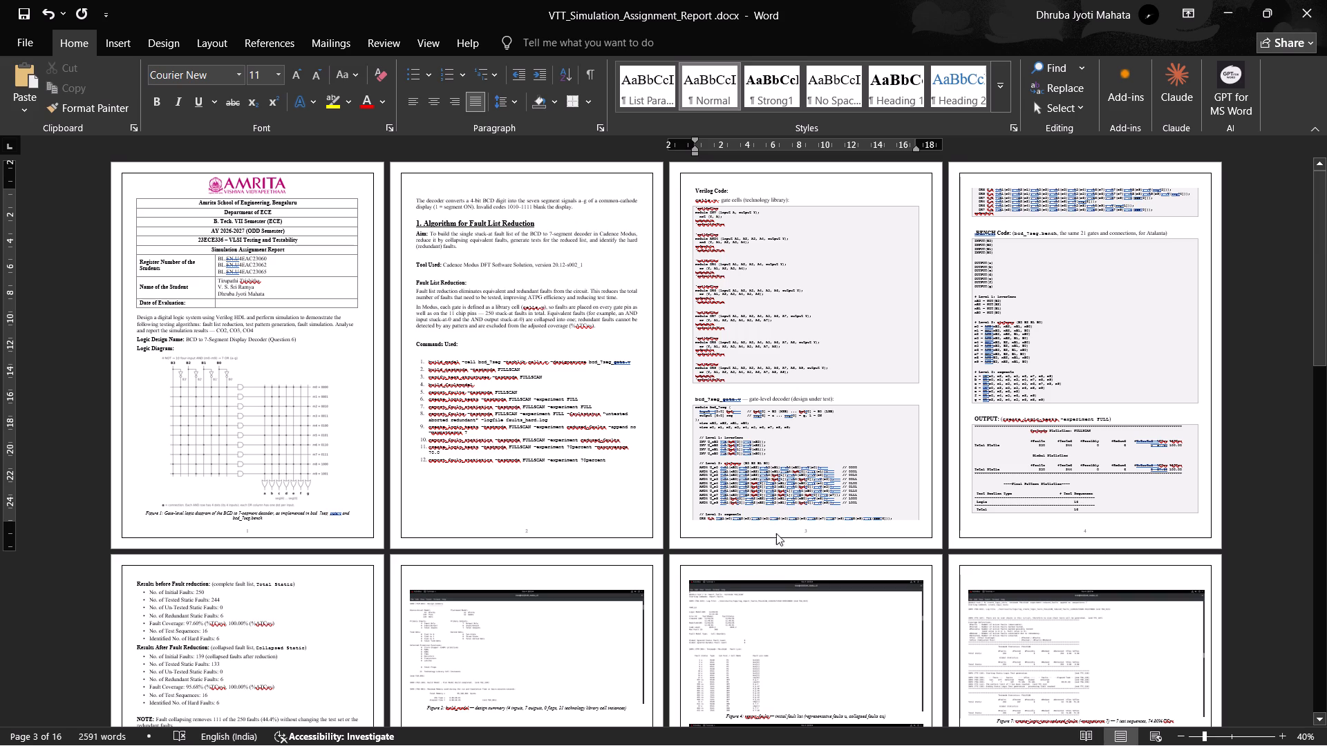
click(697, 517)
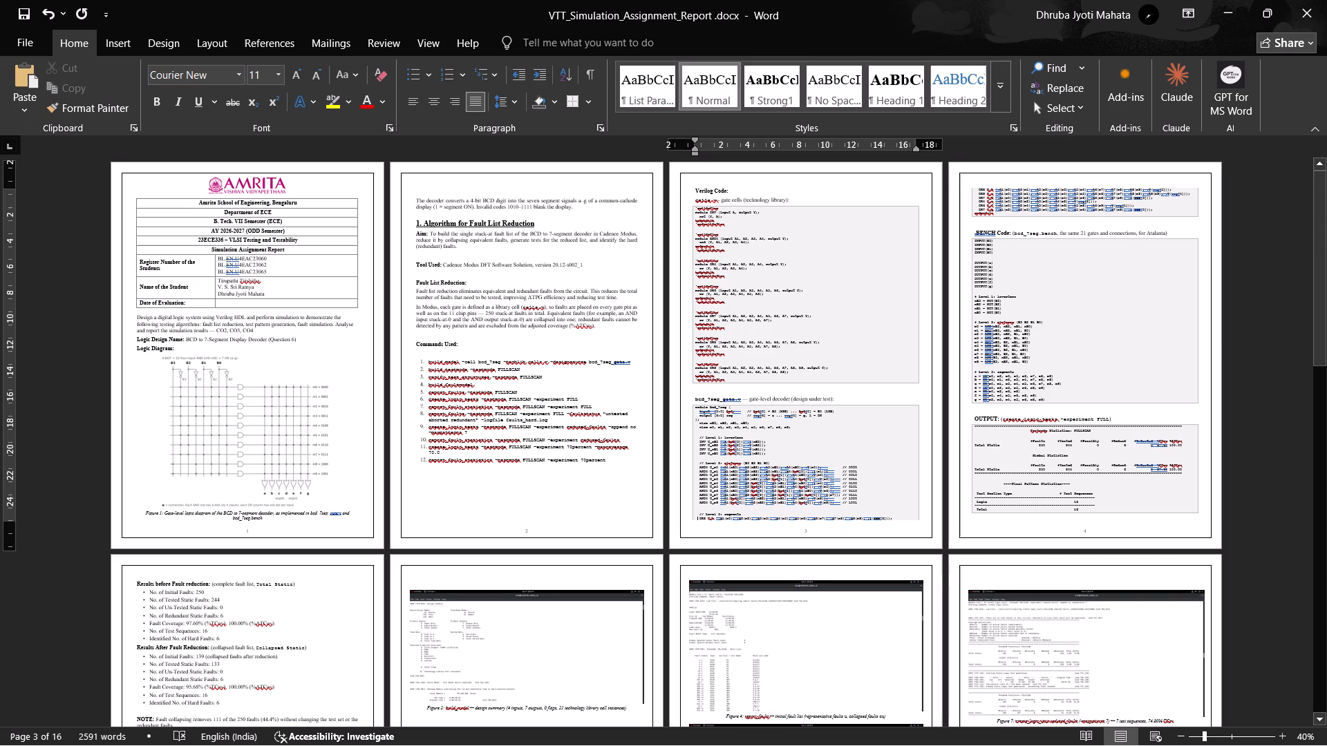
key(Up)
key(Return)
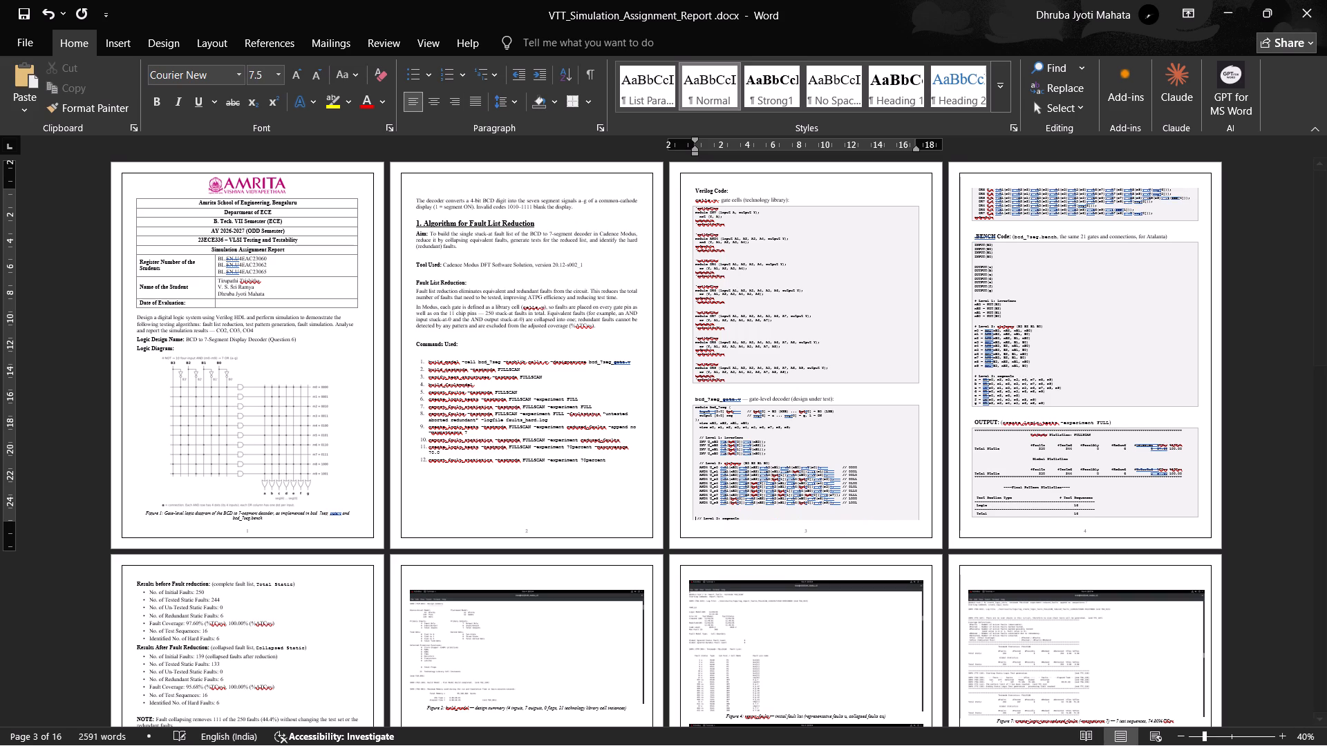
key(Return)
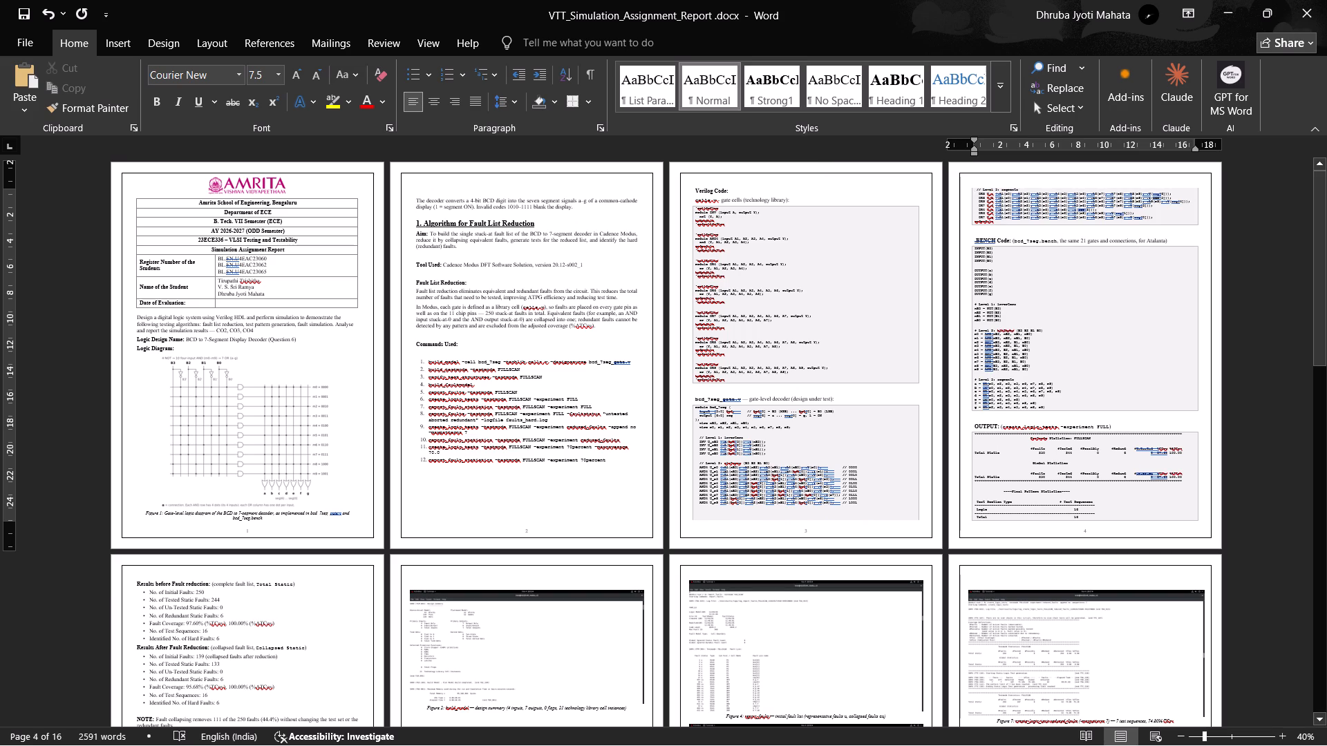
Review the page layout and page breaks of the report from the first page through to the final comparison table.
scroll(1086, 433, down, 4)
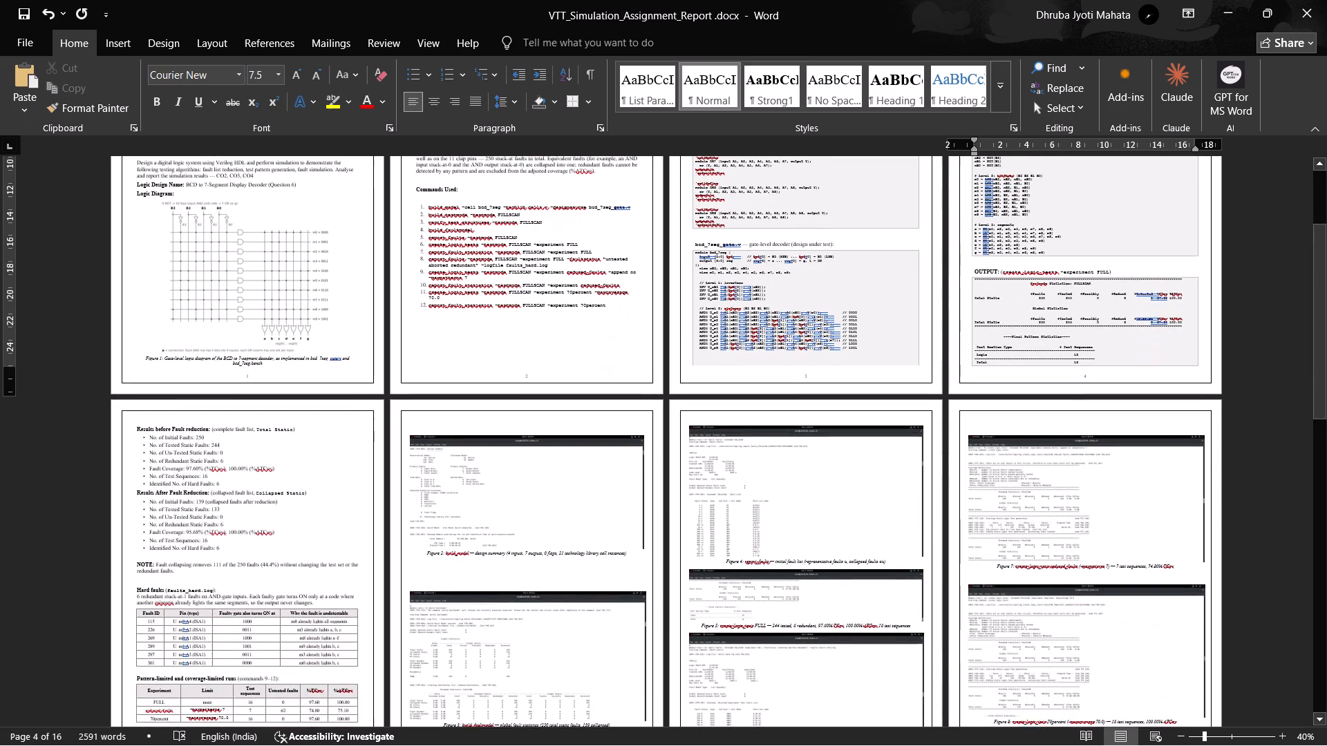
scroll(1051, 425, down, 2)
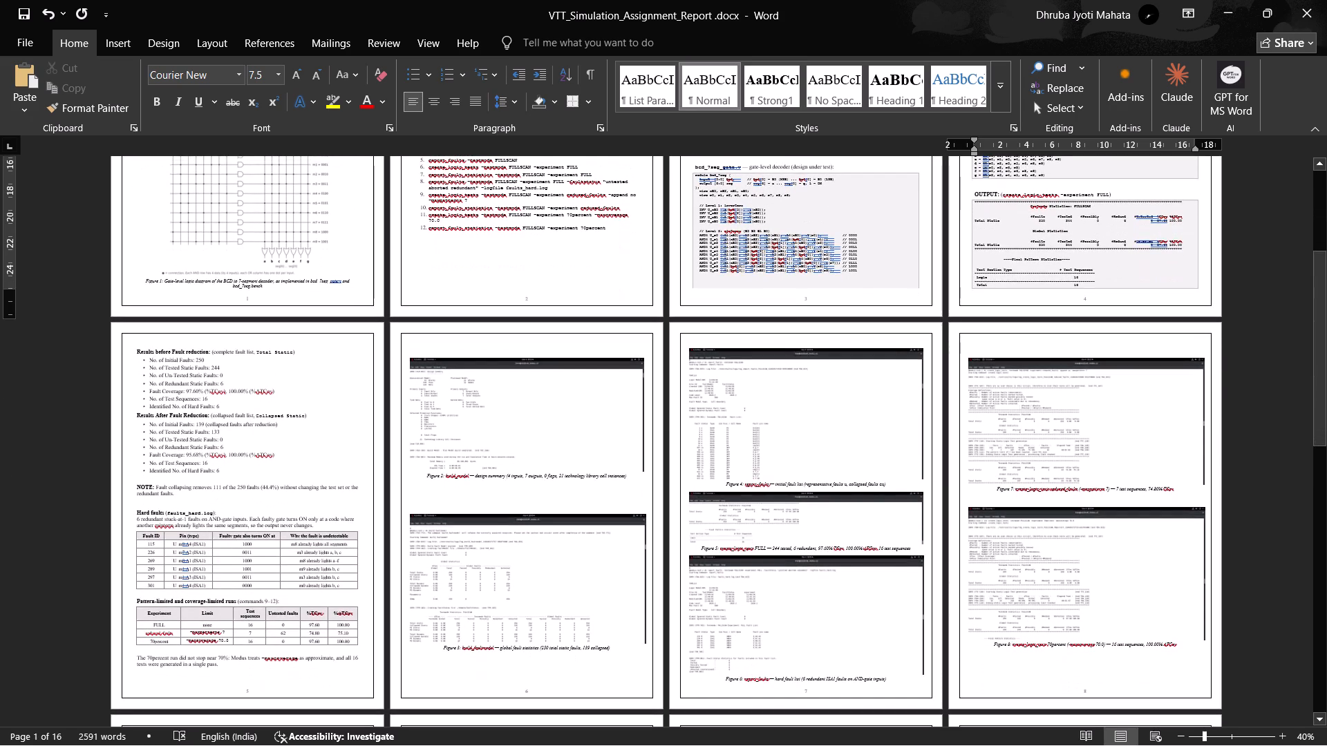
scroll(1066, 428, down, 1)
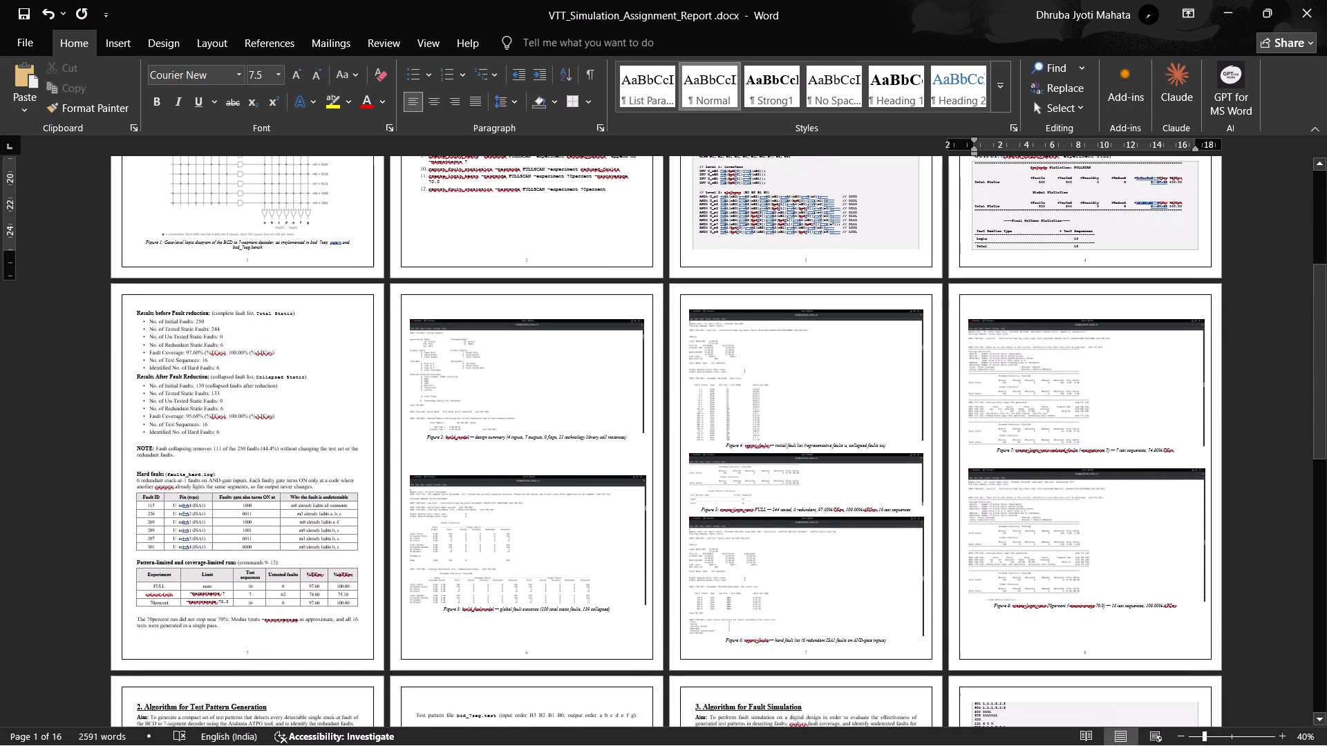
scroll(1064, 428, down, 8)
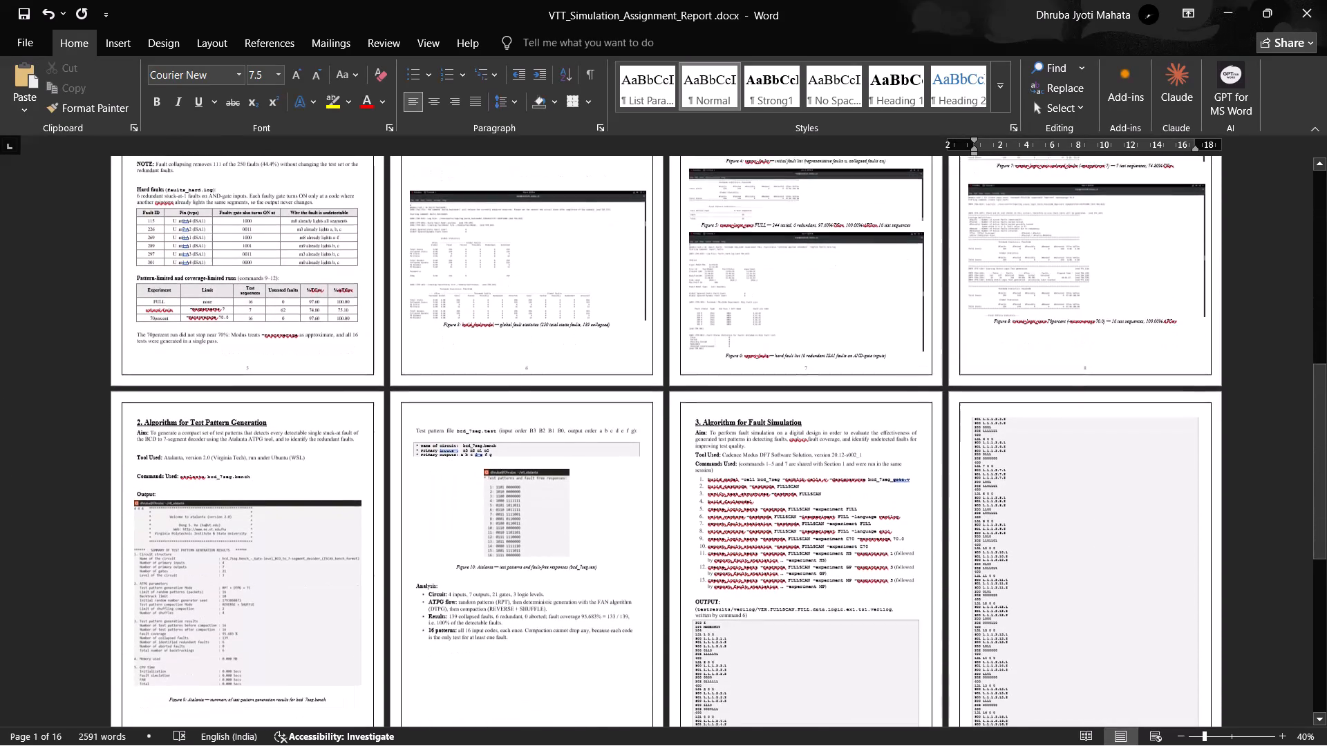
scroll(1071, 438, down, 2)
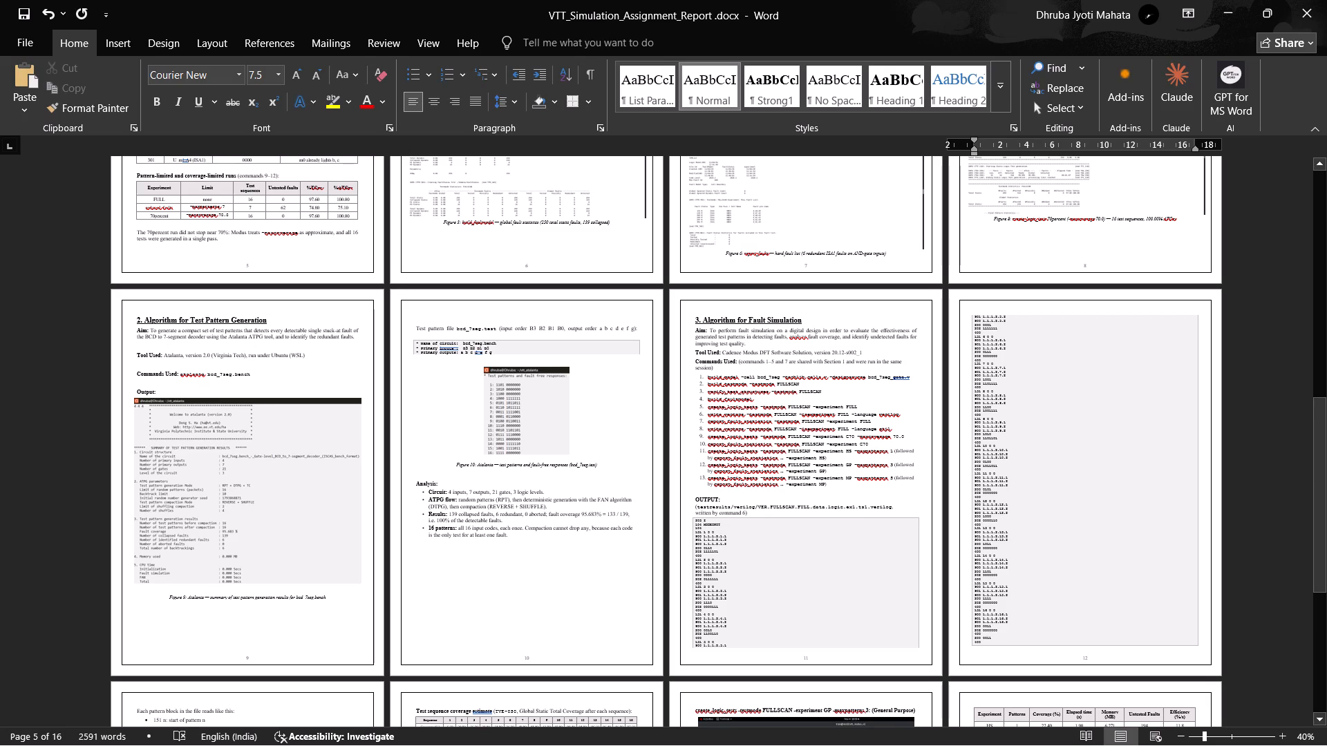
scroll(588, 526, down, 9)
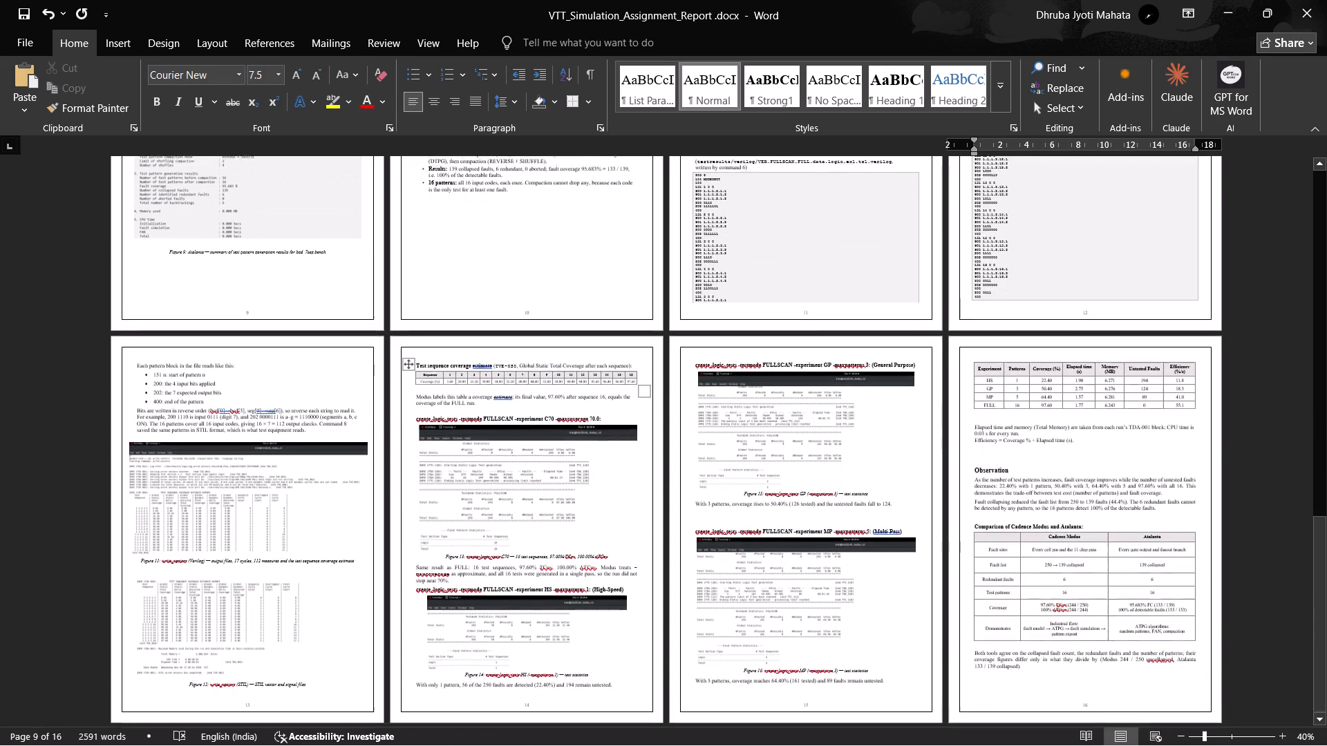
scroll(567, 520, down, 3)
scroll(572, 518, up, 4)
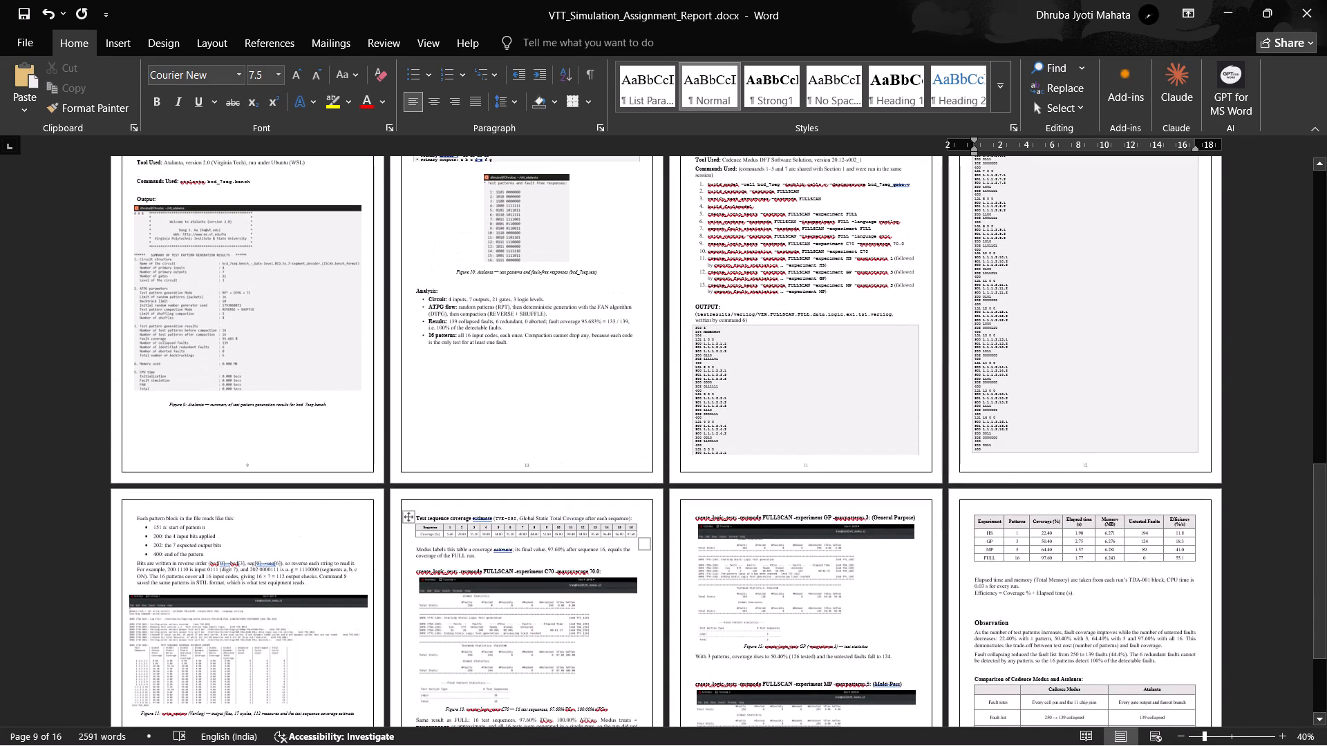
Slightly enlarge the test patterns screenshot on page 10, keeping its proportions.
click(450, 290)
scroll(564, 417, down, 1)
scroll(564, 417, up, 4)
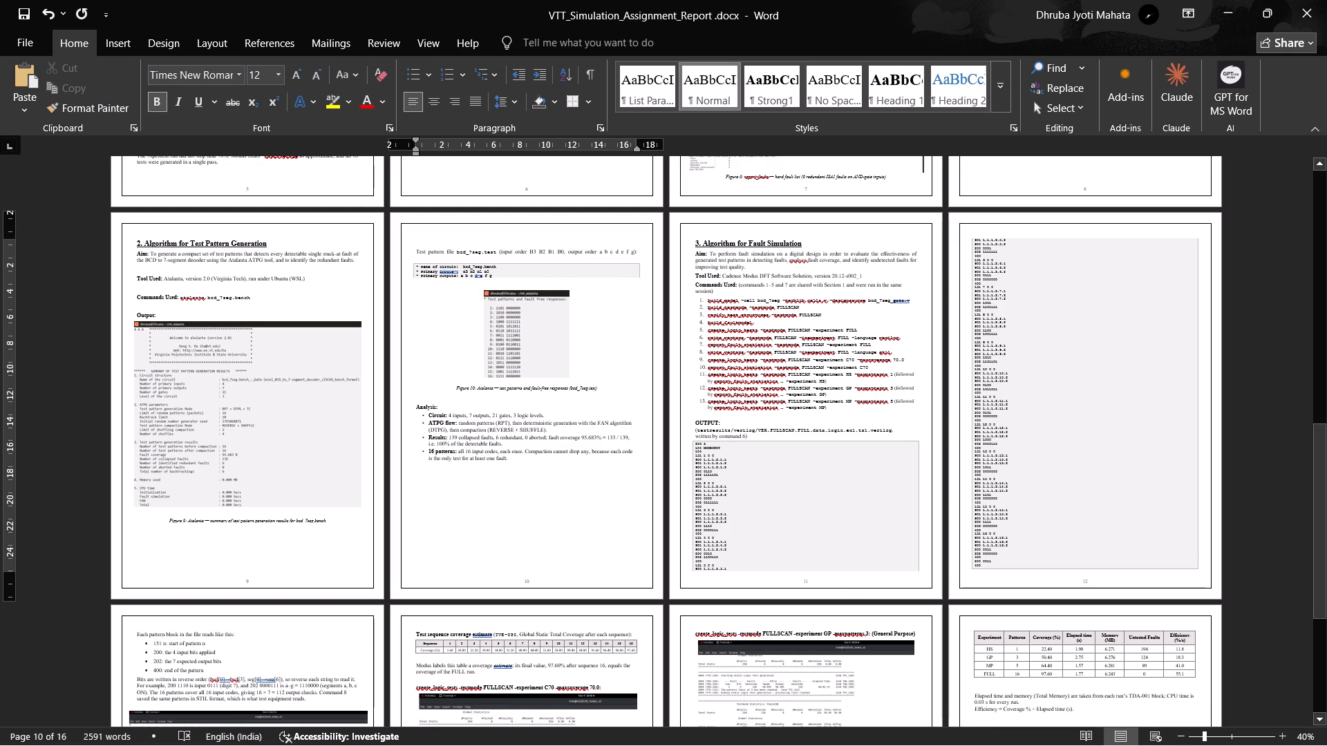
click(503, 347)
drag(480, 376, 475, 388)
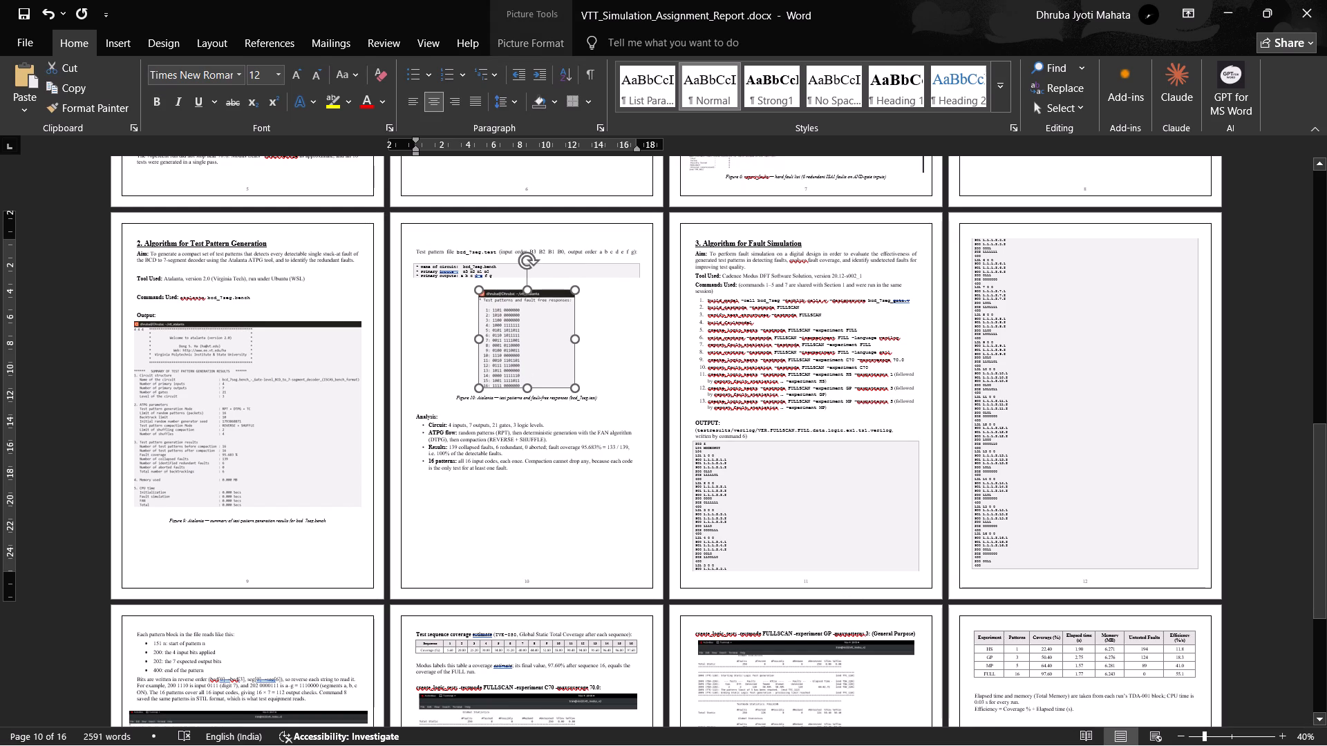
drag(475, 388, 478, 385)
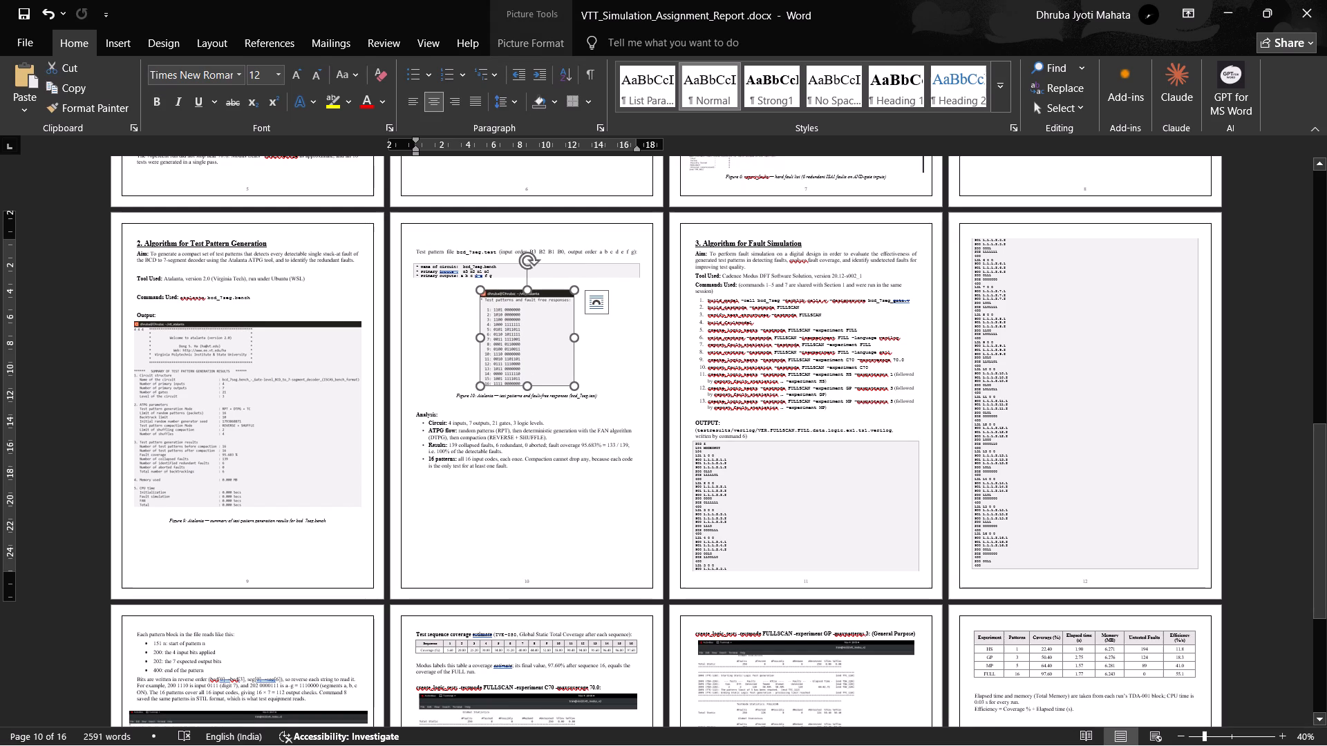
click(1243, 408)
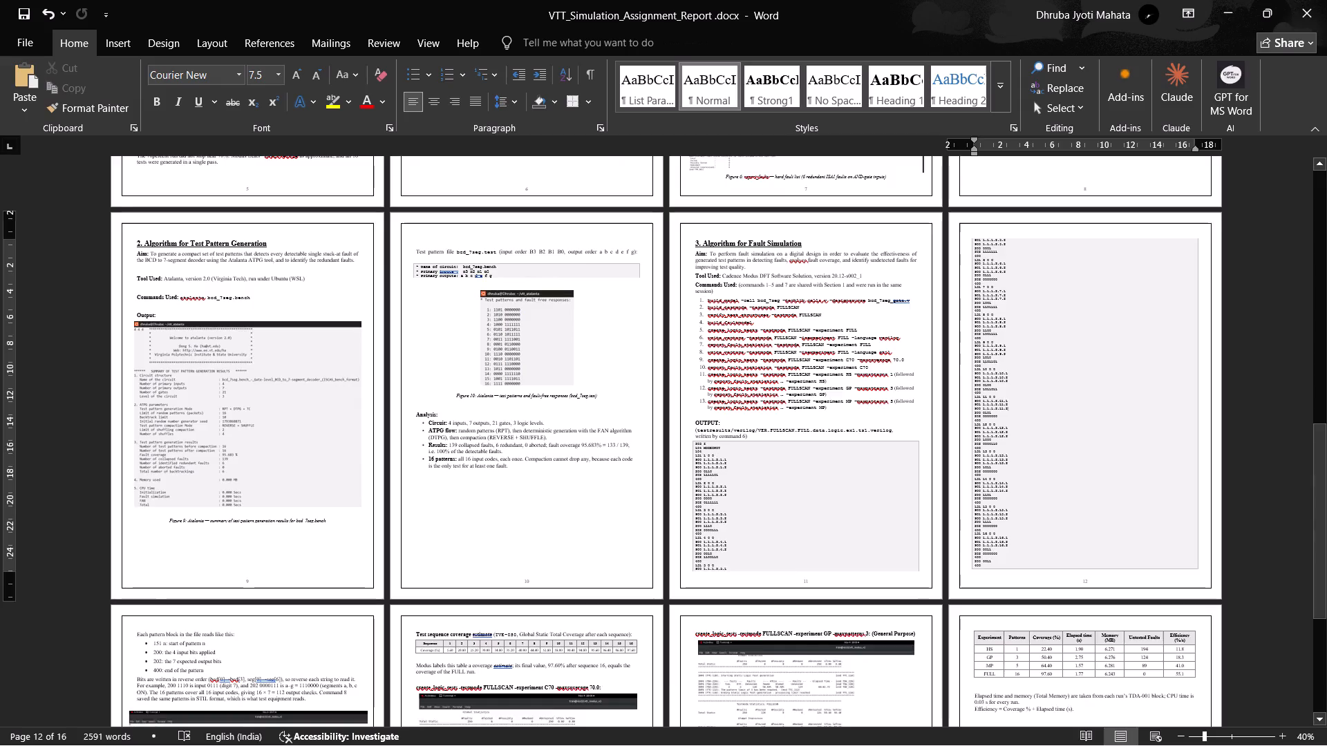
Check the layout of the pages around the resized screenshot and onward to the last page.
scroll(1032, 391, up, 6)
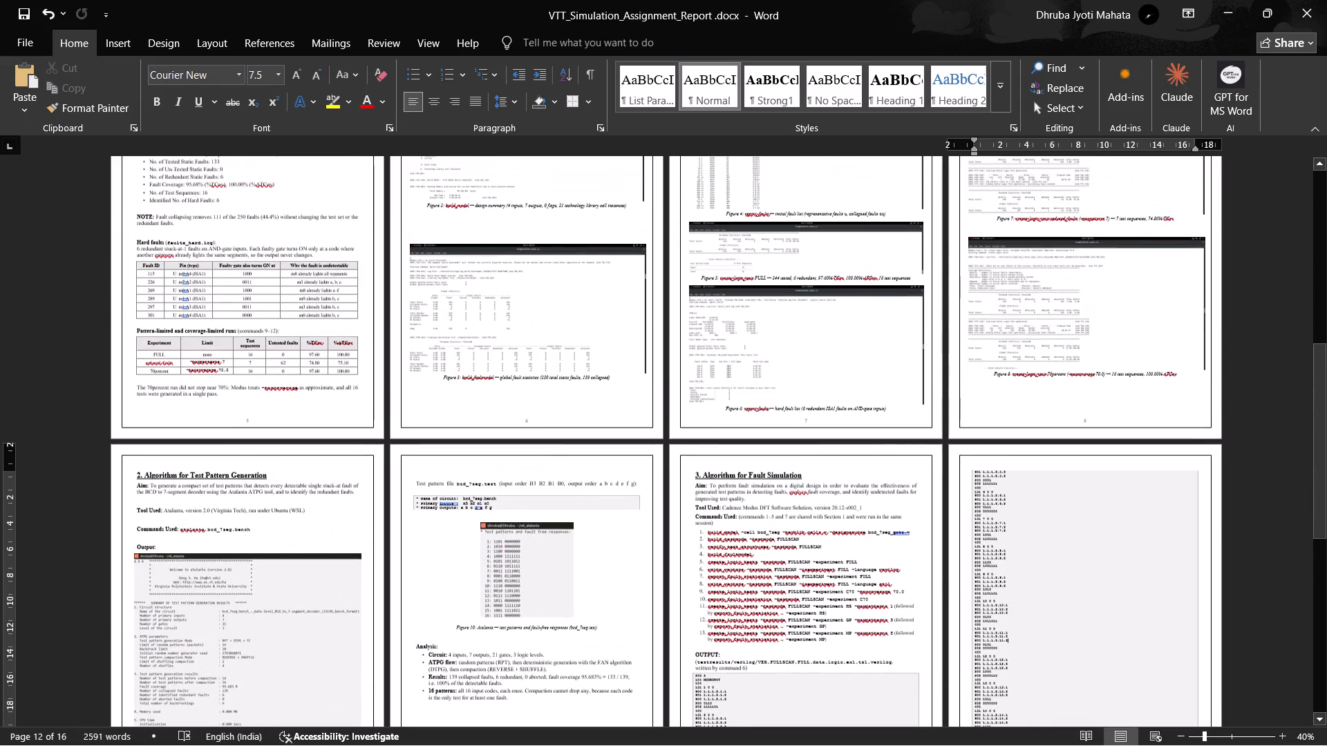
scroll(1032, 391, down, 2)
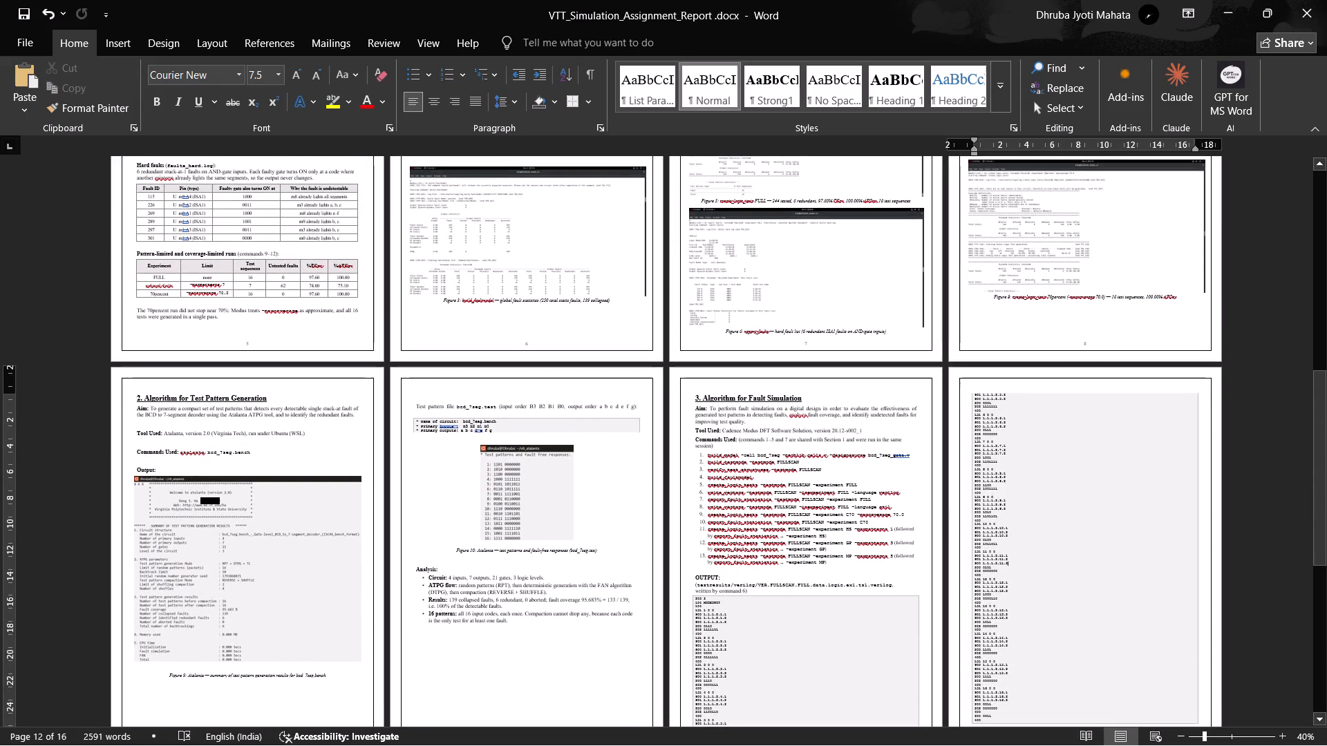
scroll(1032, 393, down, 2)
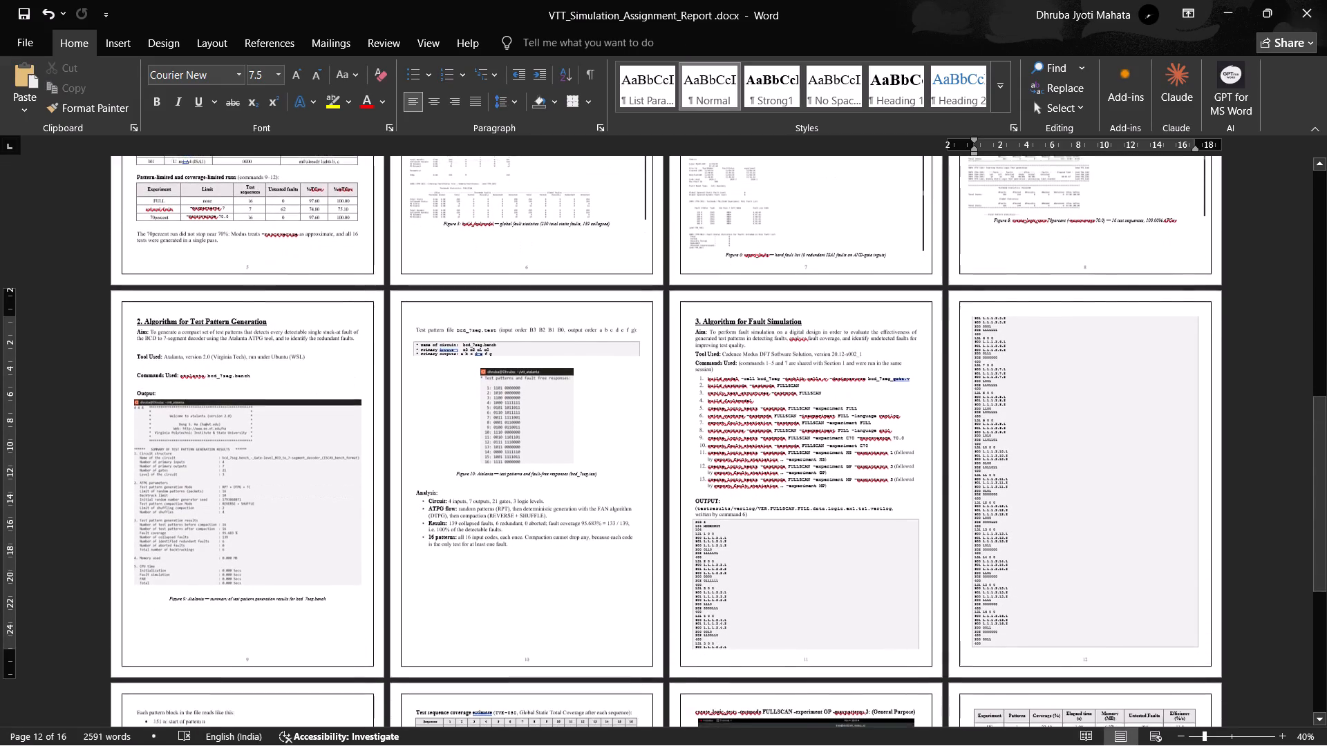
scroll(1032, 393, down, 9)
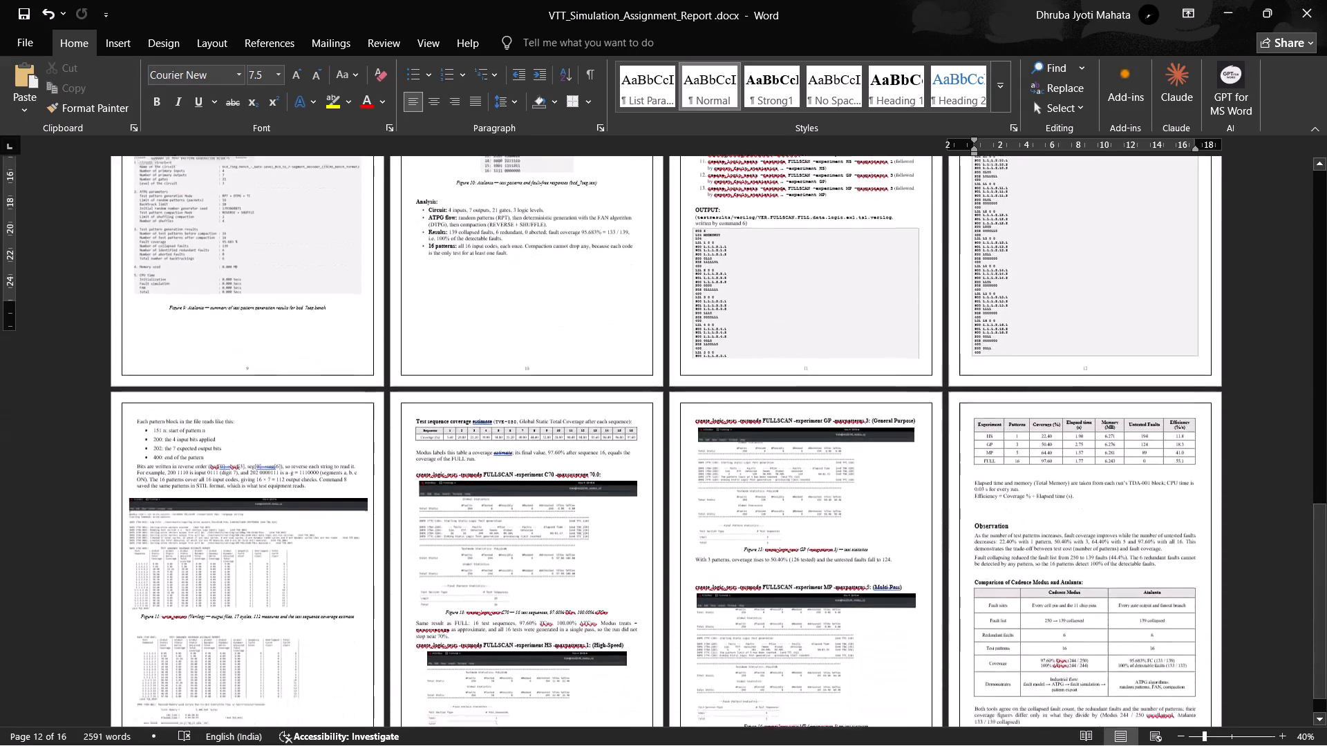
scroll(1032, 395, down, 4)
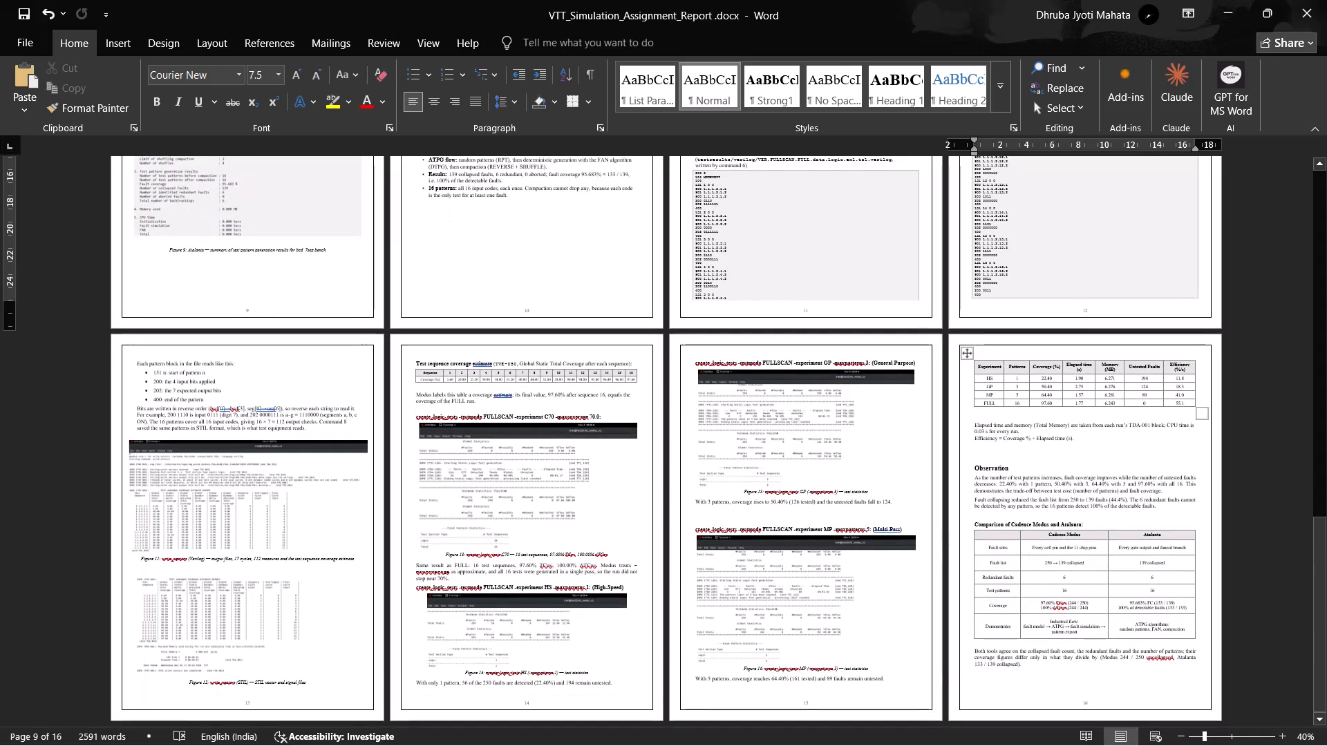
scroll(1031, 400, down, 1)
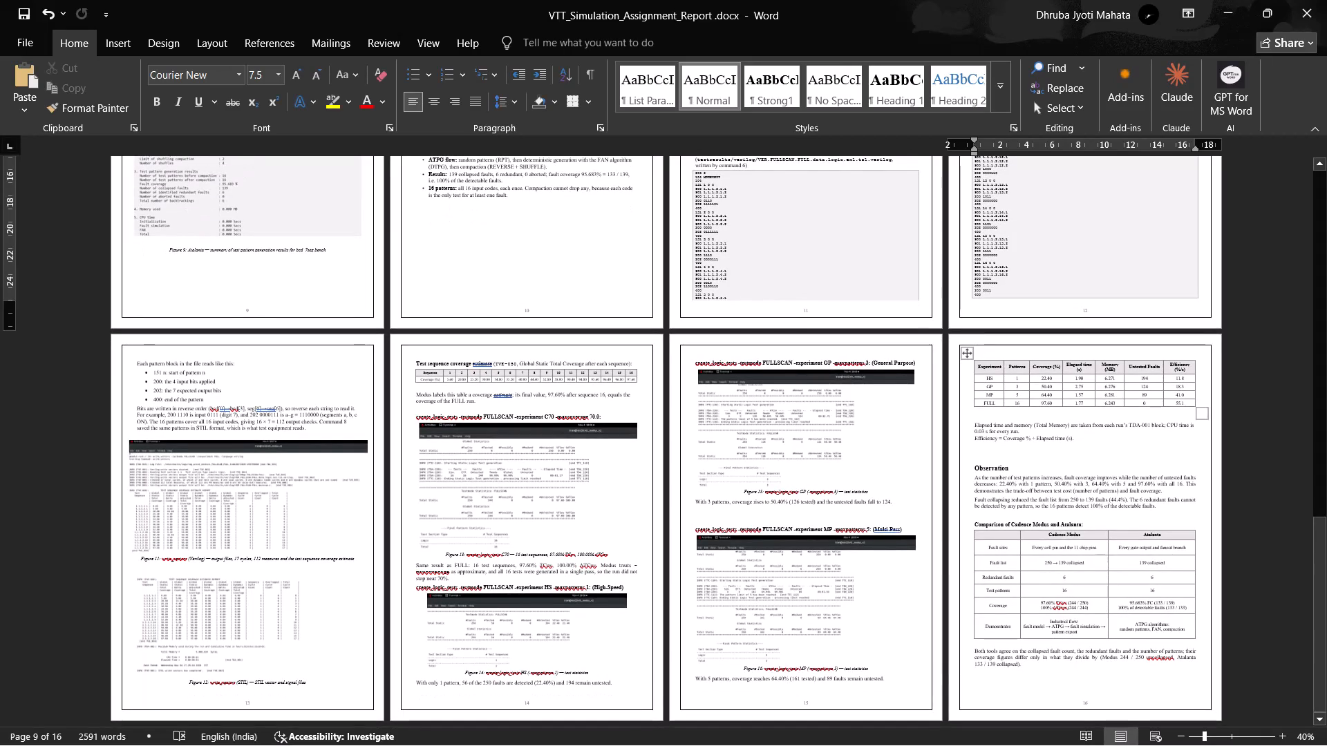
scroll(1117, 428, down, 4)
Remove the blank line above the "Observation" heading on page 16 and save the report.
click(1049, 451)
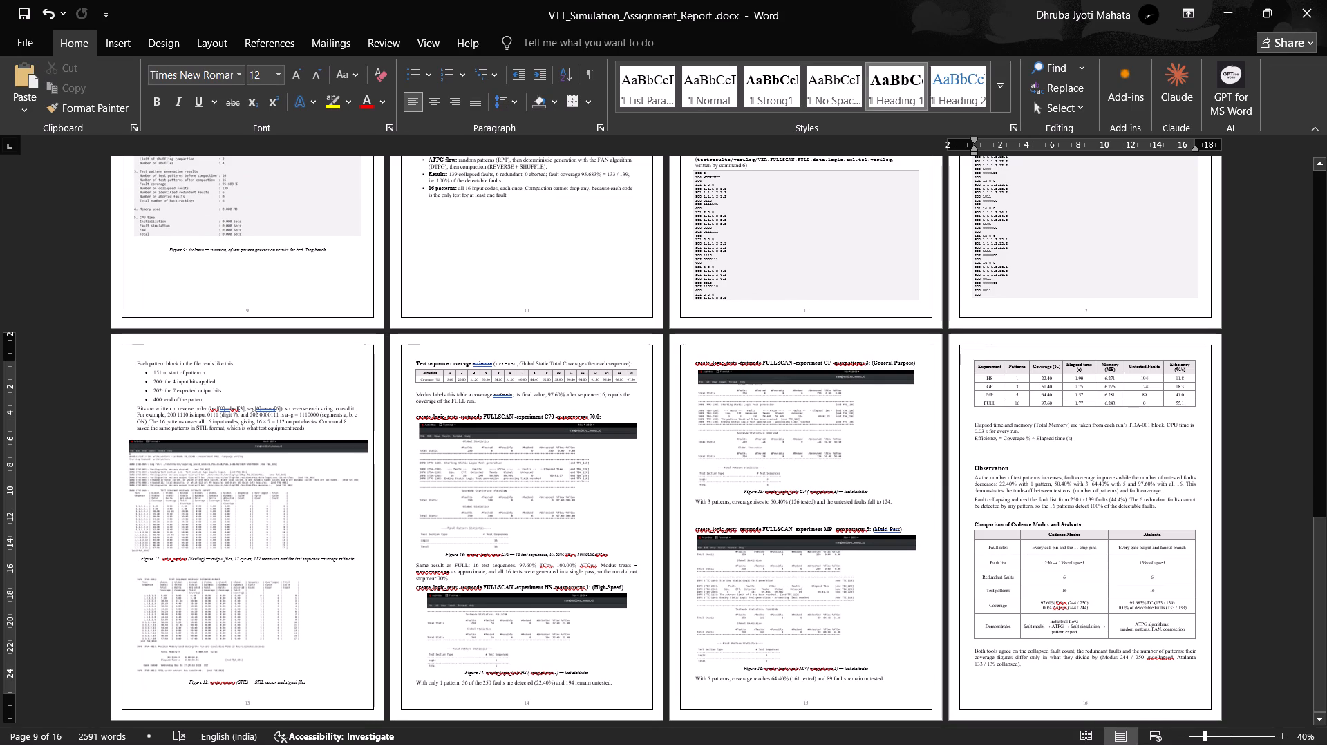
key(BackSpace)
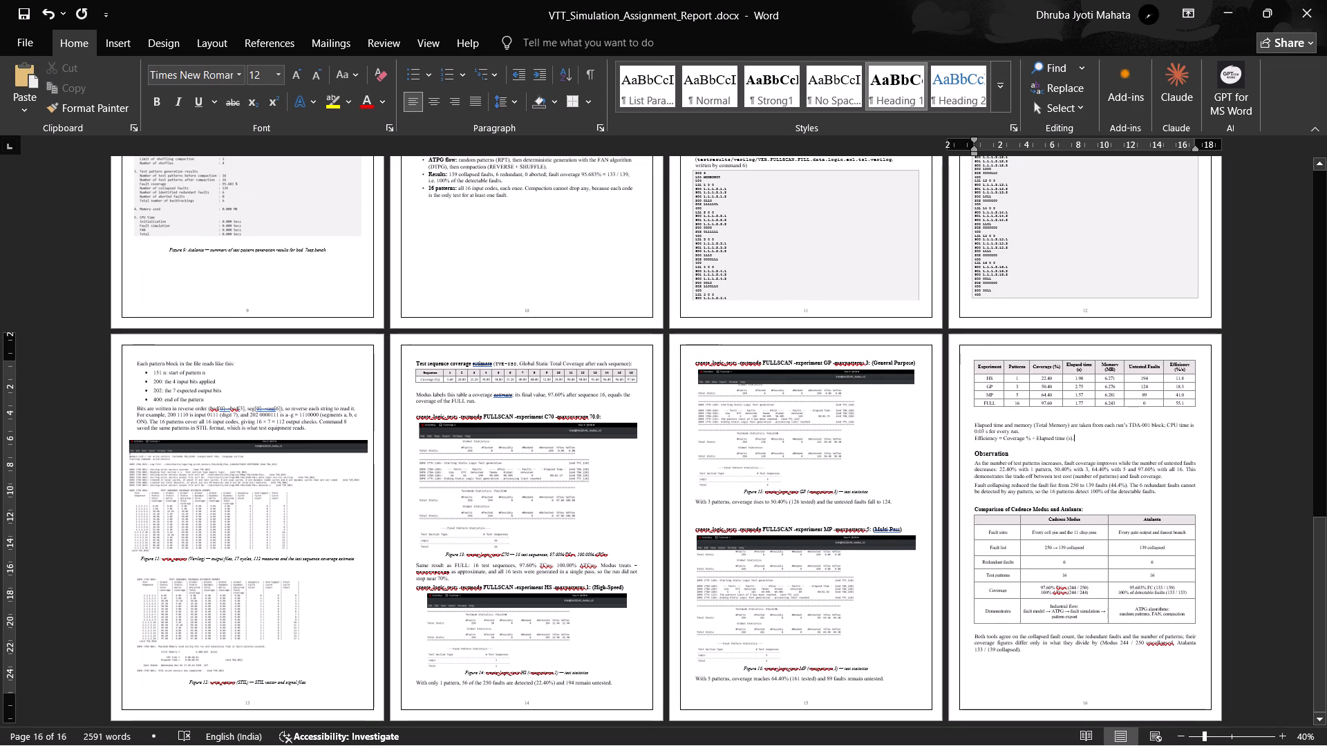
click(1084, 714)
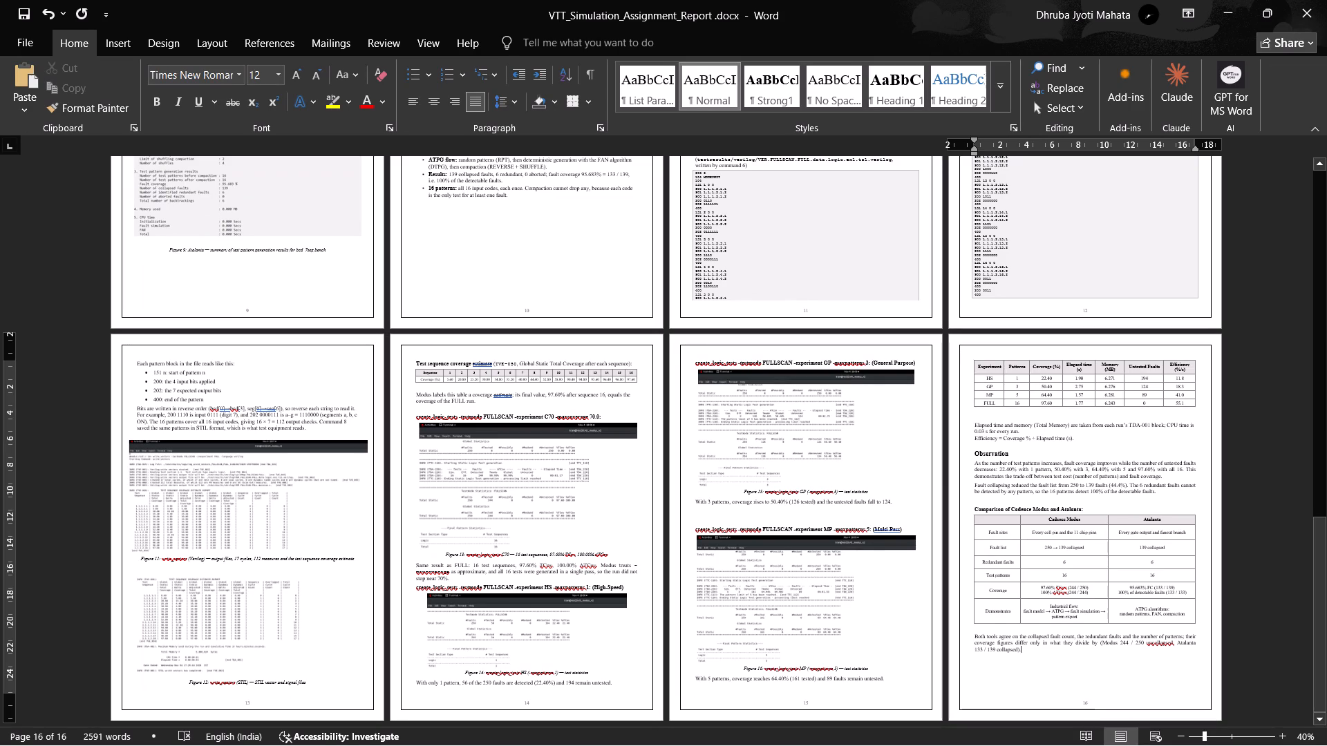
key(ctrl+s)
key(ctrl+s)
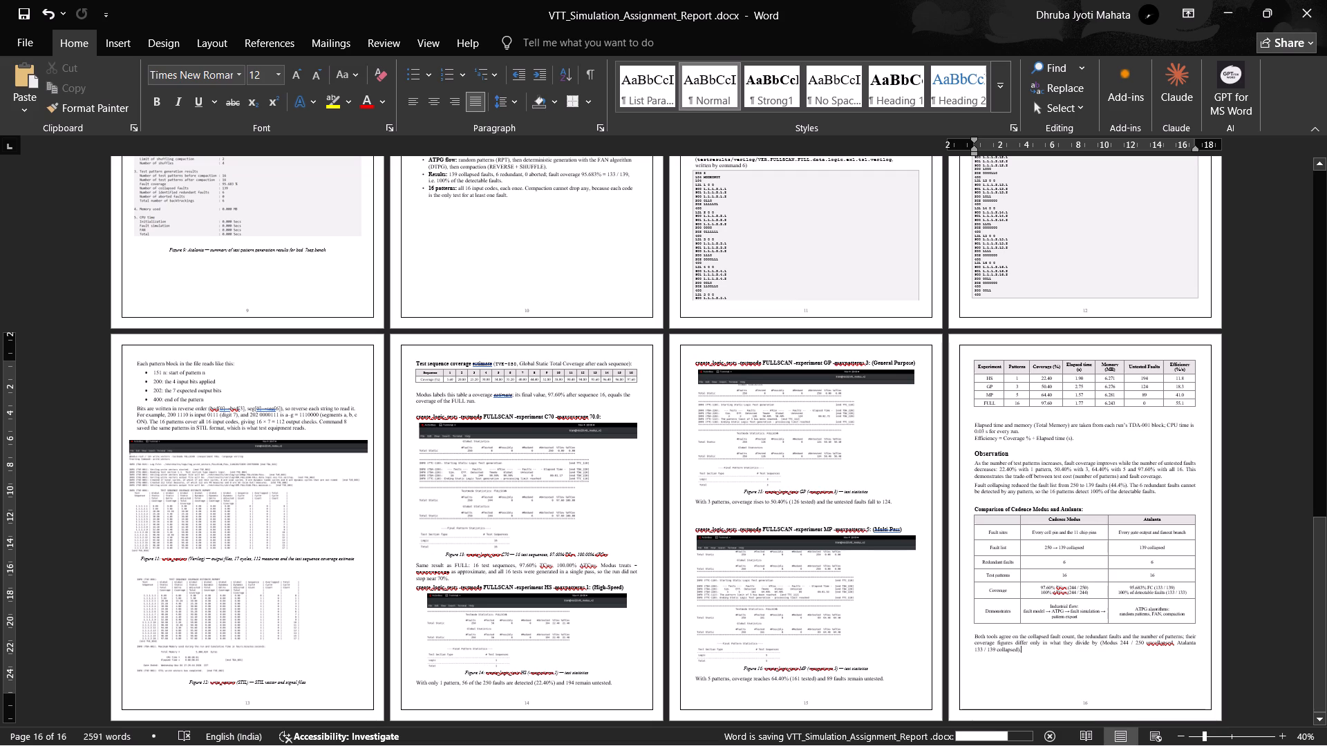
Look over the report's pages once more, from the last page back to the first.
scroll(1067, 641, up, 2)
scroll(780, 452, up, 2)
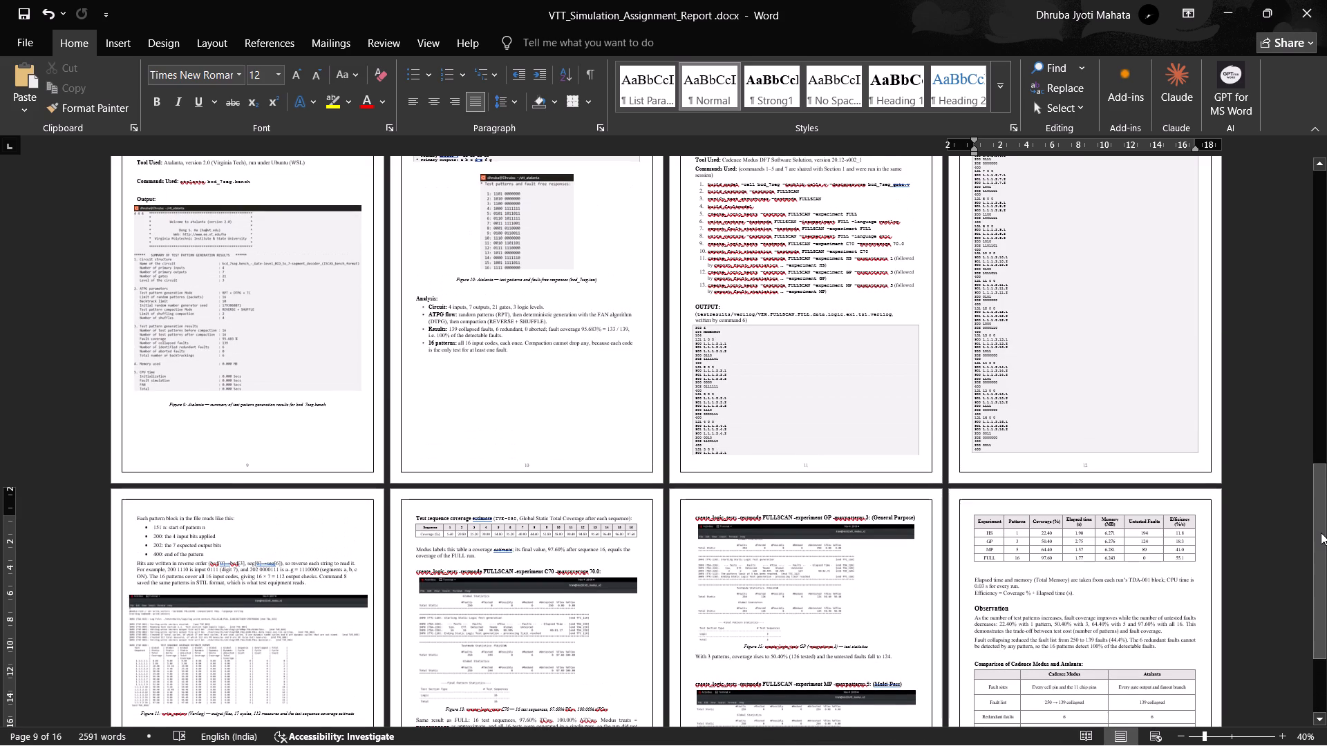
scroll(1321, 533, up, 5)
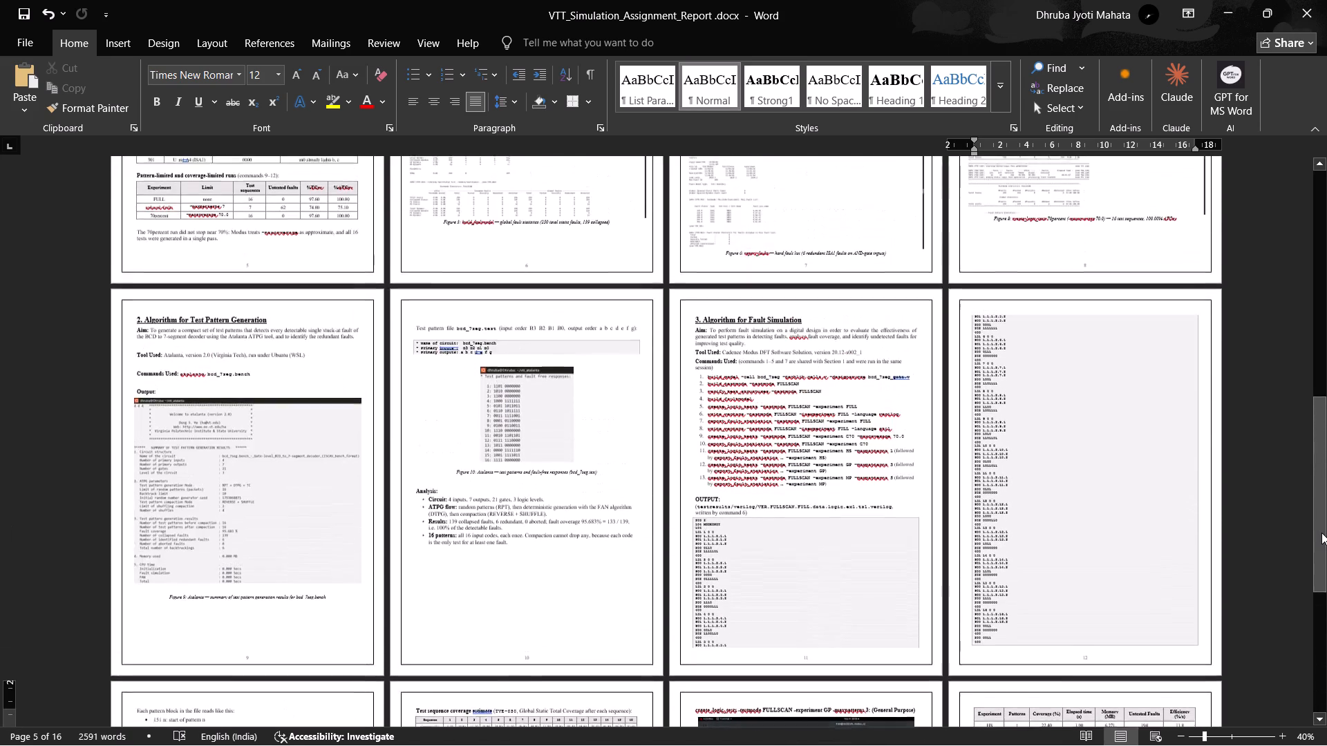
scroll(1321, 533, up, 18)
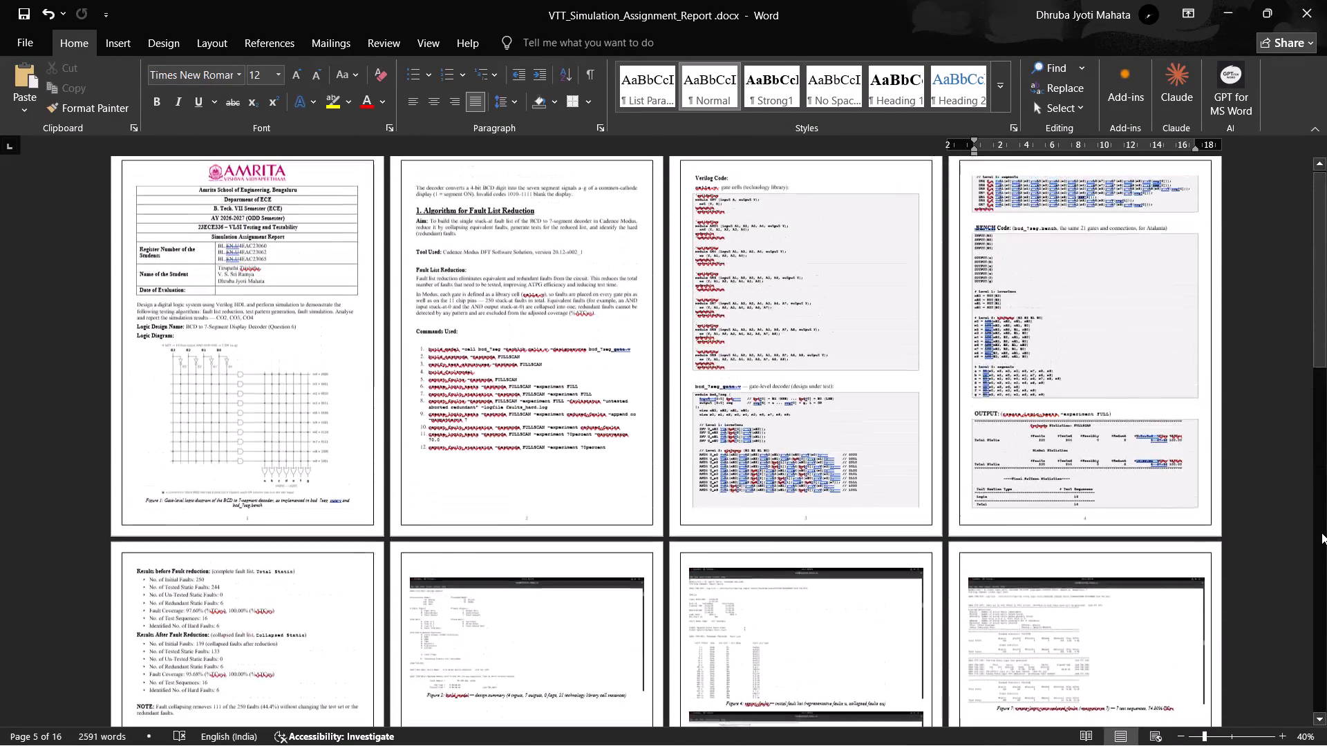
scroll(1321, 533, up, 3)
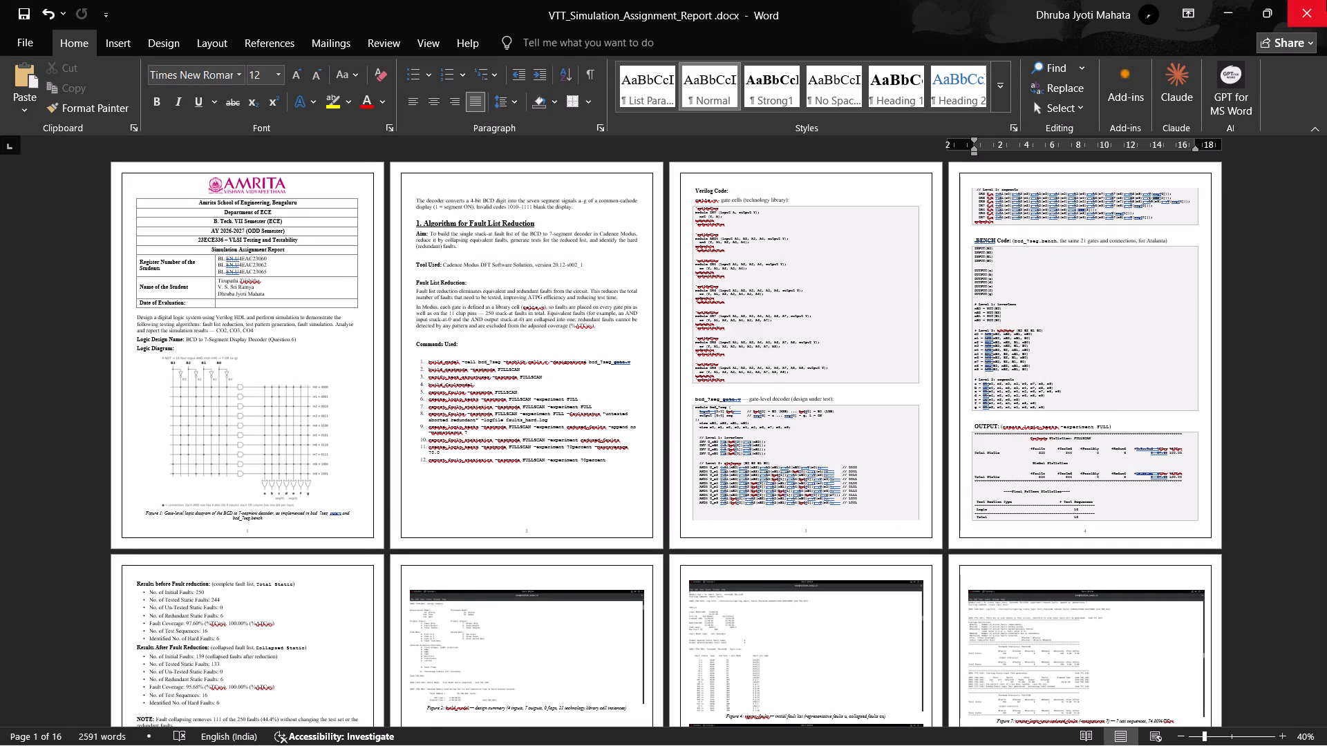
Save the report again and close the document.
key(ctrl+s)
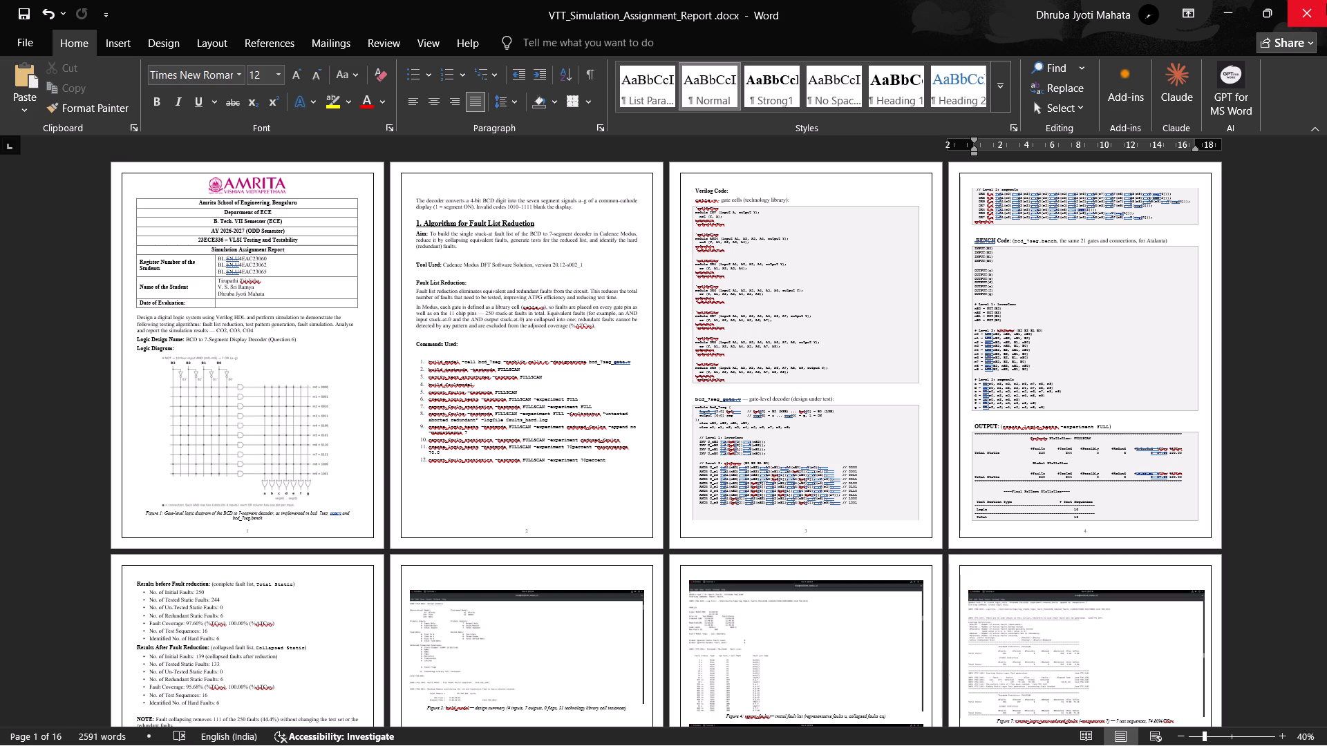
click(1326, 3)
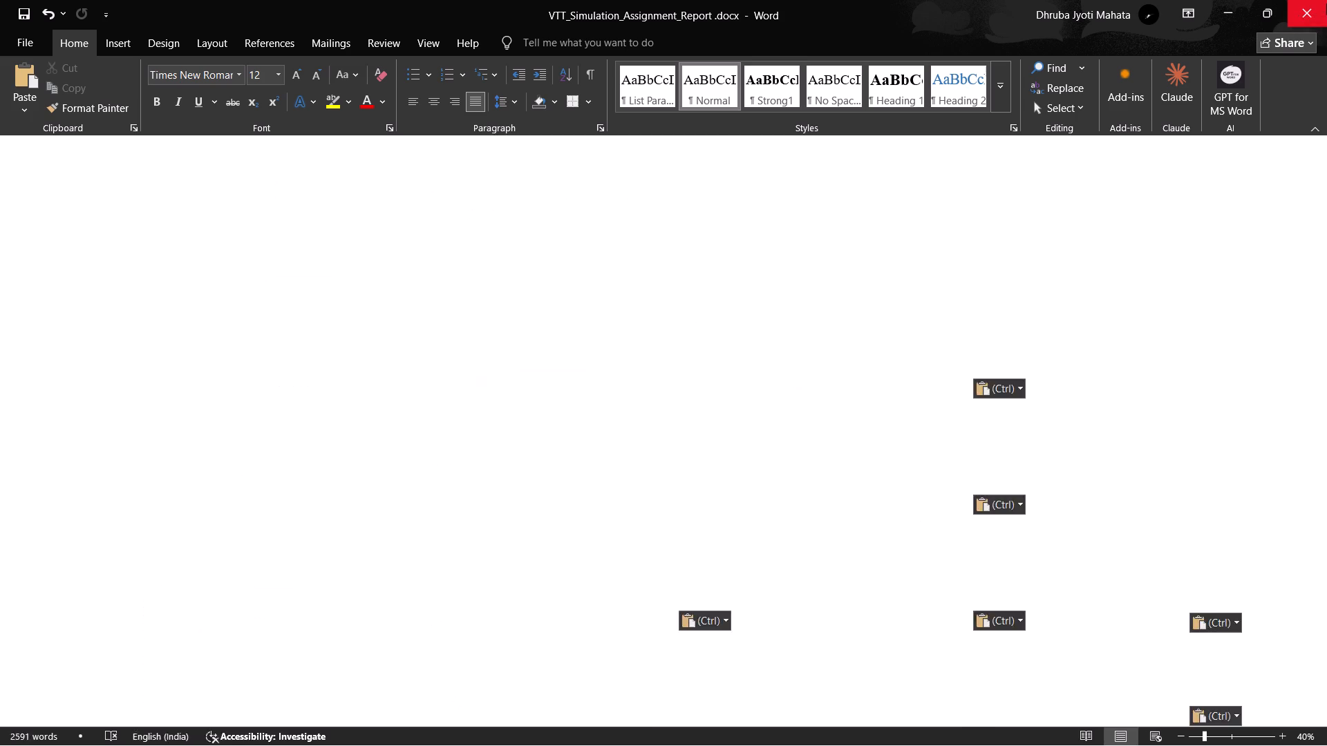
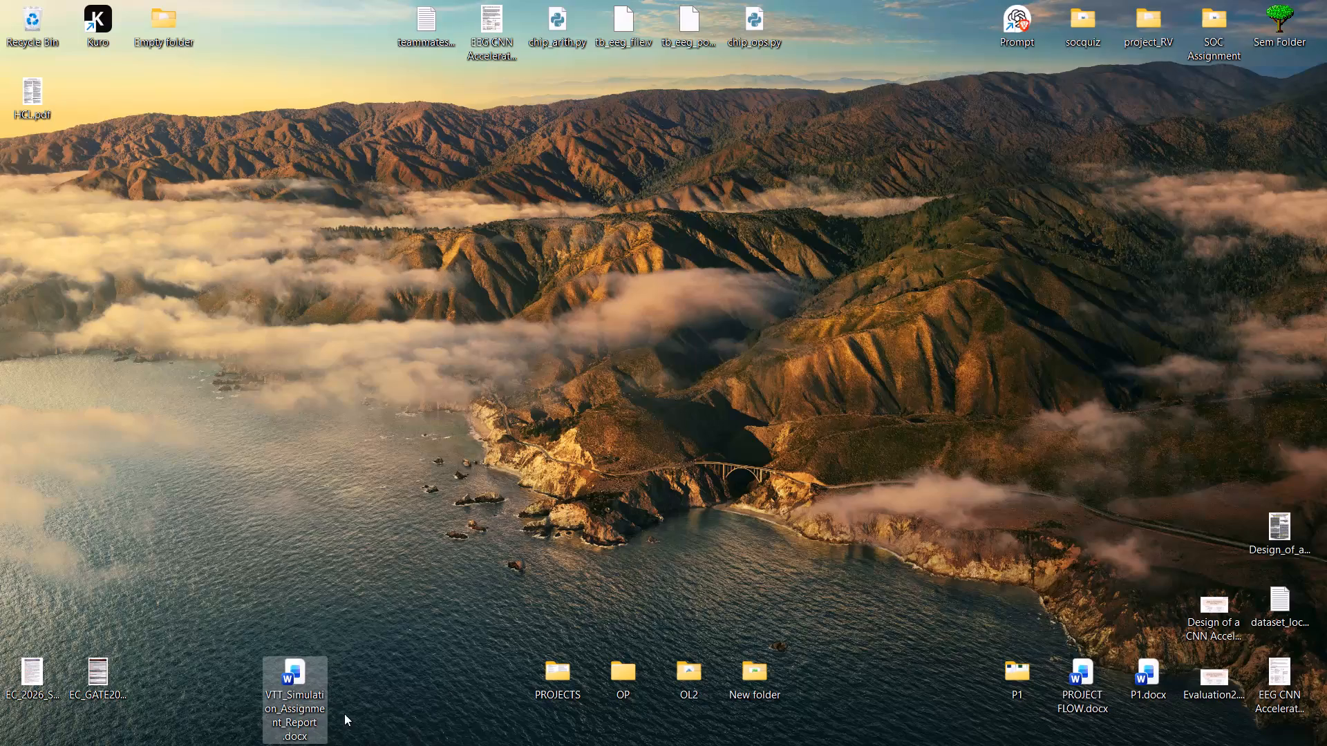
Select the VTT_Simulation_Assignment_Report.docx file on the desktop.
click(289, 690)
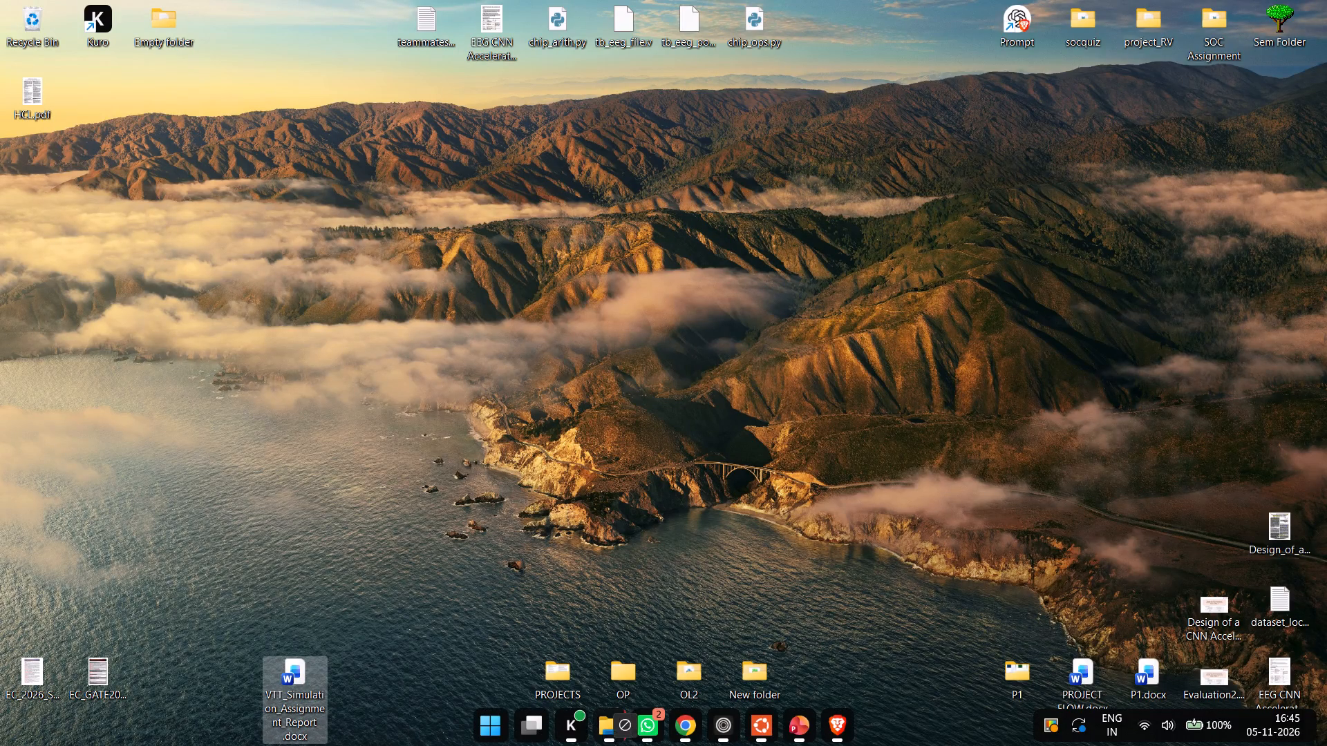
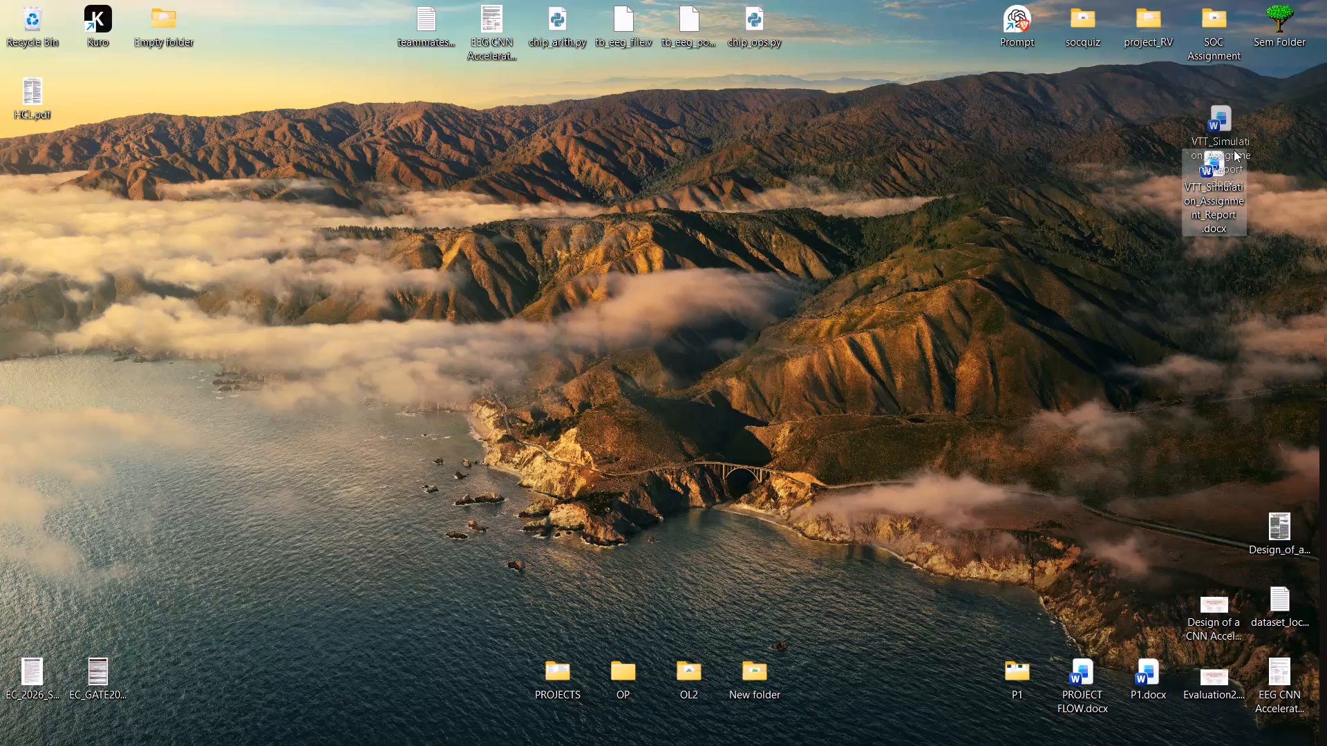
Cut VTT_Simulation_Assignment_Report.docx from the desktop and go to Sem Folder > SEM_7 > Assignments > VTT assignment.
key(ctrl+x)
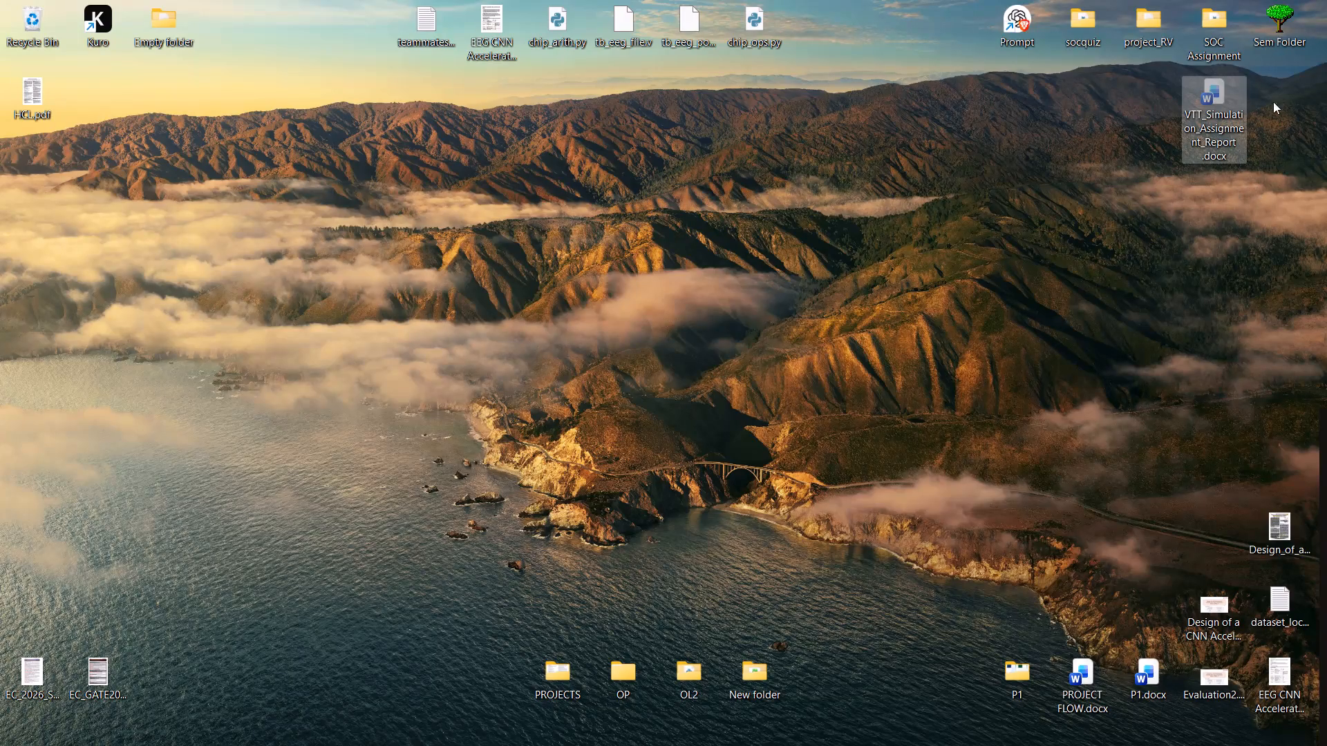
double_click(1277, 26)
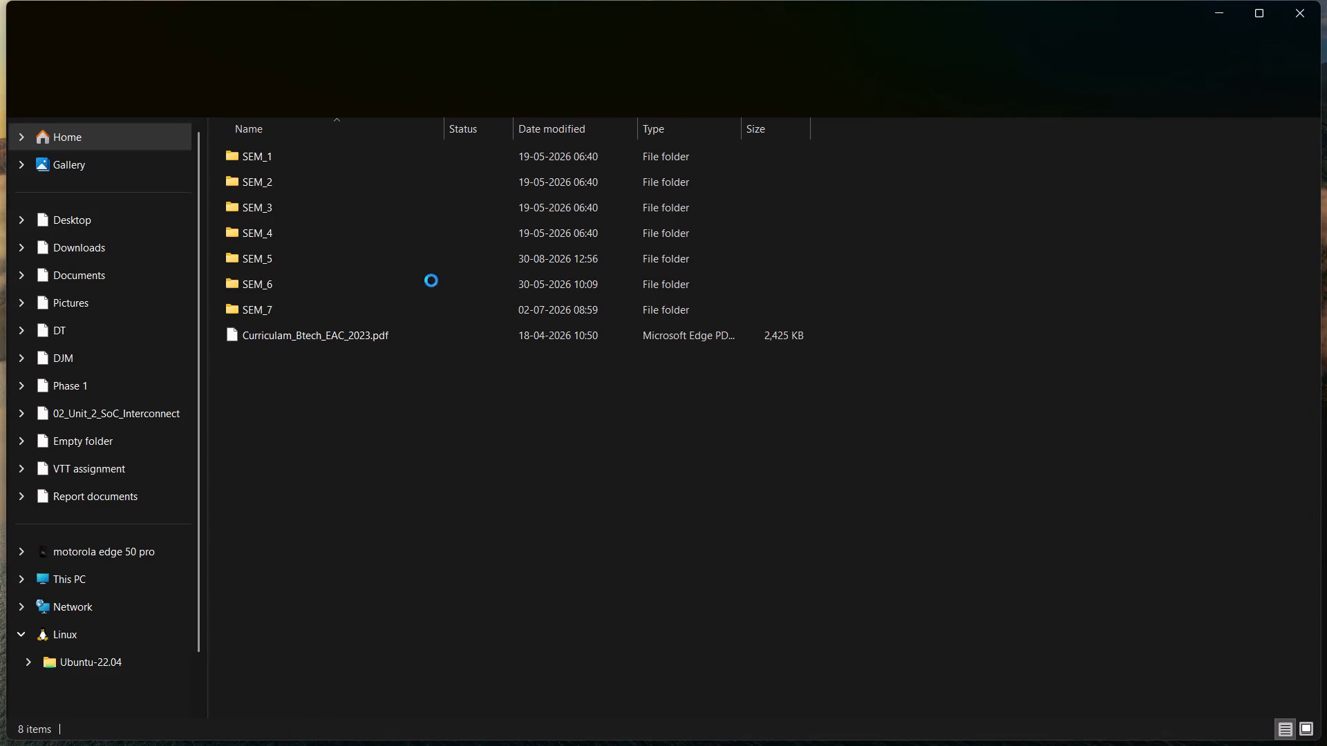
double_click(276, 308)
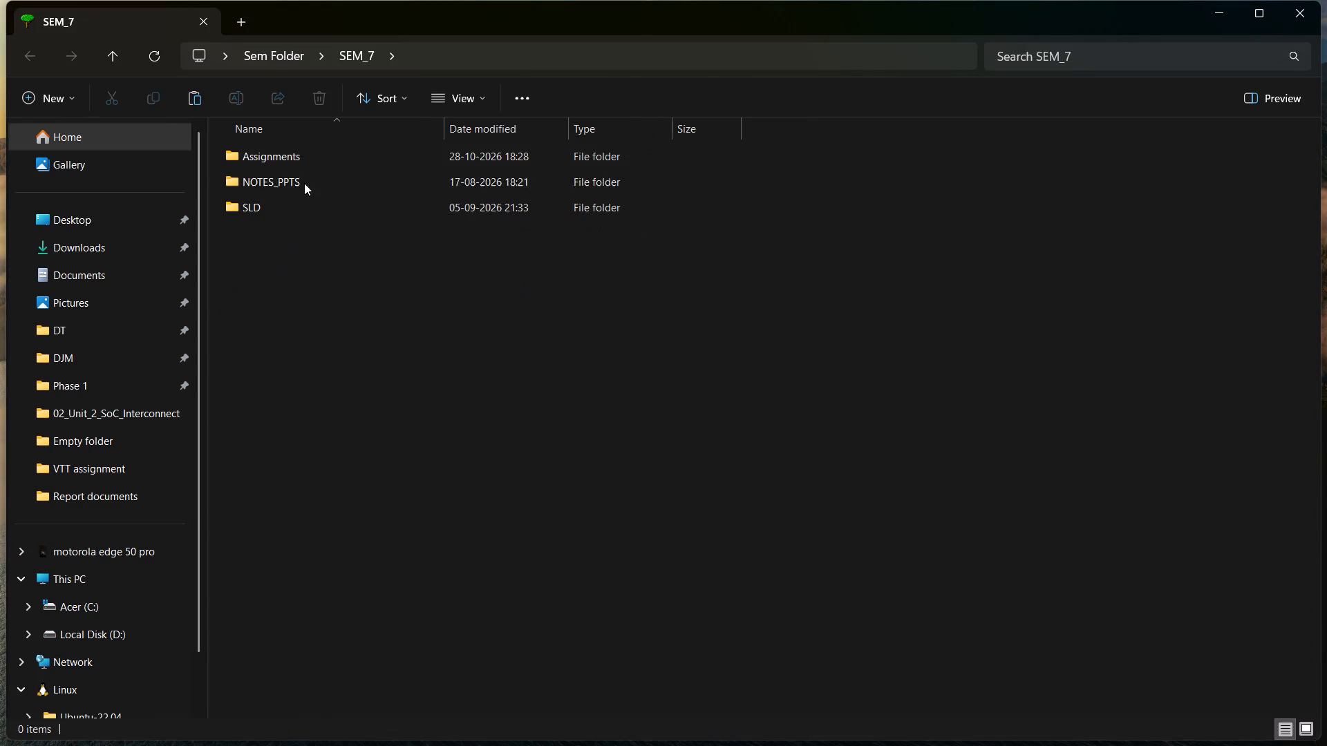
triple_click(312, 155)
click(310, 155)
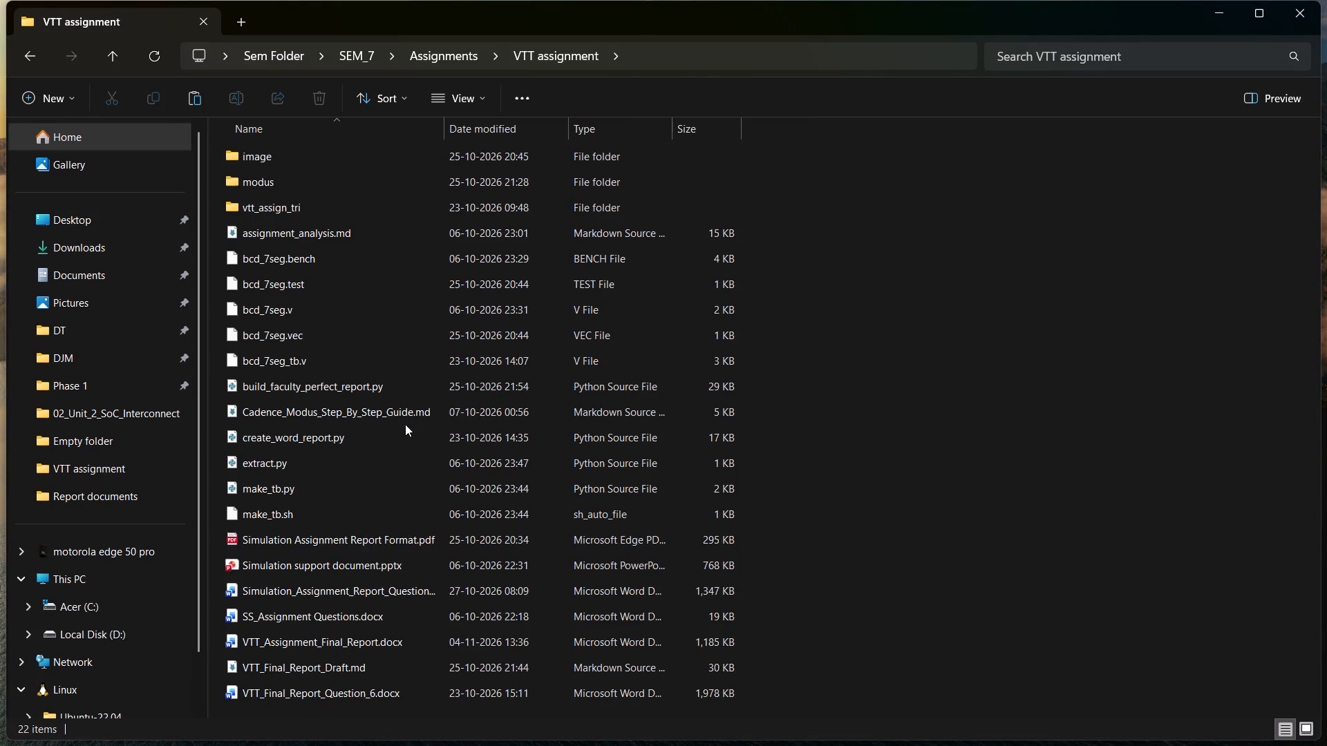
Create a new folder named report inside the VTT assignment folder.
right_click(829, 510)
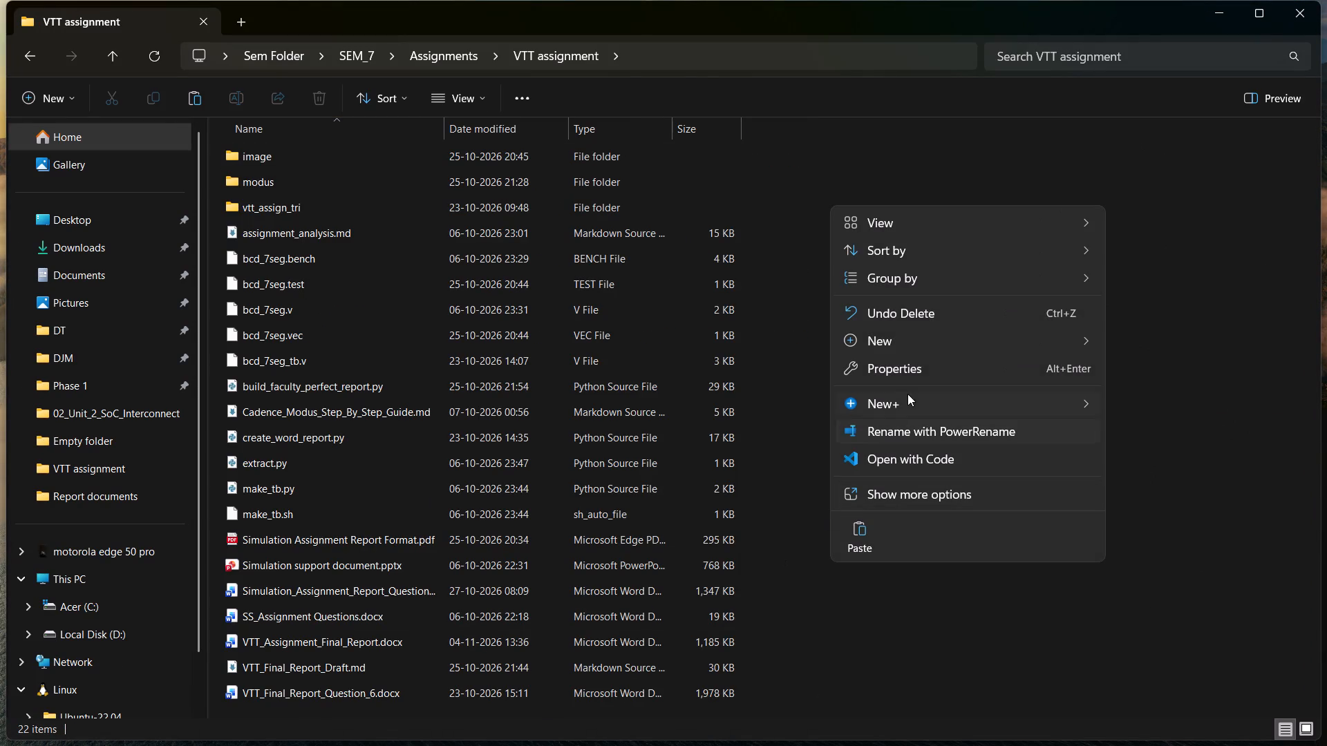
click(887, 345)
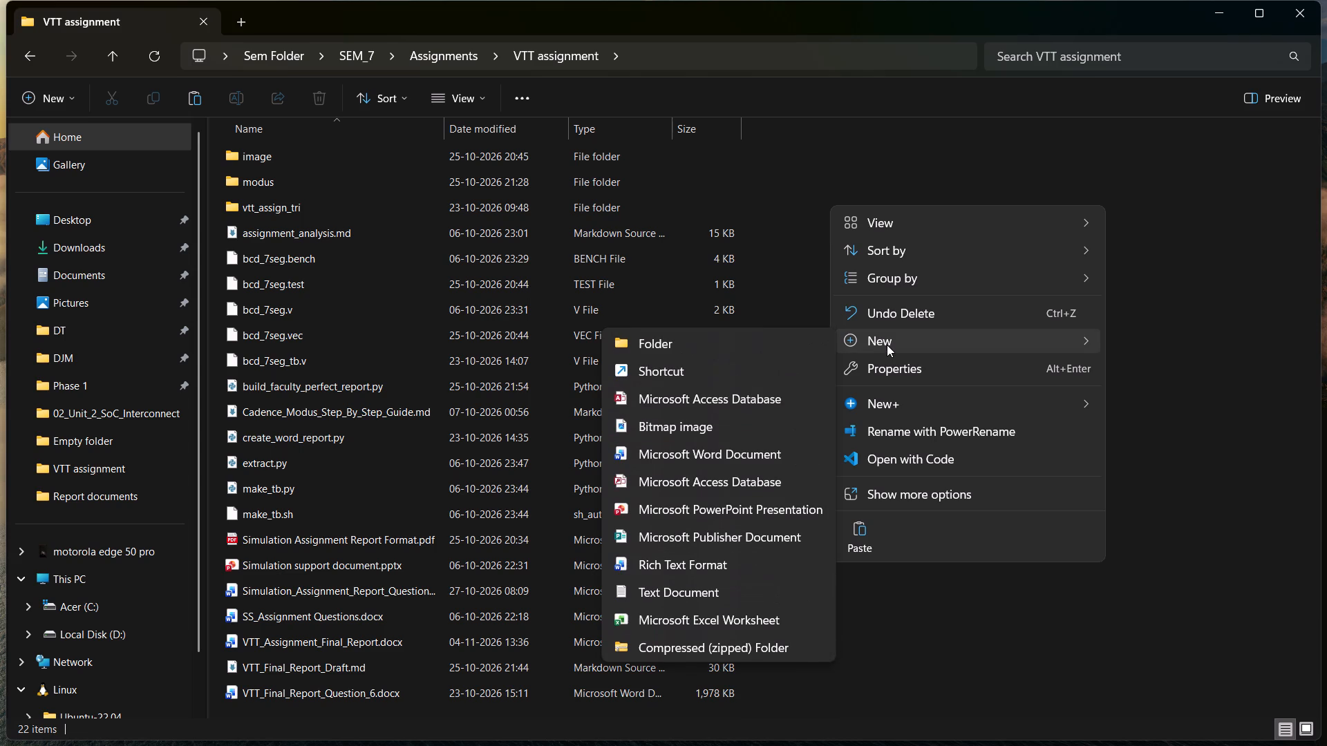
click(643, 345)
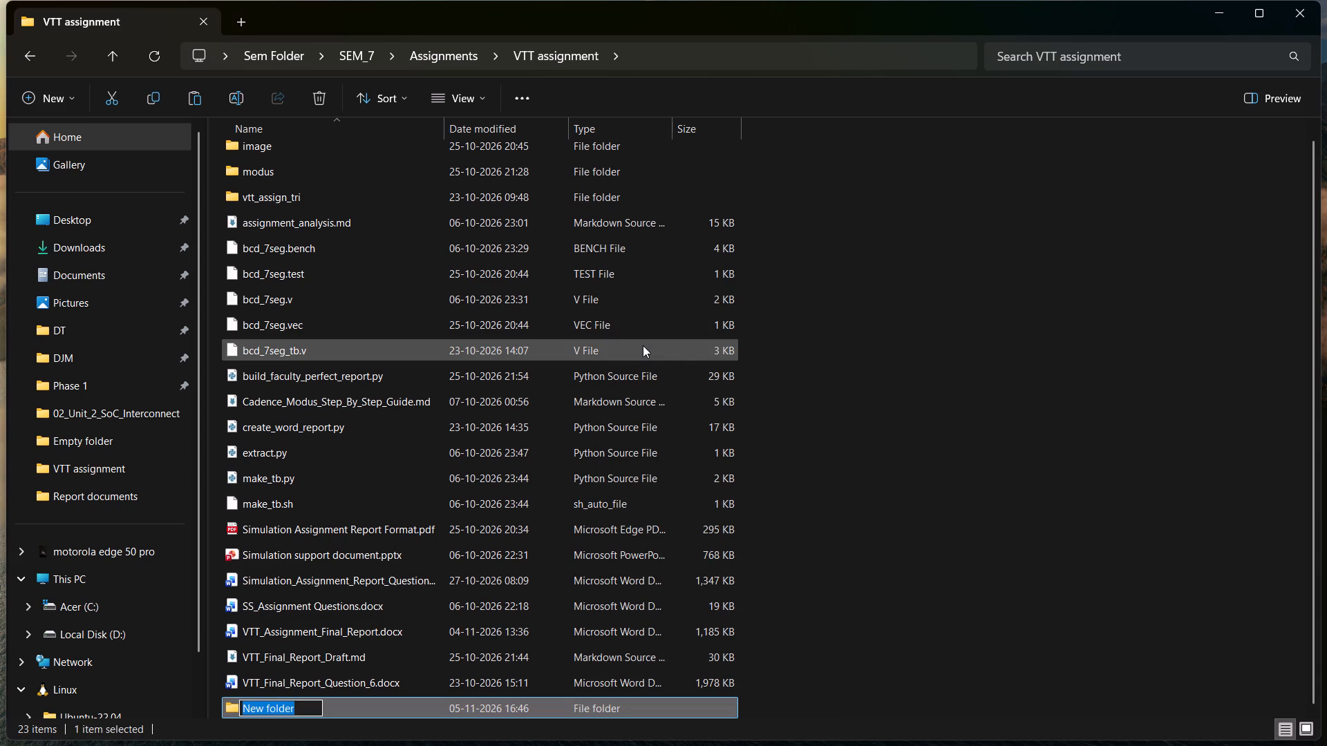
text(report)
key(Return)
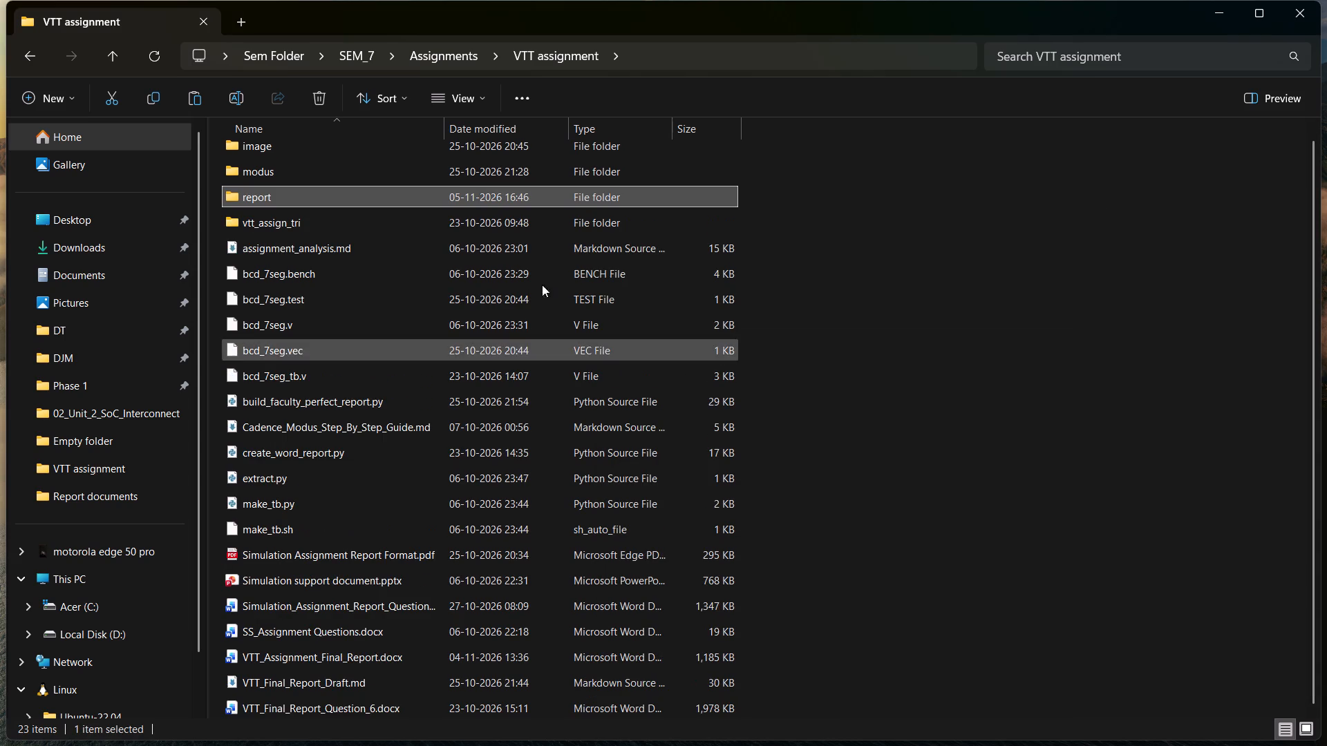
Paste the cut VTT_Simulation_Assignment_Report document into the report folder.
double_click(324, 192)
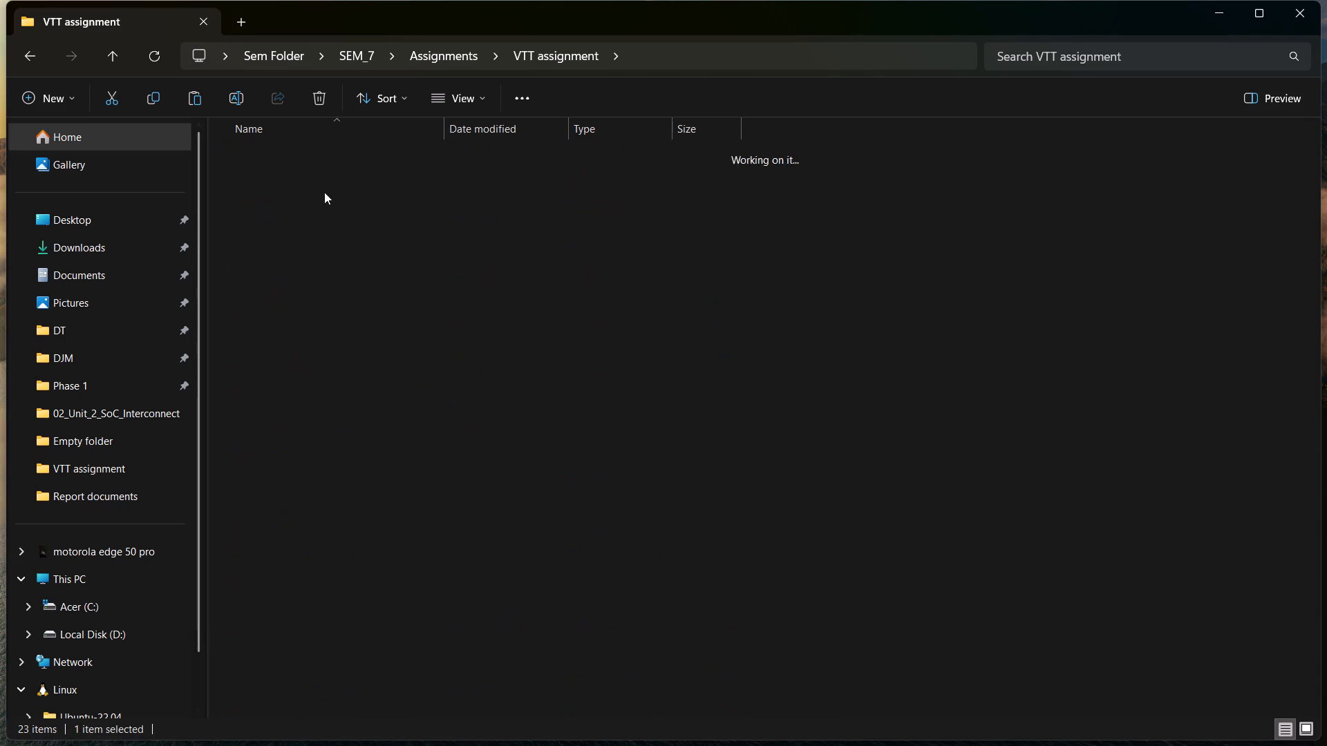
click(503, 336)
key(ctrl+v)
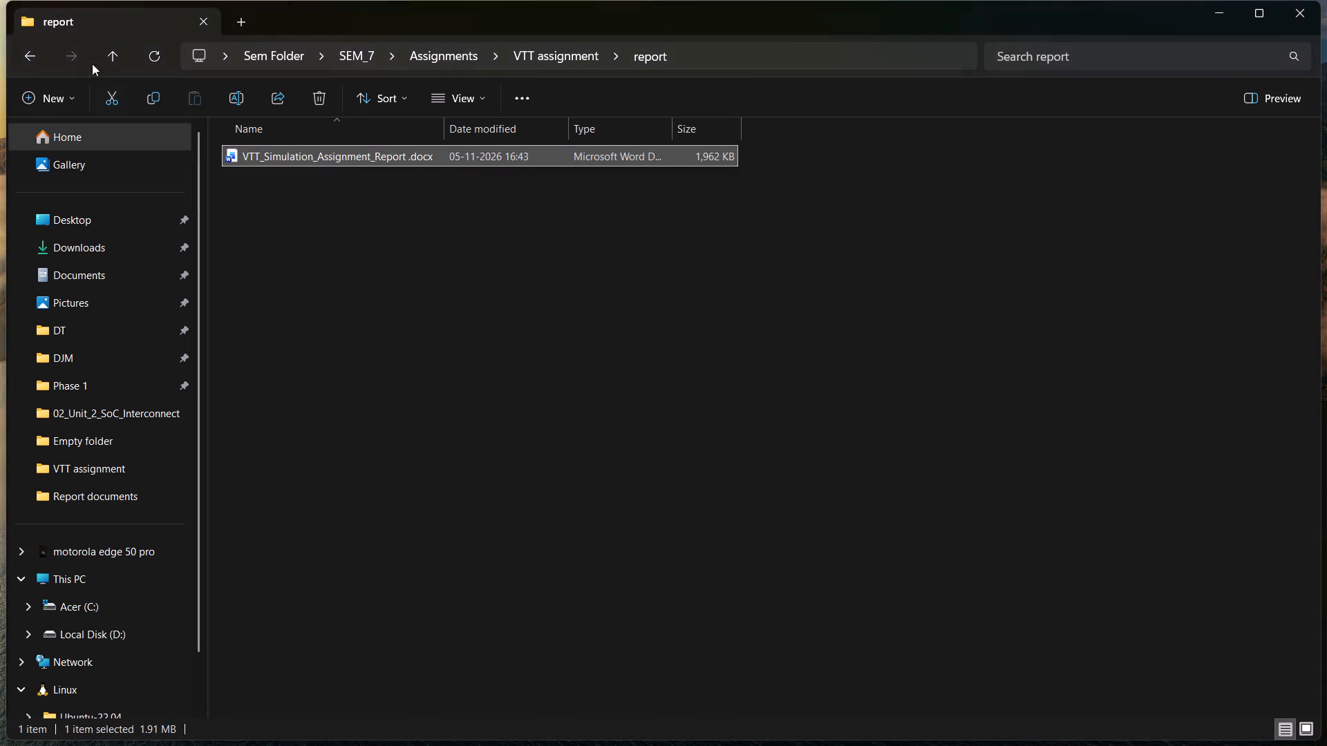
Return to the VTT assignment folder and delete VTT_Assignment_Final_Report.docx.
click(27, 62)
scroll(454, 680, down, 8)
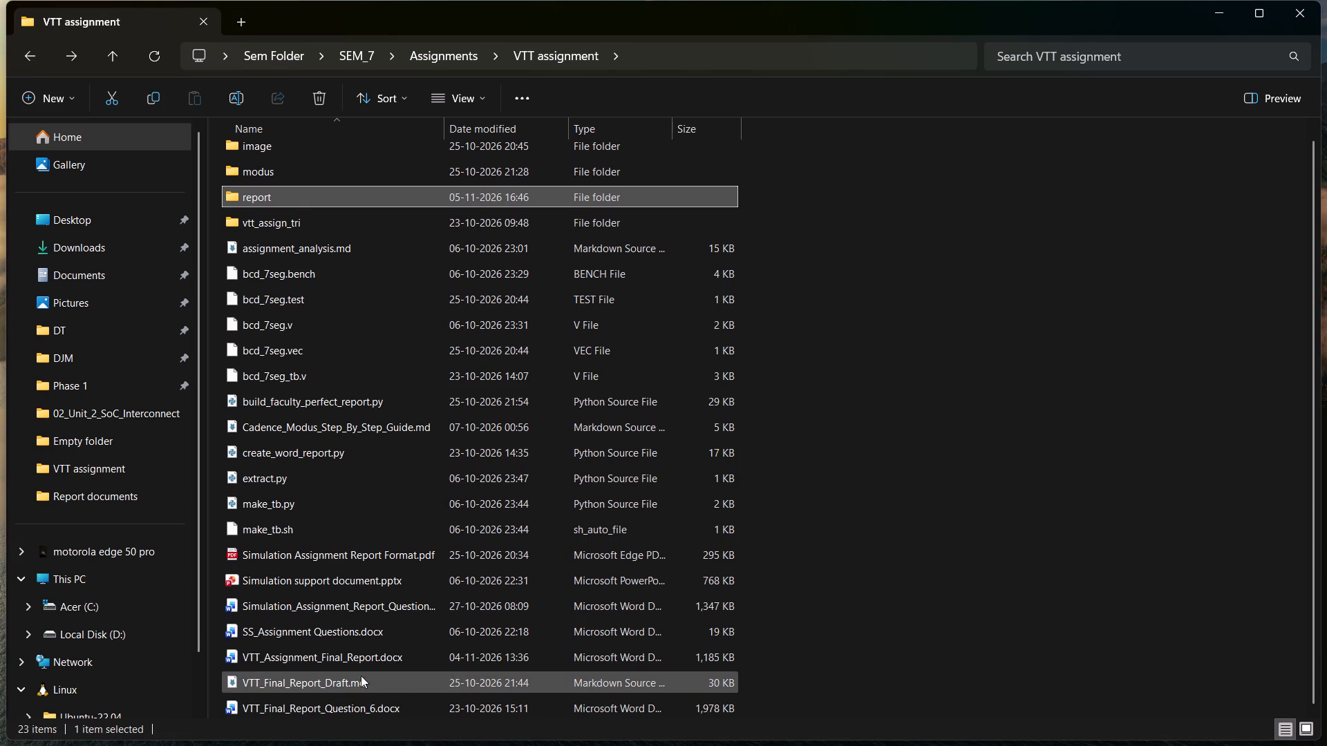
click(353, 661)
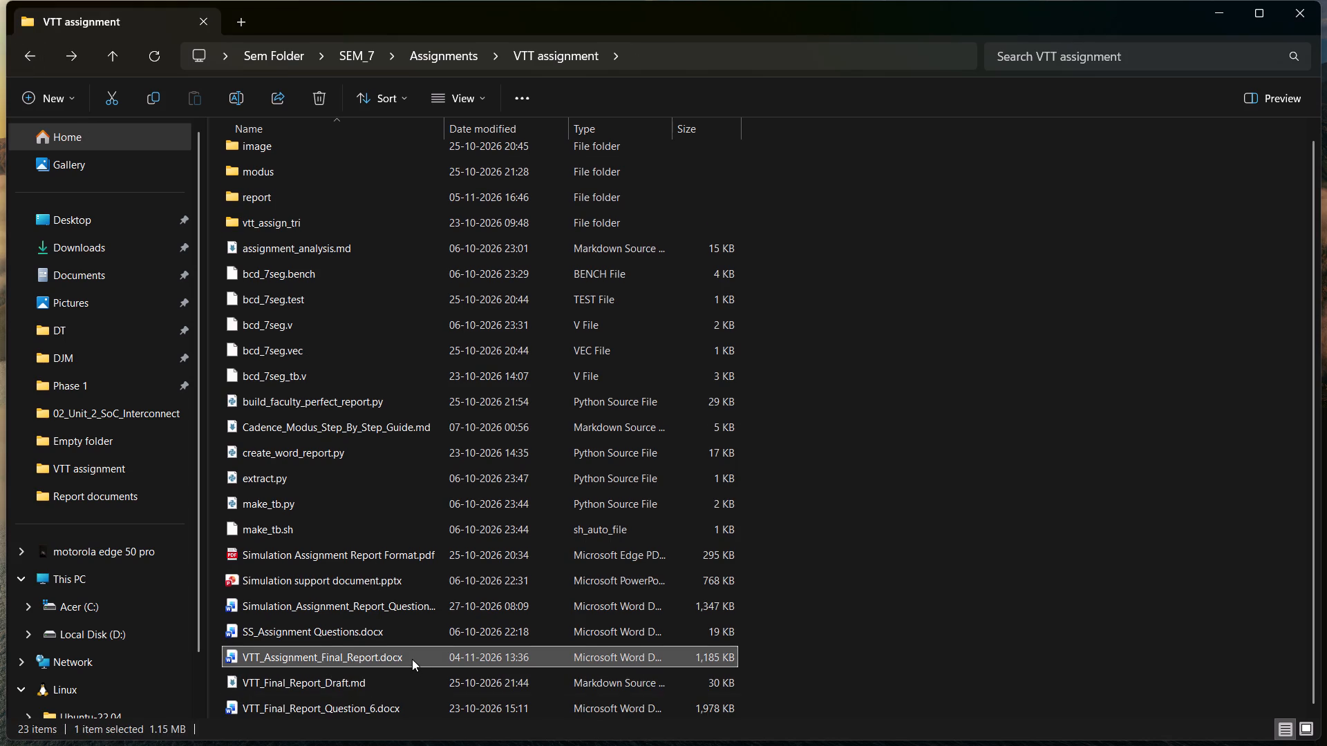
key(Delete)
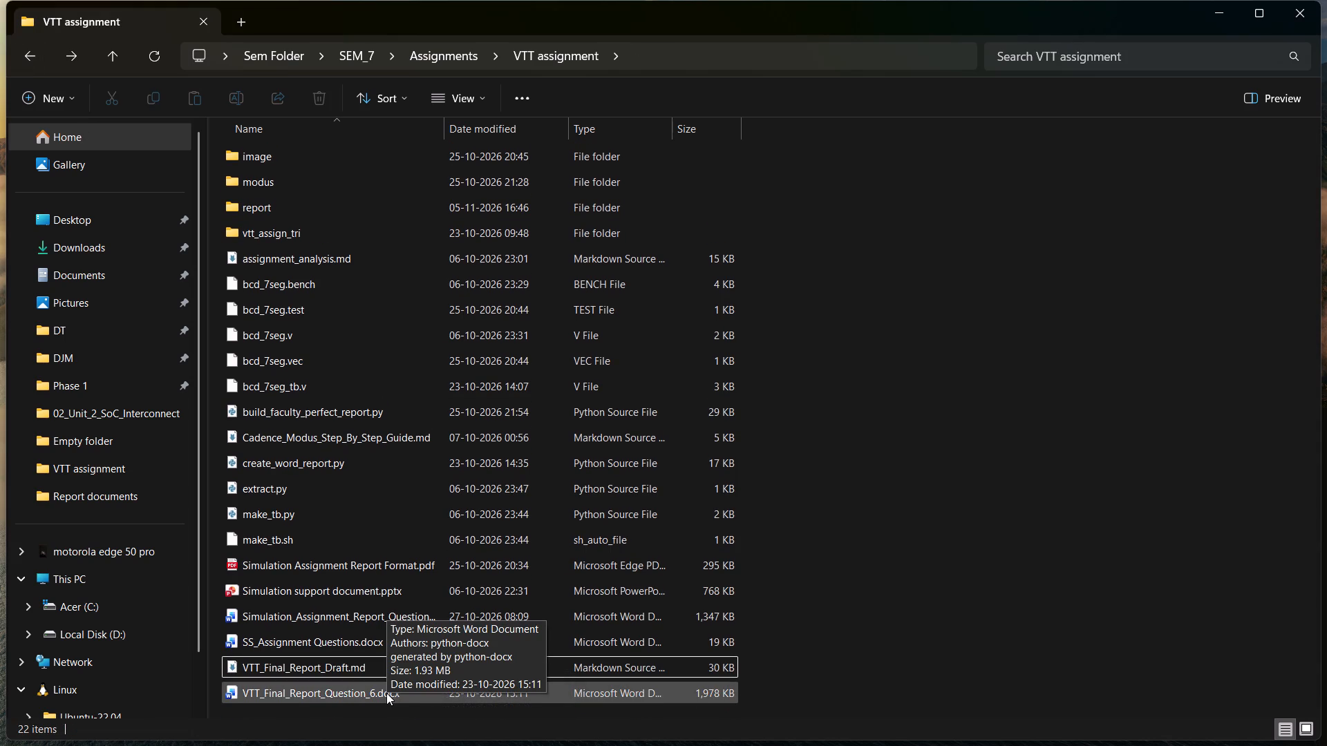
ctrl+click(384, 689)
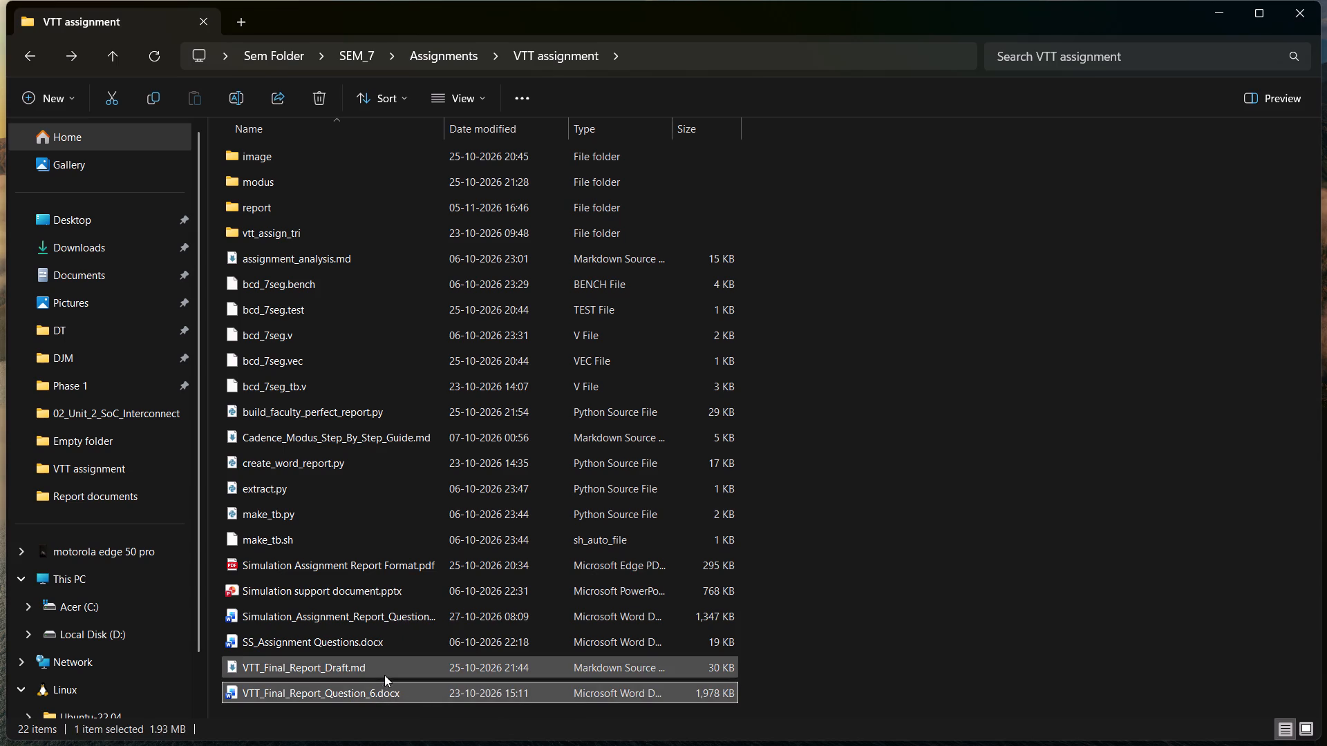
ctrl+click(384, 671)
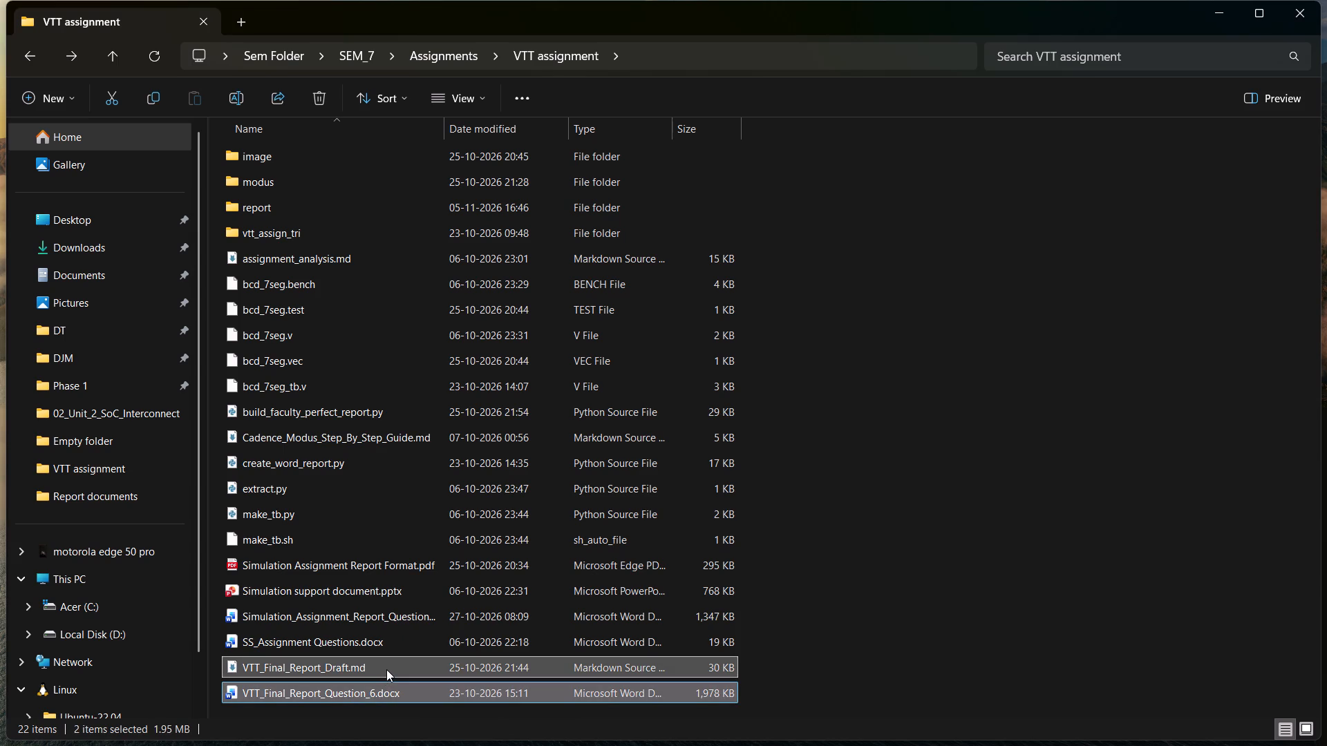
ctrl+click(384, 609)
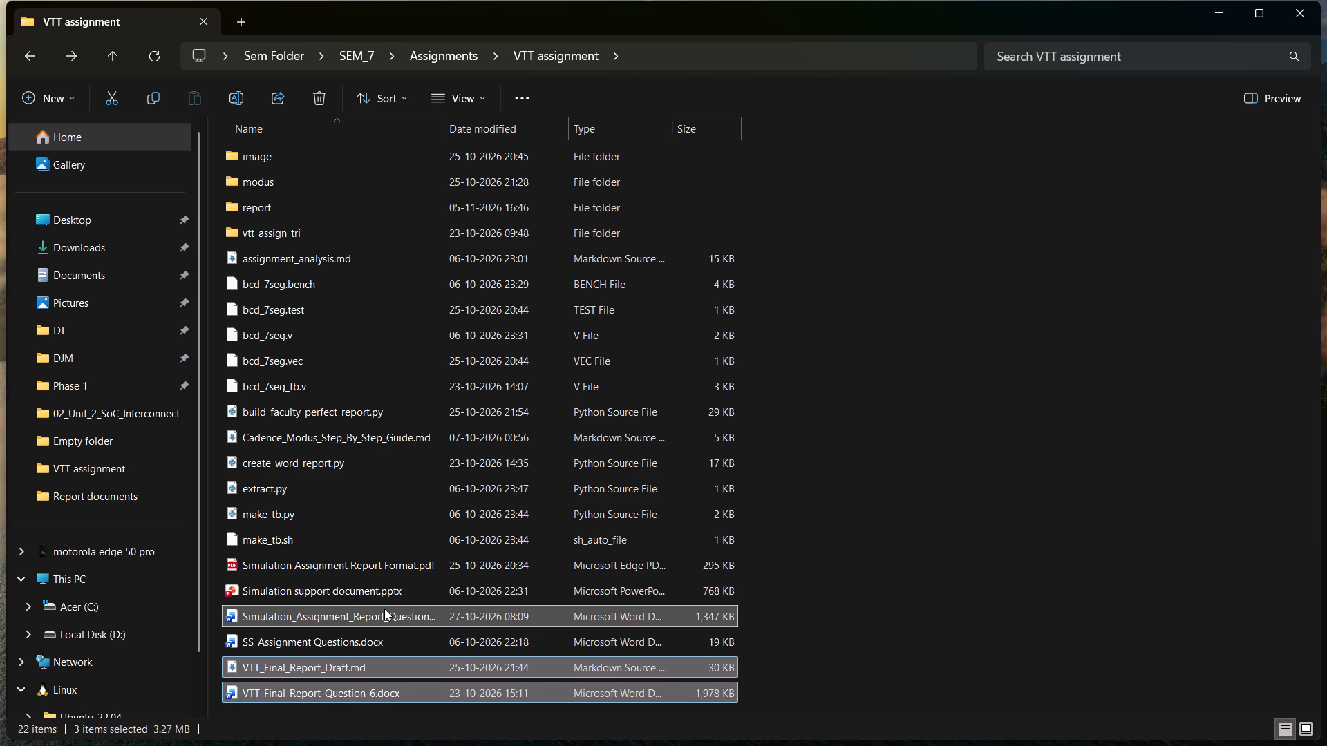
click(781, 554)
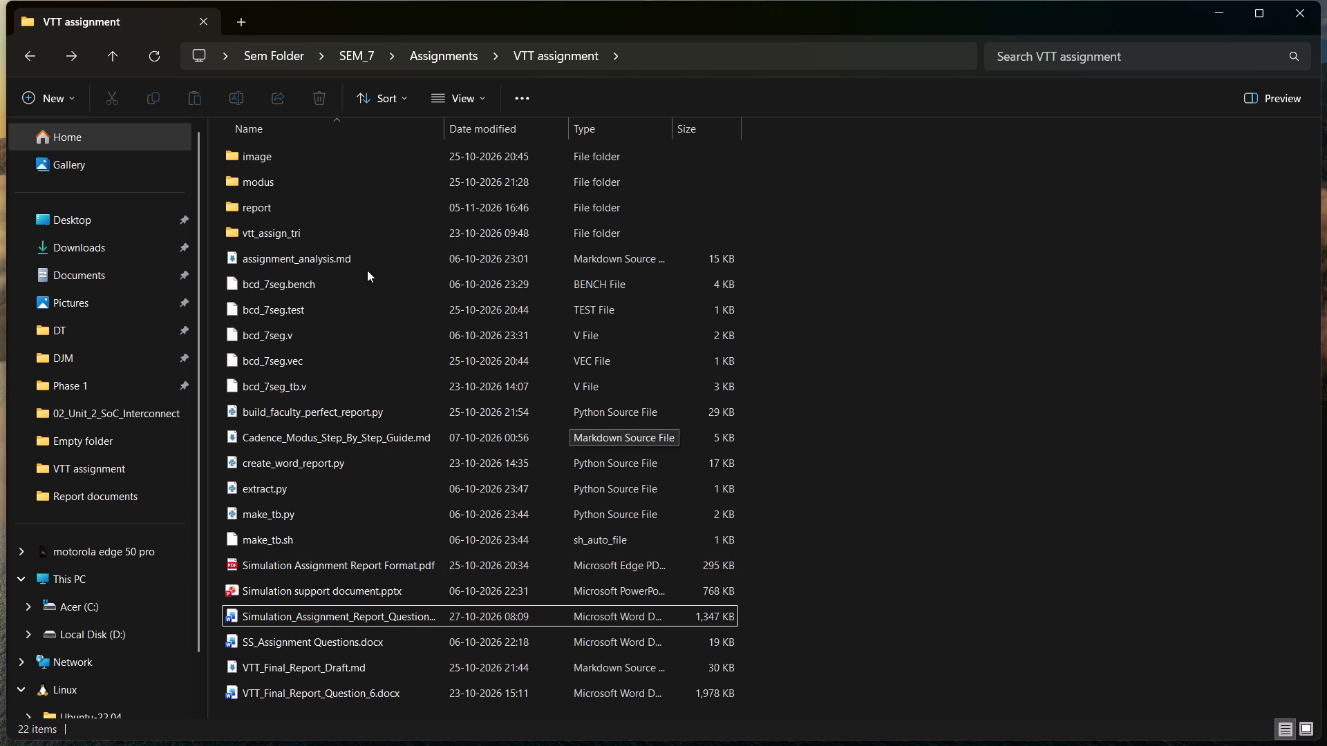
Check the contents of the vtt_assign_tri folder and return to the VTT assignment folder.
double_click(360, 235)
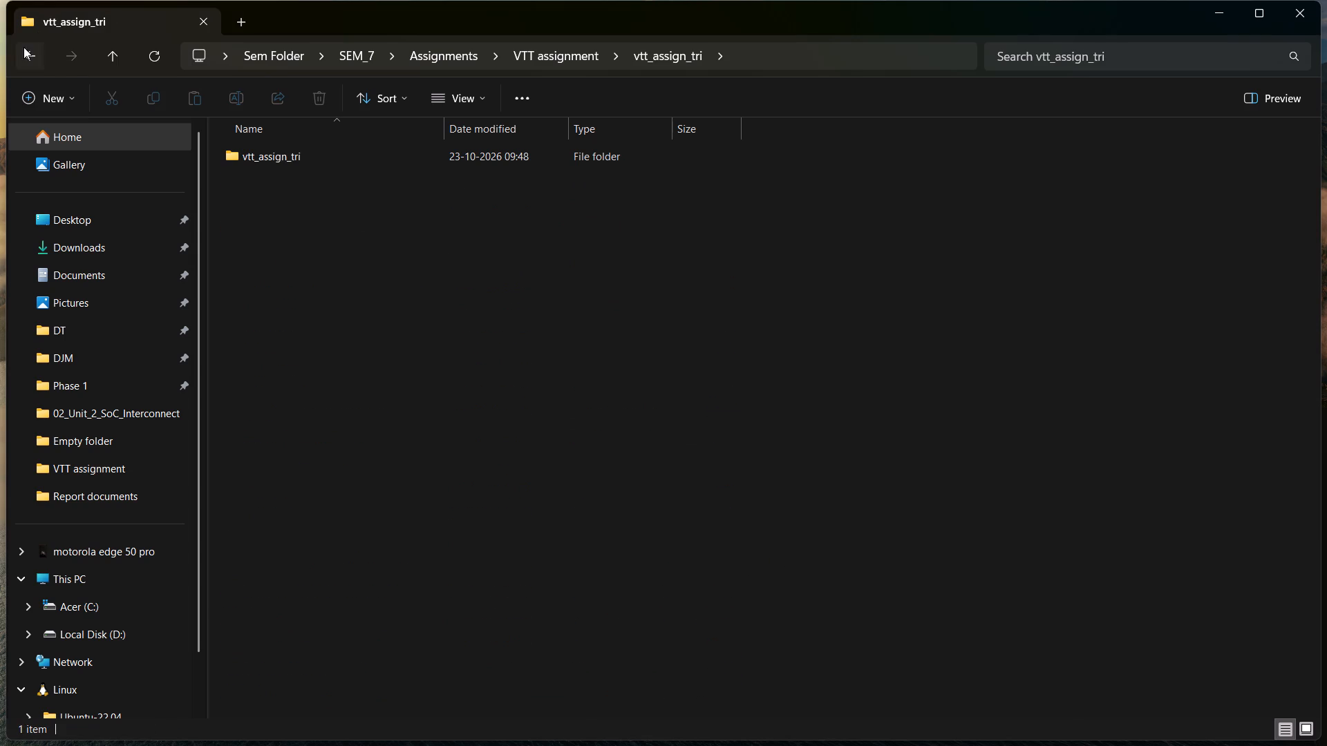
click(23, 48)
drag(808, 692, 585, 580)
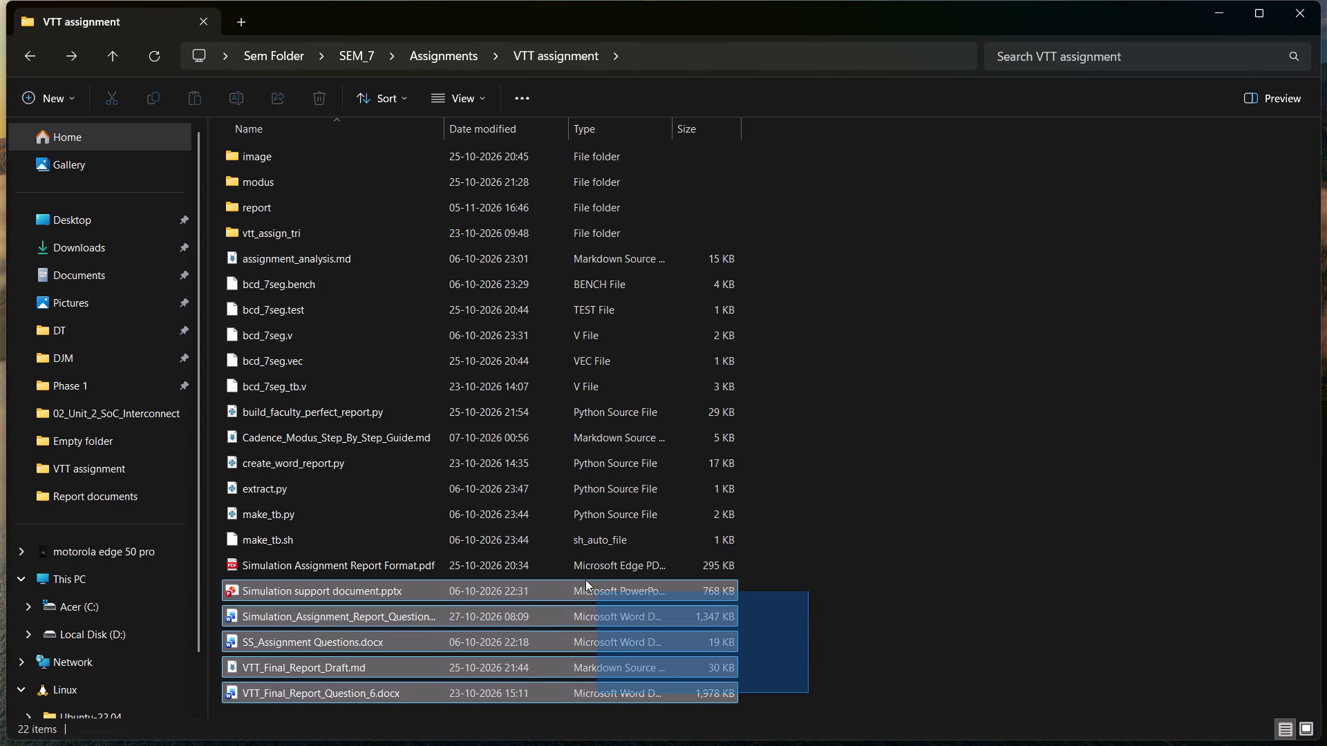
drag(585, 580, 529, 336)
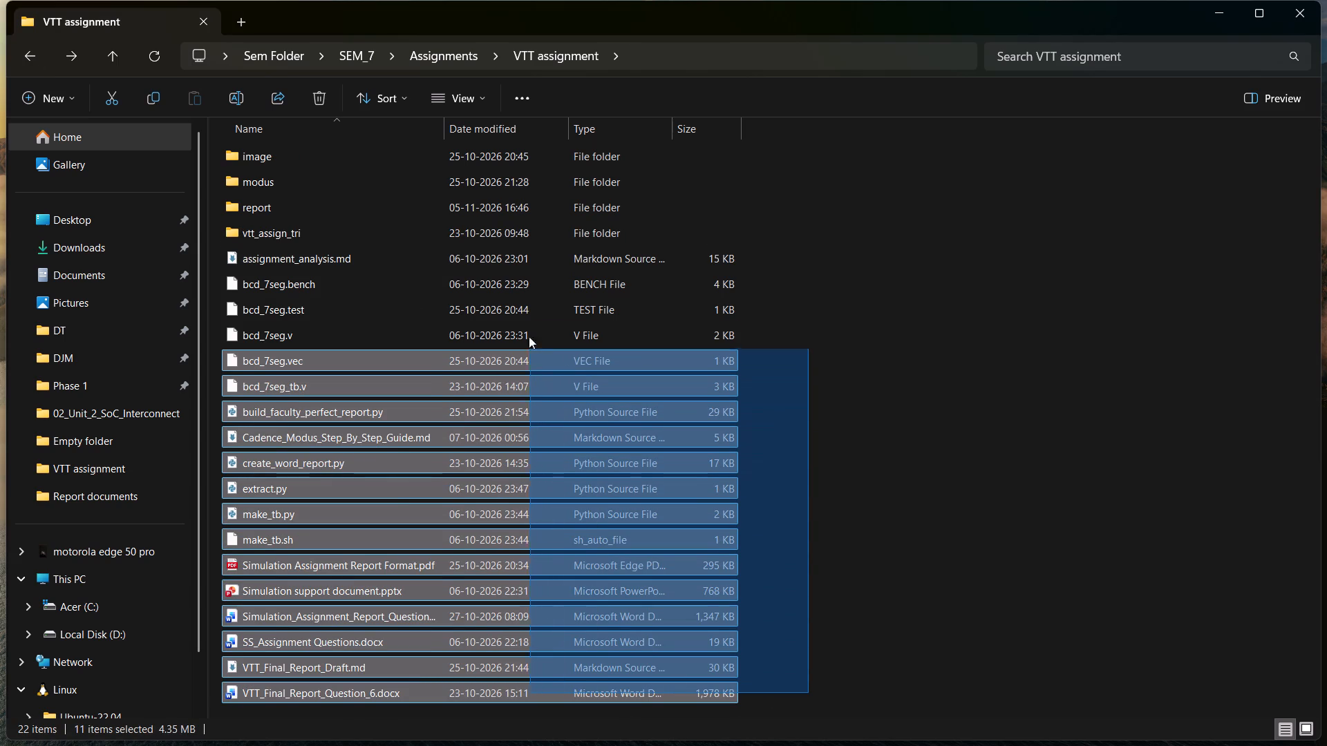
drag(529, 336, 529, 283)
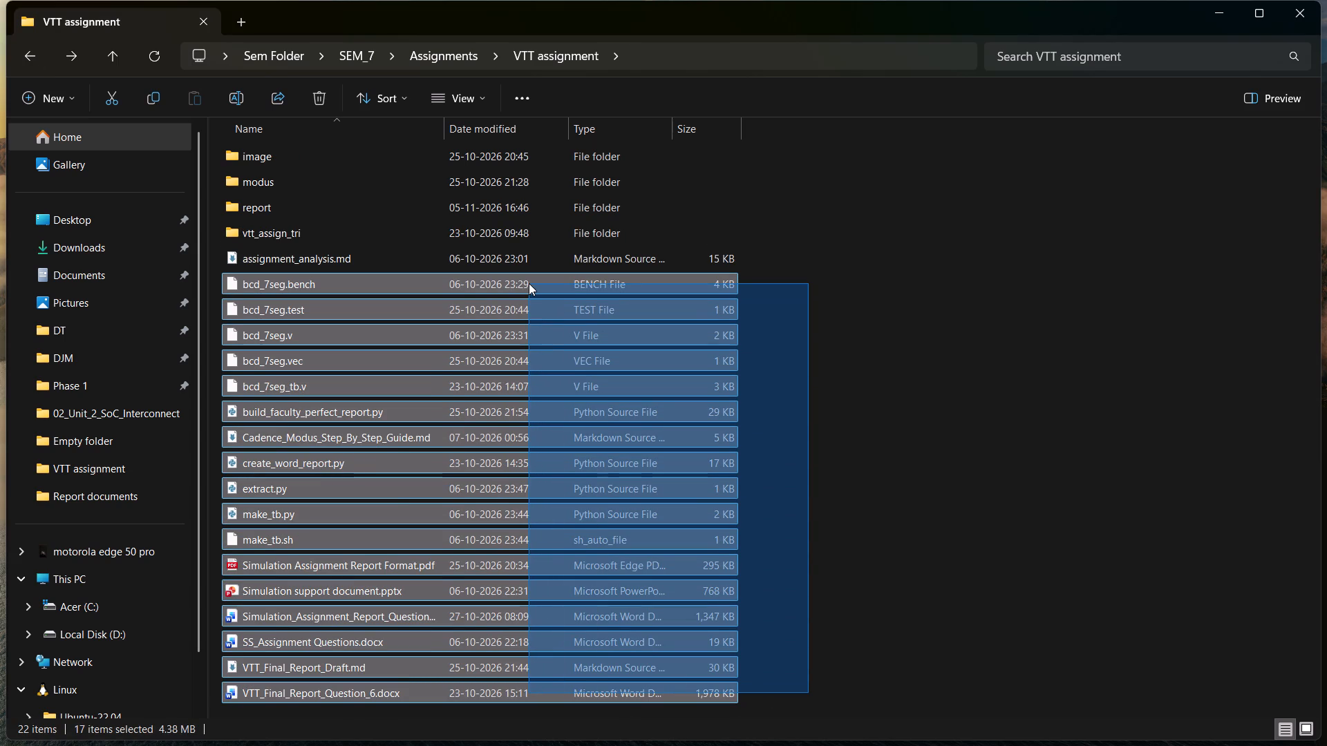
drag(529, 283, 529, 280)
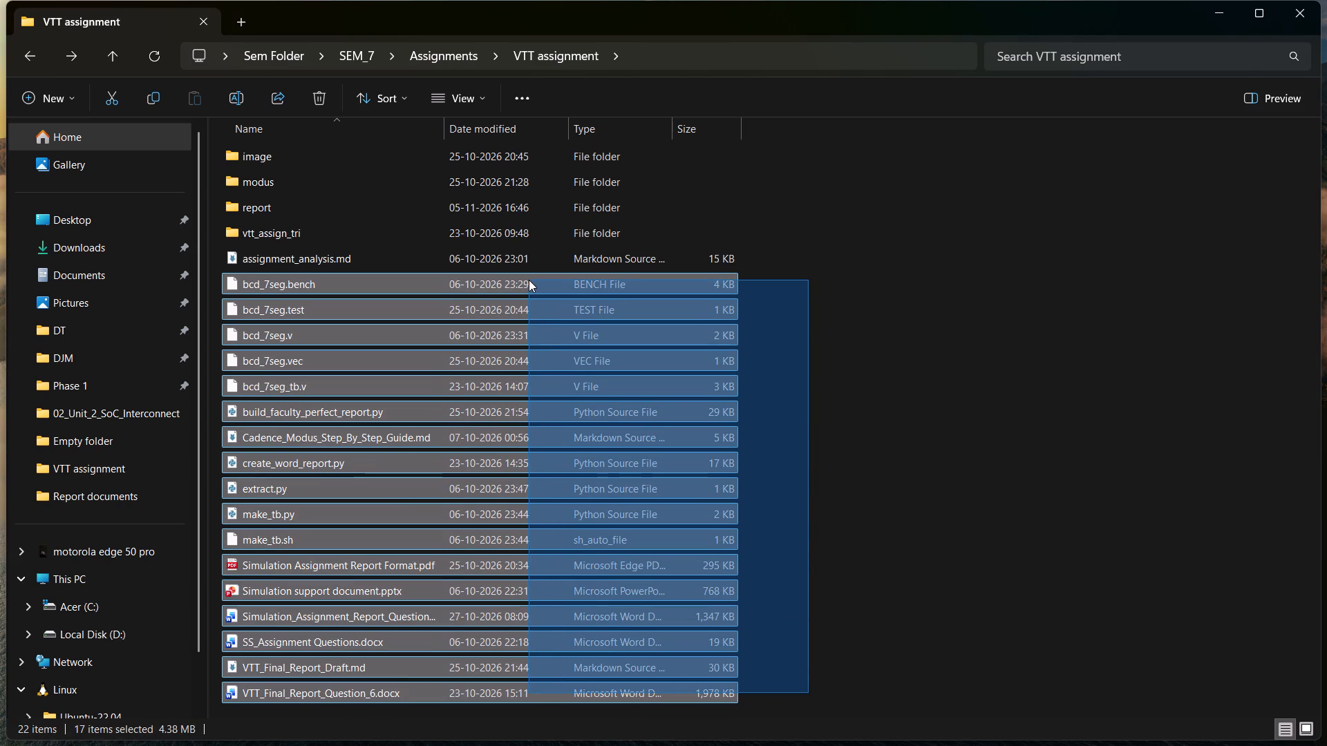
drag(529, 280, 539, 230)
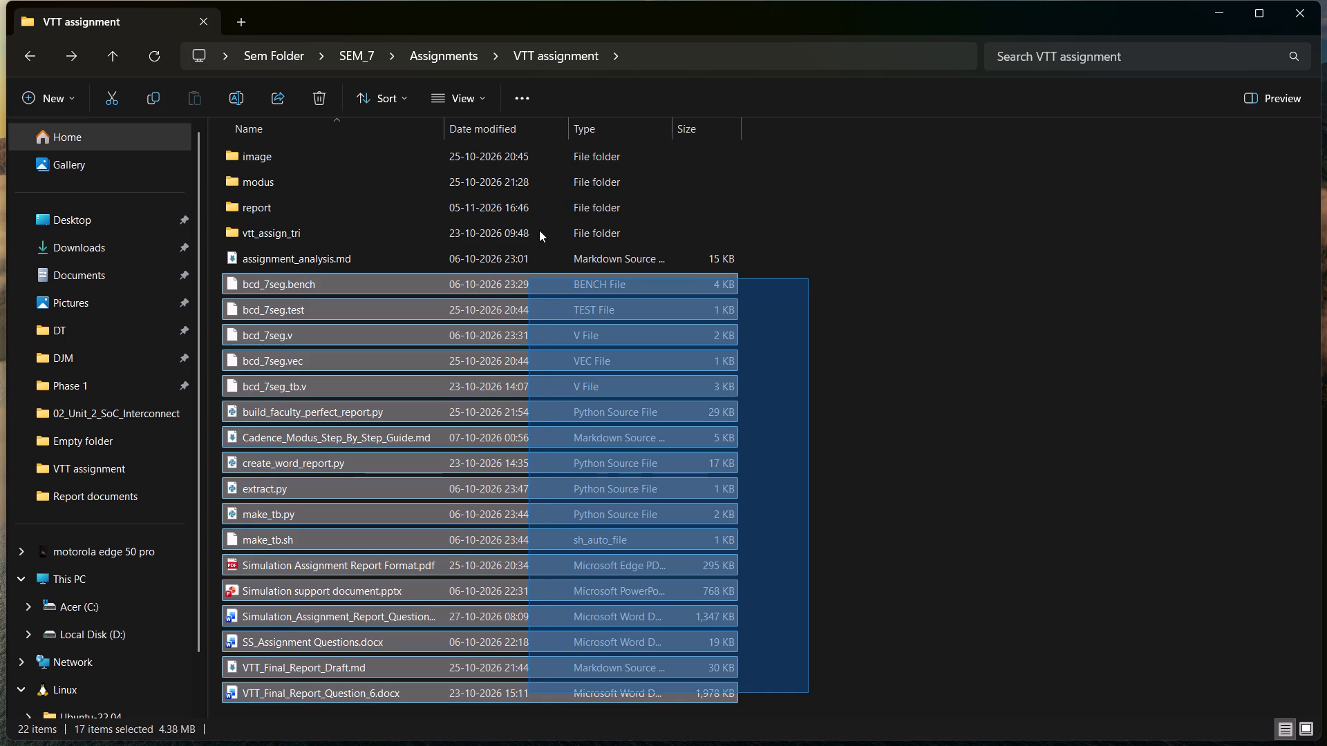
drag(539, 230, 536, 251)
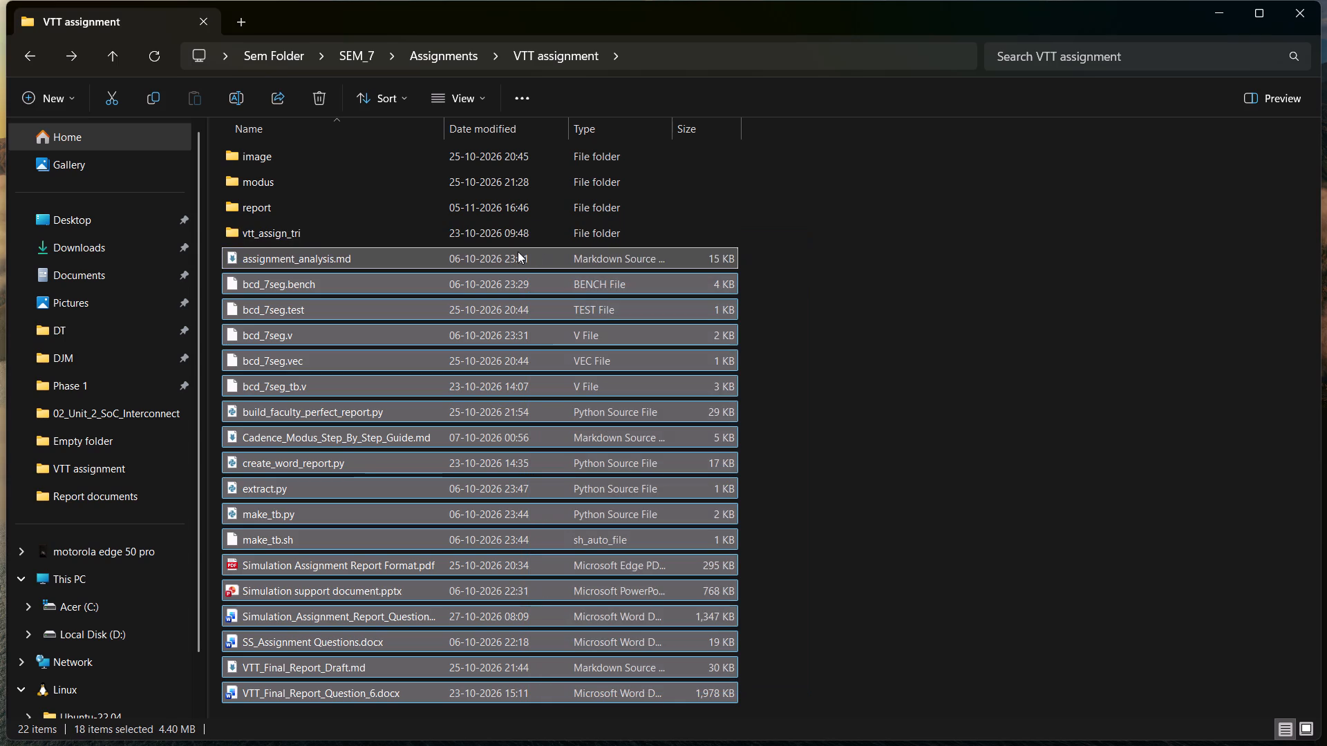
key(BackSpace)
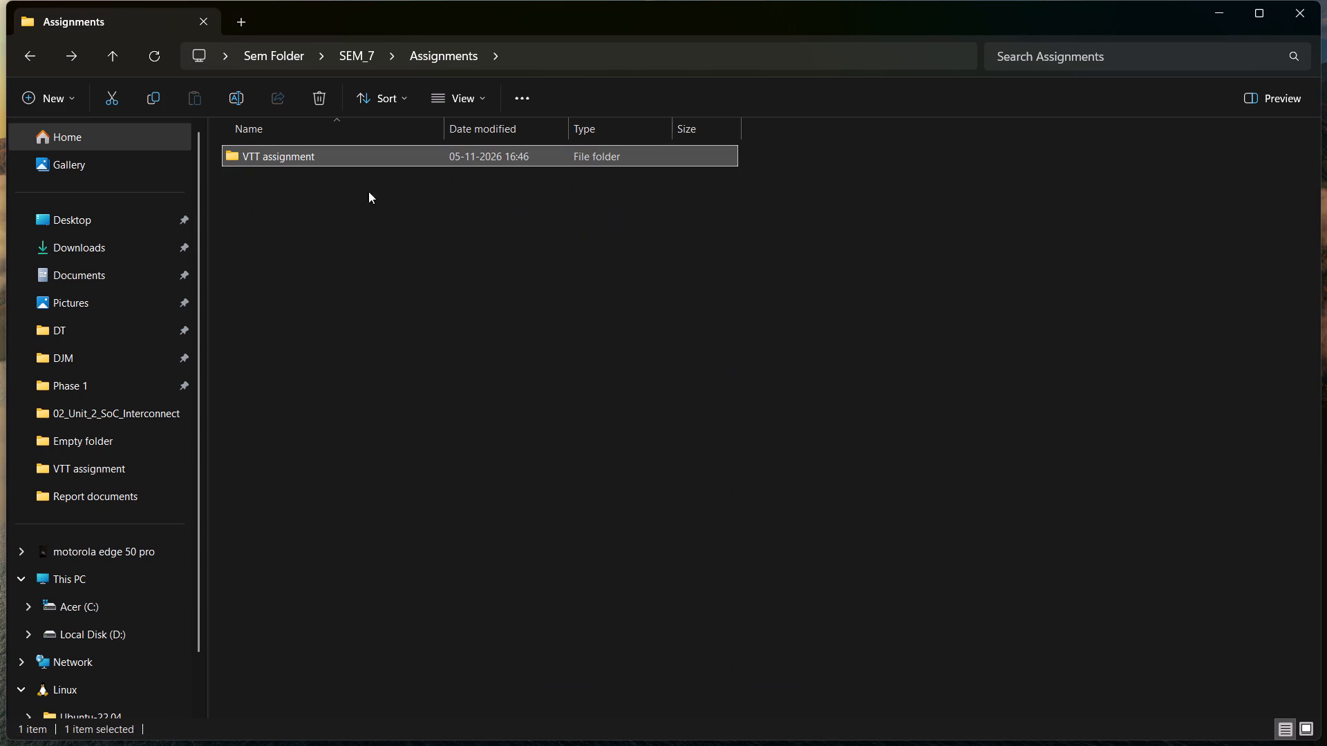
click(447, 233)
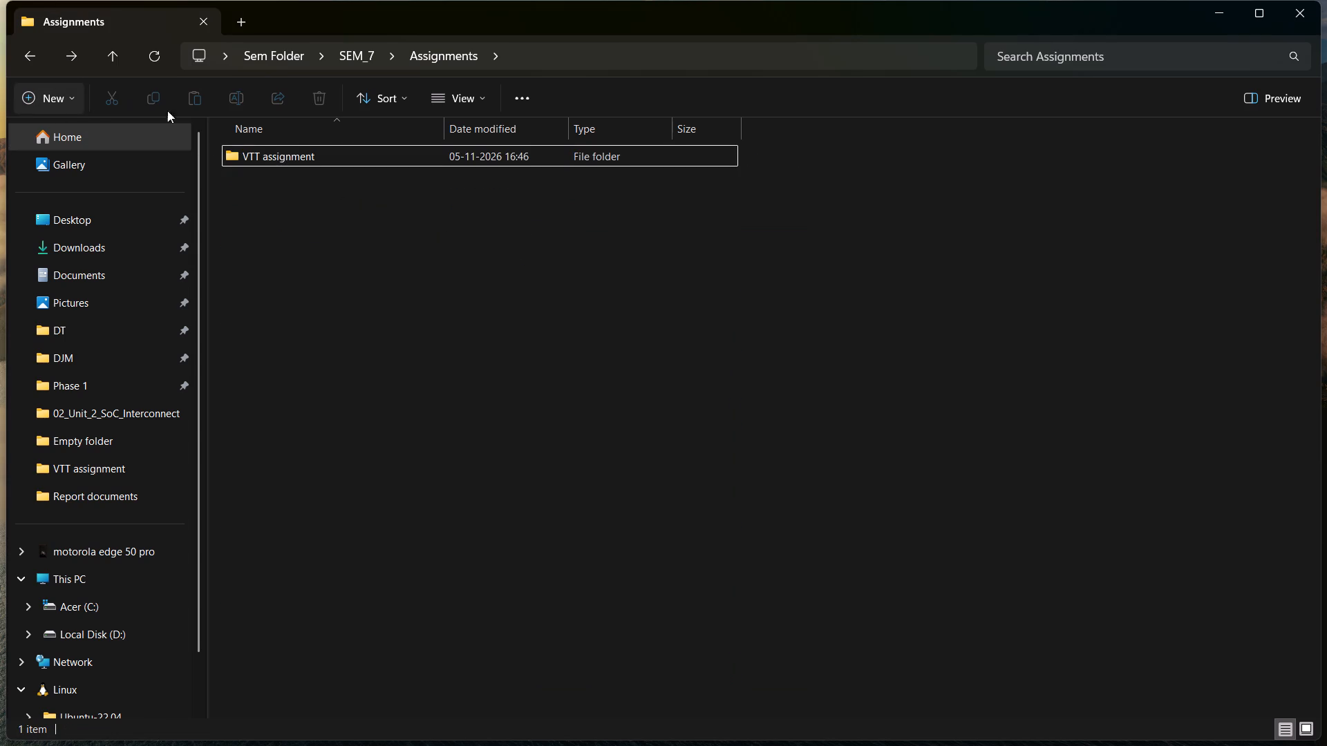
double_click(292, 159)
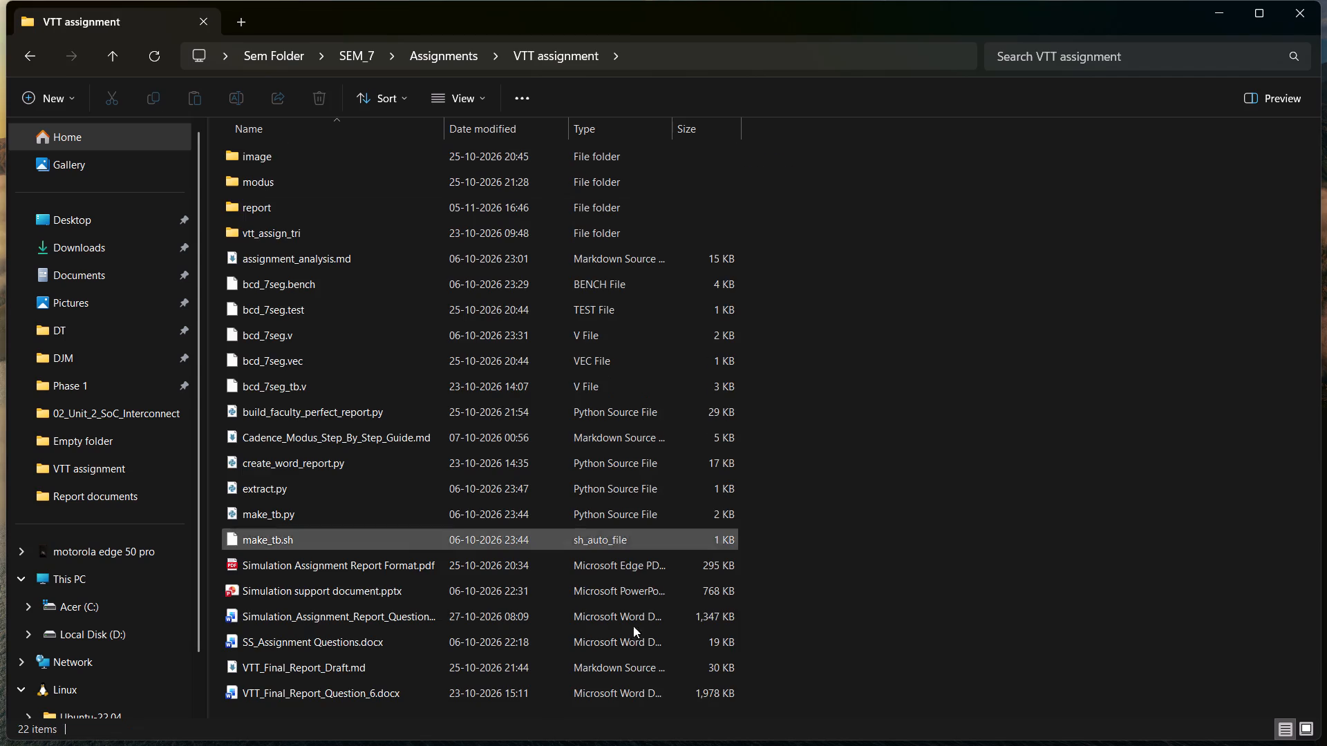
Delete all loose files in the VTT assignment folder, from assignment_analysis.md to VTT_Final_Report_Question_6.docx, keeping the four folders and skipping Simulation support document.pptx.
drag(824, 691, 420, 276)
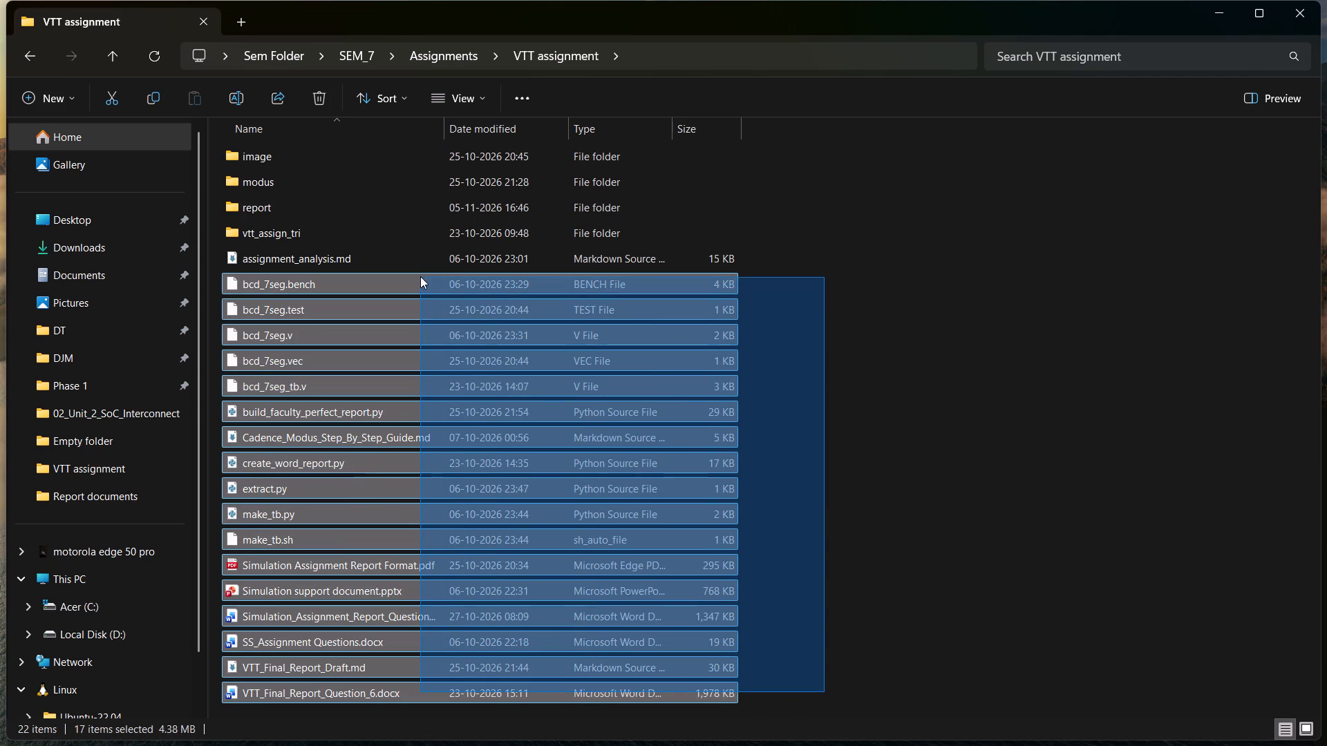
drag(420, 276, 420, 265)
key(Delete)
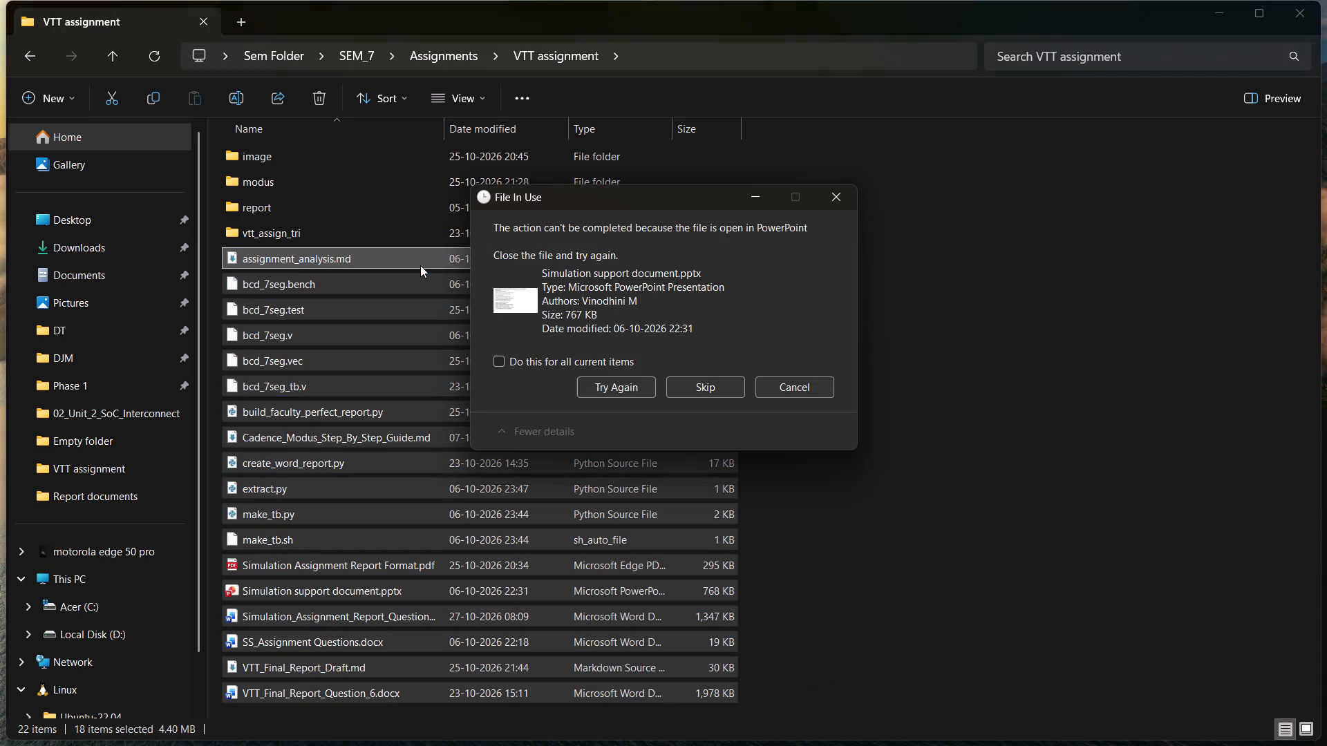
click(603, 381)
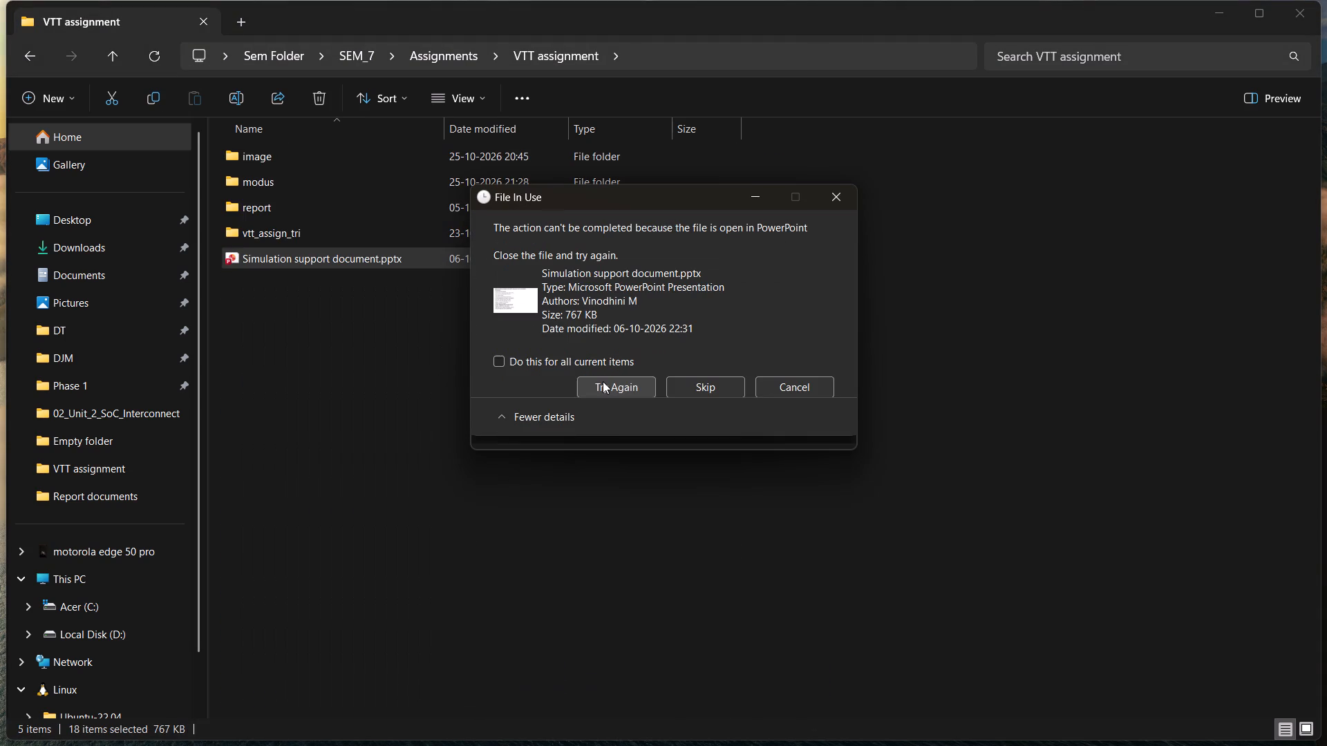
click(728, 383)
click(668, 341)
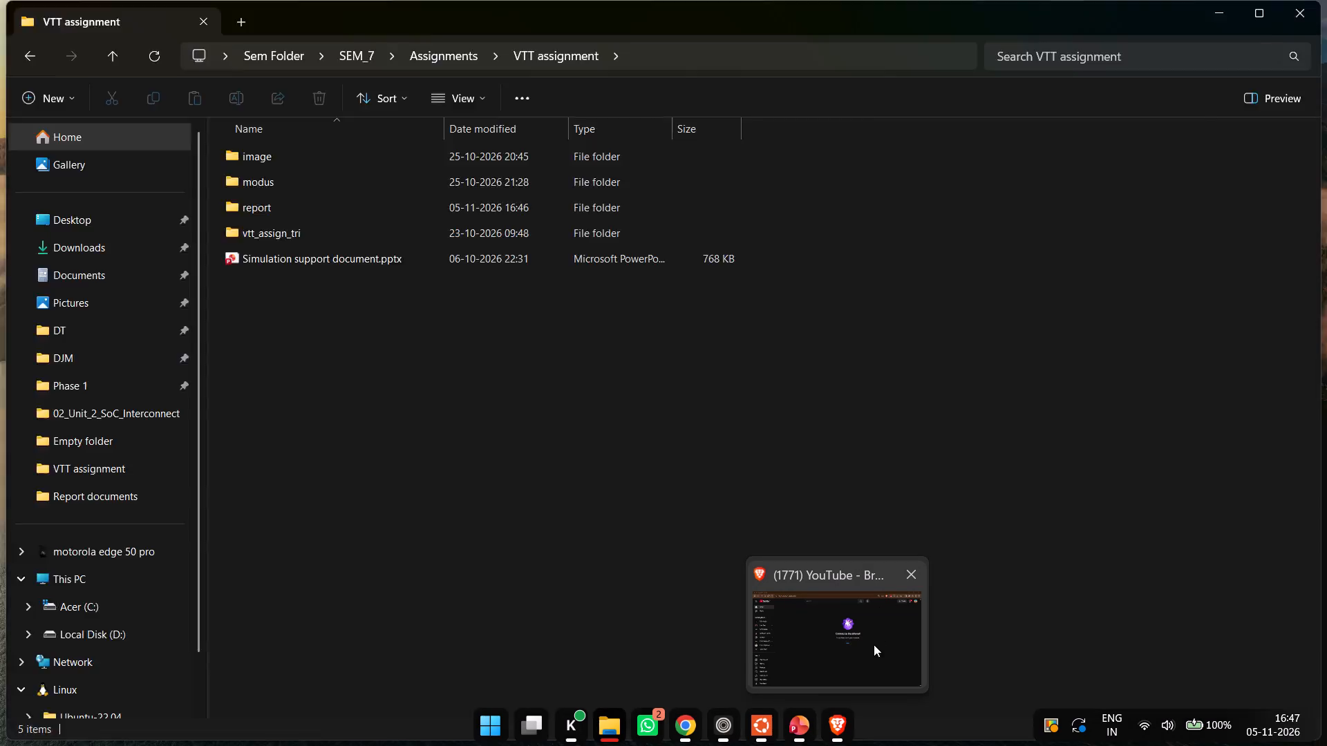
Close the YouTube browser window and the open PowerPoint presentation.
click(906, 575)
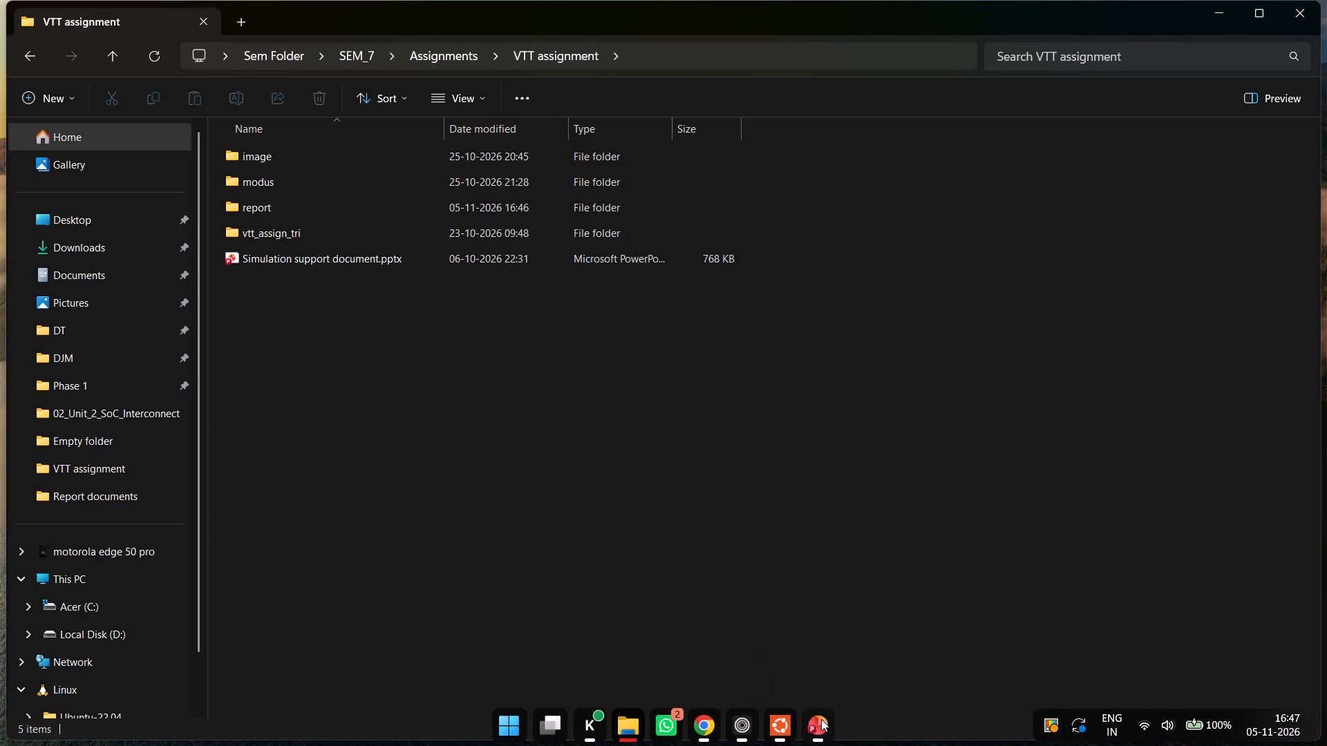
click(822, 727)
click(1326, 0)
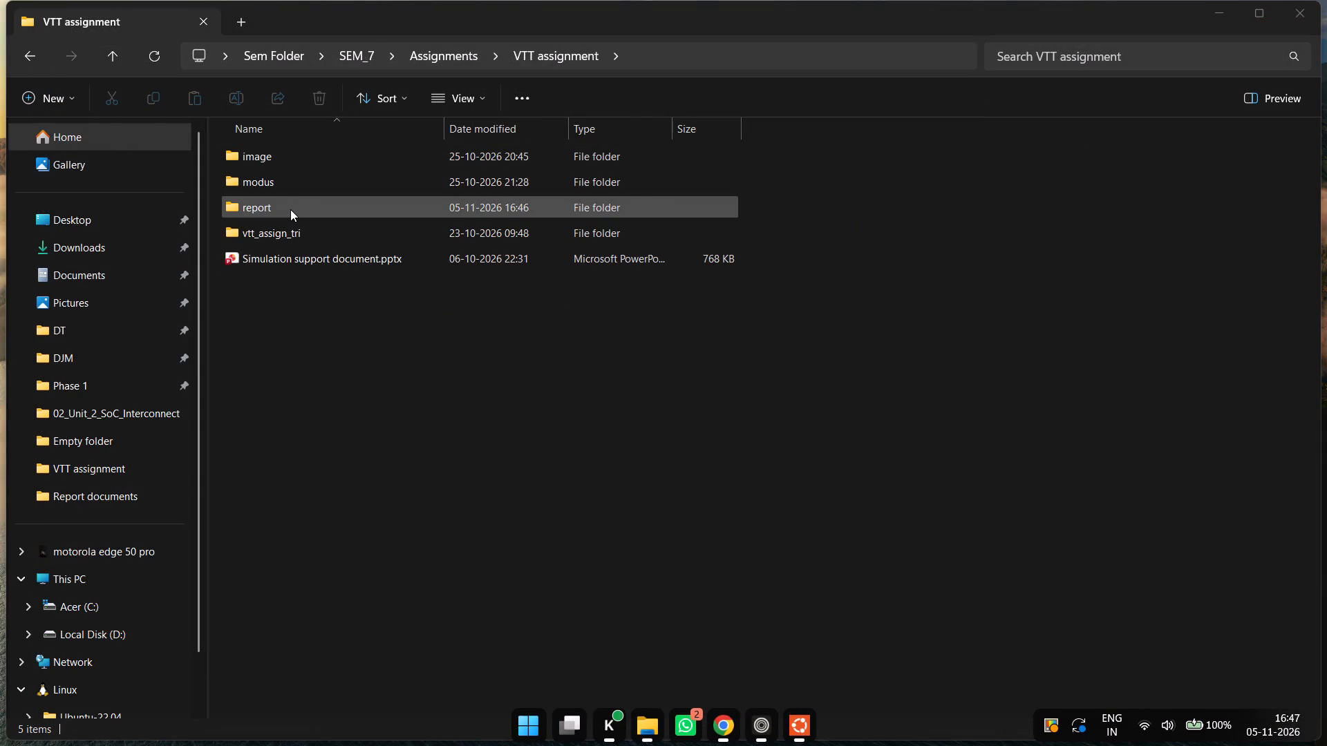
Open the modus folder and delete its subfolders cropped_screenshots, modus commands and outputs, and screen shorts.
double_click(287, 178)
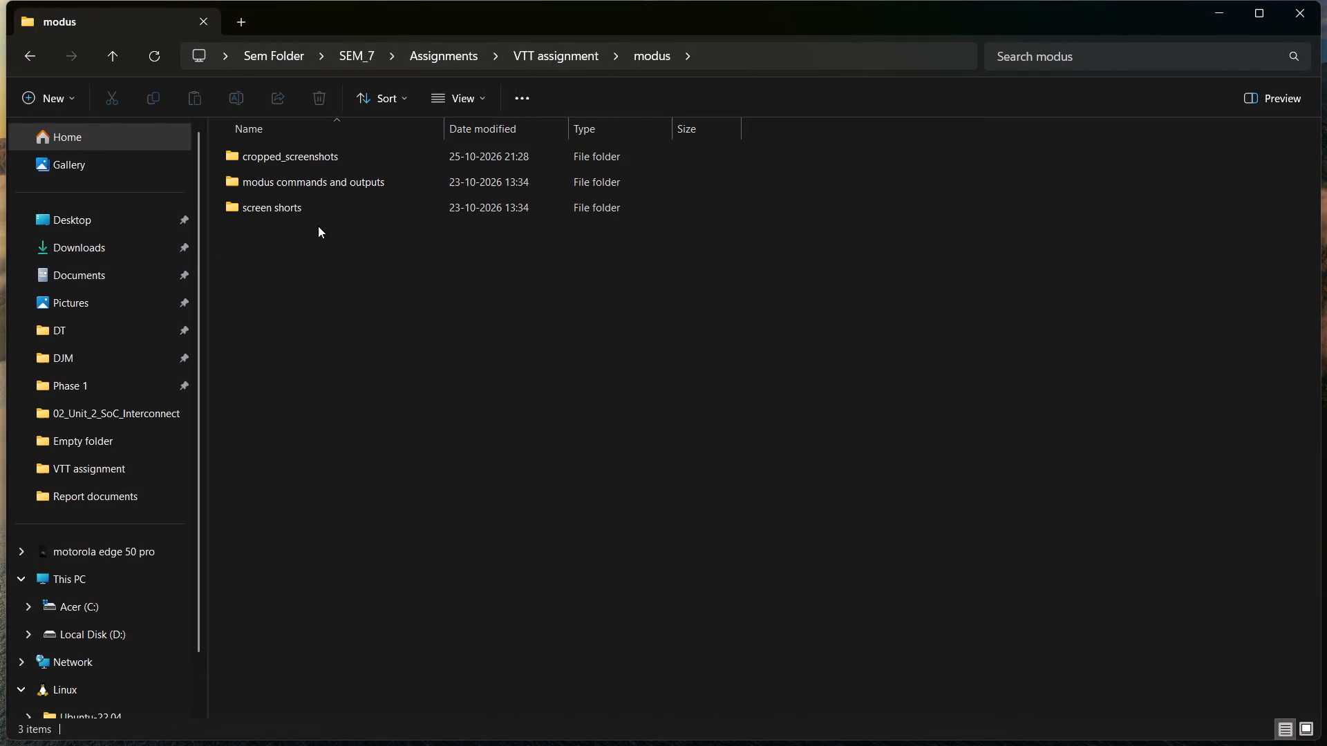
drag(751, 226, 462, 178)
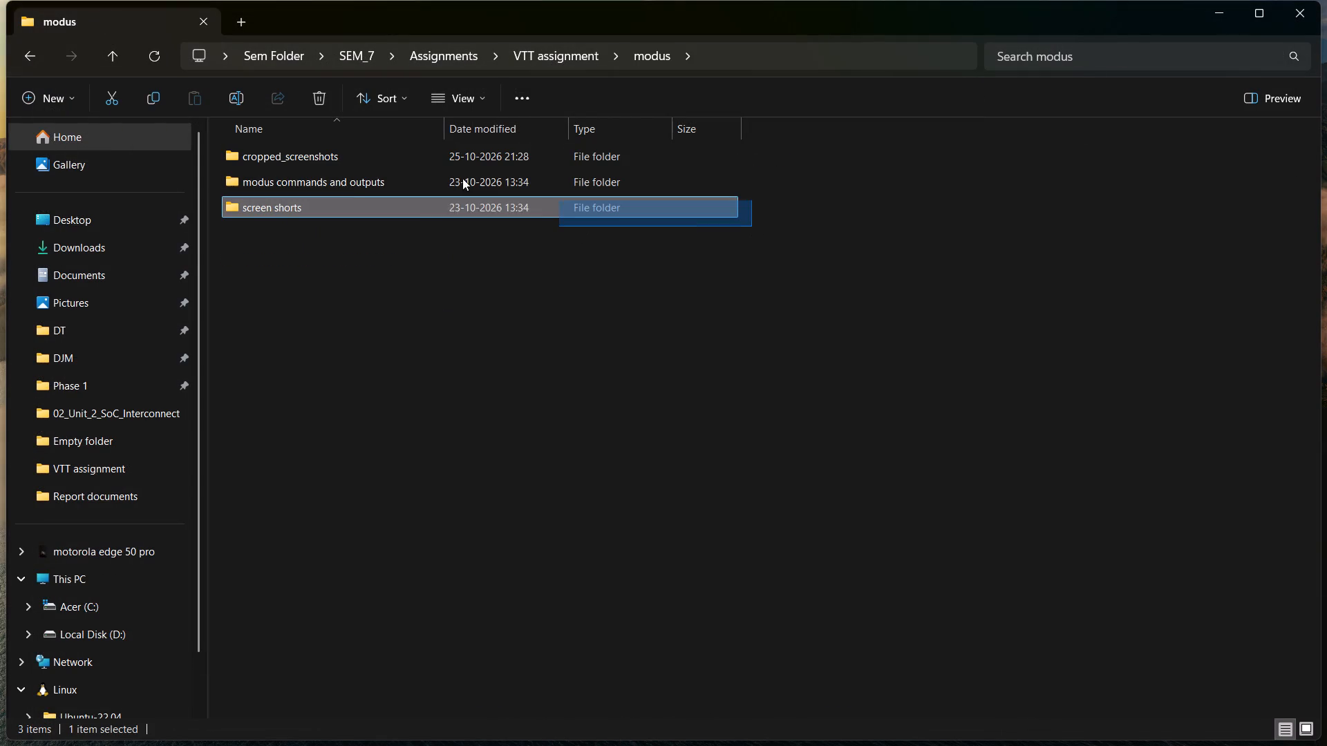
drag(462, 178, 312, 143)
key(Delete)
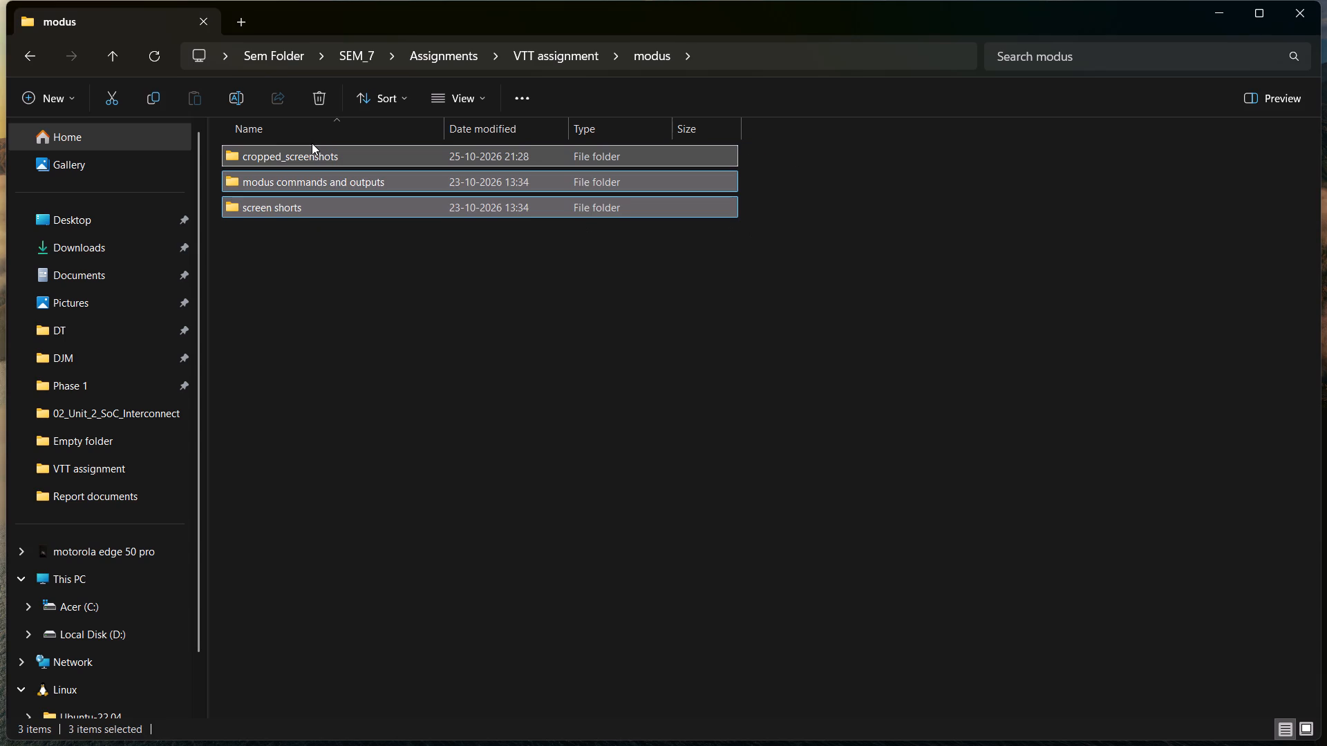
Return to the VTT assignment folder and delete the modus folder.
click(34, 63)
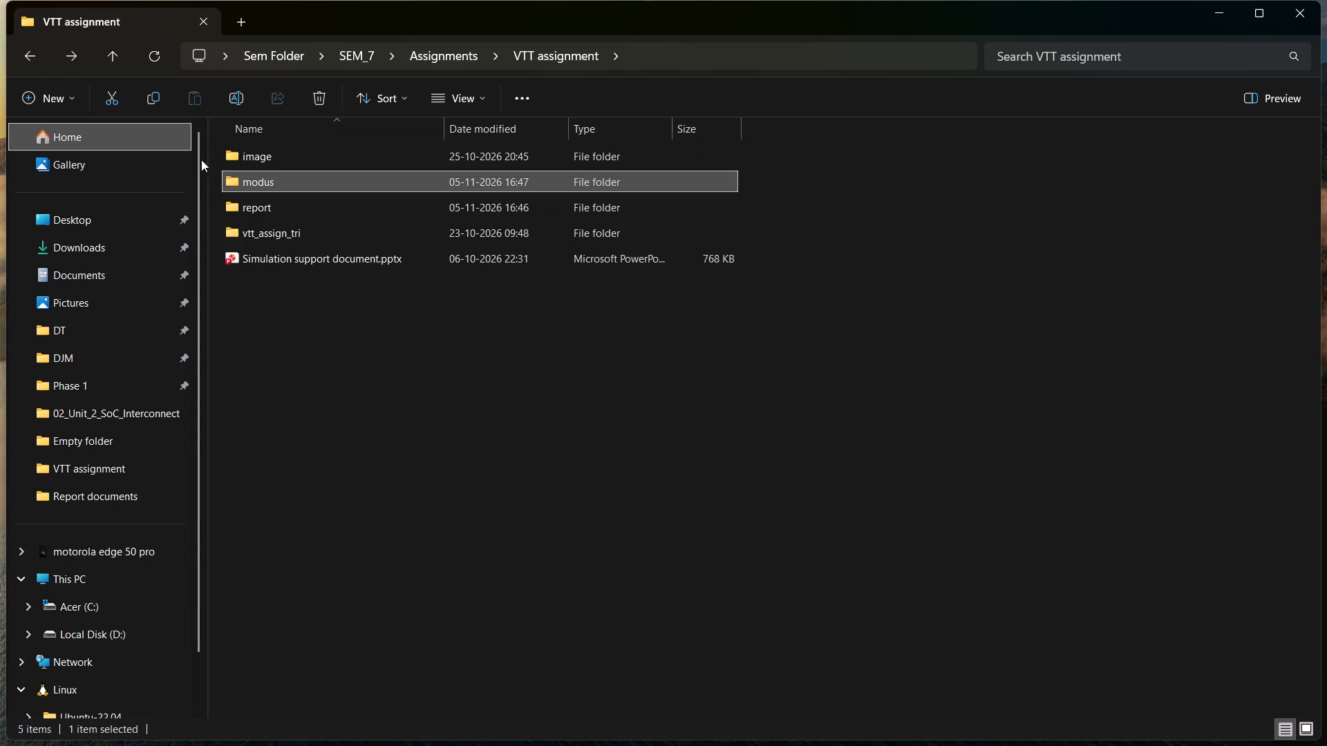
click(276, 185)
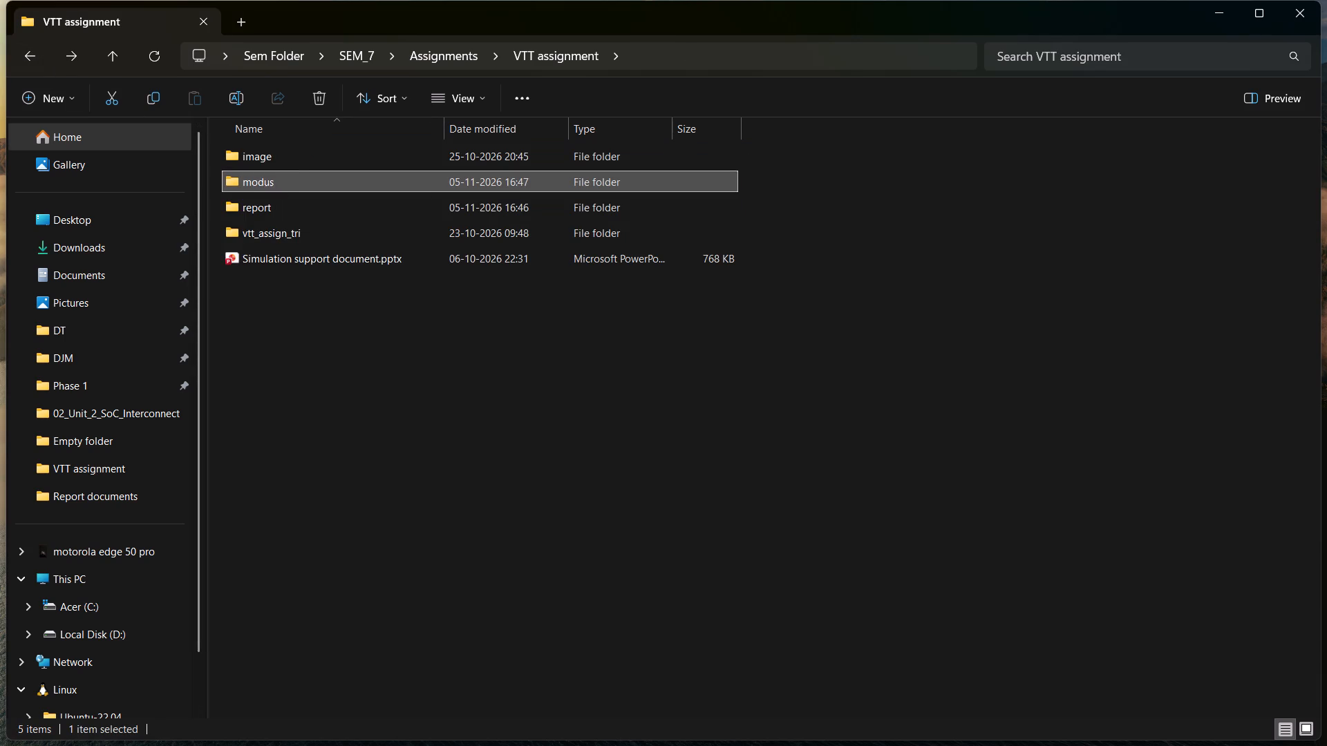
key(Delete)
click(352, 182)
key(Delete)
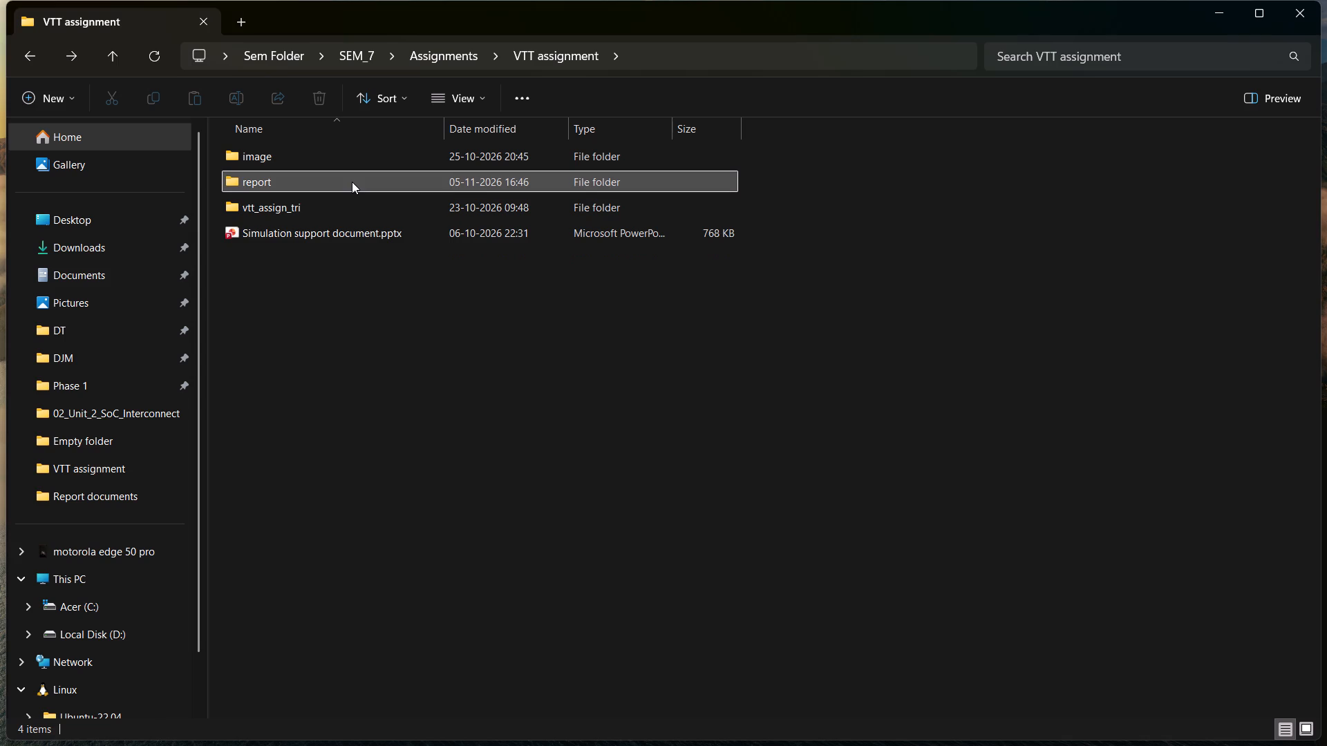
Check the contents of the report folder and return to the VTT assignment folder.
double_click(352, 182)
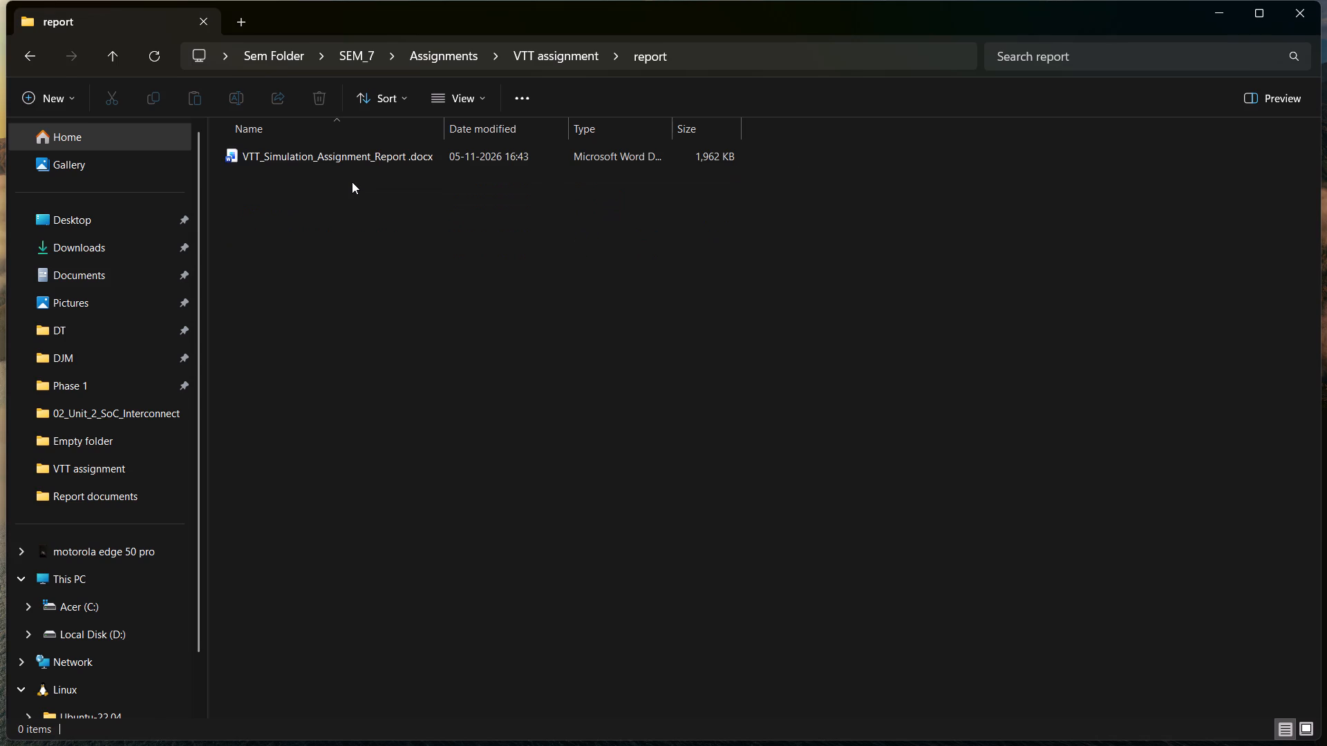
click(31, 59)
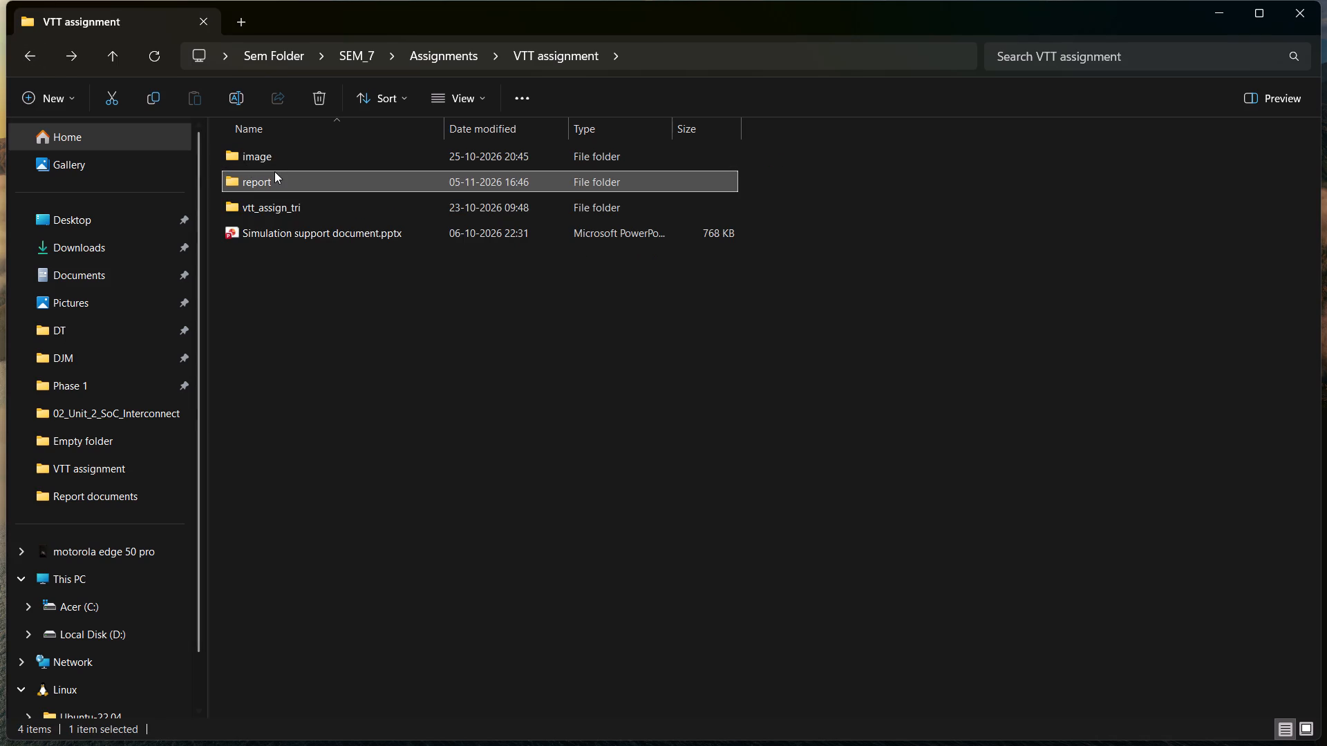
Check the contents of the image folder, return to the VTT assignment folder and delete the image folder.
double_click(286, 164)
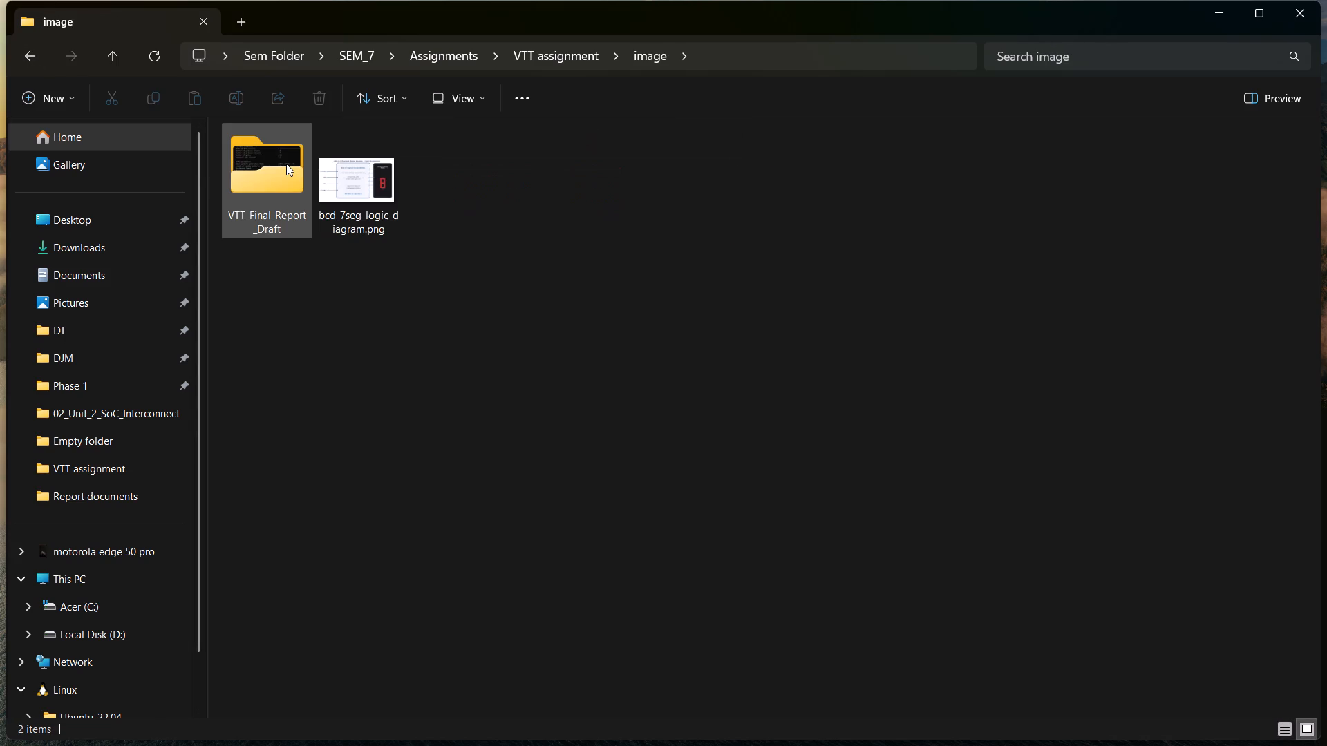
drag(420, 249, 355, 220)
click(28, 51)
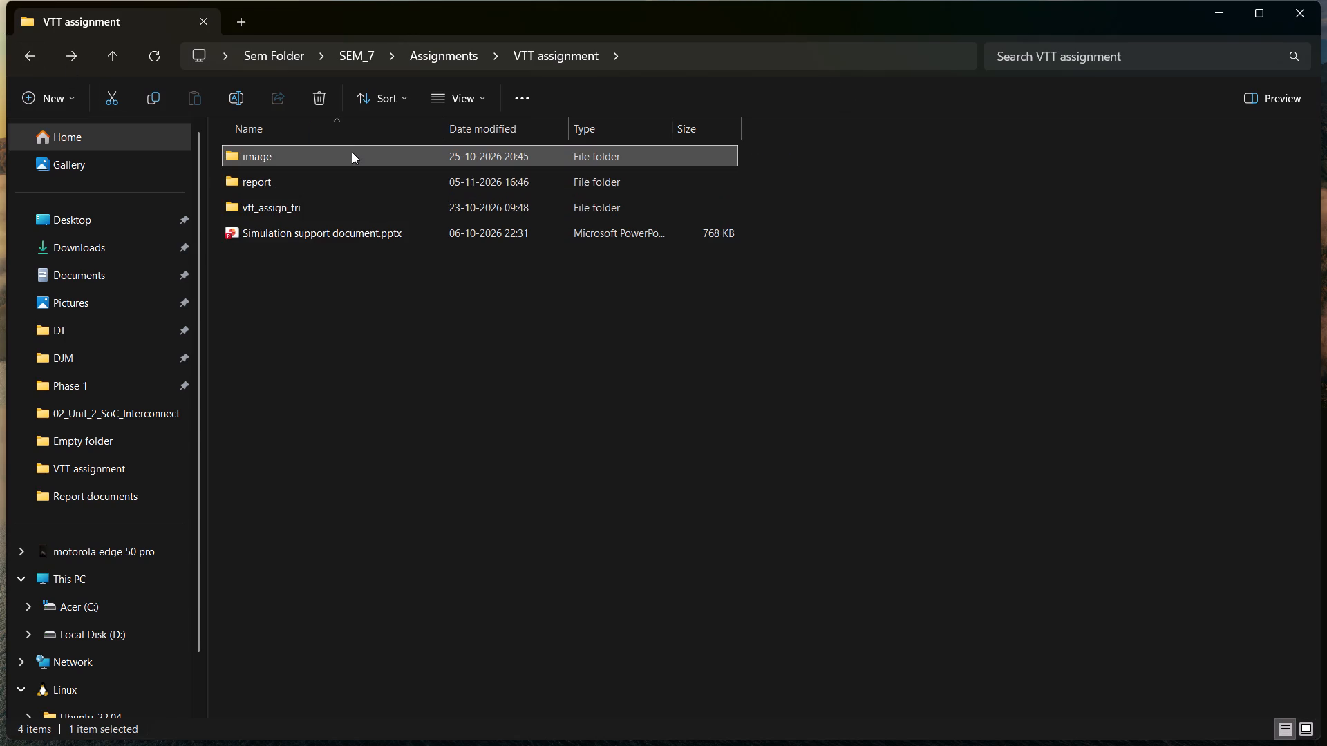
key(Delete)
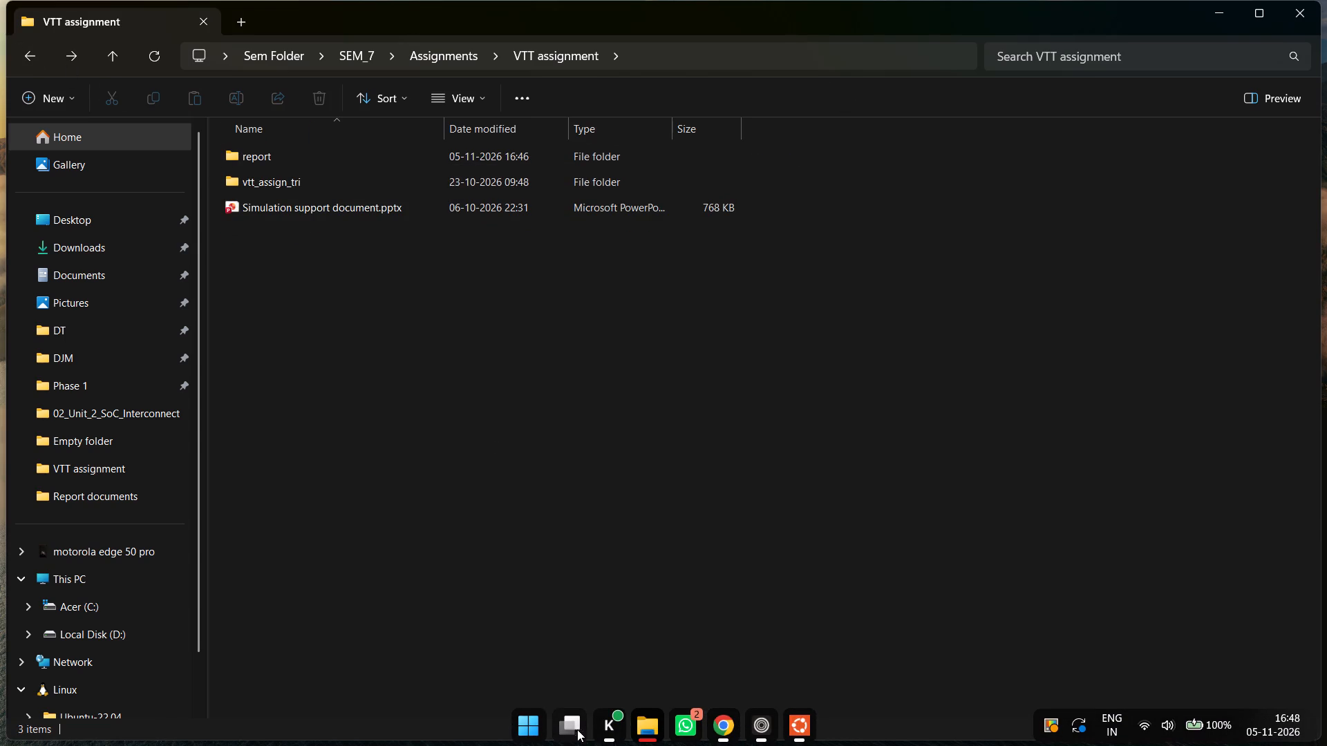
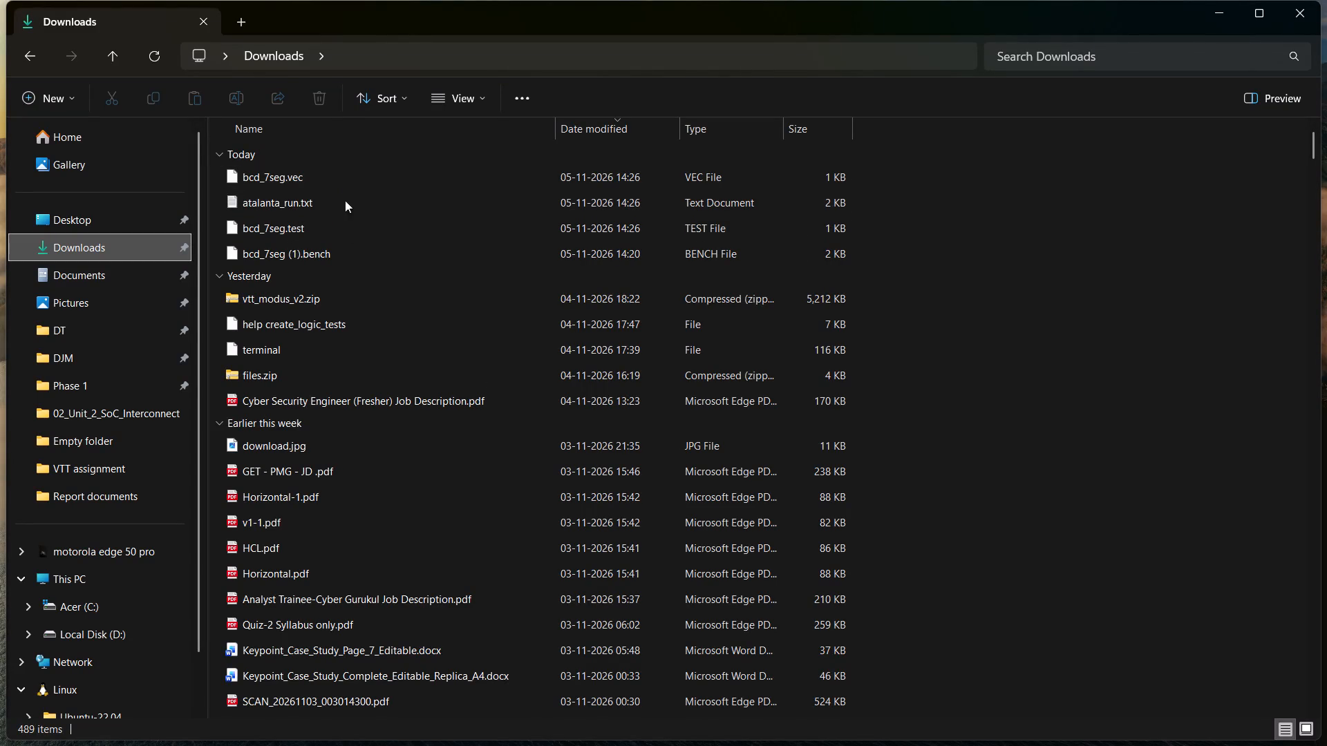
Move bcd_7seg.vec, atalanta_run.txt, bcd_7seg.test, bcd_7seg (1).bench and vtt_modus_v2.zip from Downloads into the VTT assignment folder.
ctrl+click(334, 291)
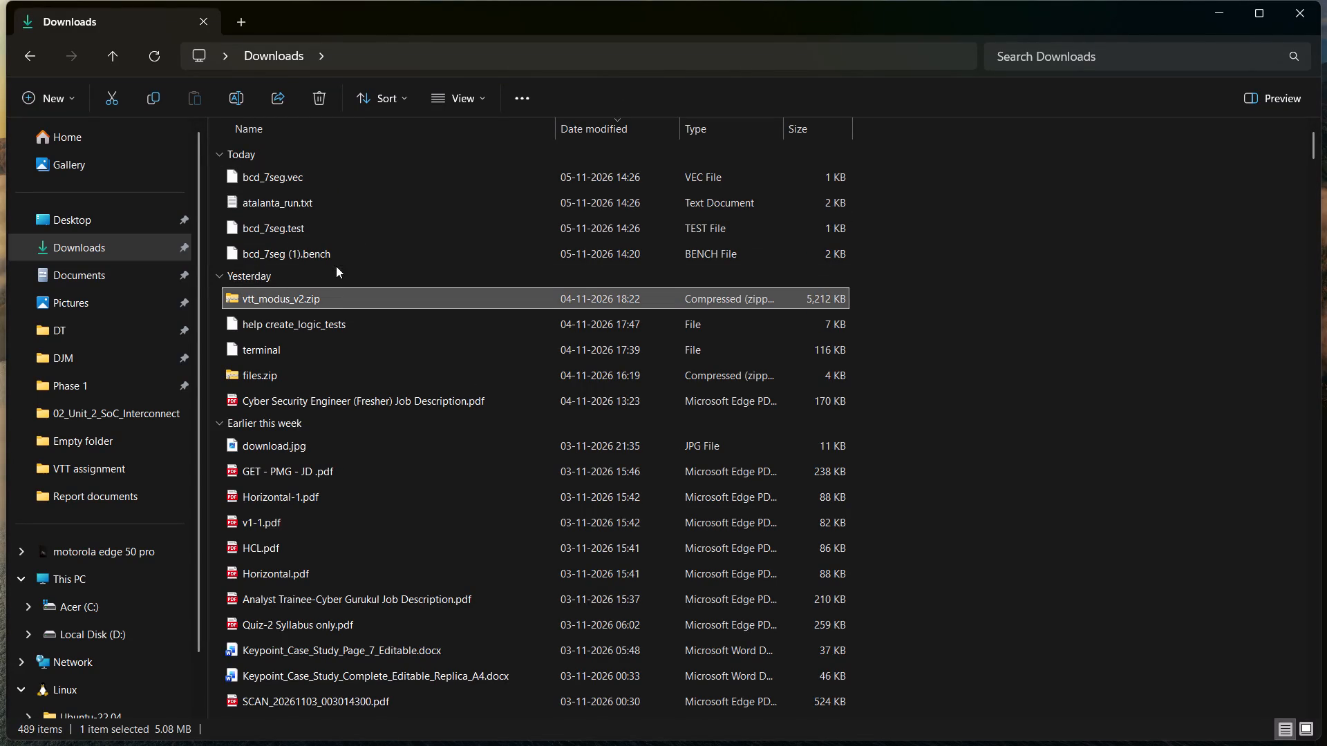
ctrl+click(322, 234)
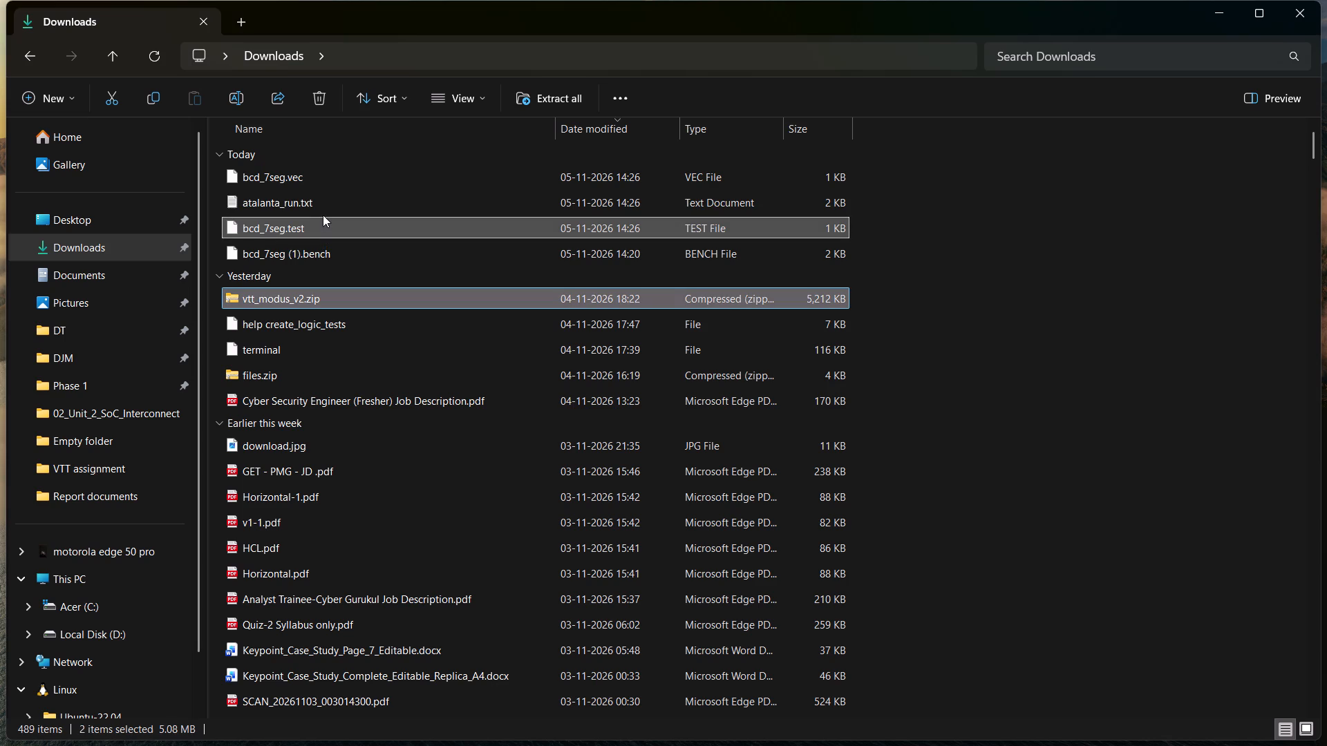
ctrl+click(323, 212)
ctrl+click(324, 175)
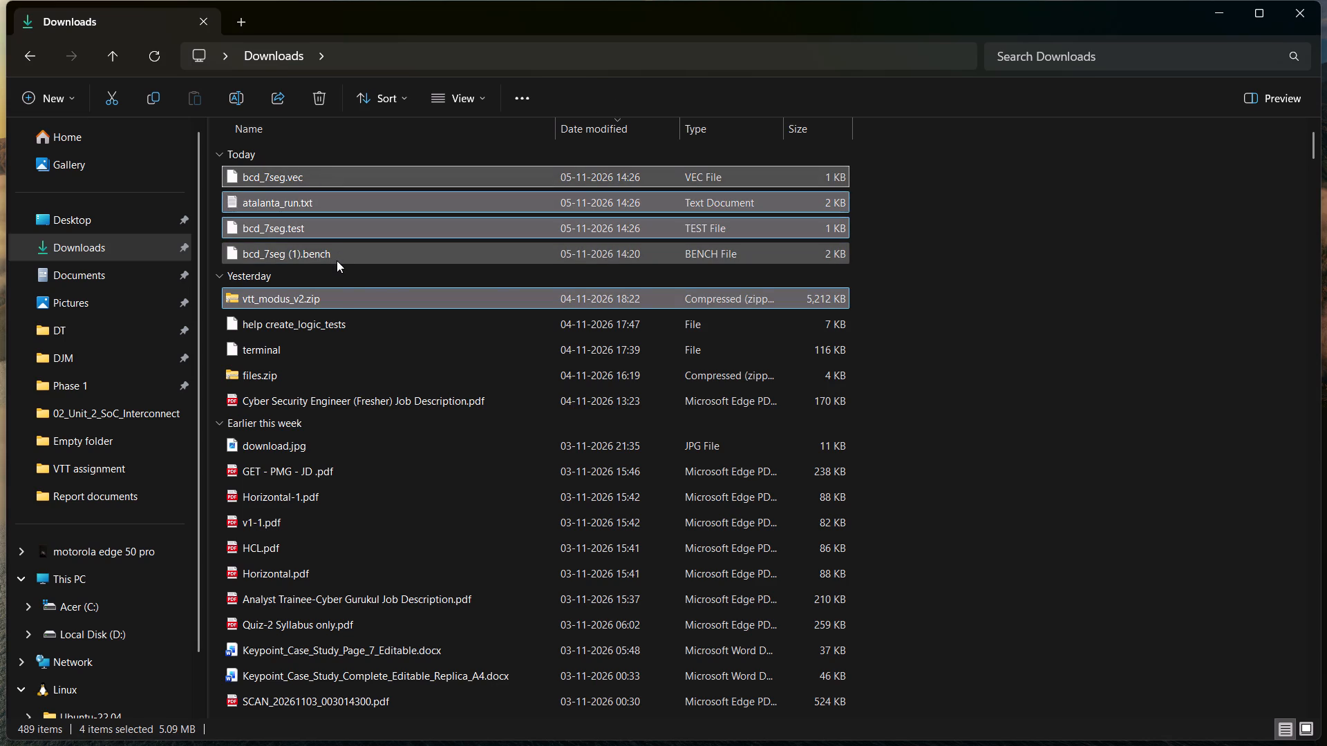
ctrl+click(337, 260)
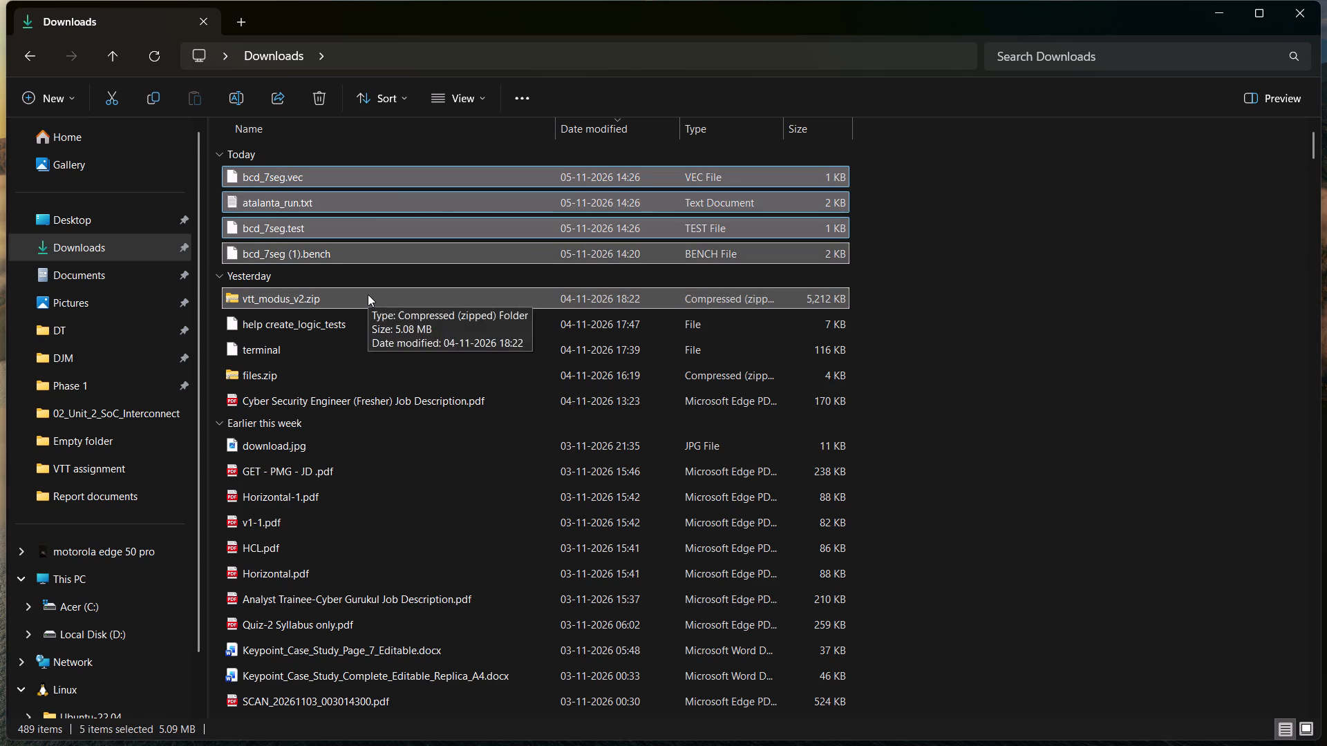
drag(368, 294, 638, 731)
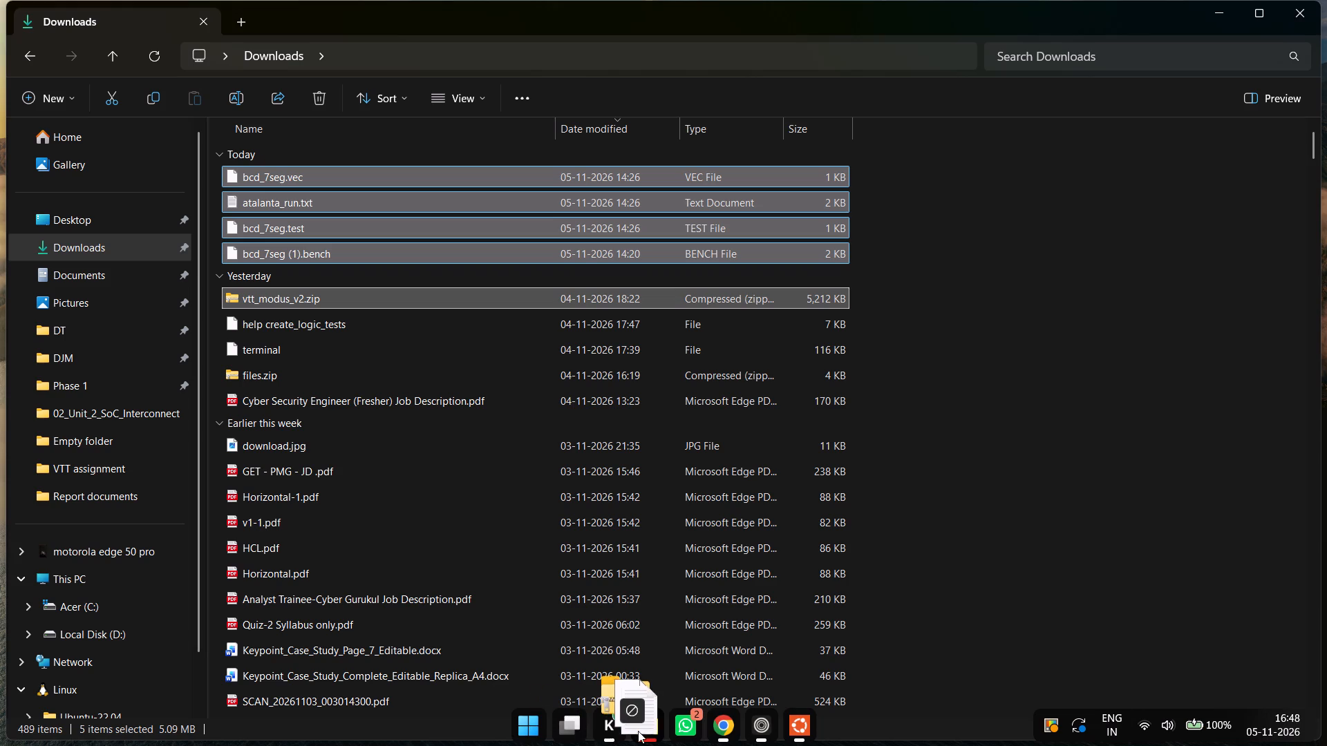
drag(638, 731, 642, 731)
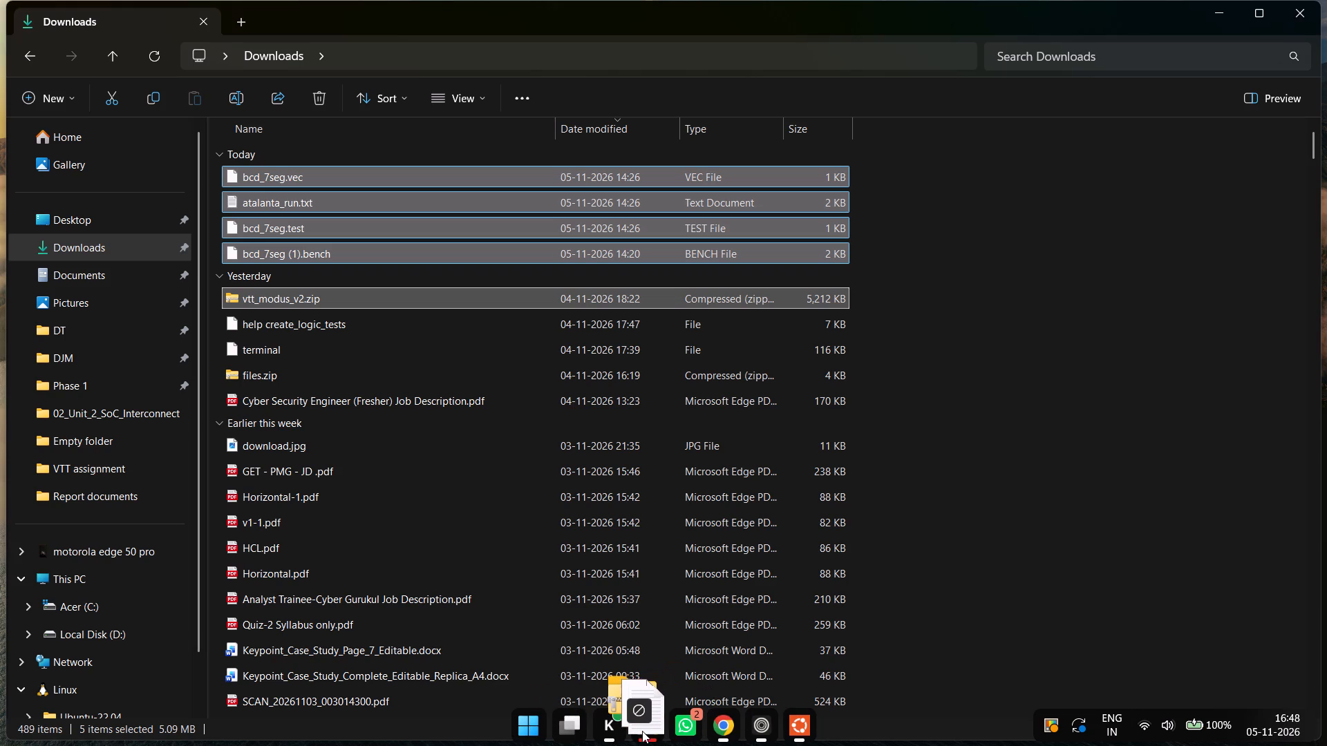
drag(642, 731, 648, 731)
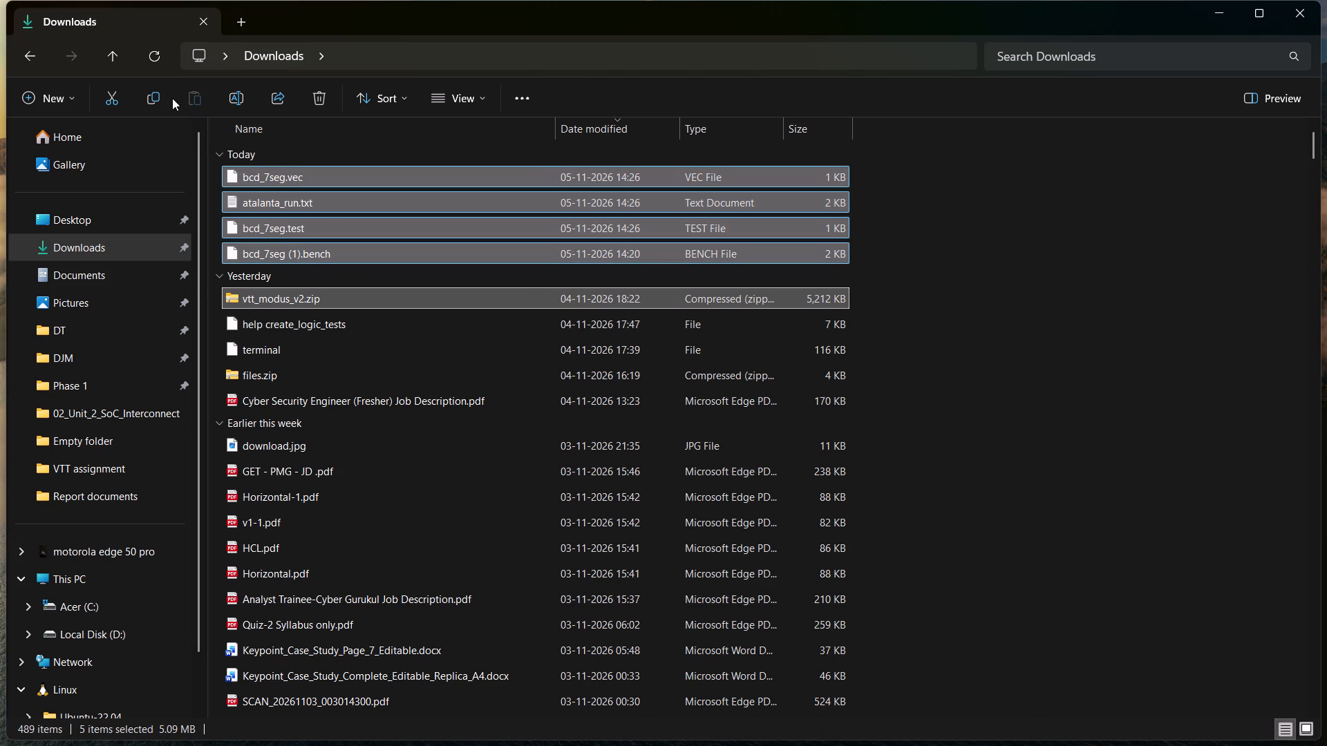
click(109, 97)
click(93, 472)
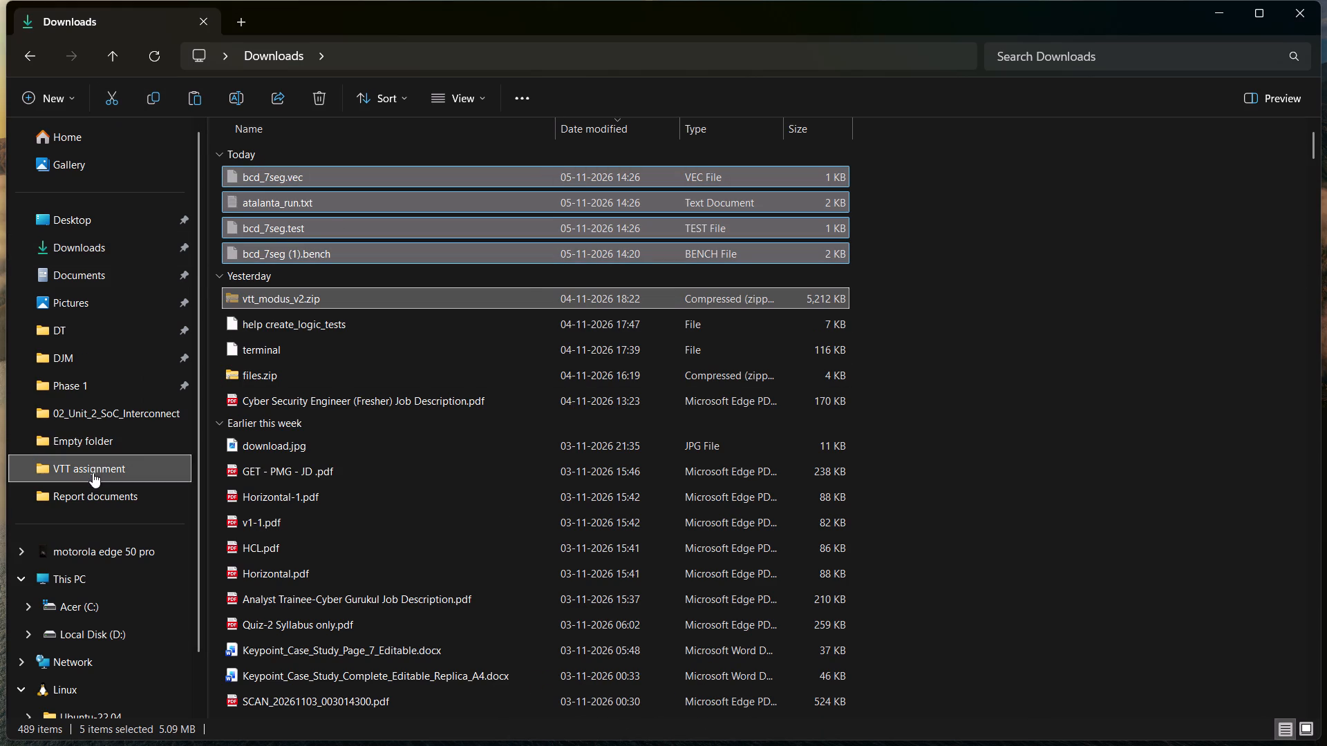
click(325, 266)
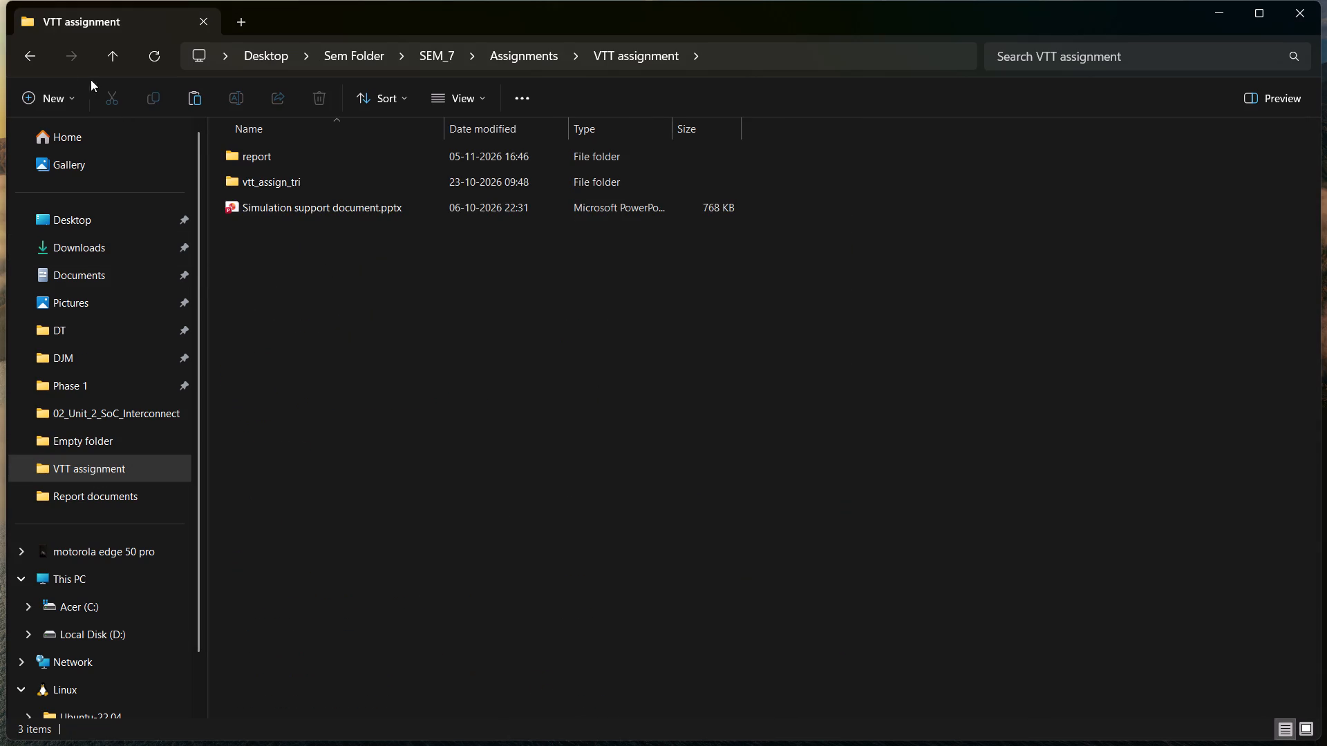
click(179, 101)
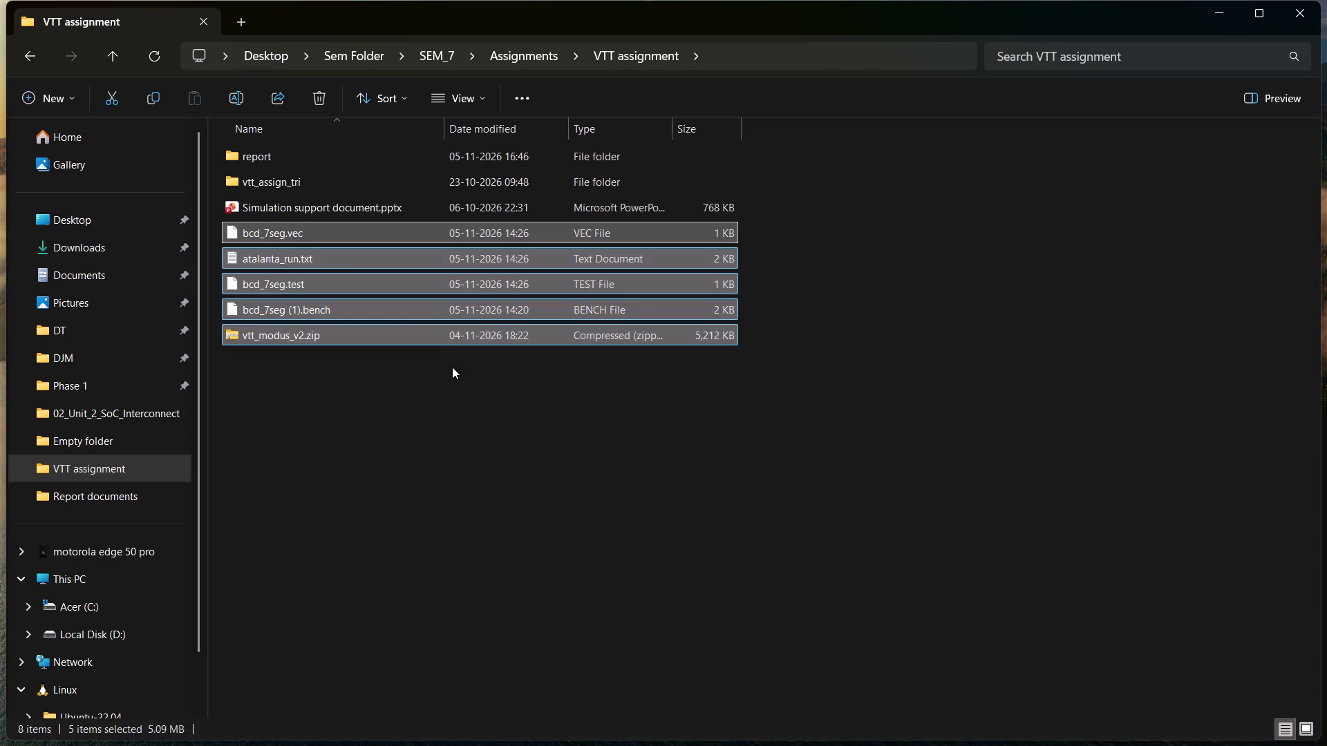
click(439, 449)
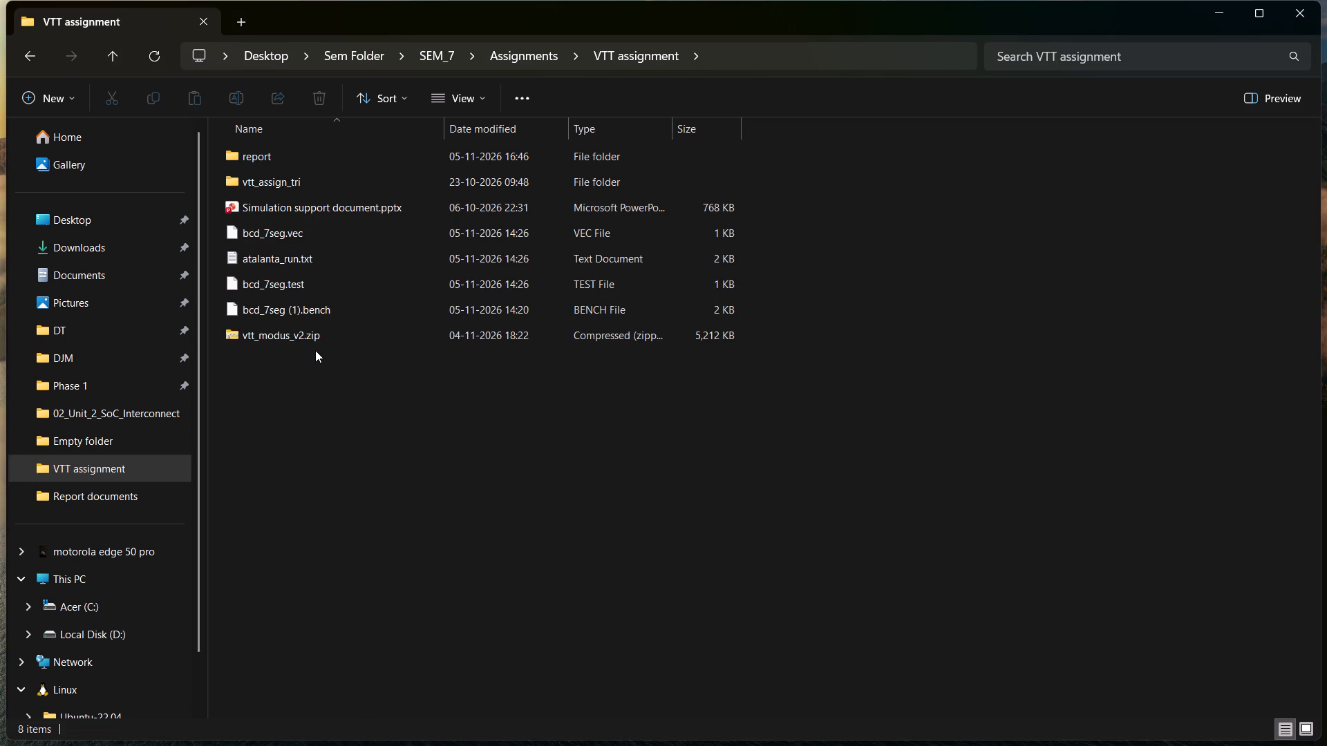
Extract vtt_modus_v2.zip into a vtt_modus_v2 folder inside VTT assignment and close the extracted-files window.
right_click(315, 340)
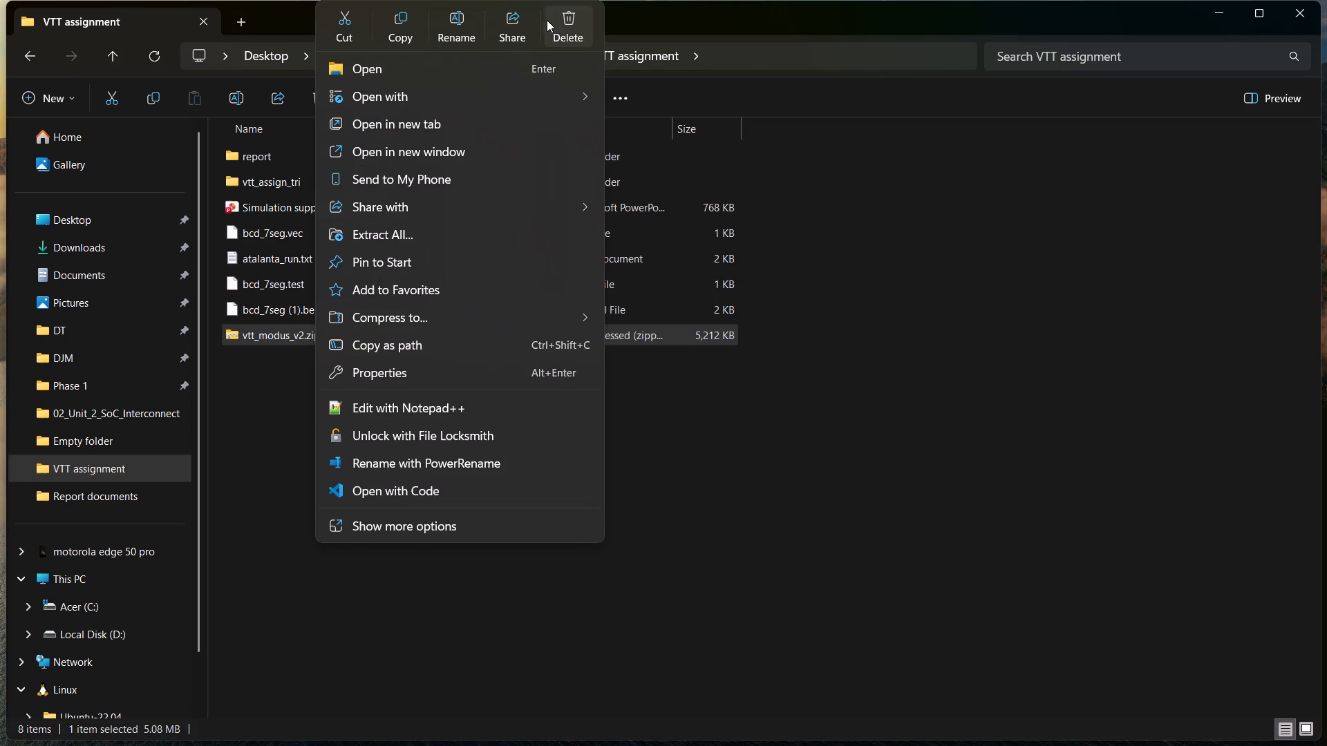
click(411, 244)
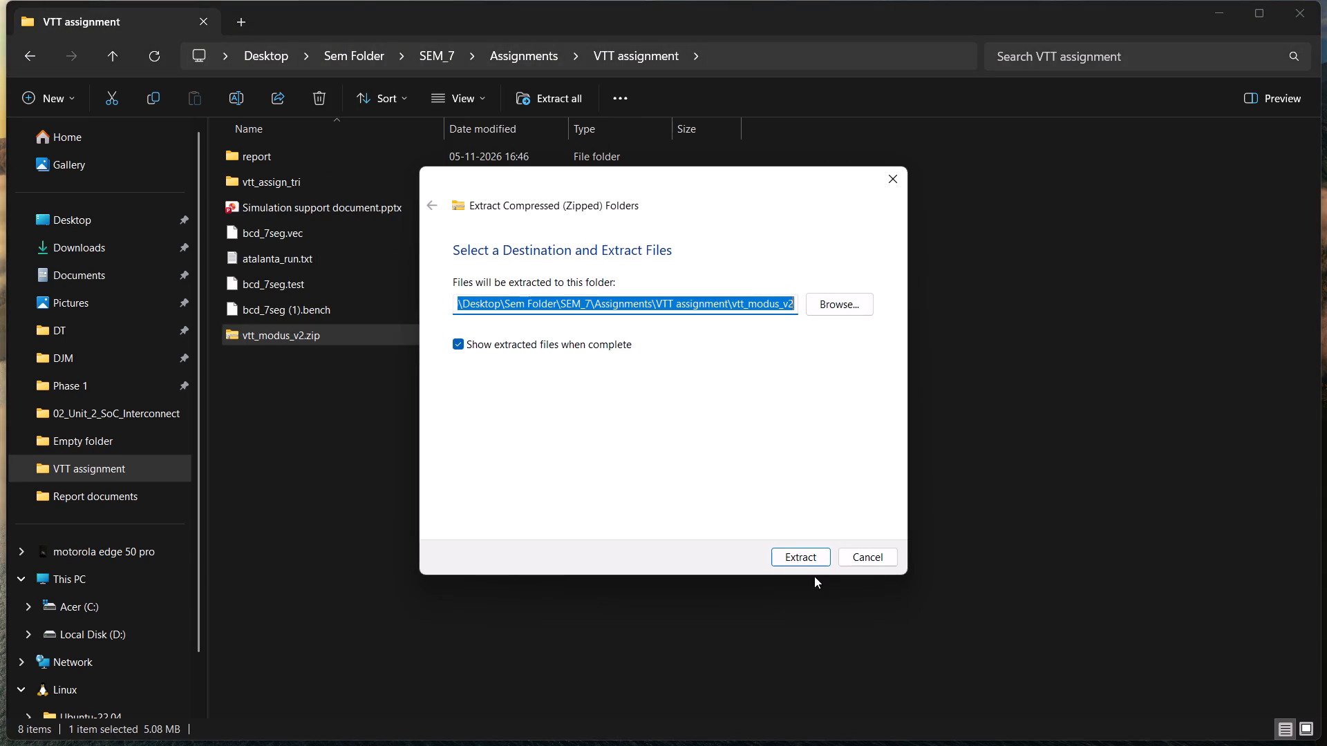
click(814, 570)
click(816, 555)
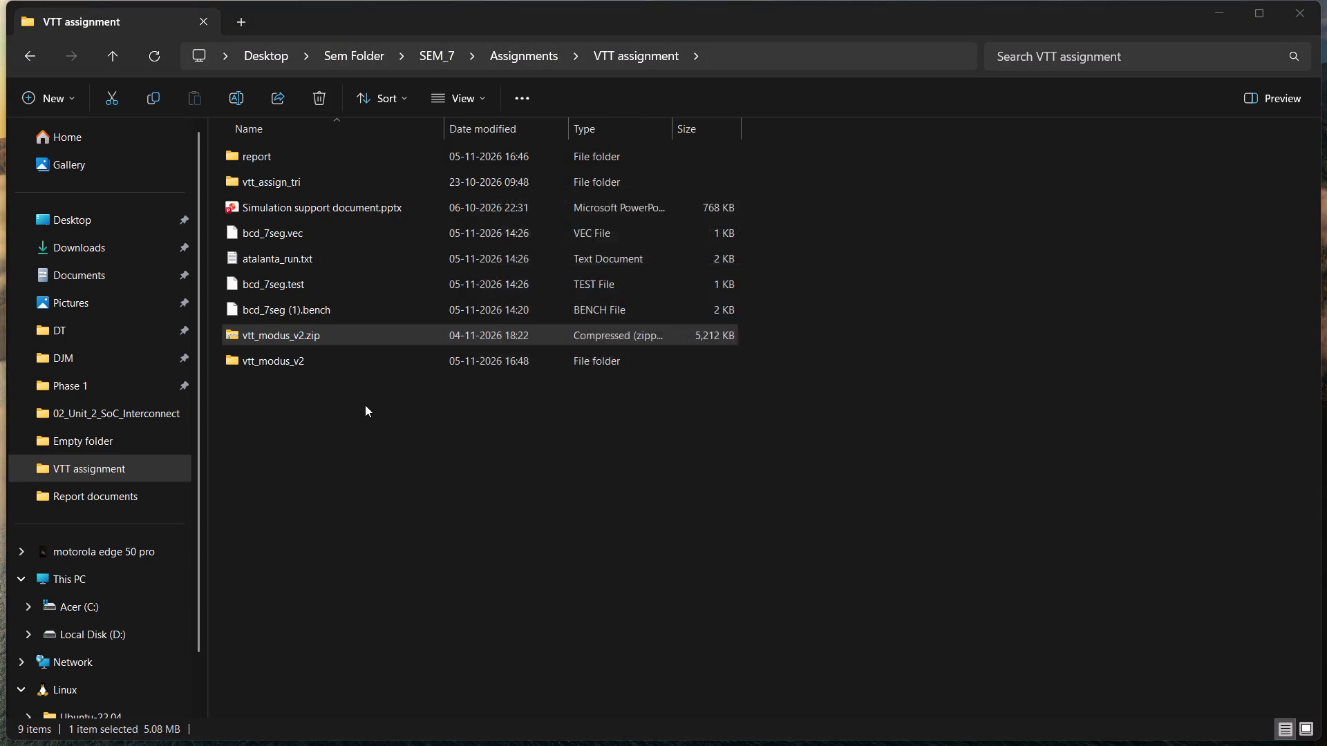
click(365, 405)
click(1307, 20)
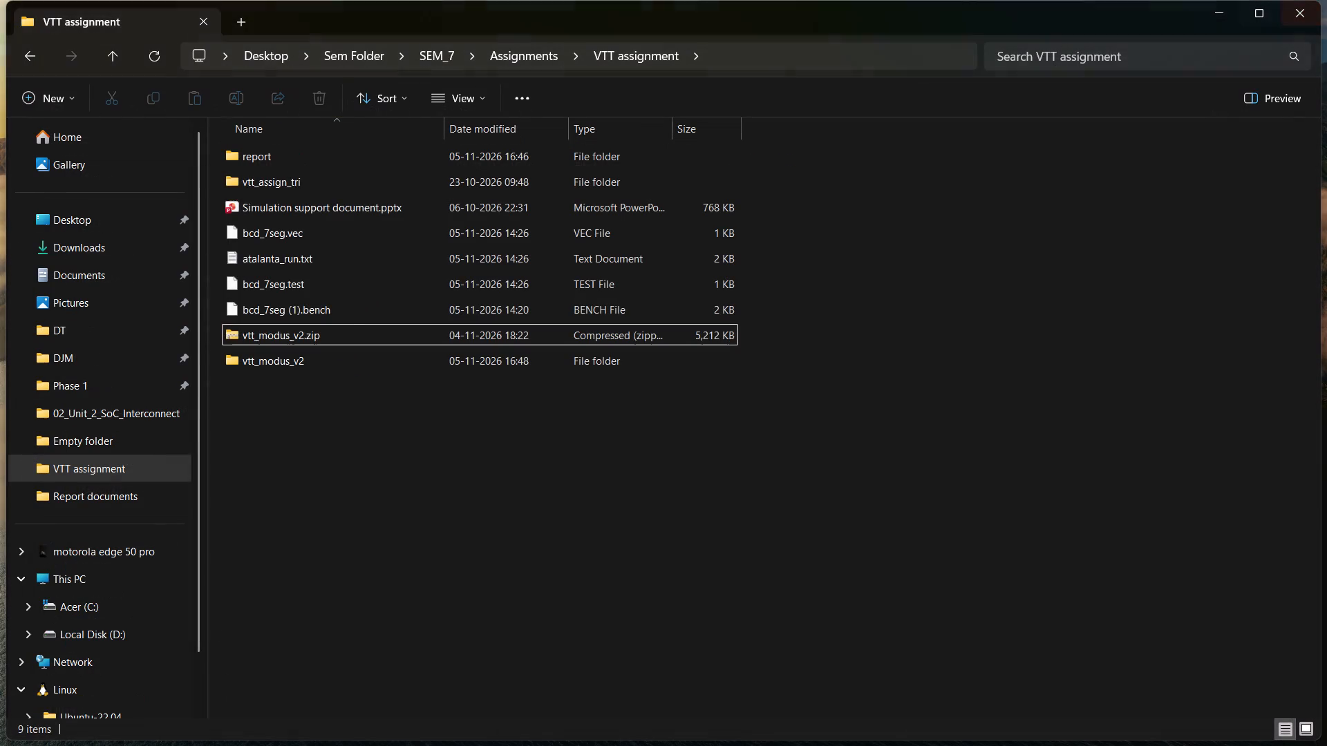
Delete vtt_modus_v2.zip from the VTT assignment folder.
click(332, 329)
key(Delete)
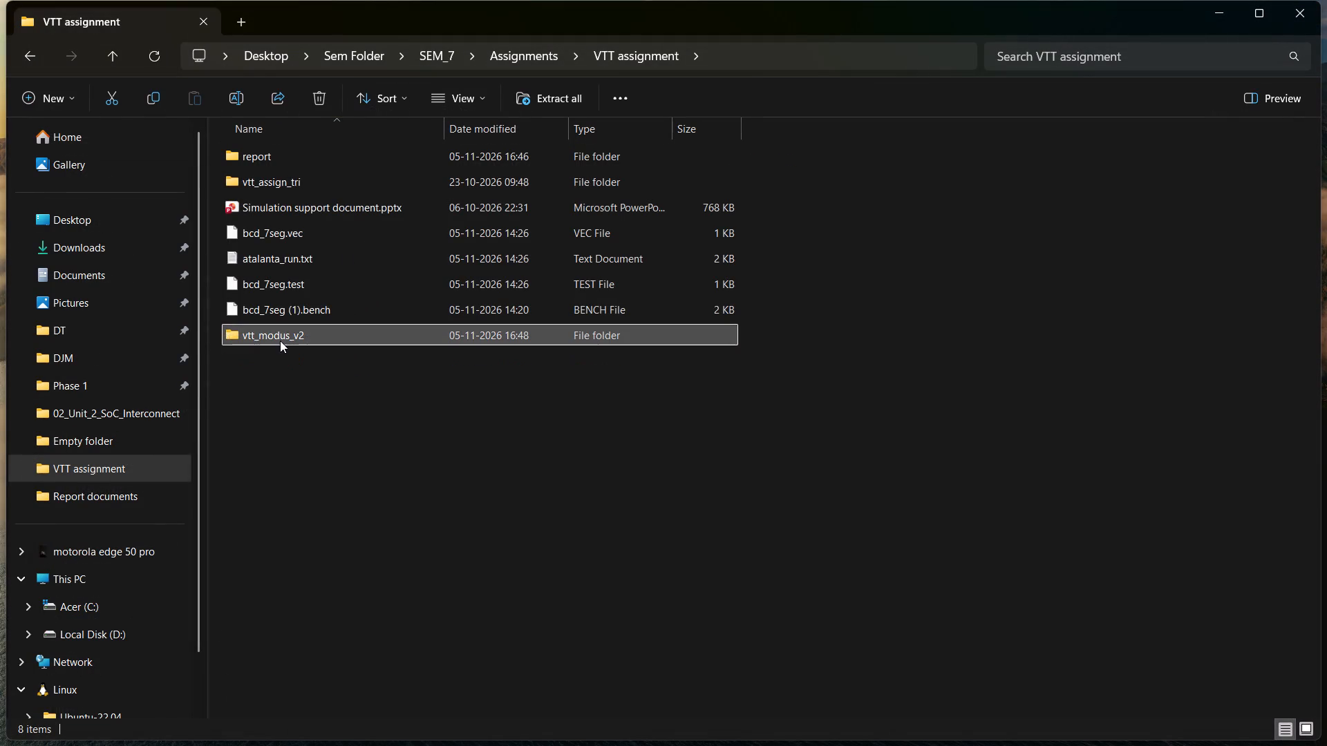
In the inner vtt_modus_v2 folder, move the numbered folders 1 to 24 into a new folder named screenshots.
double_click(280, 341)
double_click(276, 164)
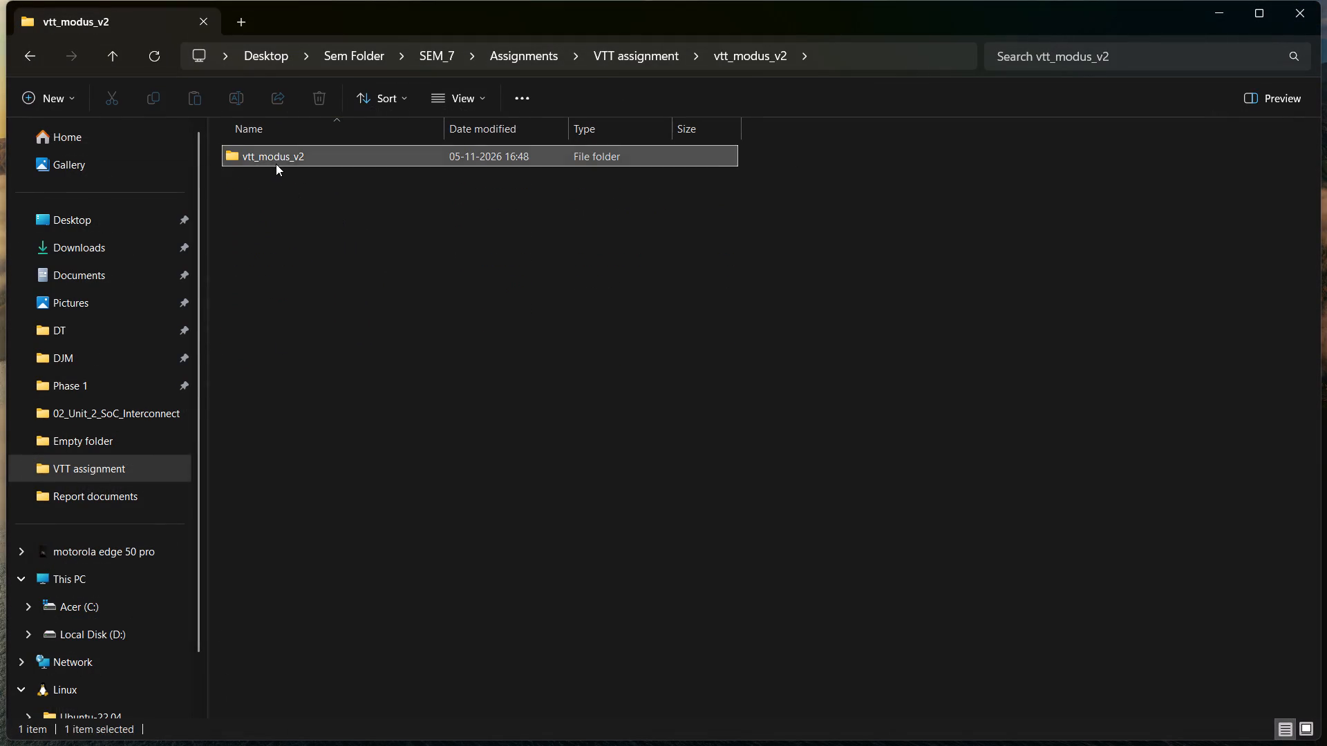
scroll(279, 175, down, 12)
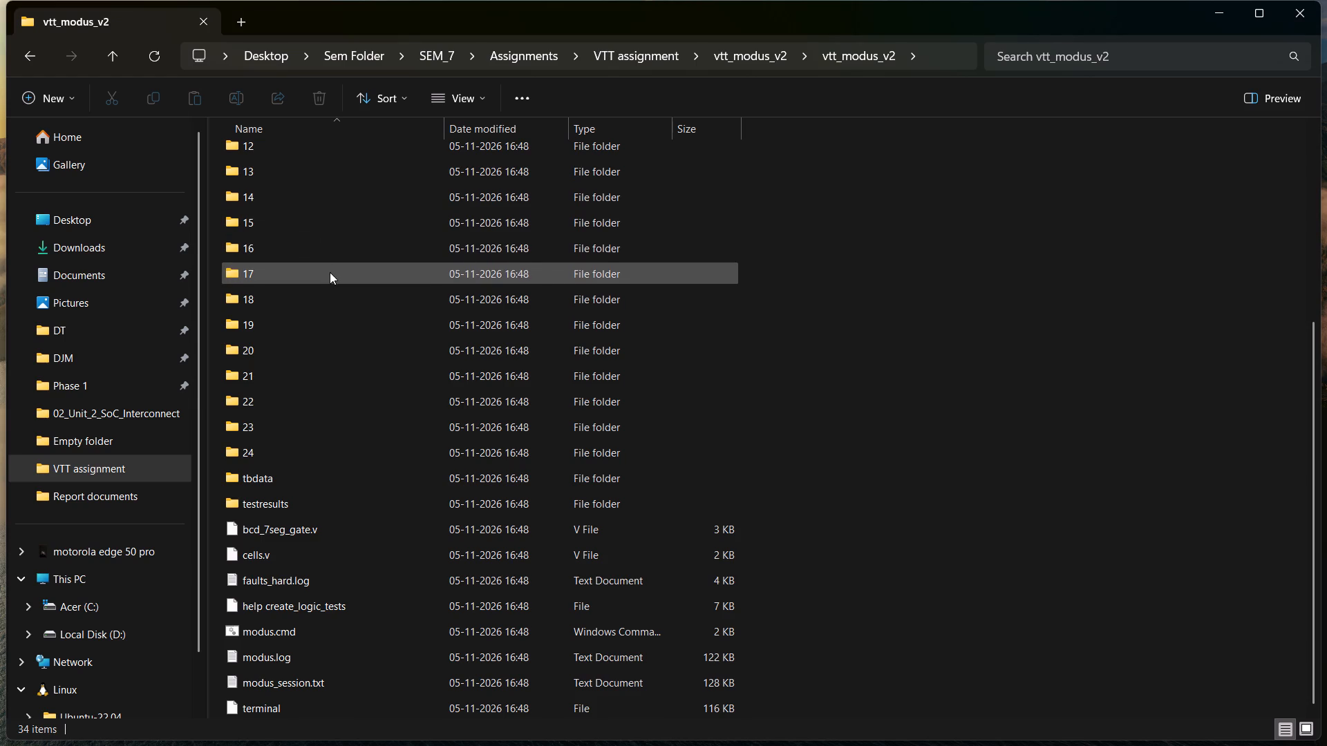
scroll(388, 339, up, 5)
scroll(394, 343, down, 5)
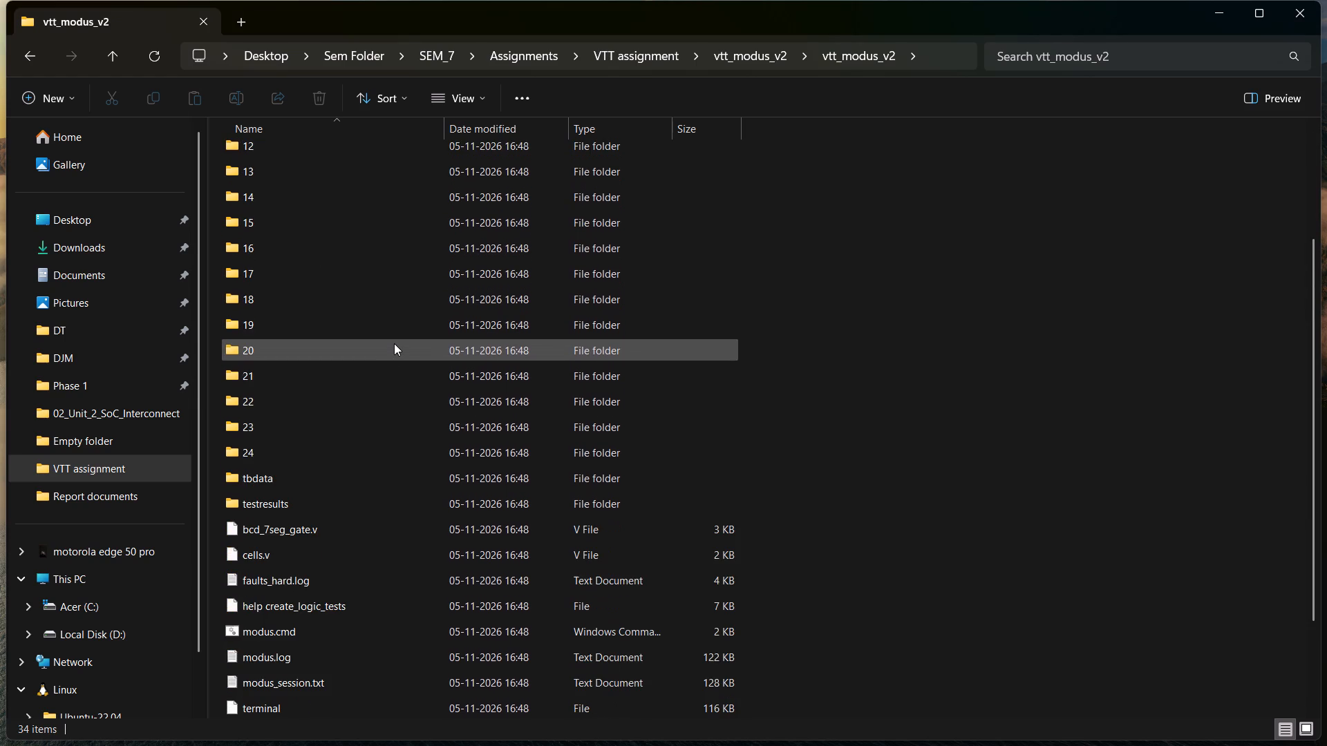
scroll(394, 343, down, 2)
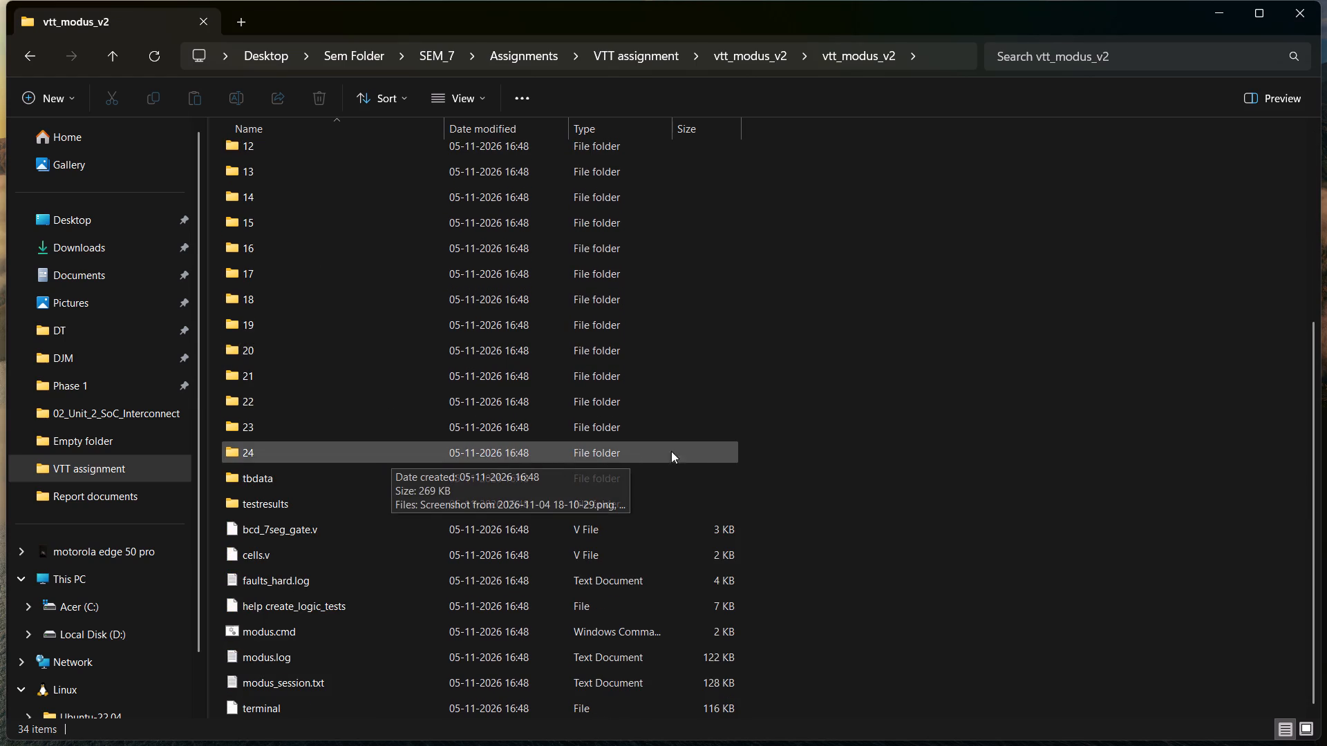
drag(785, 451, 399, 21)
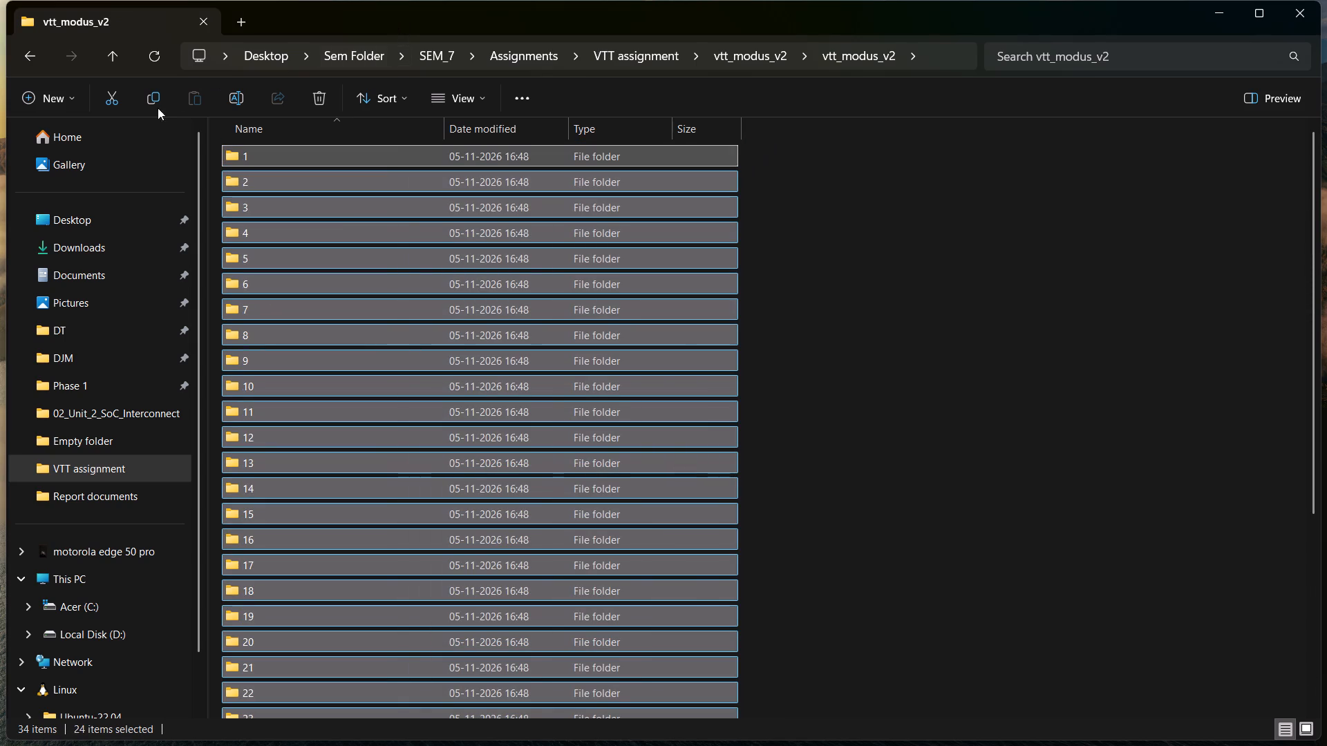
click(112, 97)
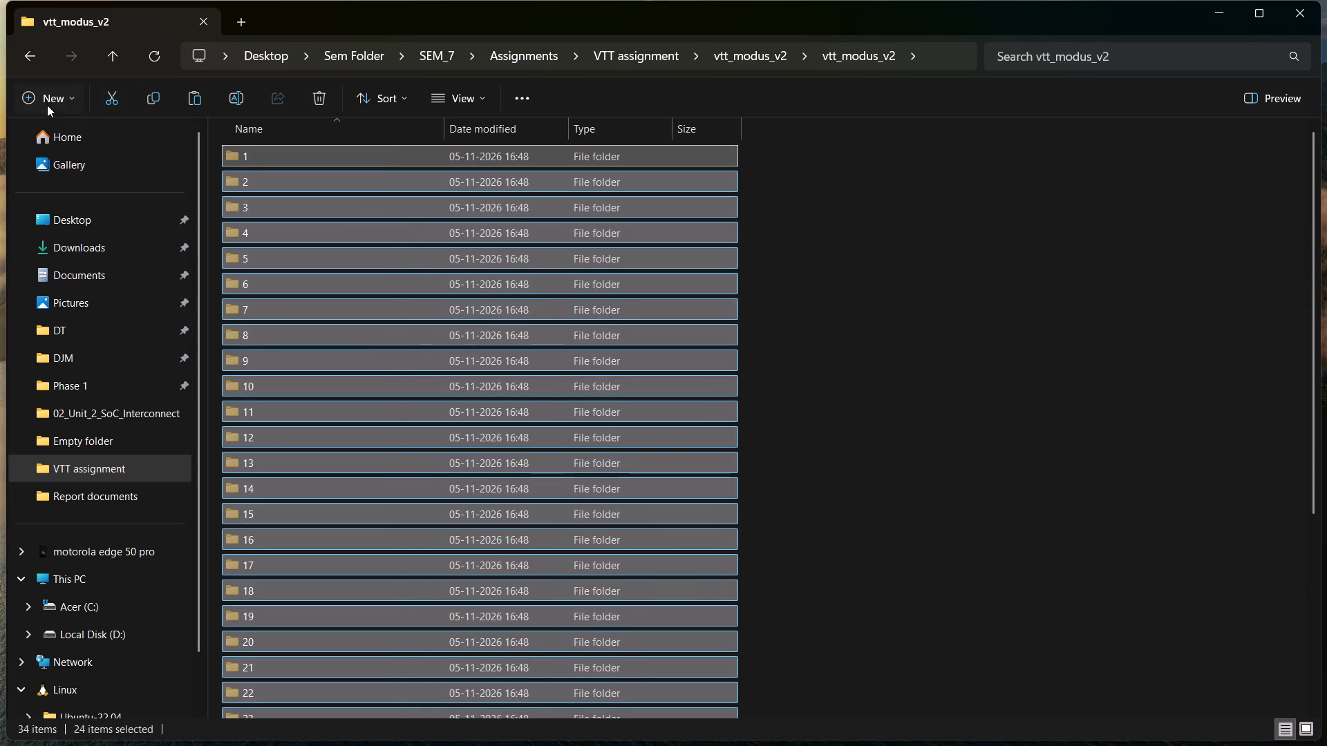
click(47, 105)
click(92, 142)
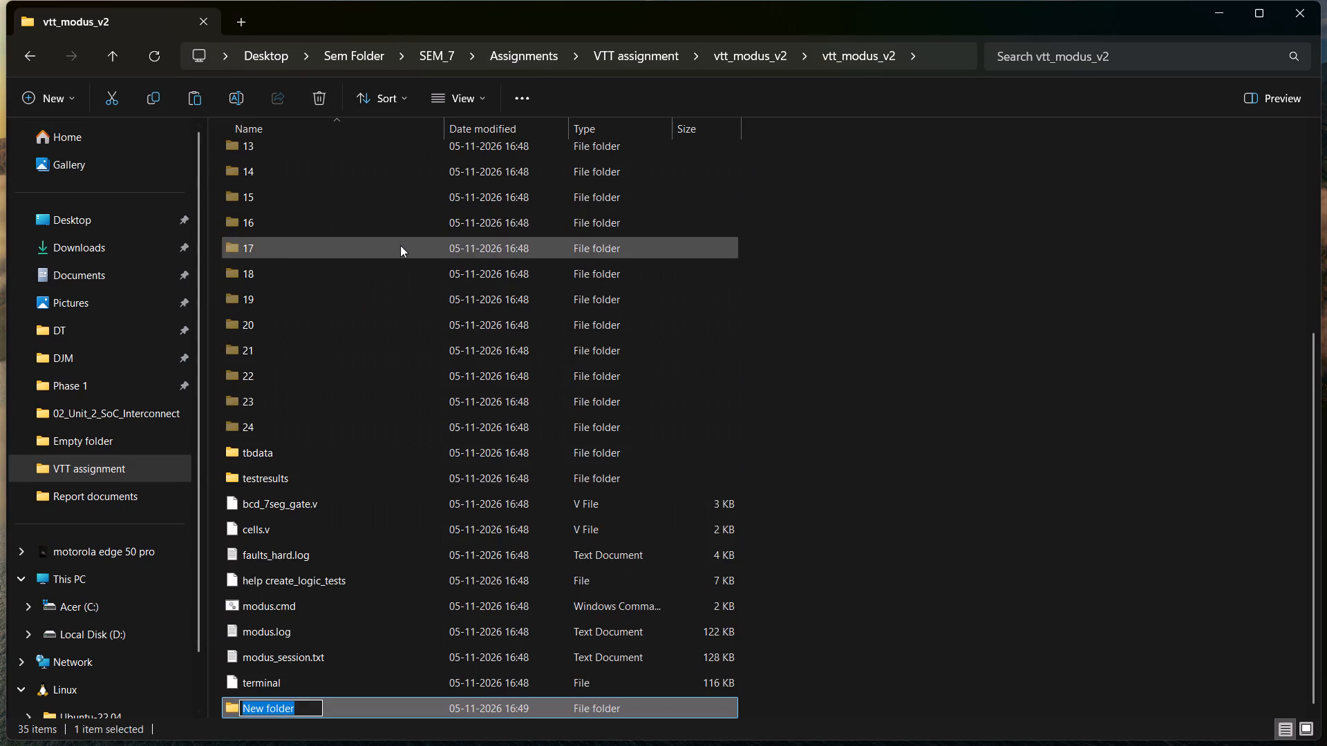
text(screenshots)
key(Return)
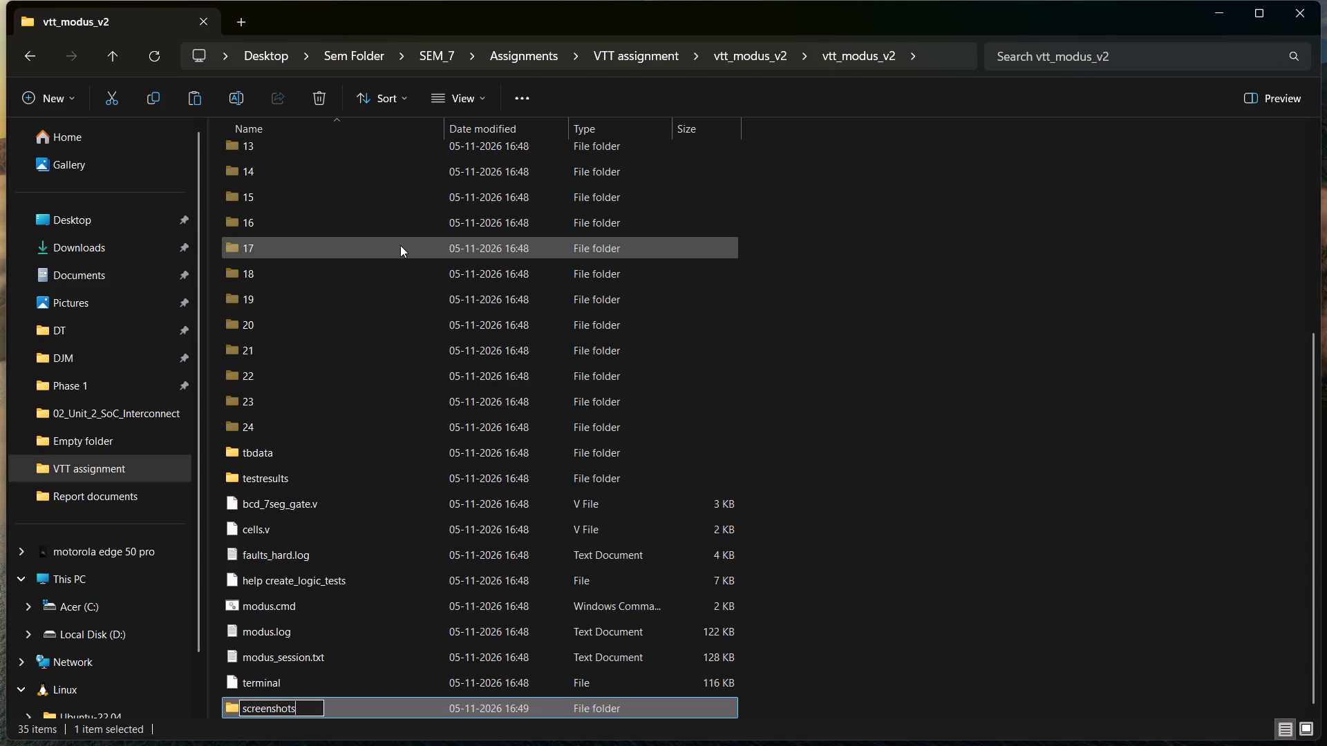
double_click(390, 455)
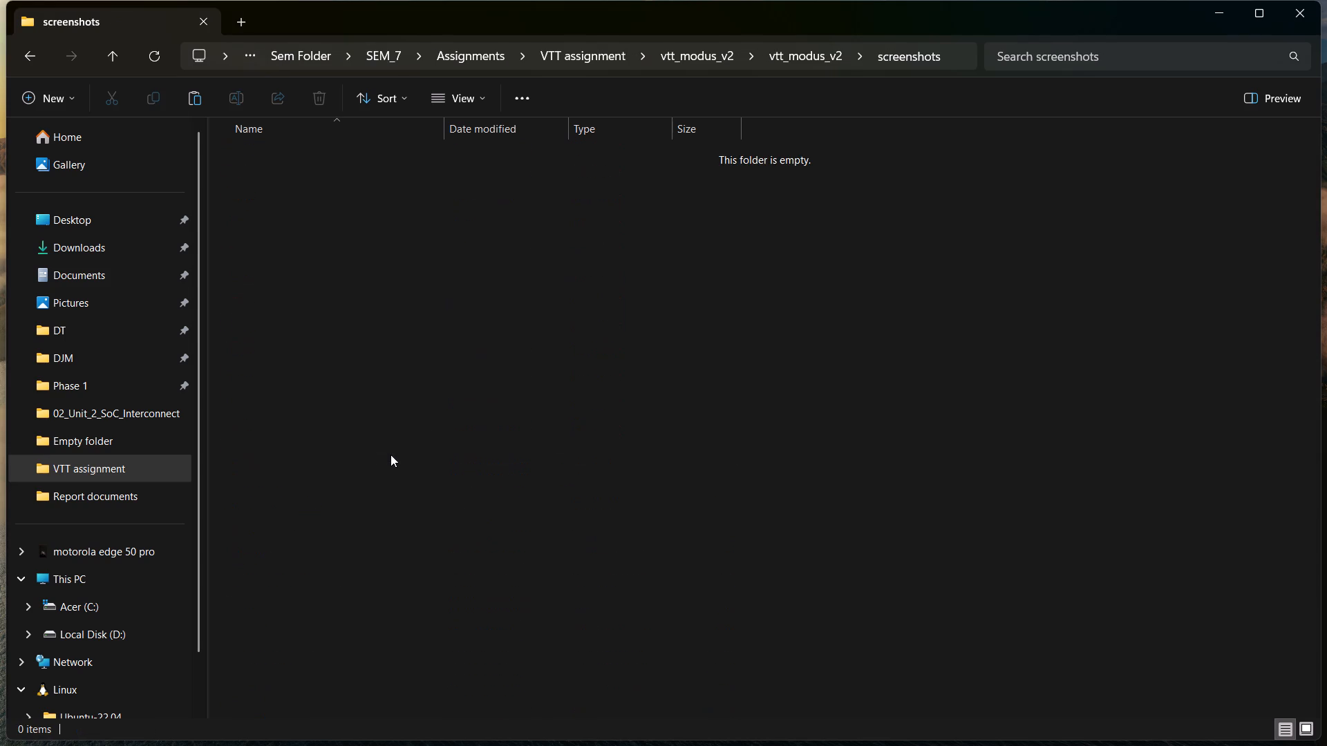
click(215, 84)
click(195, 96)
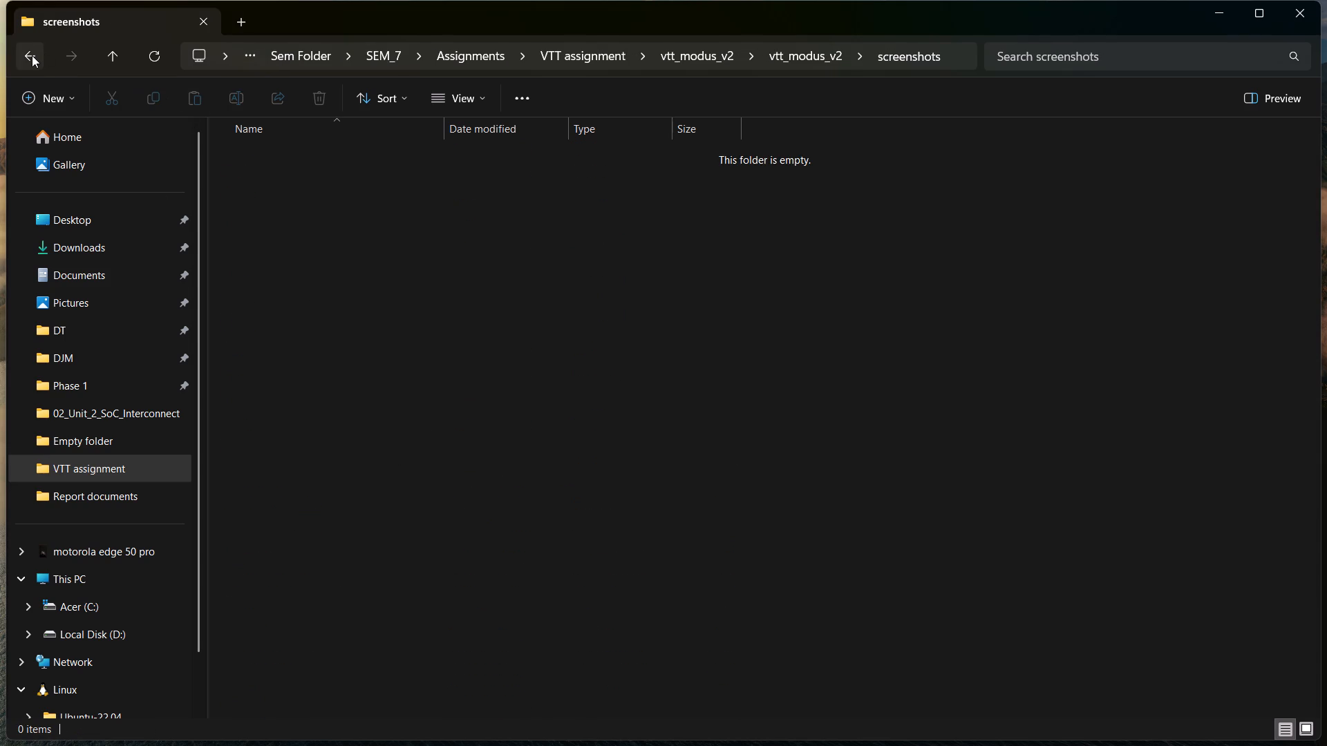
Move the inner vtt_modus_v2 folder up into the VTT assignment folder, check its contents and return to VTT assignment.
click(32, 55)
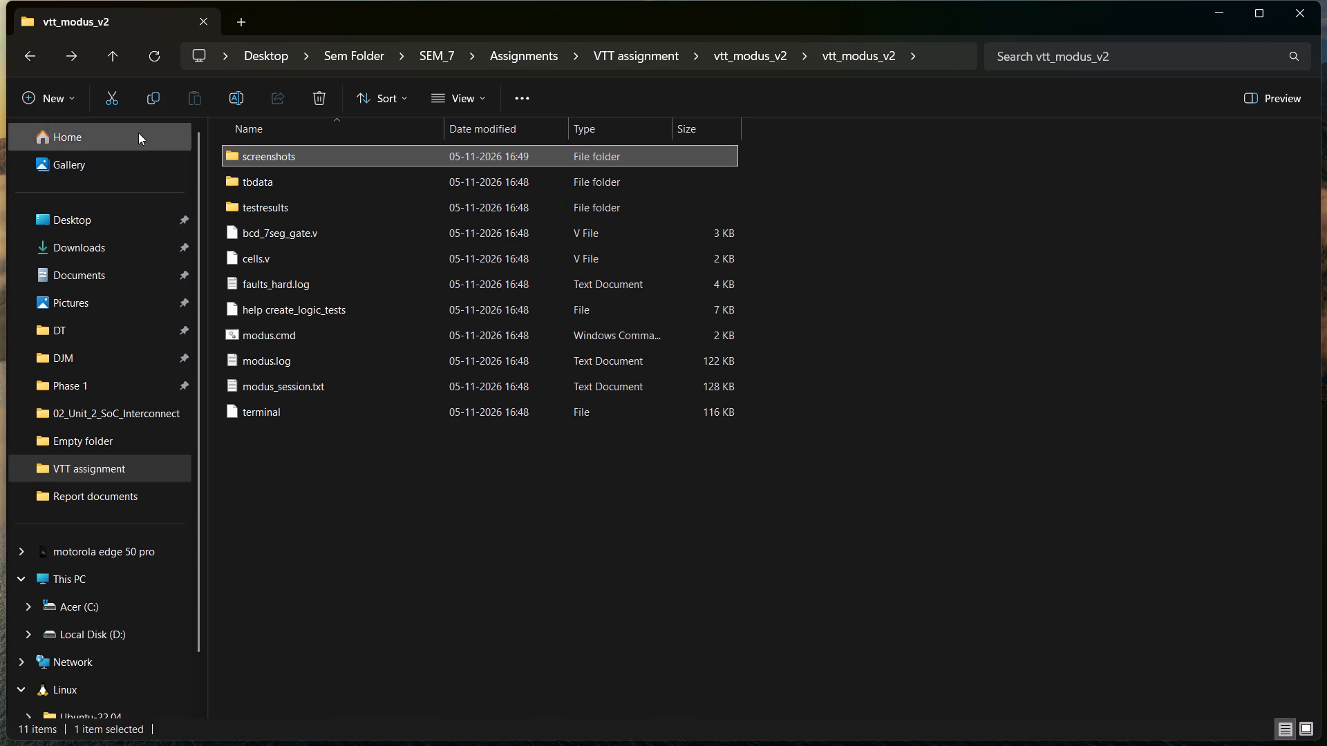
click(23, 58)
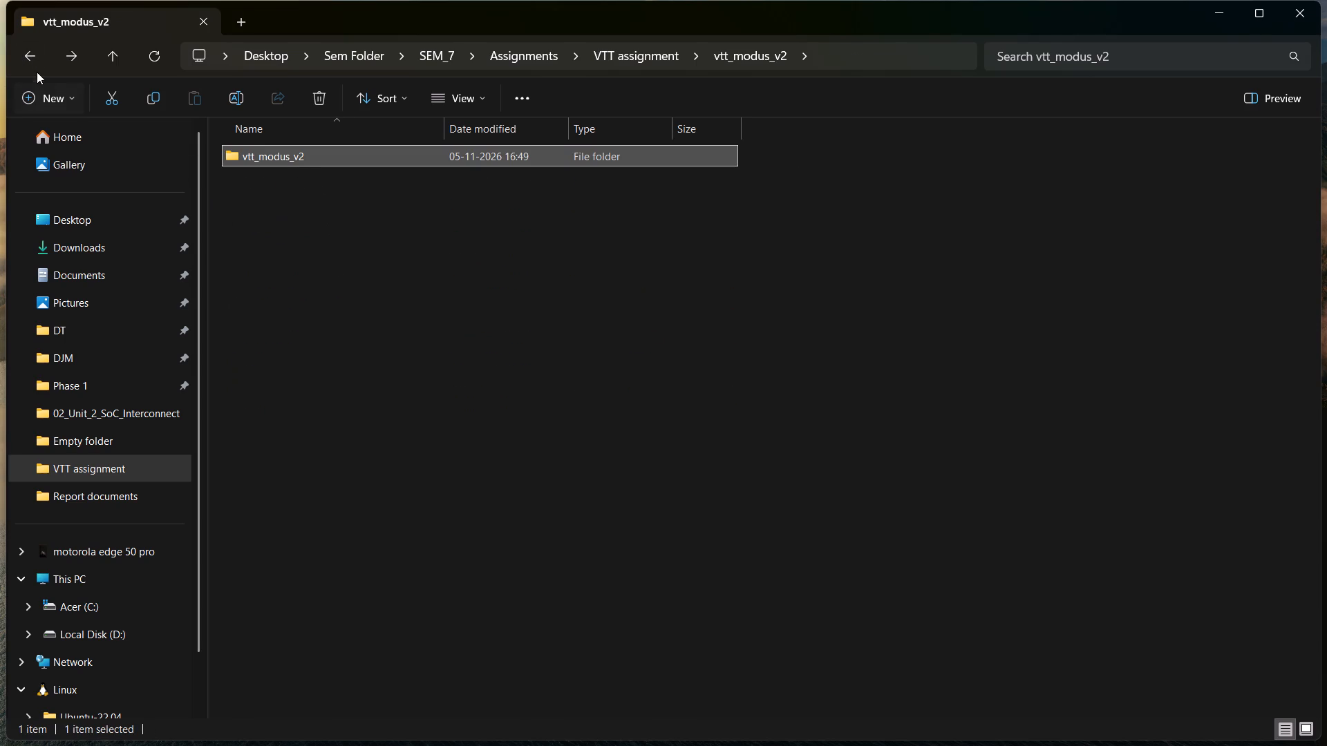
click(112, 93)
click(26, 57)
click(365, 431)
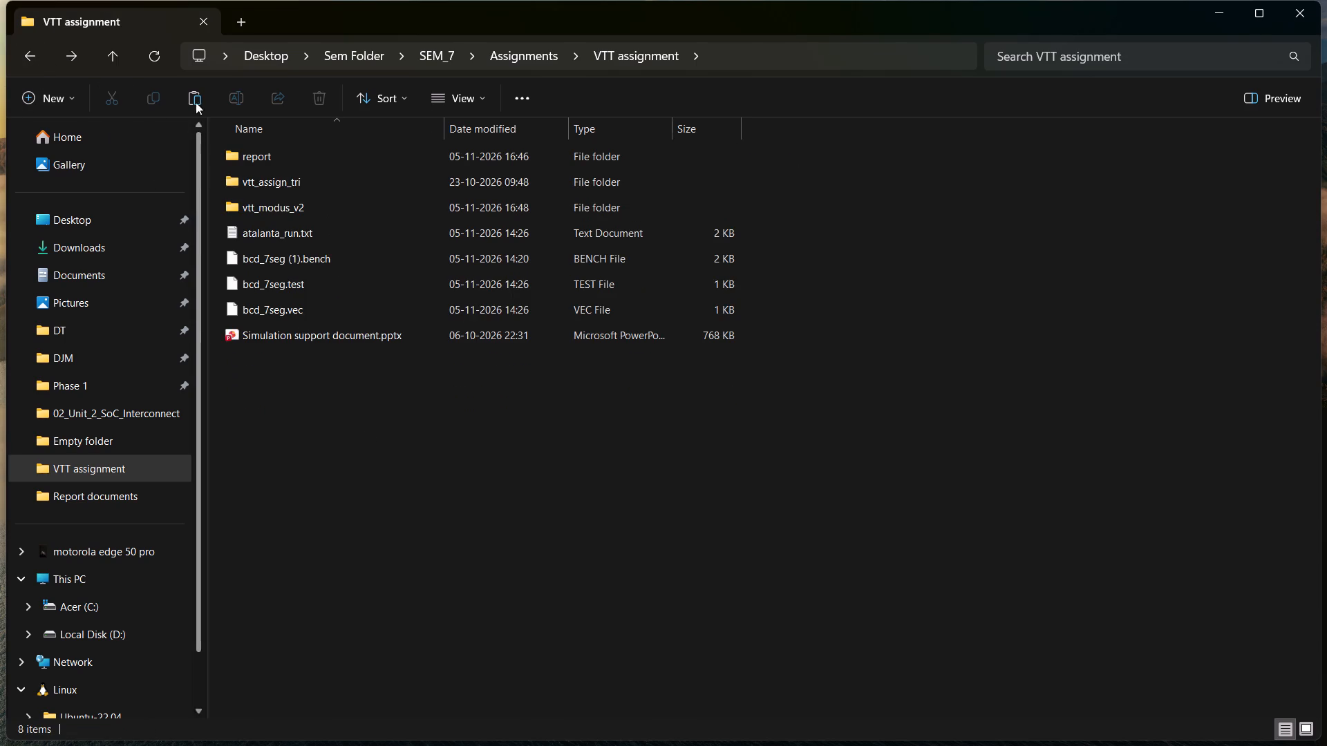
click(196, 93)
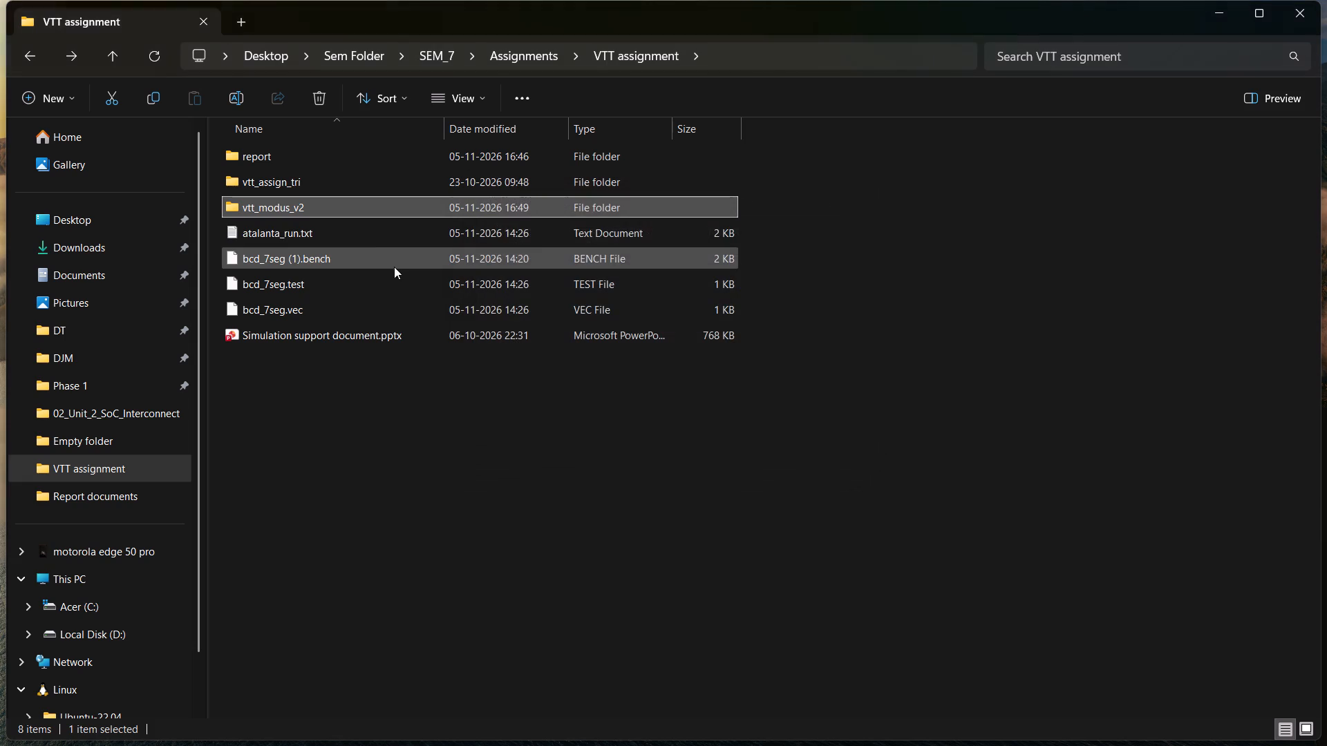
double_click(321, 209)
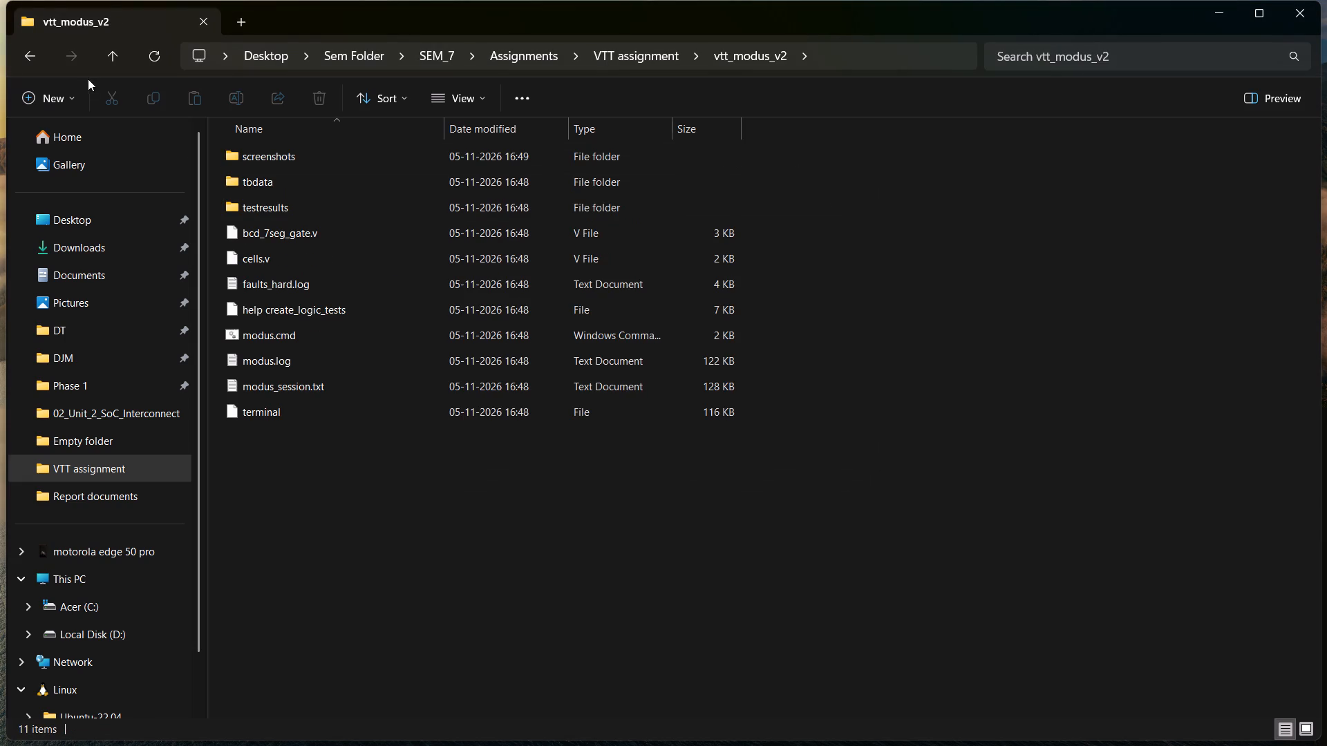
click(28, 50)
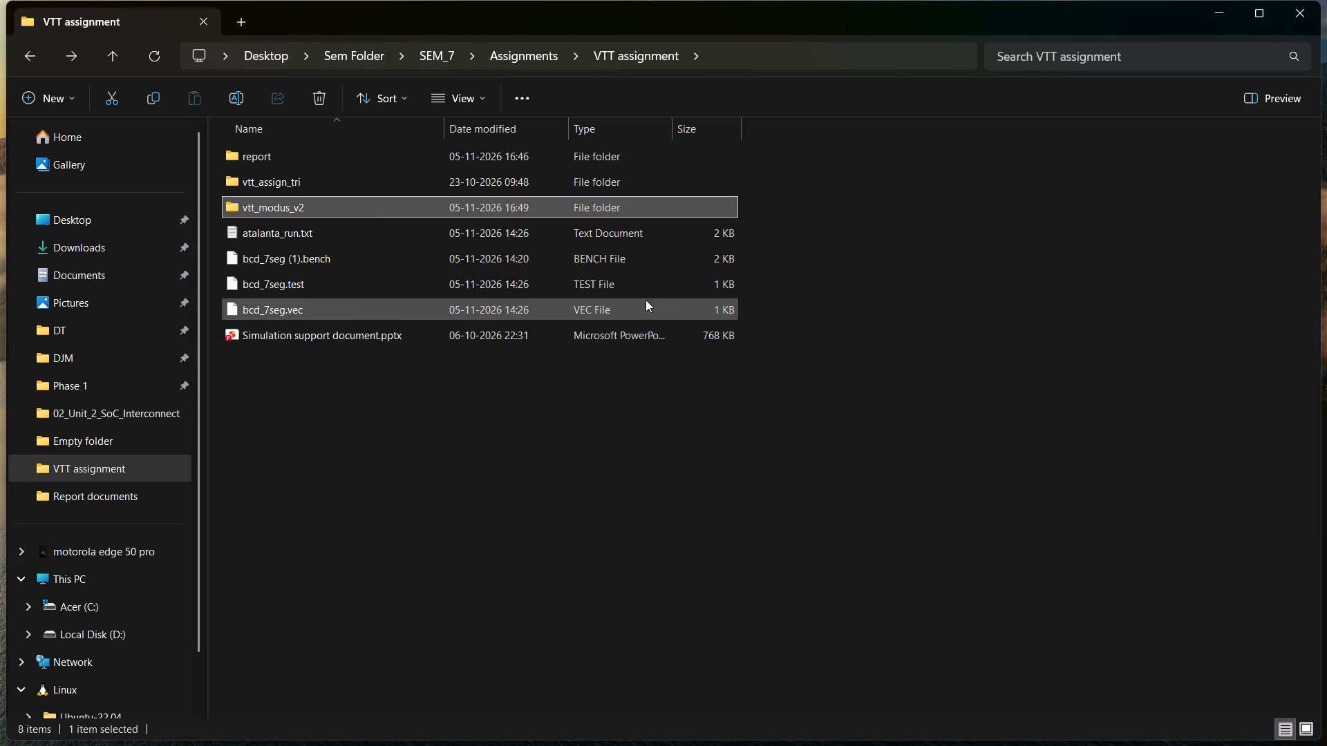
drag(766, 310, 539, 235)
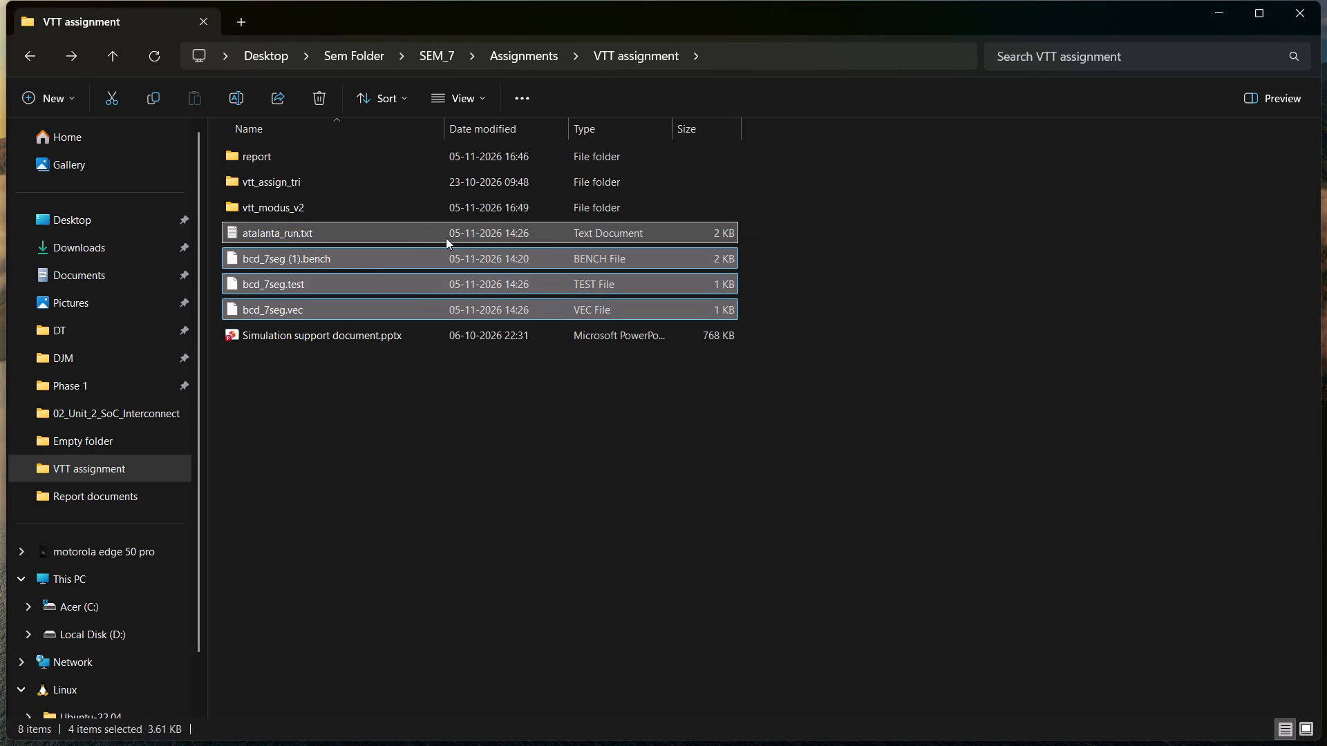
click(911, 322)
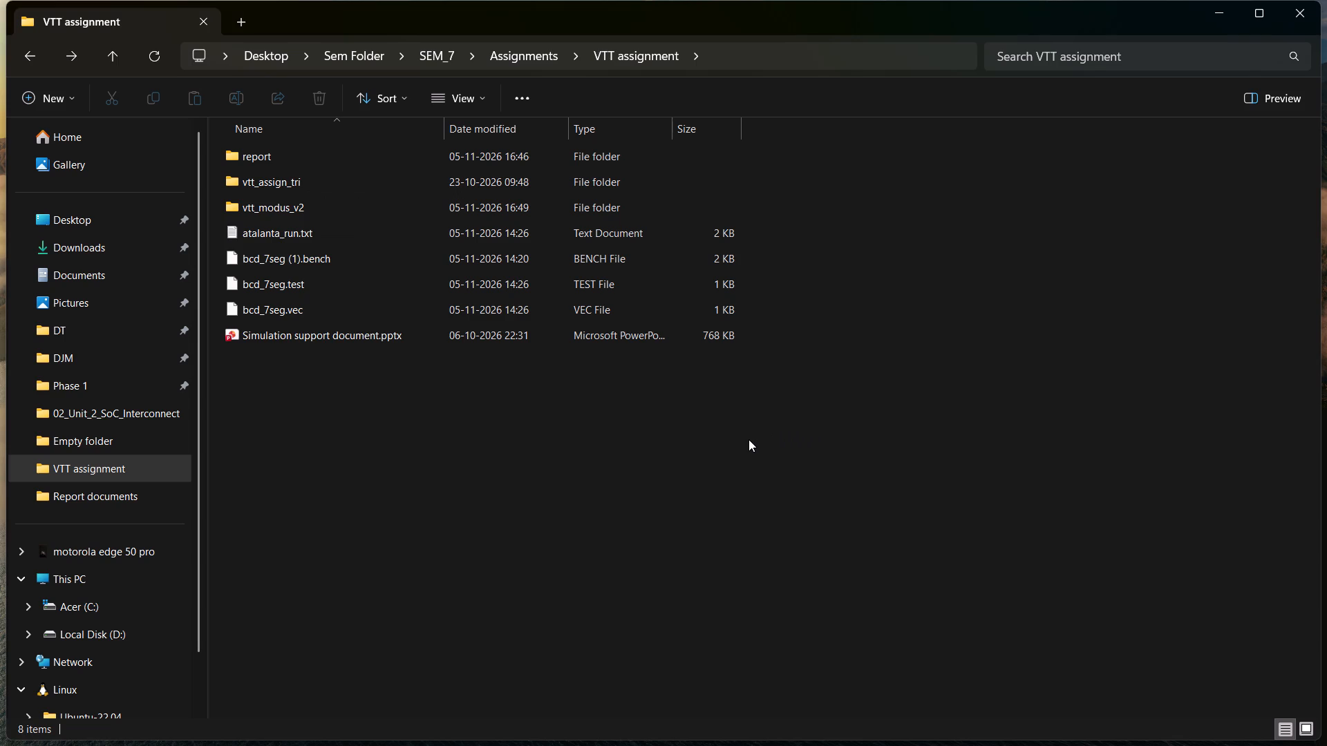
Rename bcd_7seg (1).bench in the VTT assignment folder as bcd_7seg.bench.
click(317, 258)
click(226, 93)
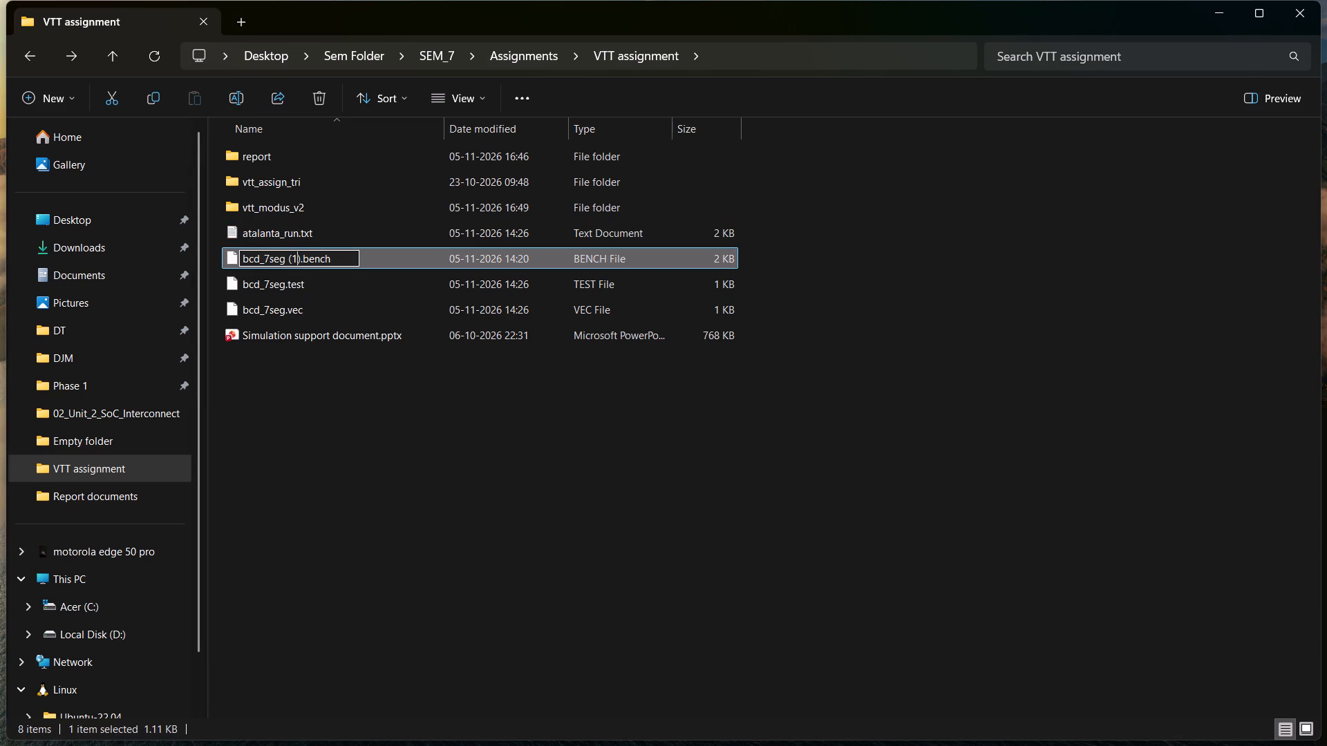
click(295, 257)
click(302, 258)
key(Left)
key(BackSpace)
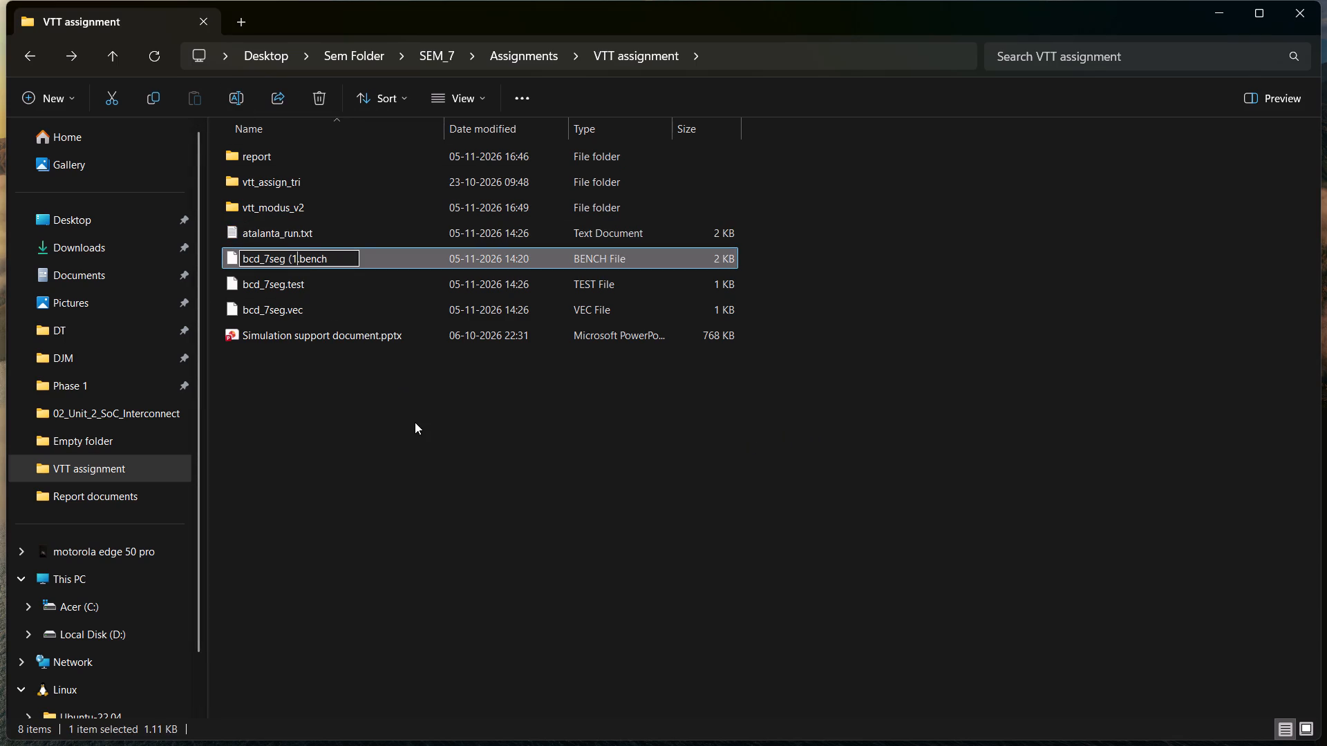
key(BackSpace)
key(BackSpace)
key(BackSpace)
click(415, 422)
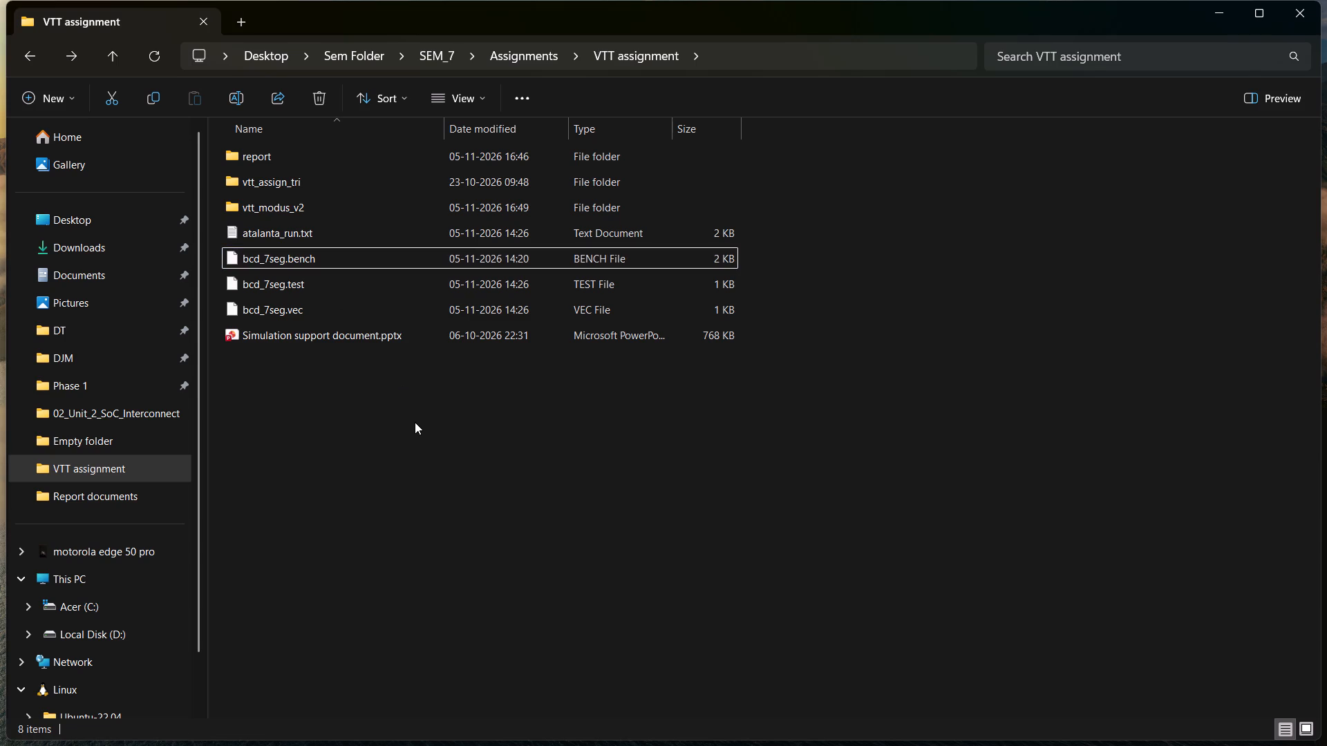
click(468, 503)
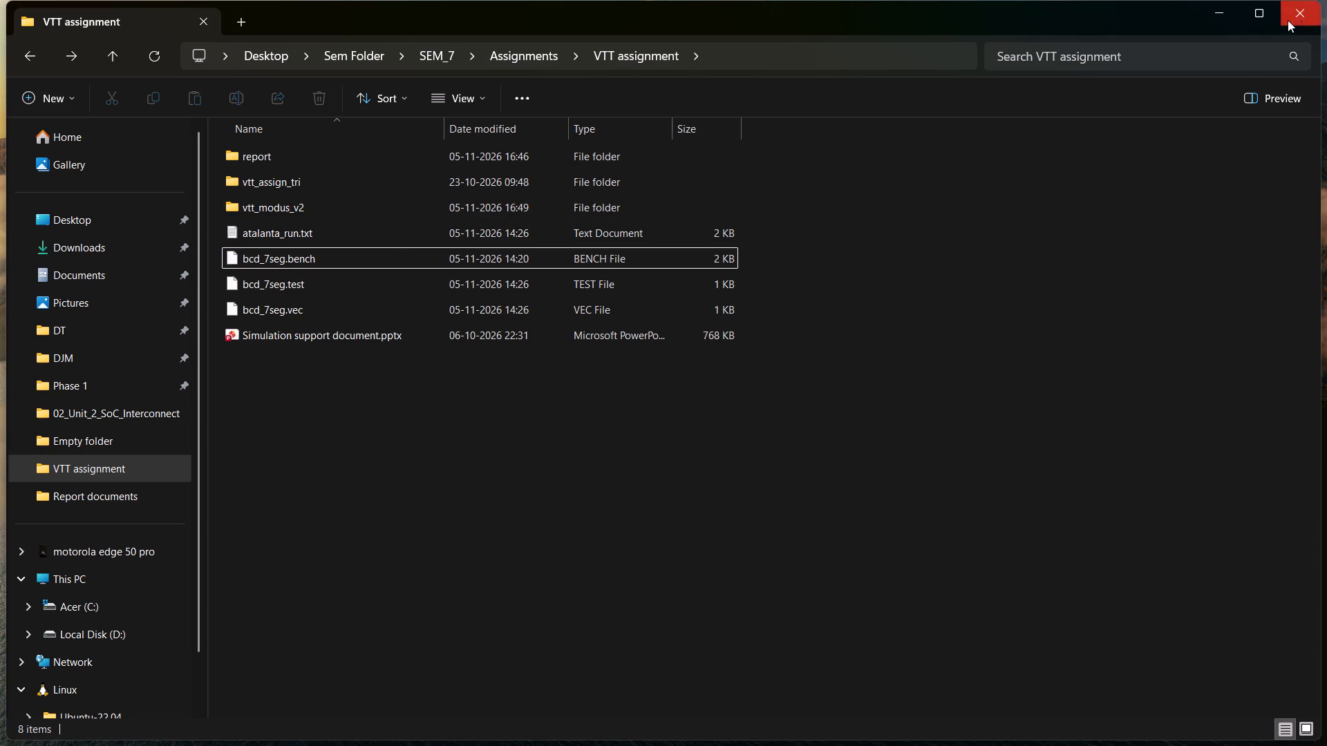
click(1279, 21)
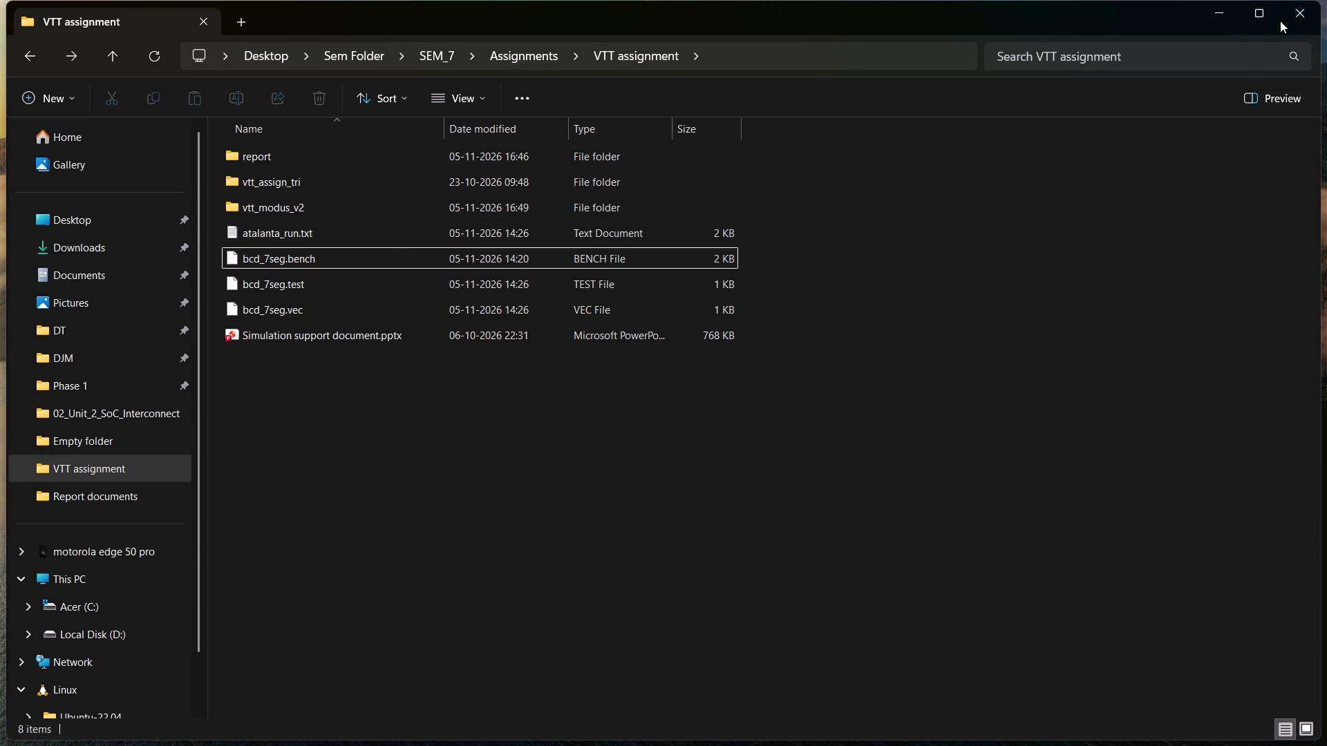